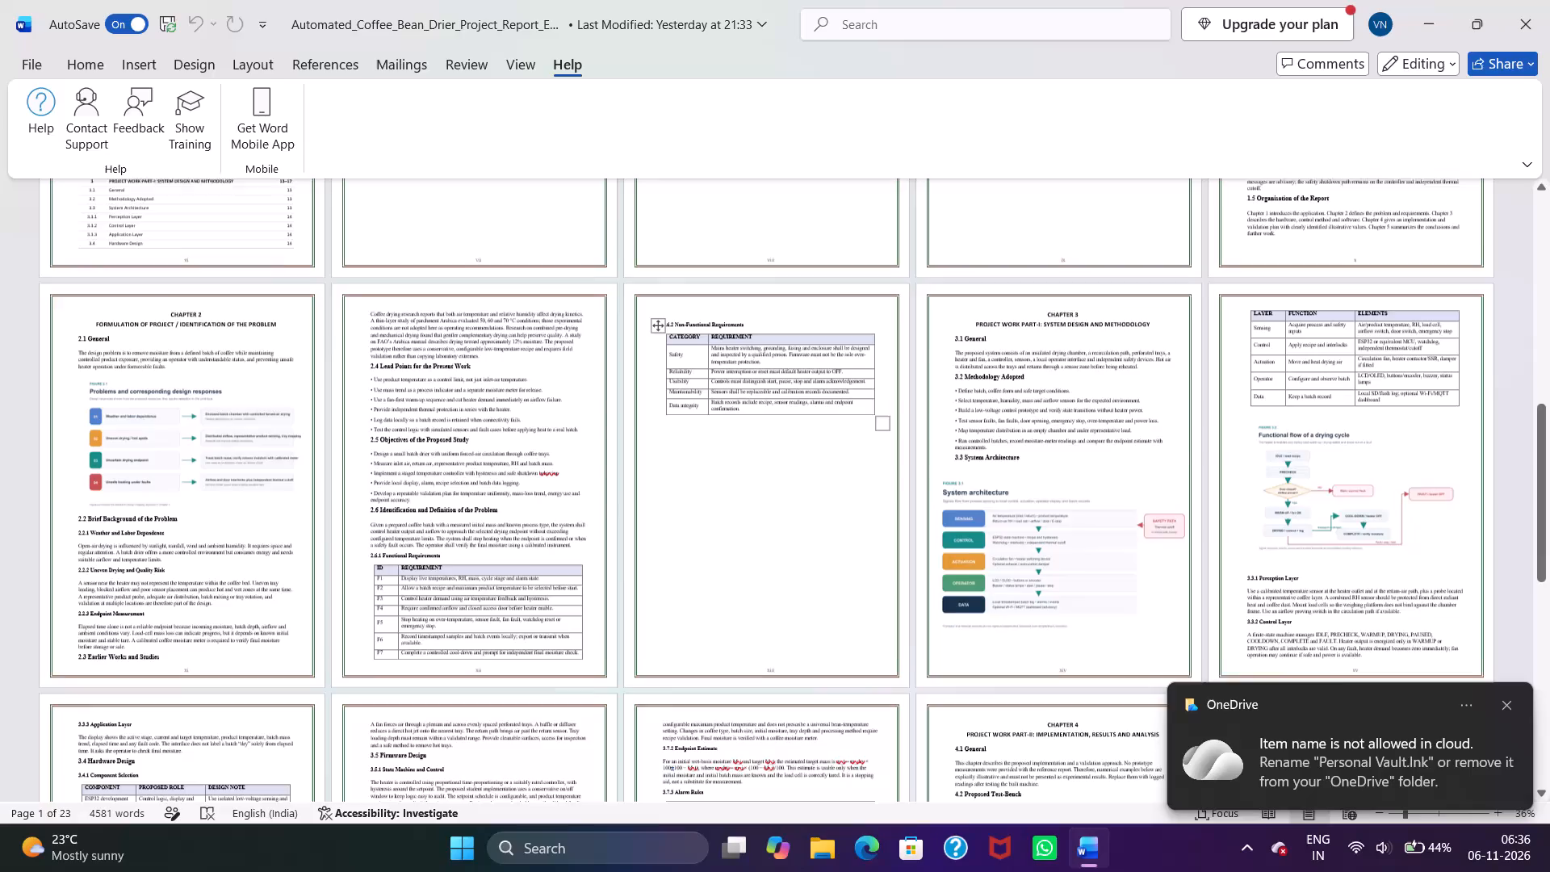
Delete the 2.6.2 Non-Functional Requirements heading together with its category and requirement table.
drag(664, 313, 783, 400)
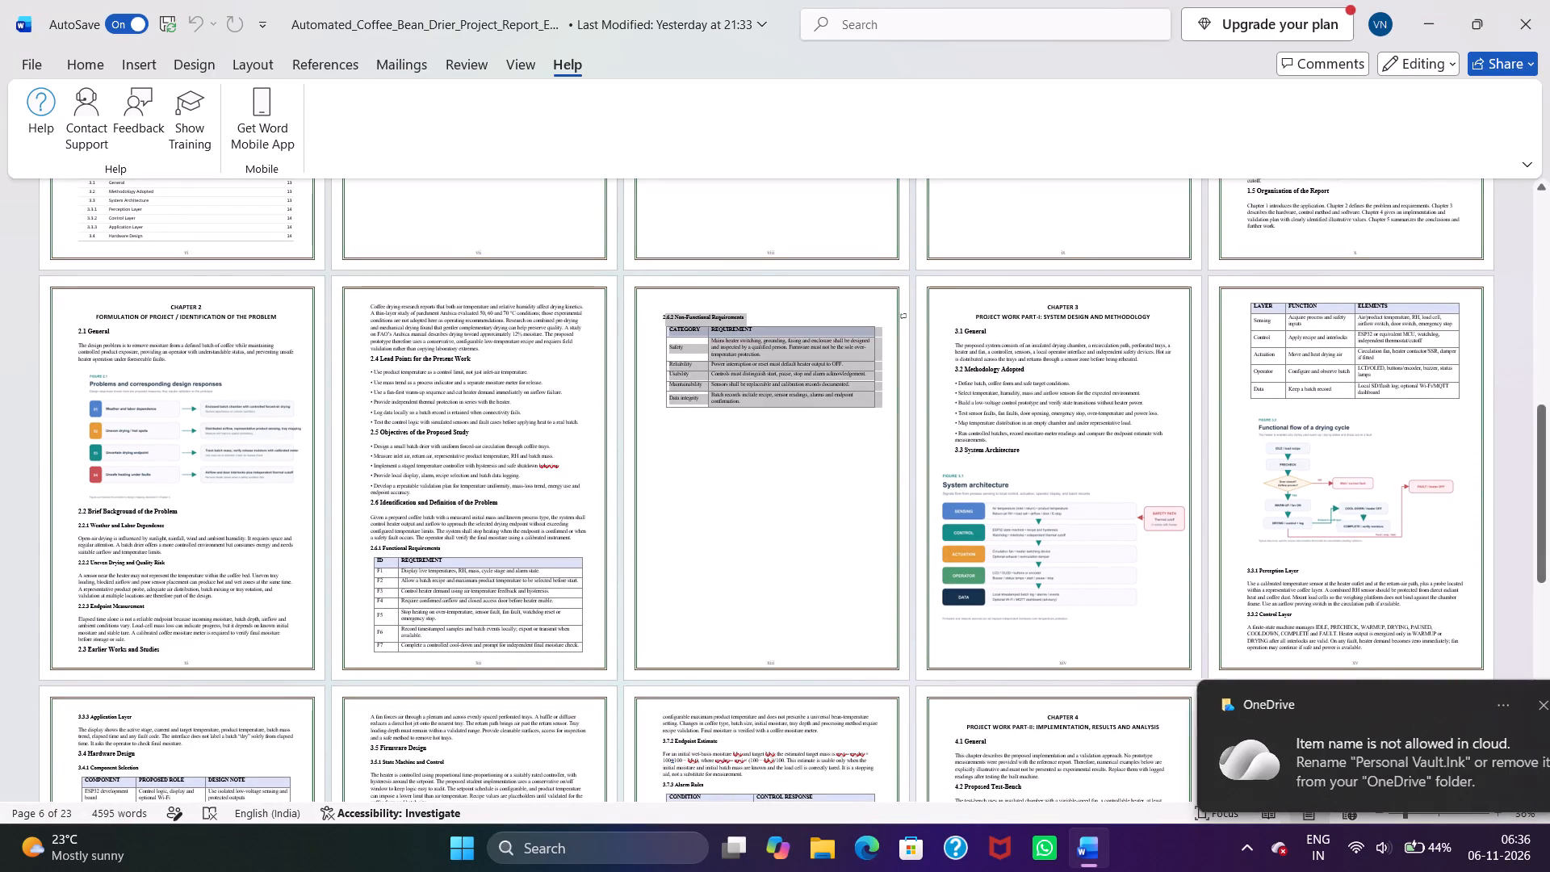
drag(783, 400, 804, 400)
key(BackSpace)
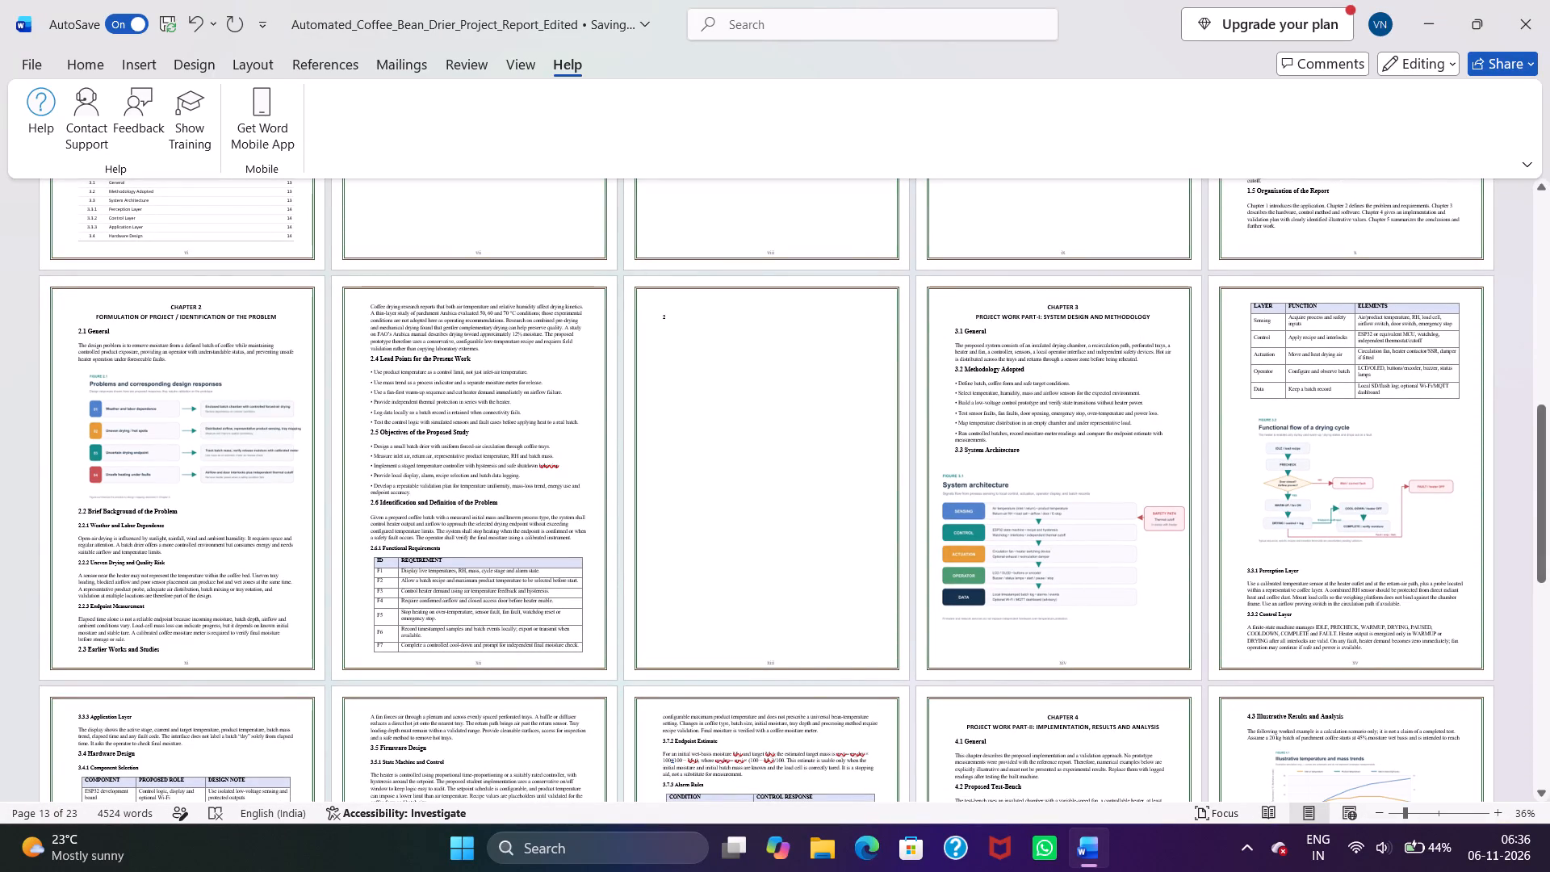
Delete the first page of Chapter 3, from the chapter title through the System Architecture figure, plus the leftover text and page break before it.
drag(957, 312, 983, 635)
key(BackSpace)
key(BackSpace)
key(BackSpace)
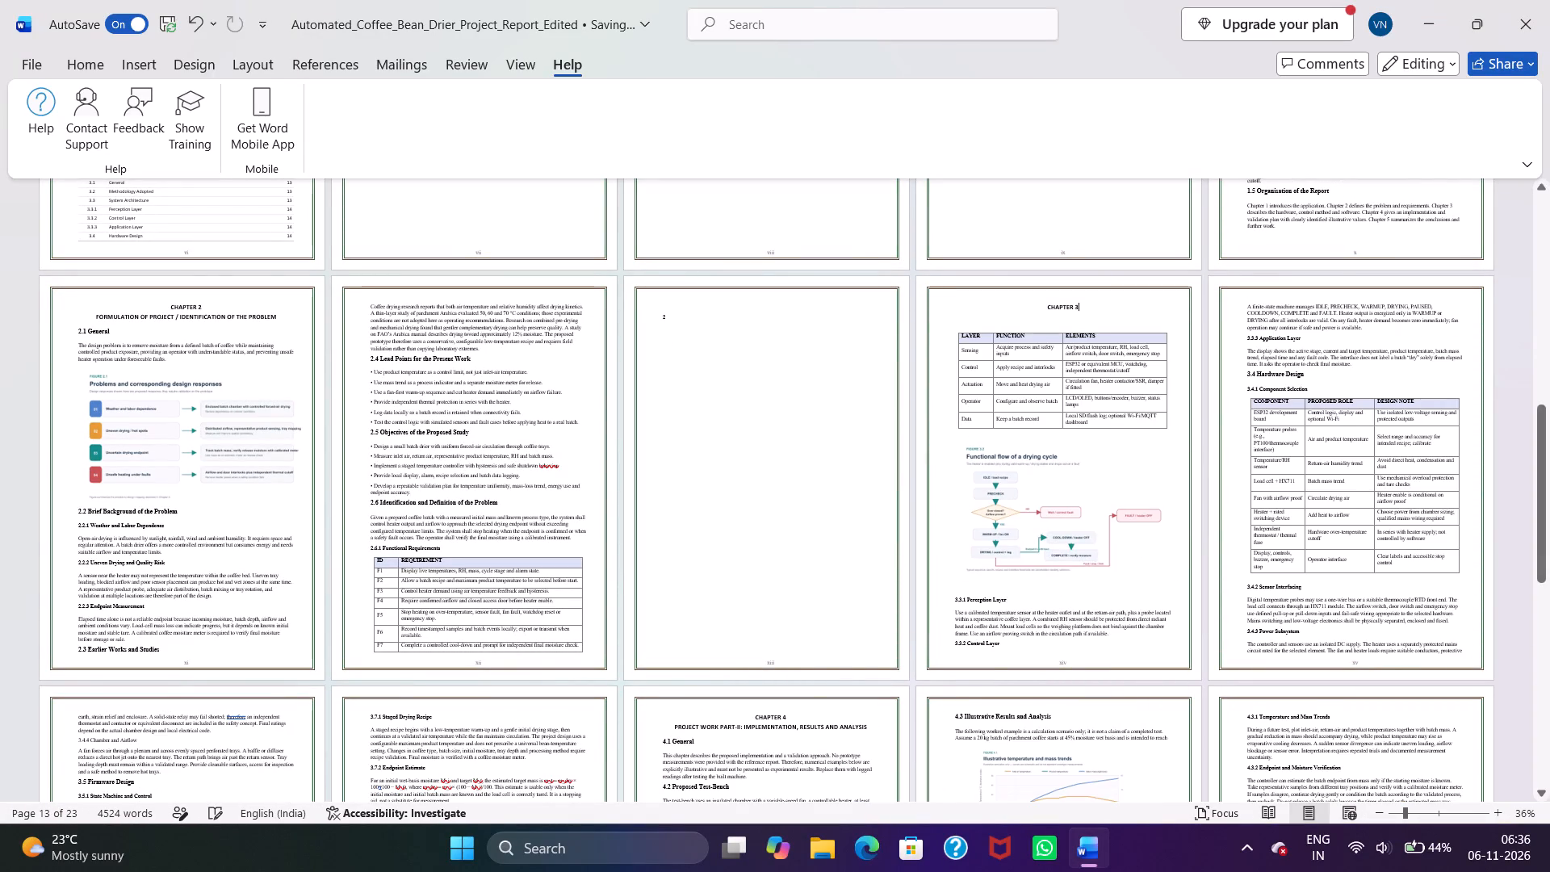
key(BackSpace)
key(BackSpace)
key(BackSpace)
key(BackSpace)
key(BackSpace)
key(BackSpace)
key(BackSpace)
key(BackSpace)
key(BackSpace)
key(BackSpace)
key(BackSpace)
key(BackSpace)
key(BackSpace)
key(BackSpace)
key(BackSpace)
key(BackSpace)
key(BackSpace)
key(BackSpace)
key(BackSpace)
key(BackSpace)
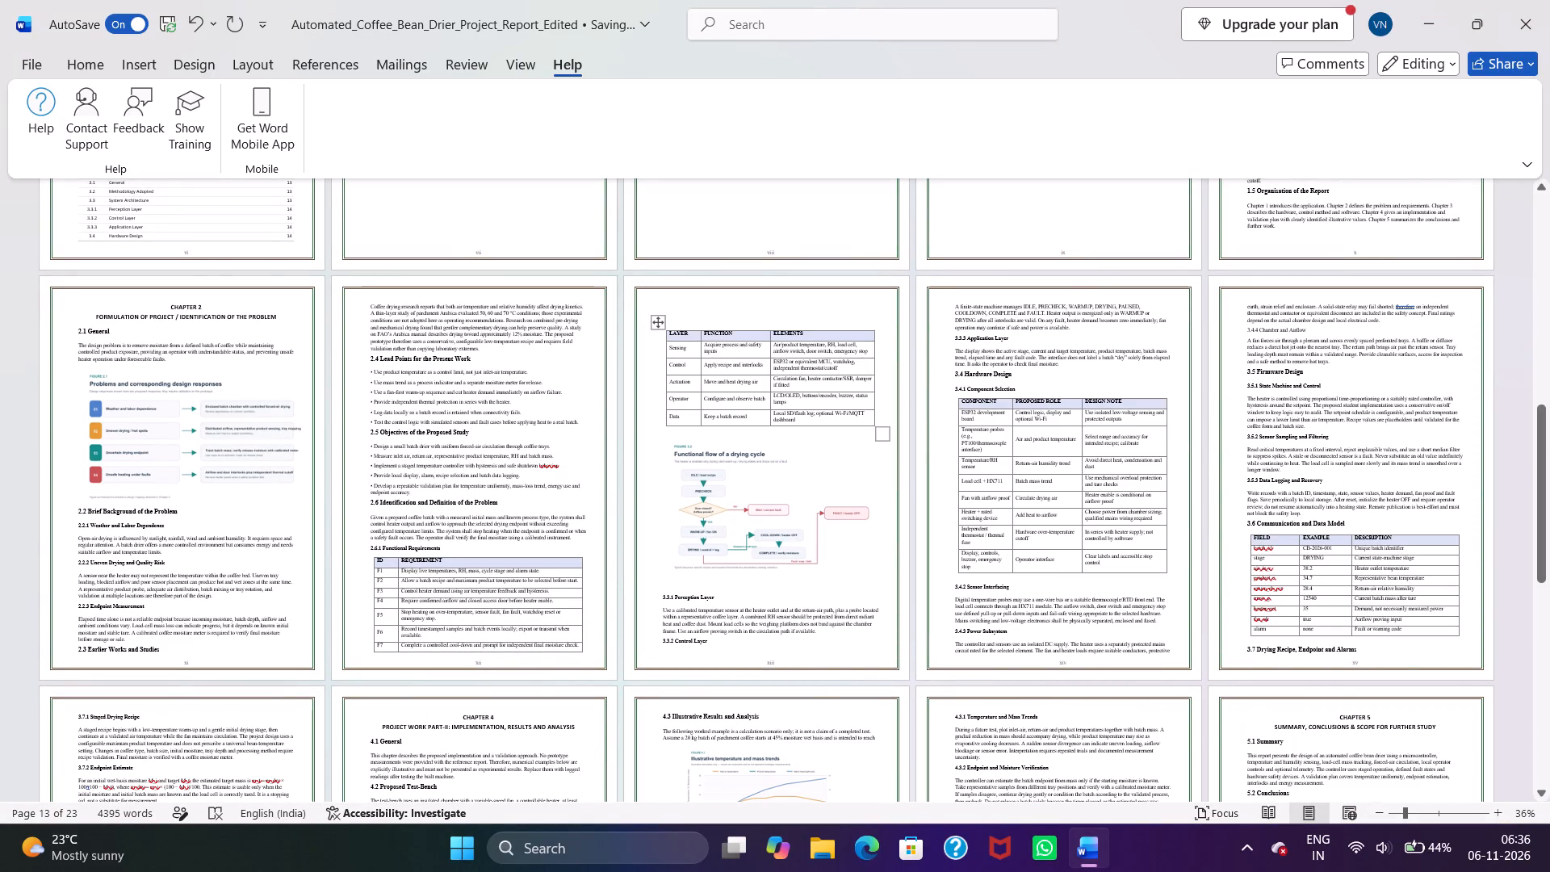
Delete the table with the Layer, Function and Elements columns above the drying cycle flow figure.
drag(678, 332, 801, 592)
key(BackSpace)
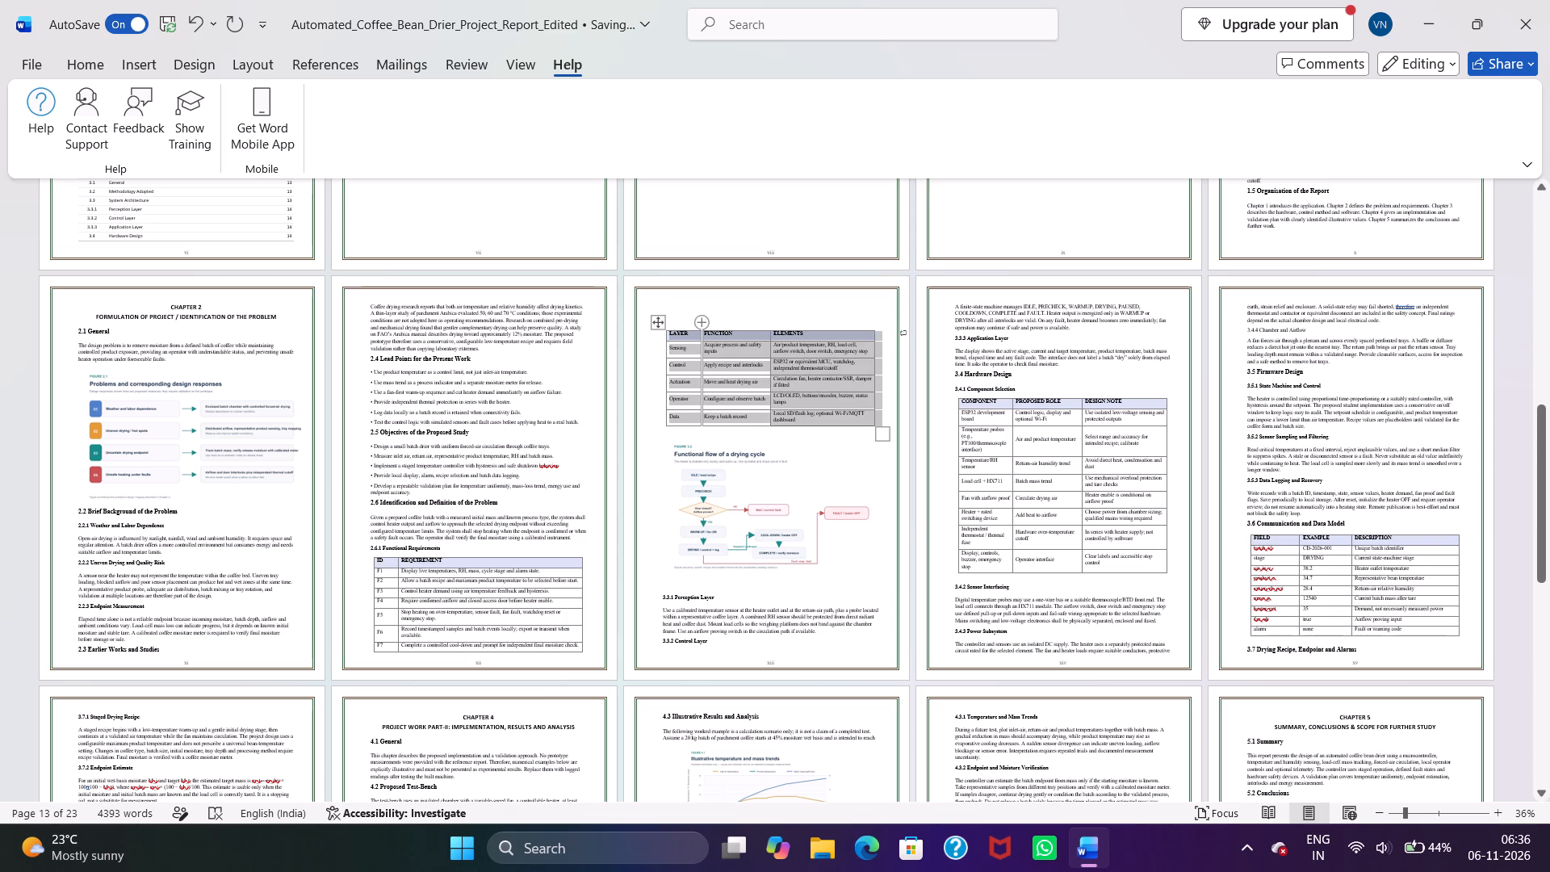
key(BackSpace)
key(BackSpace)
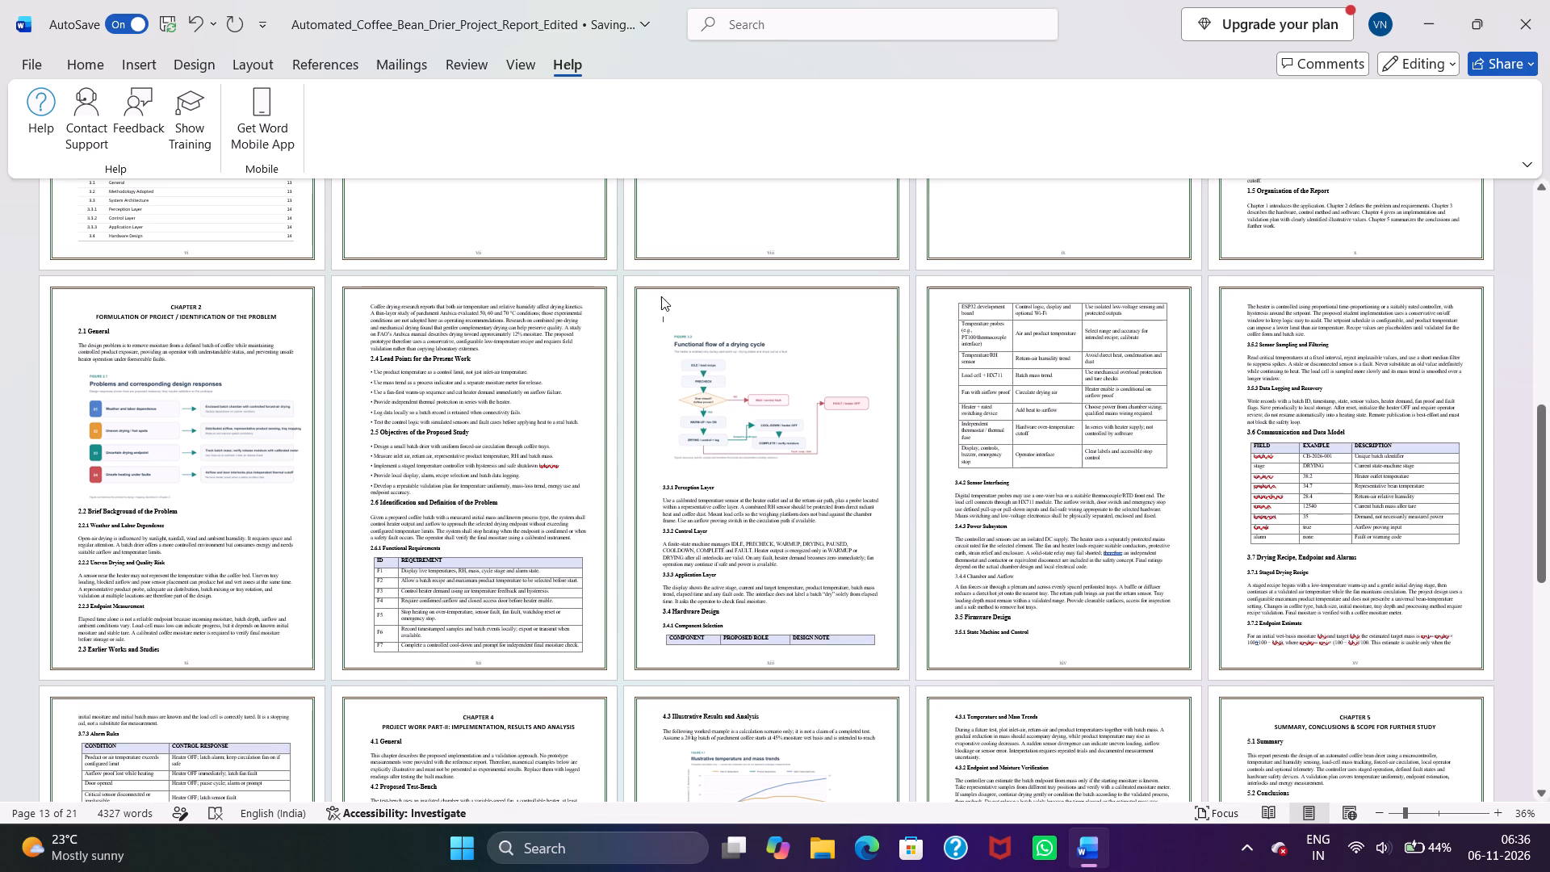
Select the content from the Functional flow of a drying cycle figure down to the Application Layer heading.
drag(670, 337, 793, 574)
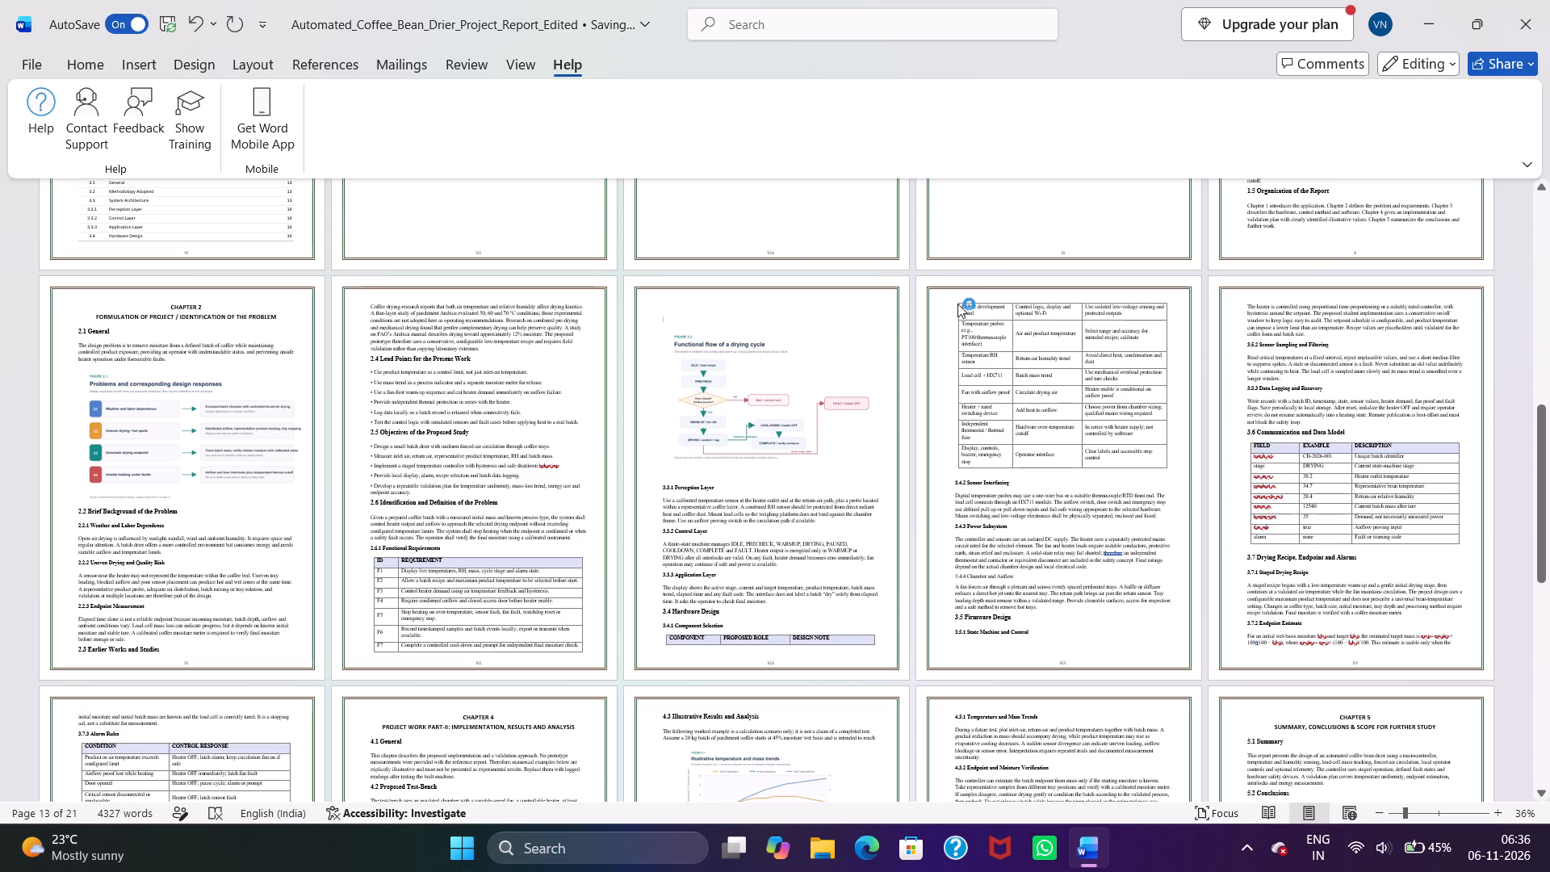
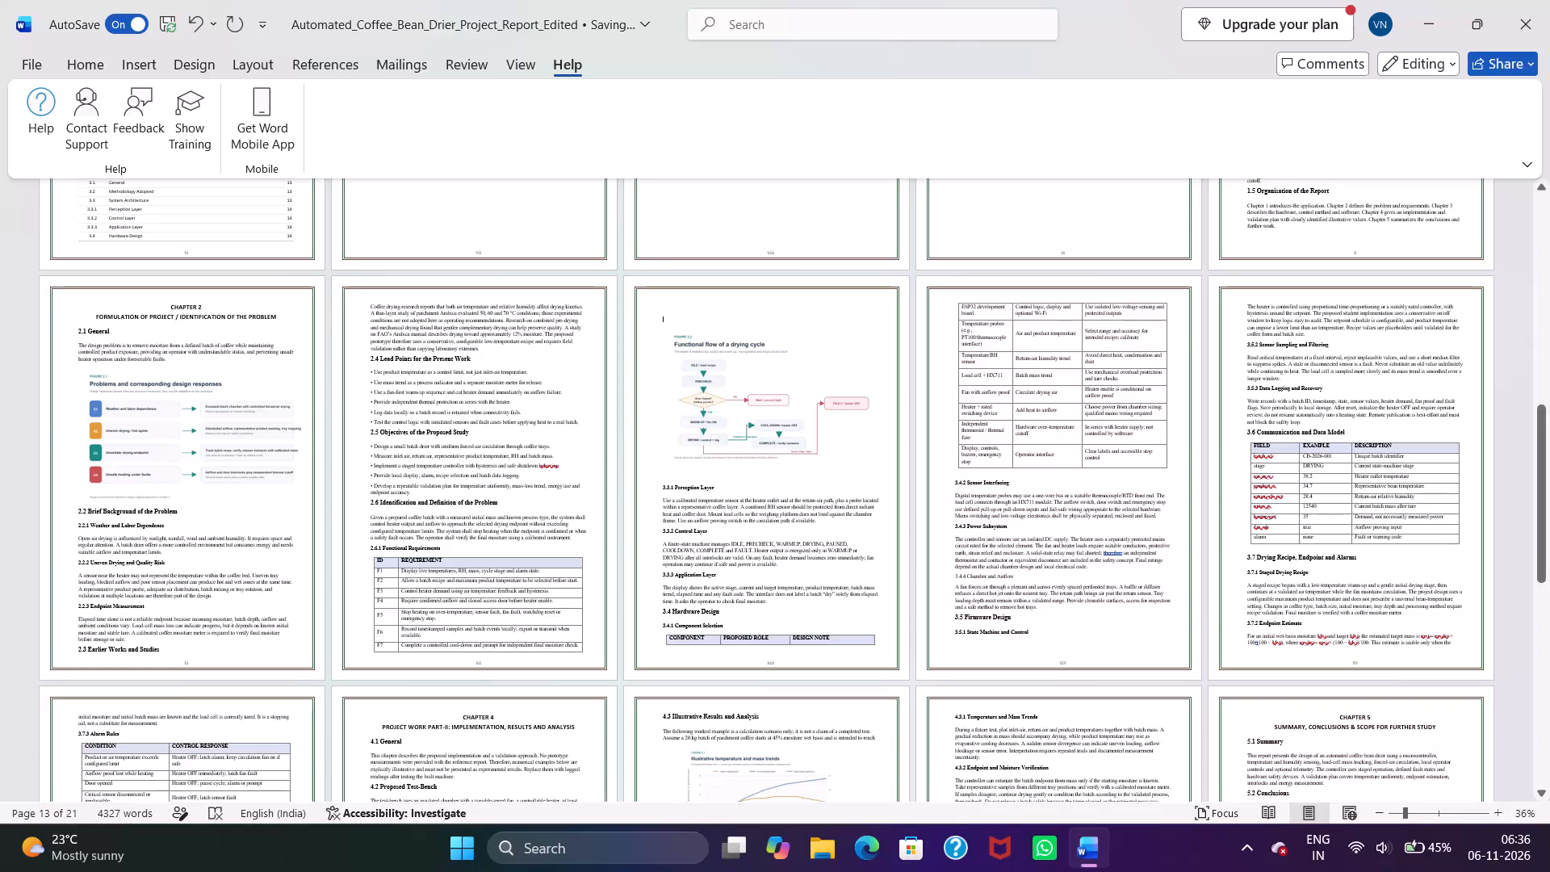
Remove the blank lines above the Functional flow of a drying cycle figure.
click(999, 624)
drag(999, 624, 1028, 626)
click(1028, 635)
drag(1028, 635, 968, 621)
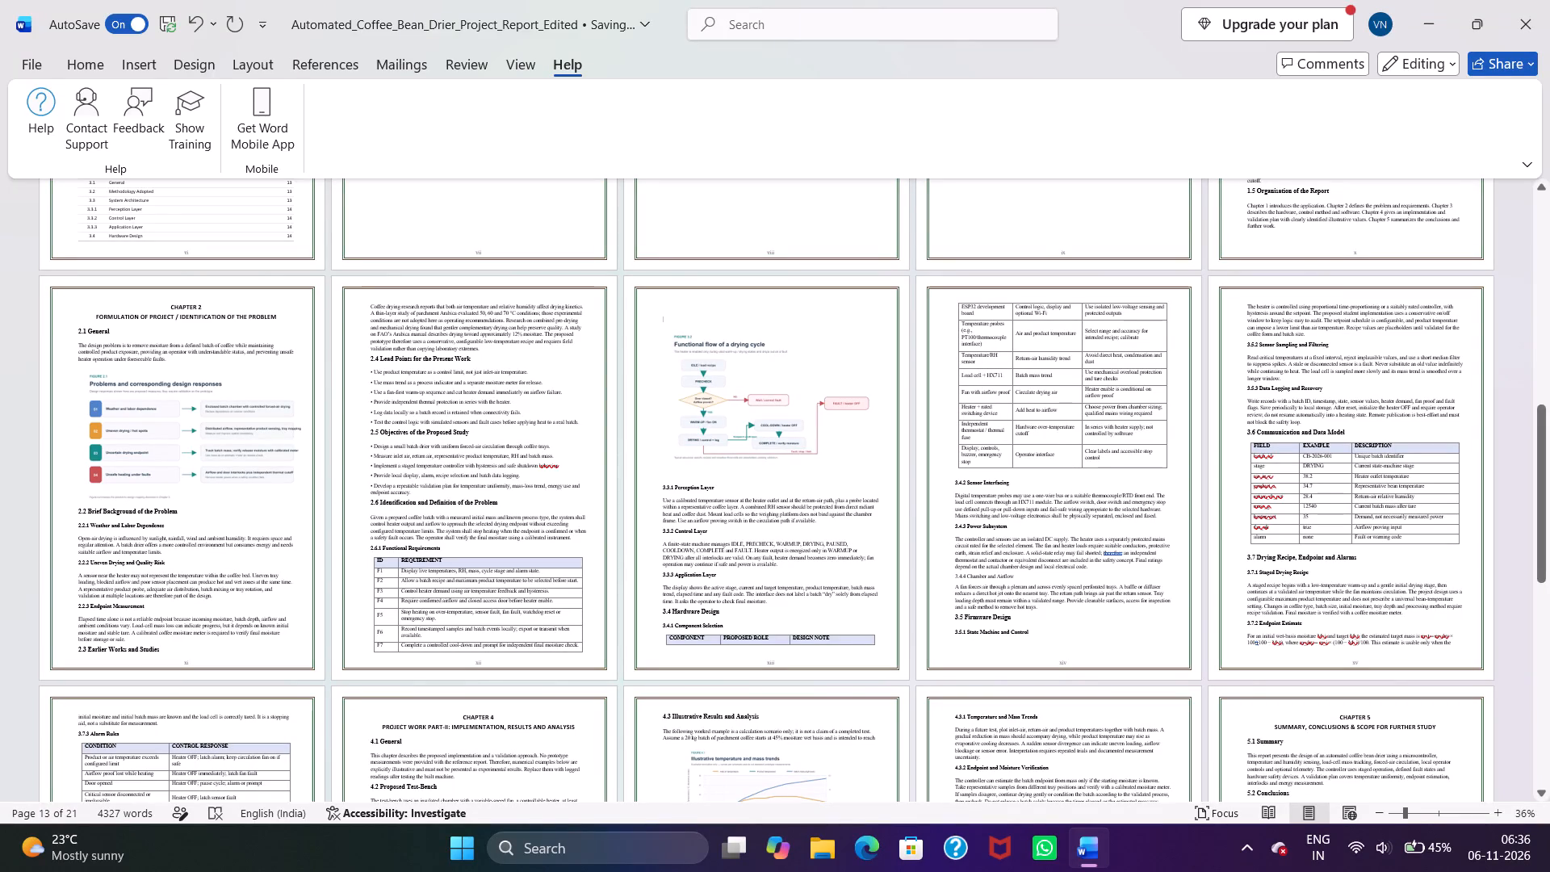
double_click(822, 545)
key(BackSpace)
key(BackSpace)
key(BackSpace)
key(BackSpace)
key(BackSpace)
key(BackSpace)
key(BackSpace)
key(BackSpace)
key(BackSpace)
key(BackSpace)
key(BackSpace)
key(BackSpace)
key(BackSpace)
key(BackSpace)
key(BackSpace)
key(BackSpace)
key(BackSpace)
key(BackSpace)
key(BackSpace)
key(BackSpace)
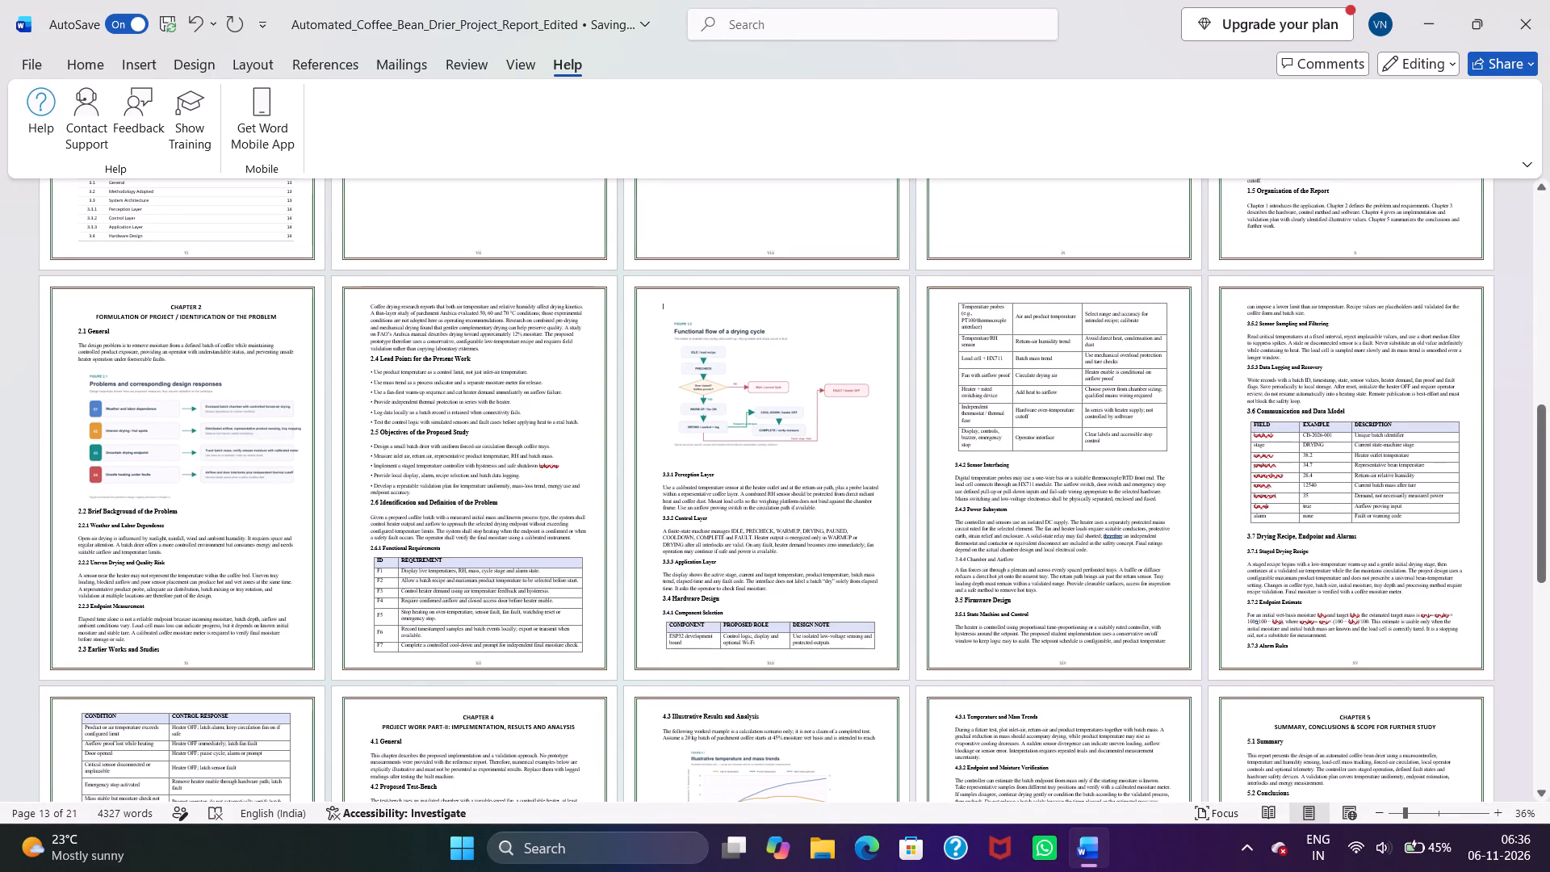
key(BackSpace)
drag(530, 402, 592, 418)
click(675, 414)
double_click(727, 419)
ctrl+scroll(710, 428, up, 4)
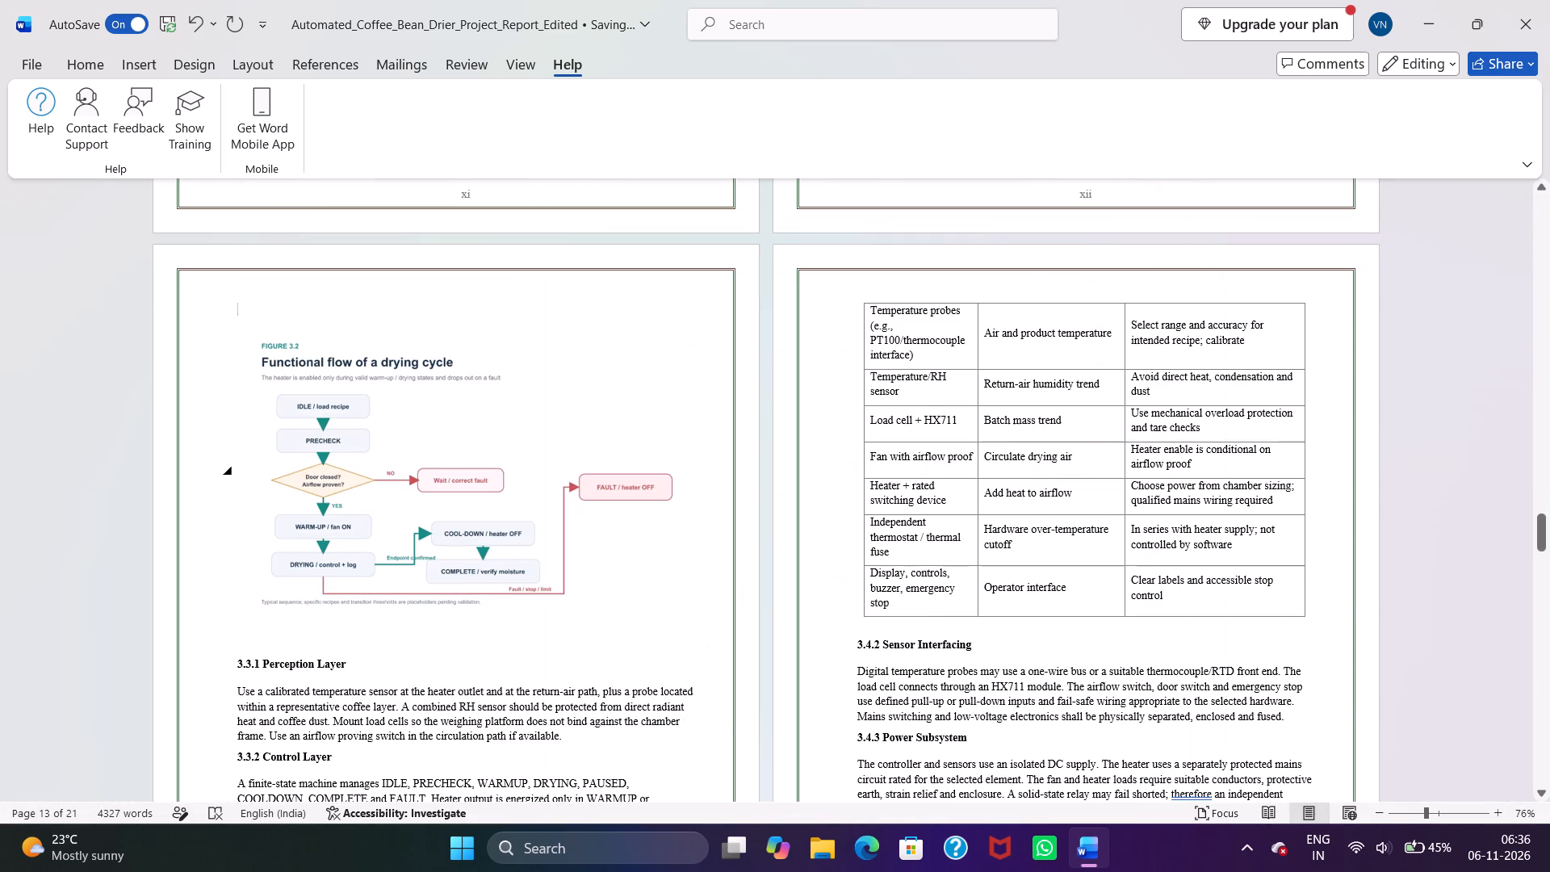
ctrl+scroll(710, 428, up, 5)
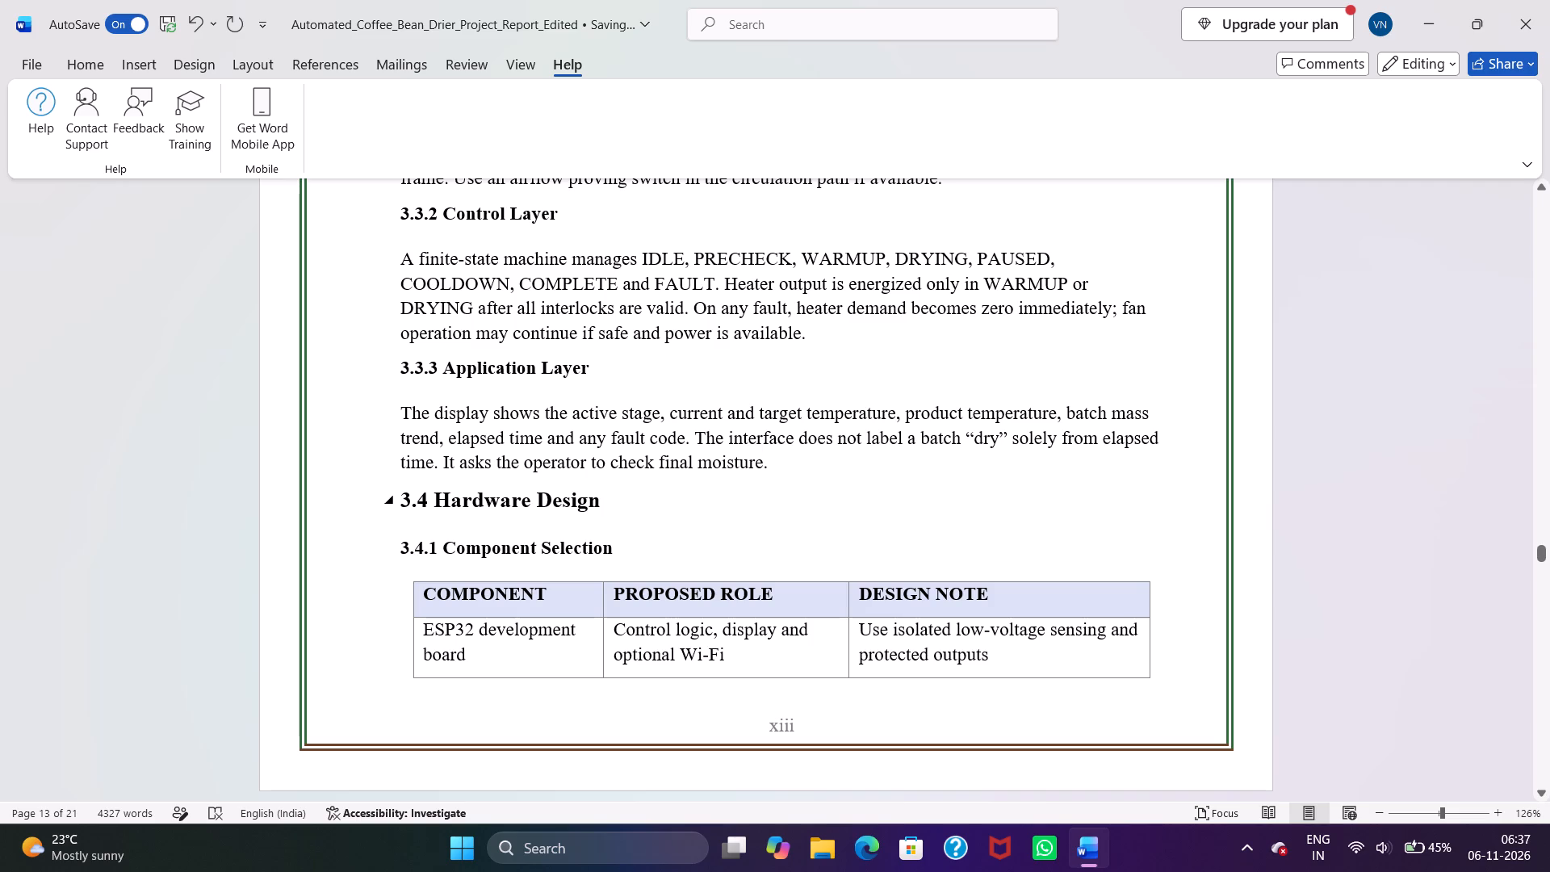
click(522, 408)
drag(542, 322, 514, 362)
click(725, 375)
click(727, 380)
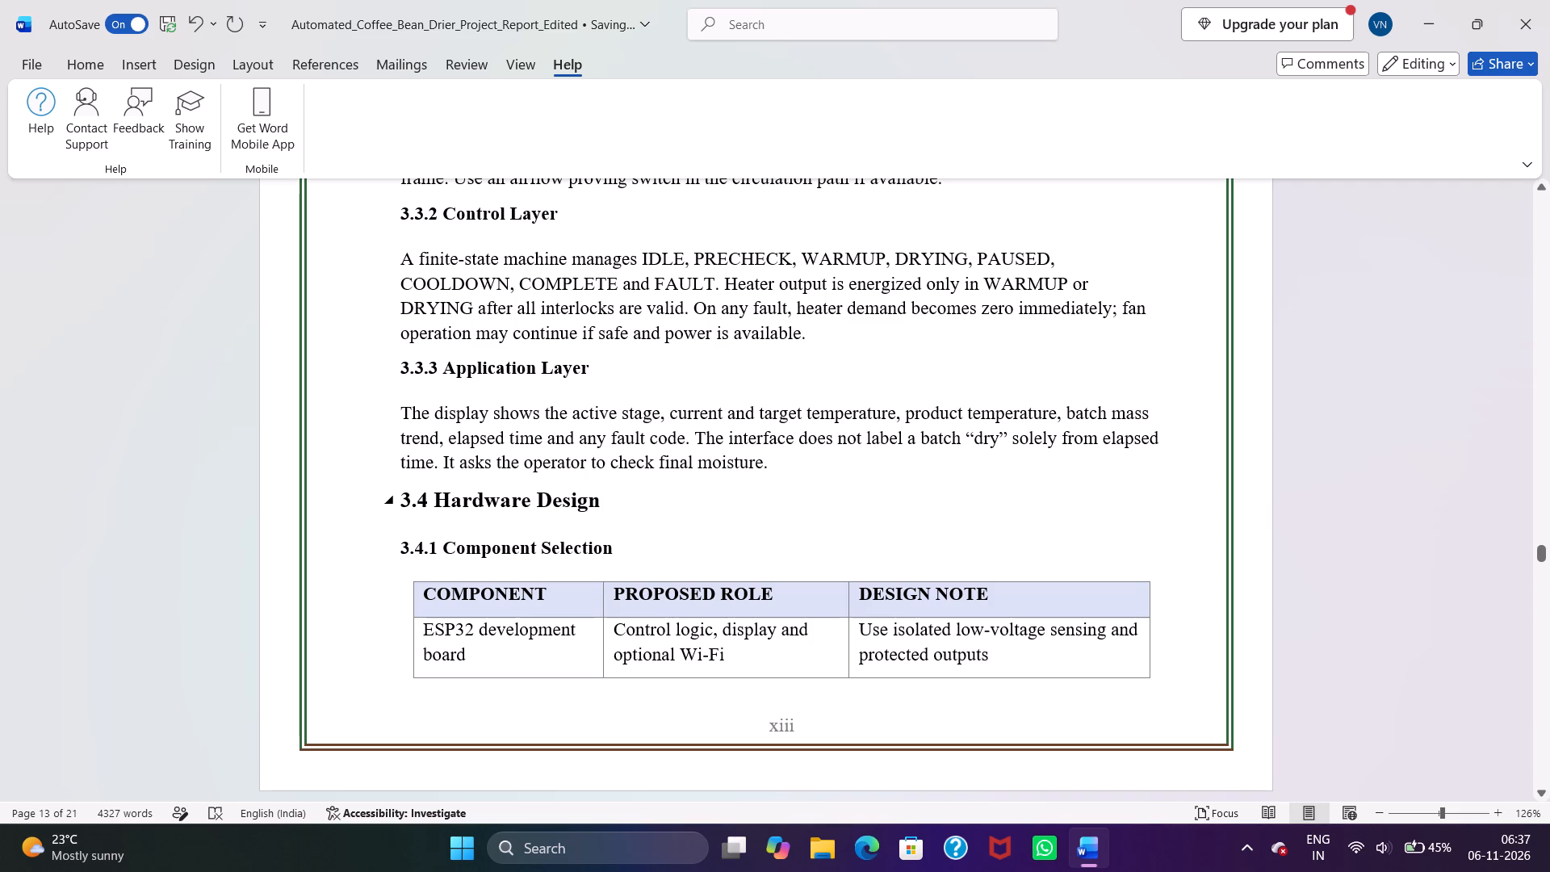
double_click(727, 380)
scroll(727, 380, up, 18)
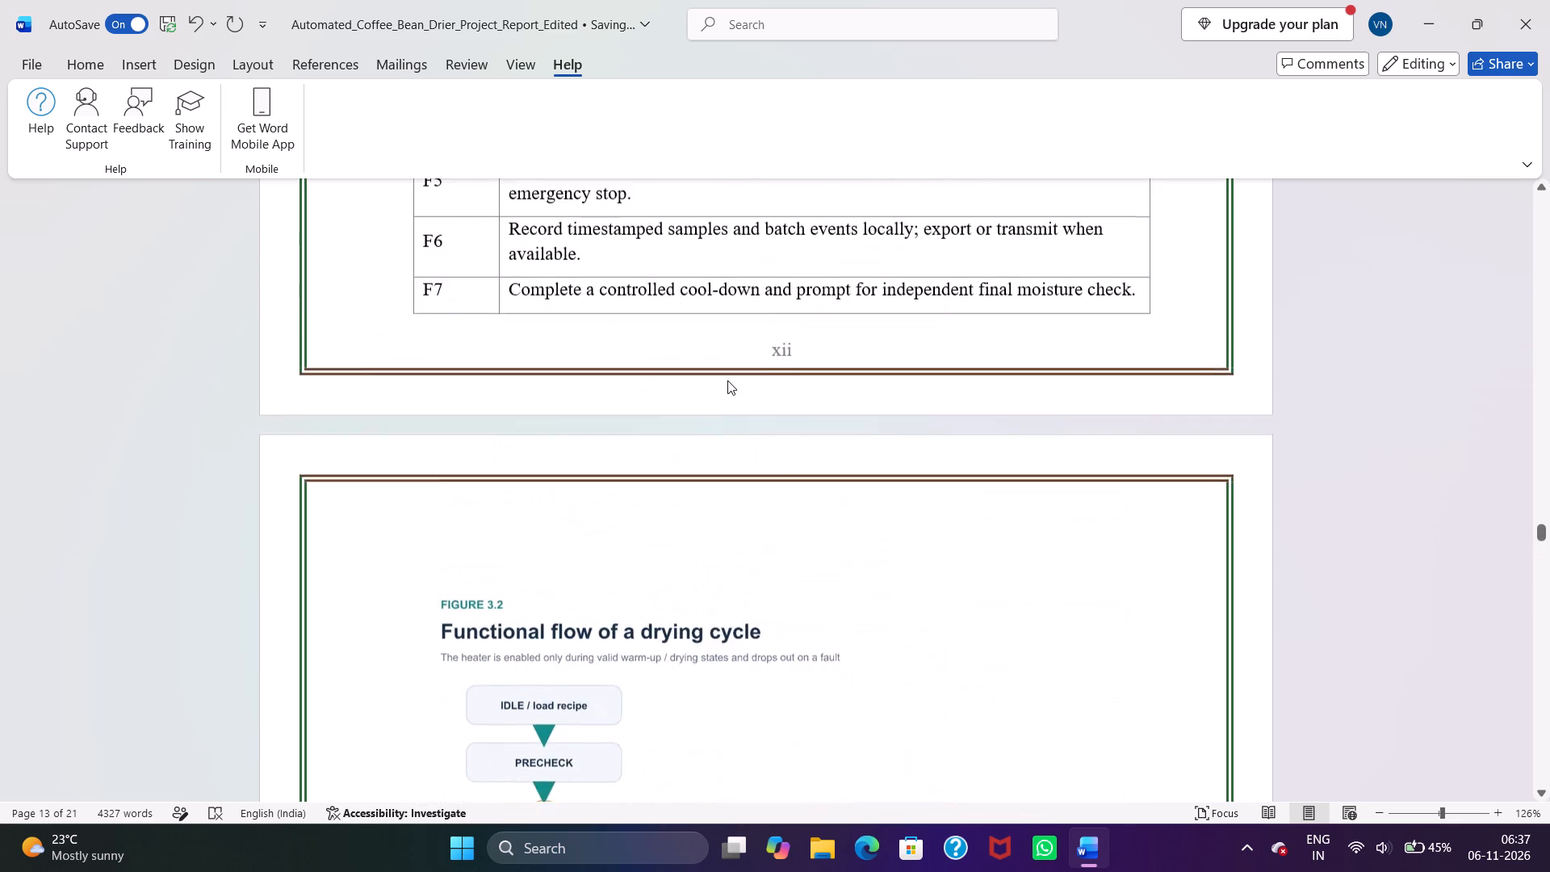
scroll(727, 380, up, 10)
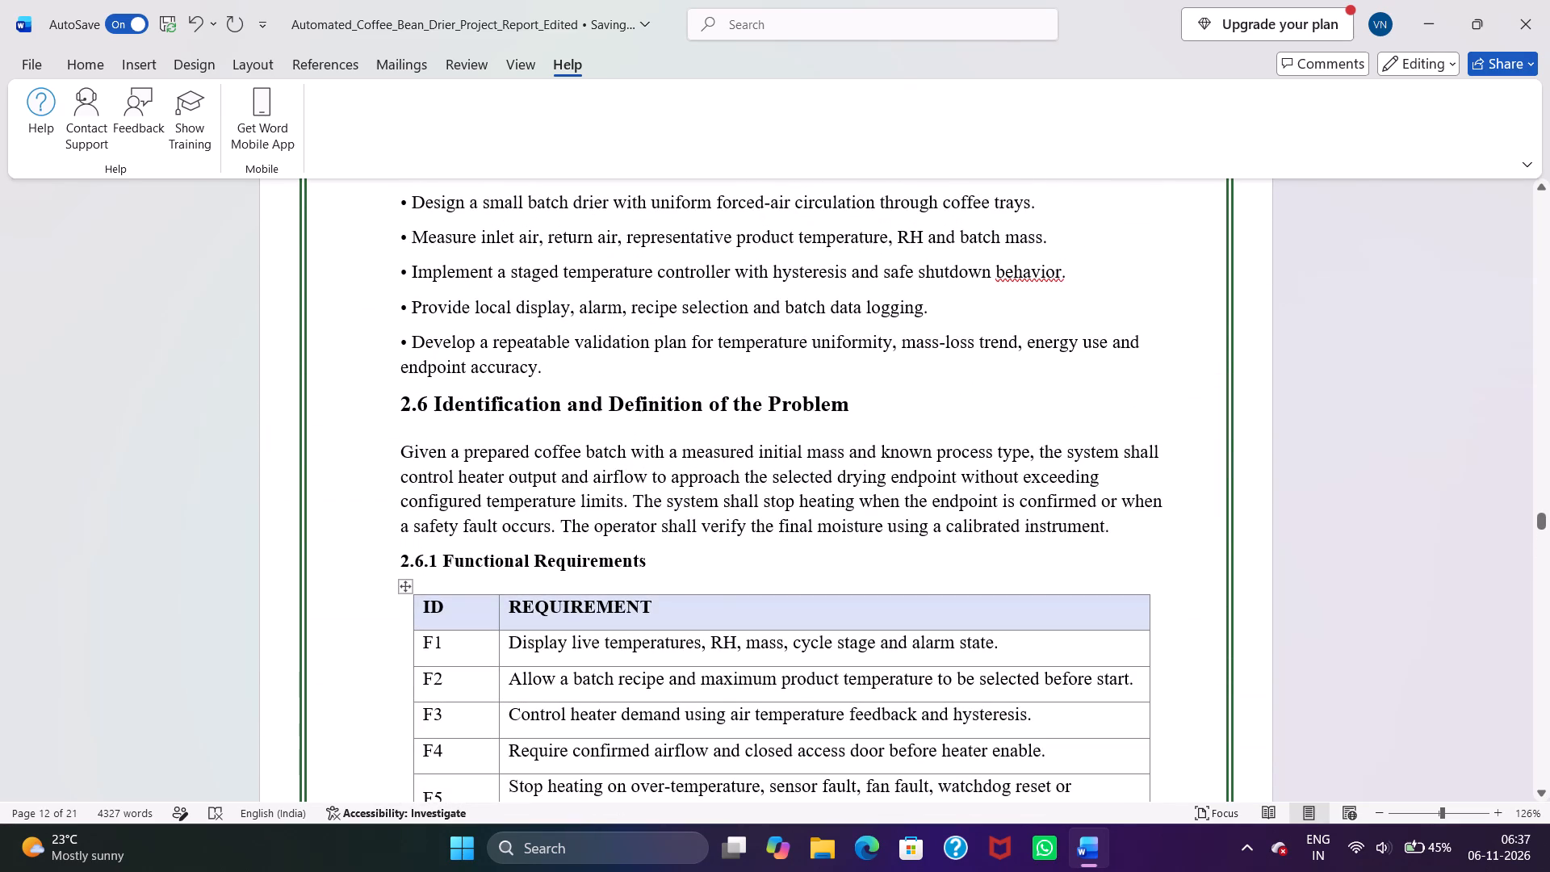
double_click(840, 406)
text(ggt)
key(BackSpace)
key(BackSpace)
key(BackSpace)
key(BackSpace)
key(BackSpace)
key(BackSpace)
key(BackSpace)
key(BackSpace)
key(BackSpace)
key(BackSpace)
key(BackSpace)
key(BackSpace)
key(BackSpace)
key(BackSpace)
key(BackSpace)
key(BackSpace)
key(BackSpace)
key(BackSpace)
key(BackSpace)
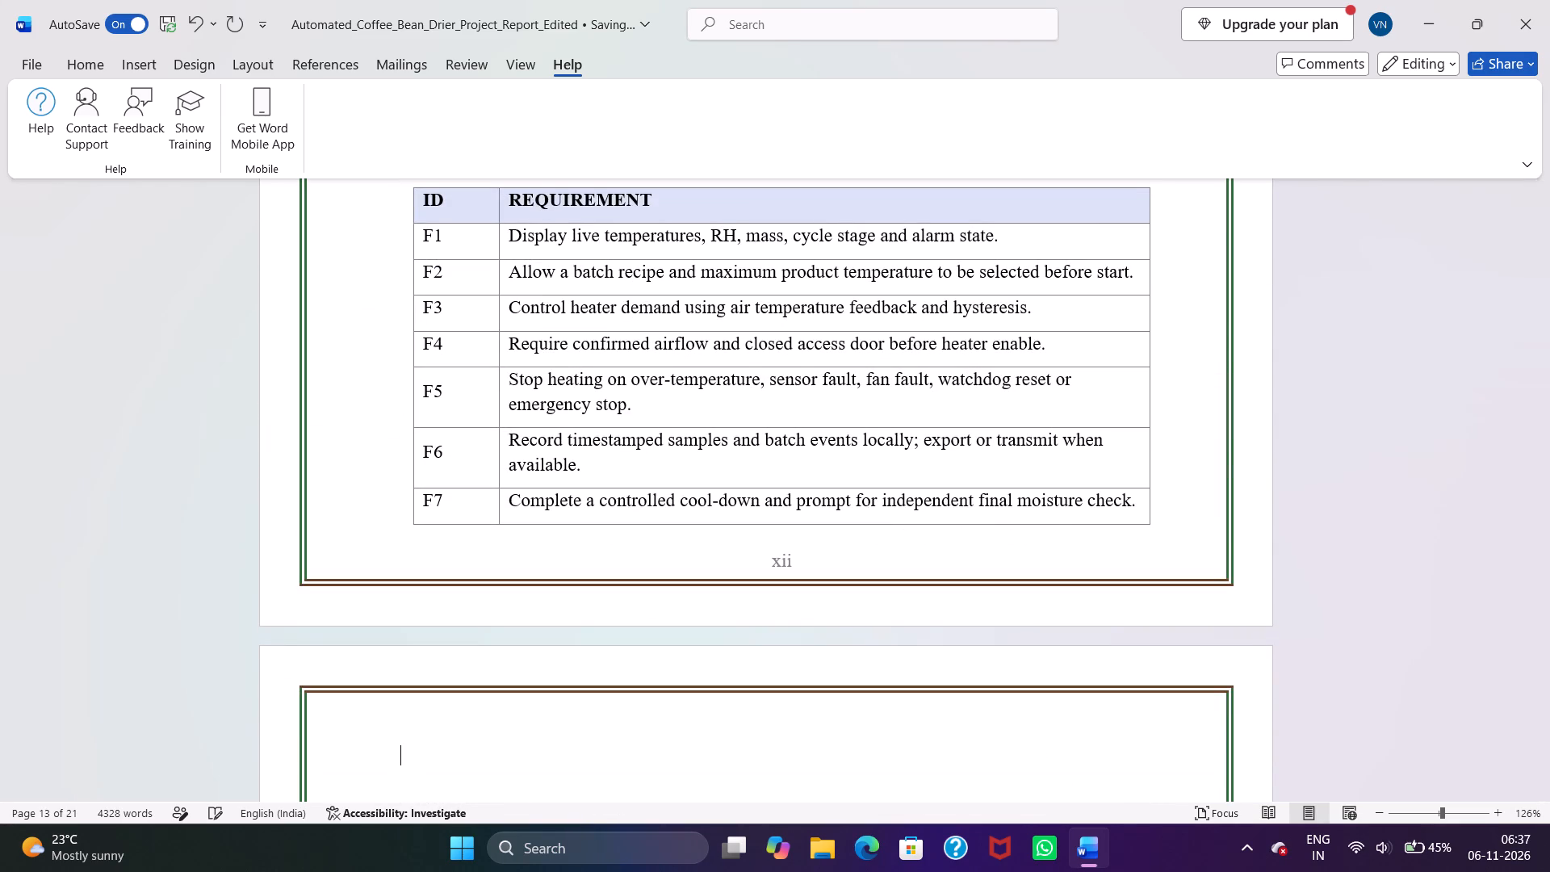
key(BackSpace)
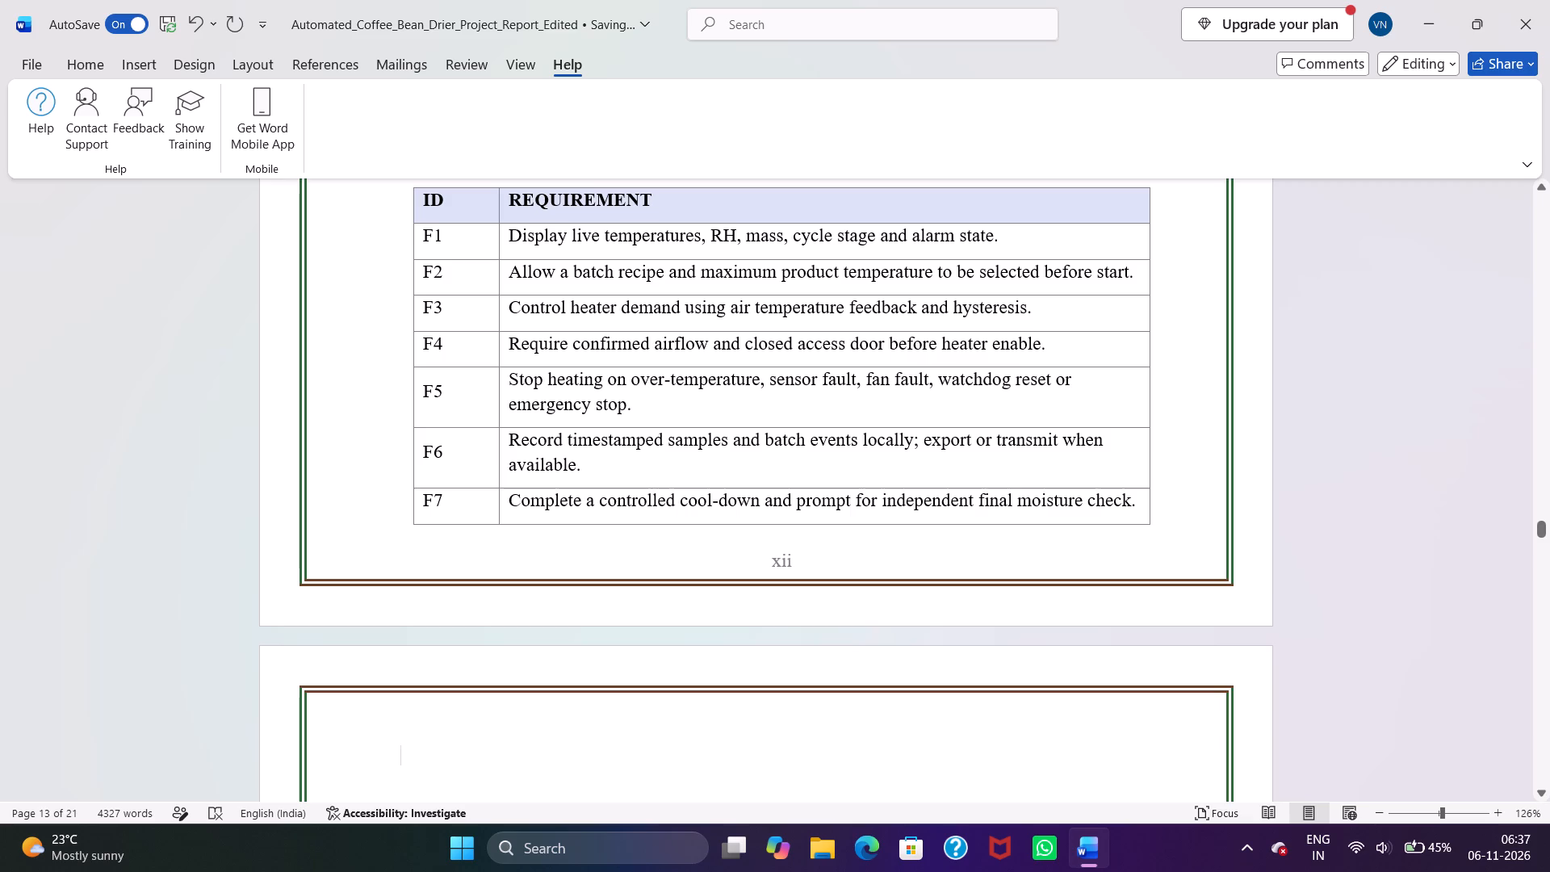
Delete the functional requirements table with rows F1 to F7.
click(1150, 520)
drag(1150, 520, 1138, 525)
key(BackSpace)
drag(1171, 530, 367, 291)
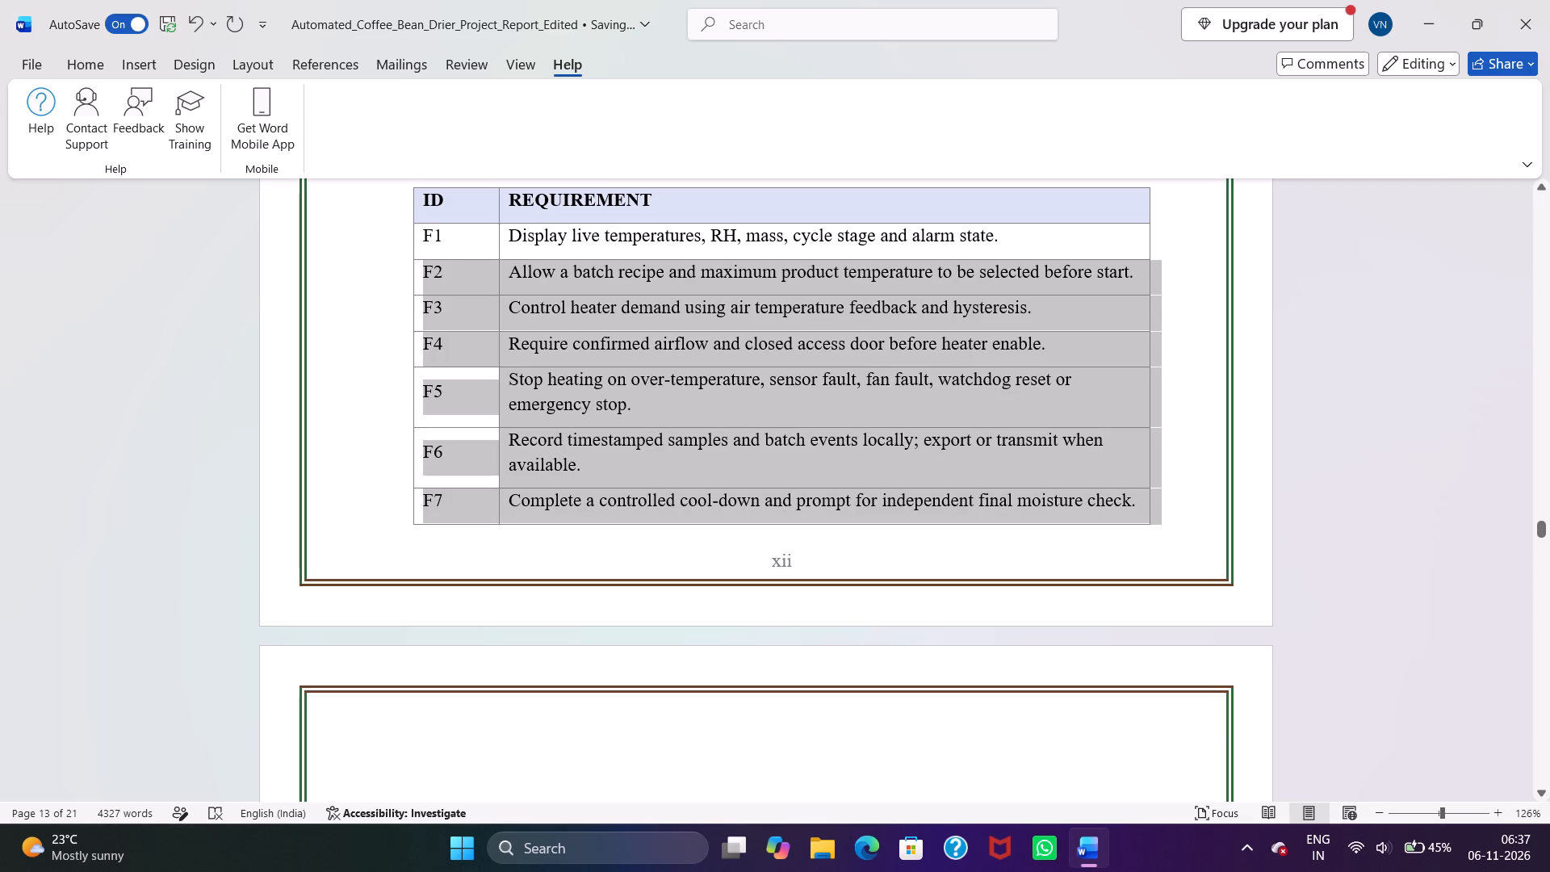
drag(367, 291, 387, 188)
key(BackSpace)
key(BackSpace)
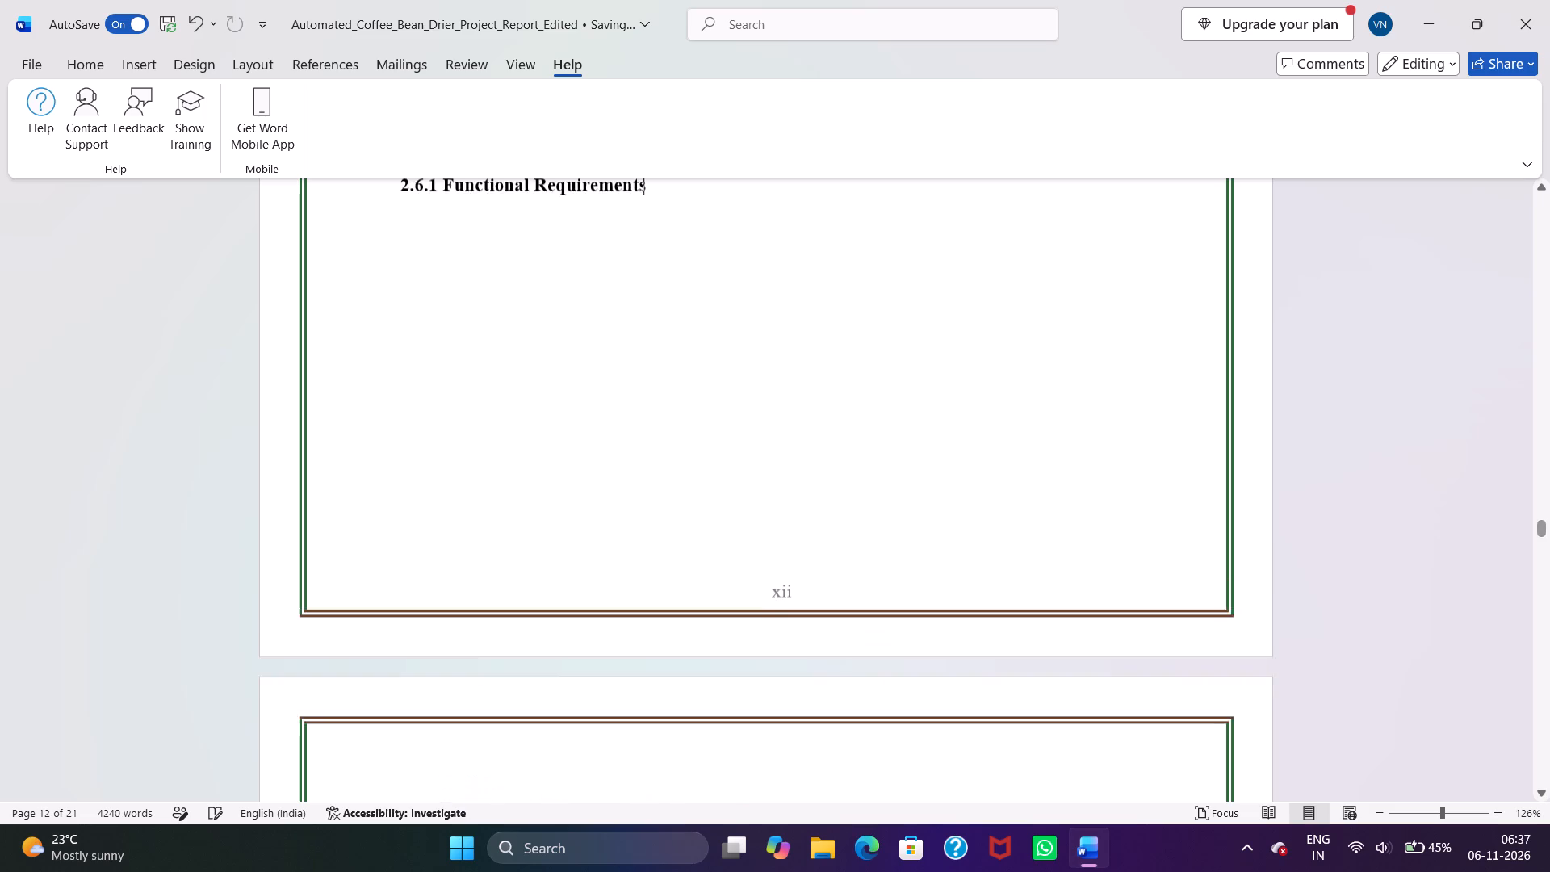
Delete the 2.6.1 Functional Requirements heading and the end of the paragraph above it, back to "The operato".
key(BackSpace)
key(BackSpace)
key(BackSpace)
key(BackSpace)
key(BackSpace)
key(BackSpace)
key(BackSpace)
key(BackSpace)
key(BackSpace)
key(BackSpace)
key(BackSpace)
key(BackSpace)
key(BackSpace)
key(BackSpace)
key(BackSpace)
key(BackSpace)
key(BackSpace)
key(BackSpace)
key(BackSpace)
key(BackSpace)
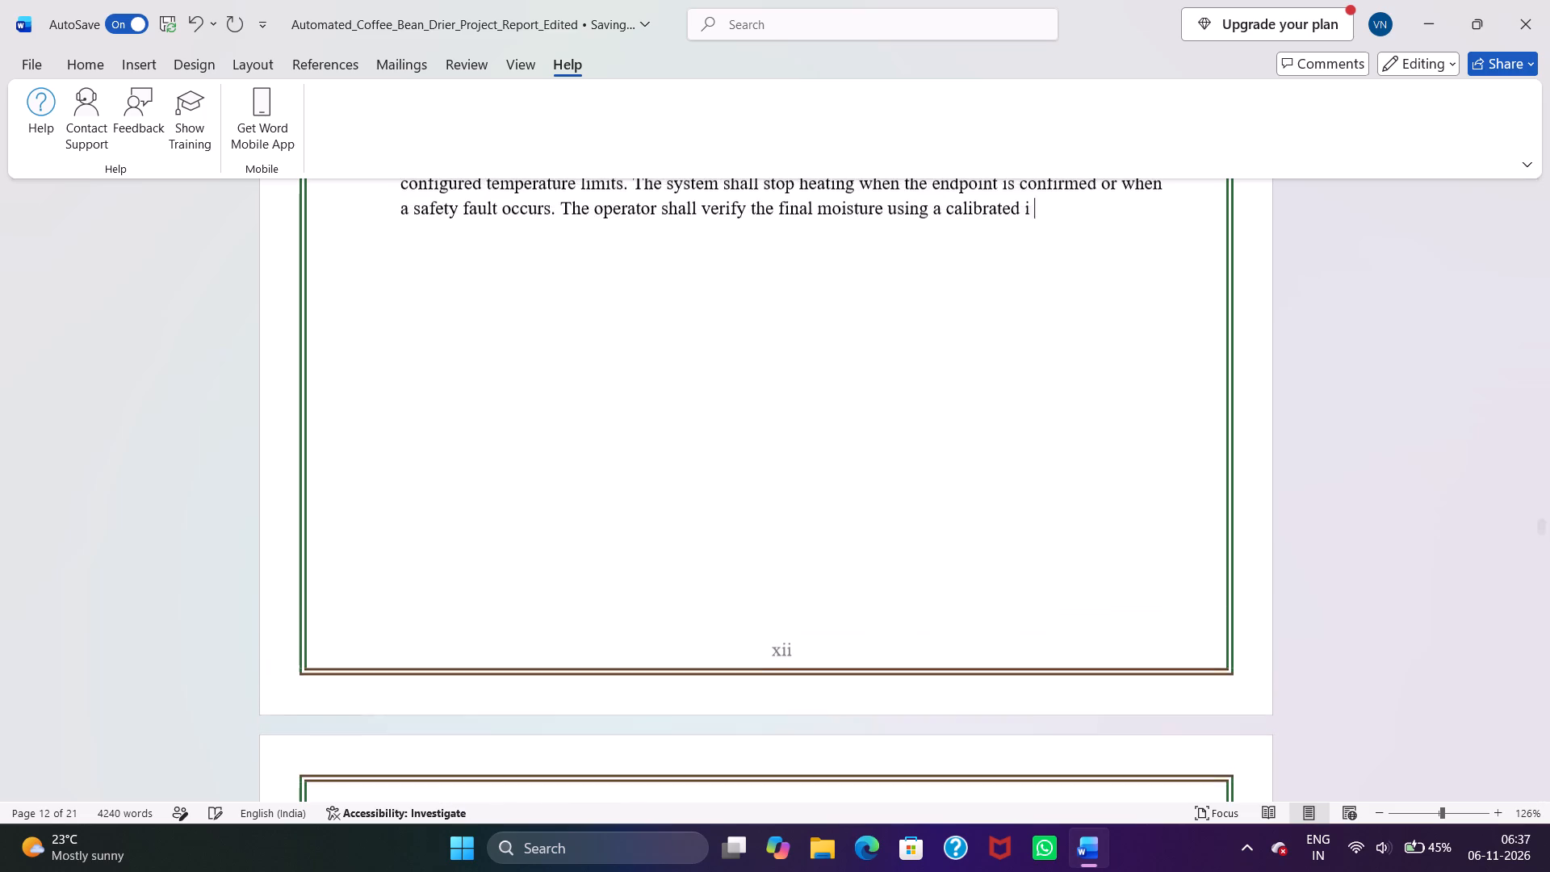
Delete the content from the 2.5 Objectives of the Proposed Study heading through the remaining section 2.6 text.
scroll(791, 571, up, 12)
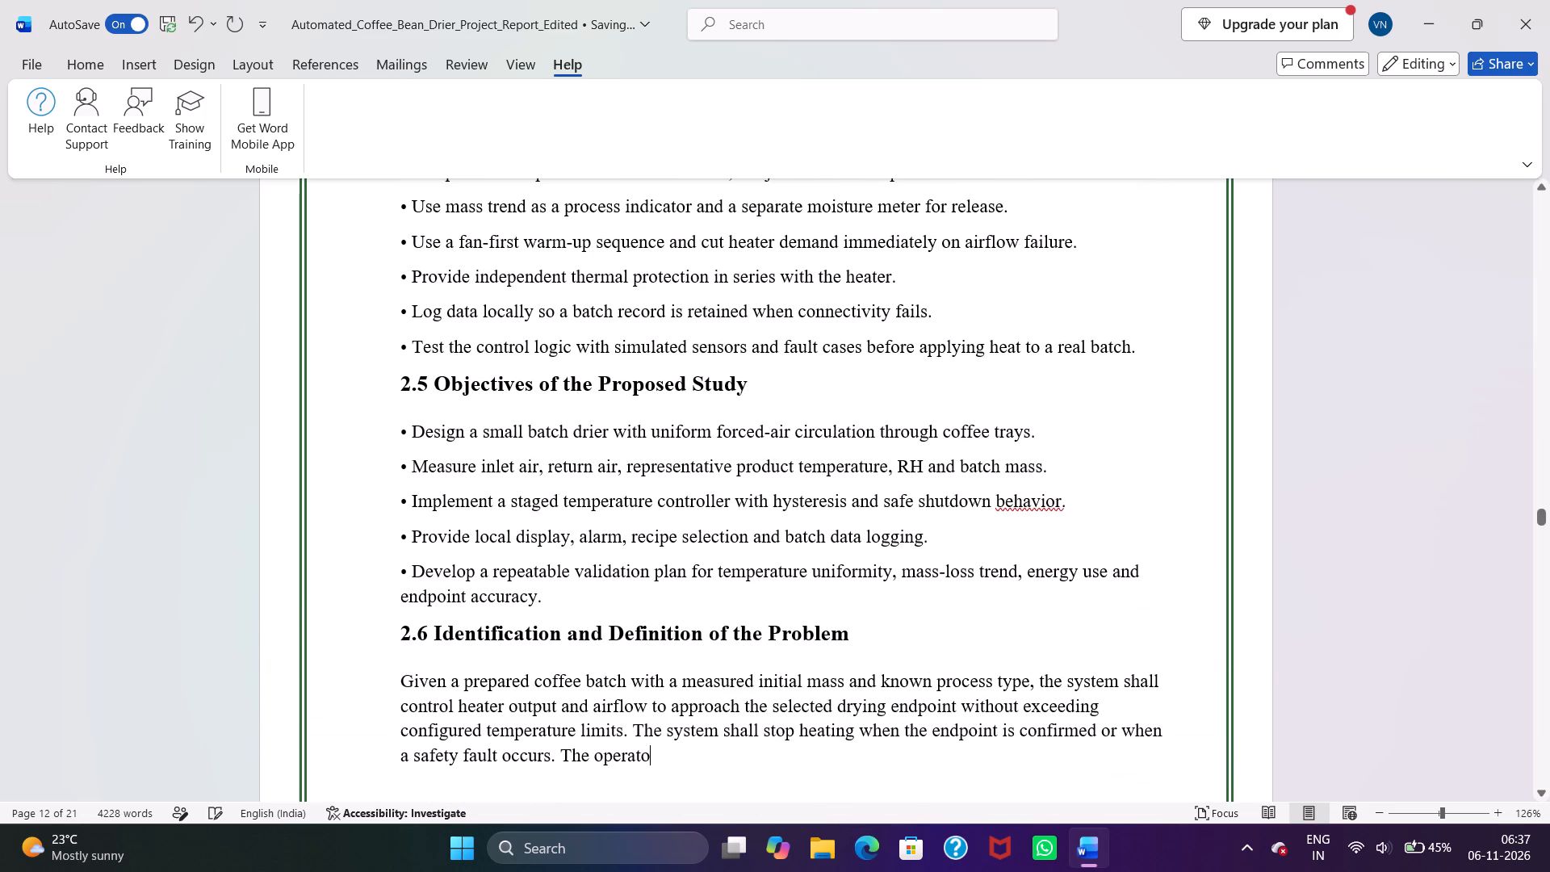
drag(404, 380, 683, 789)
key(BackSpace)
Delete everything from the "Use a fan-first warm-up sequence" bullet in section 2.4 through nearly the end of the report.
drag(401, 254, 661, 853)
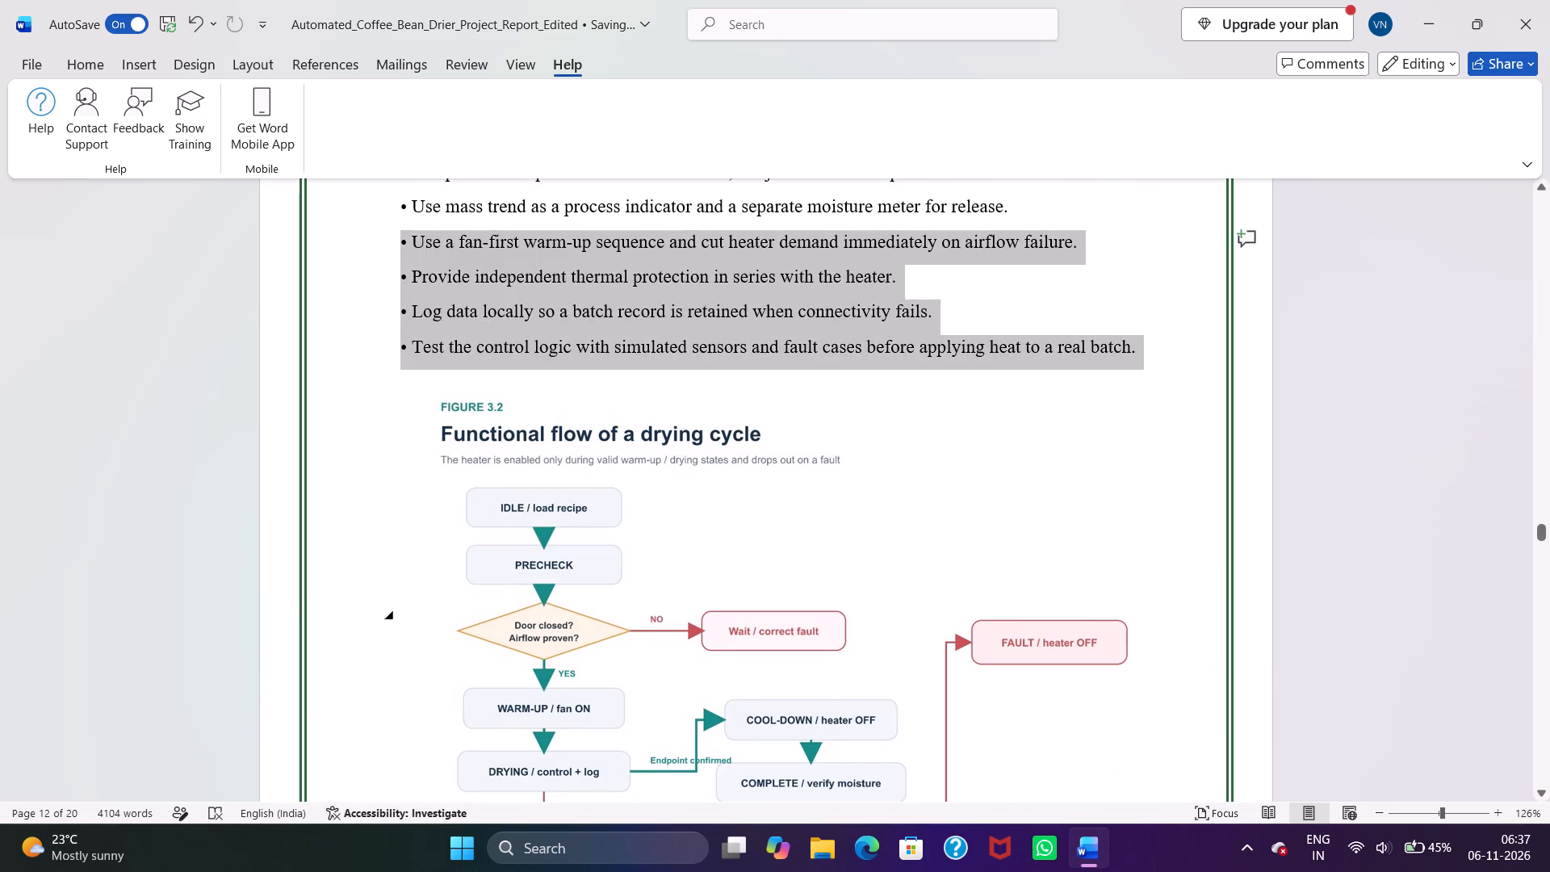
drag(661, 853, 716, 871)
key(BackSpace)
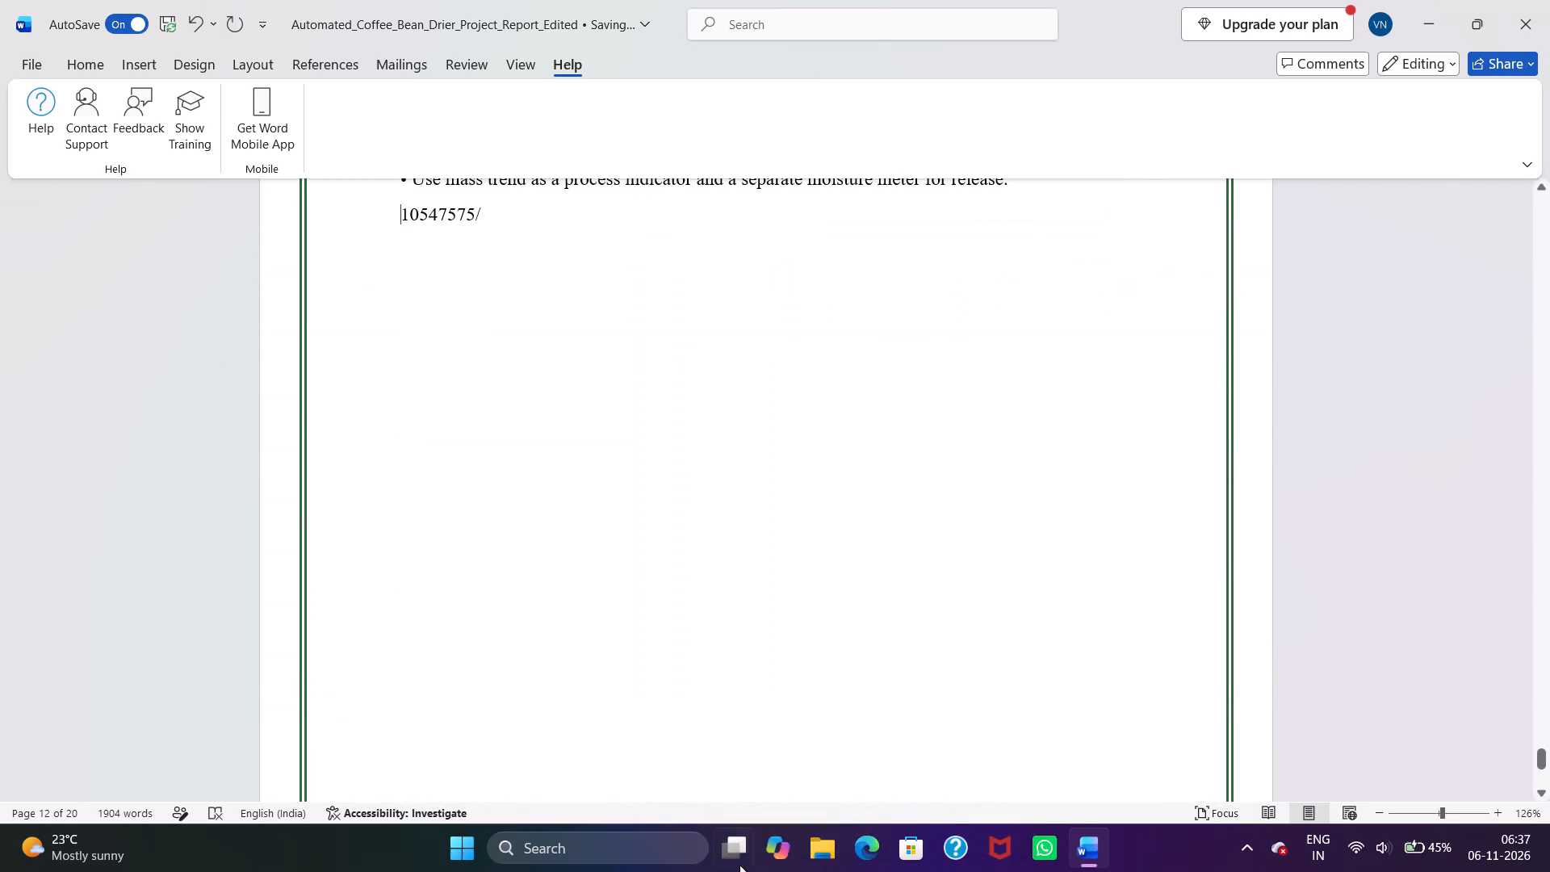
Delete all remaining body content from the Chapter 1 Introduction title through the leftover text after the section 2.4 bullets.
scroll(861, 545, up, 7)
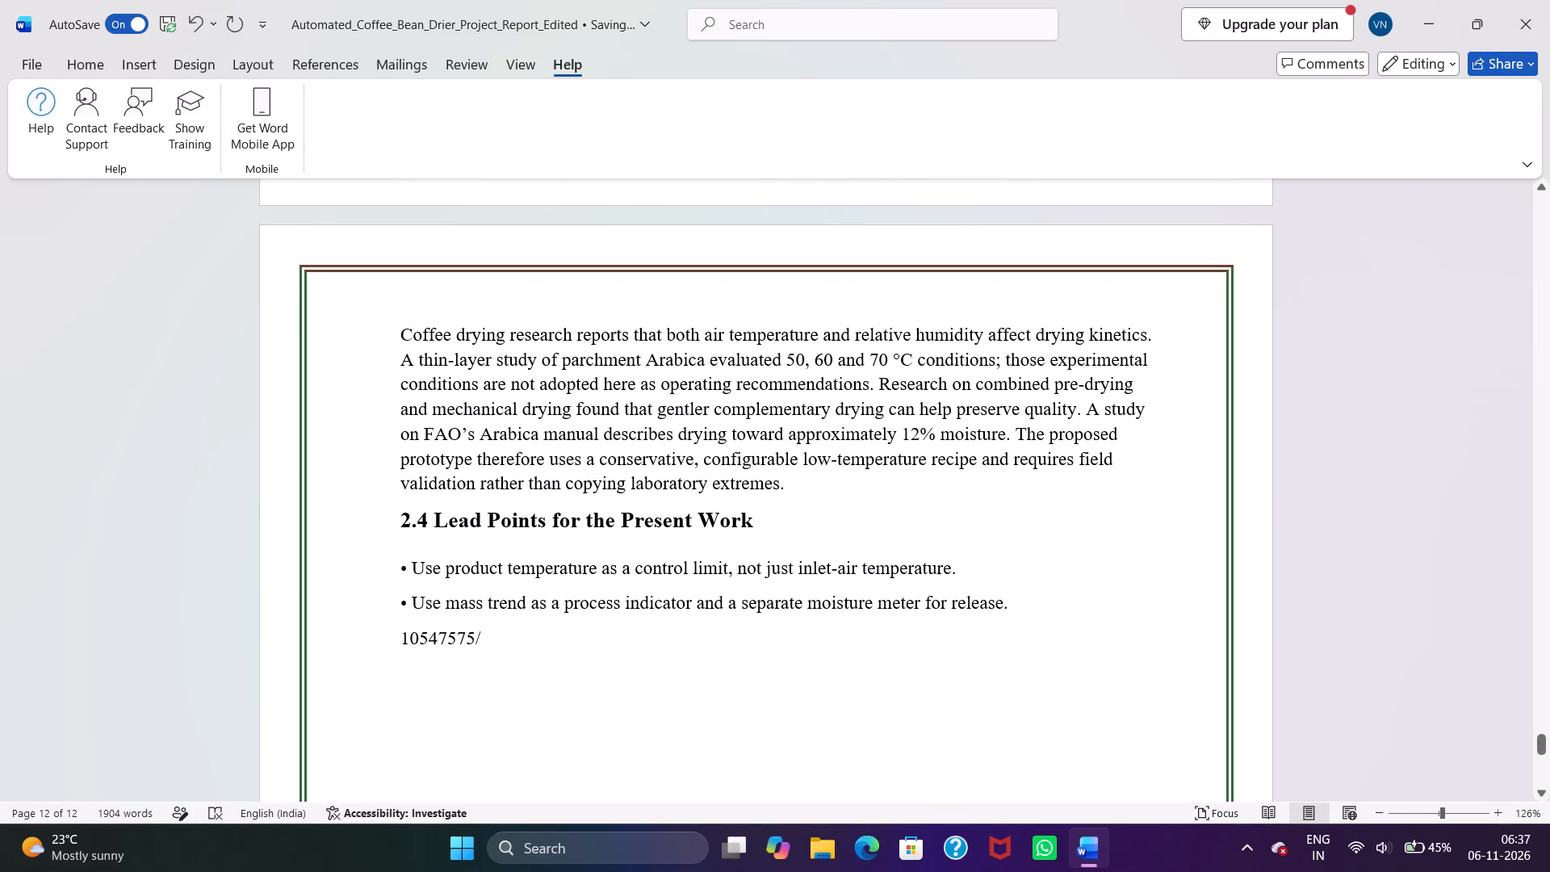
drag(513, 645, 416, 516)
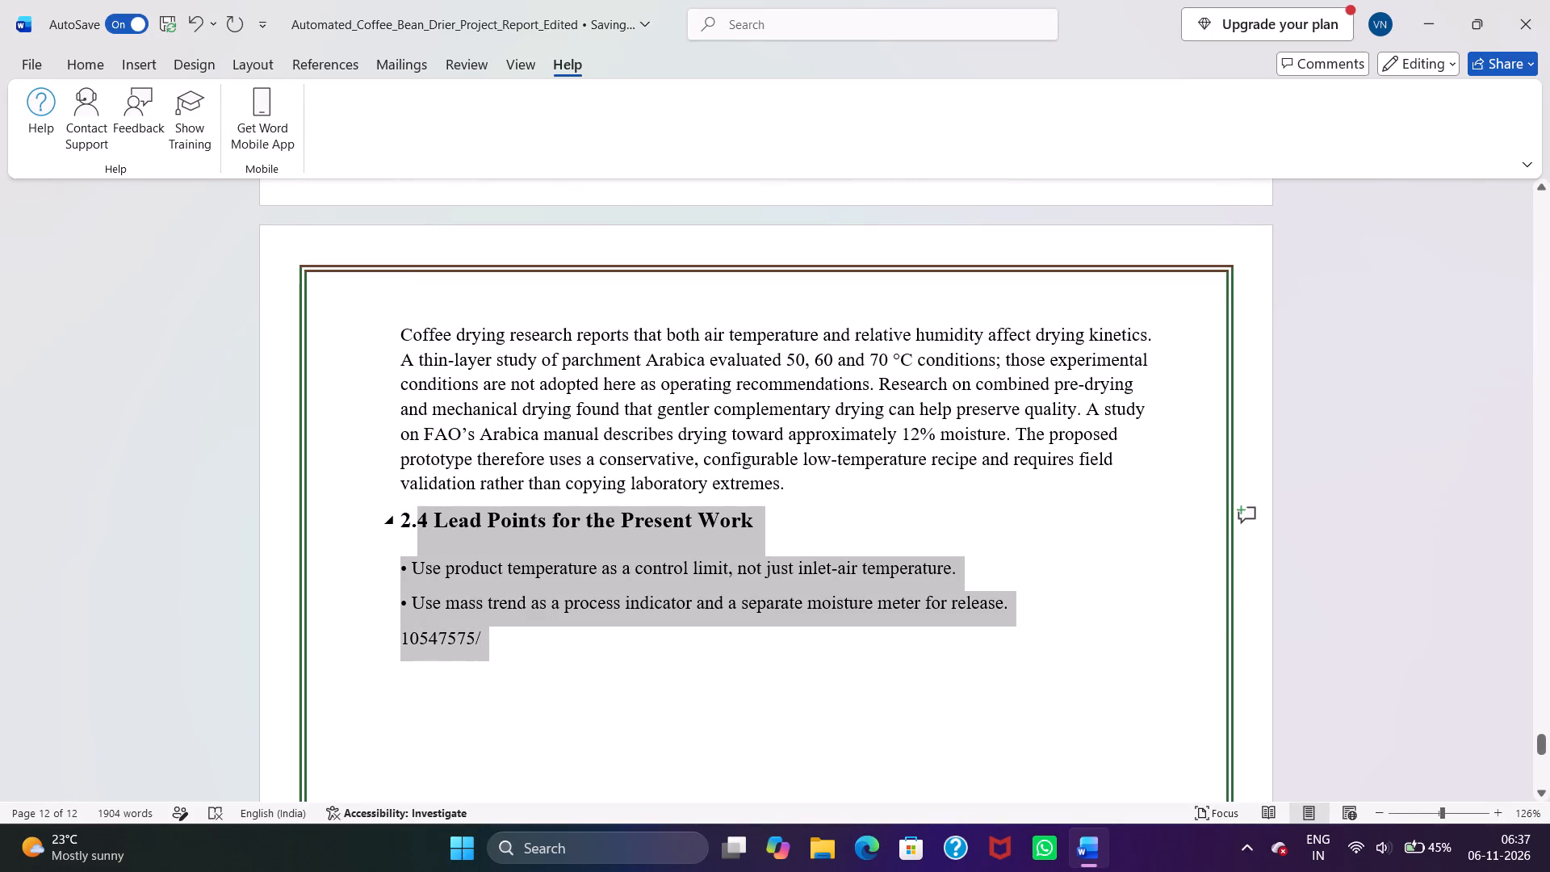
drag(416, 516, 398, 470)
scroll(398, 470, up, 15)
scroll(398, 470, up, 17)
scroll(398, 470, up, 18)
scroll(398, 470, up, 18)
scroll(398, 470, up, 8)
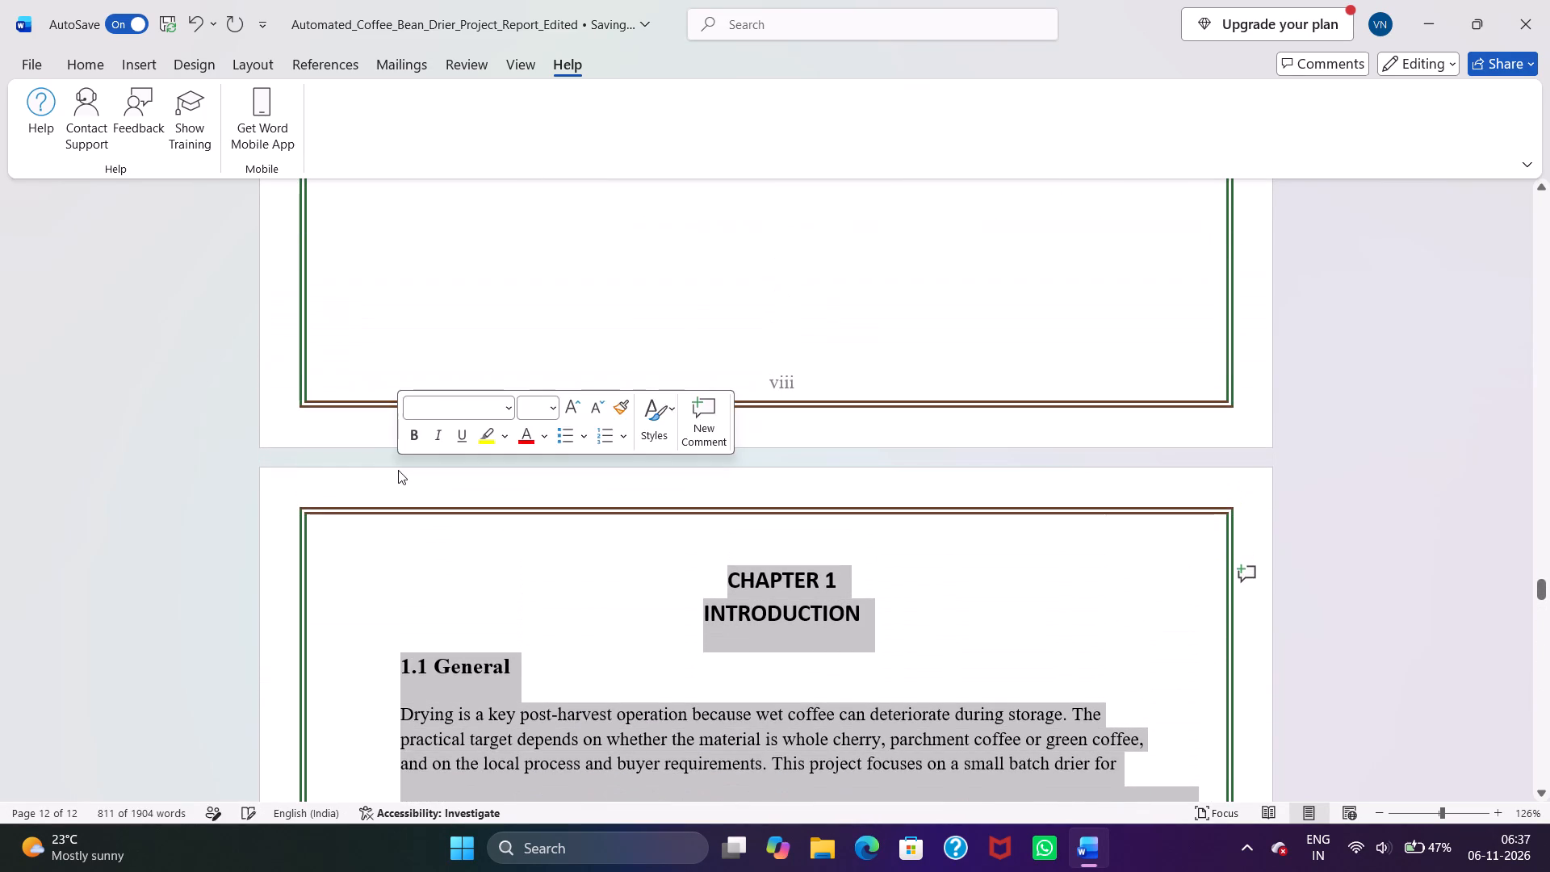
scroll(834, 477, up, 1)
key(BackSpace)
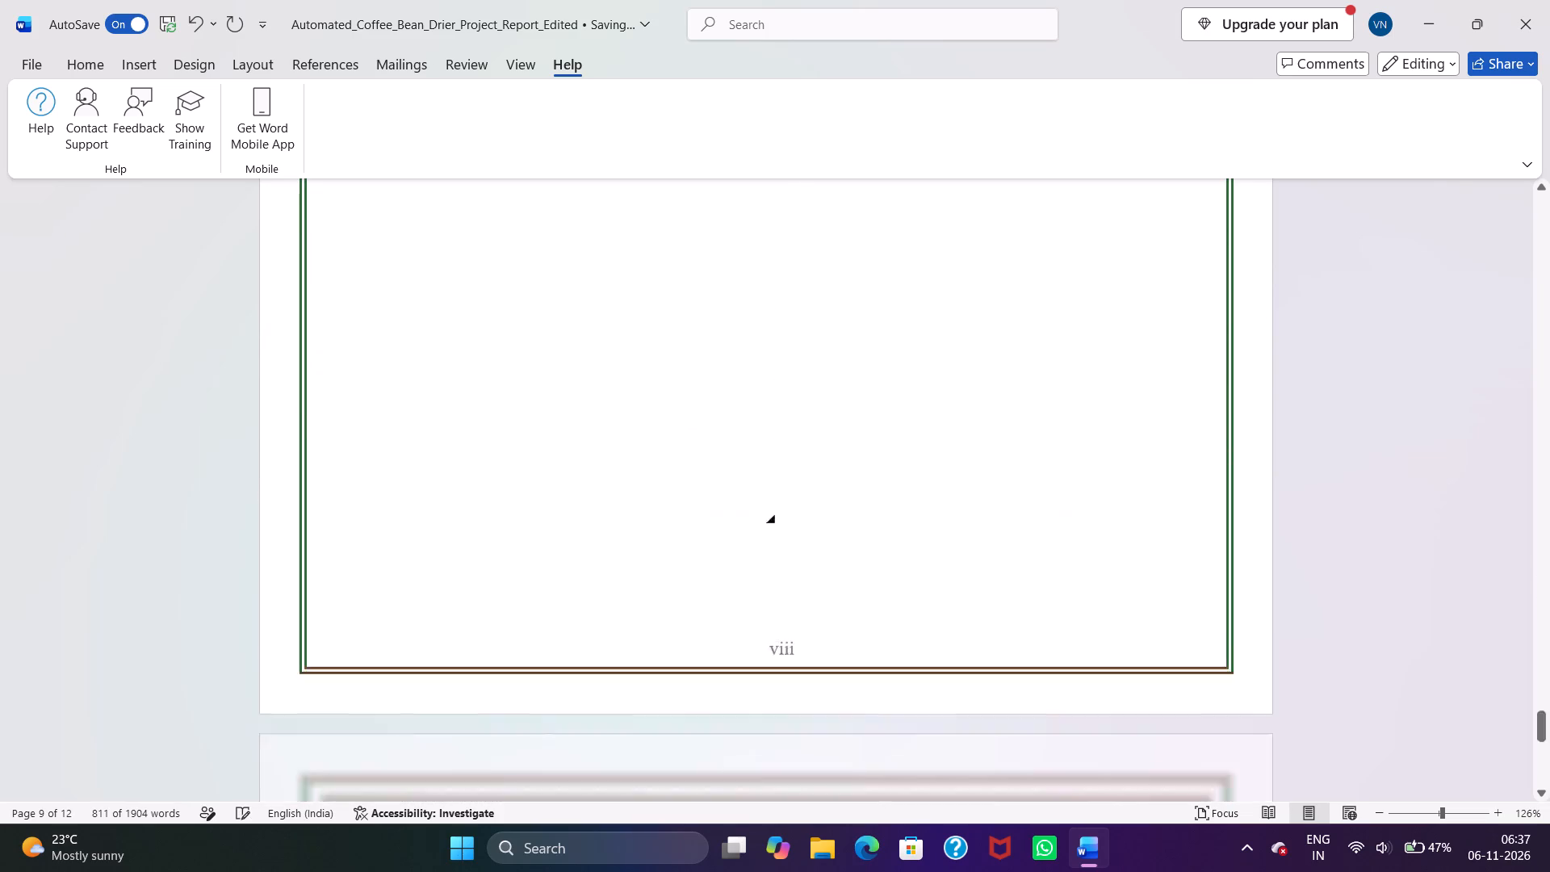
Review the shortened report from the abstract back through the table of contents and lists to the declaration page.
scroll(895, 631, up, 10)
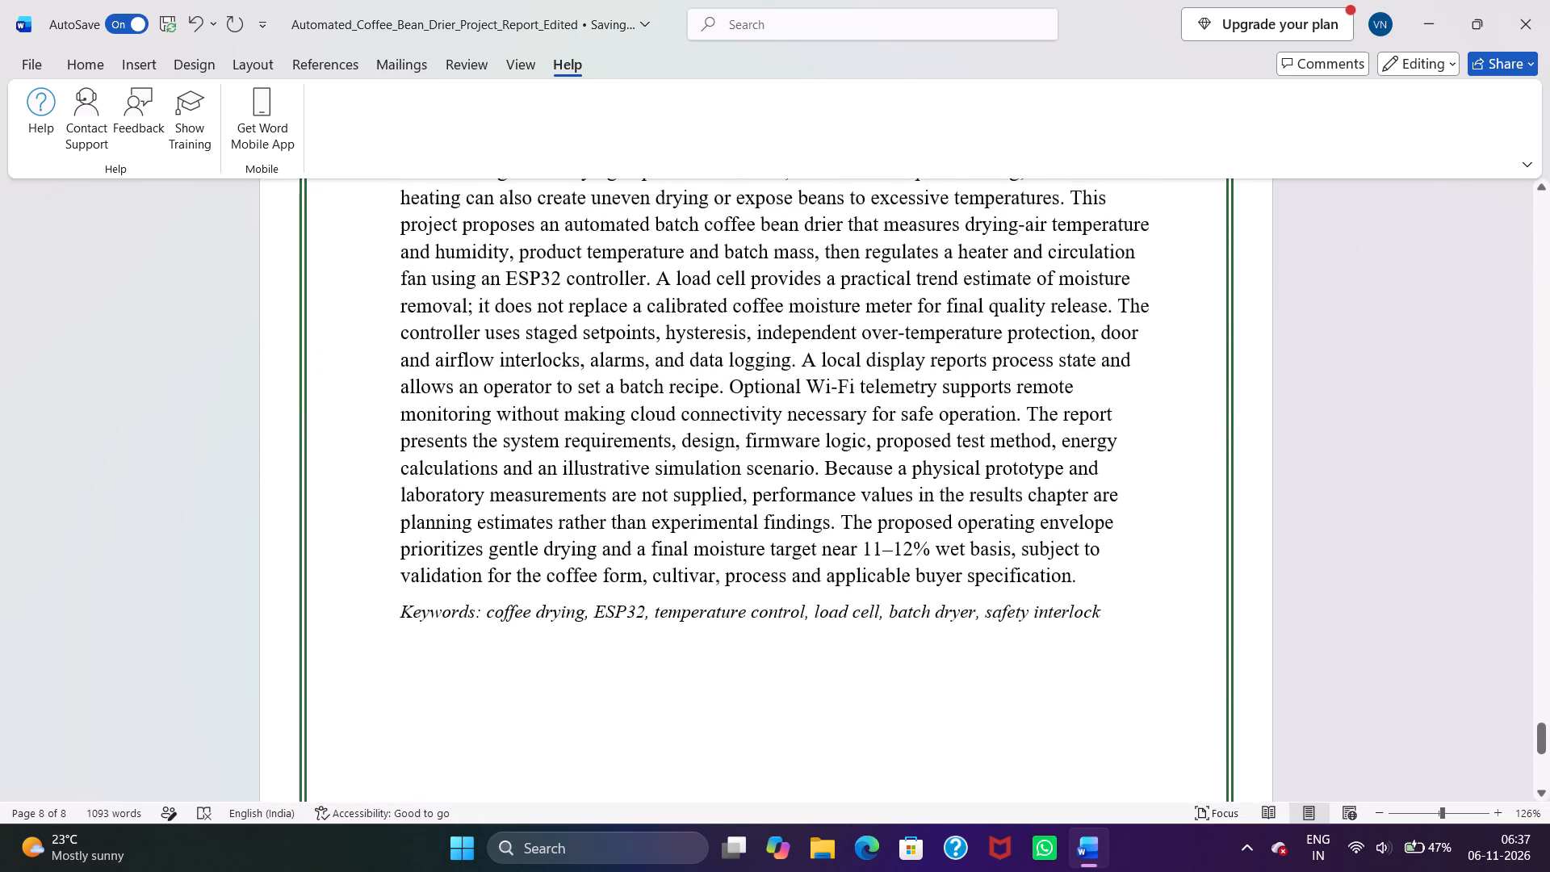
scroll(895, 631, up, 7)
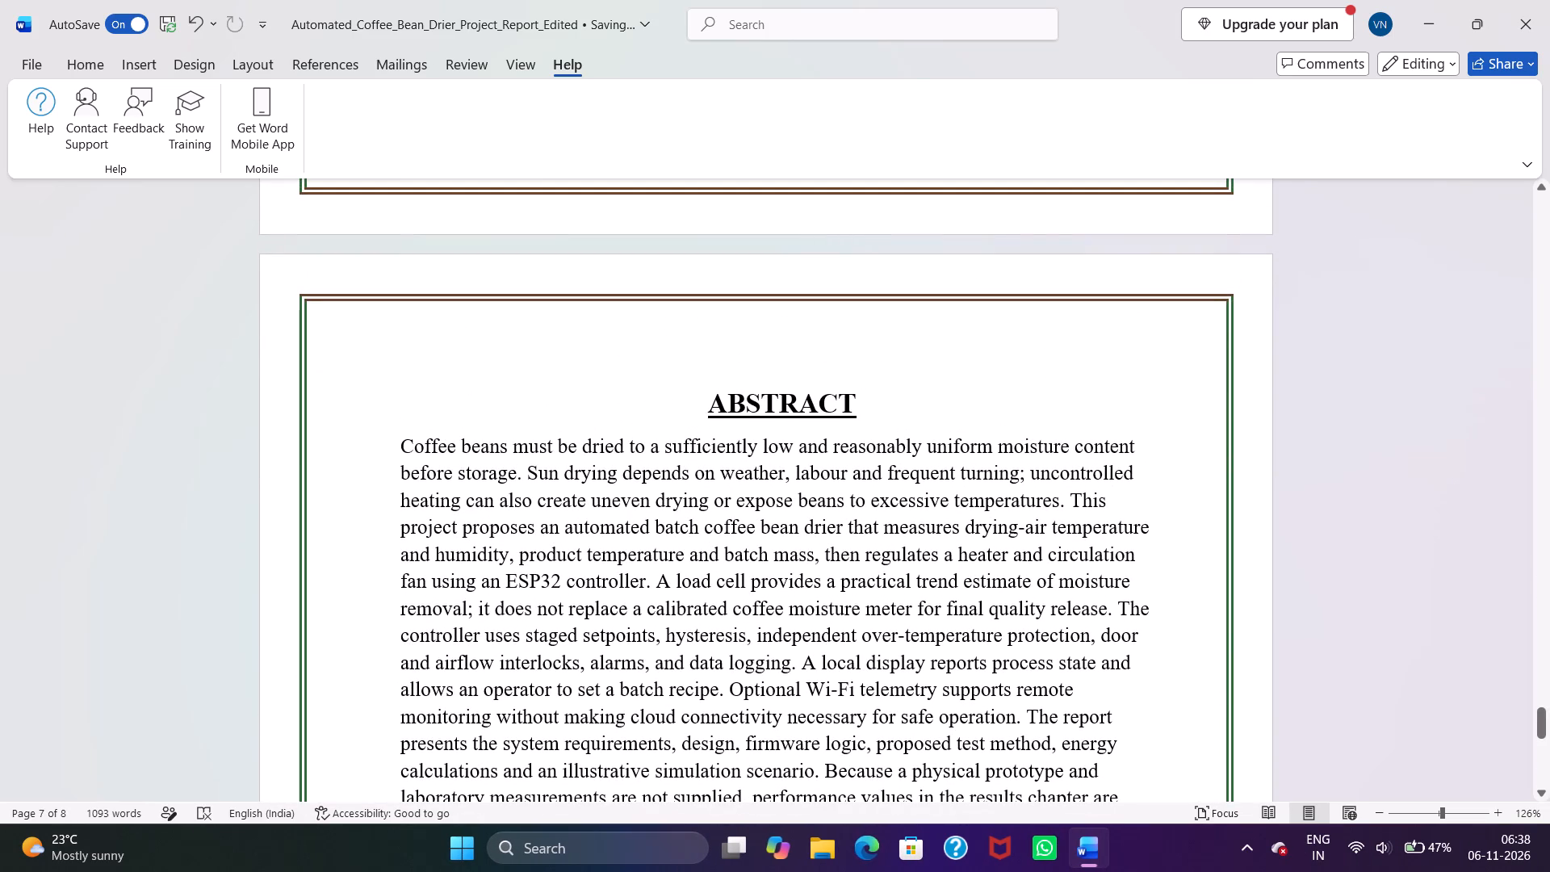
scroll(895, 631, up, 18)
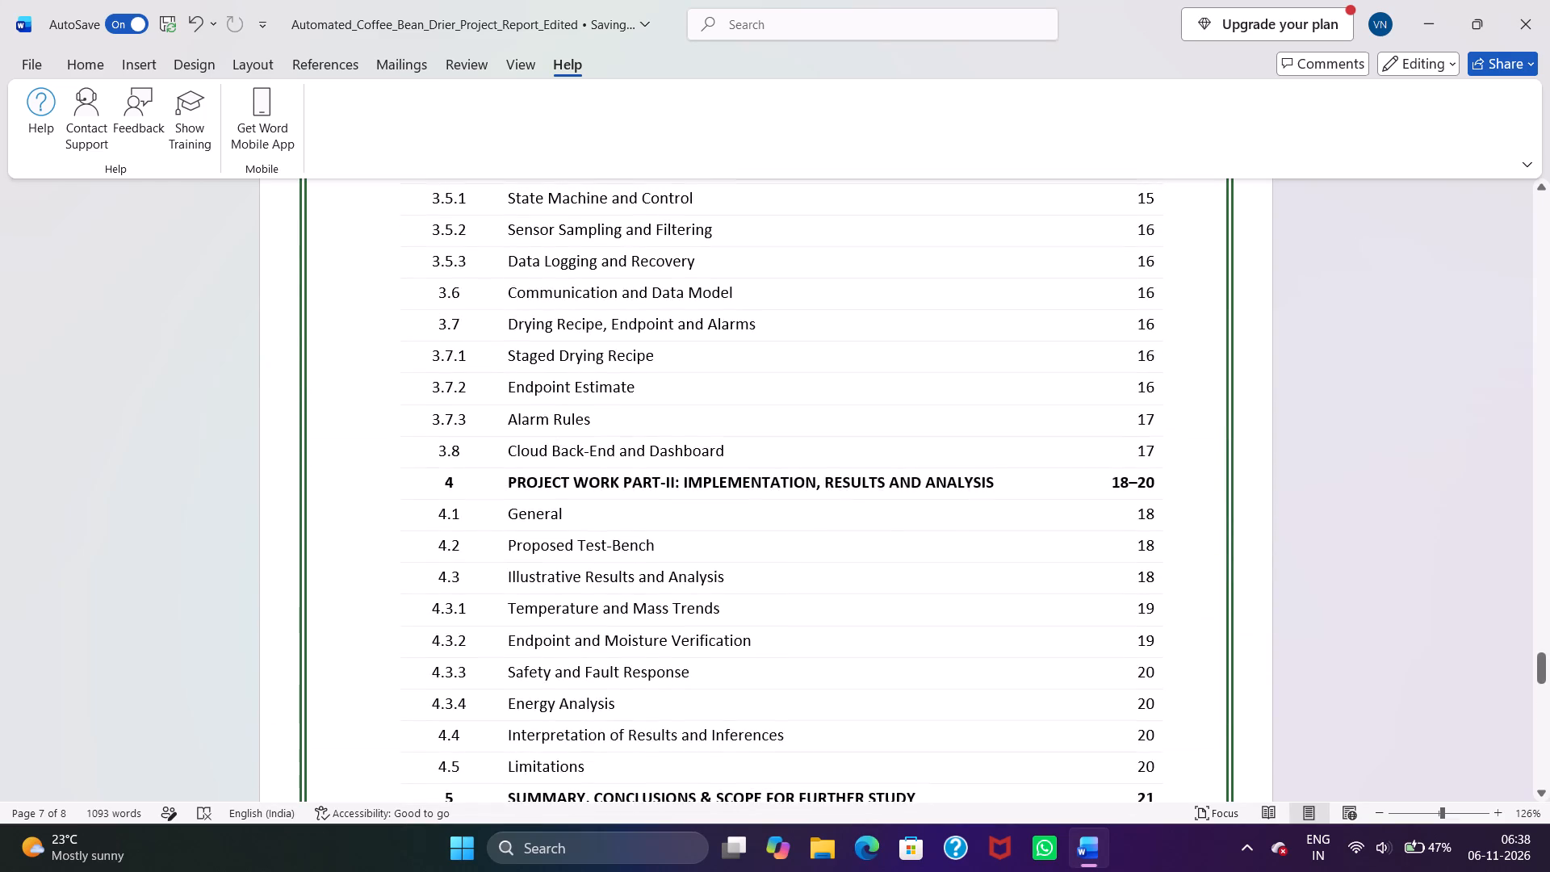
scroll(895, 631, up, 2)
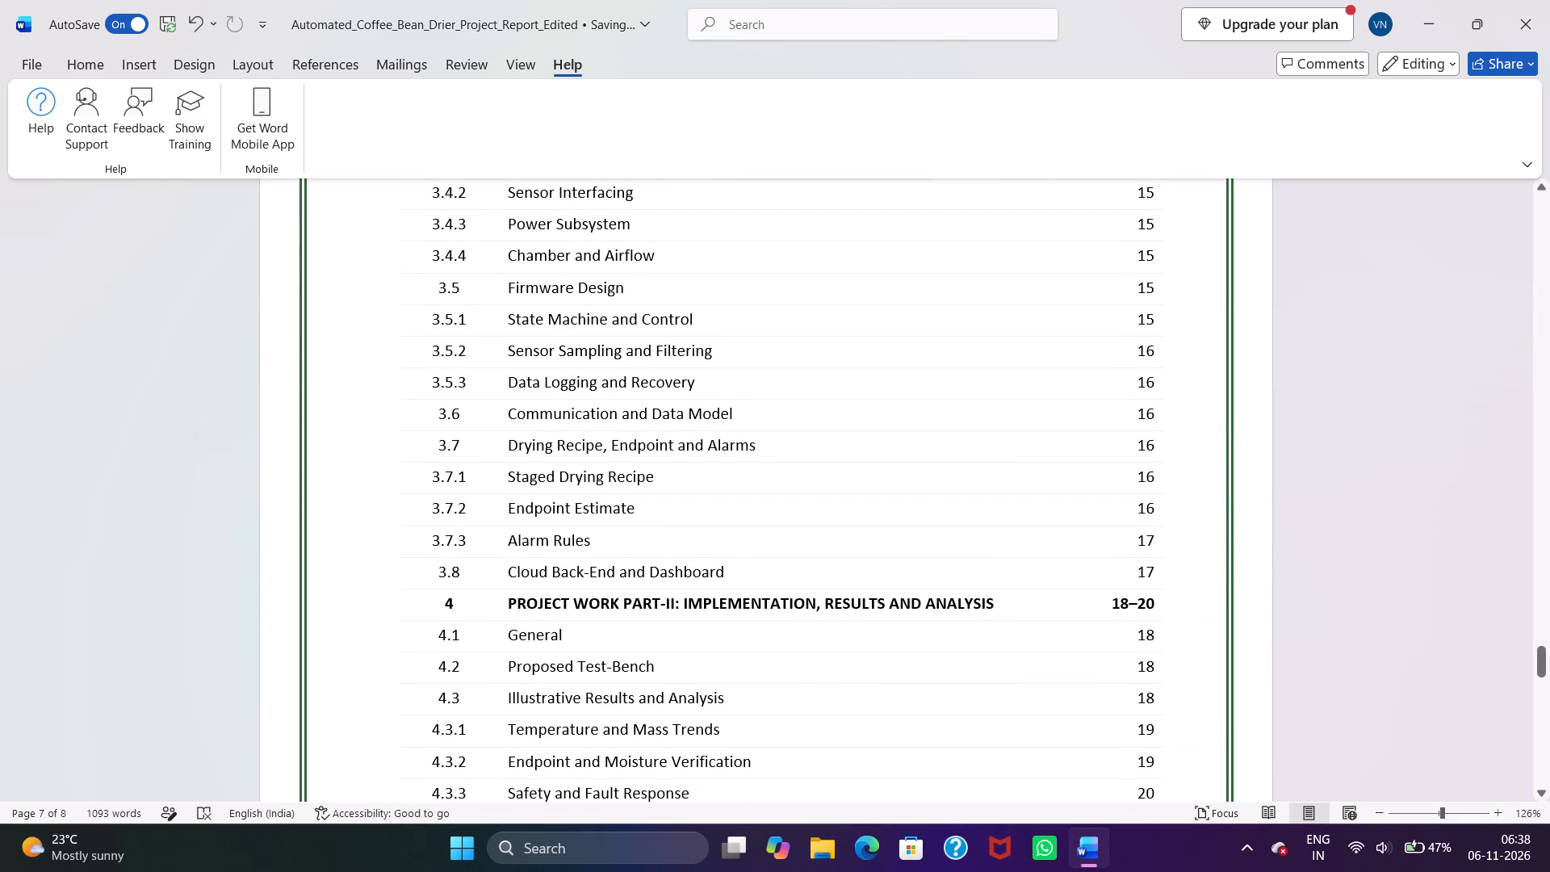
scroll(895, 631, up, 10)
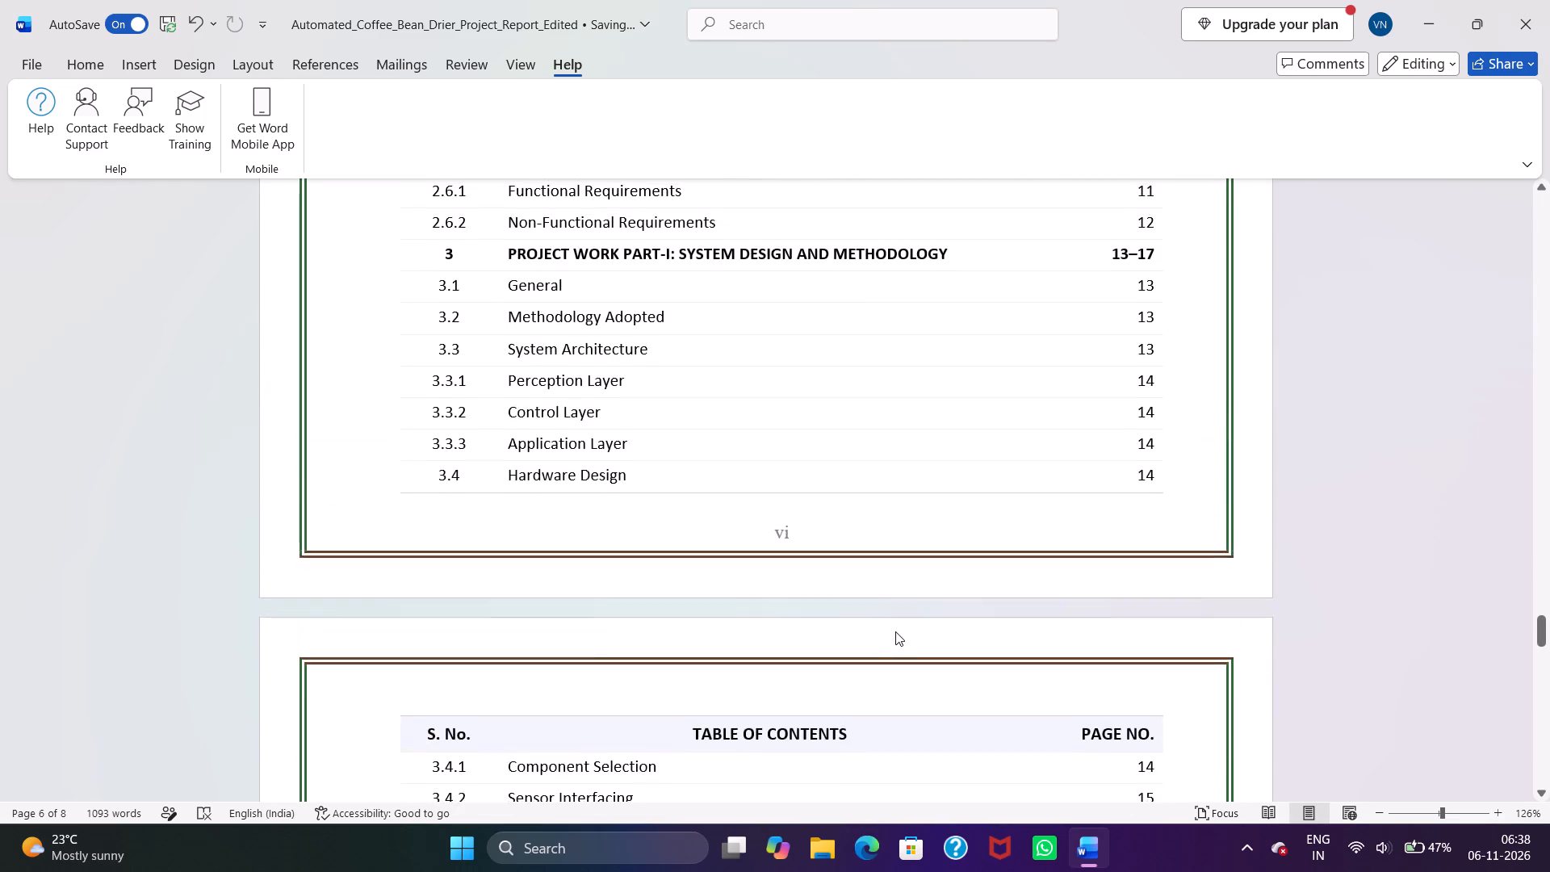
scroll(895, 631, up, 11)
scroll(895, 631, up, 16)
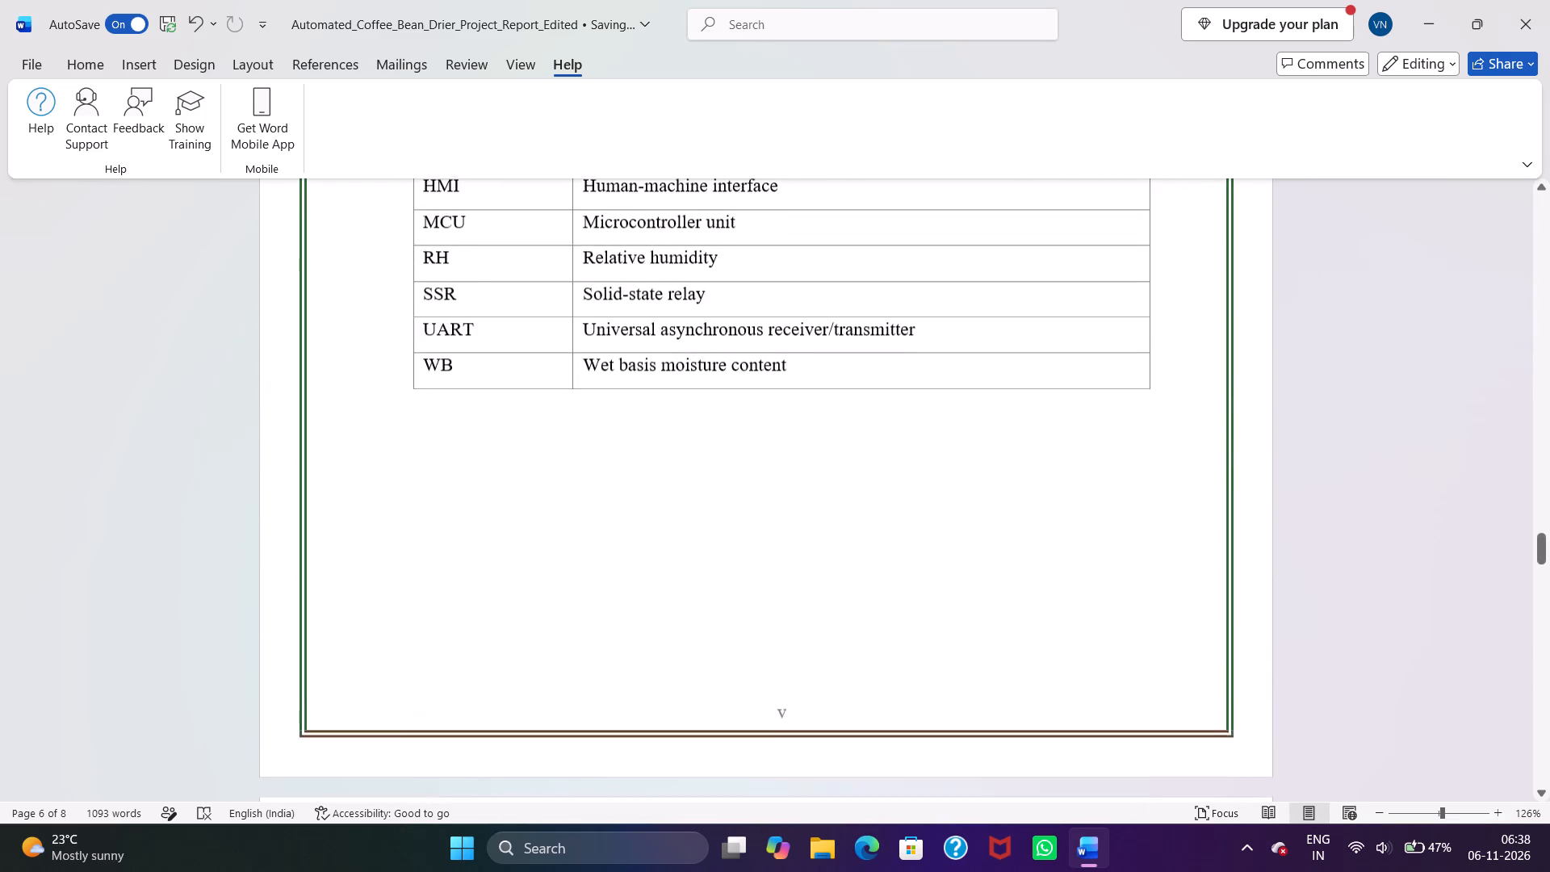
scroll(895, 631, up, 19)
scroll(895, 631, up, 7)
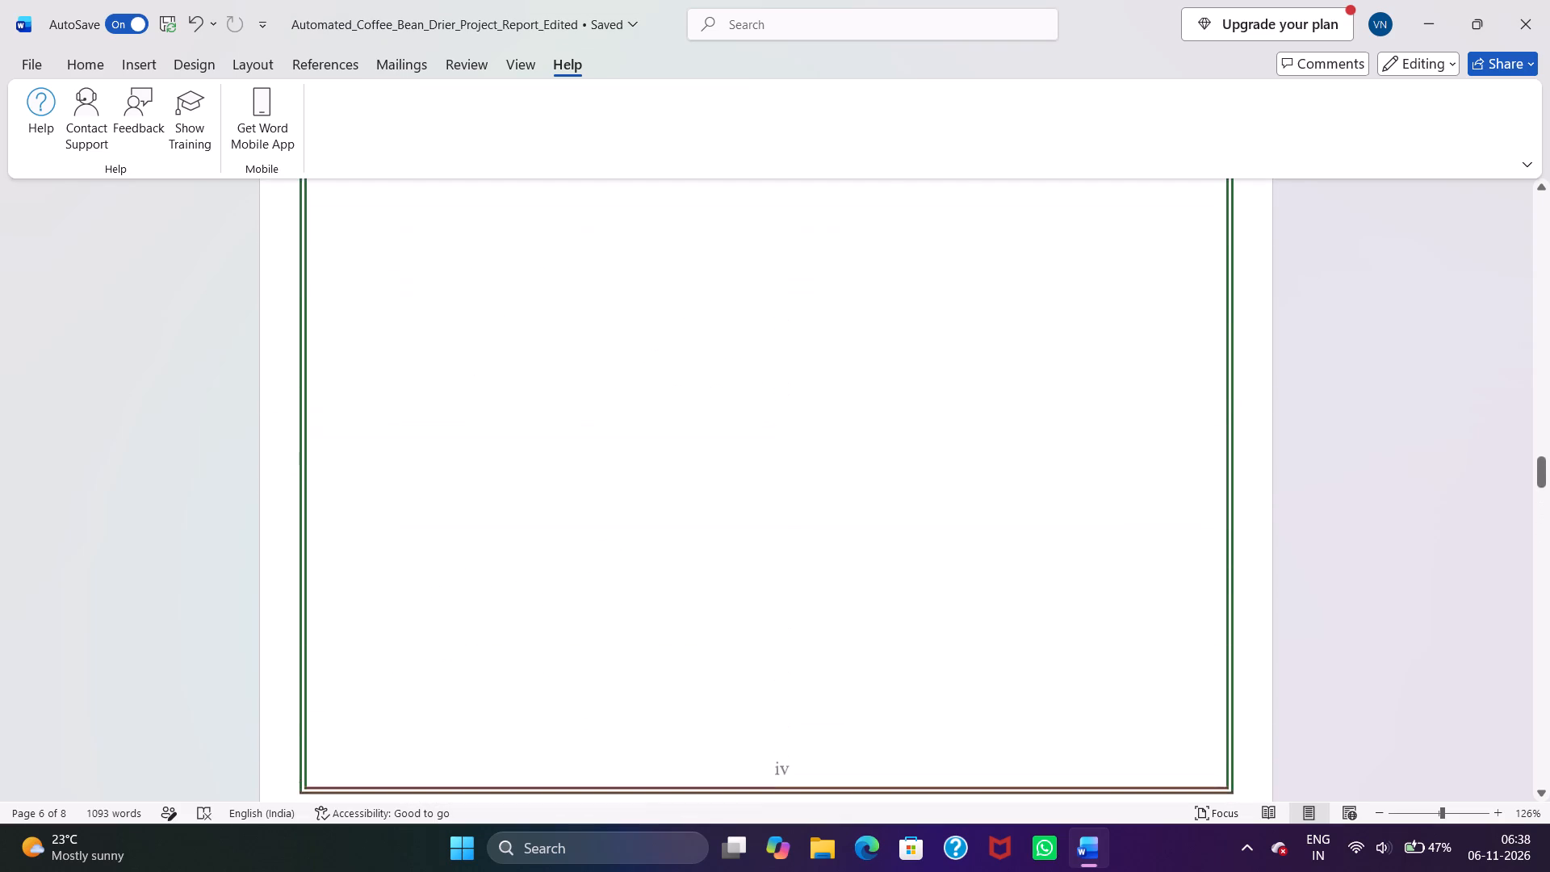
scroll(895, 631, up, 11)
scroll(895, 631, up, 11)
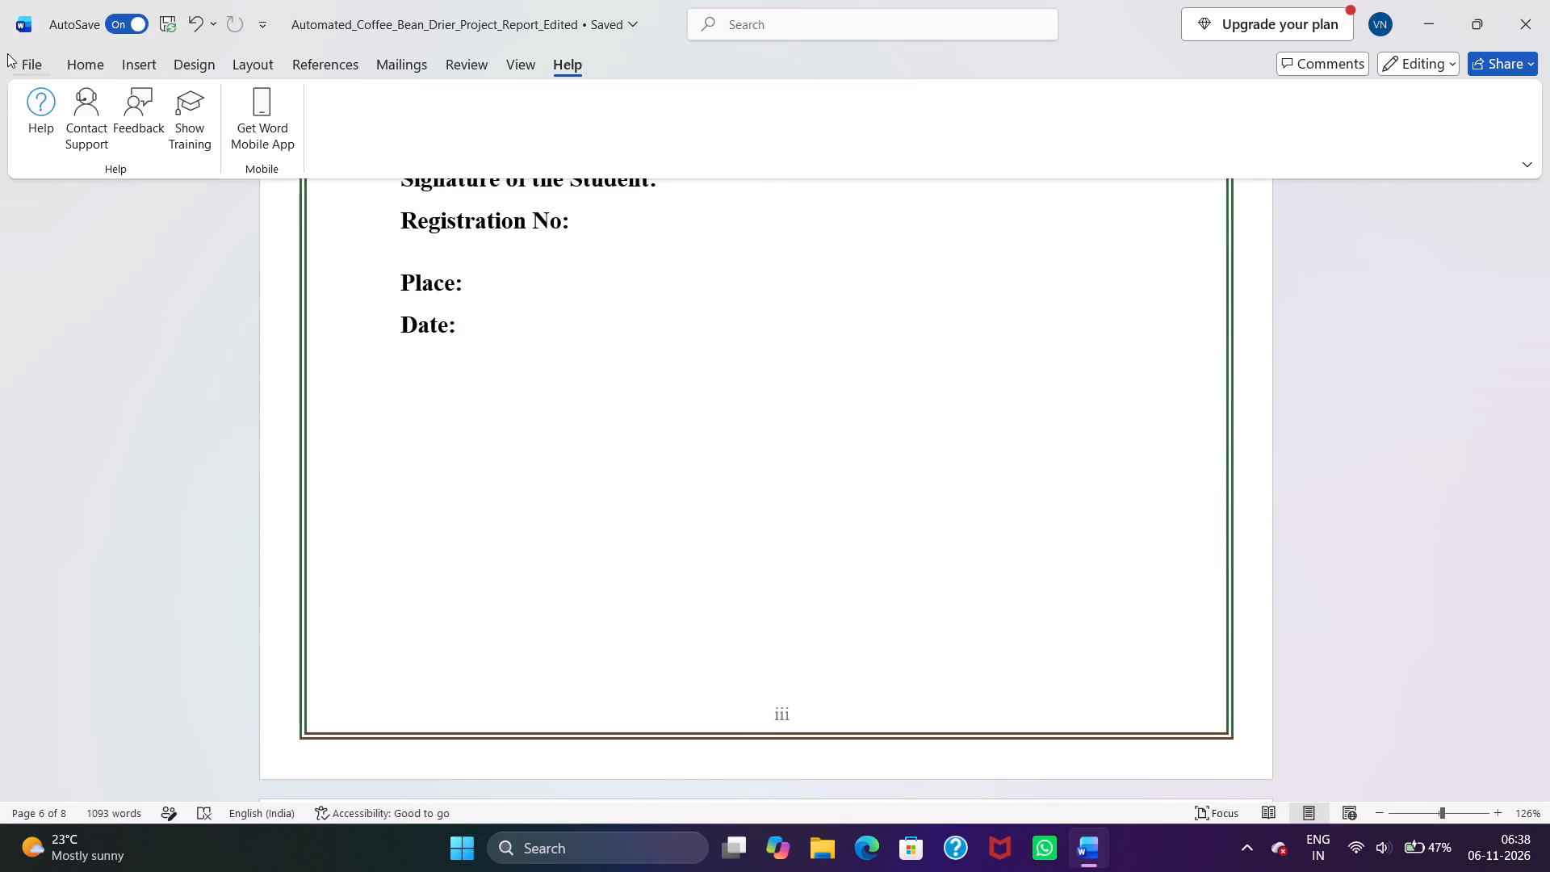
Open the recent document Automated_Coffee_Bean_Drier_Project_Report.123.
click(28, 59)
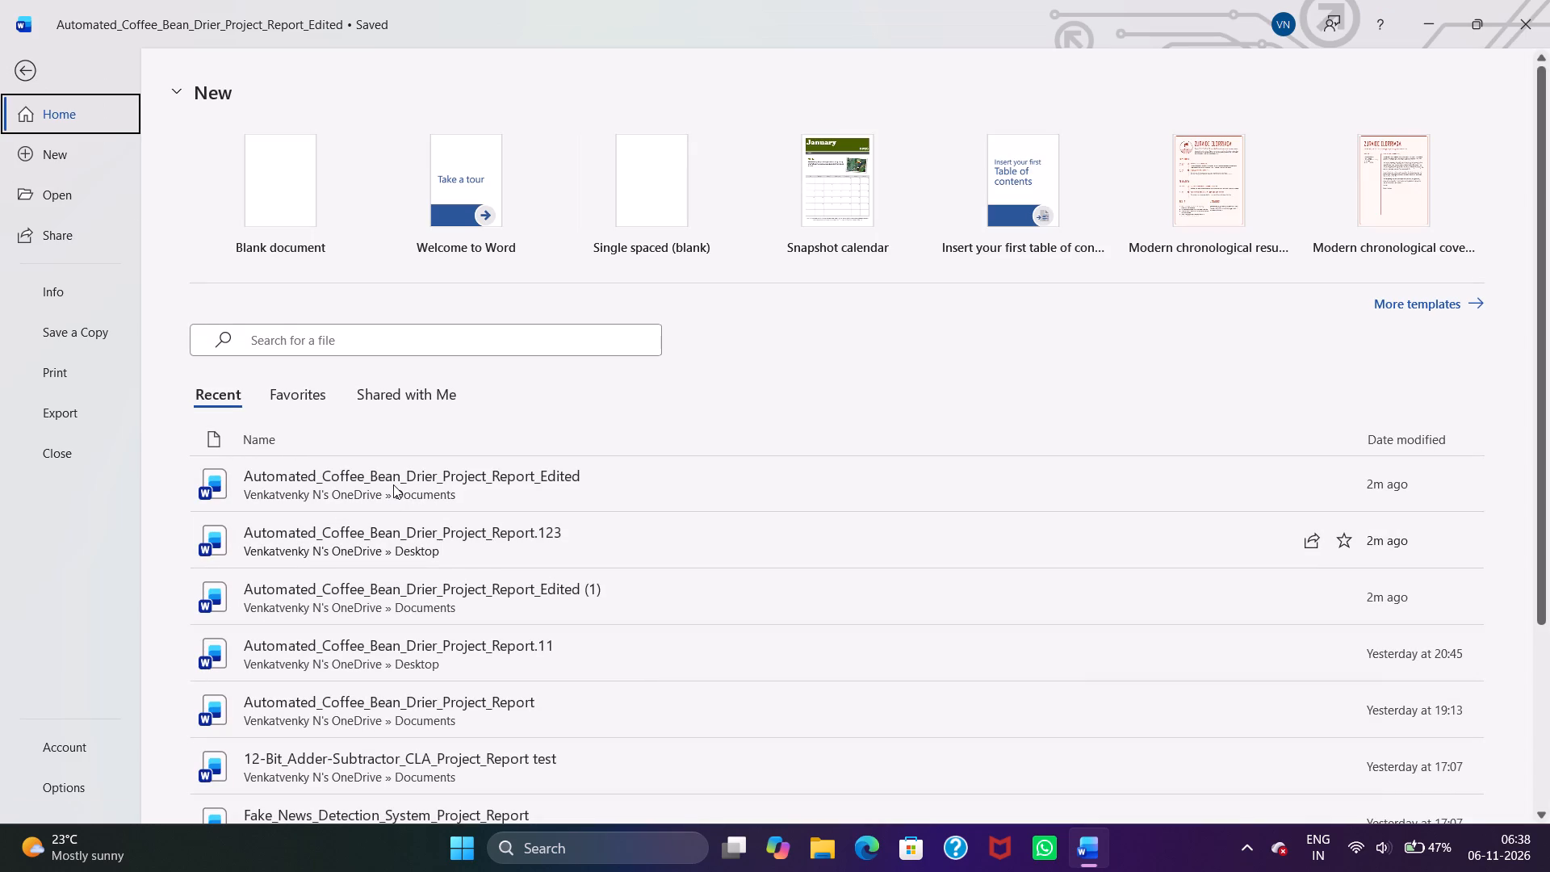
click(393, 484)
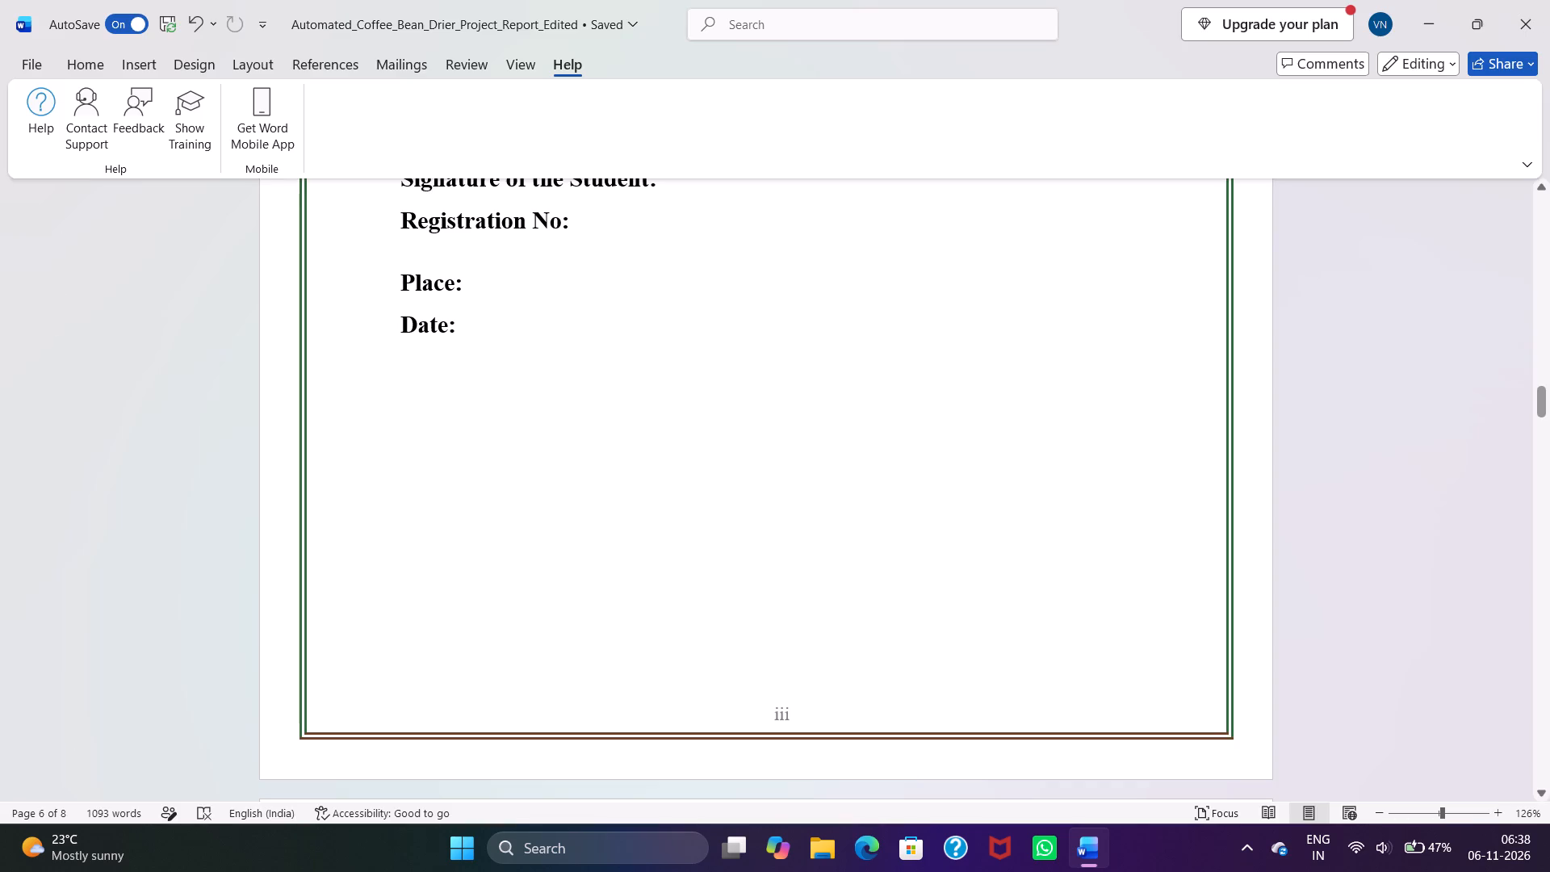
click(31, 63)
click(453, 542)
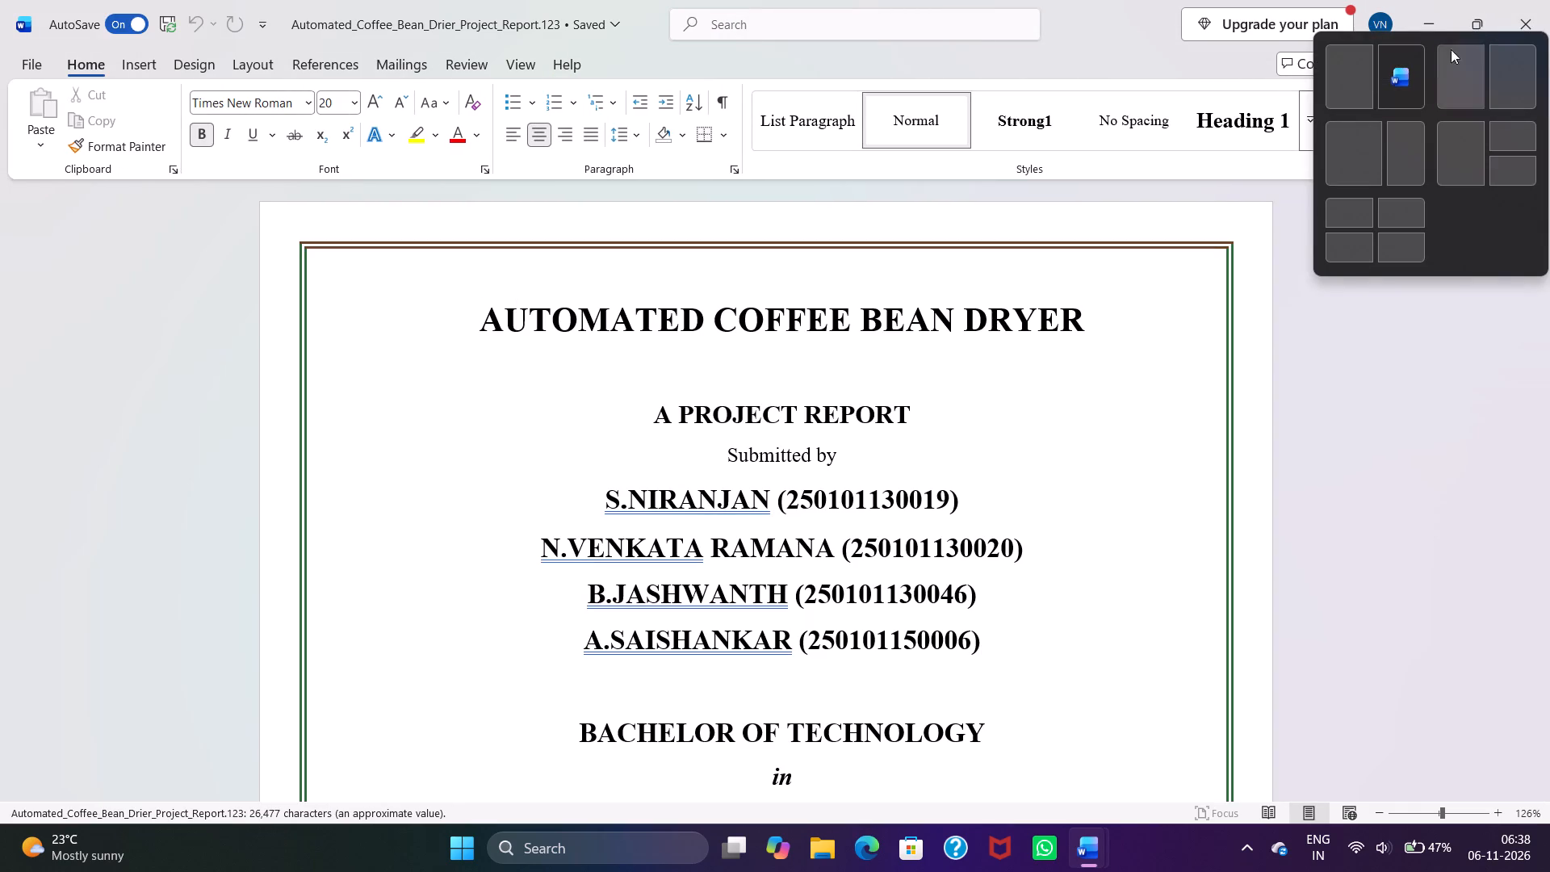
Arrange the .123 report side by side with the edited report, zoomed to 76% and 86% so full page widths fit.
click(1367, 73)
scroll(1058, 421, down, 5)
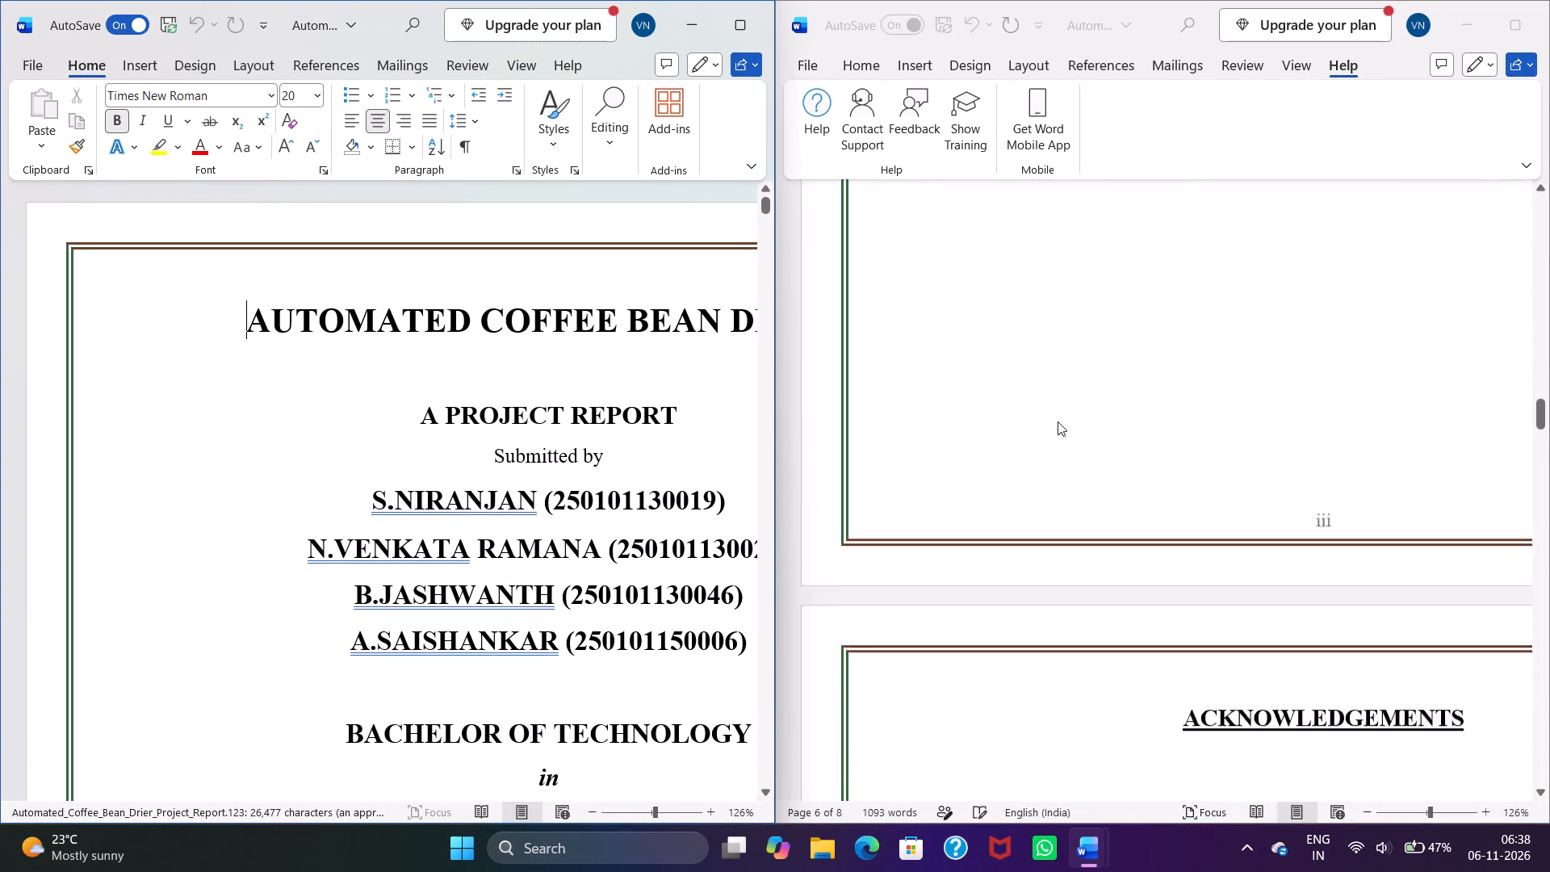
ctrl+scroll(1058, 421, down, 3)
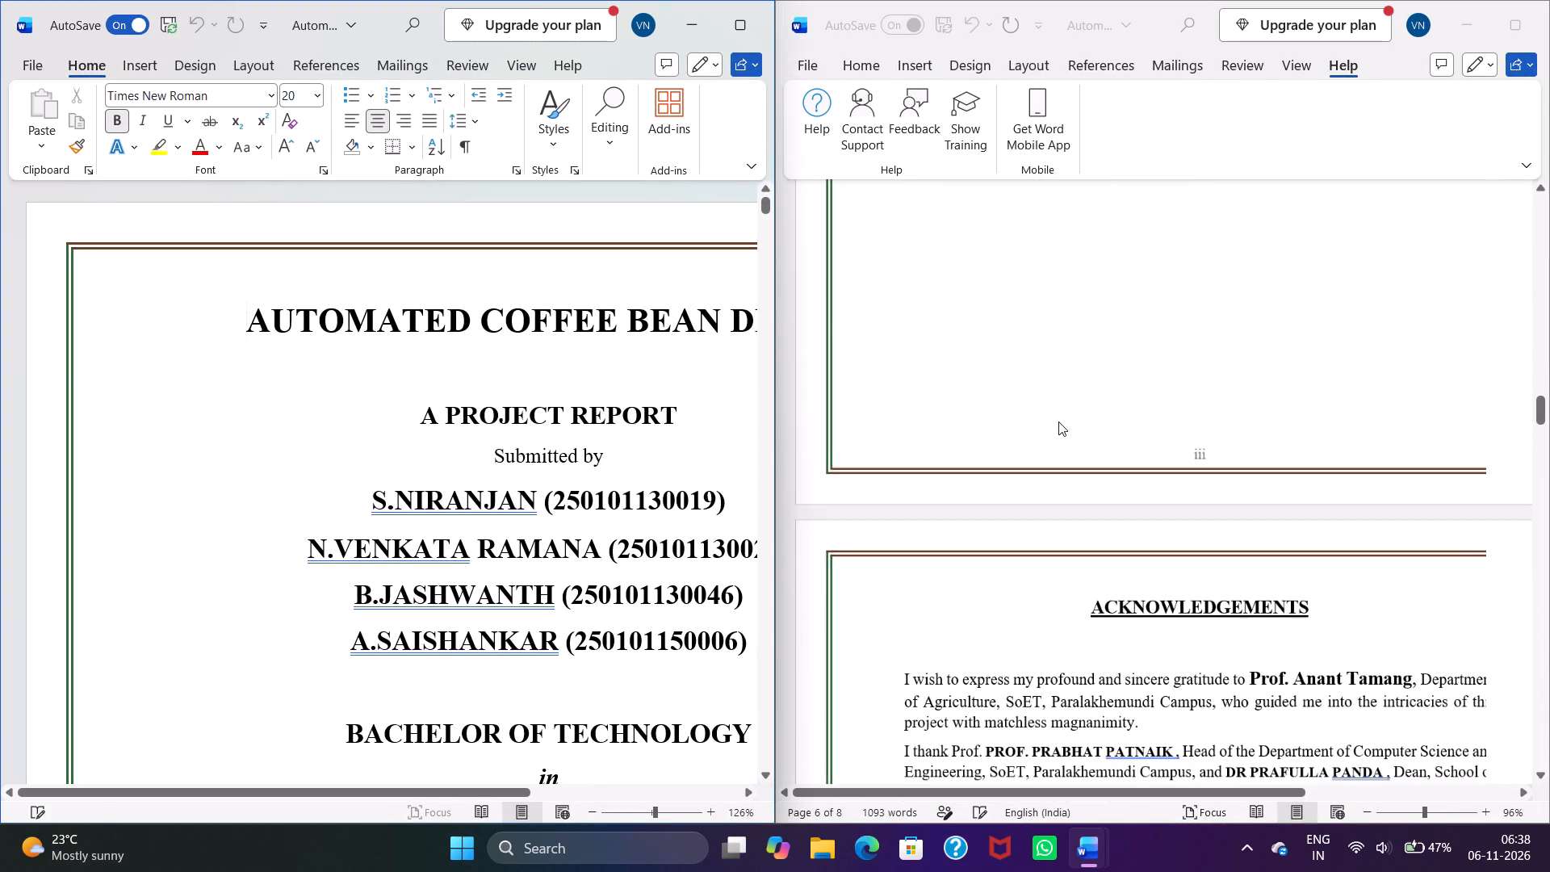
scroll(1058, 421, down, 6)
scroll(562, 505, down, 5)
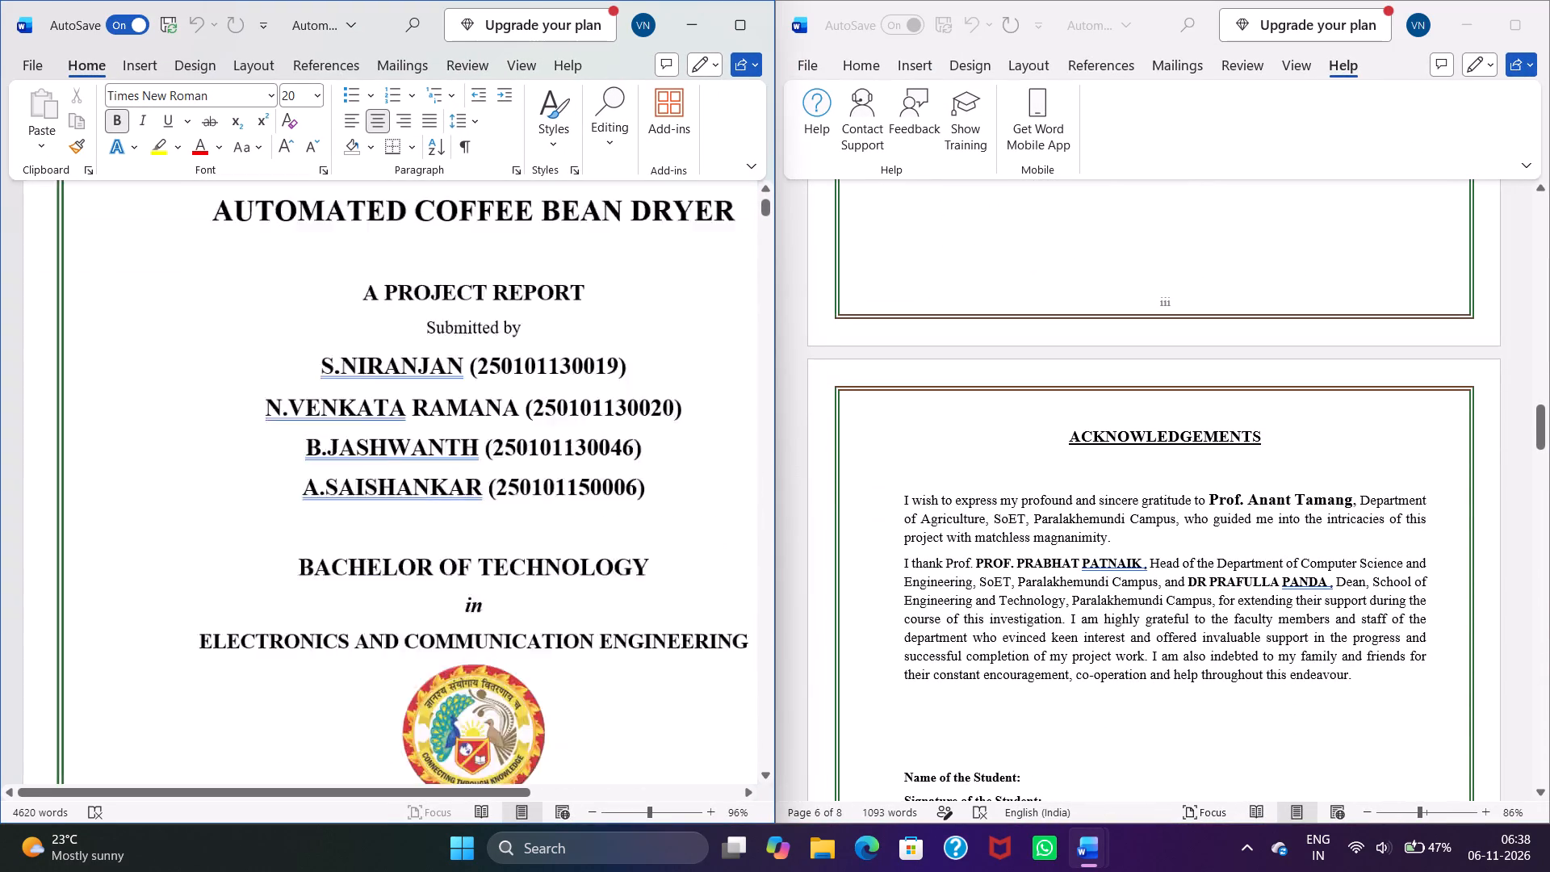
ctrl+scroll(518, 508, down, 5)
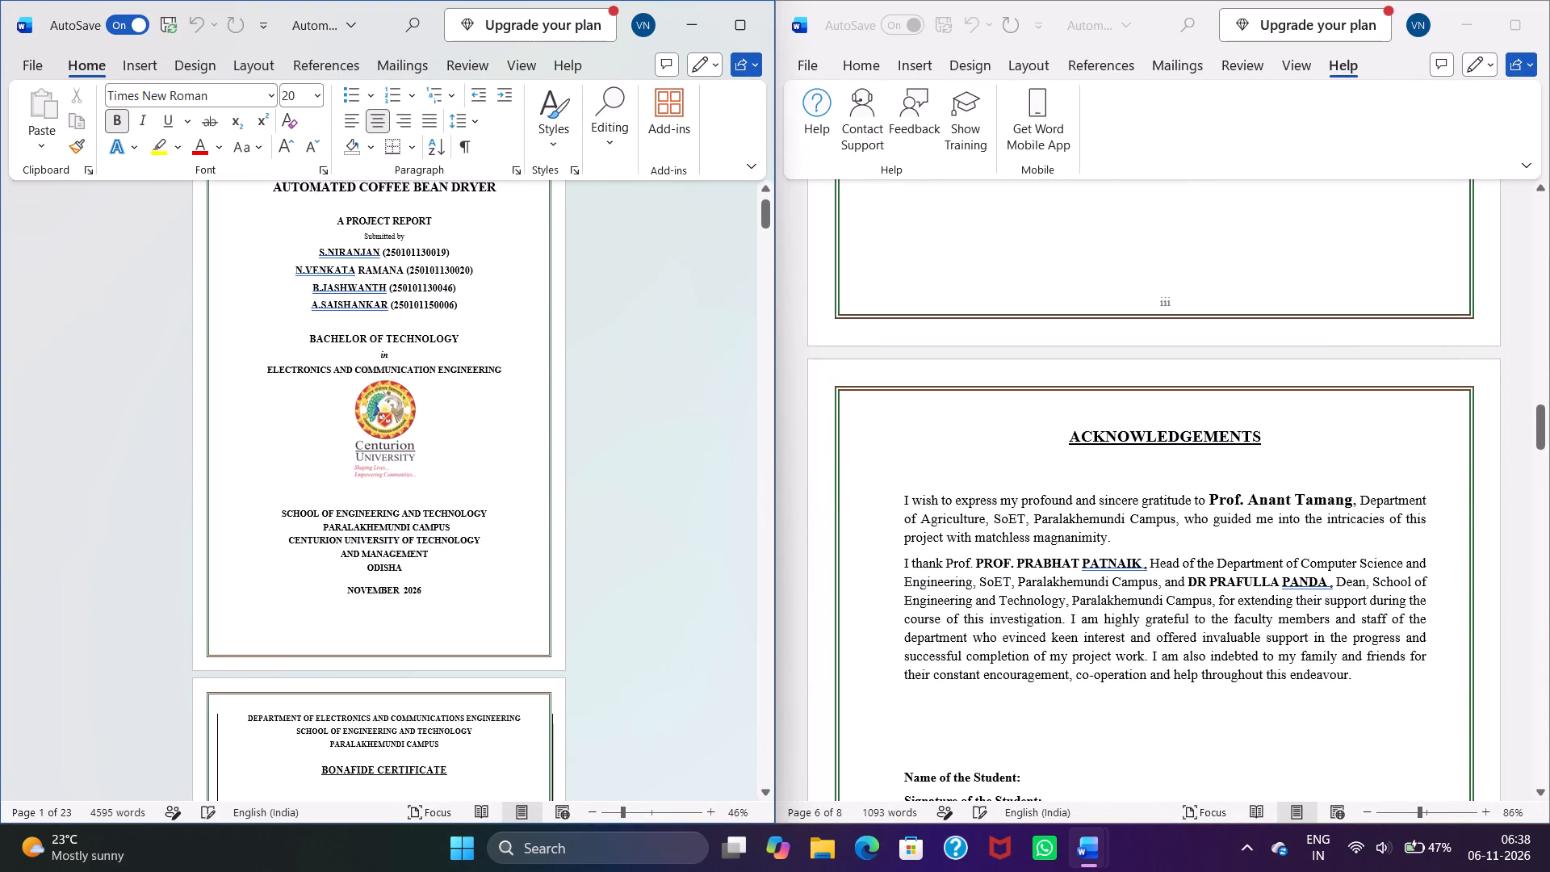
ctrl+scroll(518, 508, up, 3)
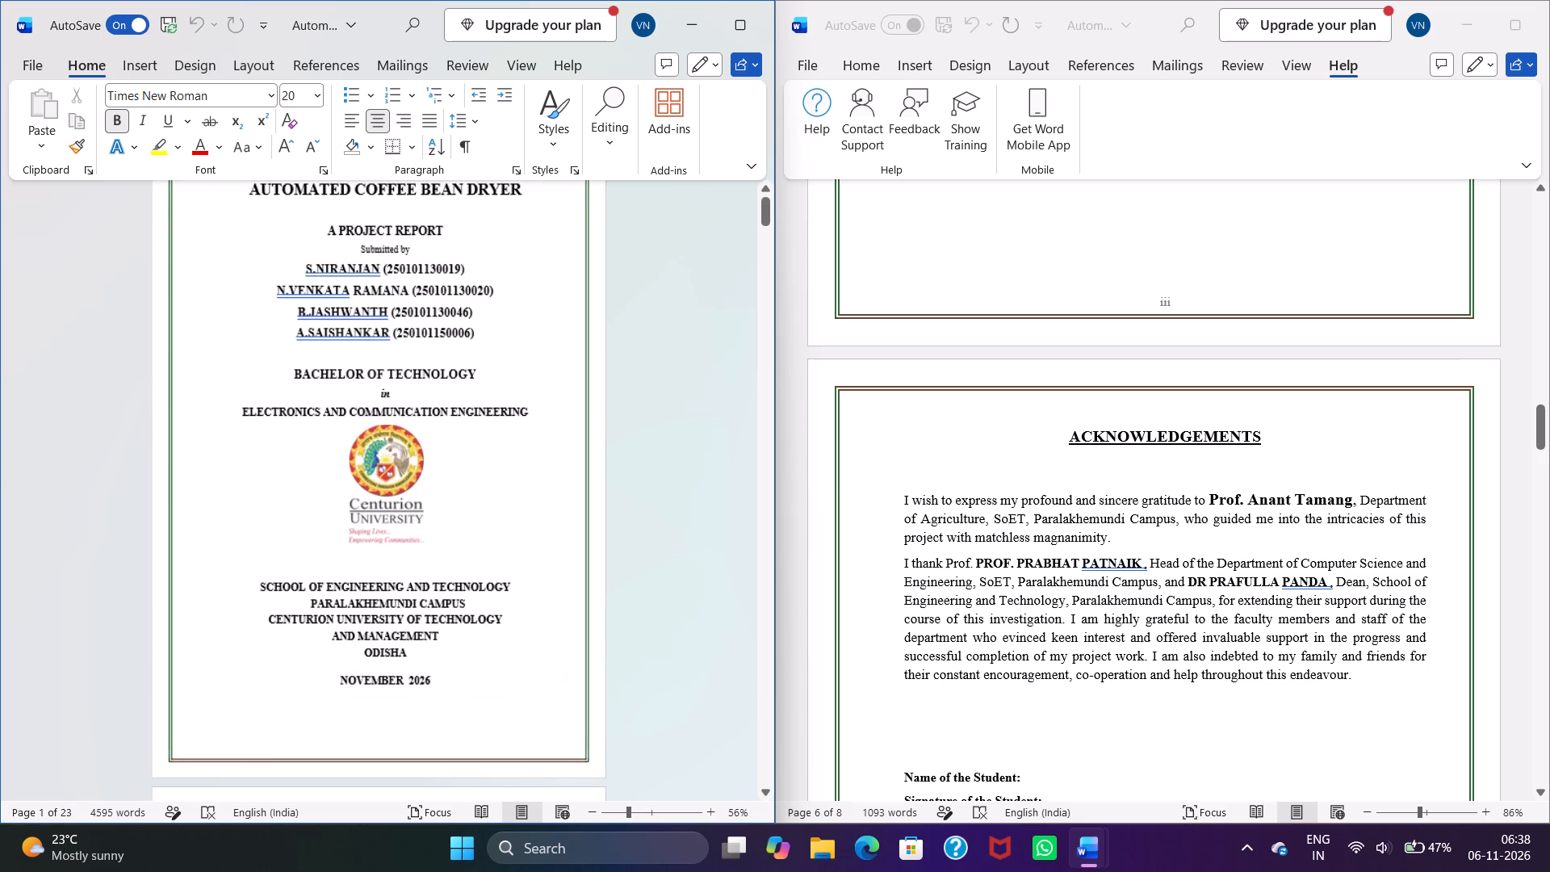
ctrl+scroll(506, 507, up, 2)
scroll(506, 507, up, 1)
Compare the cover and bonafide certificate pages of the .123 report and the edited report.
scroll(506, 507, down, 7)
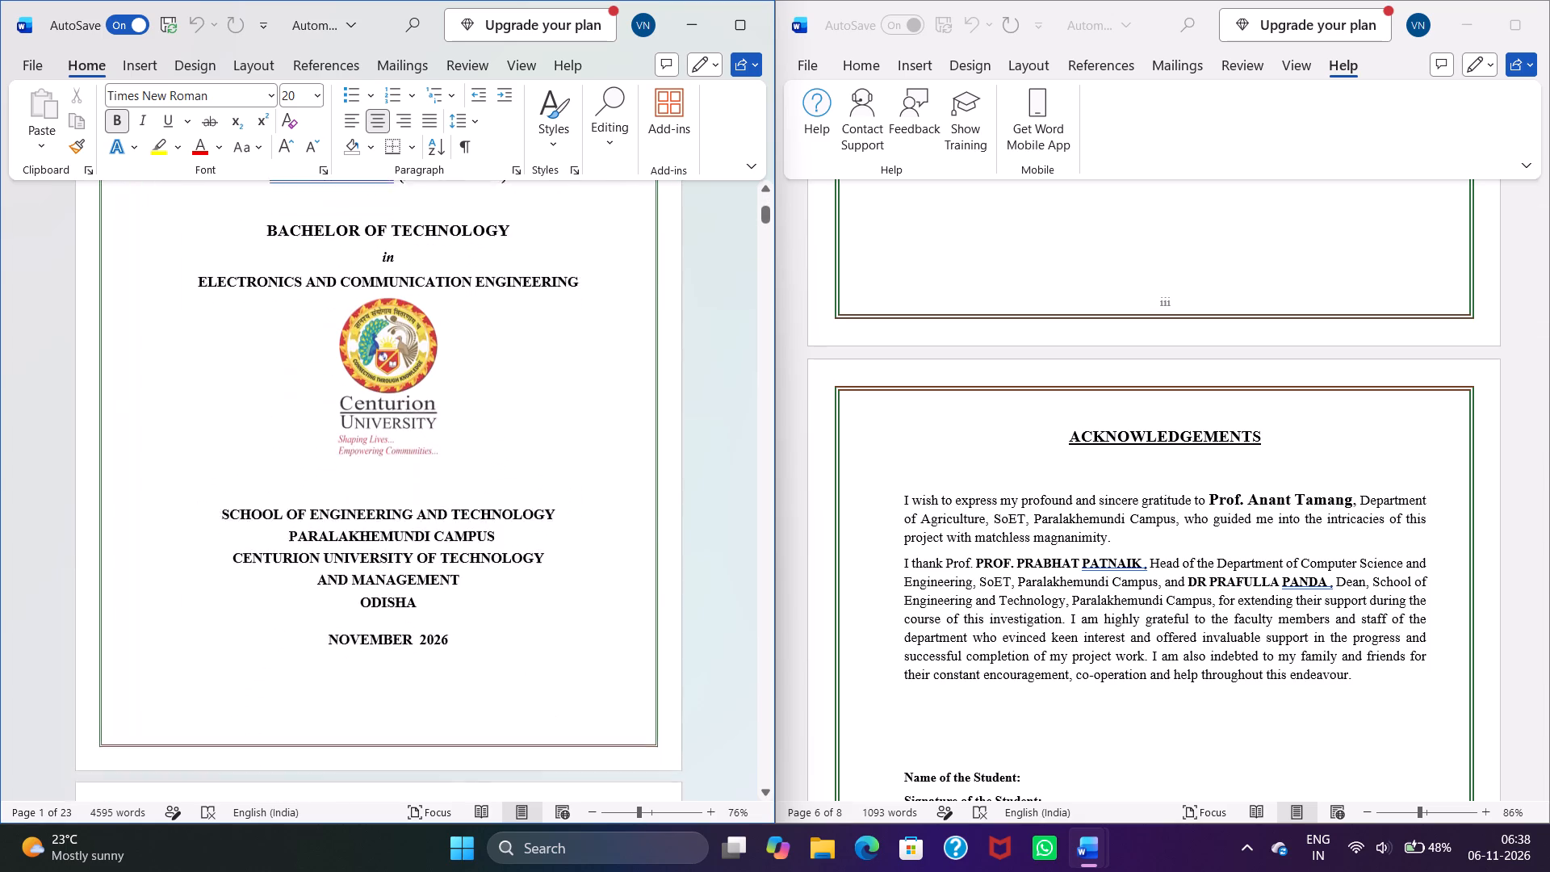
scroll(506, 507, down, 19)
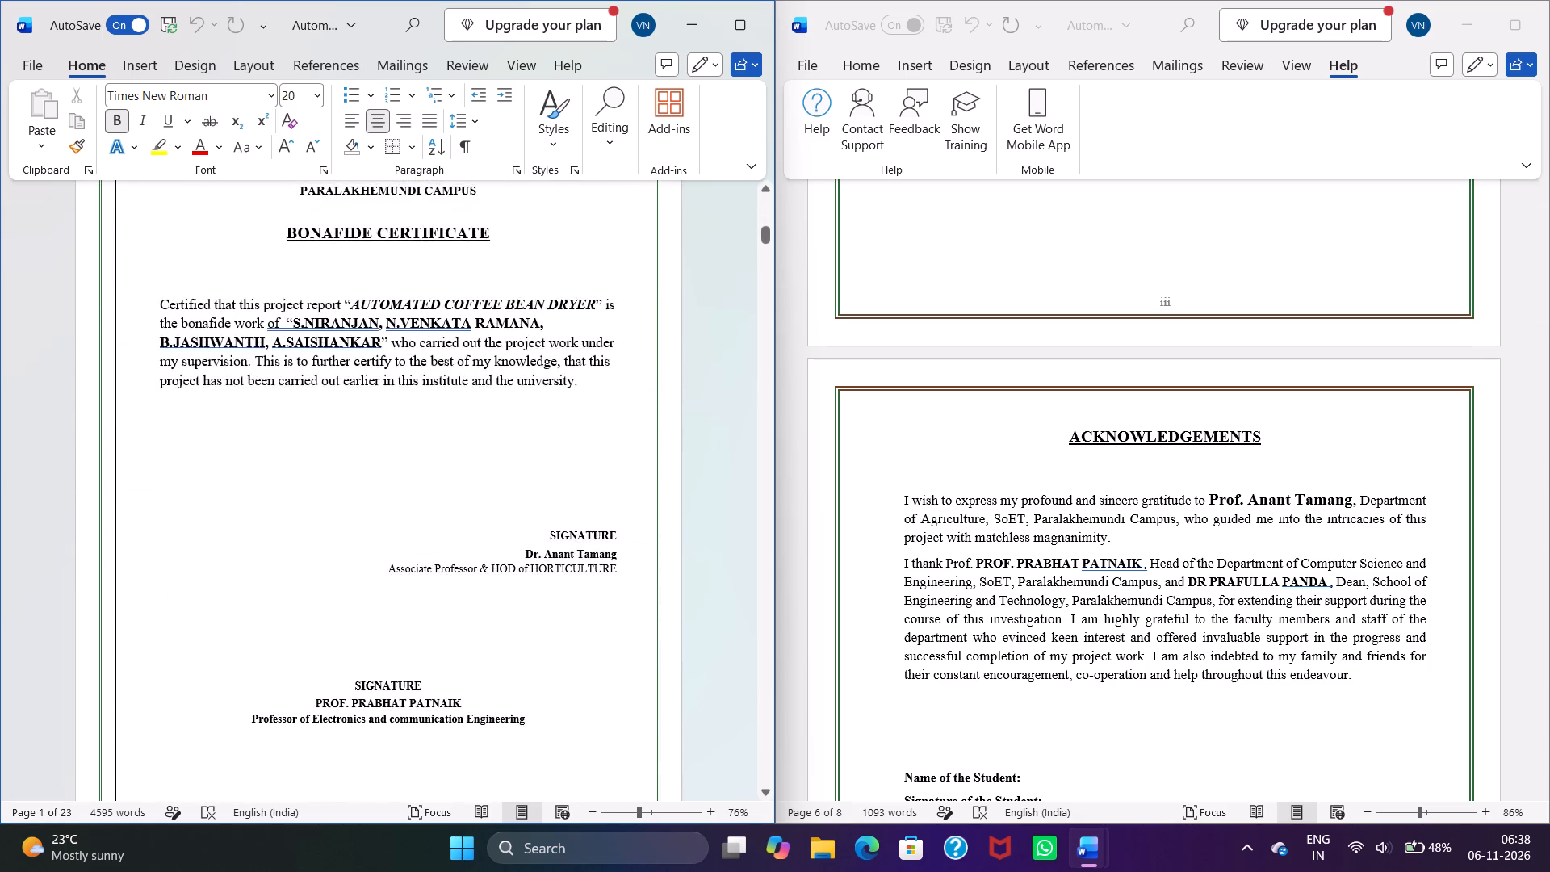
scroll(506, 507, down, 4)
scroll(1315, 499, down, 13)
scroll(1315, 499, up, 7)
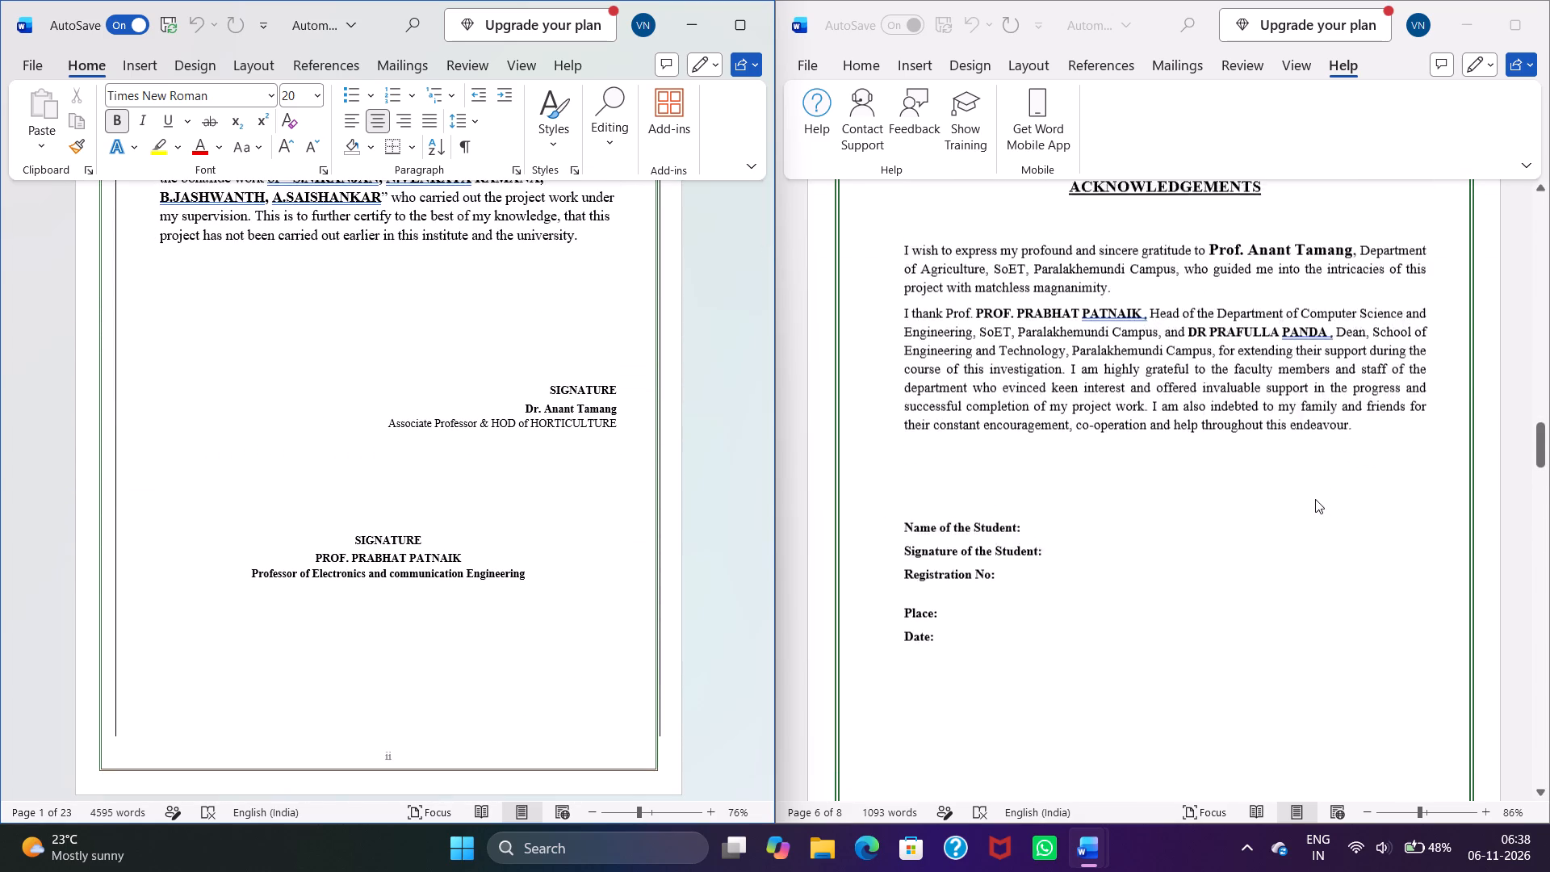
scroll(1315, 499, up, 20)
scroll(1315, 499, up, 20)
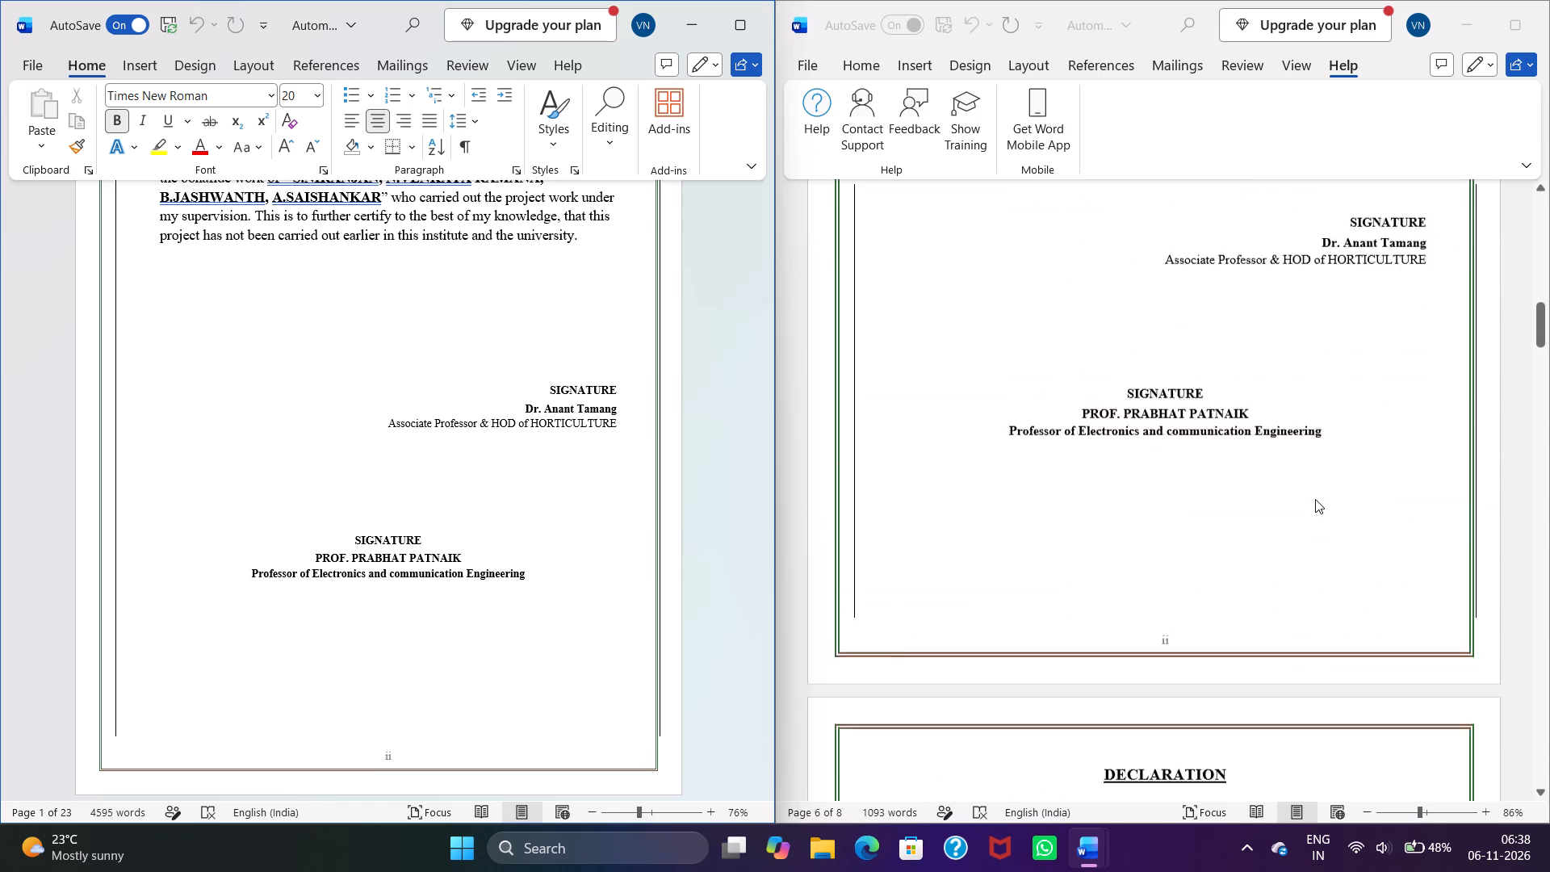
scroll(1315, 499, up, 7)
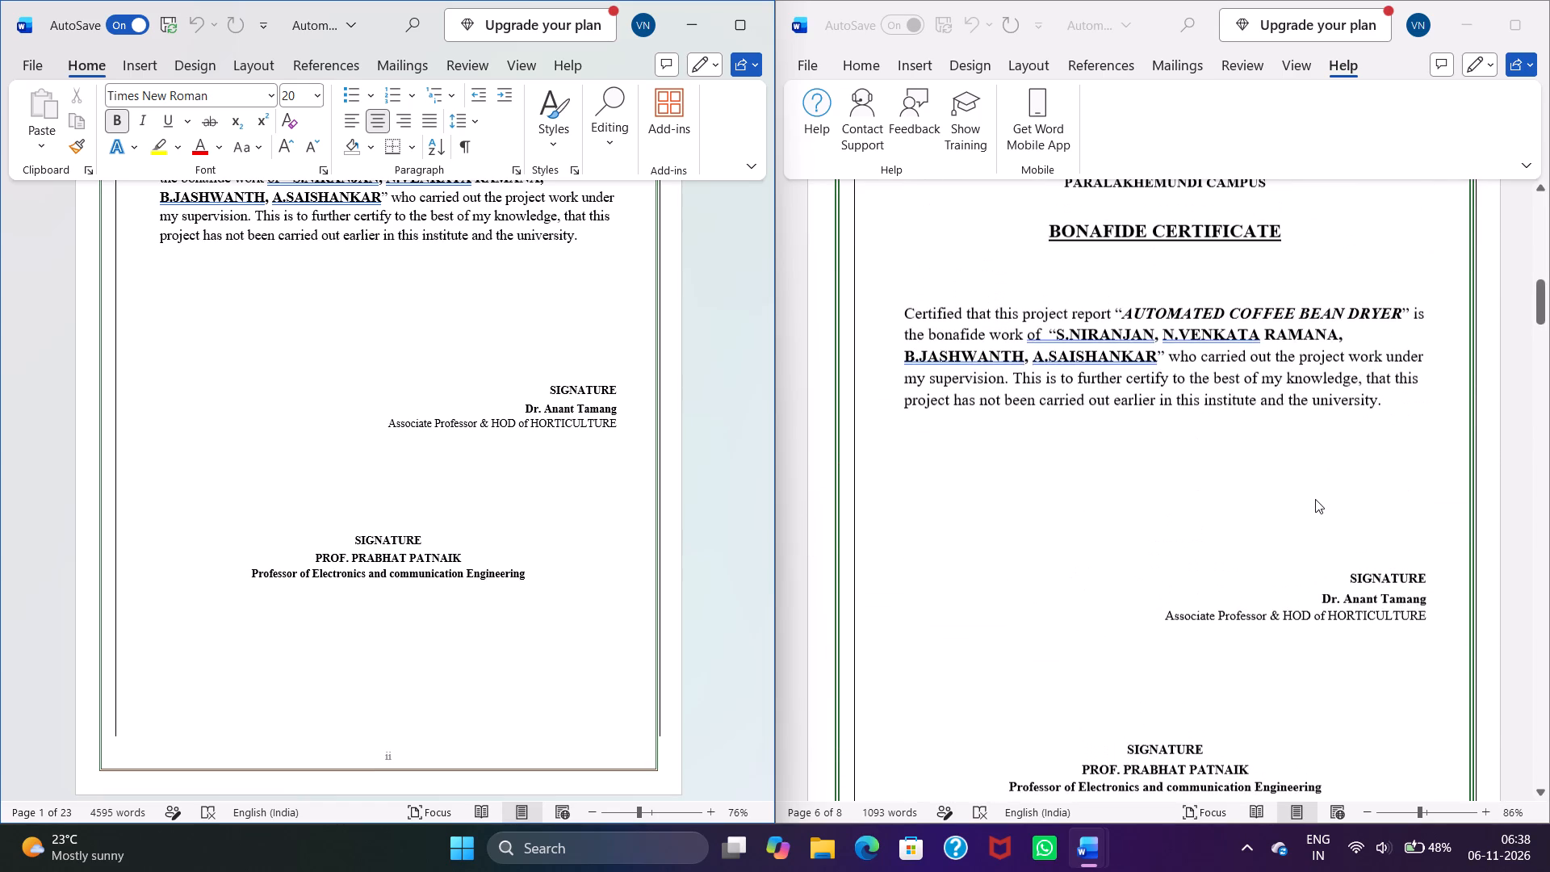
scroll(1315, 499, up, 14)
scroll(1315, 499, up, 7)
Examine the edited report from the cover page through the table of contents to the end of the abstract.
scroll(1315, 499, down, 12)
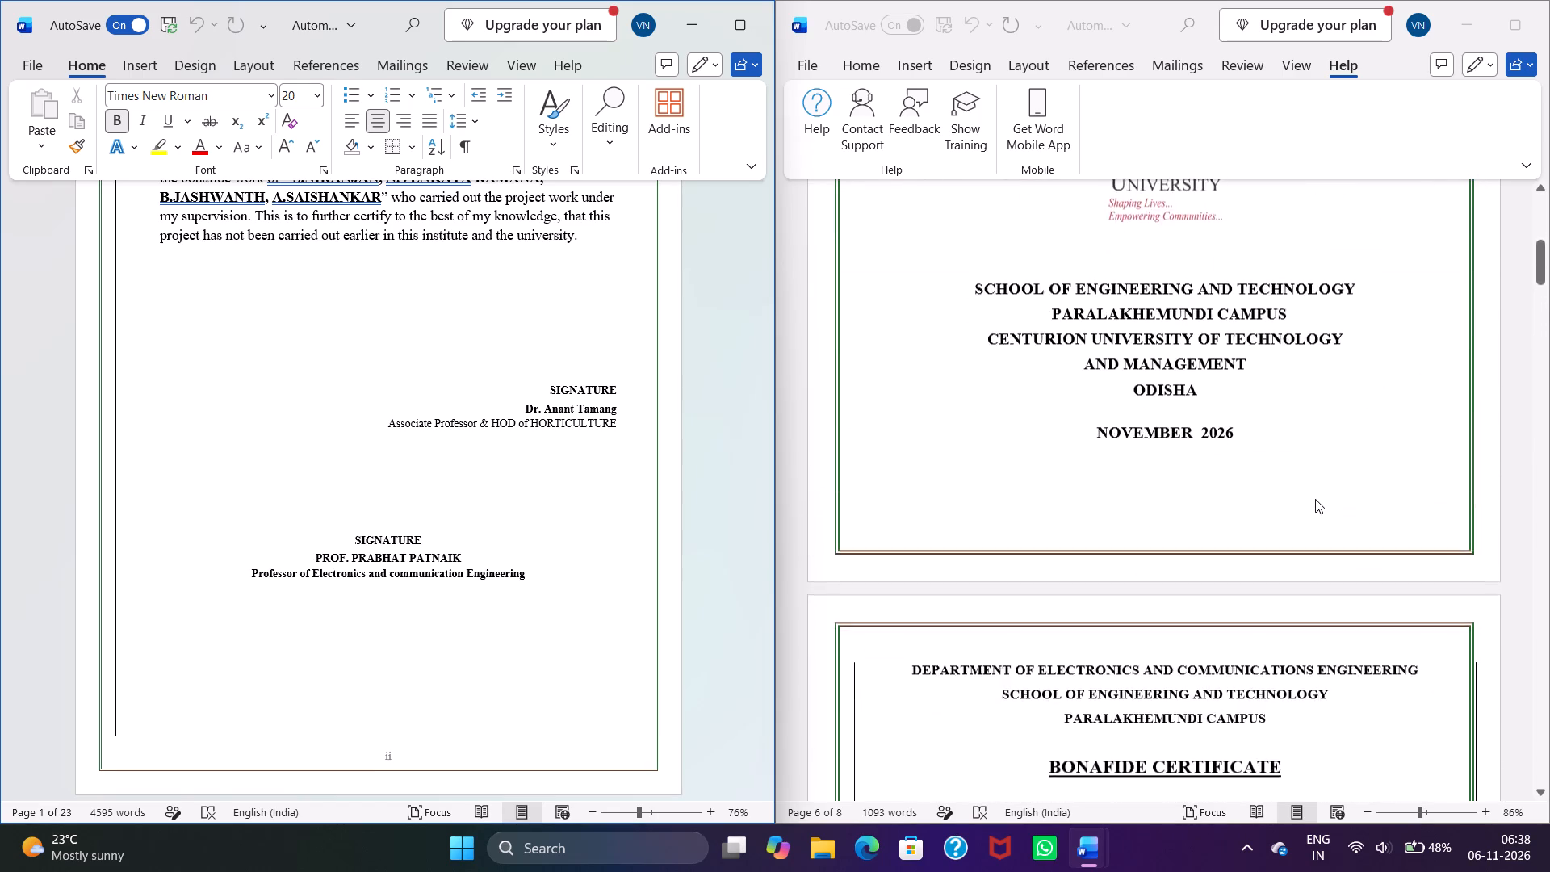
scroll(1315, 499, down, 17)
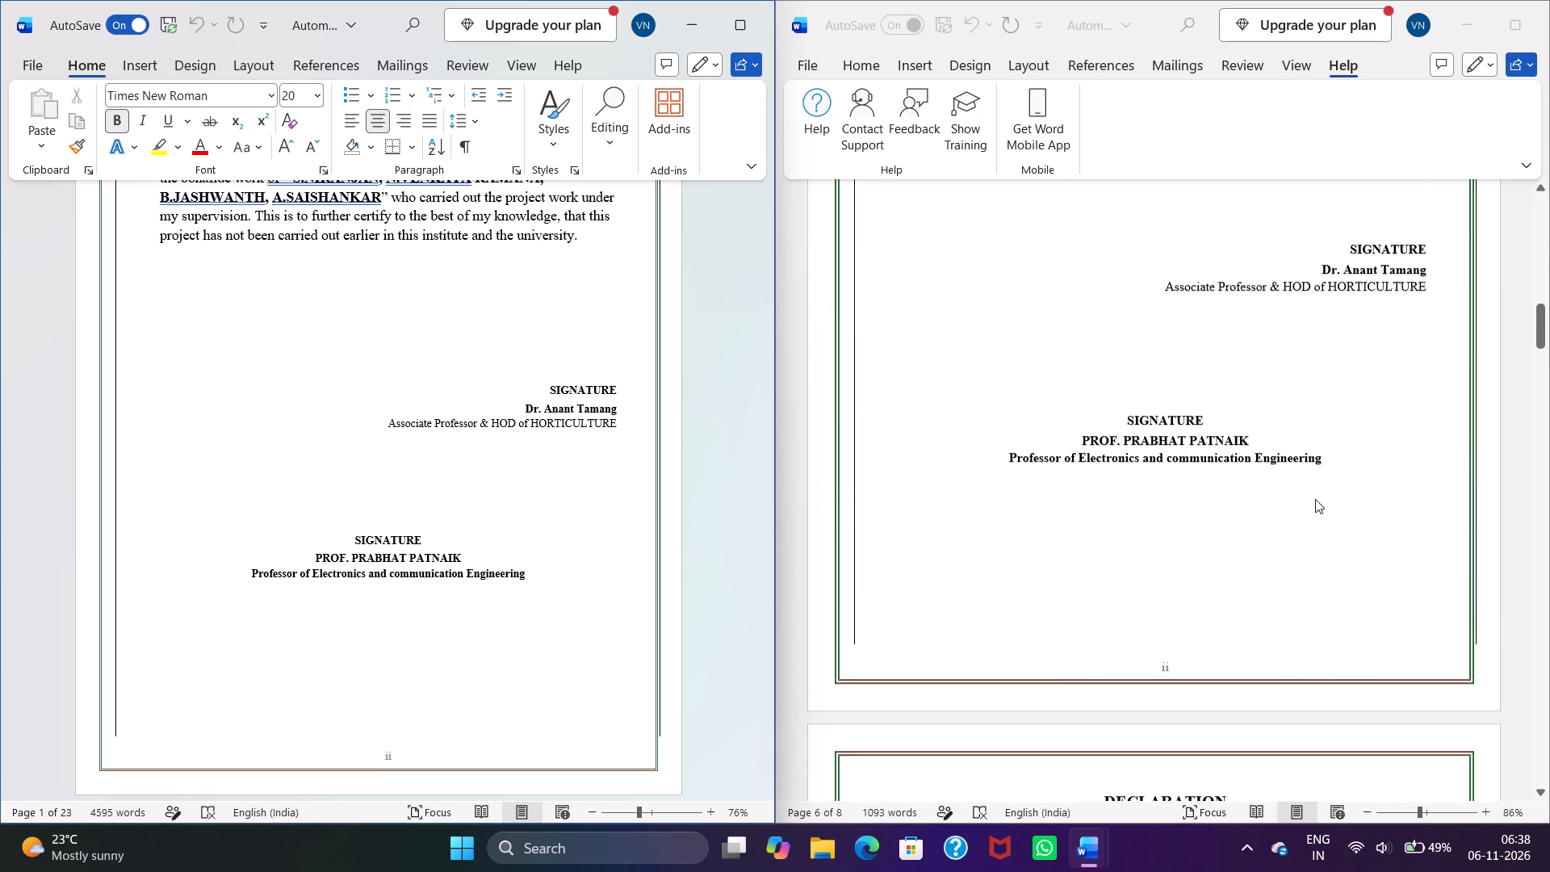
scroll(1315, 499, down, 13)
scroll(1315, 499, down, 8)
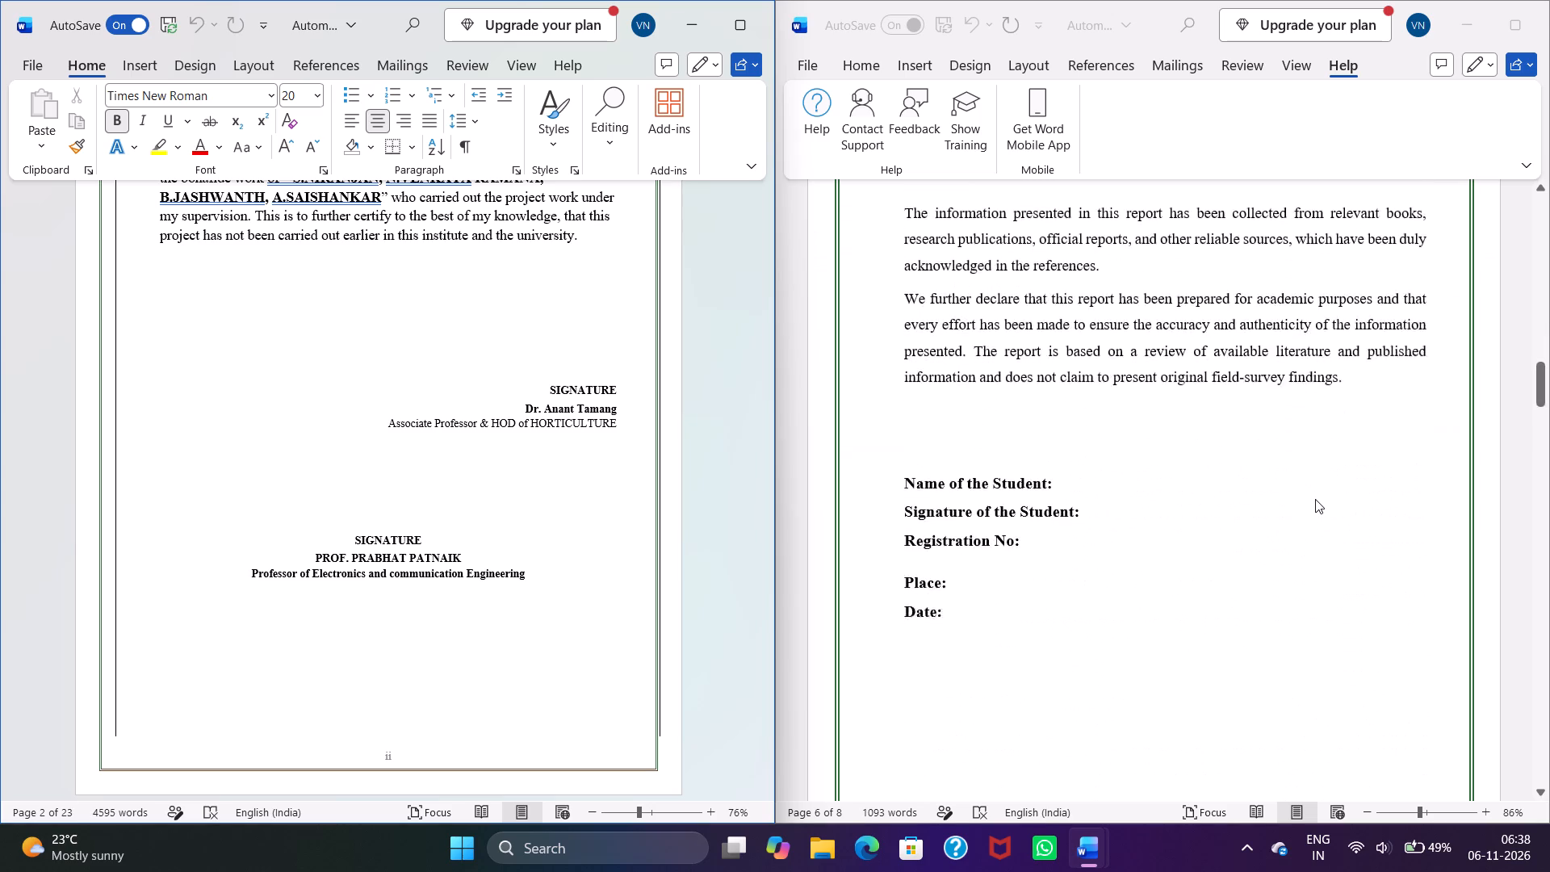
scroll(1315, 499, down, 20)
scroll(1315, 499, down, 15)
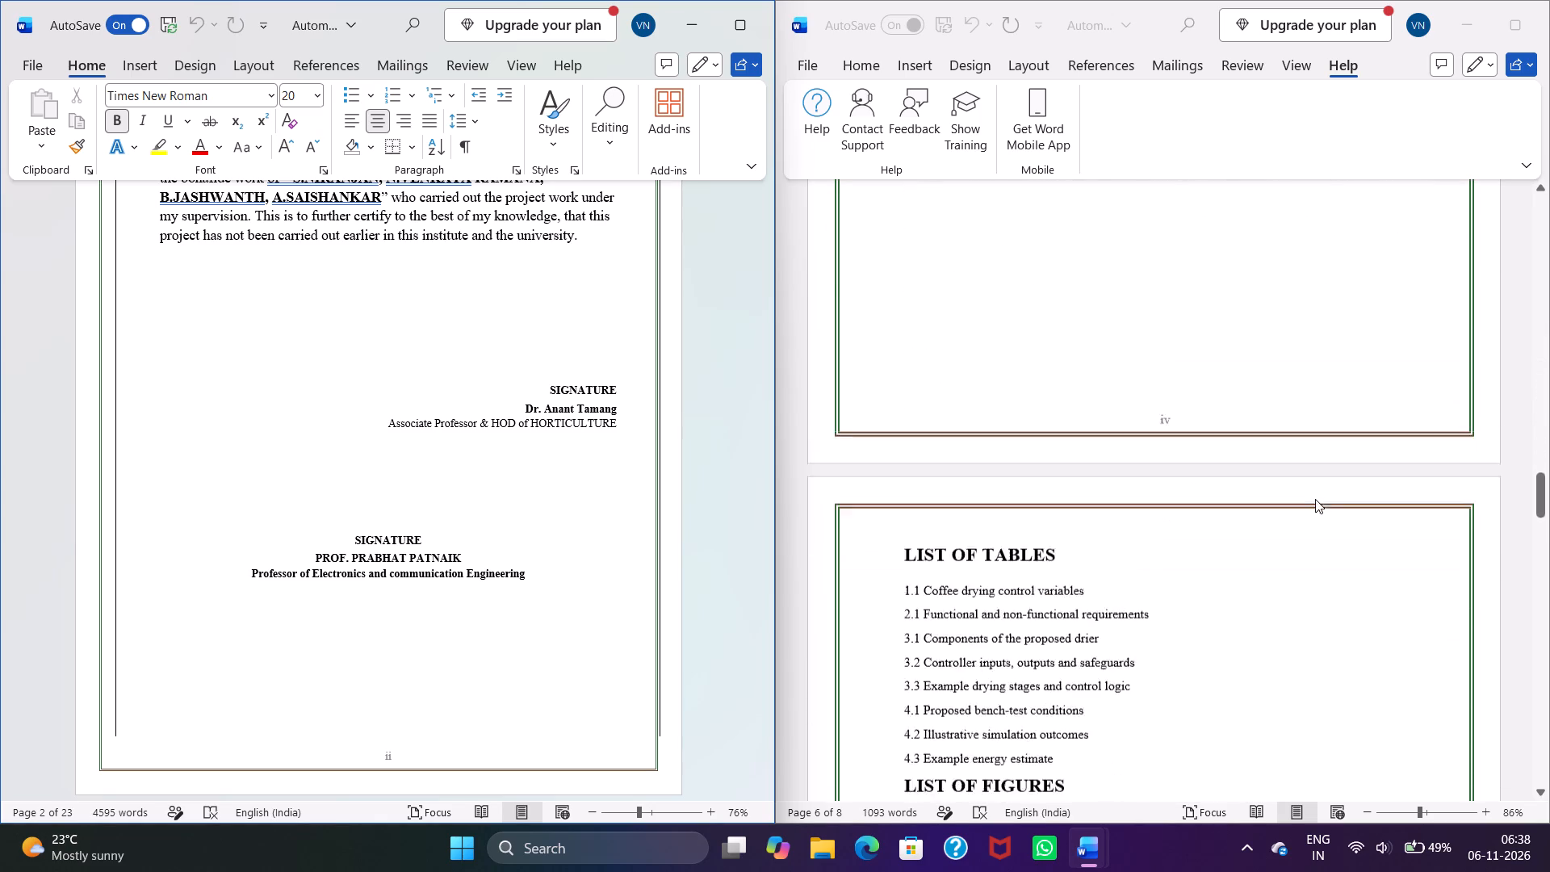
scroll(1315, 499, down, 15)
scroll(1315, 499, down, 11)
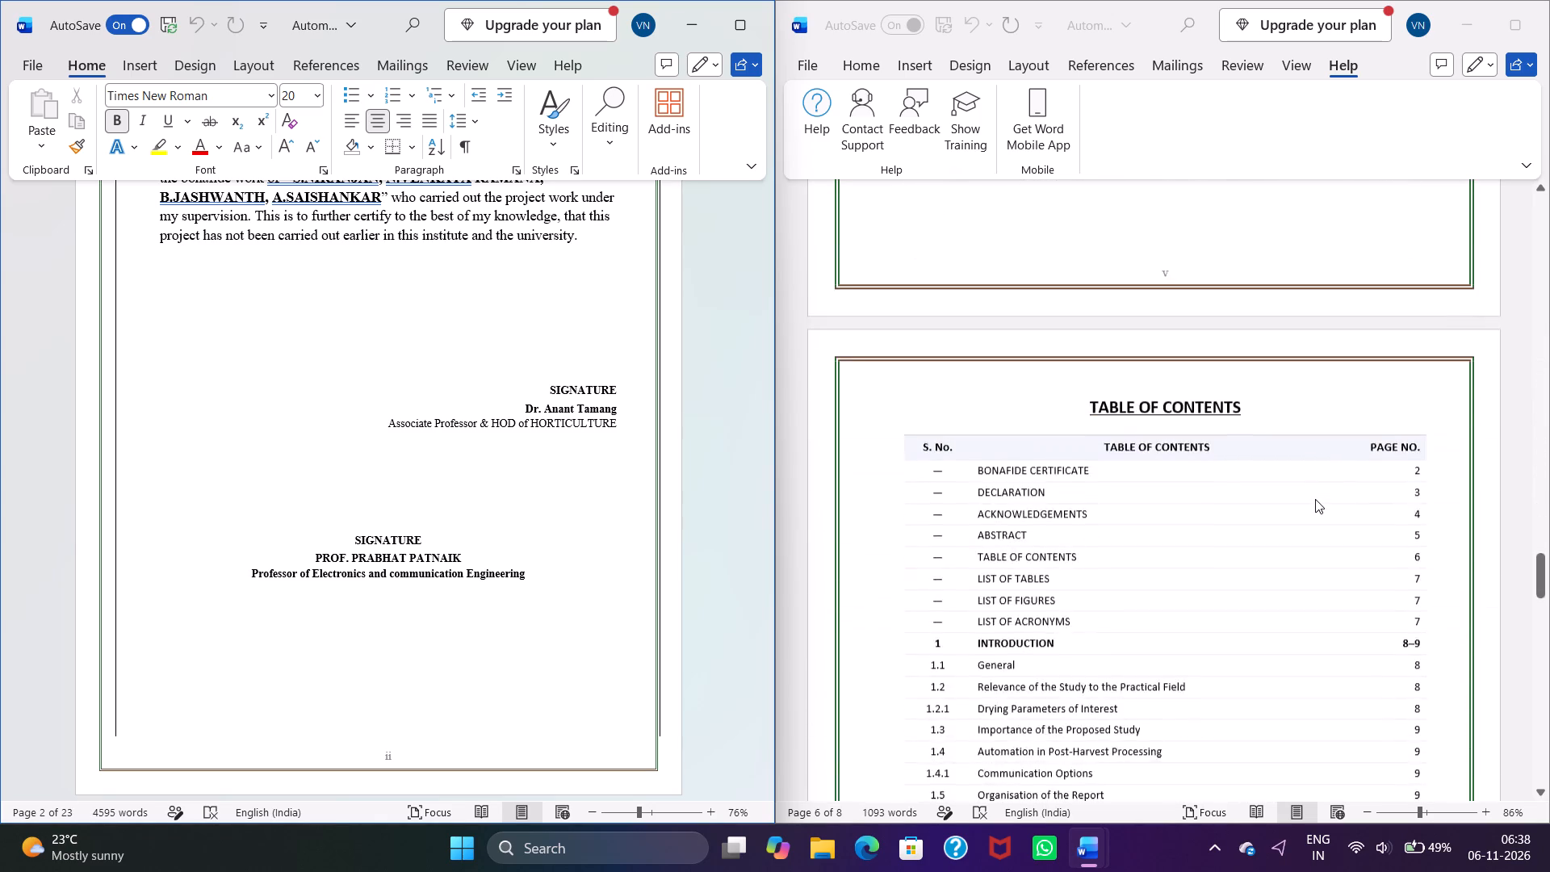
scroll(1315, 499, down, 10)
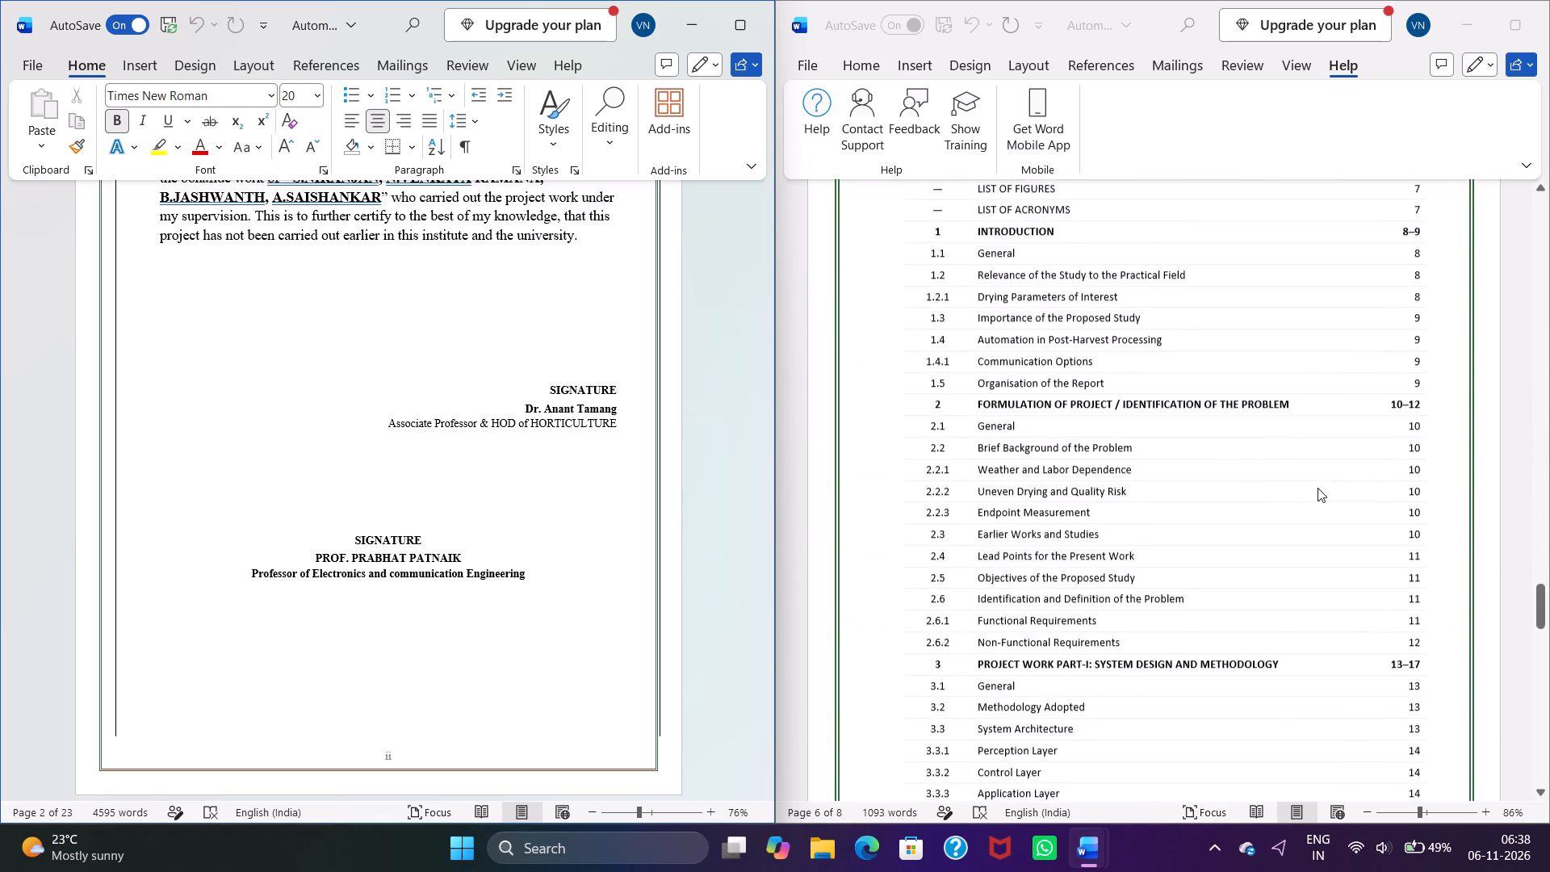
scroll(1317, 488, down, 12)
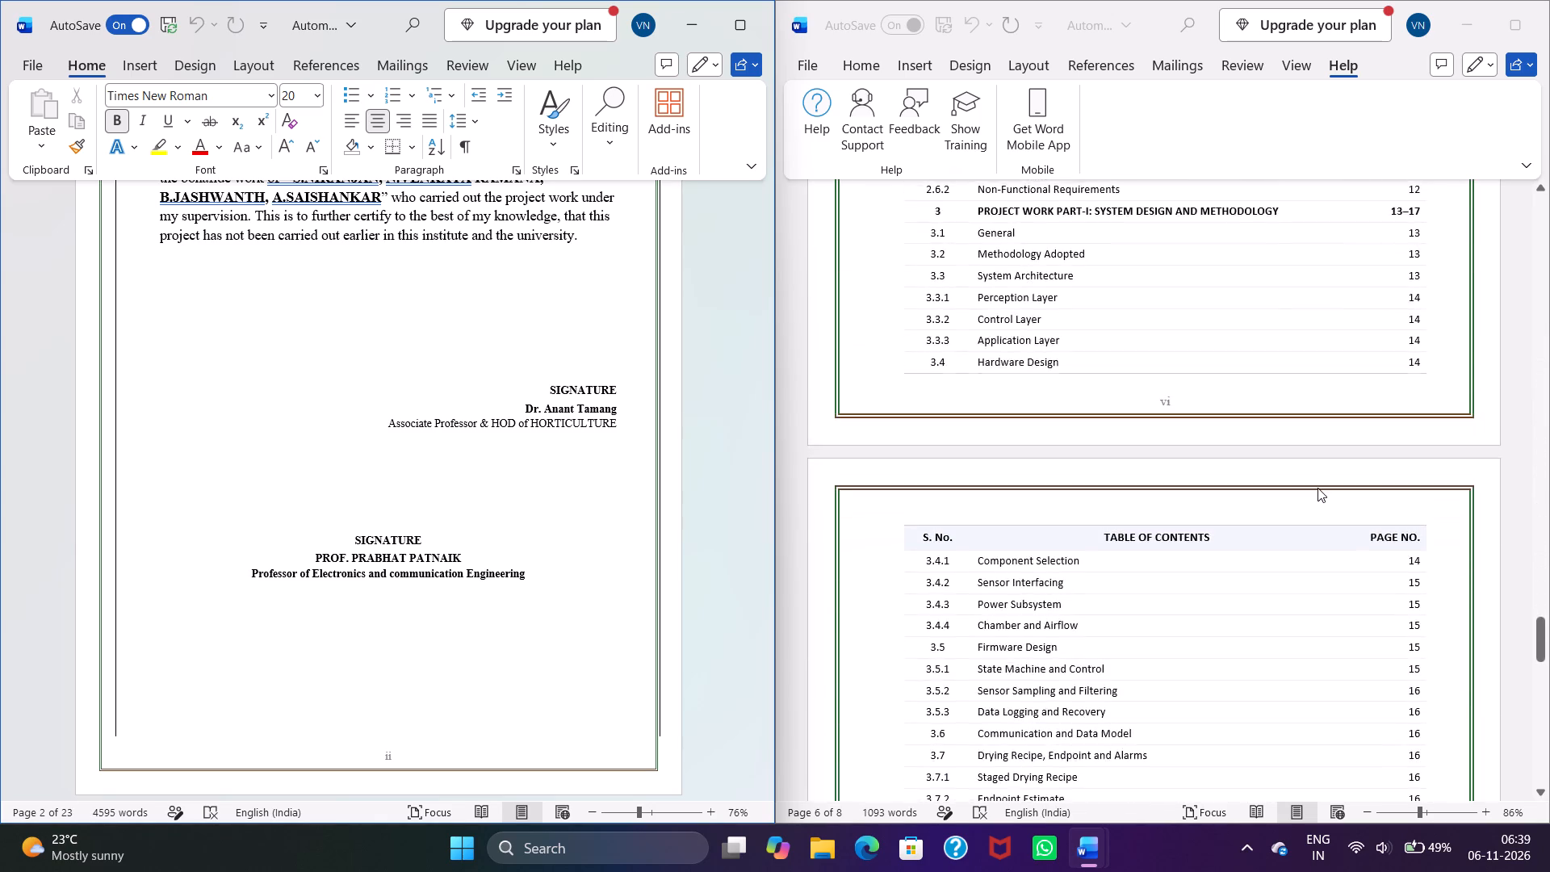
scroll(1317, 488, down, 17)
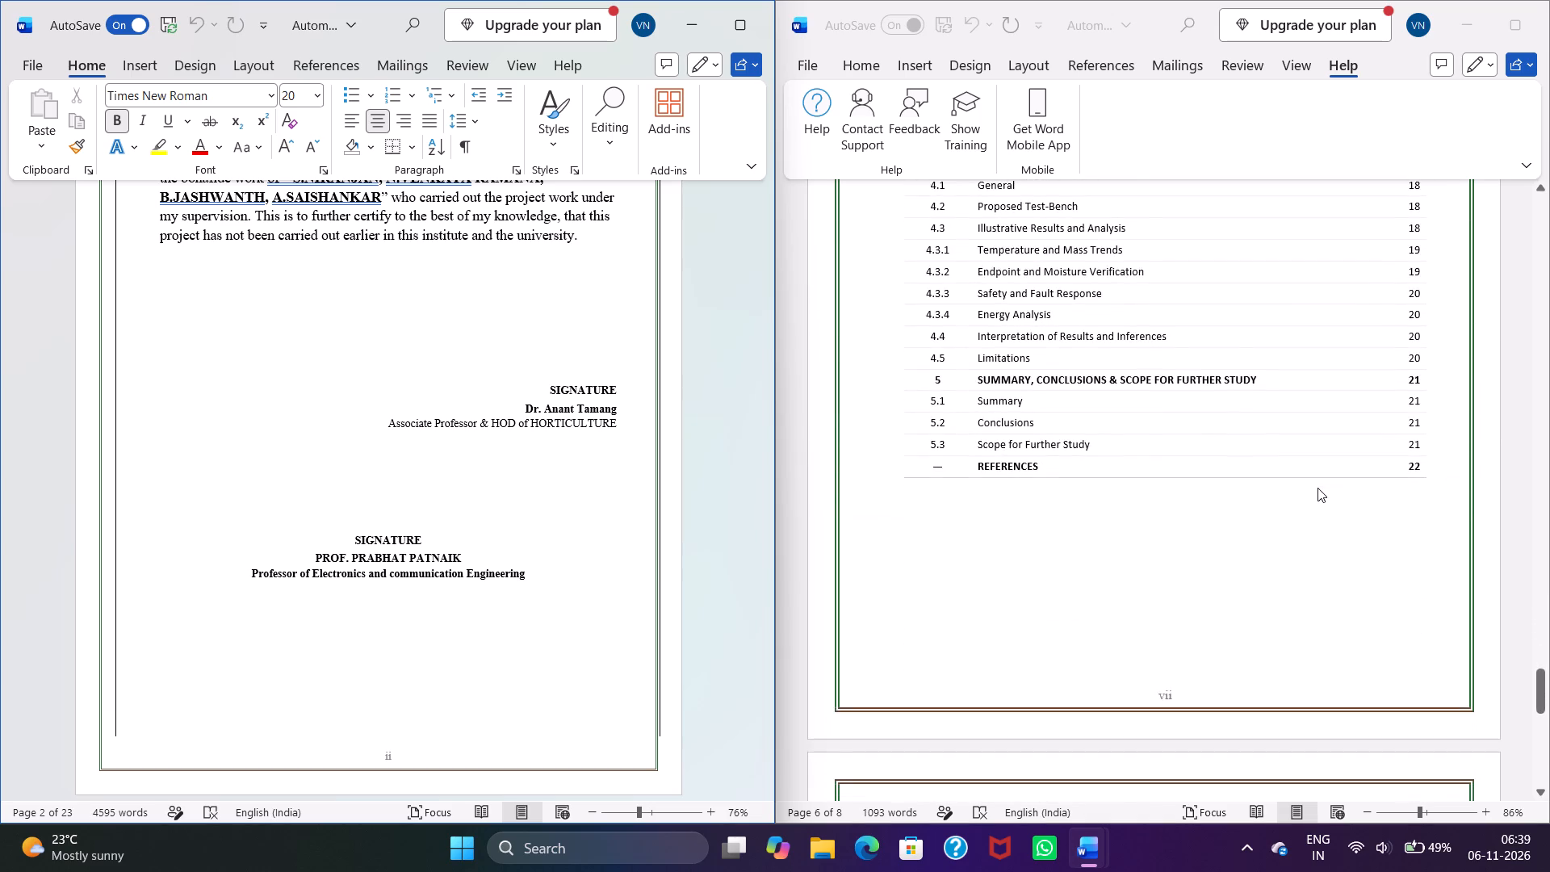
scroll(1317, 488, down, 11)
scroll(1317, 488, down, 18)
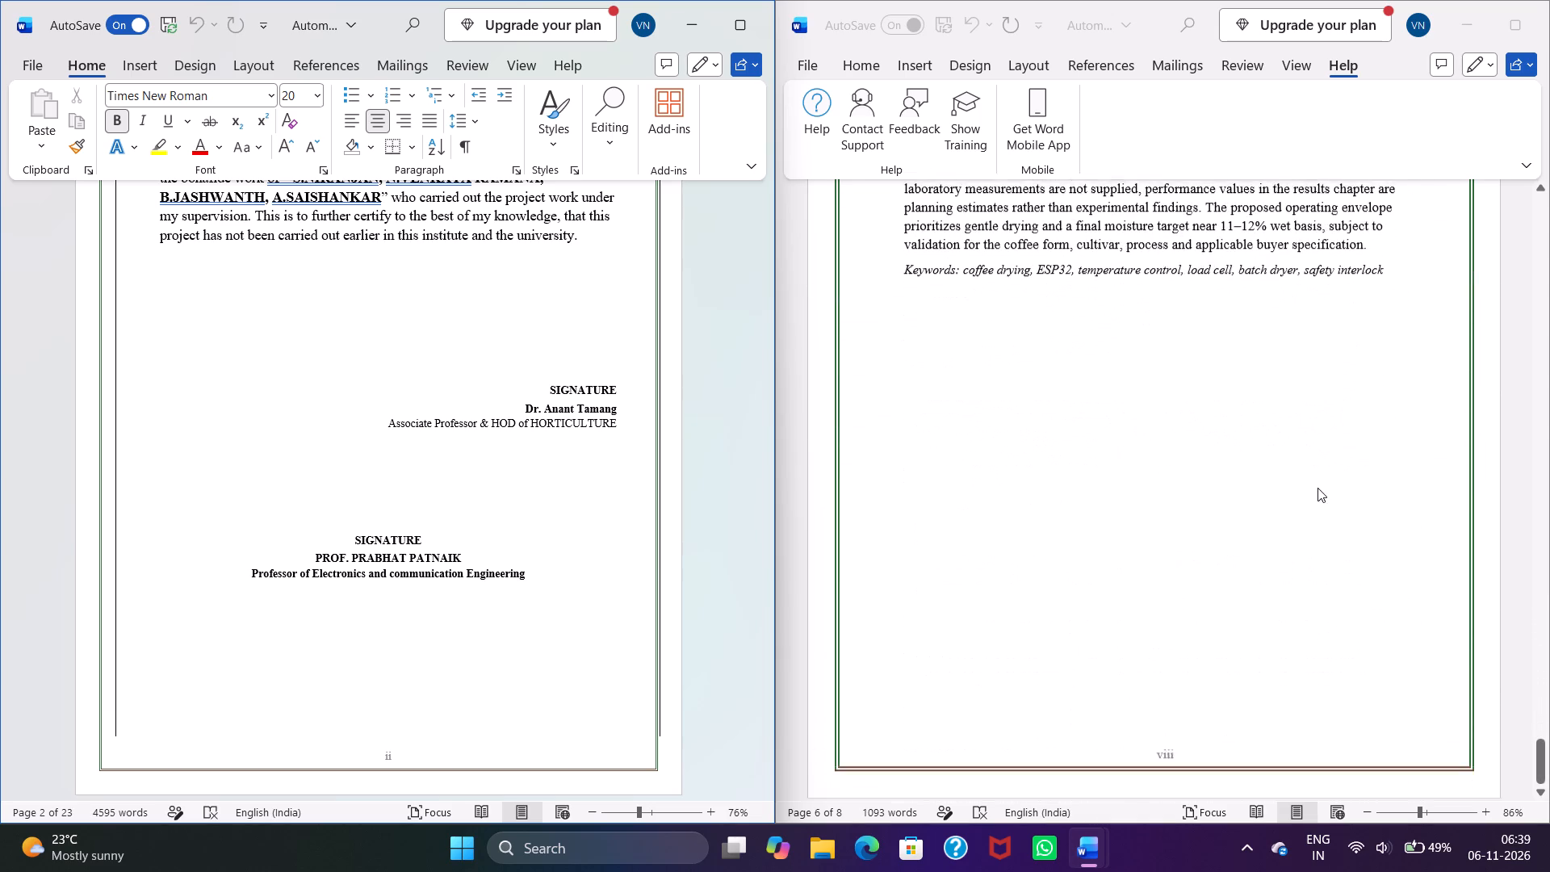
scroll(1317, 488, down, 3)
scroll(1317, 488, up, 3)
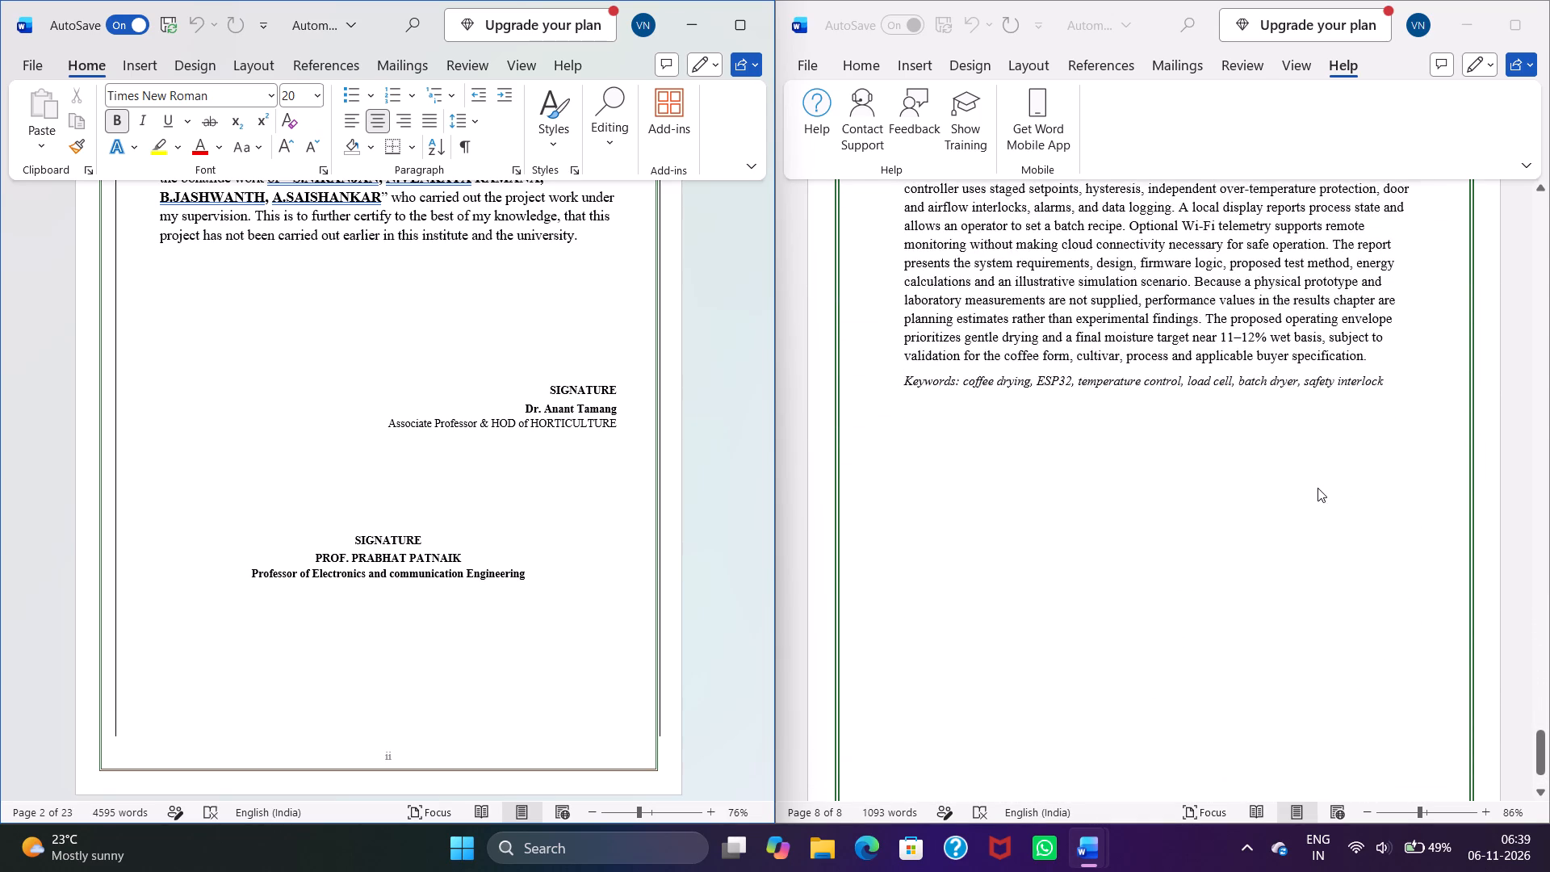
scroll(1317, 488, down, 7)
scroll(1317, 488, up, 6)
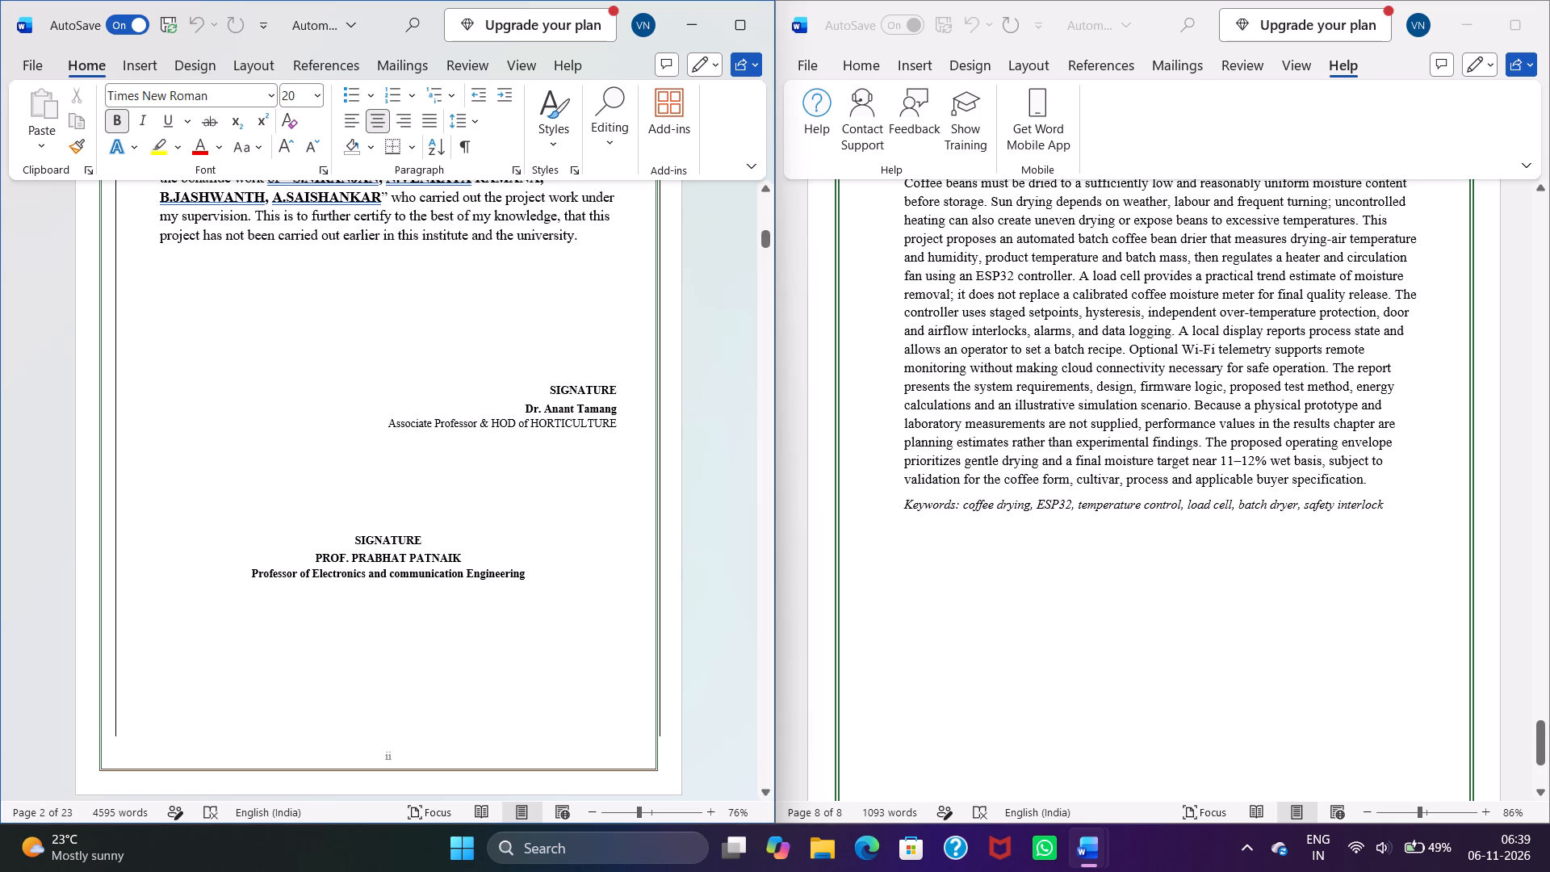
Examine the .123 report's cover, bonafide certificate and declaration pages.
scroll(286, 593, up, 17)
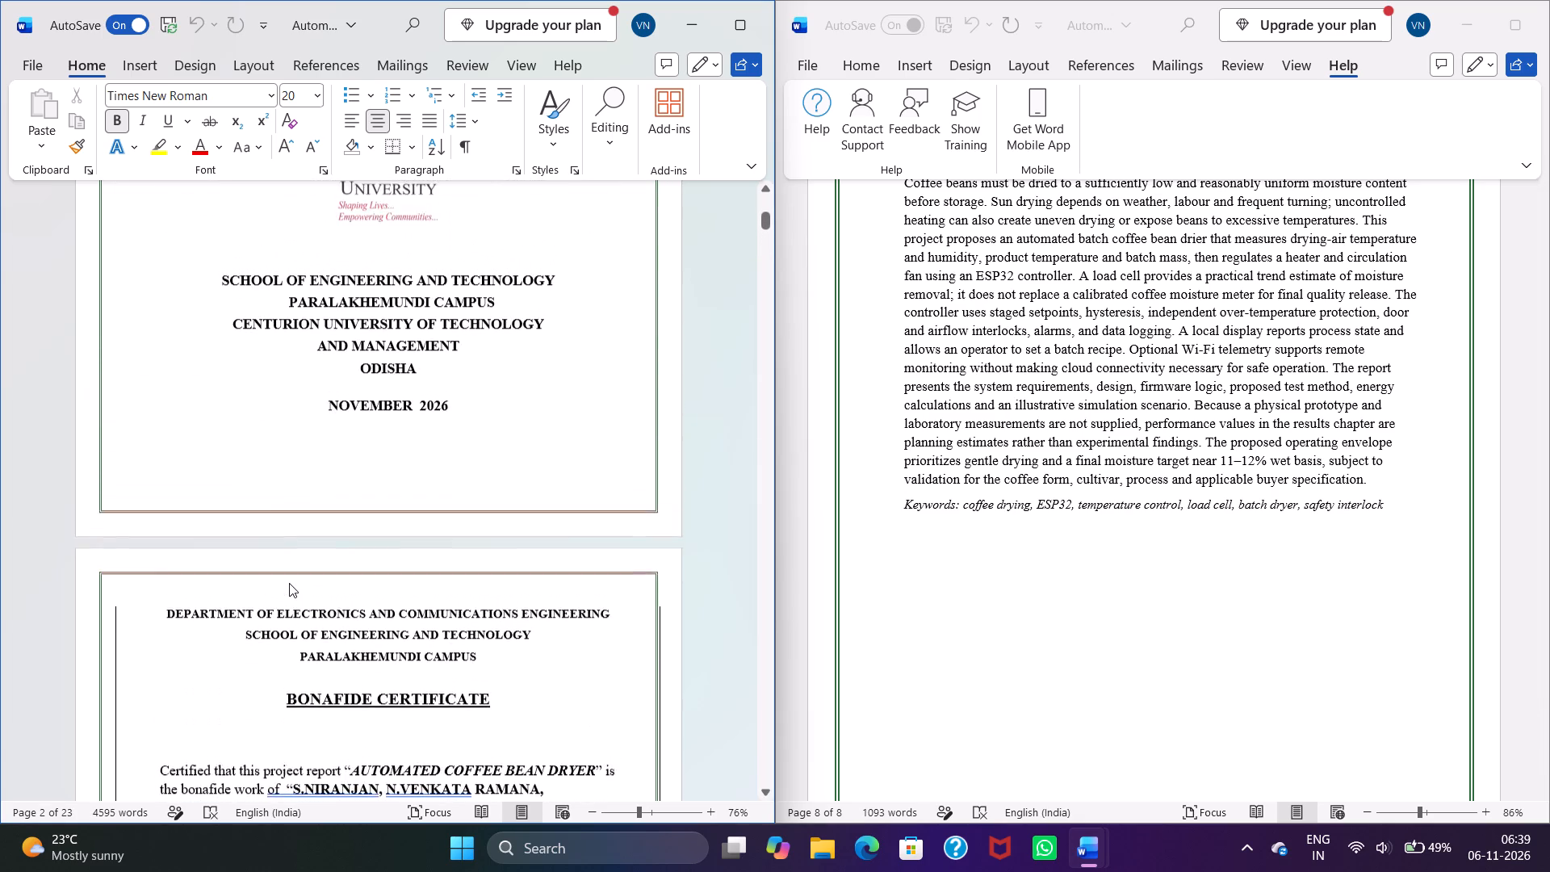
scroll(289, 583, up, 12)
scroll(289, 583, down, 15)
scroll(289, 583, down, 15)
scroll(289, 583, down, 14)
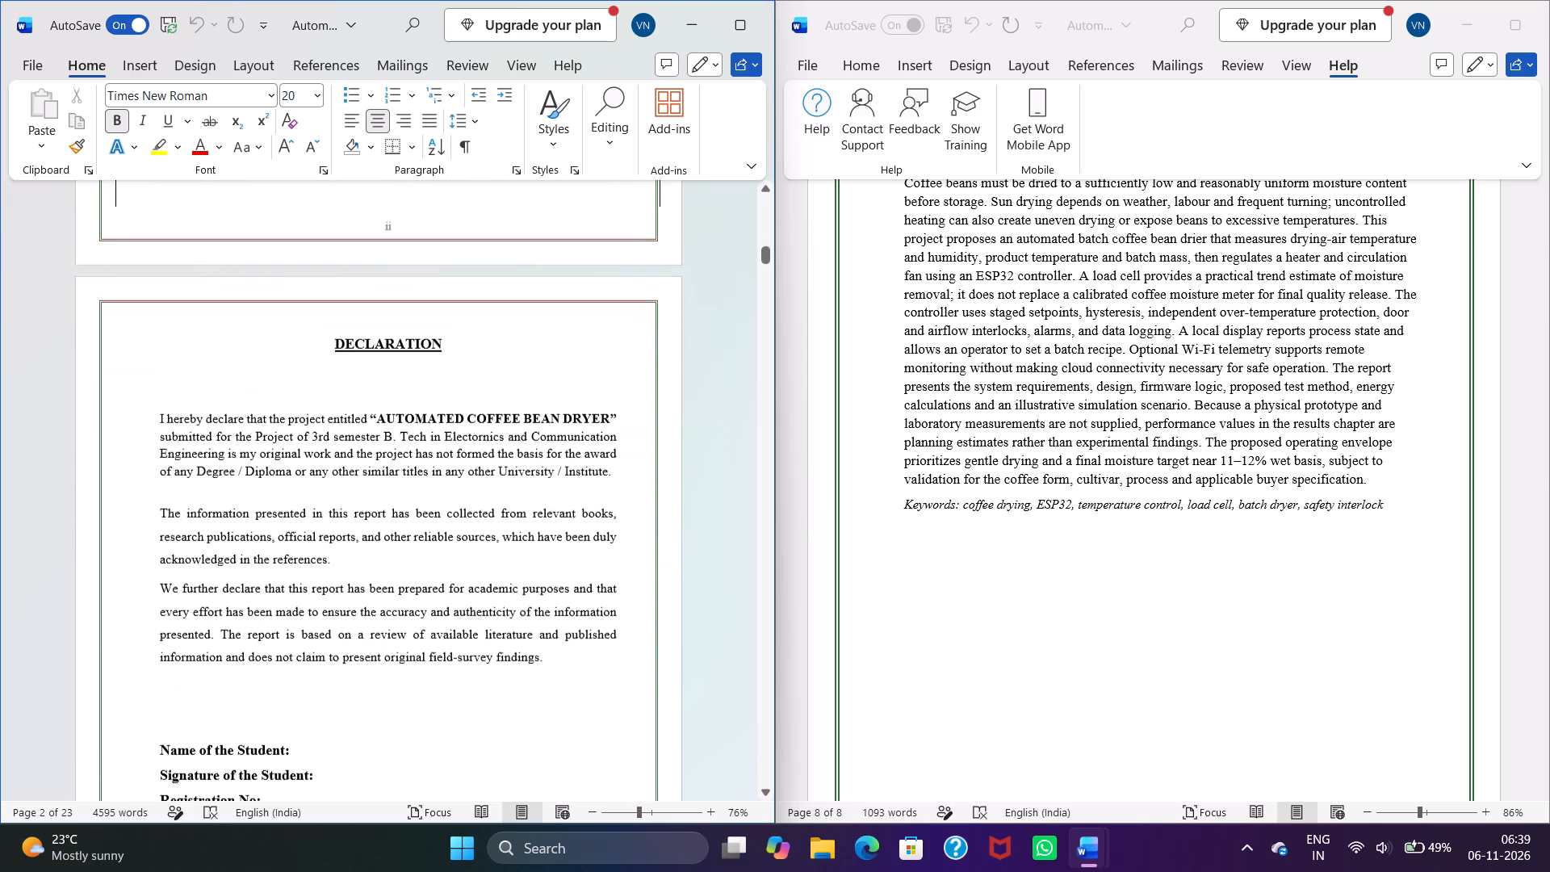
Review the edited report backwards from the abstract to its cover, and bring the .123 report back to its cover.
scroll(964, 566, up, 11)
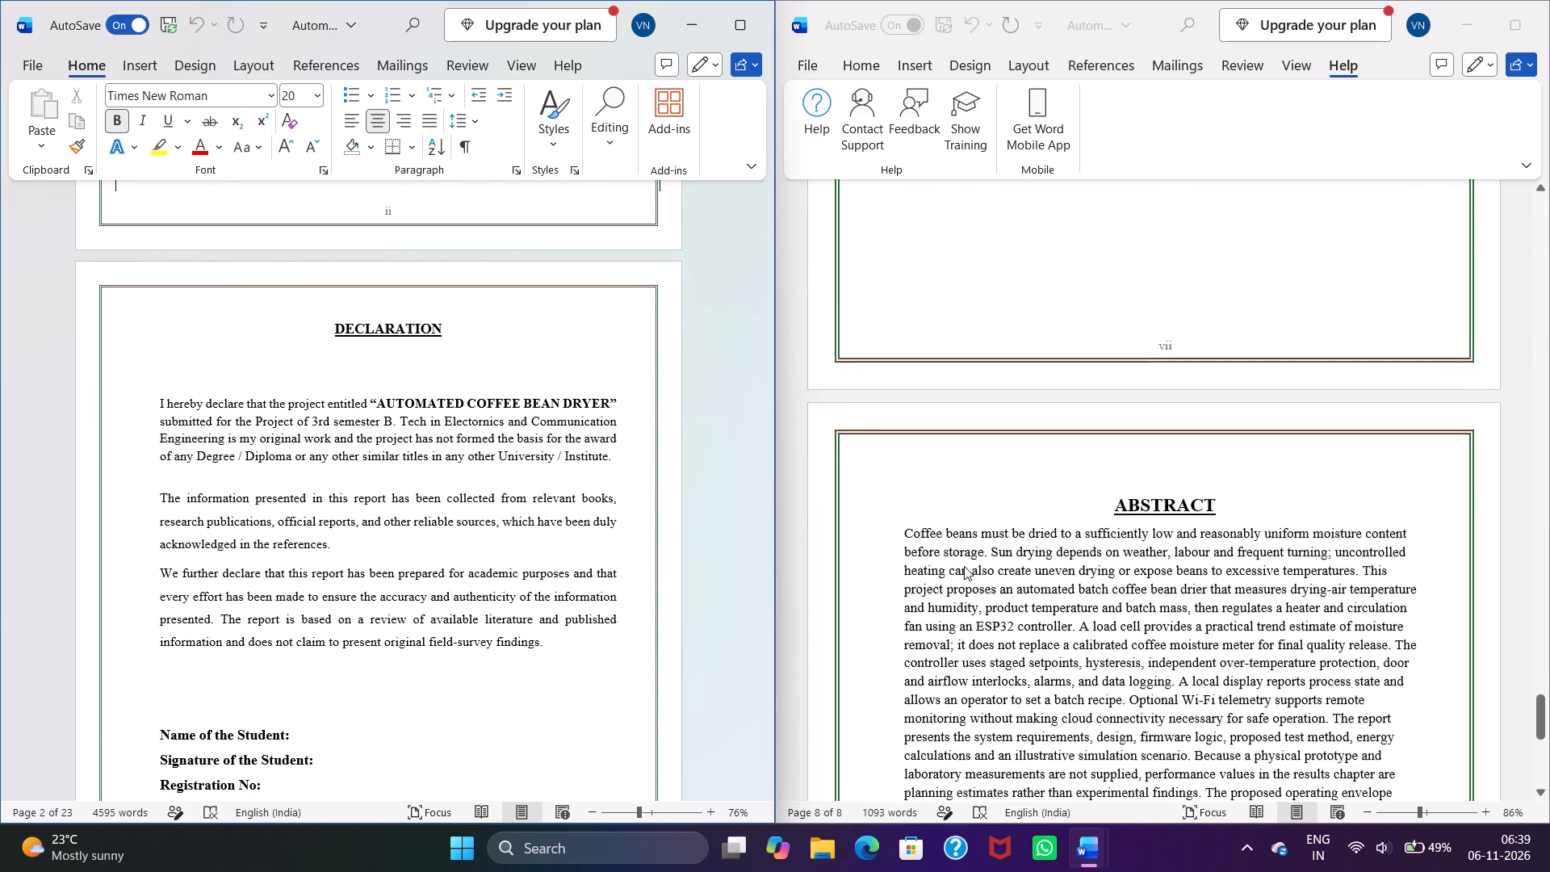
scroll(964, 566, up, 20)
scroll(964, 566, up, 17)
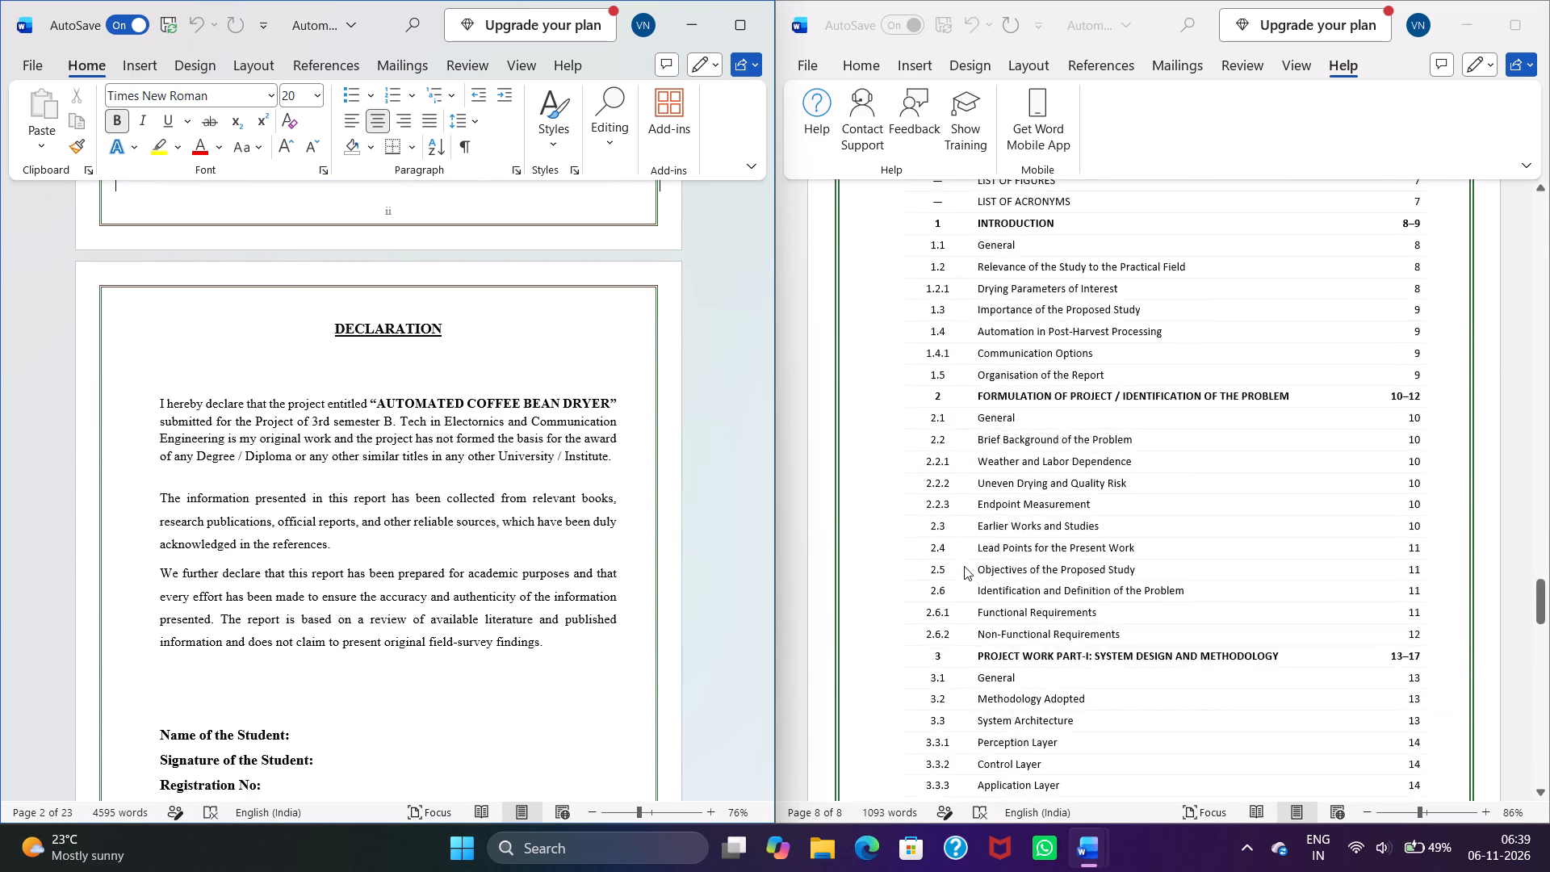
scroll(964, 566, up, 20)
scroll(964, 566, up, 16)
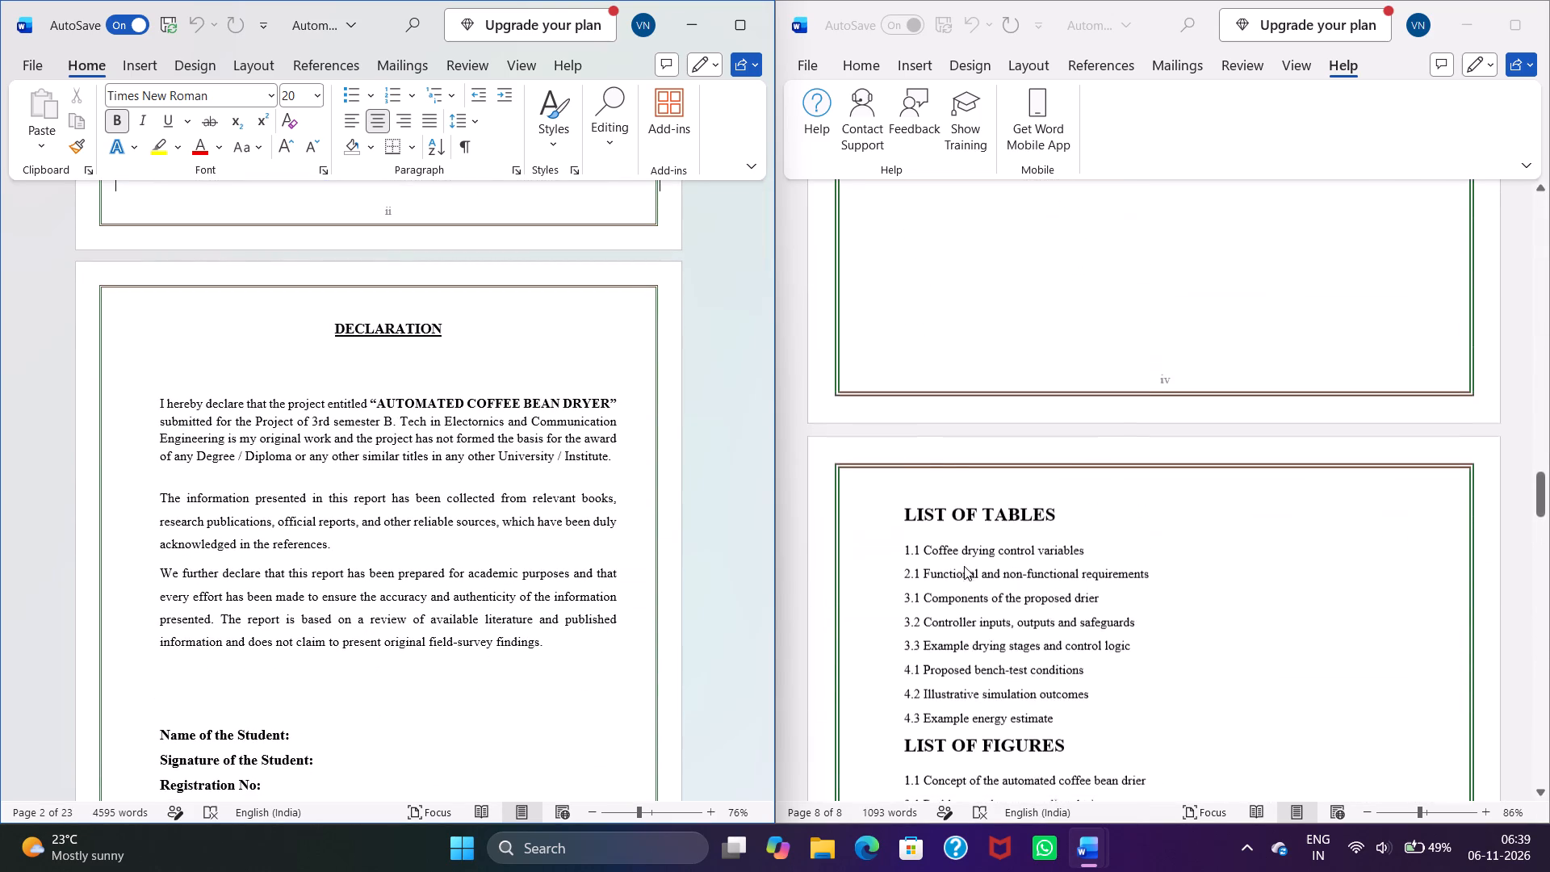
scroll(964, 566, up, 20)
scroll(964, 566, up, 16)
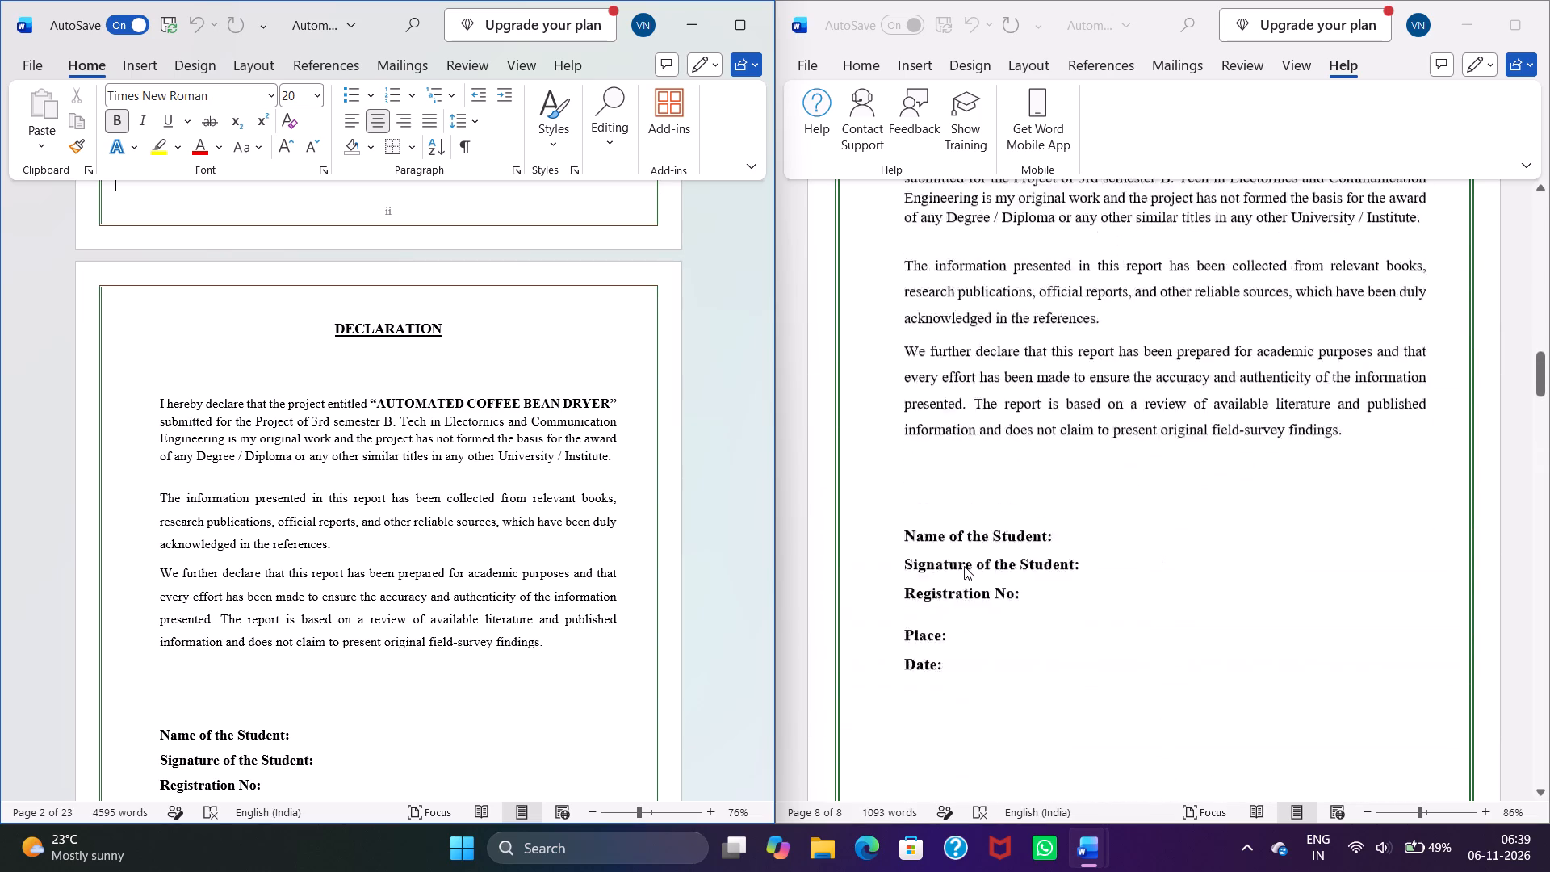
scroll(964, 566, up, 20)
scroll(964, 566, up, 16)
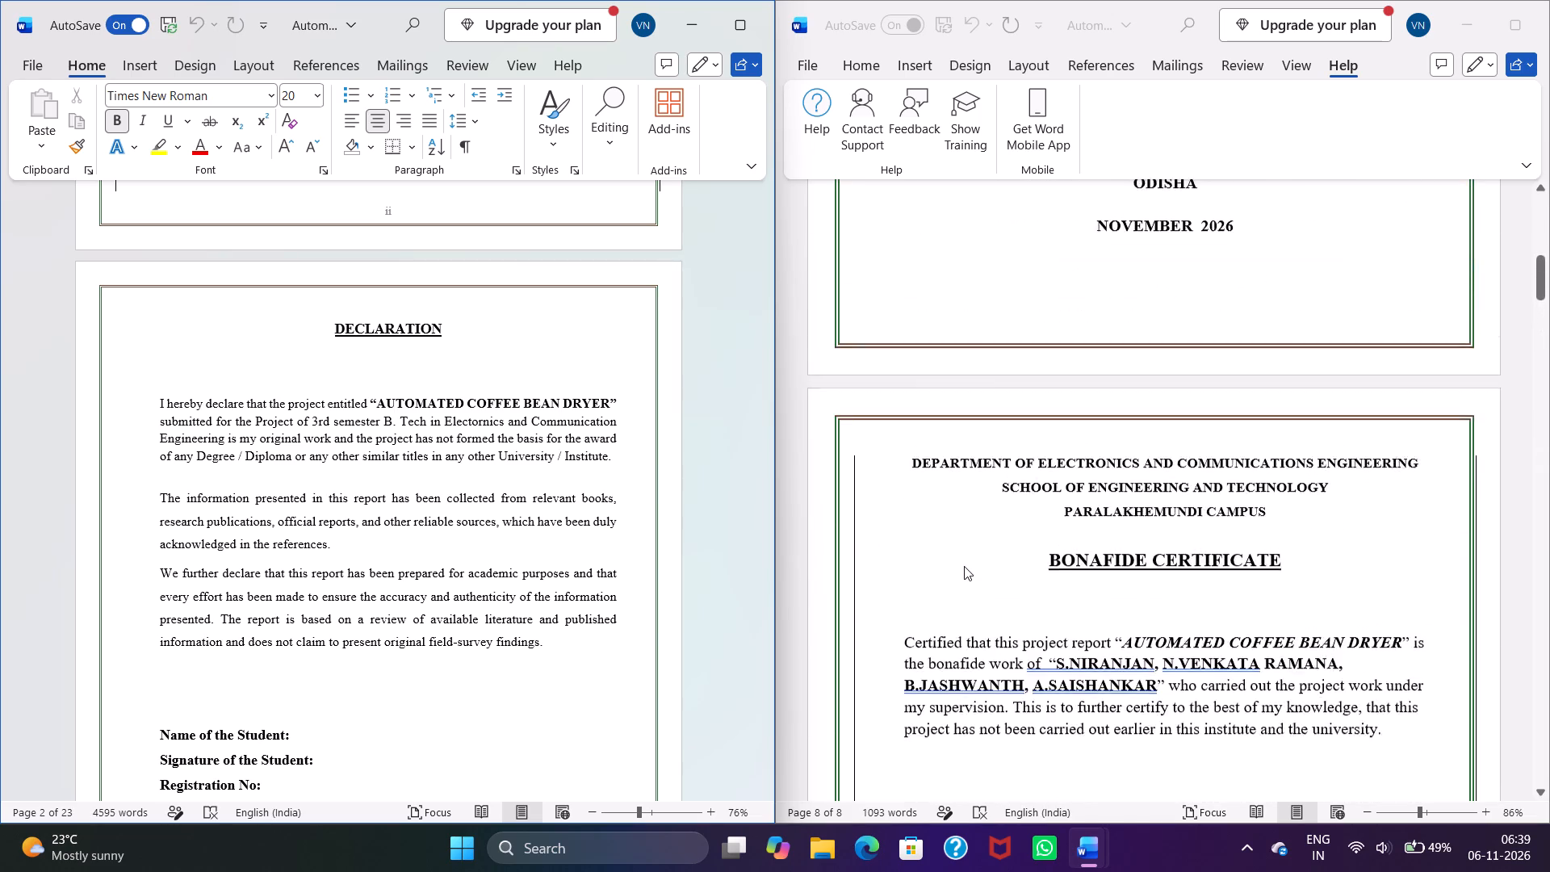
scroll(964, 566, up, 18)
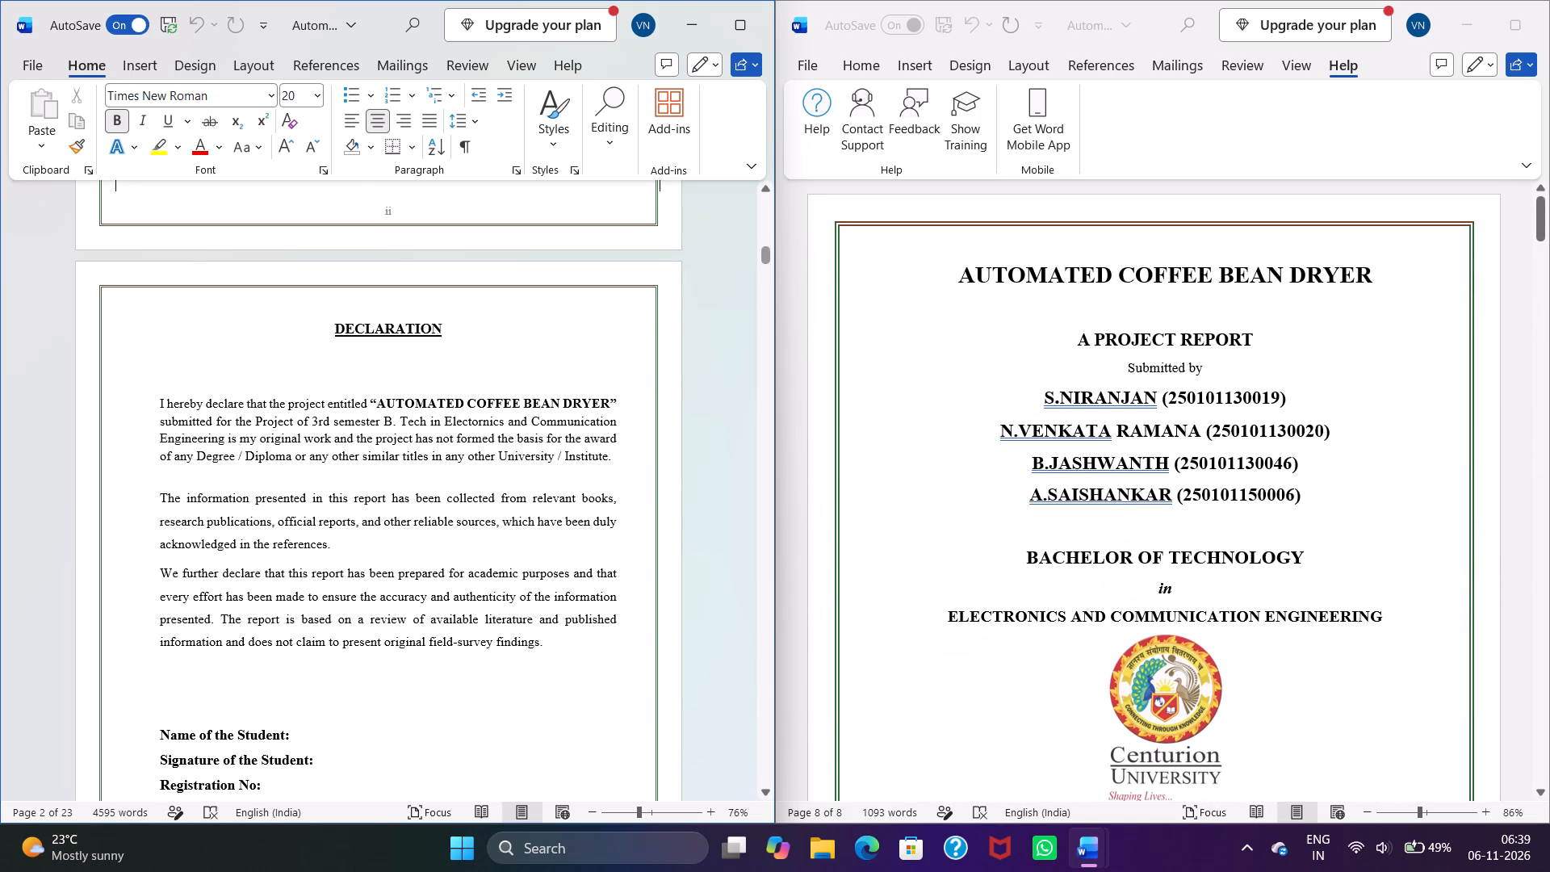
scroll(453, 576, up, 13)
scroll(453, 569, up, 20)
scroll(453, 569, up, 1)
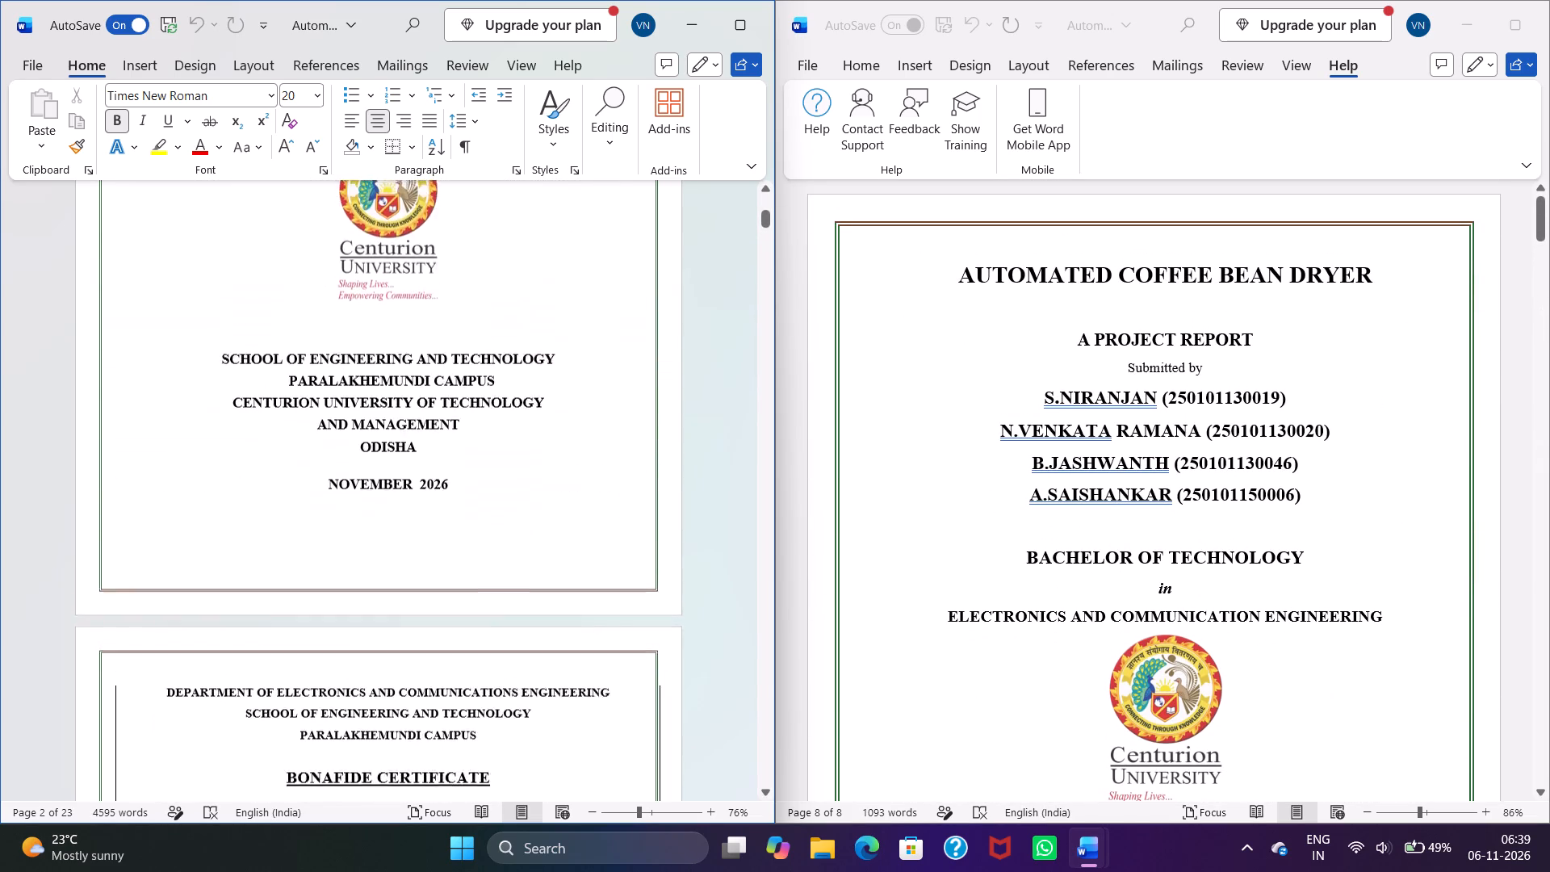
scroll(453, 569, up, 12)
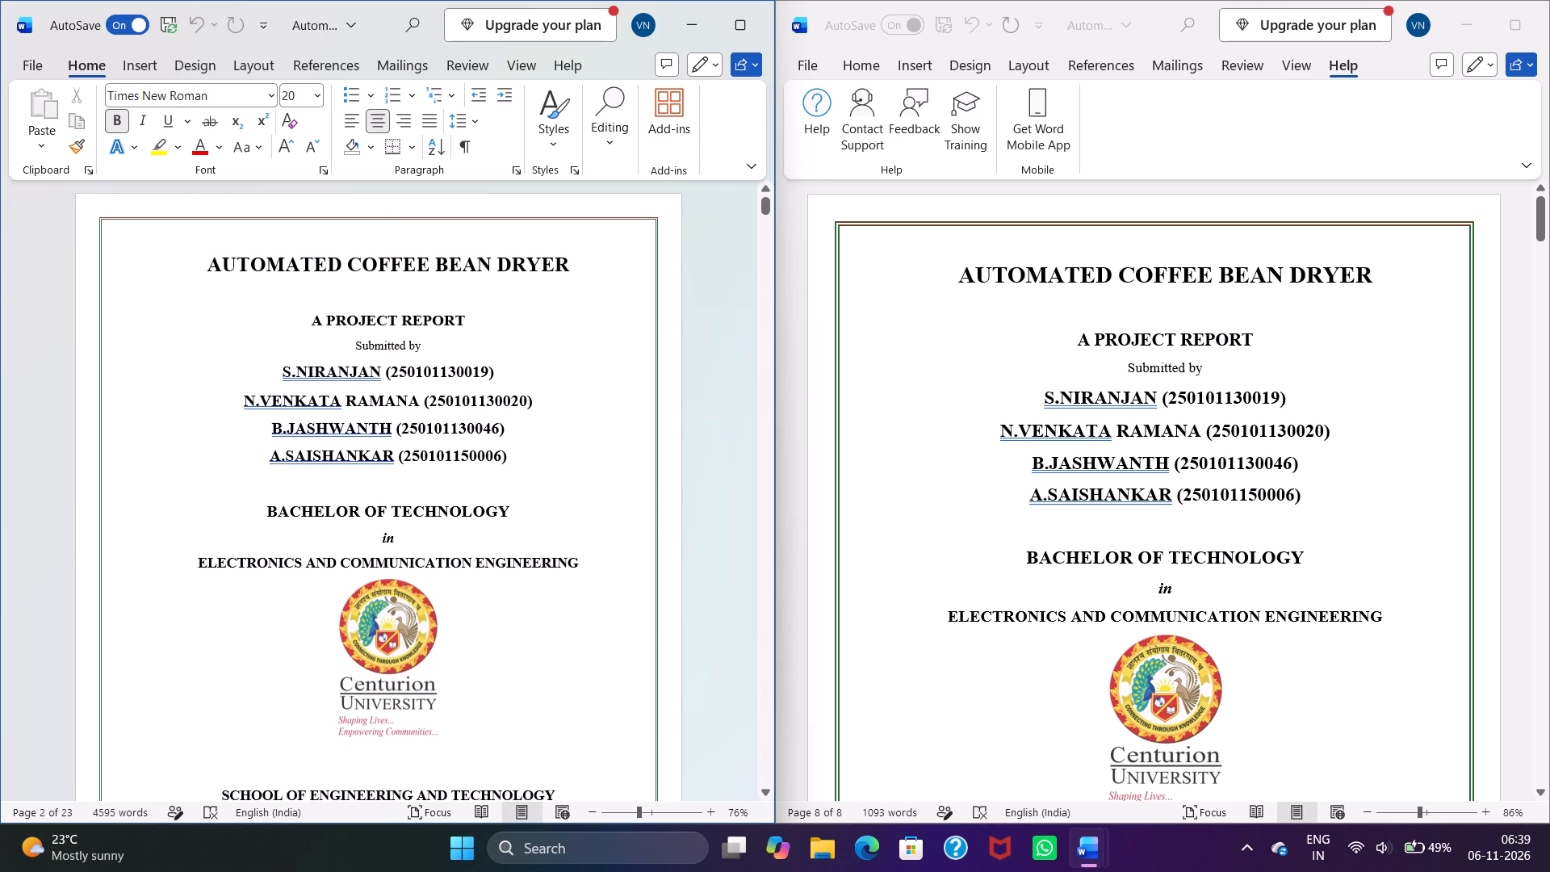
Compare the cover and bonafide certificate pages of the two reports, down to the start of the declaration.
scroll(453, 569, down, 7)
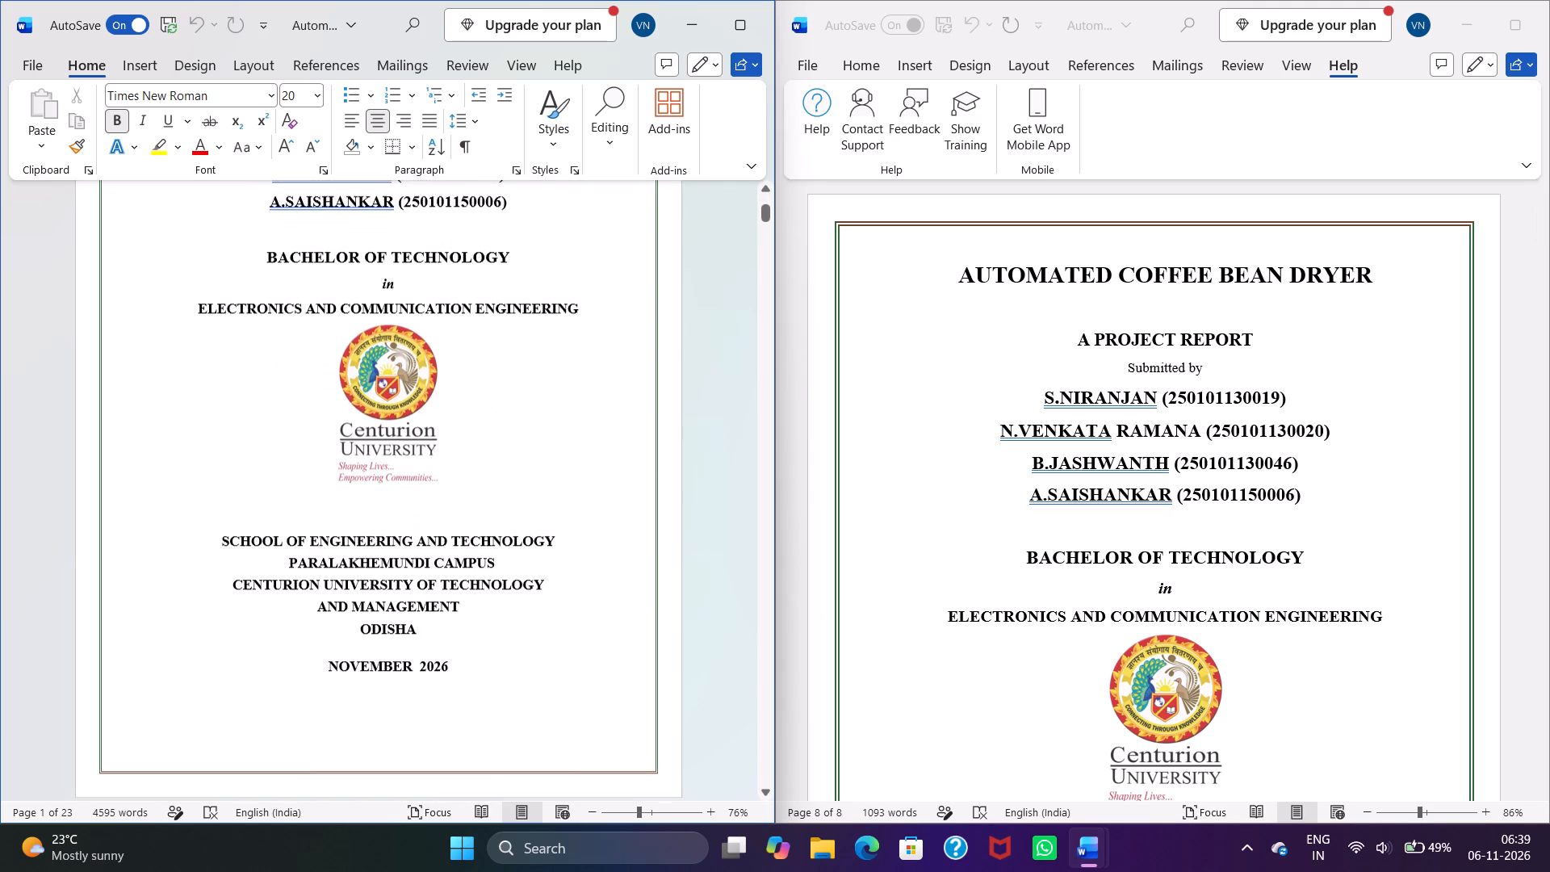
scroll(453, 569, down, 2)
scroll(987, 567, down, 7)
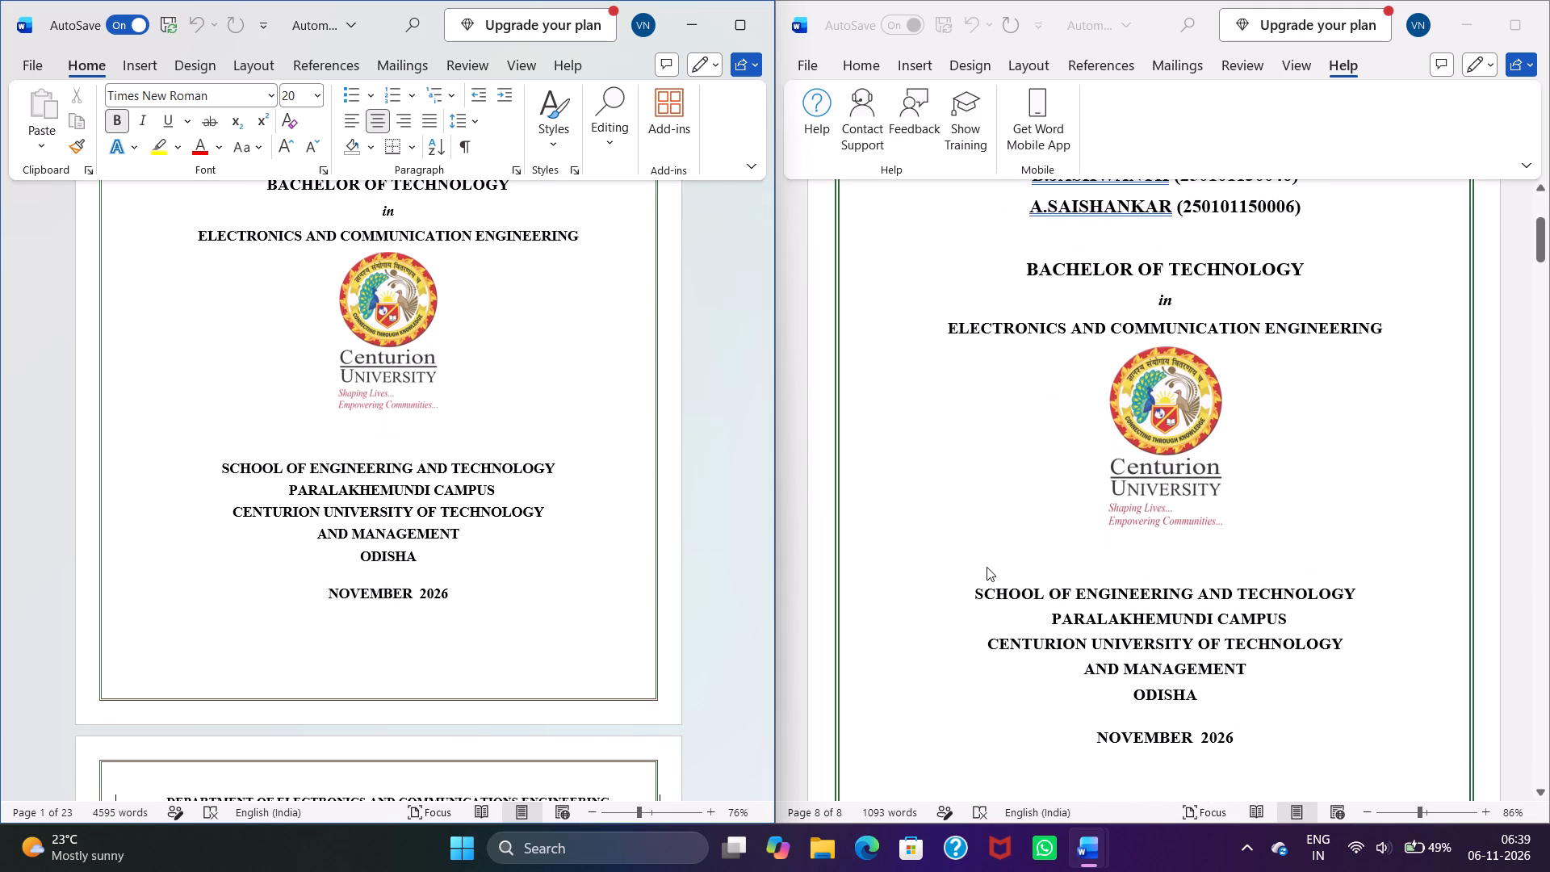
scroll(987, 567, down, 13)
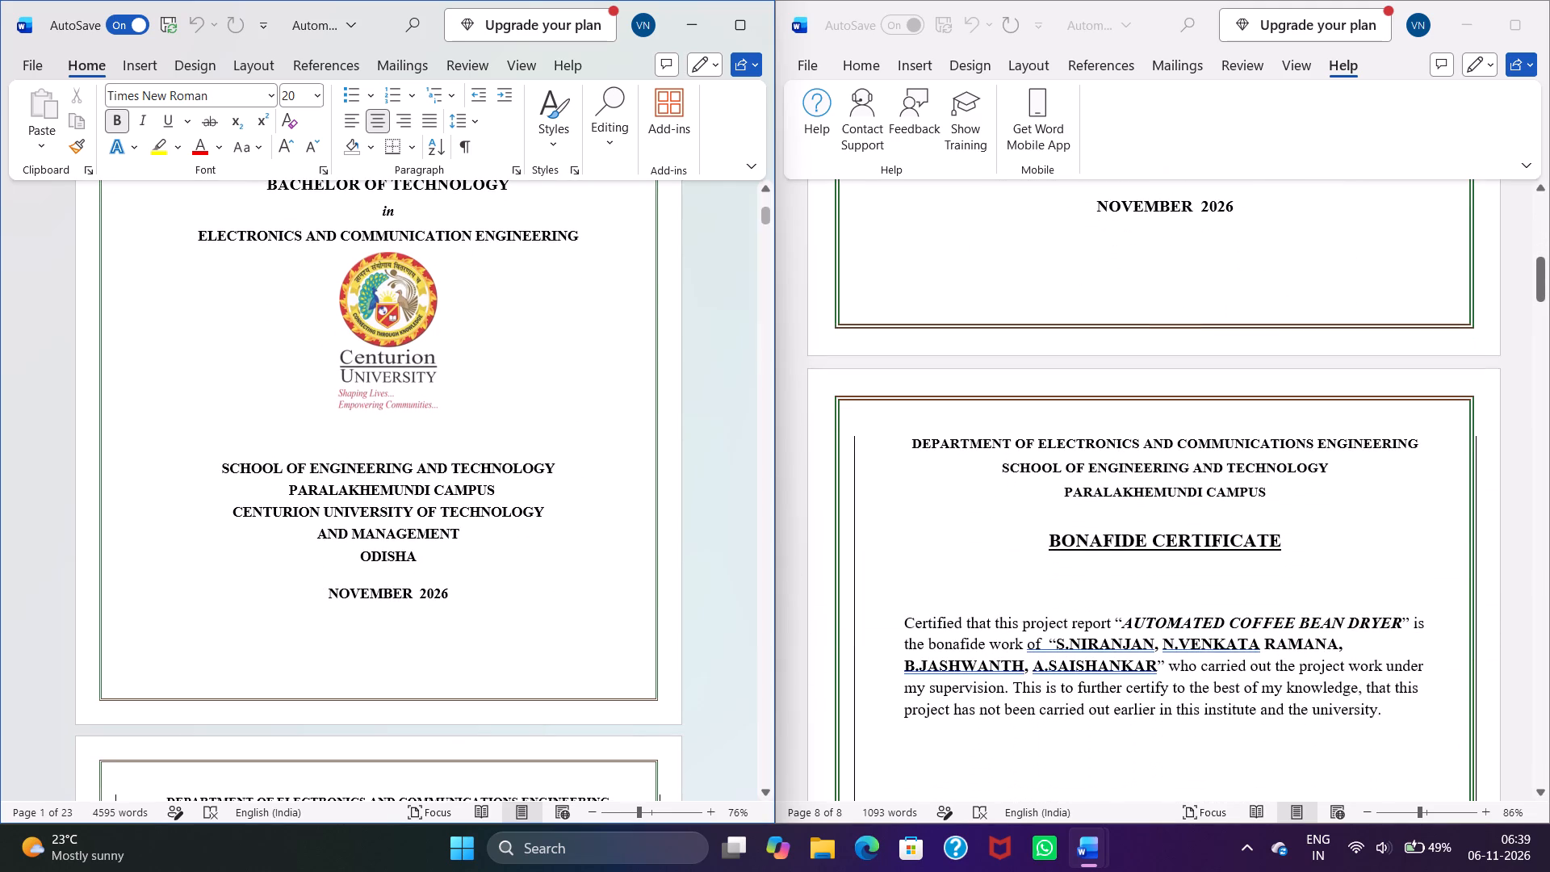
scroll(492, 572, down, 8)
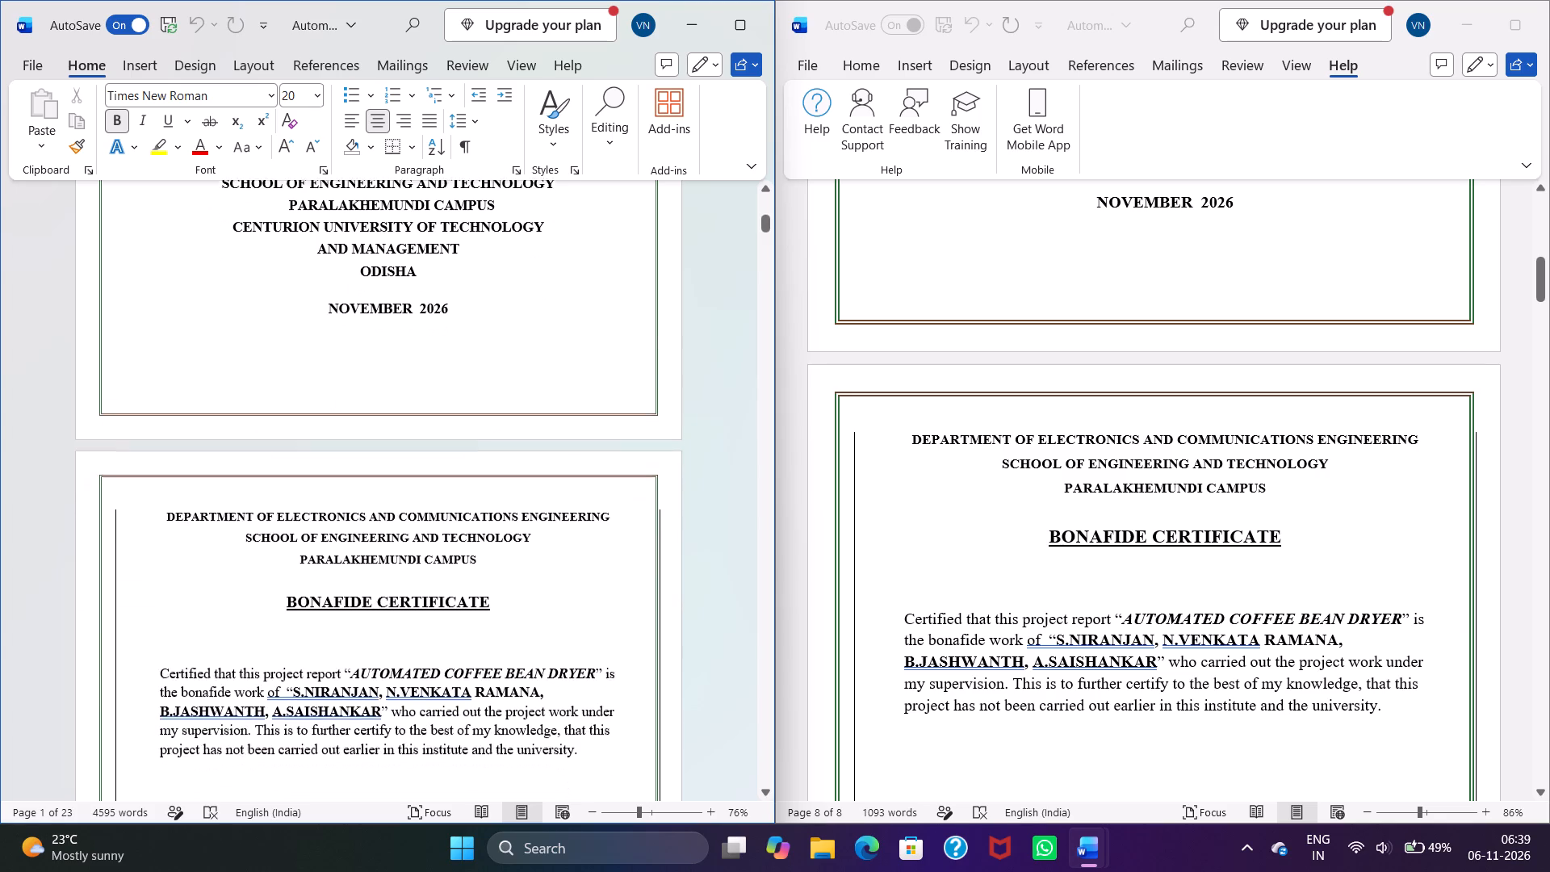
scroll(489, 572, down, 4)
scroll(1035, 559, down, 5)
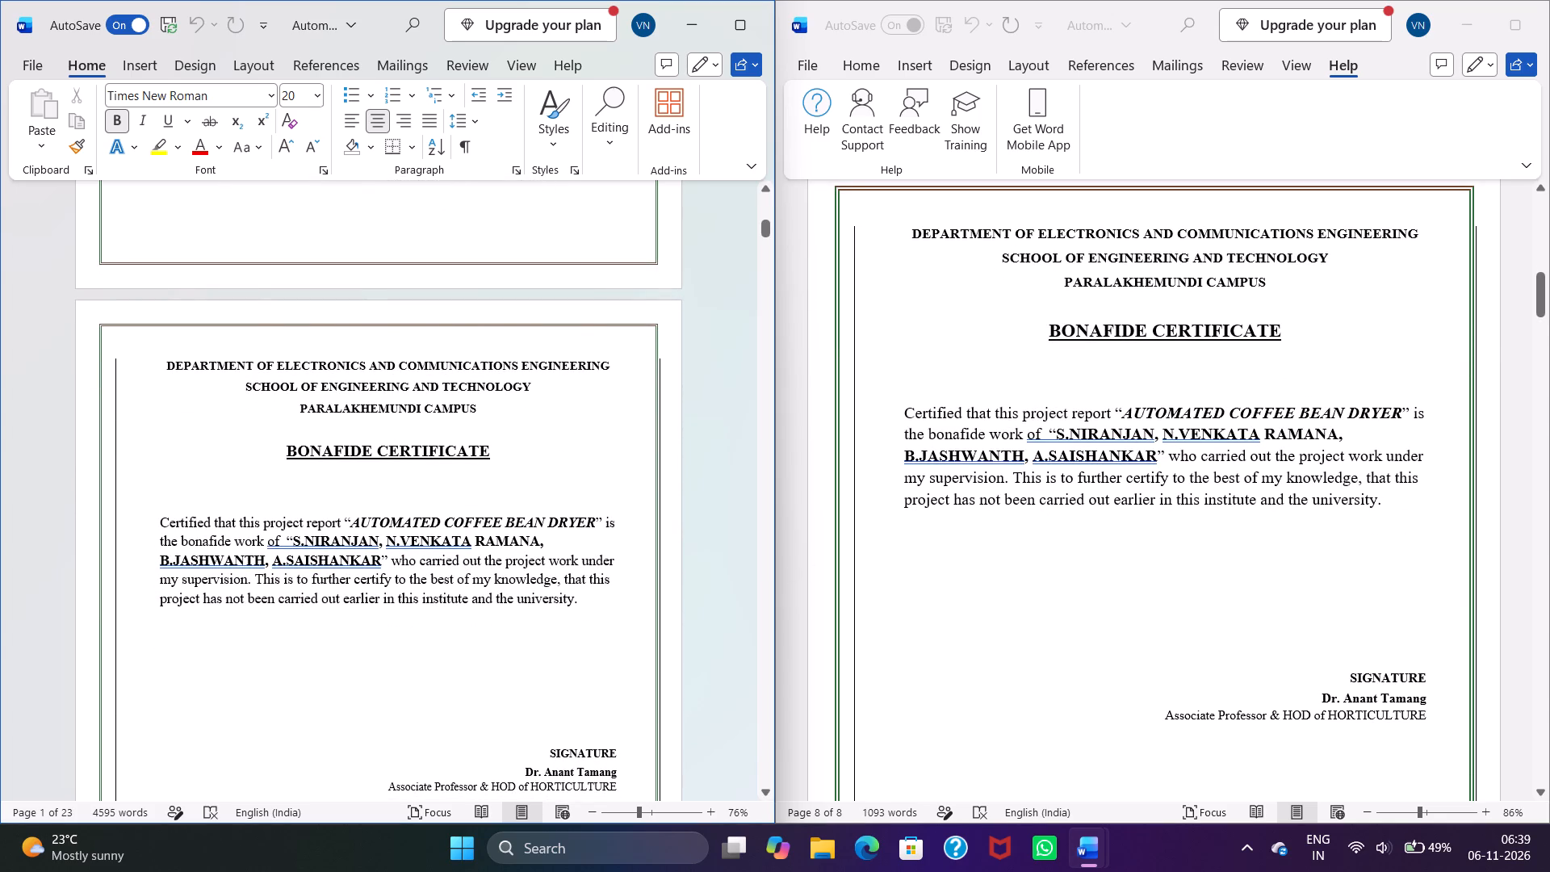
scroll(467, 578, down, 6)
scroll(865, 573, down, 6)
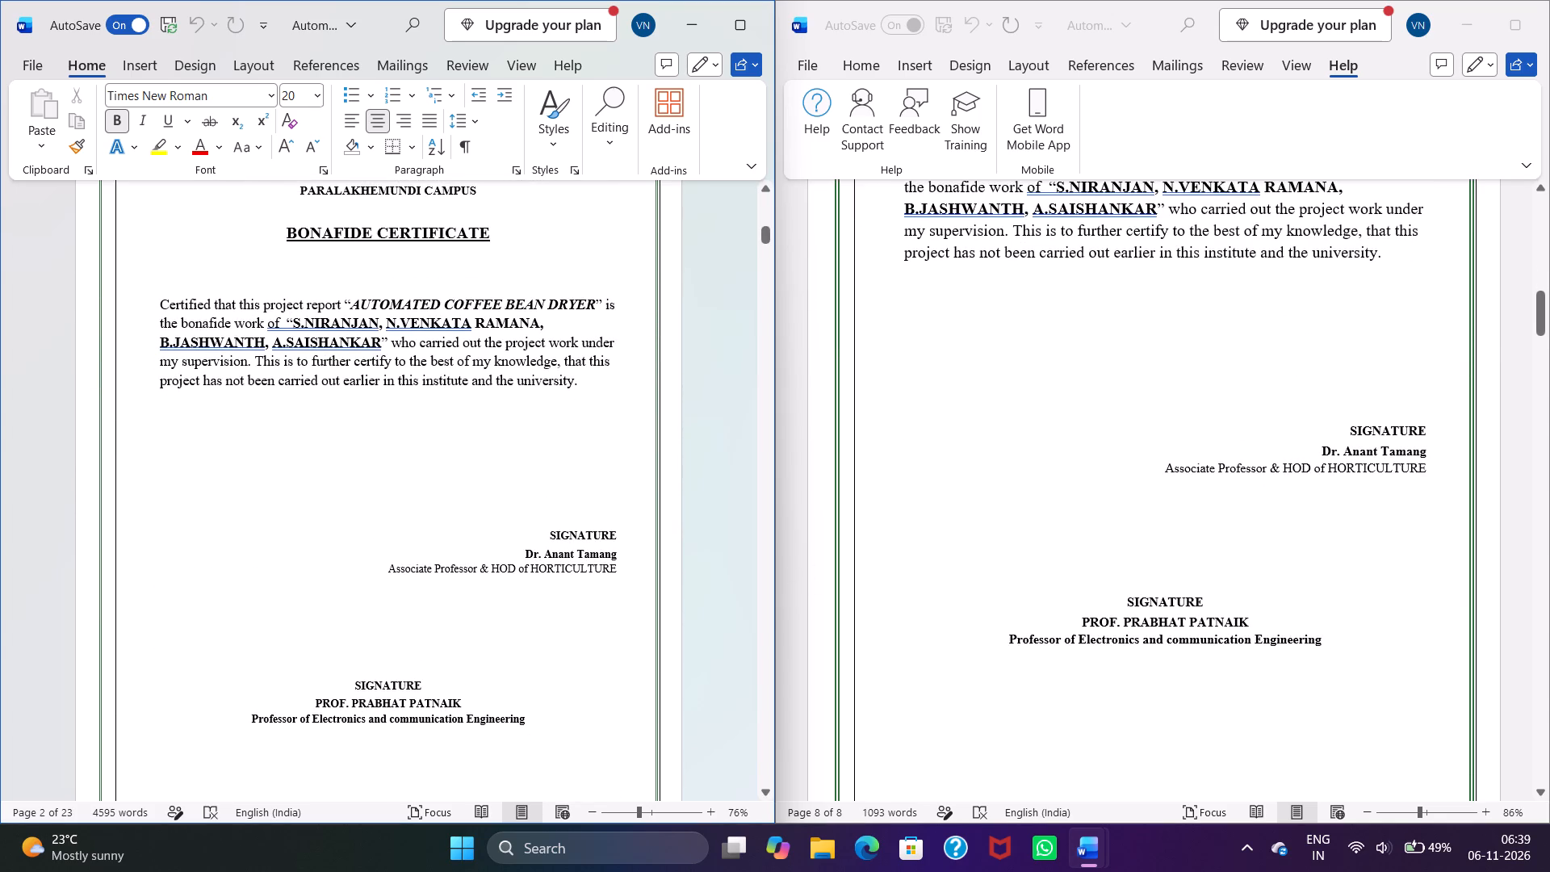
scroll(404, 585, down, 6)
scroll(1042, 589, down, 6)
scroll(252, 559, down, 7)
scroll(670, 568, down, 4)
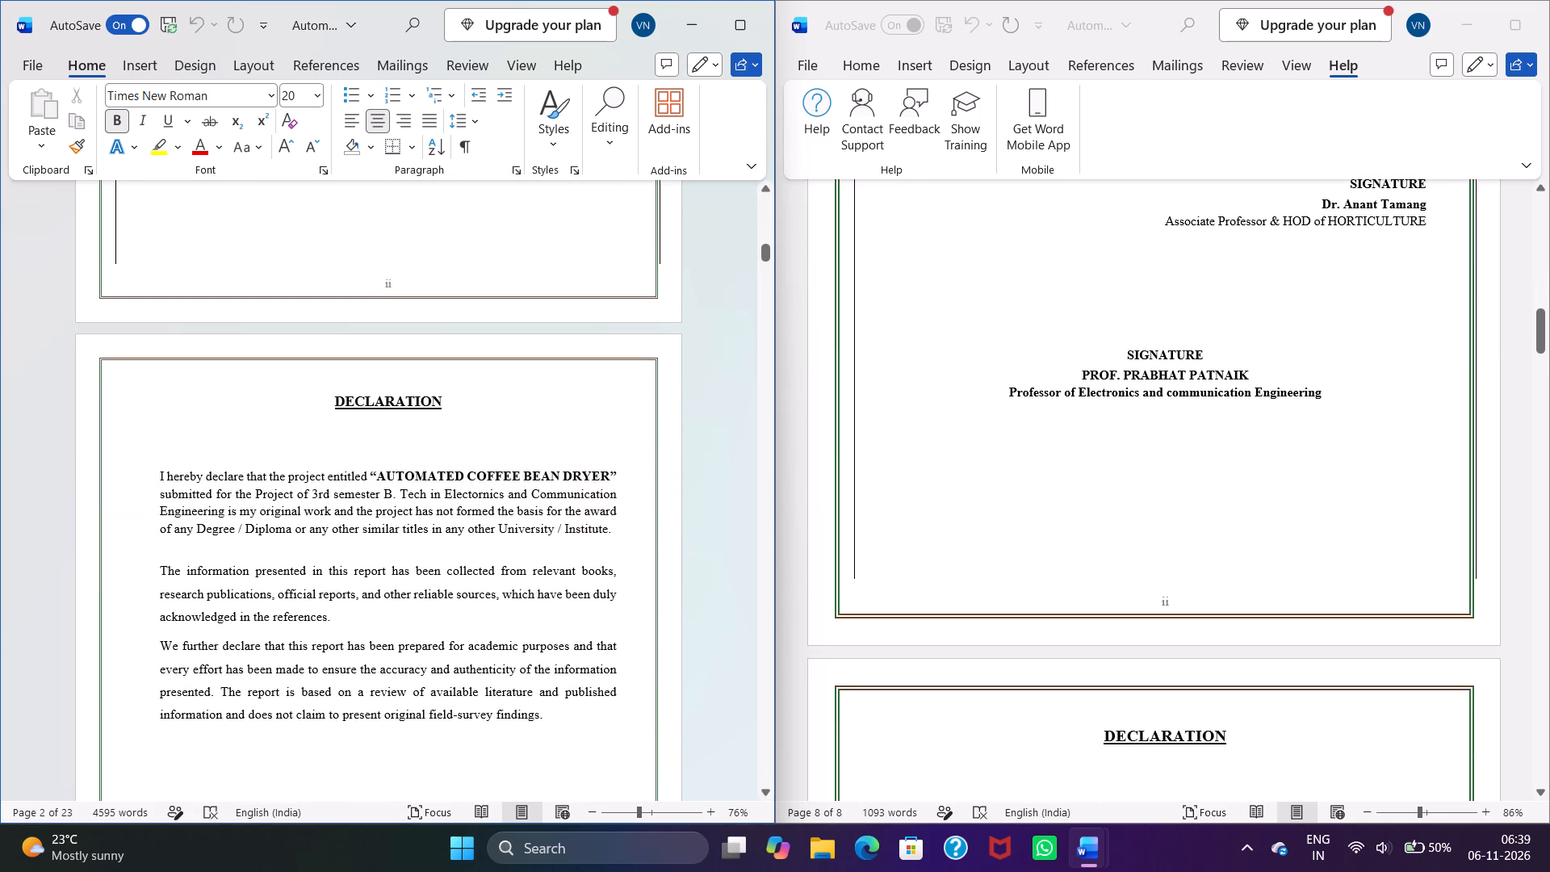
Compare the declaration and acknowledgements pages of the .123 report and the edited report.
scroll(392, 568, down, 4)
scroll(1019, 564, down, 10)
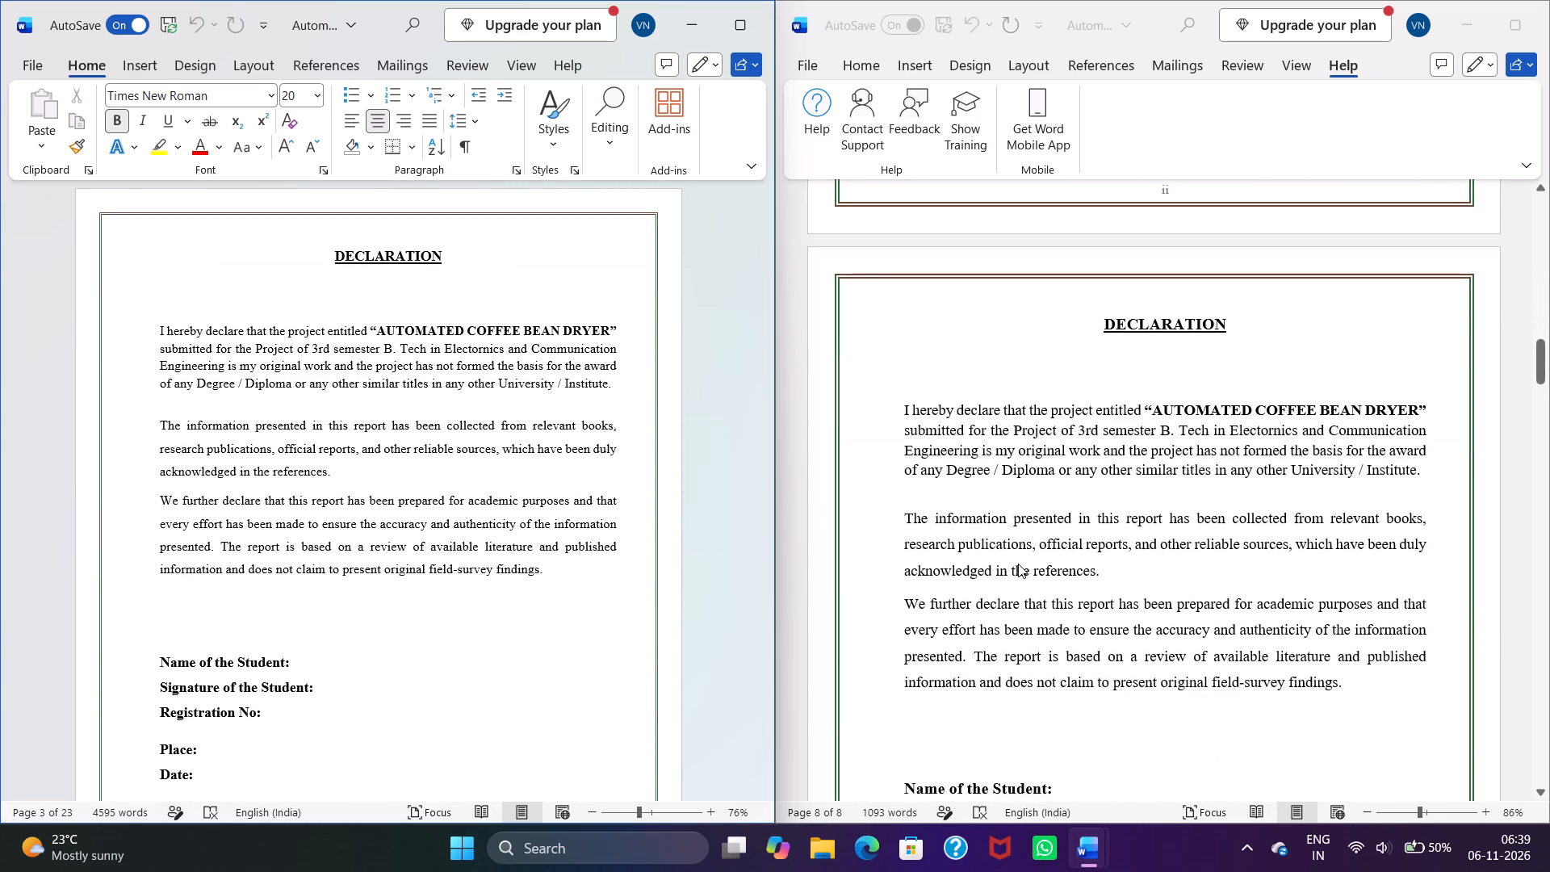
scroll(1018, 564, down, 4)
scroll(400, 568, down, 6)
scroll(898, 572, down, 5)
scroll(320, 552, down, 6)
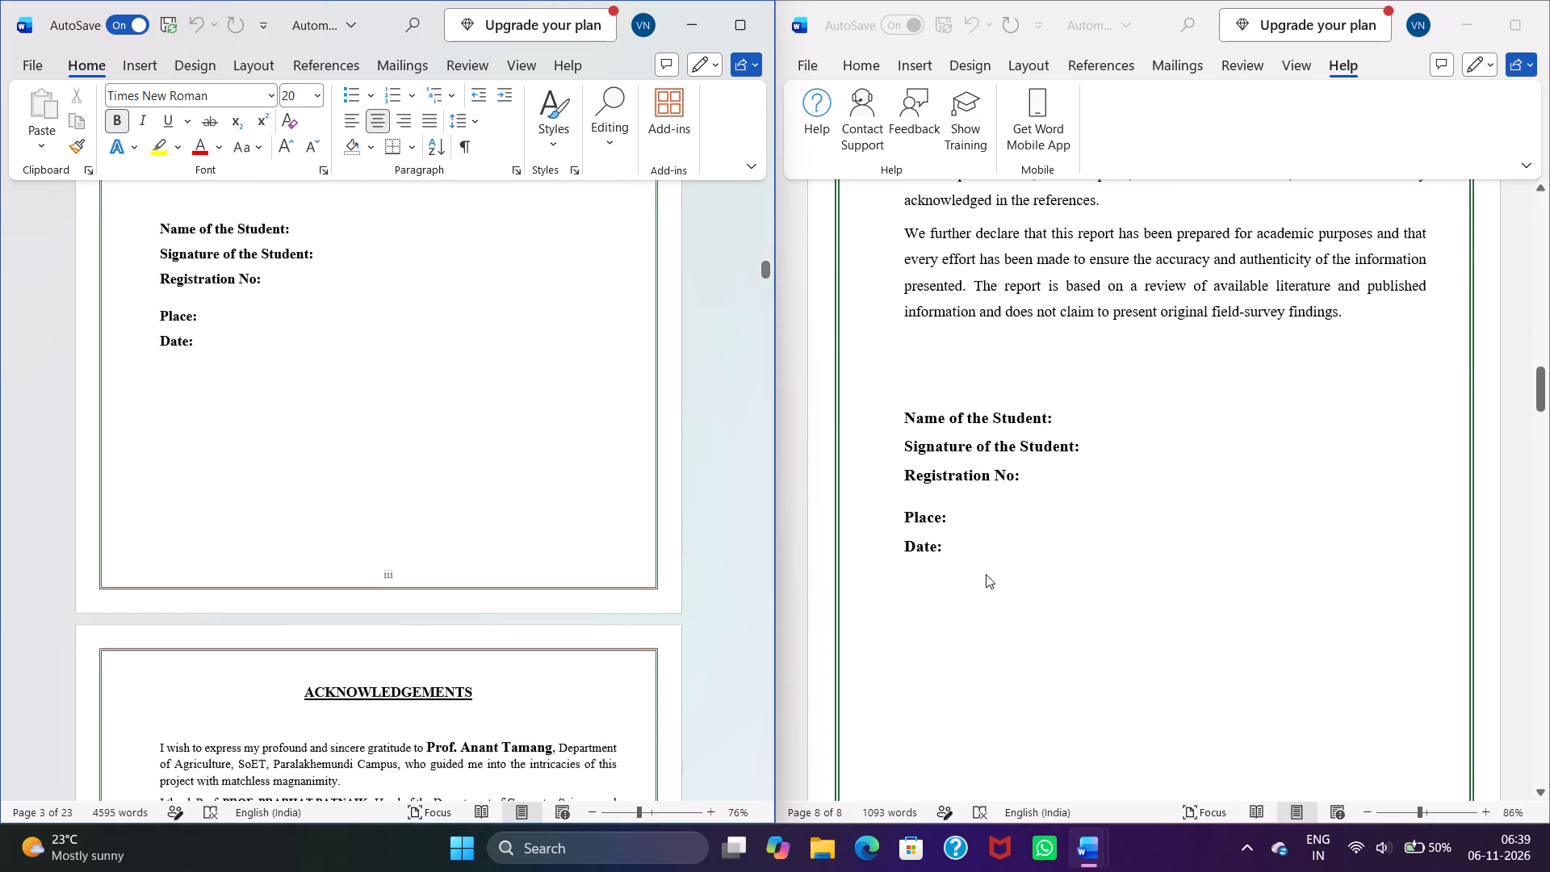
scroll(1002, 574, down, 6)
scroll(229, 575, down, 8)
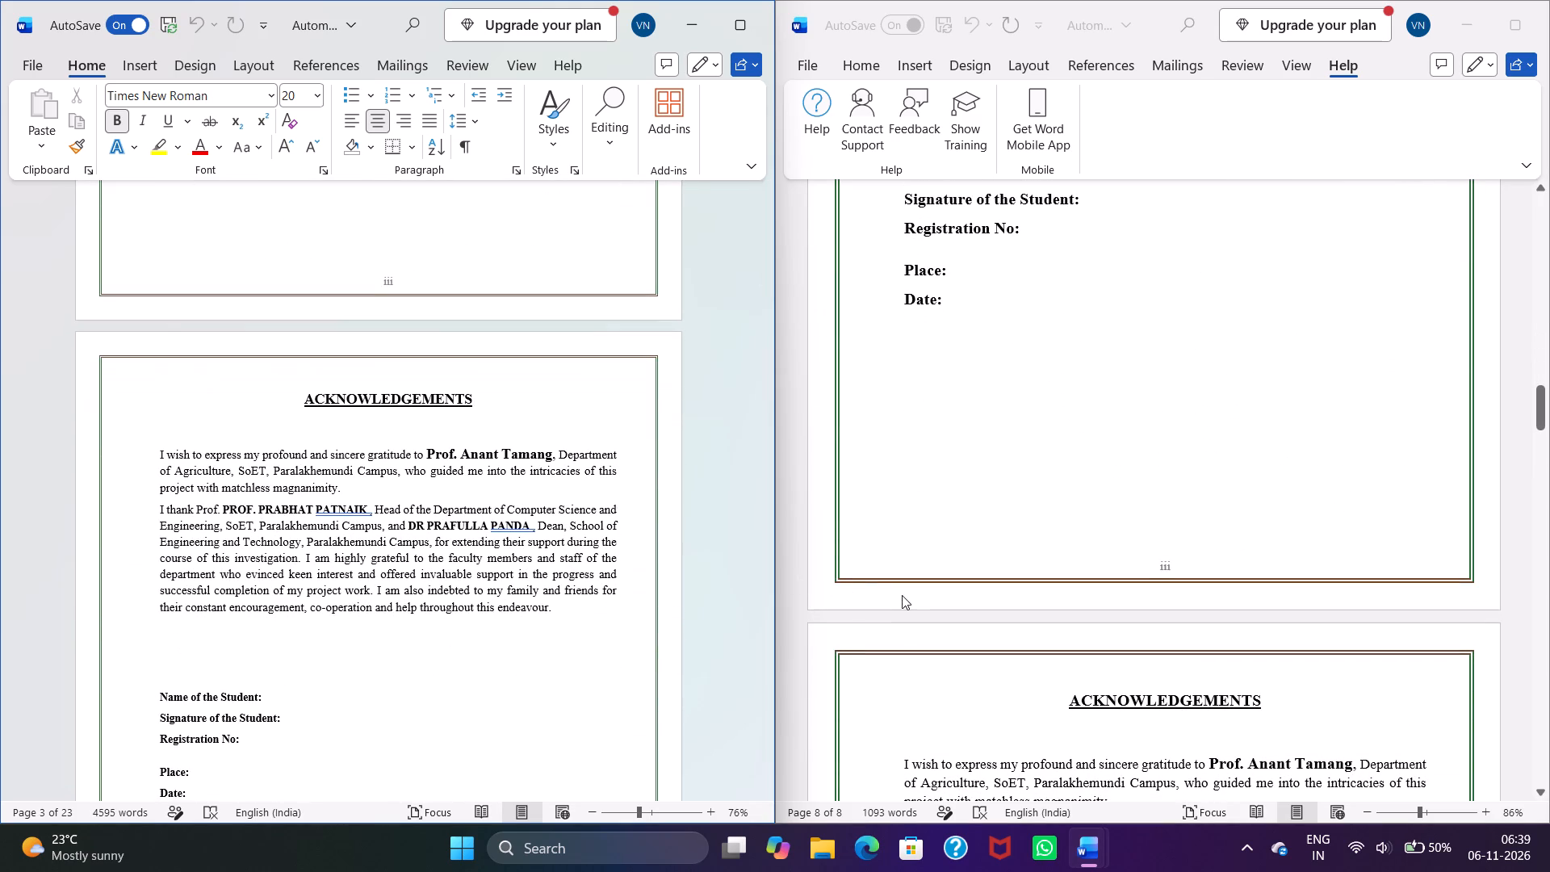
scroll(974, 604, down, 8)
scroll(465, 593, down, 5)
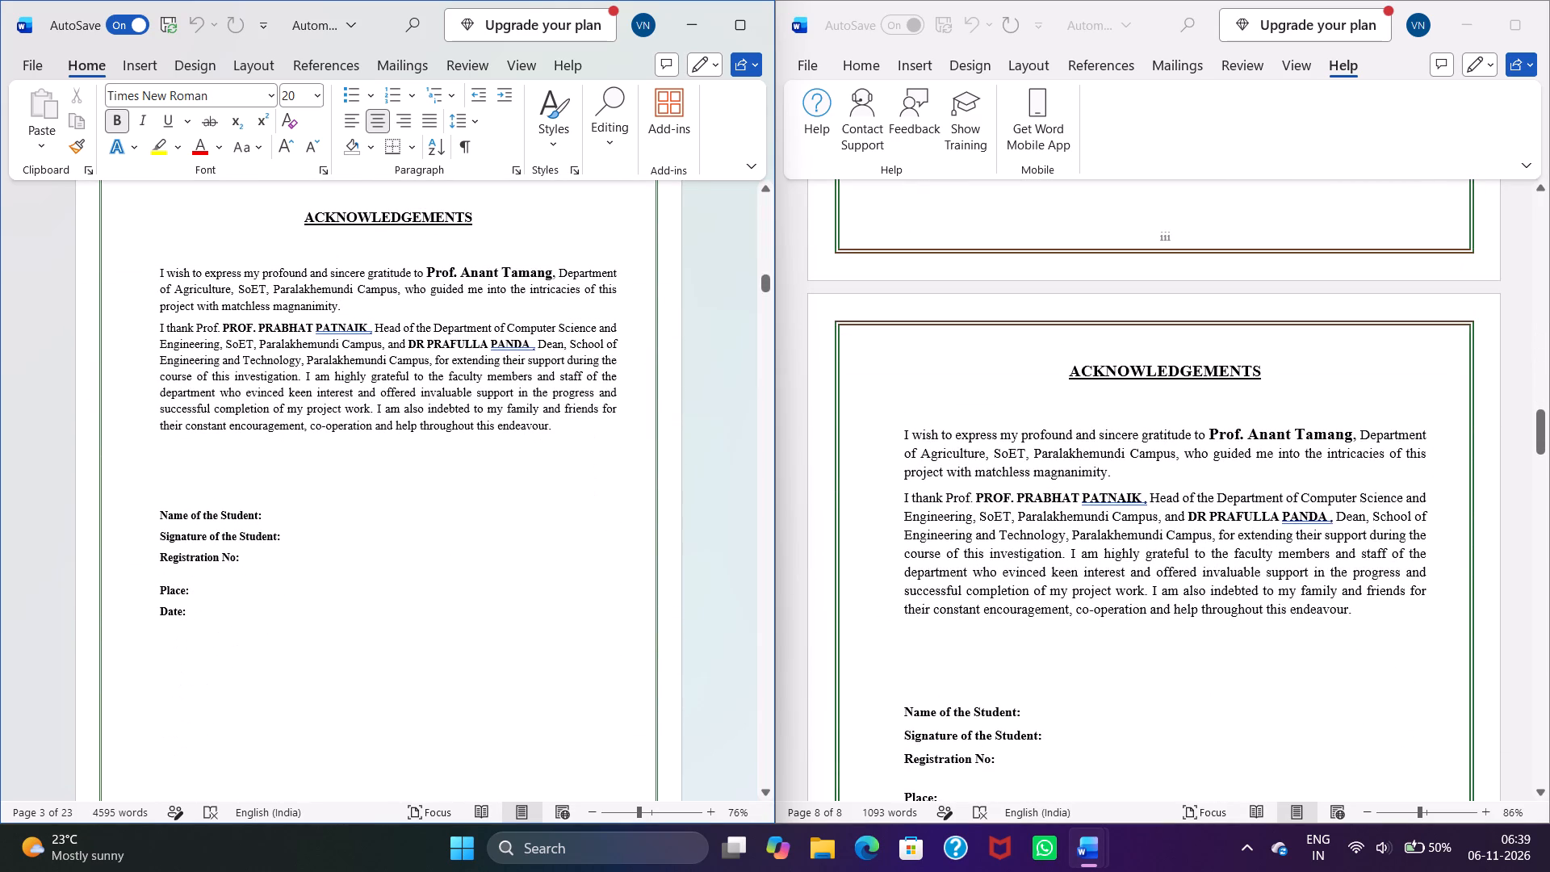
scroll(1142, 576, down, 11)
scroll(1002, 571, down, 6)
scroll(82, 496, down, 9)
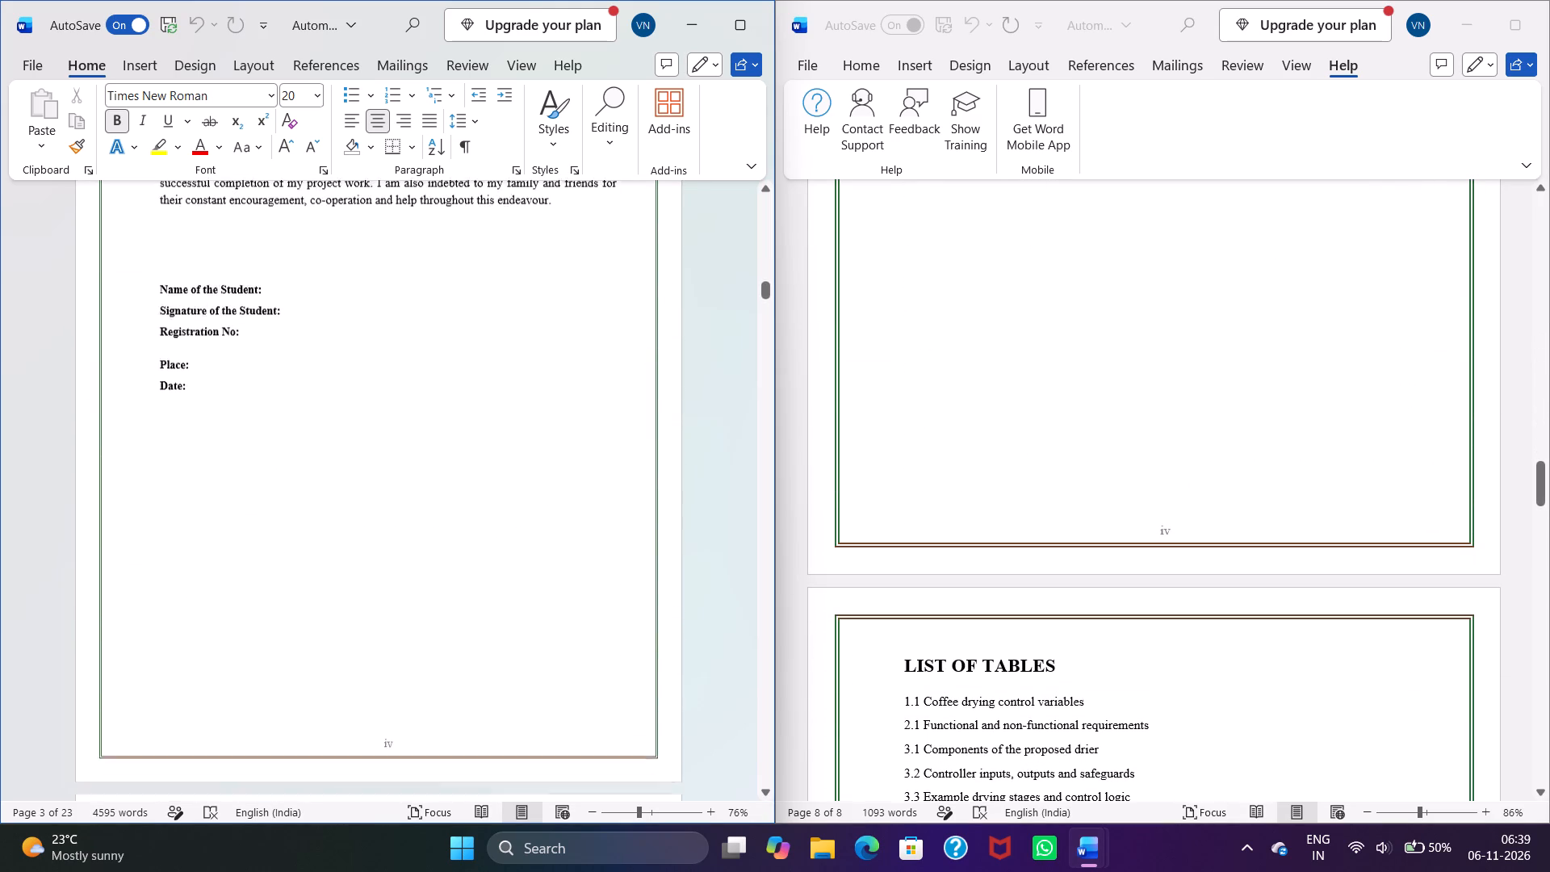
Compare the lists of tables, figures and acronyms in both reports, down to the start of the table of contents.
scroll(232, 500, down, 3)
scroll(861, 560, down, 6)
scroll(518, 576, down, 6)
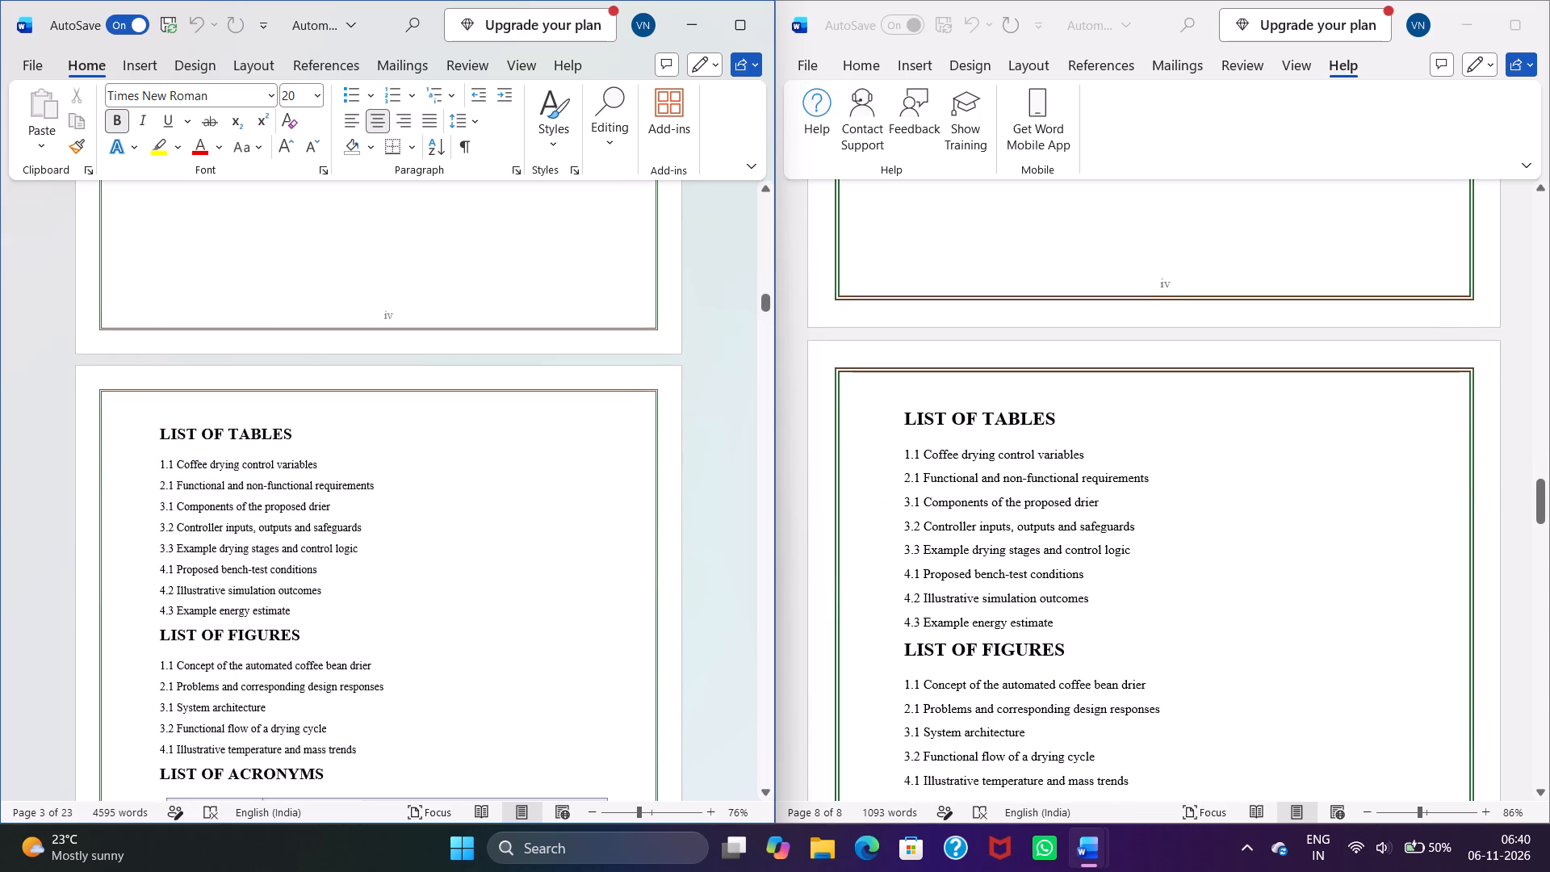
scroll(516, 573, down, 3)
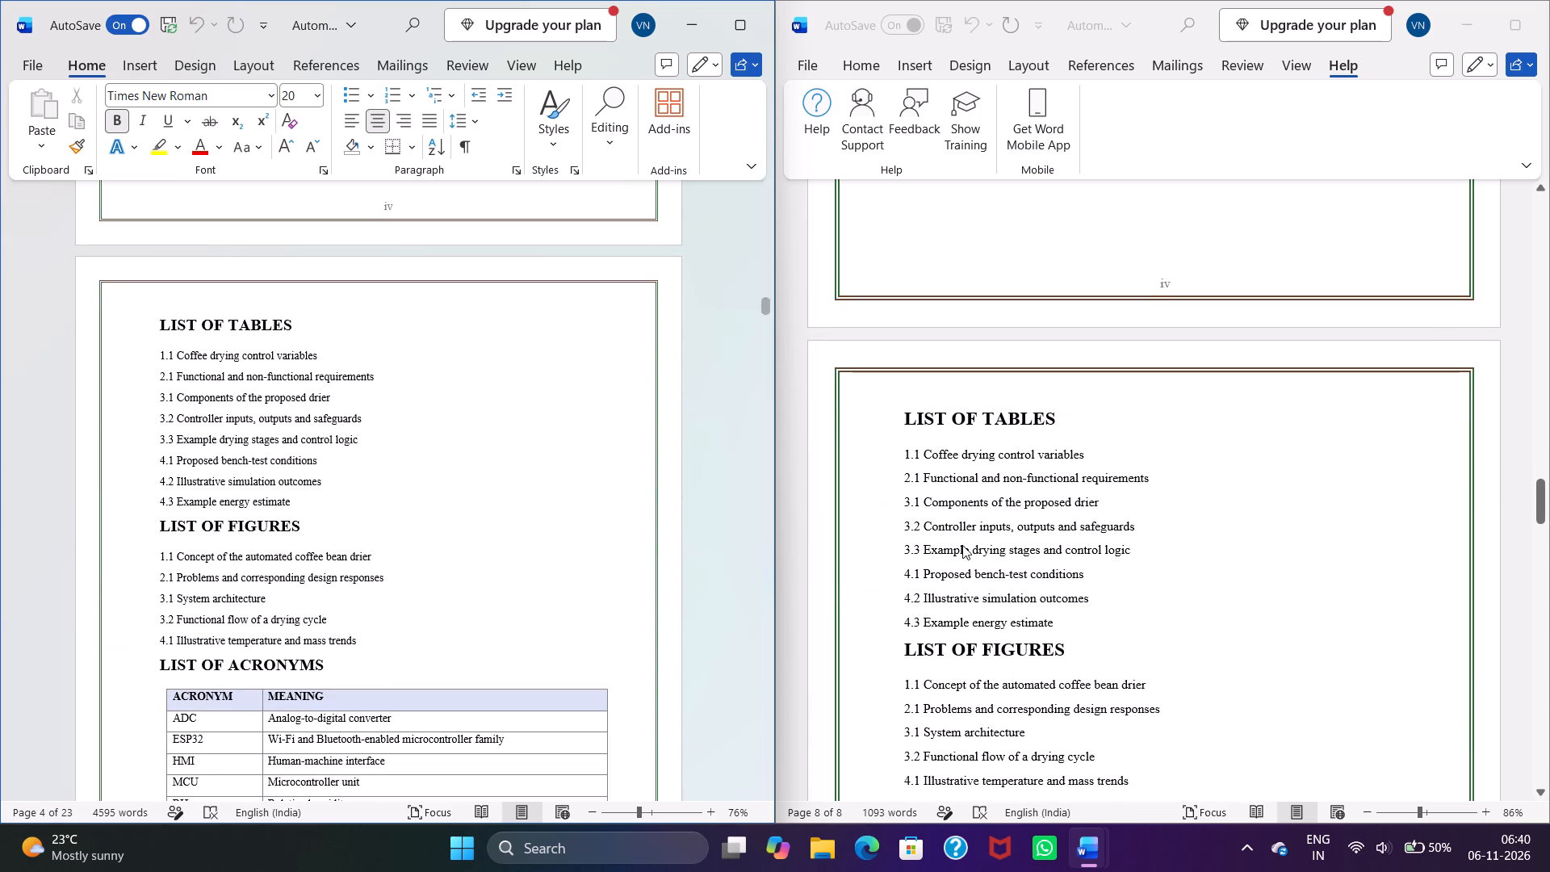
scroll(964, 545, down, 13)
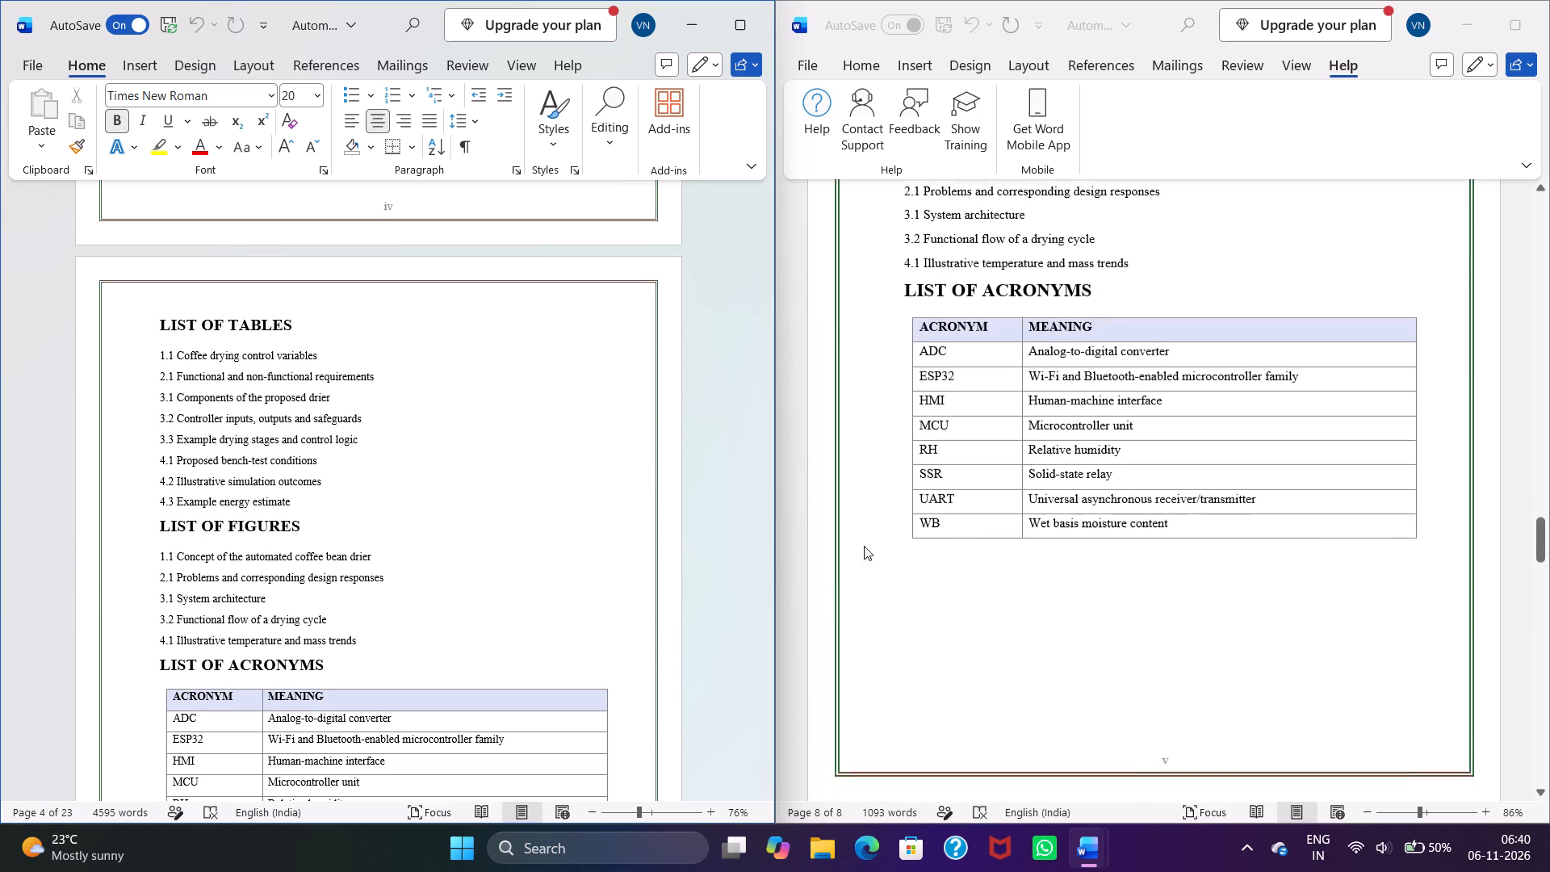
scroll(568, 558, down, 12)
scroll(920, 560, down, 6)
scroll(576, 568, down, 11)
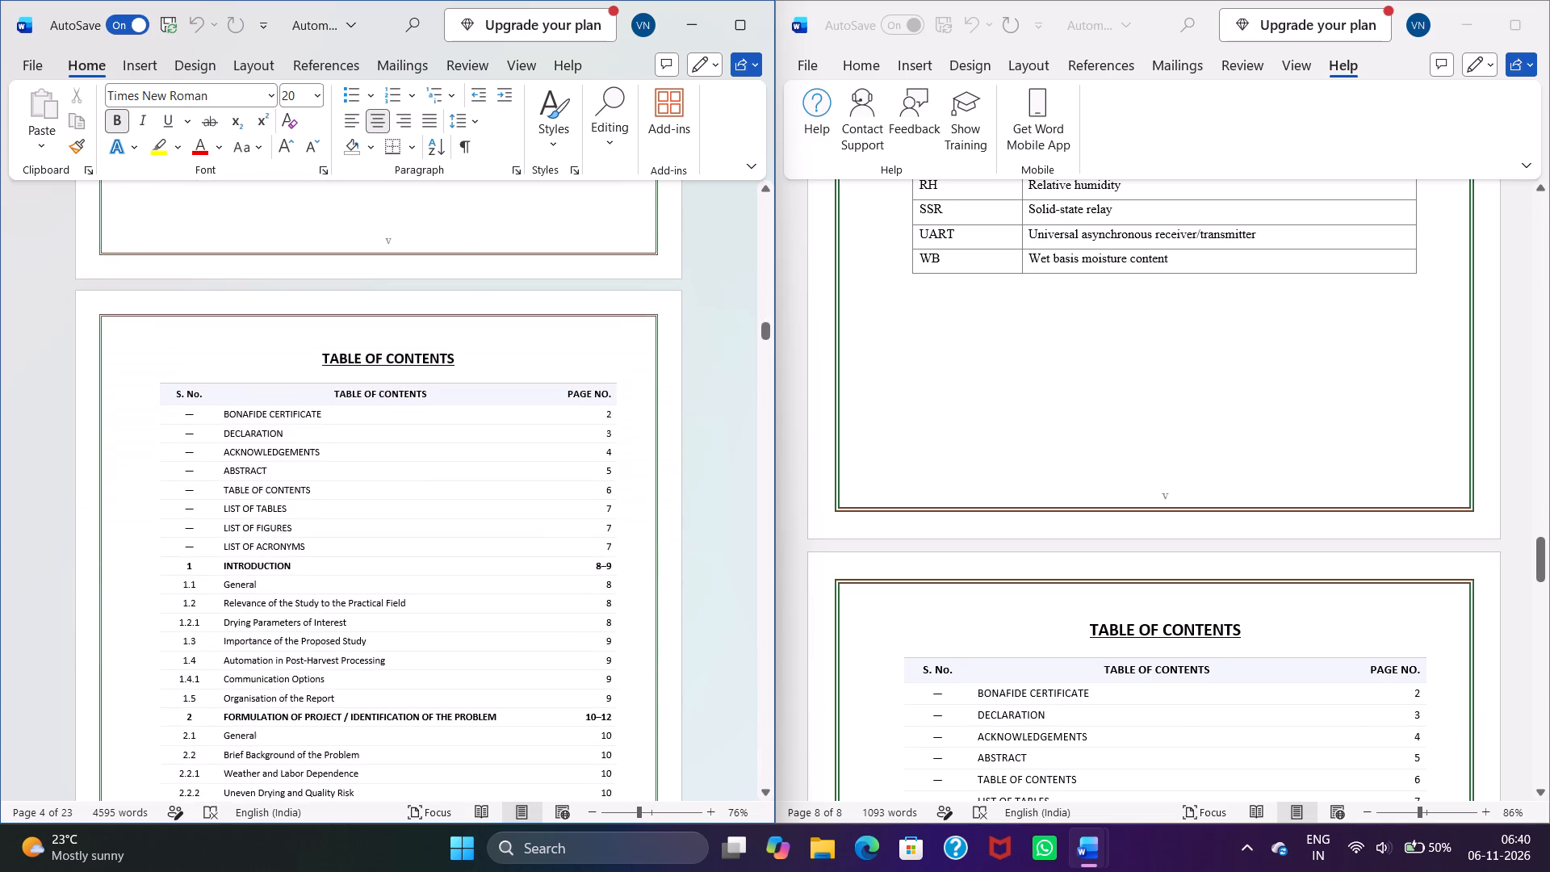
scroll(576, 568, down, 1)
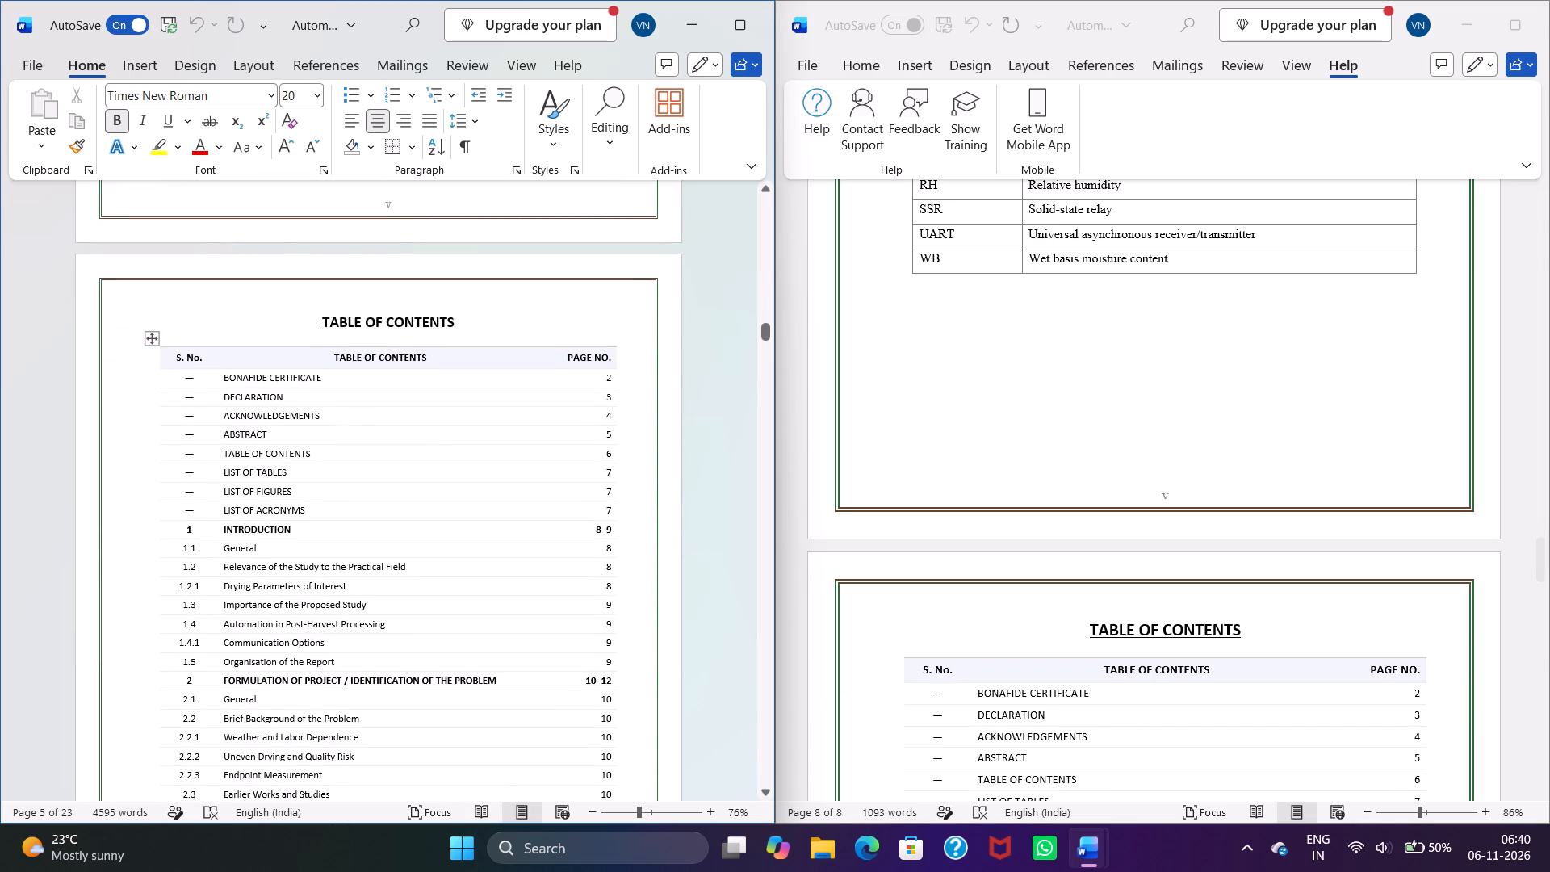
Review the edited report backwards from the table of contents through the acknowledgements to the front pages.
scroll(576, 568, up, 3)
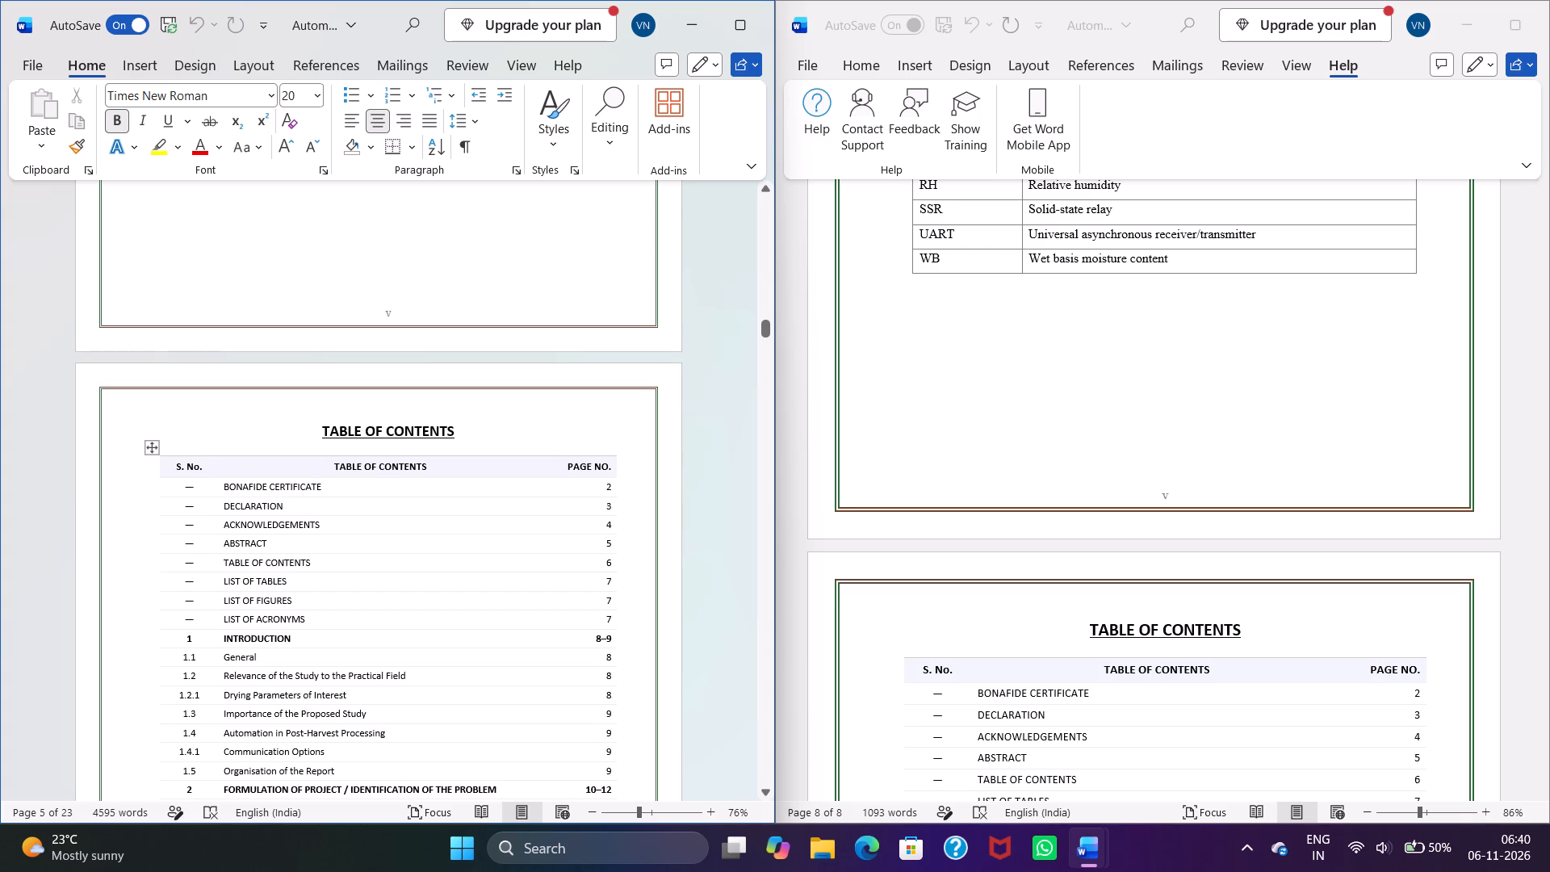
scroll(1072, 610, up, 13)
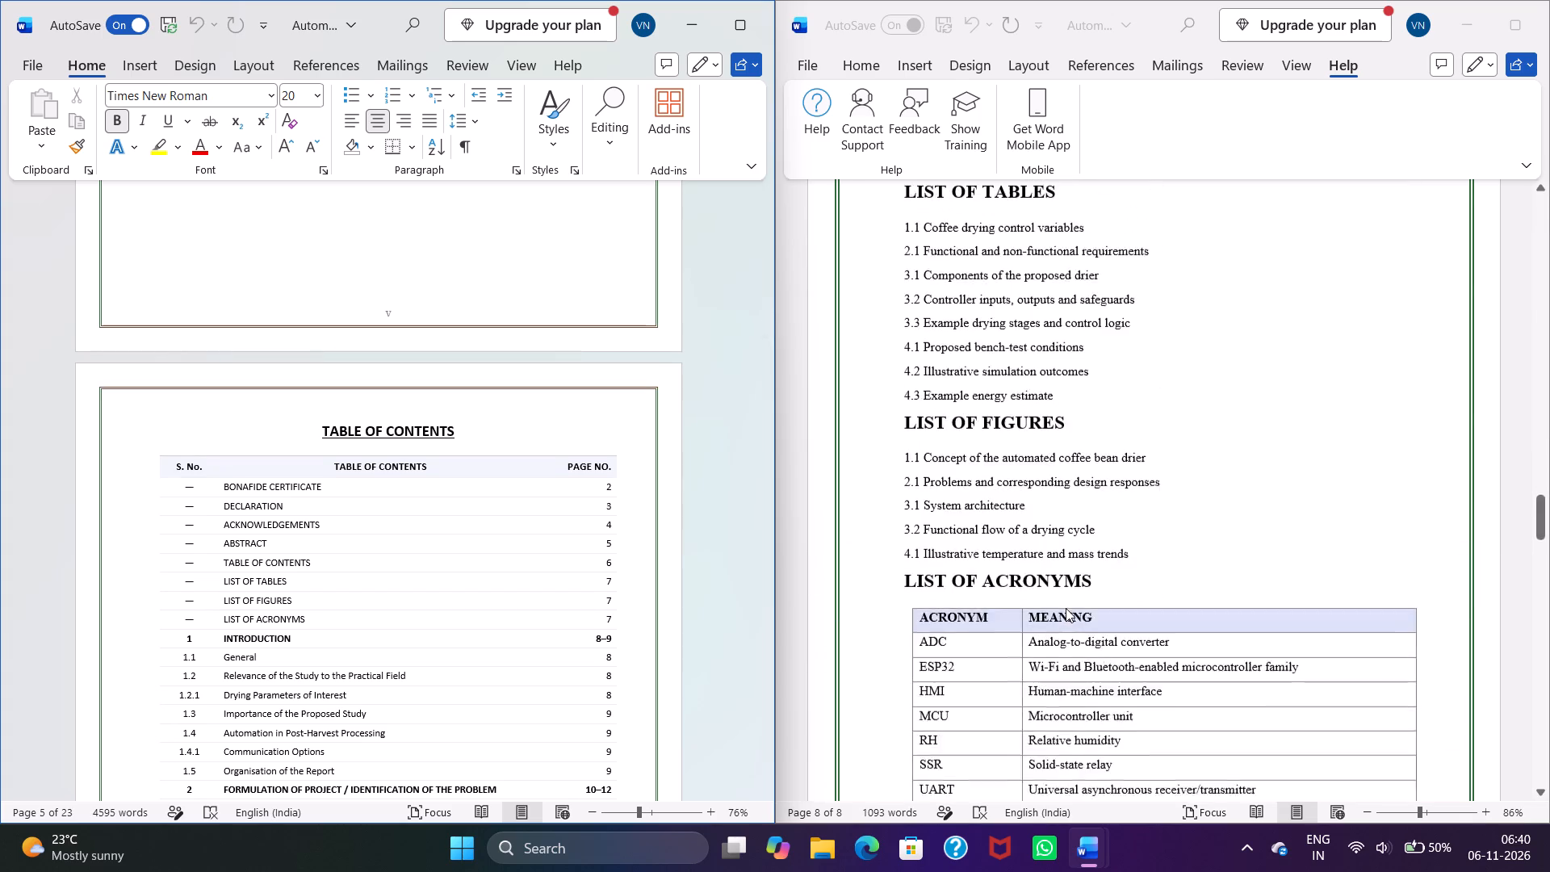
scroll(1066, 608, up, 15)
scroll(1066, 607, up, 20)
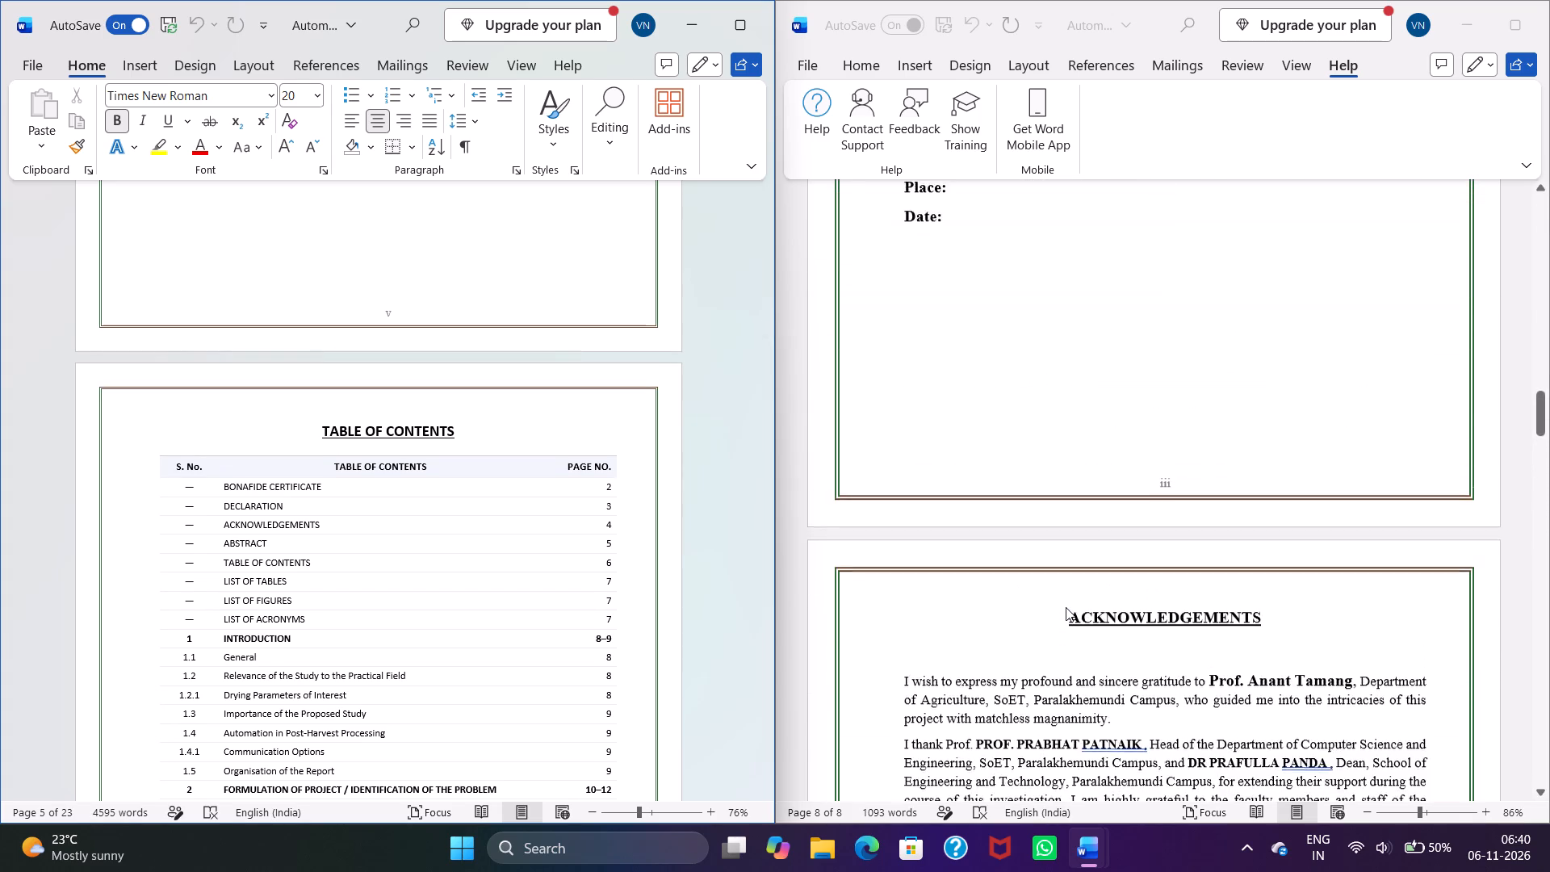
scroll(1066, 607, up, 20)
scroll(1066, 607, up, 14)
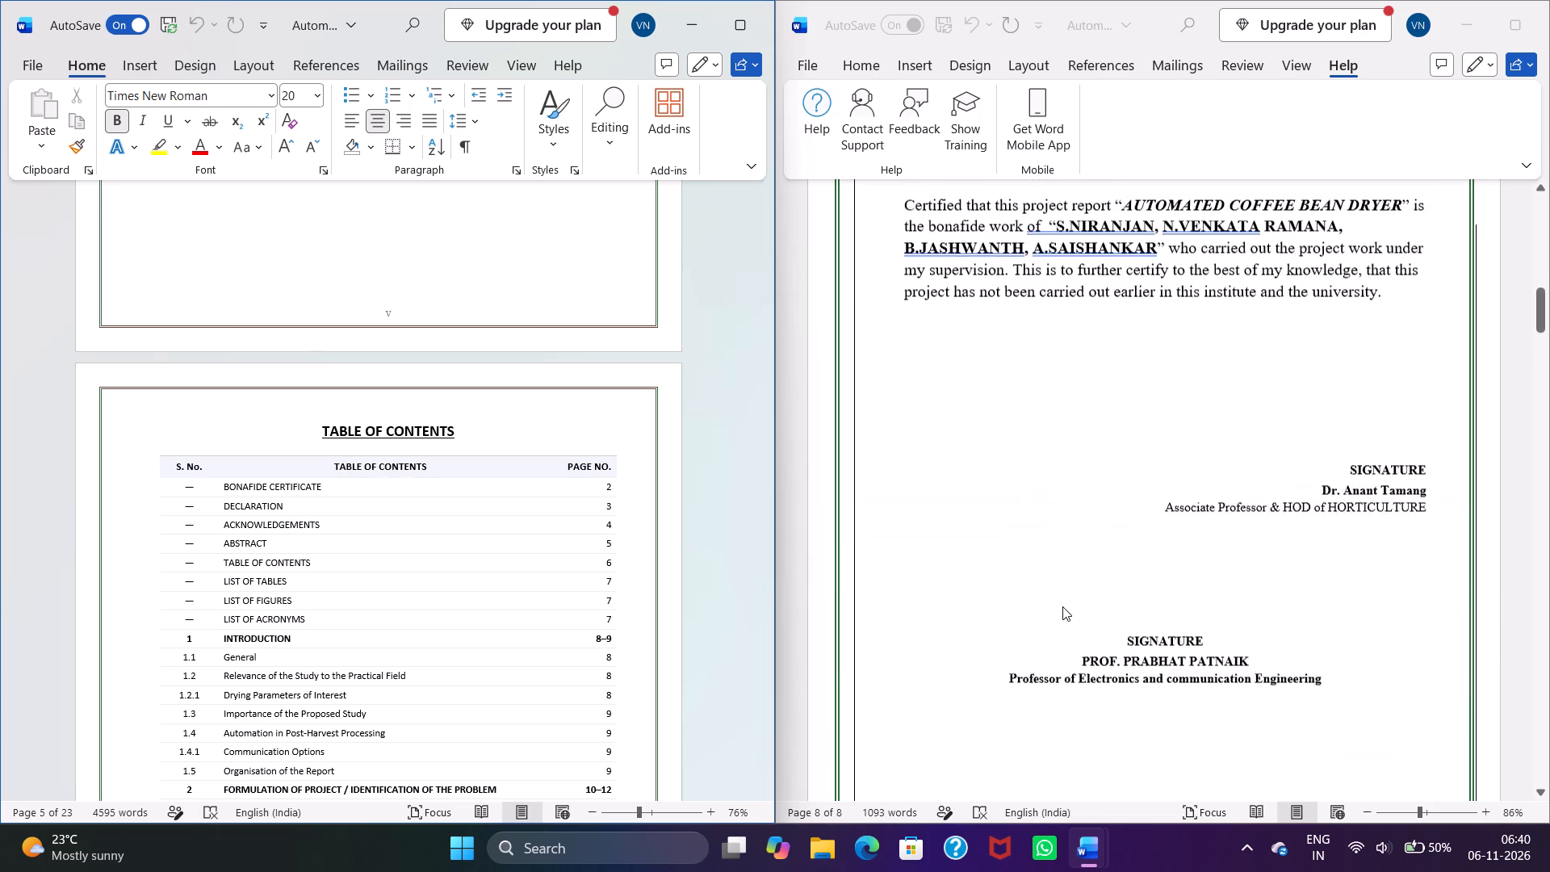
scroll(1062, 606, up, 15)
scroll(1062, 606, up, 7)
Review the bonafide certificate and declaration pages of the edited report.
scroll(1062, 606, down, 9)
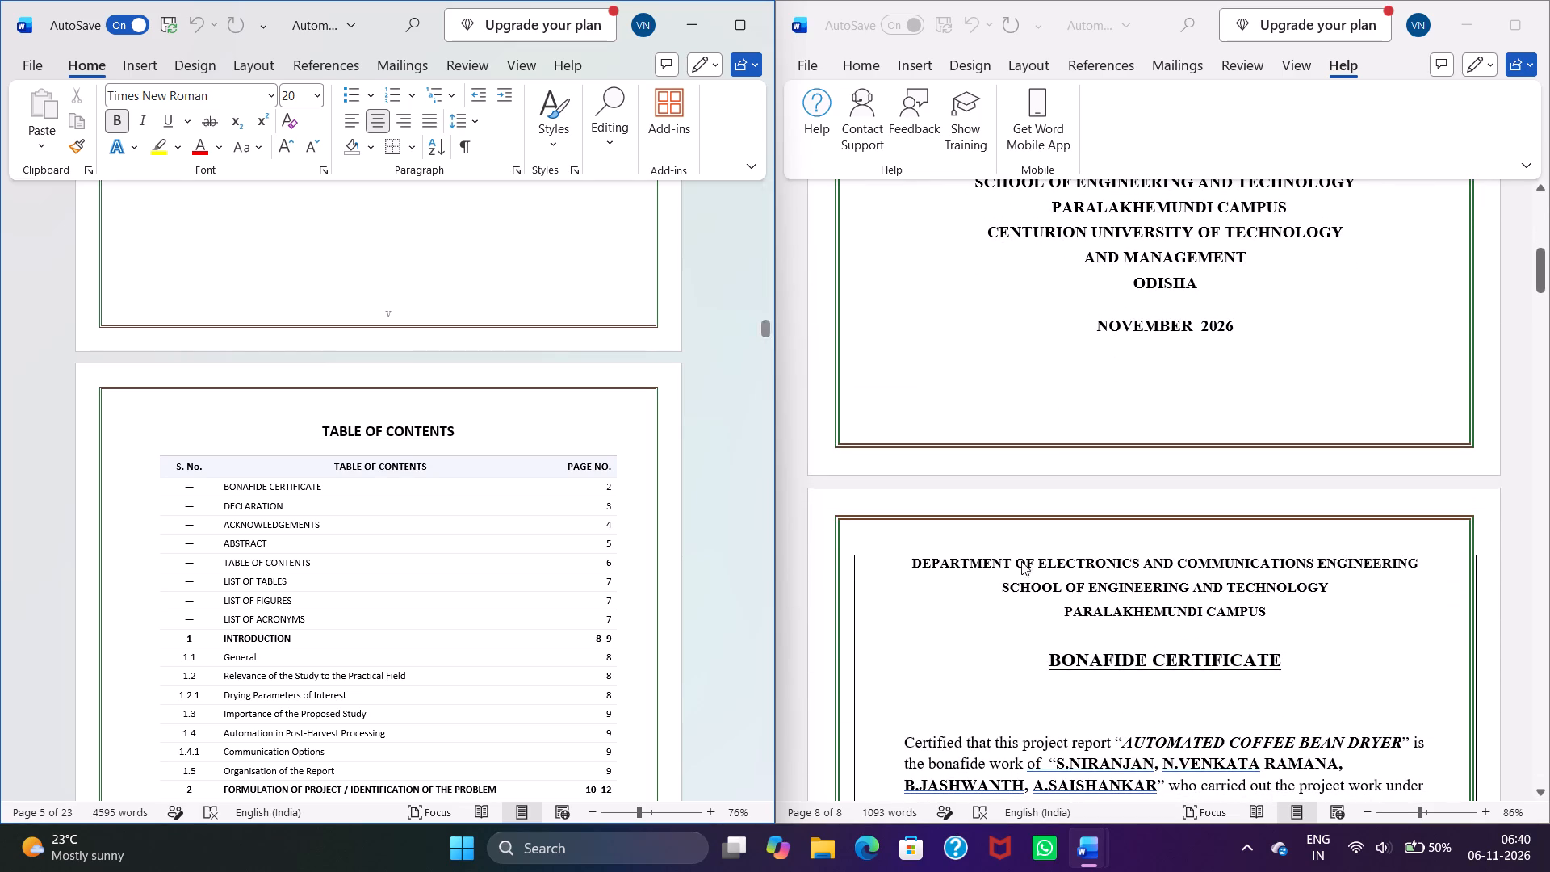
scroll(1062, 544, down, 1)
scroll(1064, 543, up, 5)
scroll(1064, 543, down, 6)
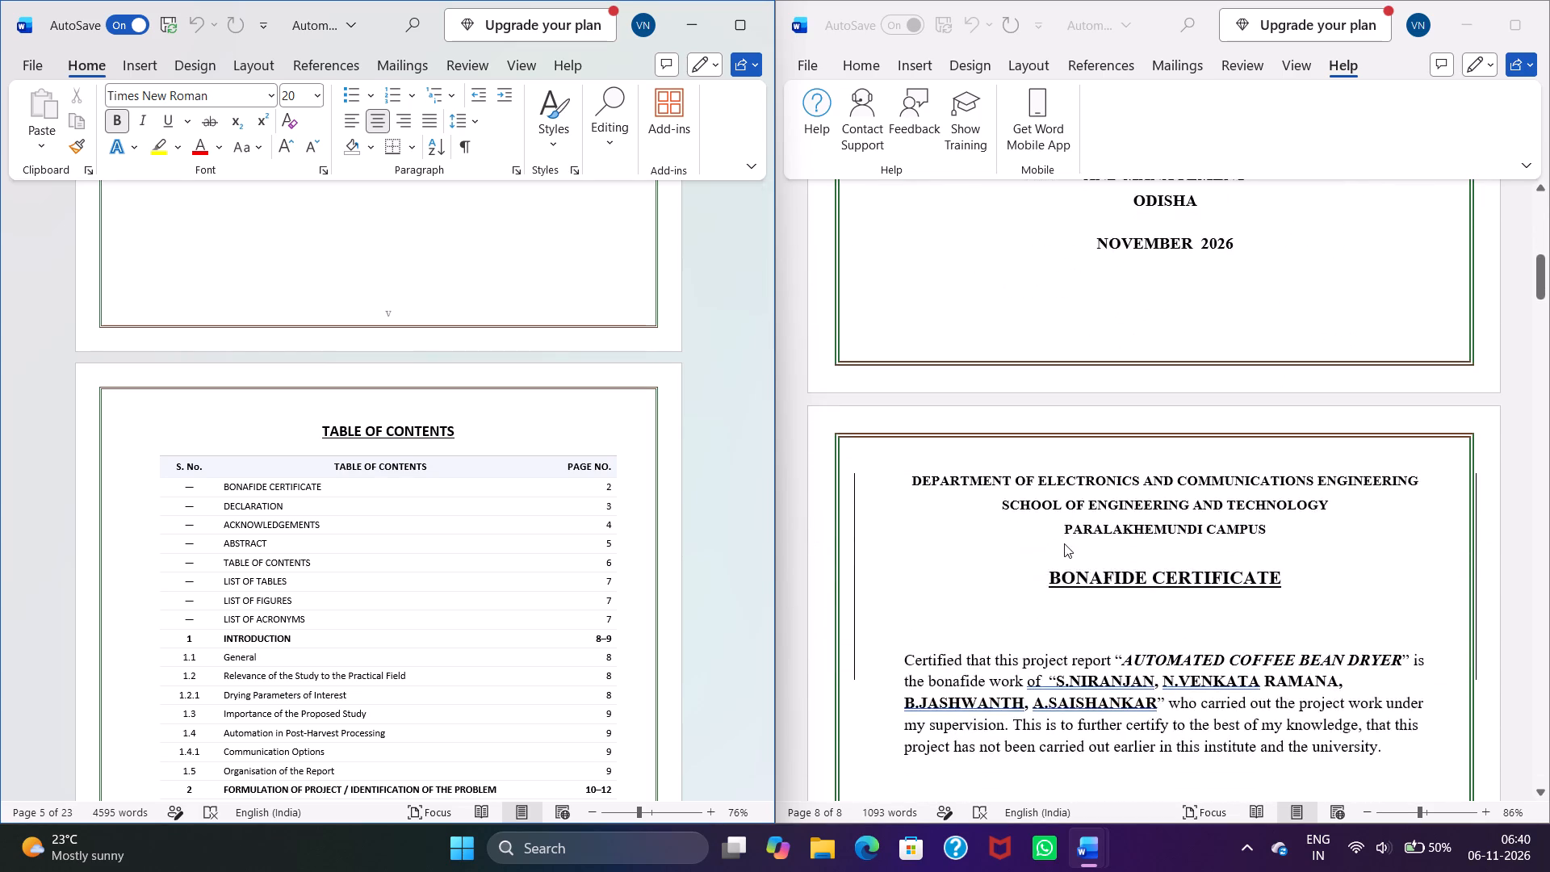
scroll(1064, 543, down, 18)
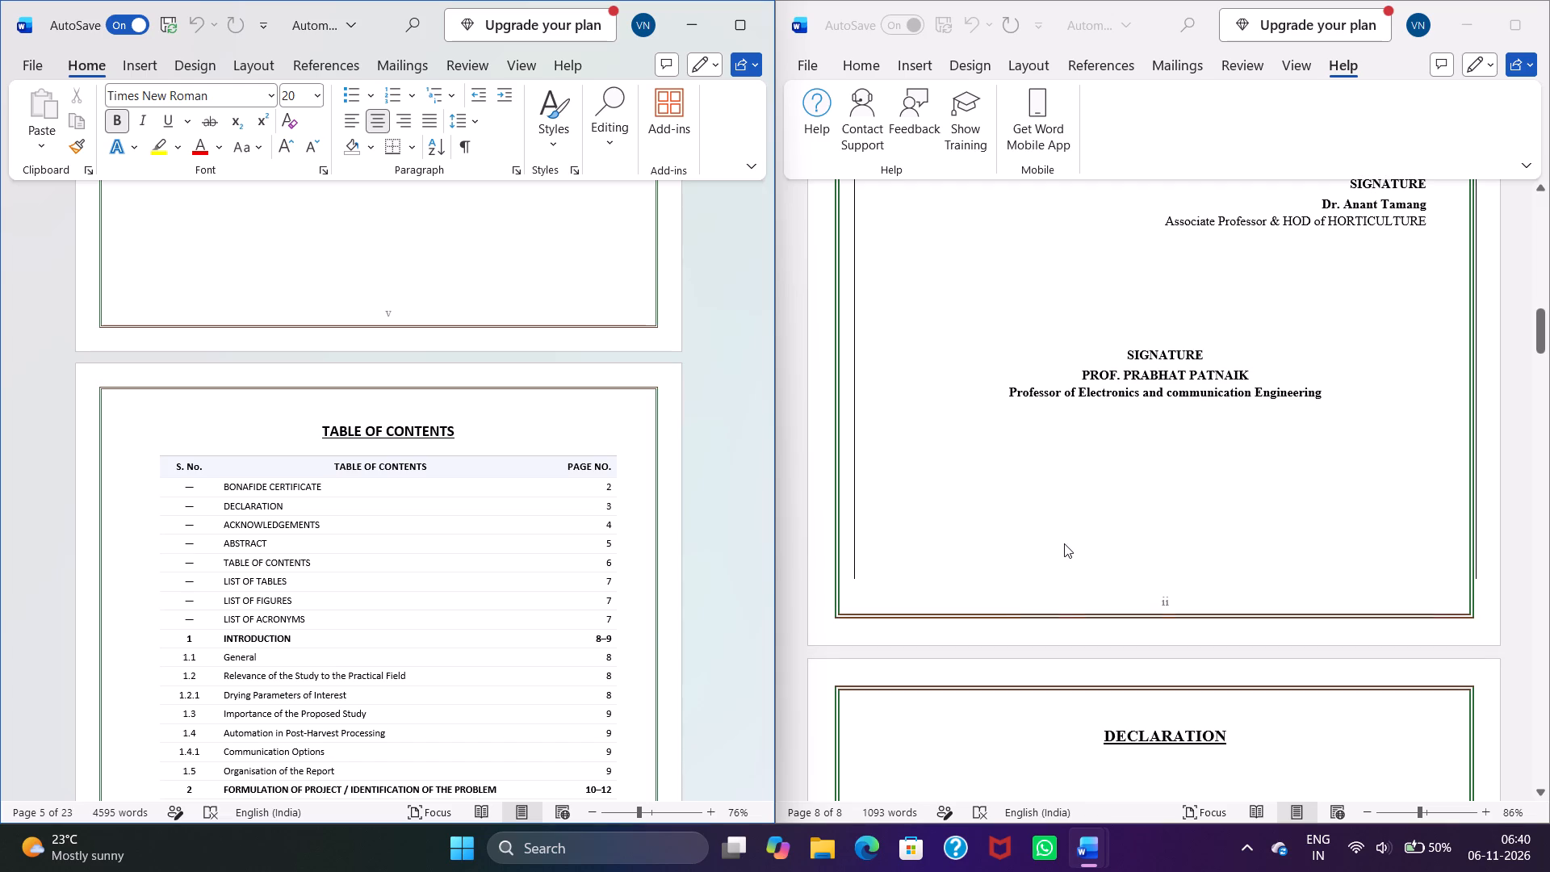
scroll(530, 551, down, 1)
scroll(1046, 558, down, 8)
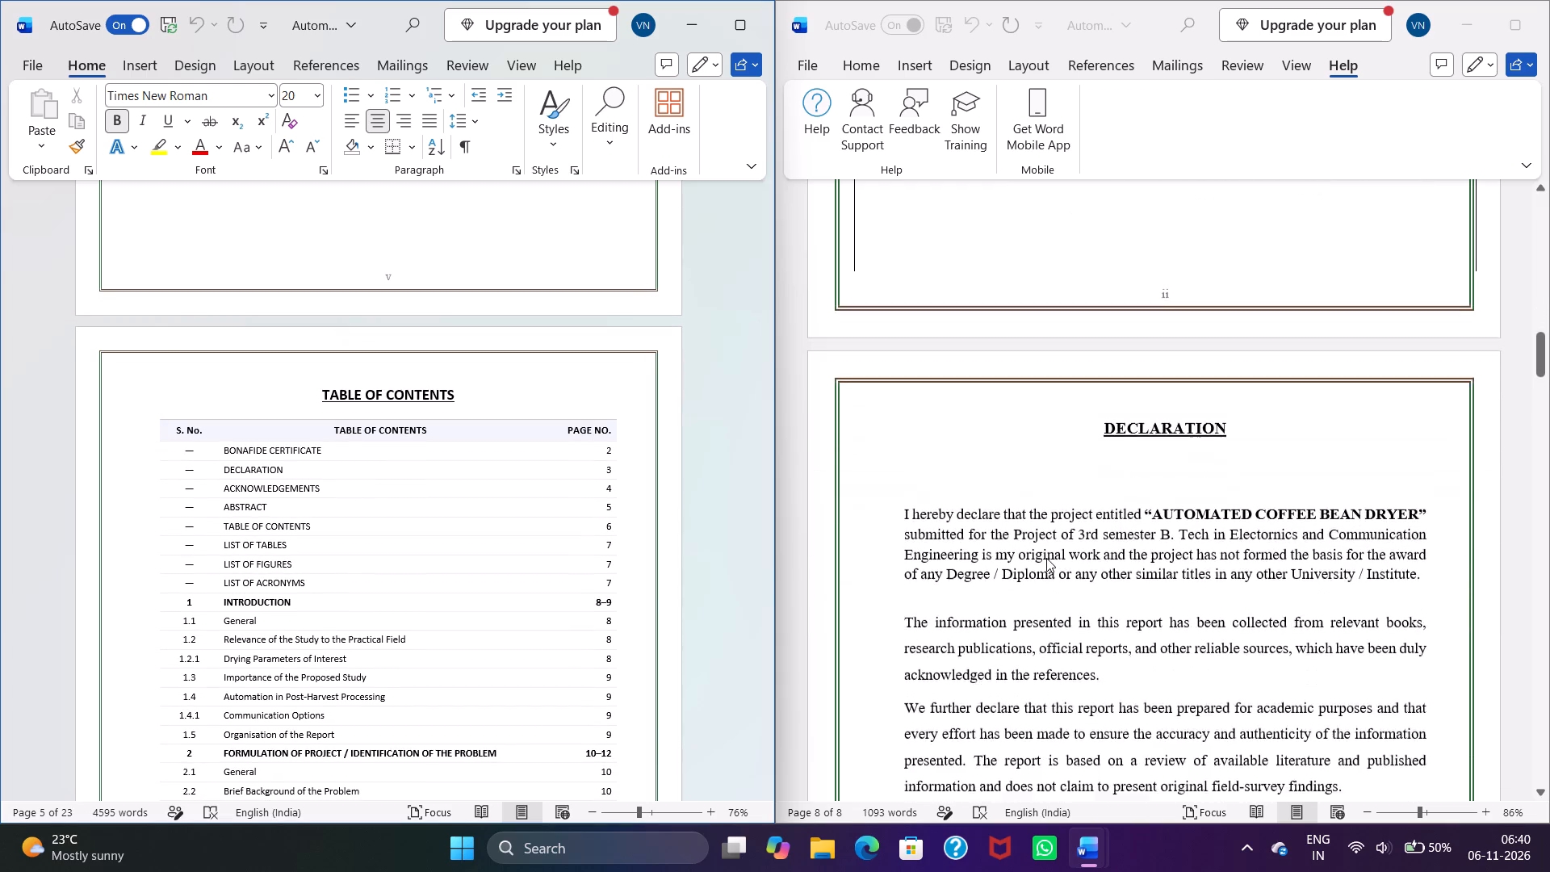
scroll(1046, 558, down, 11)
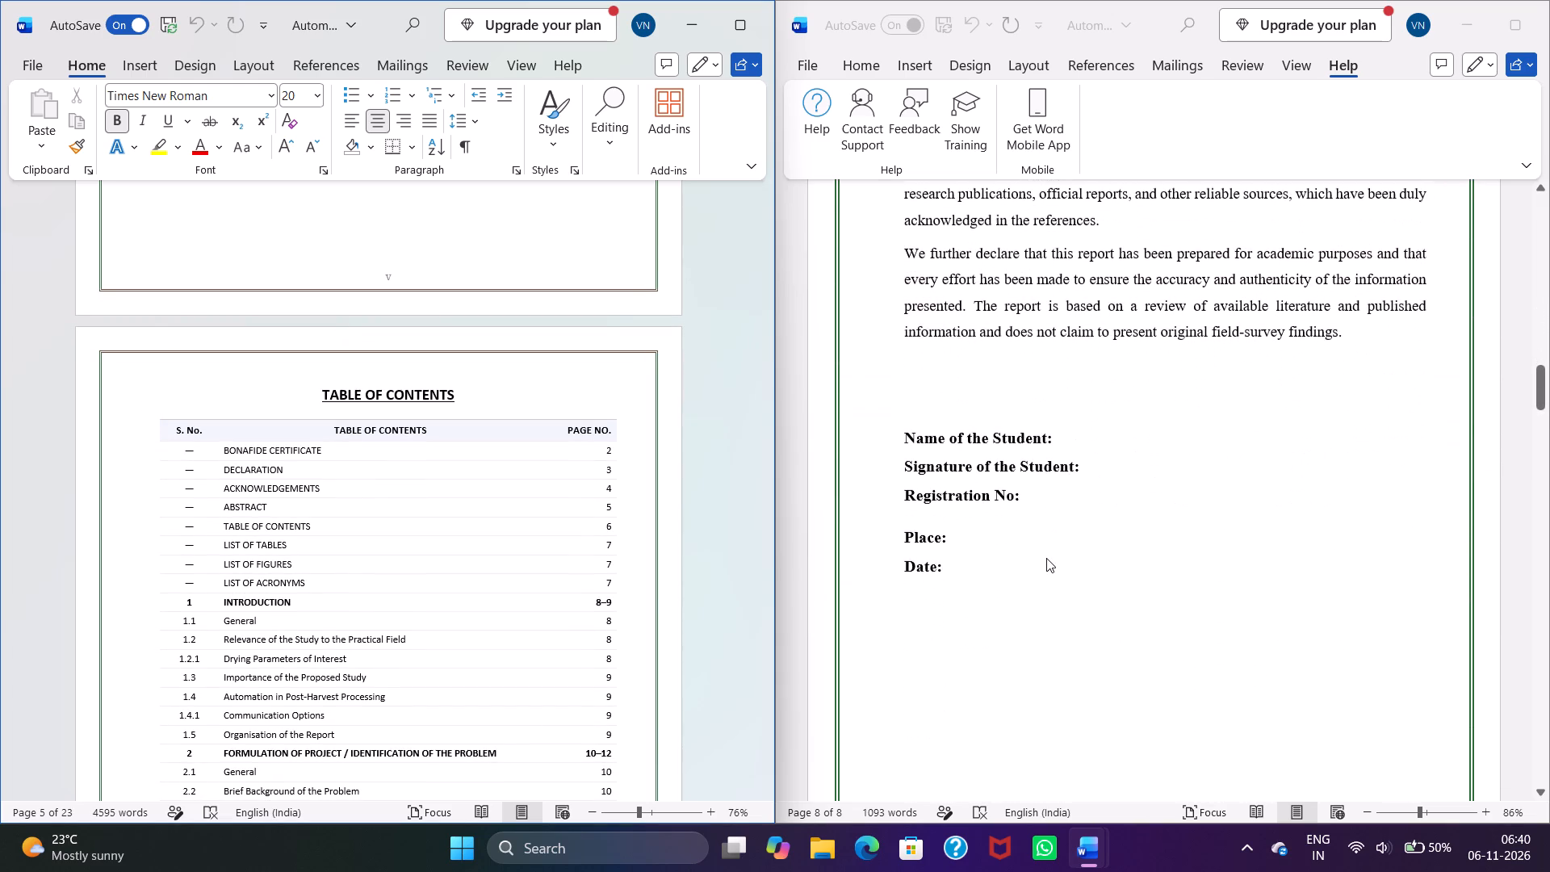
scroll(1046, 558, down, 3)
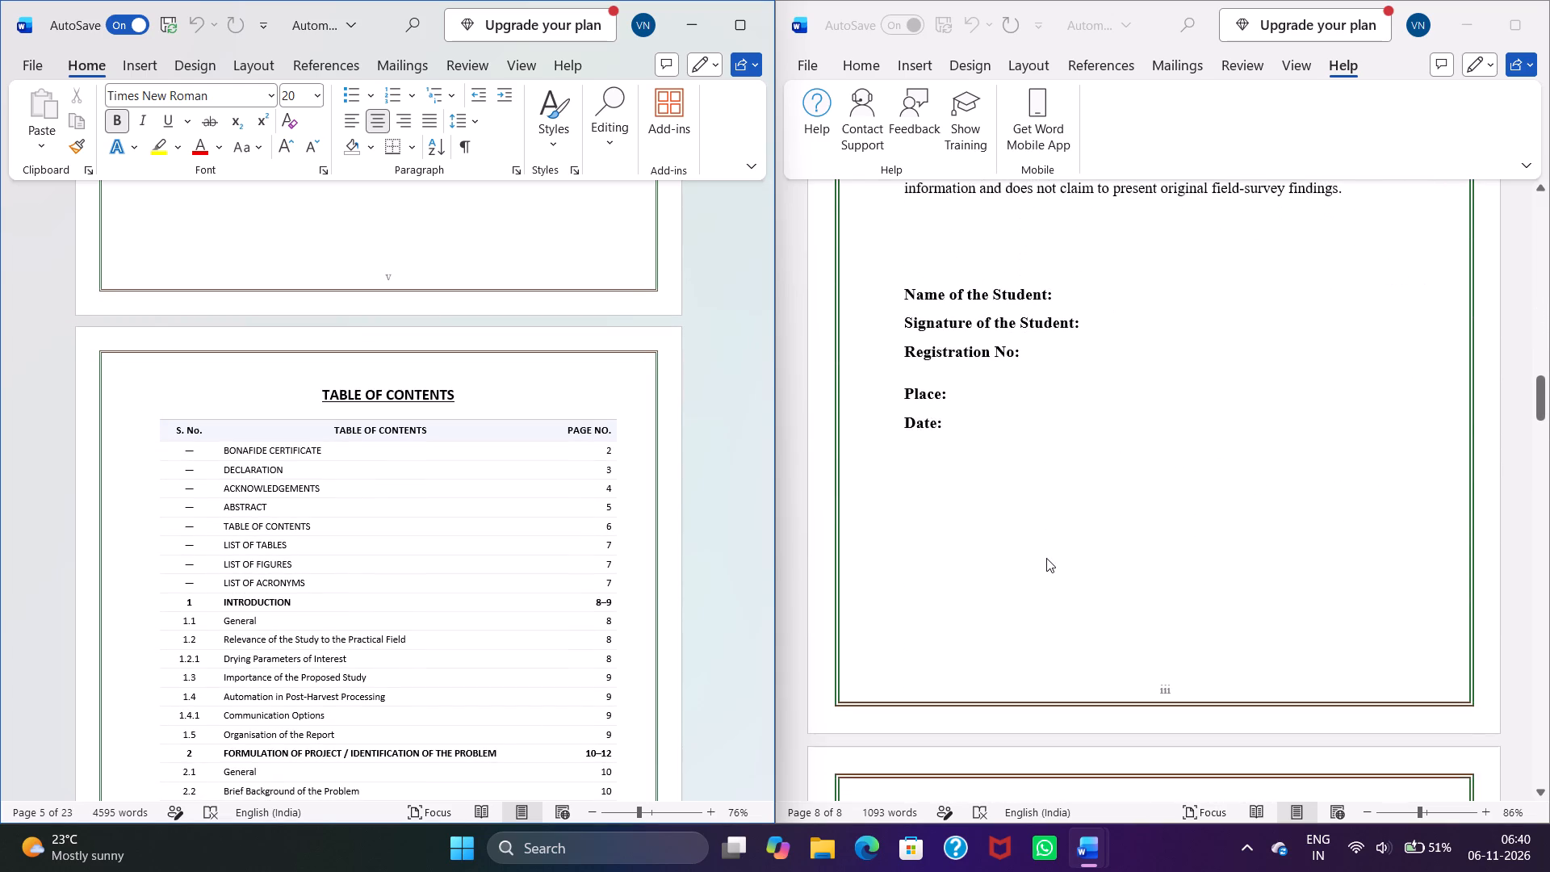
Review the edited report's acknowledgements page and its lists of tables, figures and acronyms.
scroll(1046, 558, down, 14)
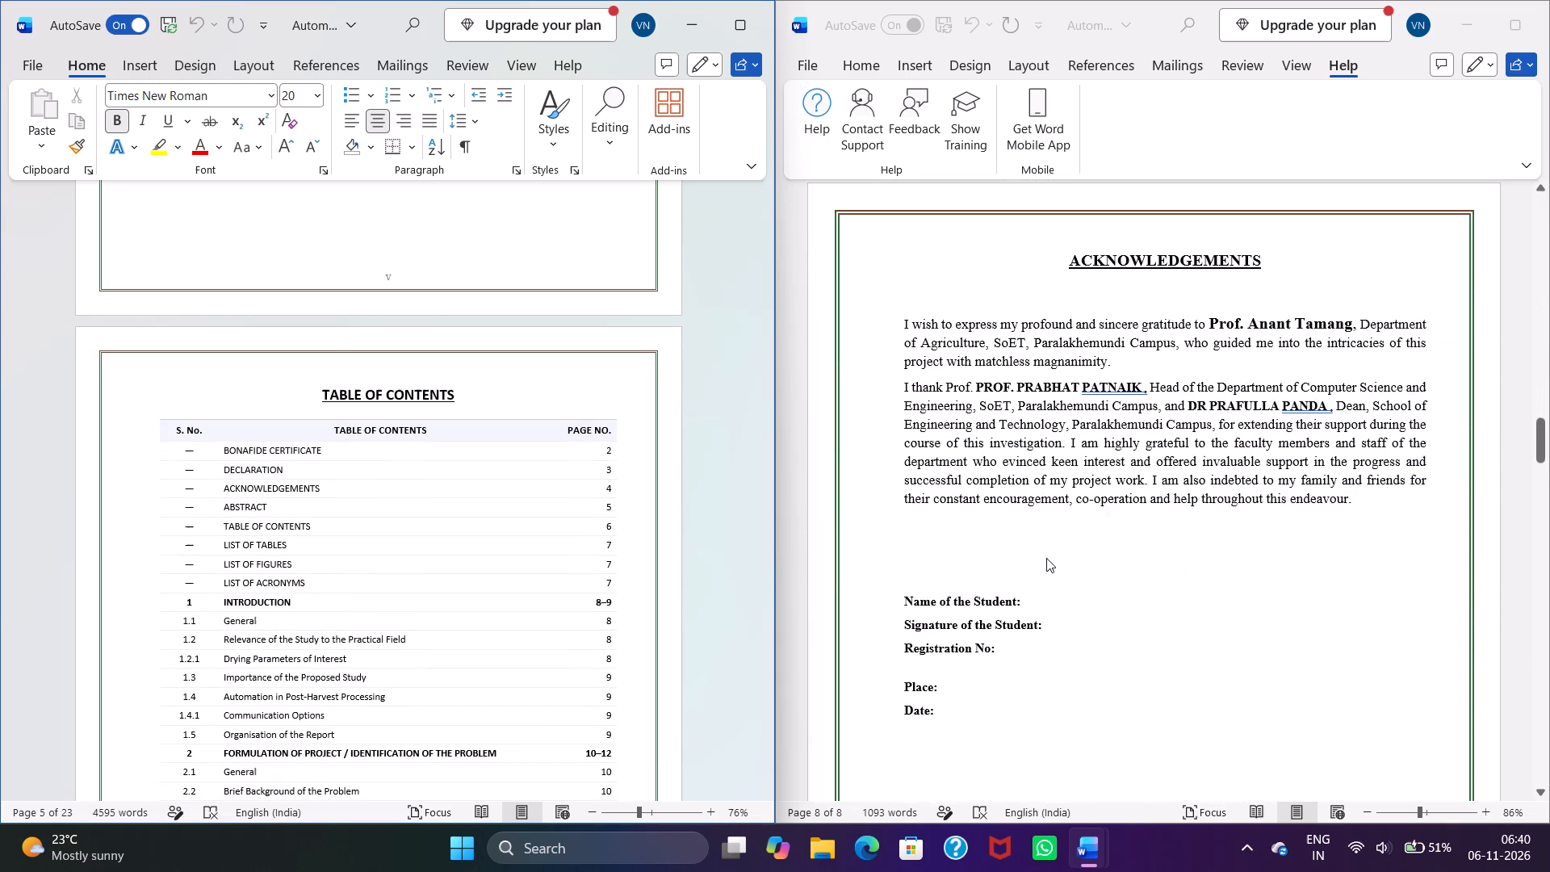
scroll(1046, 558, down, 15)
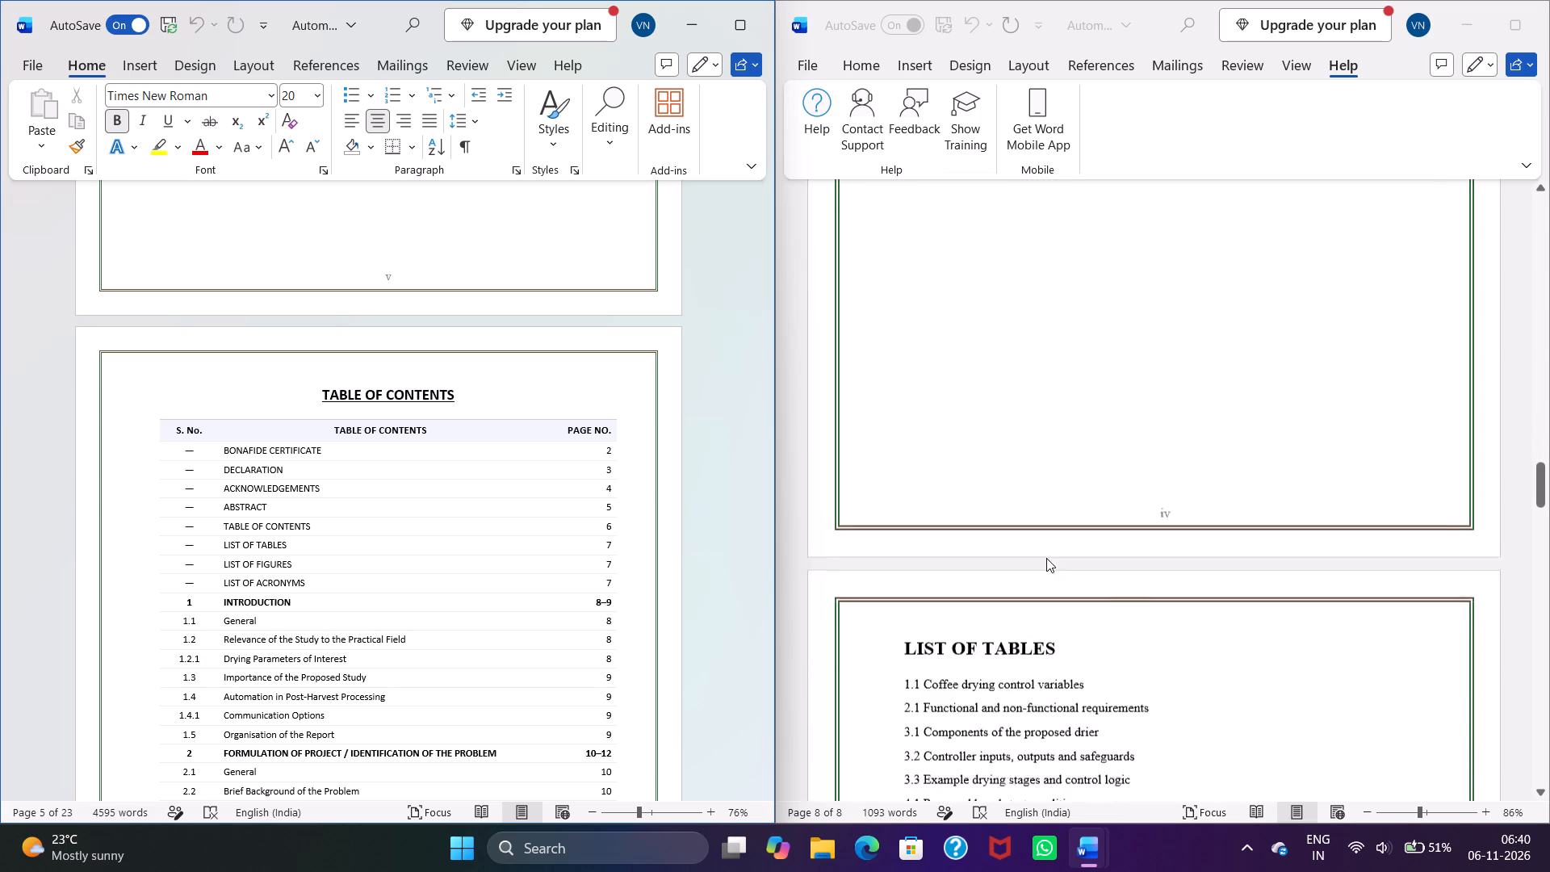
scroll(1046, 558, down, 7)
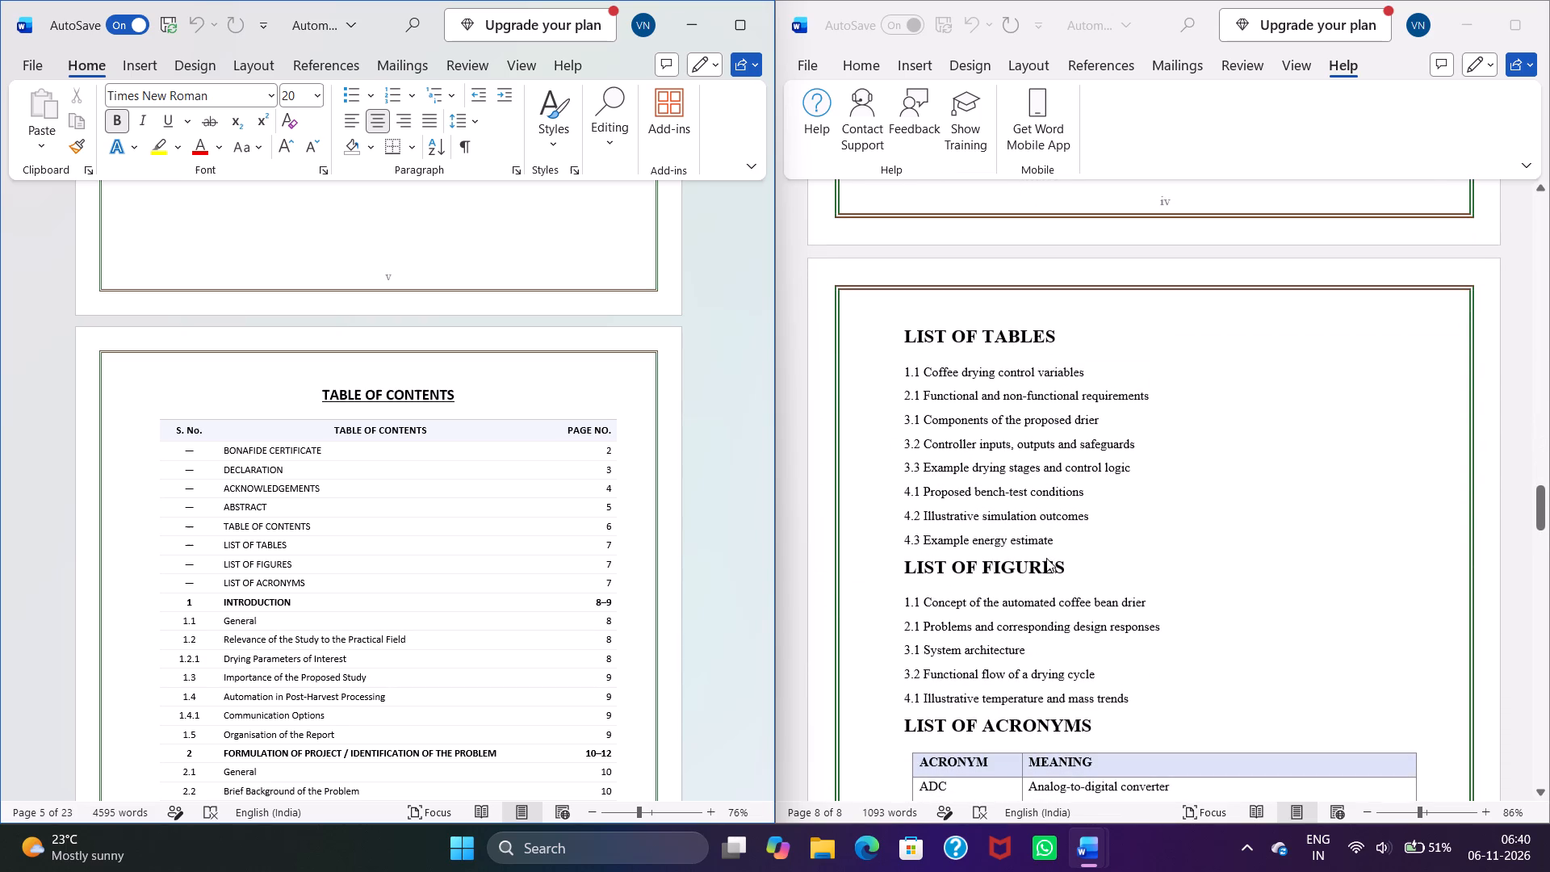
scroll(1046, 558, down, 3)
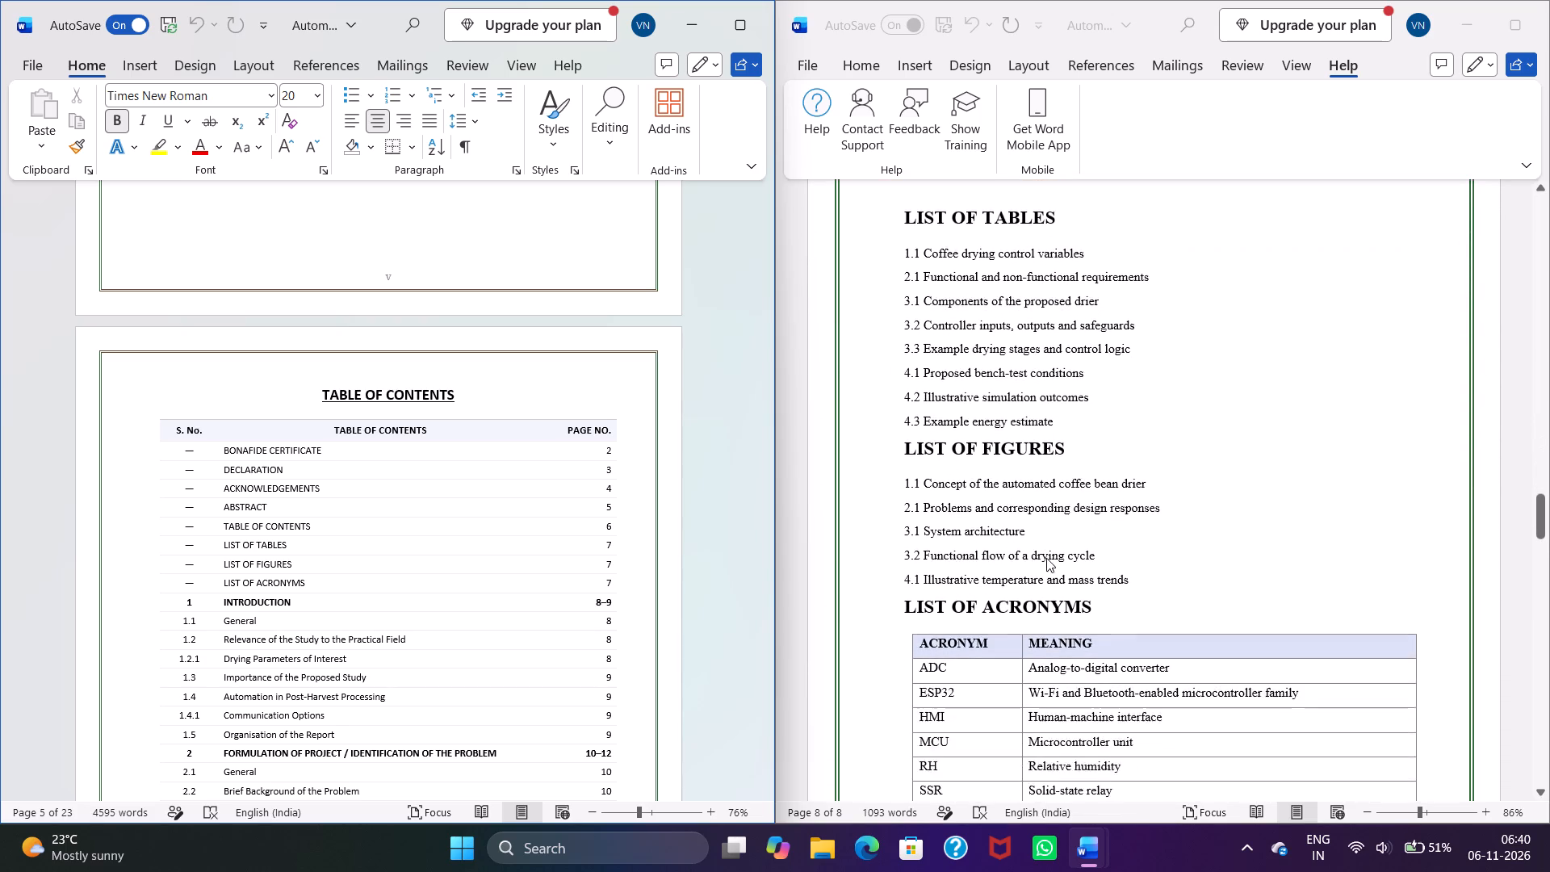
scroll(1046, 558, down, 1)
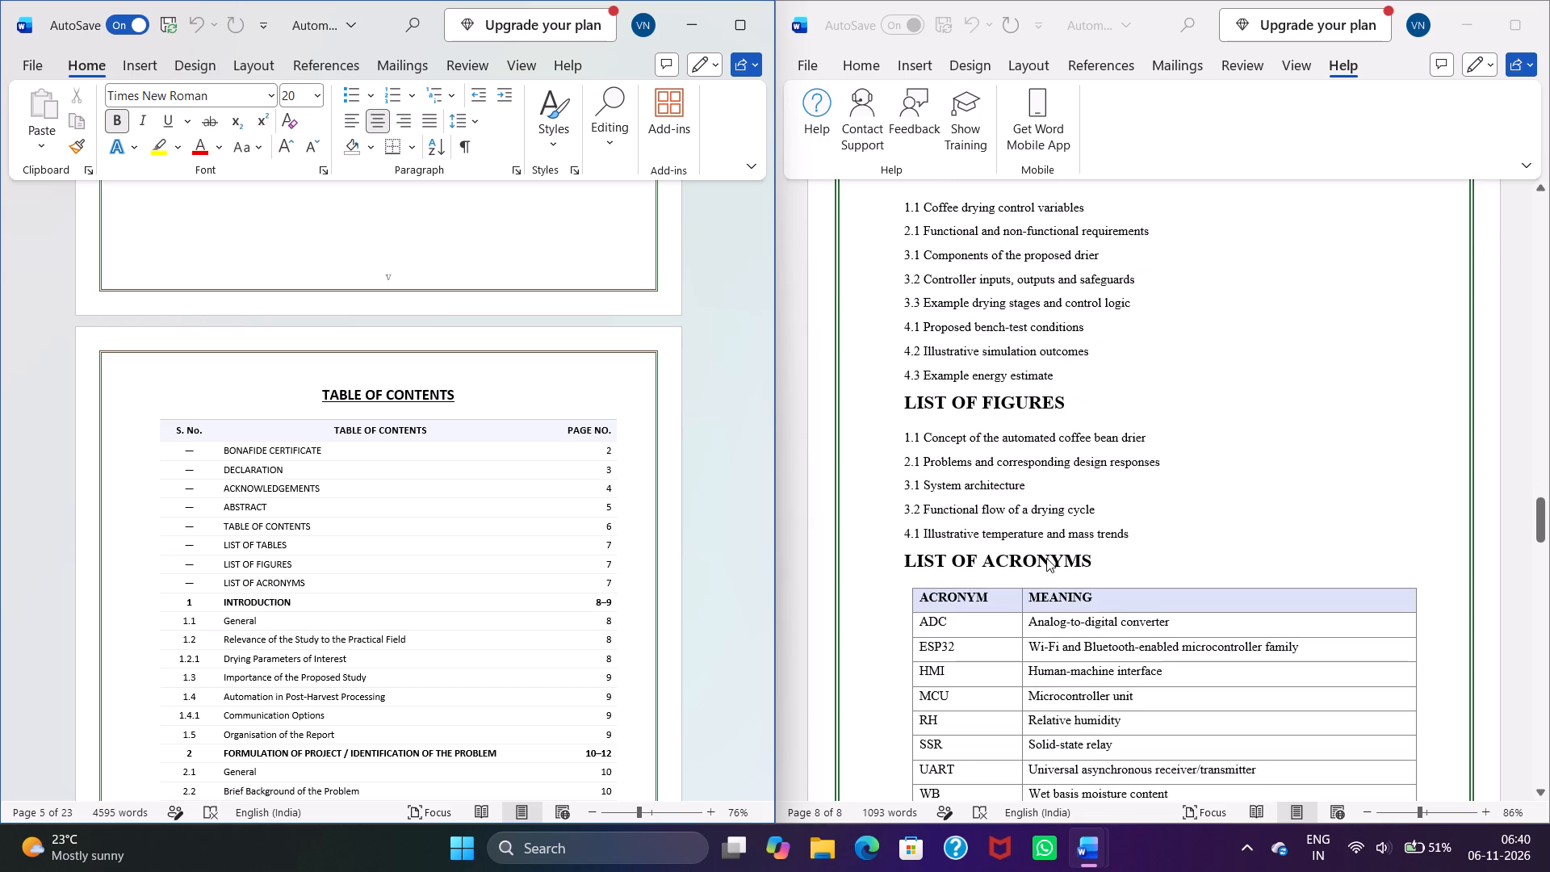
scroll(1046, 558, down, 8)
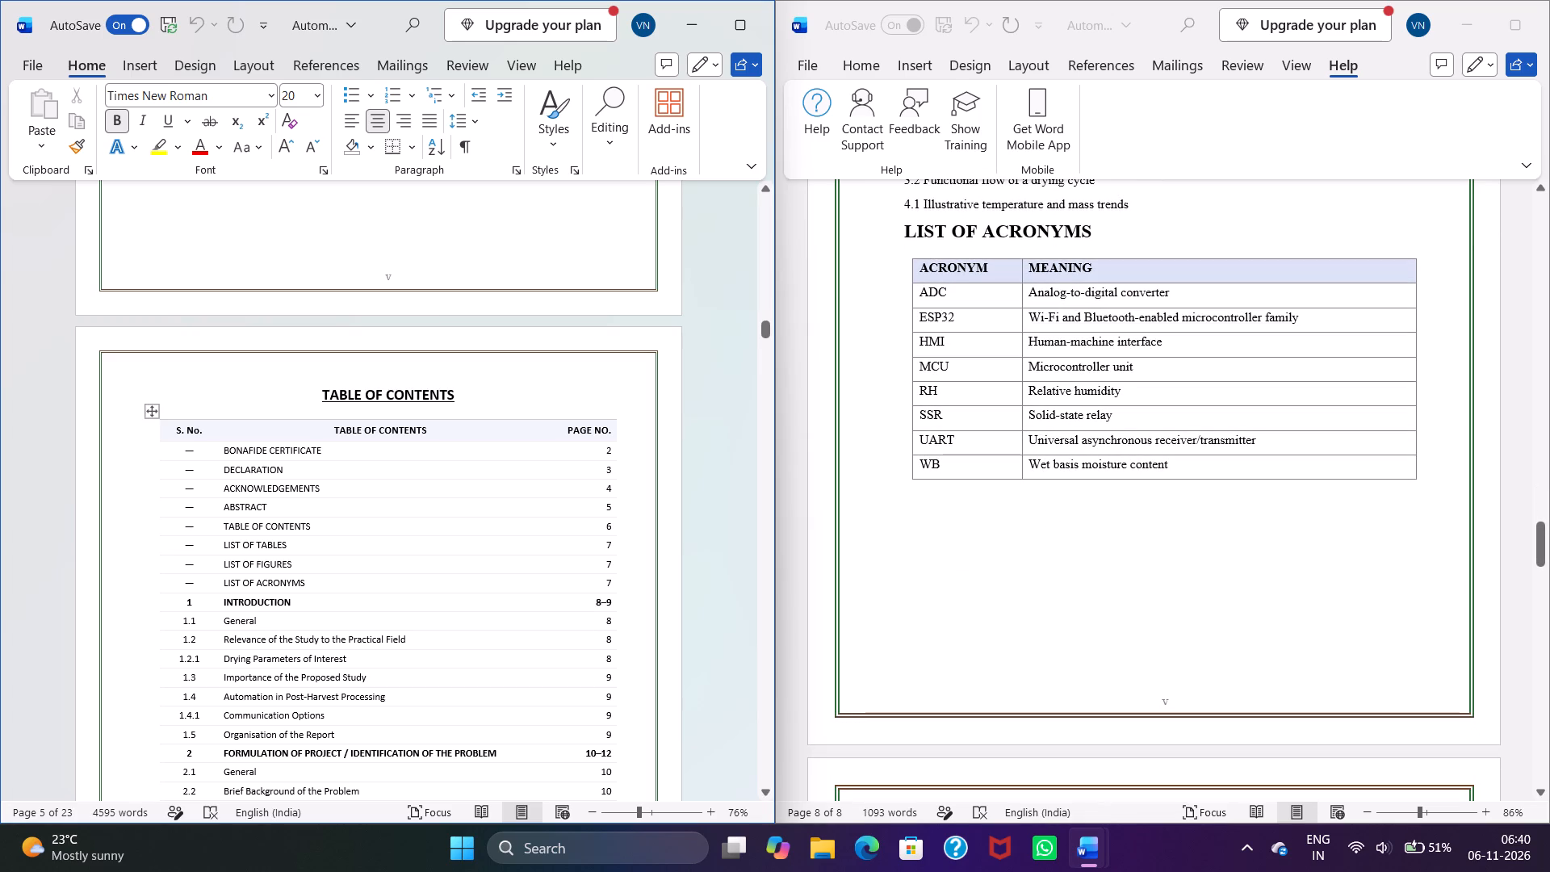
Delete the page number of the ABSTRACT entry in the .123 report's table of contents.
click(615, 505)
click(611, 505)
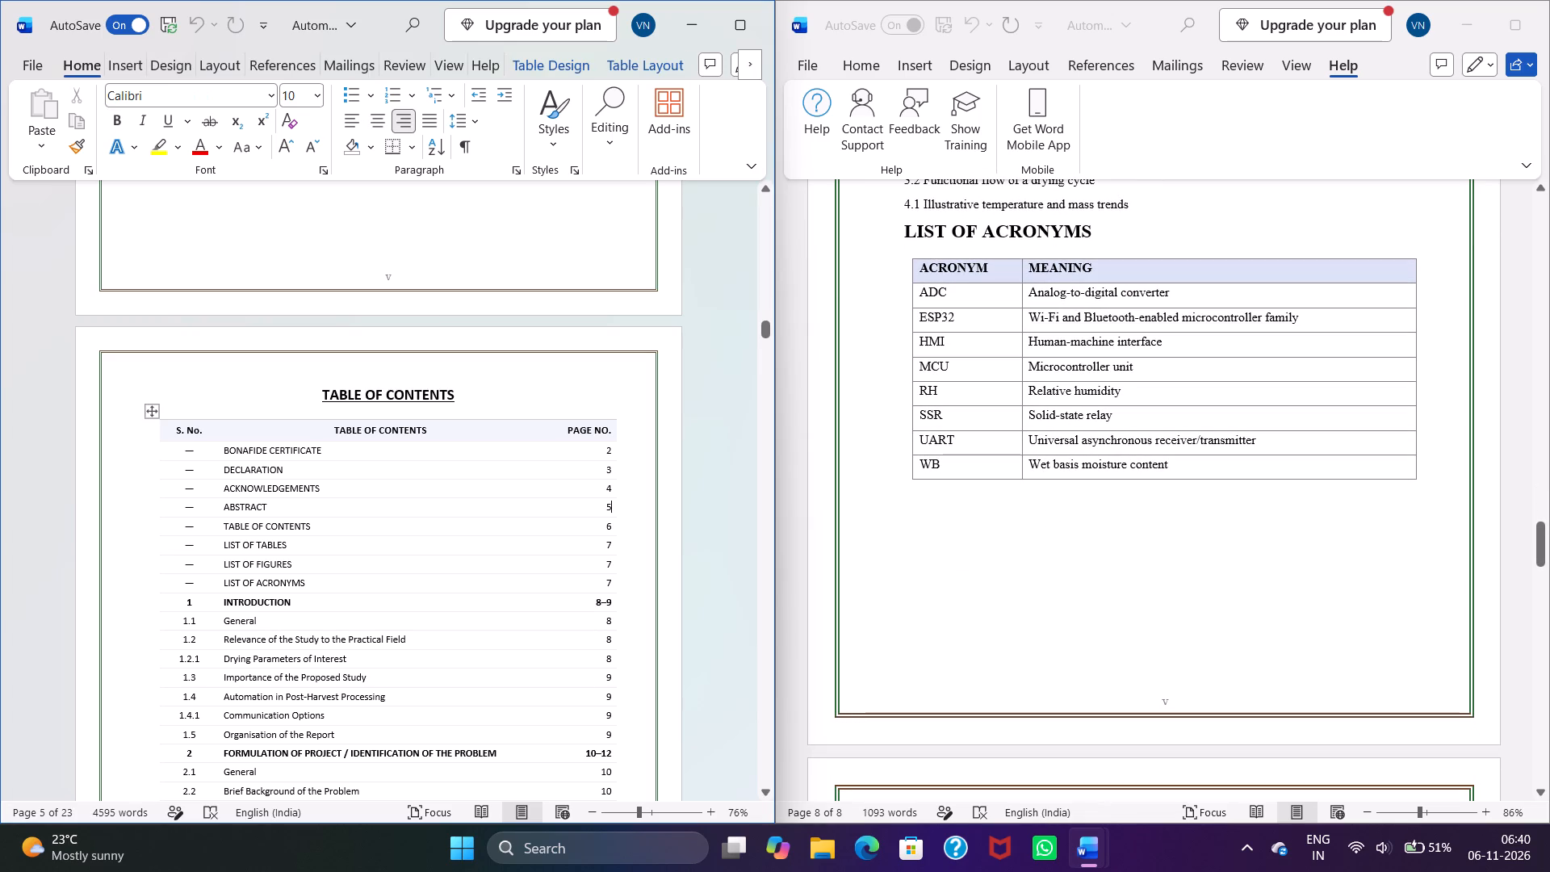
key(BackSpace)
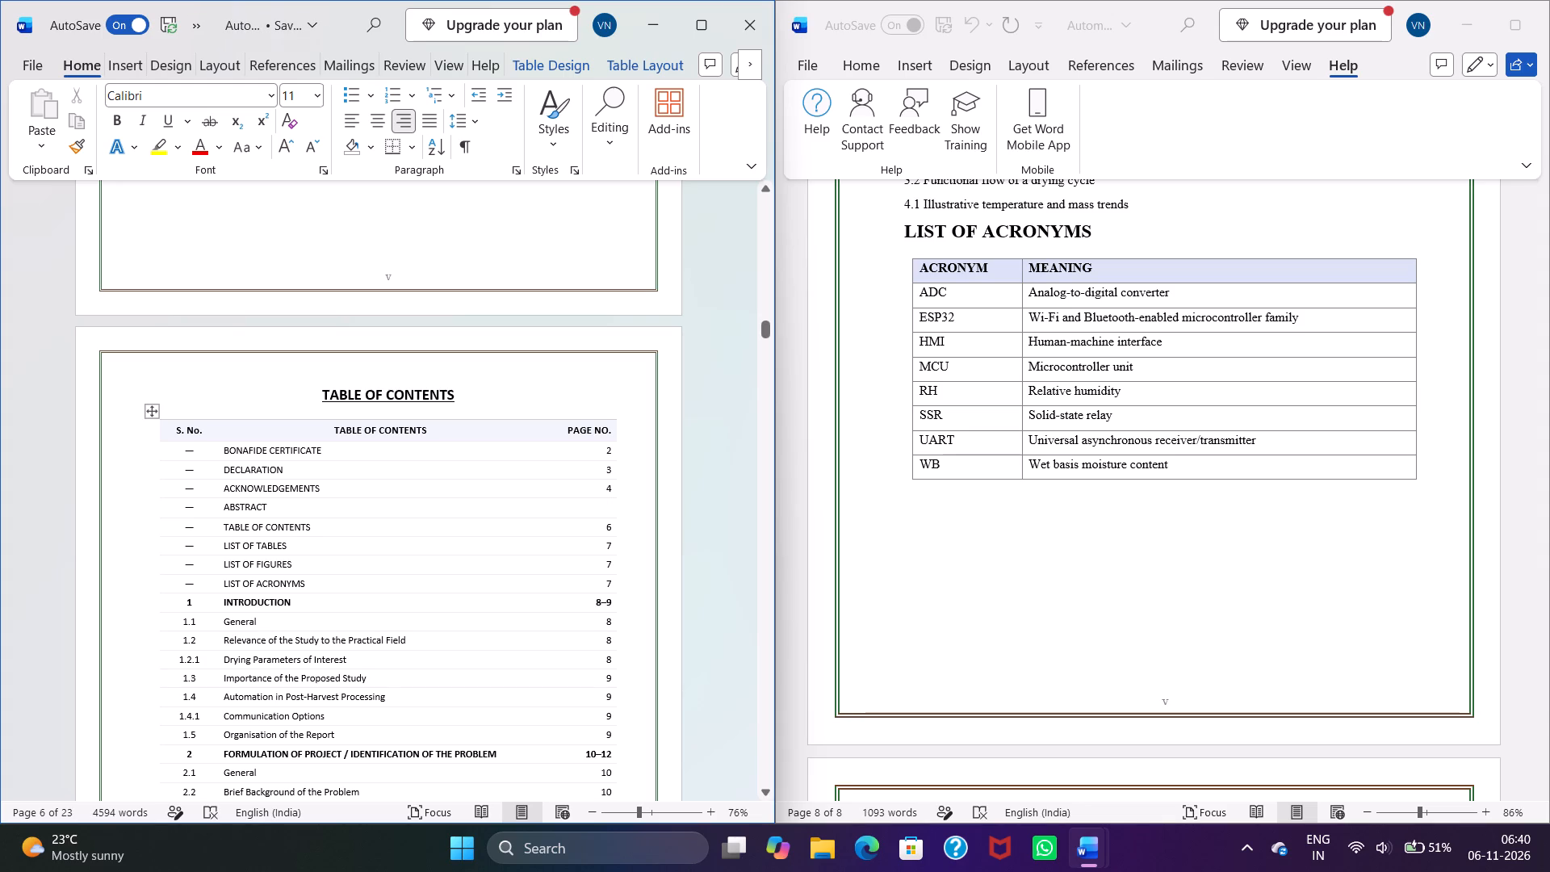
key(BackSpace)
key(BackSpace)
key(BackSpace)
key(BackSpace)
key(BackSpace)
key(BackSpace)
key(BackSpace)
key(BackSpace)
key(BackSpace)
key(BackSpace)
key(BackSpace)
key(BackSpace)
key(BackSpace)
key(BackSpace)
key(BackSpace)
key(BackSpace)
key(BackSpace)
key(BackSpace)
key(BackSpace)
key(BackSpace)
key(BackSpace)
key(BackSpace)
key(BackSpace)
key(BackSpace)
key(BackSpace)
key(BackSpace)
key(BackSpace)
key(BackSpace)
key(BackSpace)
key(BackSpace)
key(BackSpace)
key(BackSpace)
key(BackSpace)
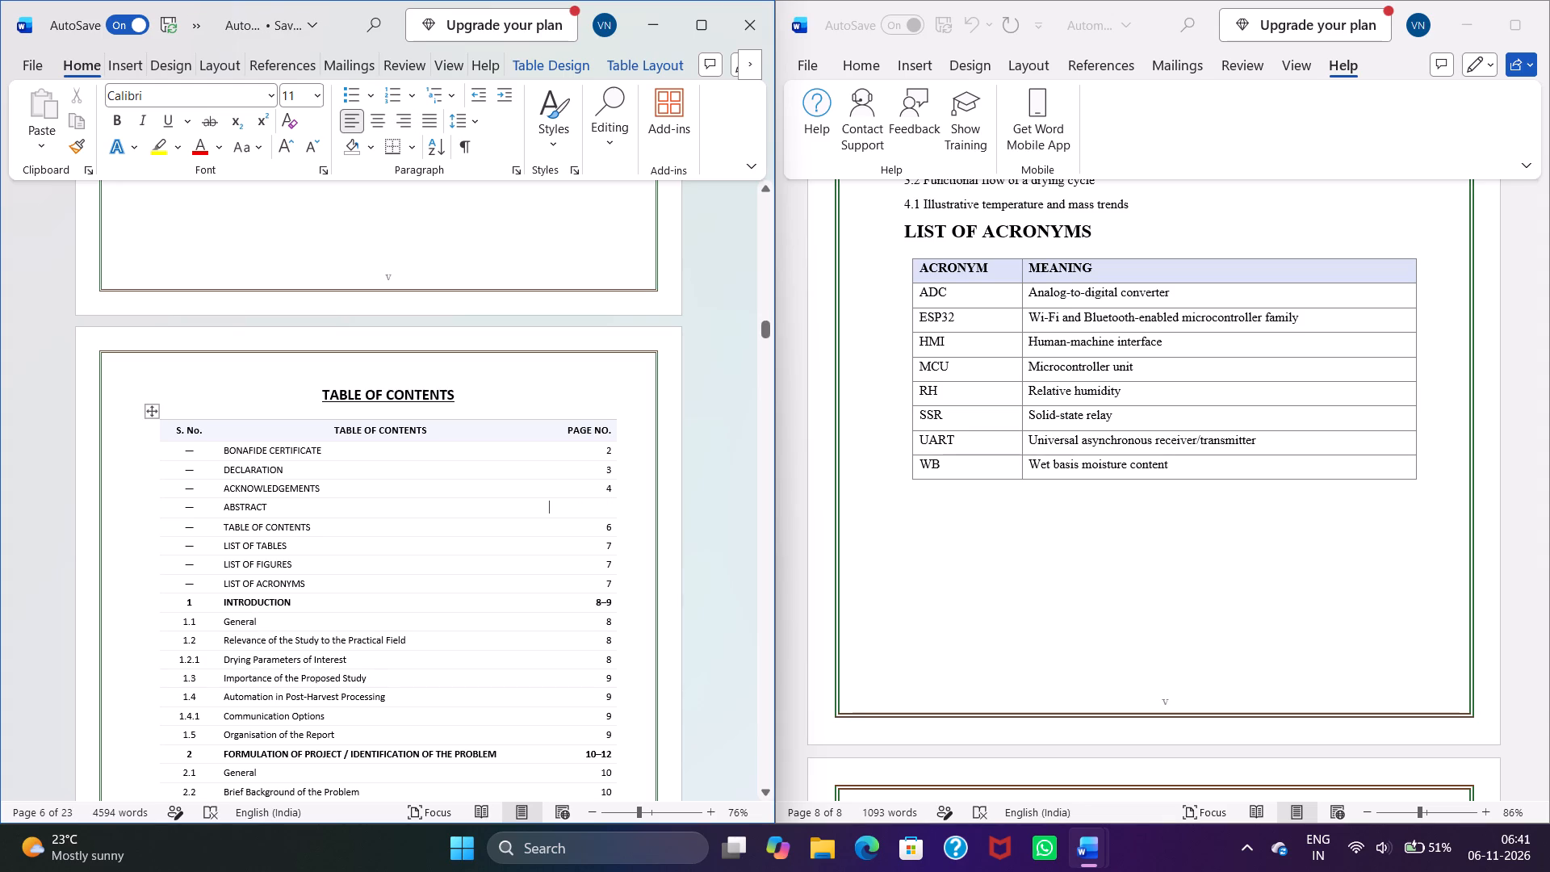
Clear the ABSTRACT title from its row in the table of contents, leaving the title cell empty.
click(279, 509)
key(BackSpace)
key(BackSpace)
key(BackSpace)
key(BackSpace)
key(BackSpace)
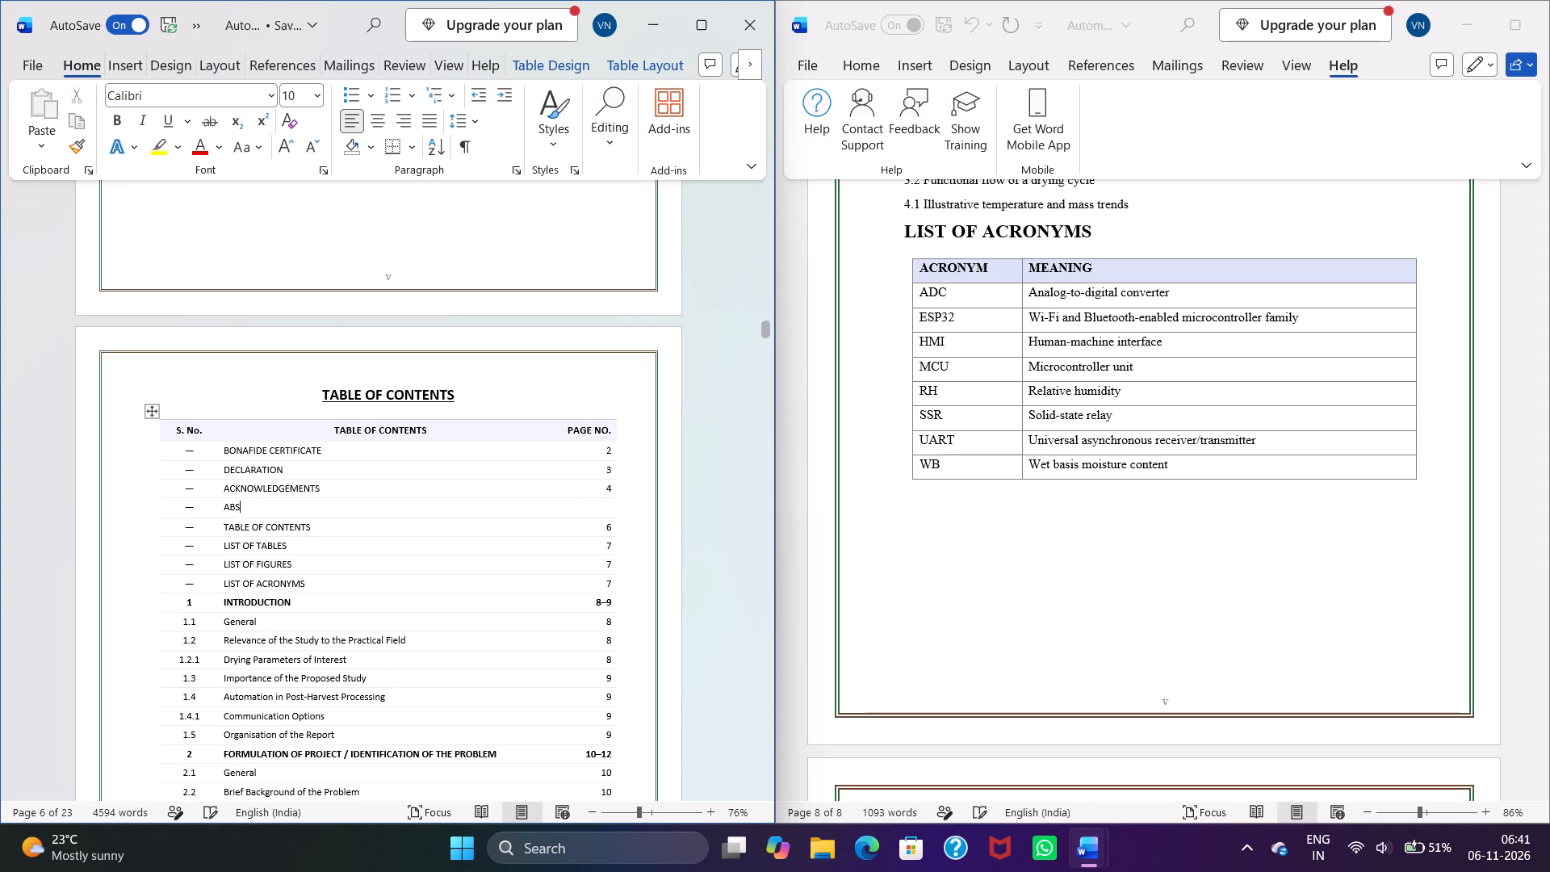
key(BackSpace)
key(BackSpace)
key(BackSpace)
key(BackSpace)
key(BackSpace)
key(BackSpace)
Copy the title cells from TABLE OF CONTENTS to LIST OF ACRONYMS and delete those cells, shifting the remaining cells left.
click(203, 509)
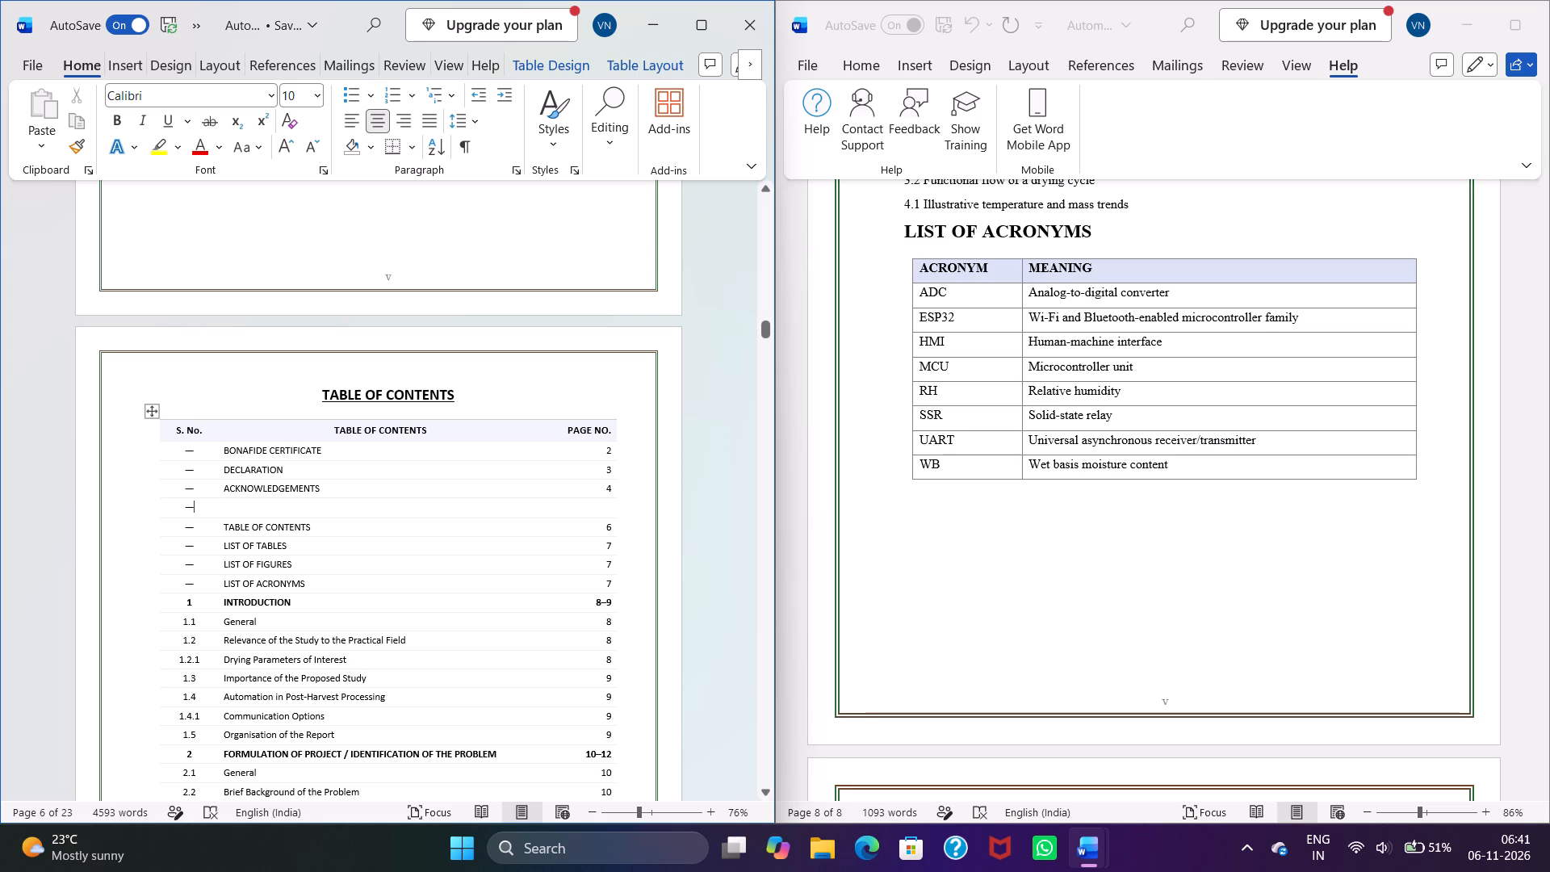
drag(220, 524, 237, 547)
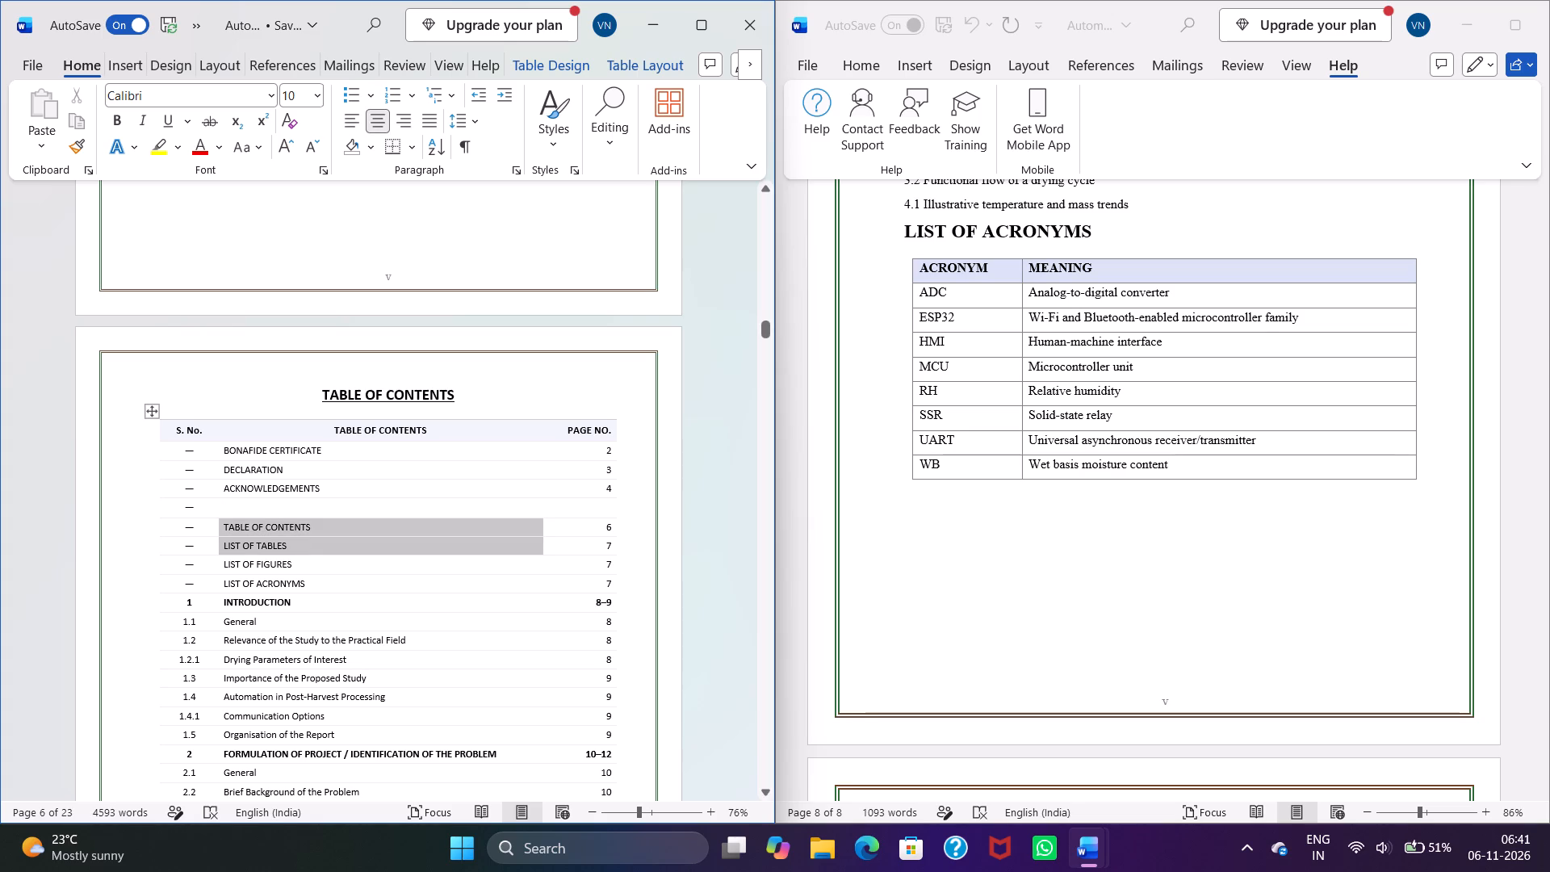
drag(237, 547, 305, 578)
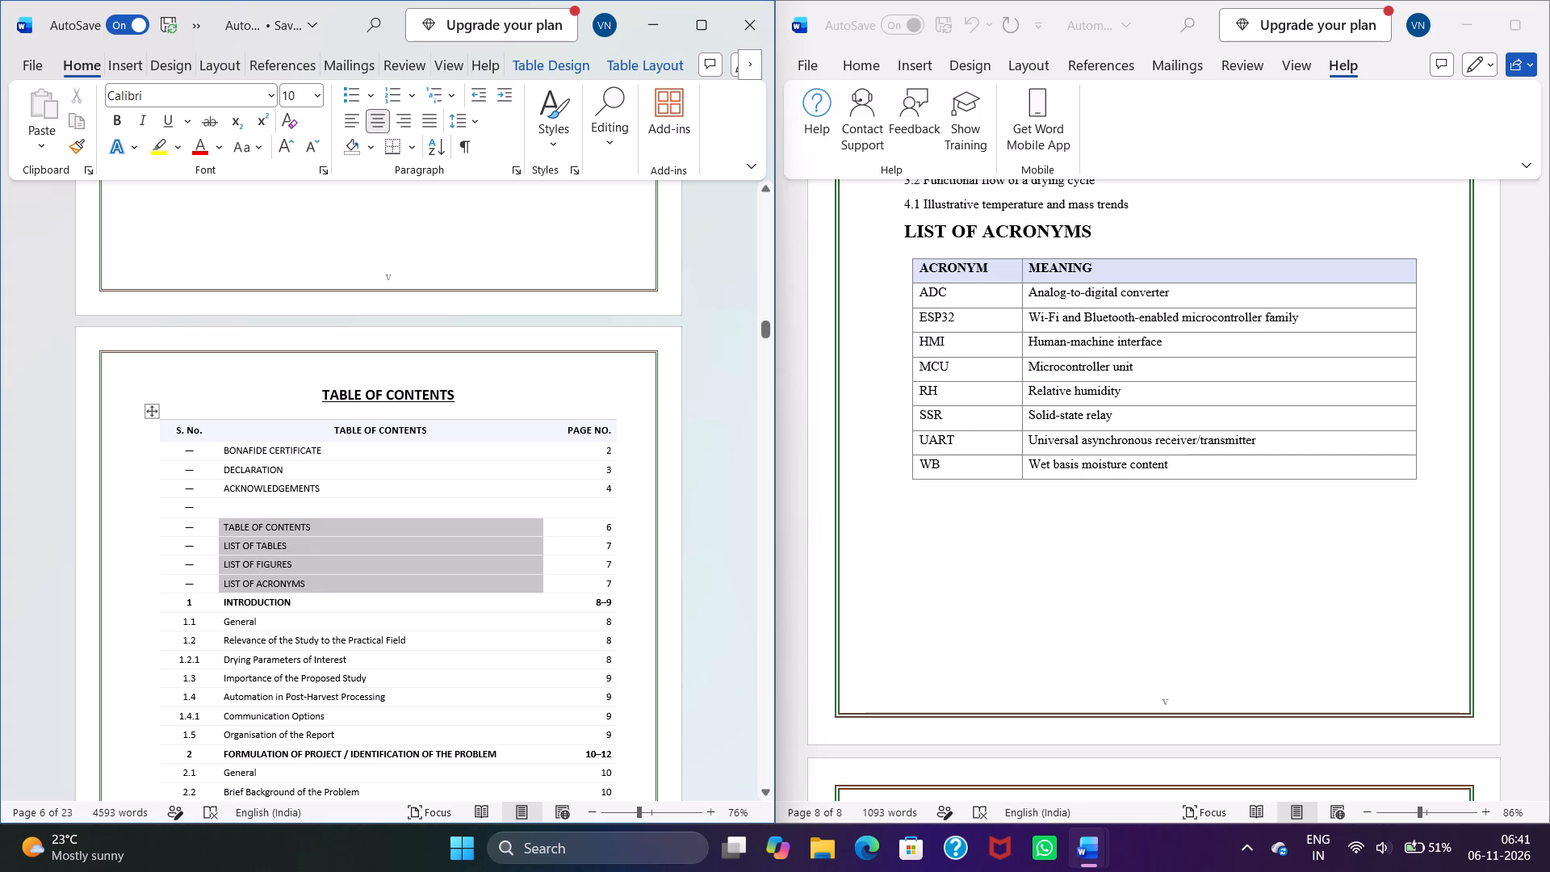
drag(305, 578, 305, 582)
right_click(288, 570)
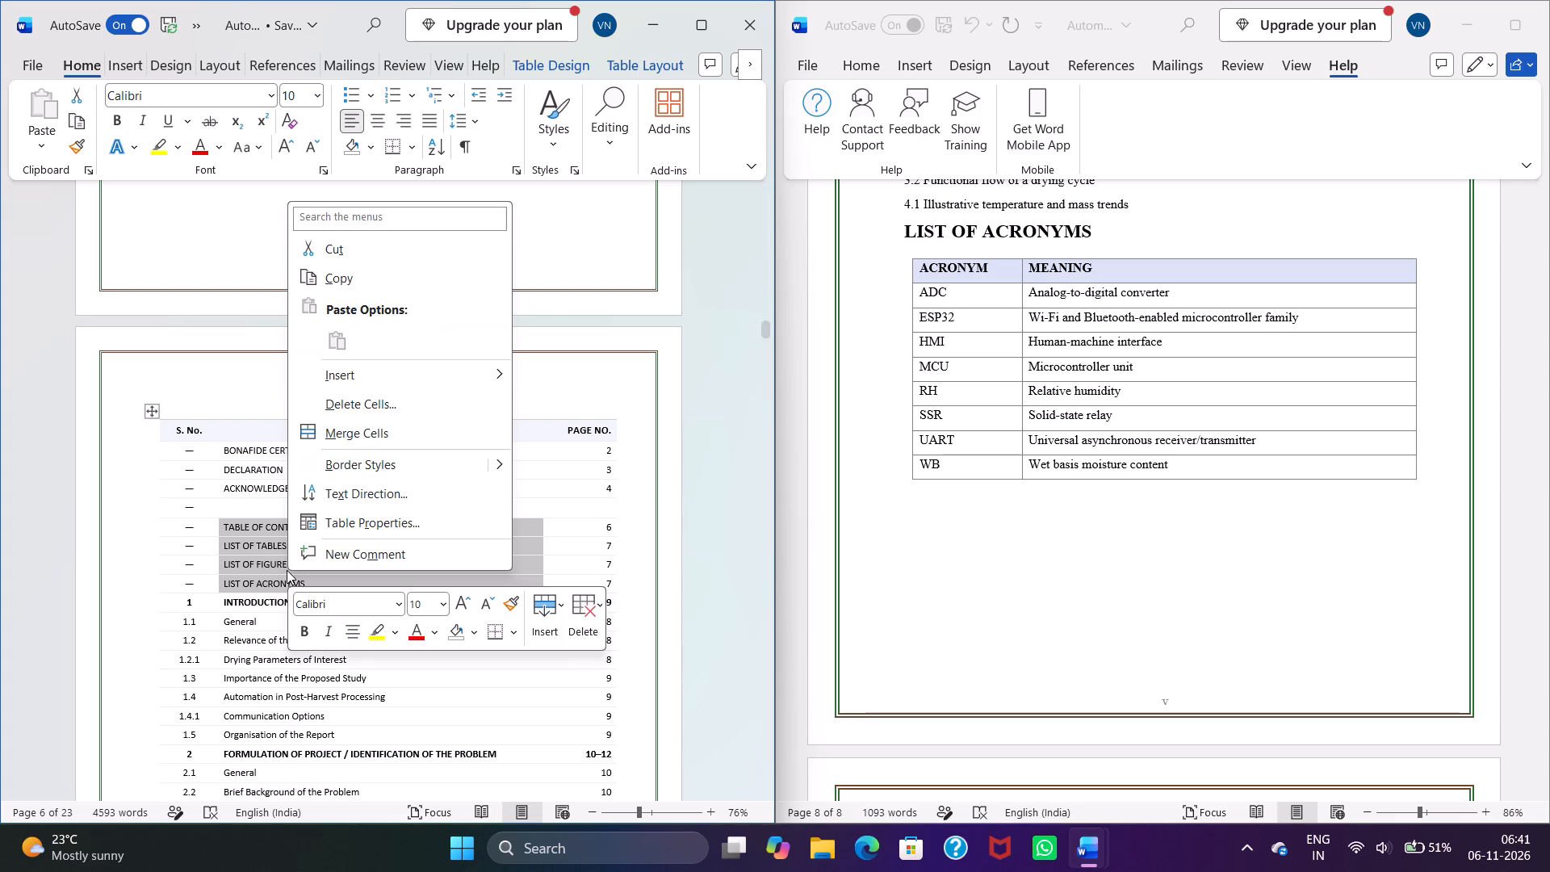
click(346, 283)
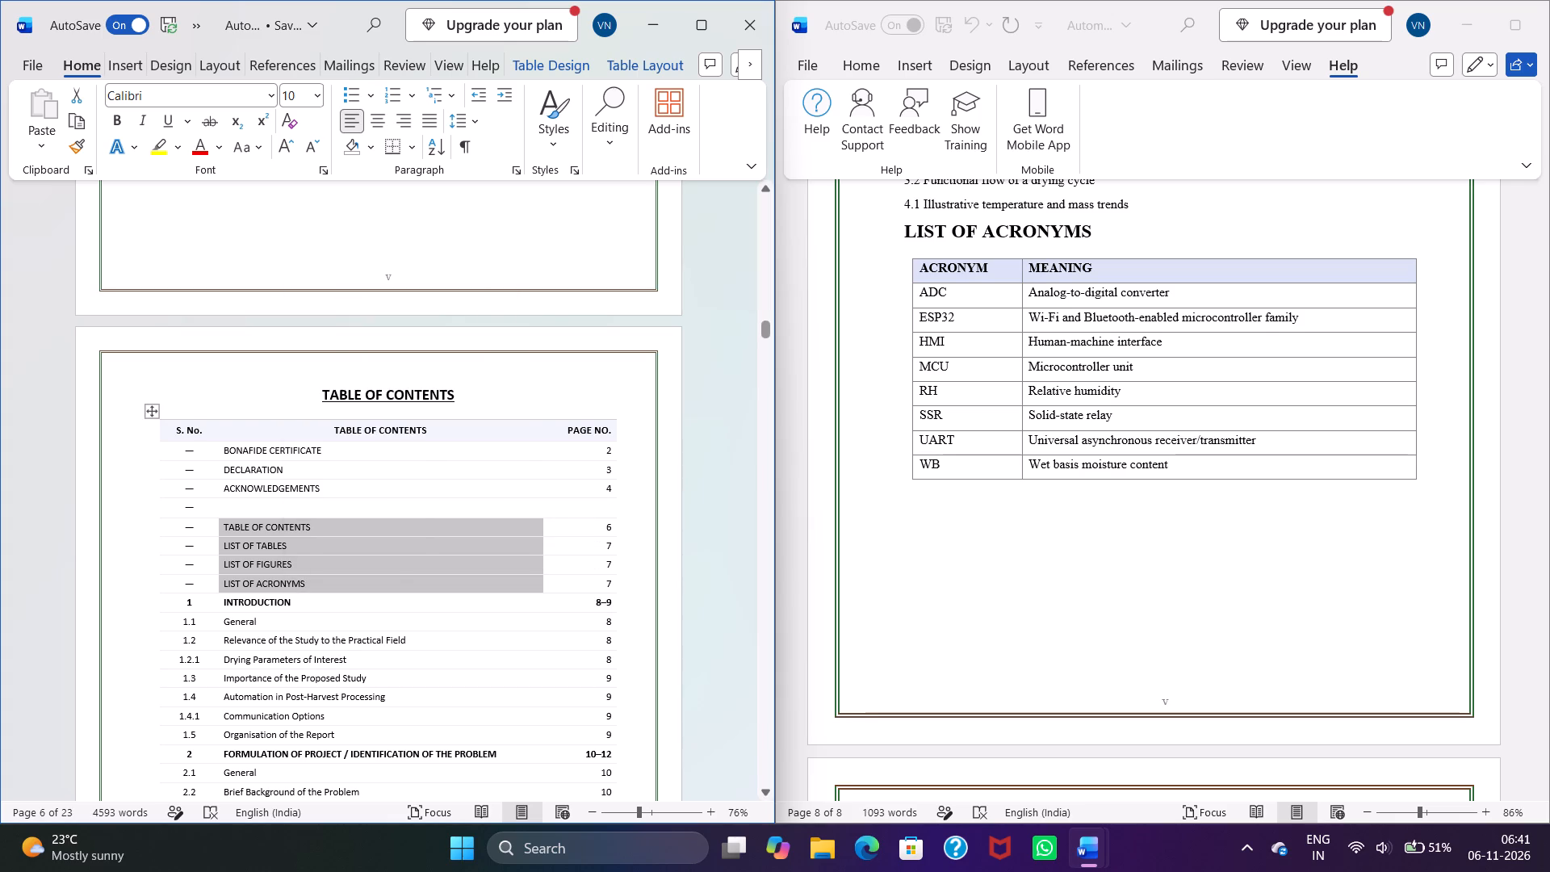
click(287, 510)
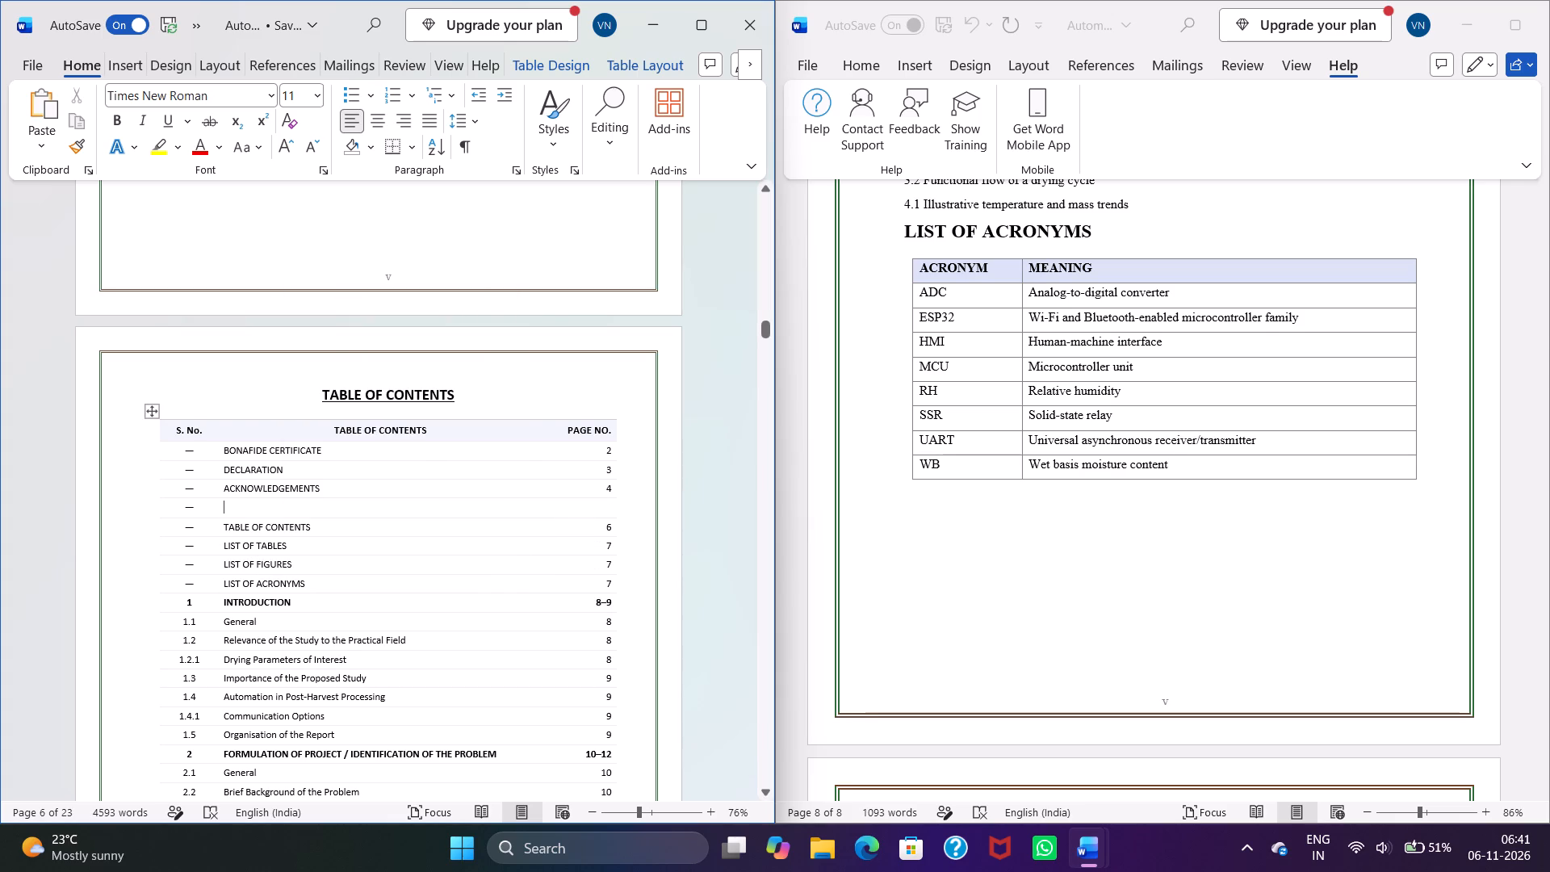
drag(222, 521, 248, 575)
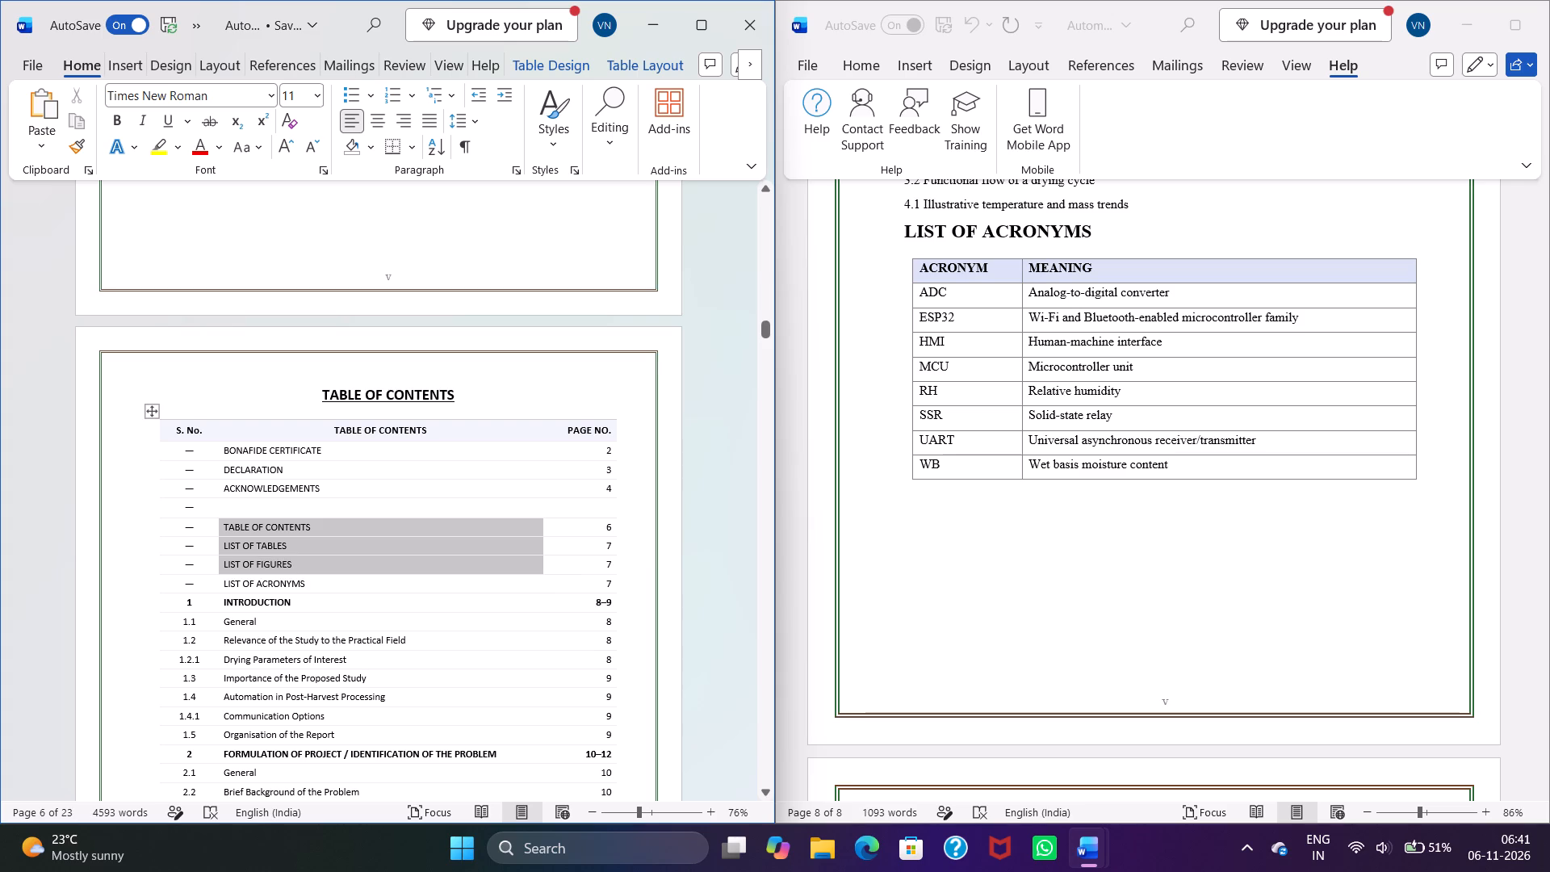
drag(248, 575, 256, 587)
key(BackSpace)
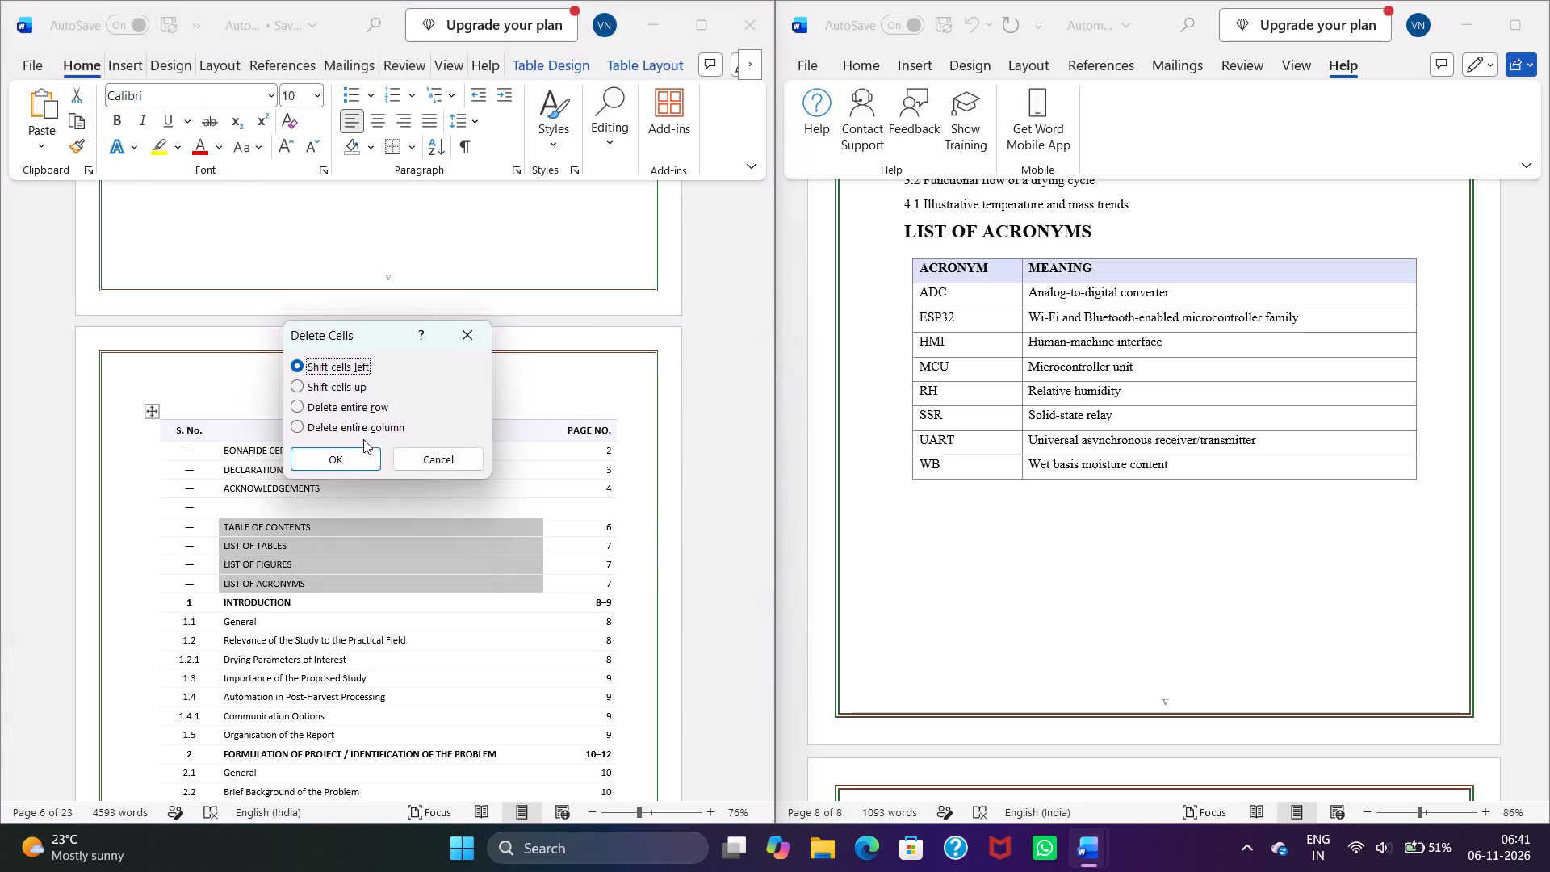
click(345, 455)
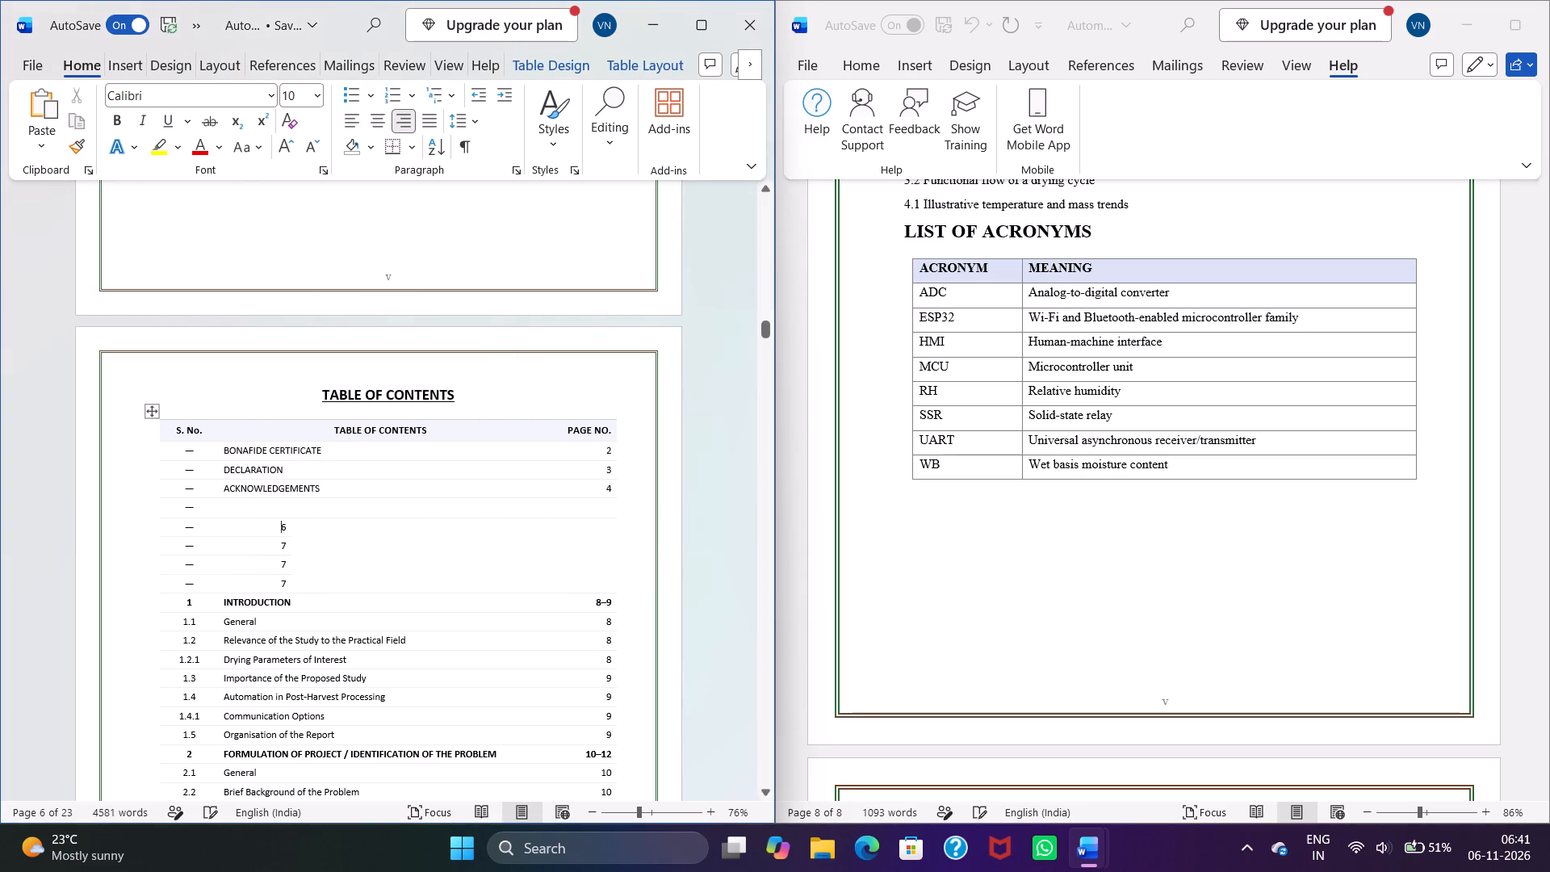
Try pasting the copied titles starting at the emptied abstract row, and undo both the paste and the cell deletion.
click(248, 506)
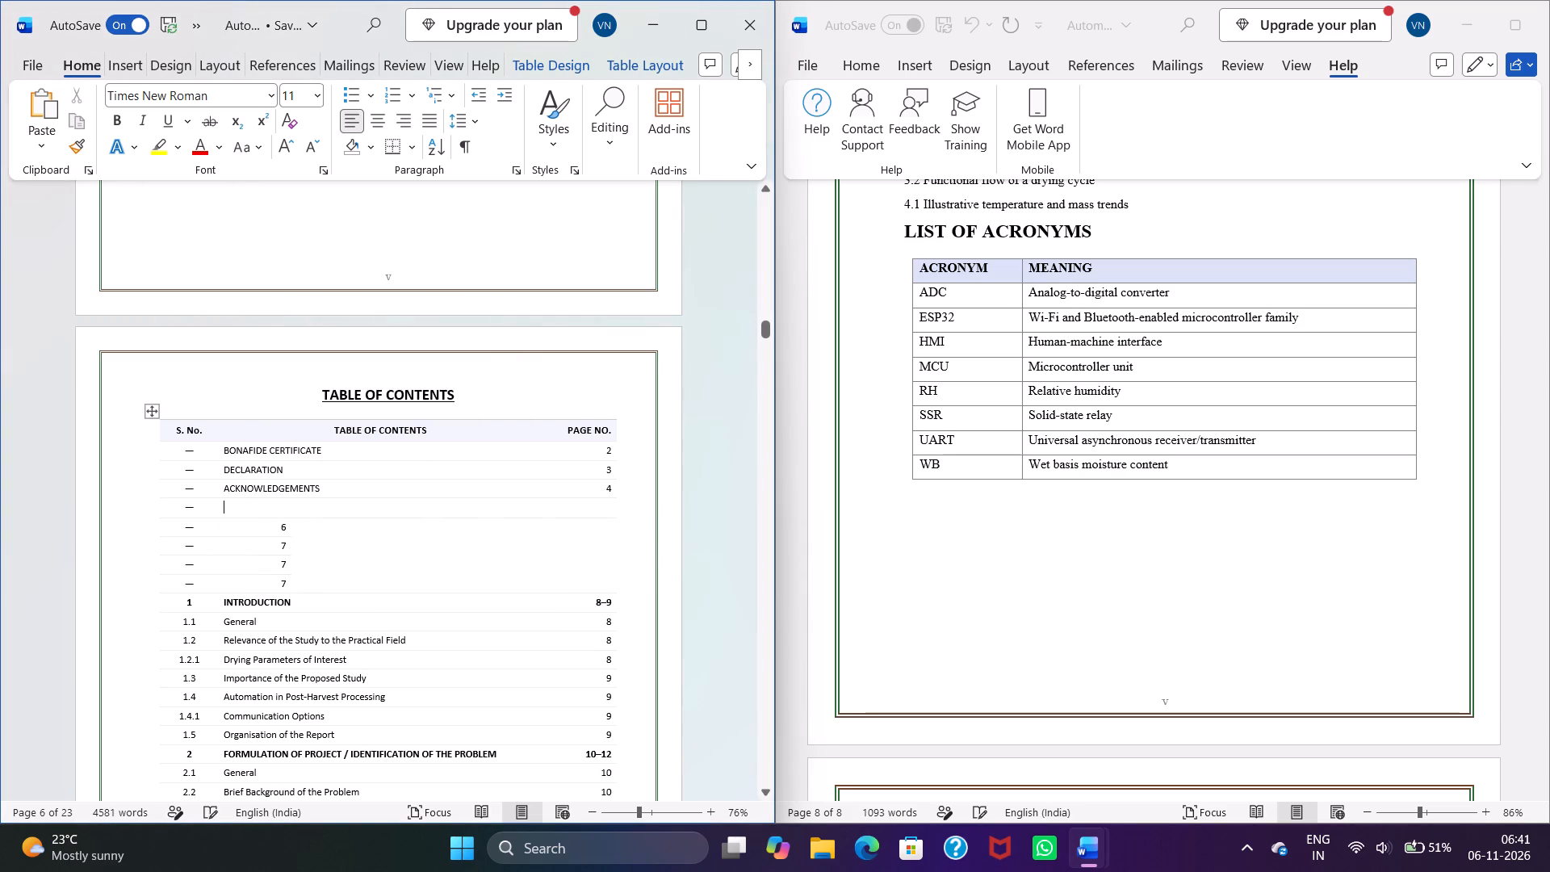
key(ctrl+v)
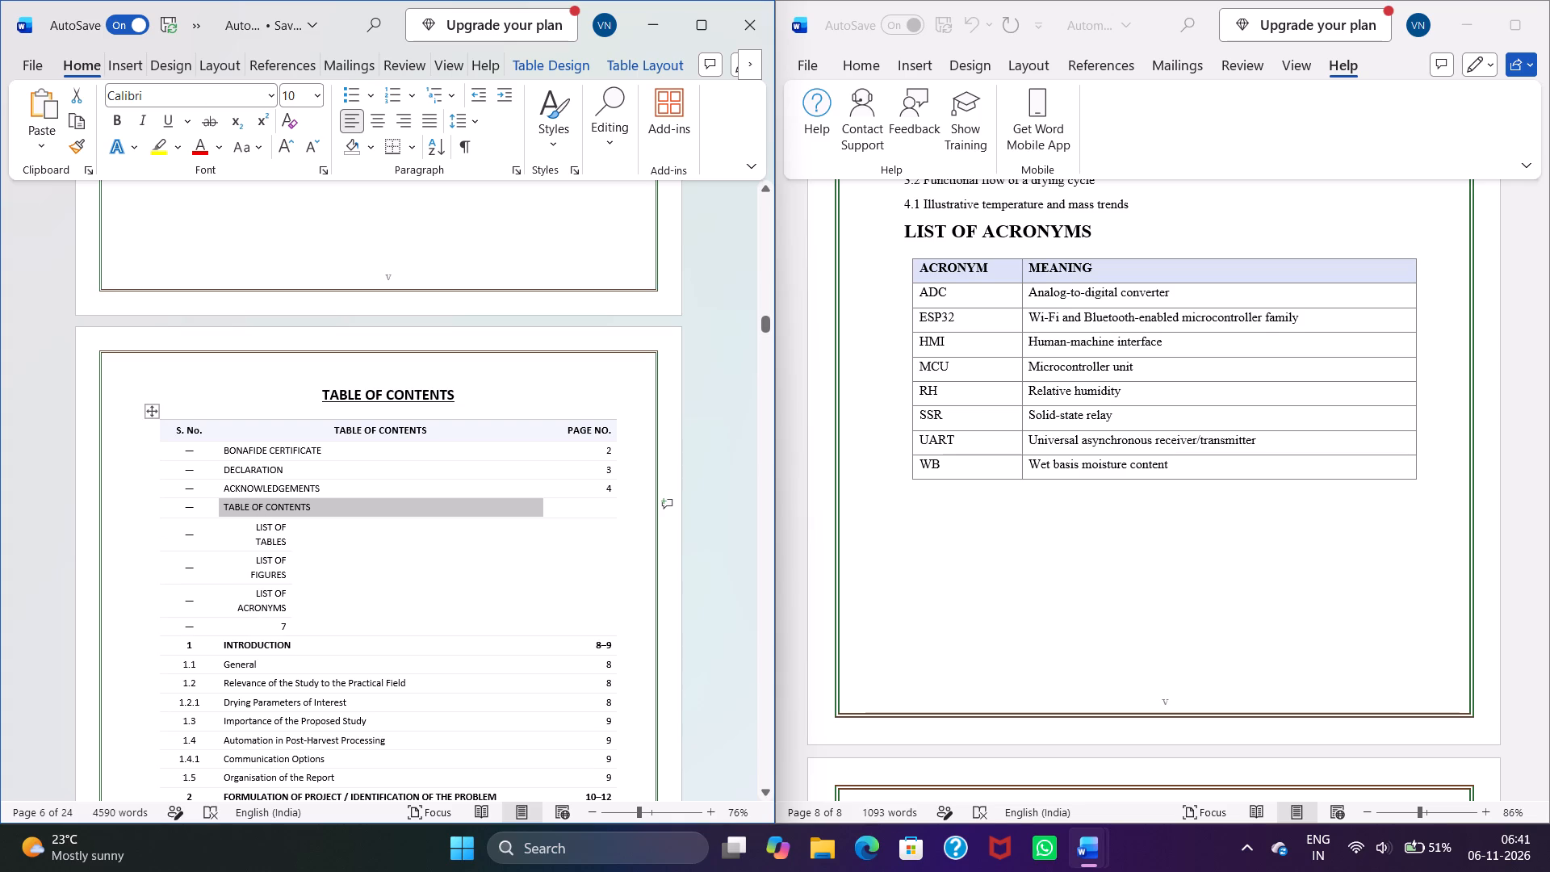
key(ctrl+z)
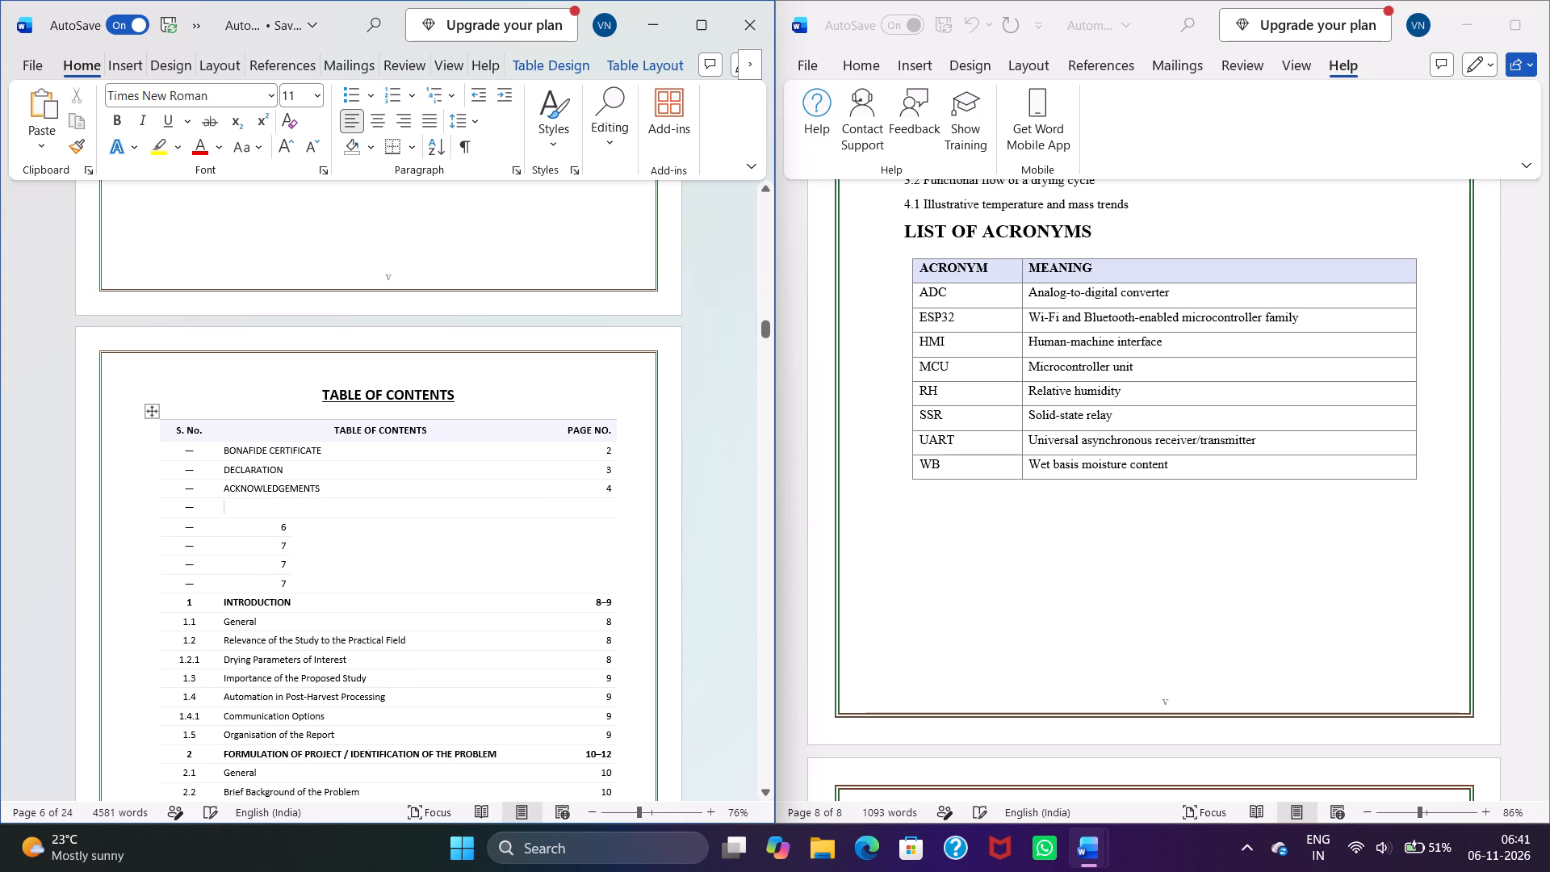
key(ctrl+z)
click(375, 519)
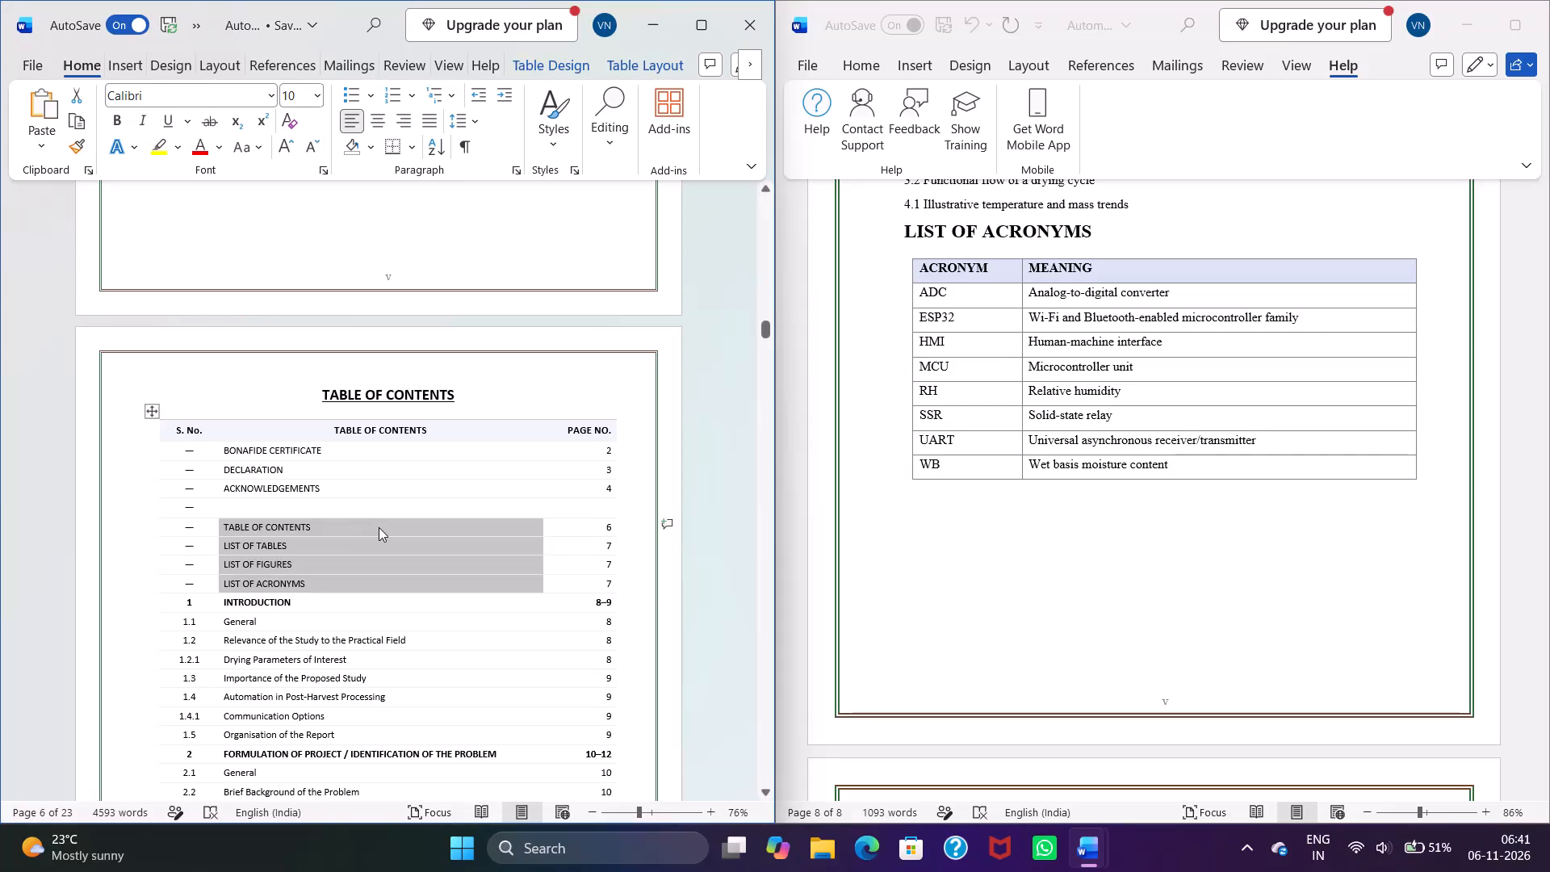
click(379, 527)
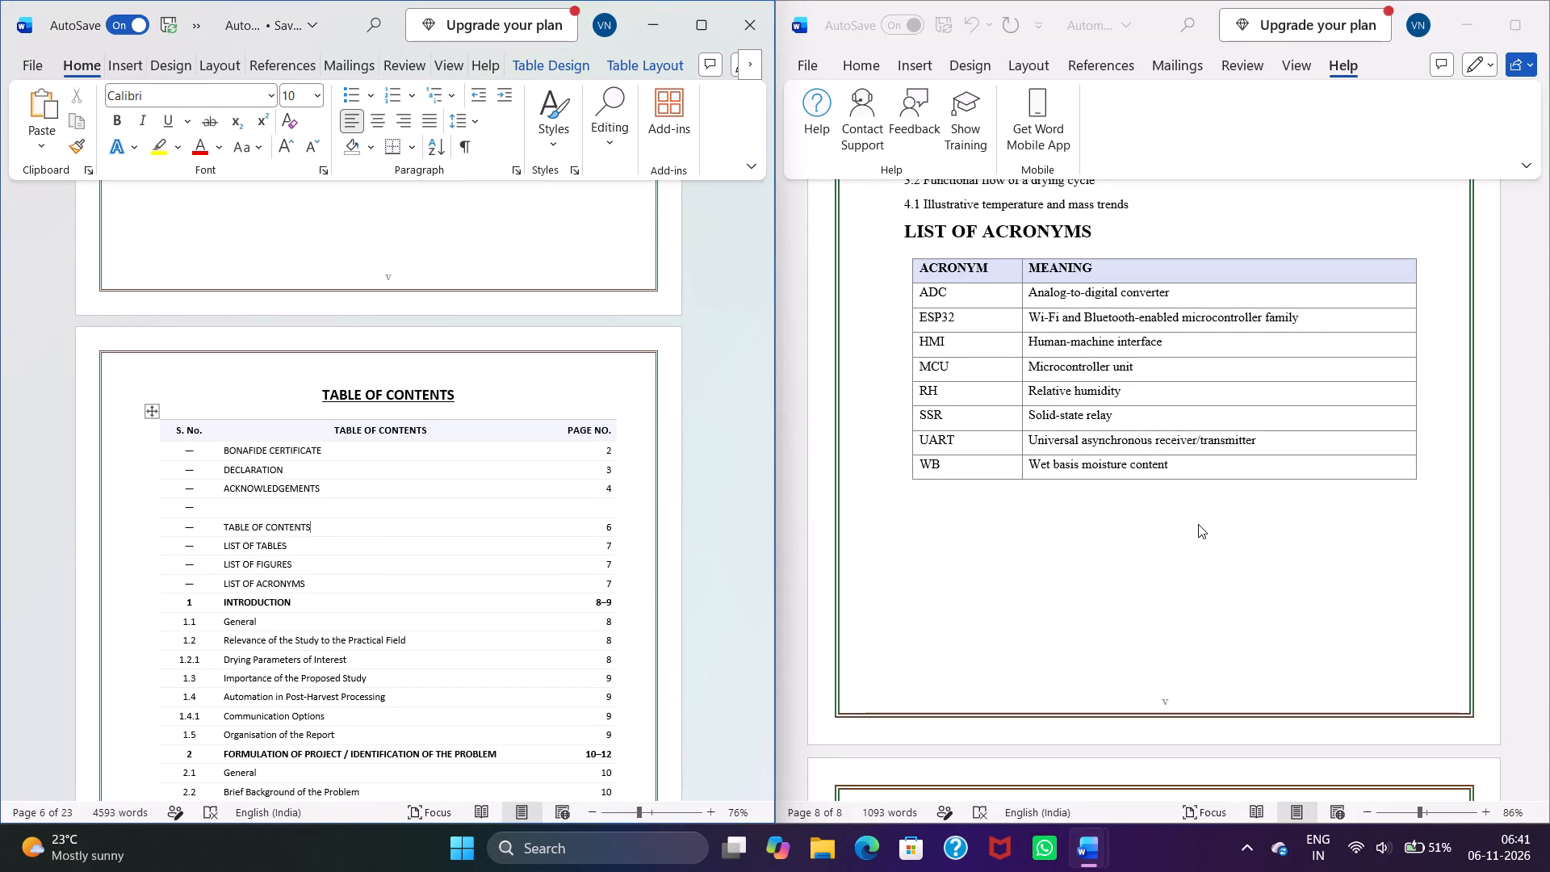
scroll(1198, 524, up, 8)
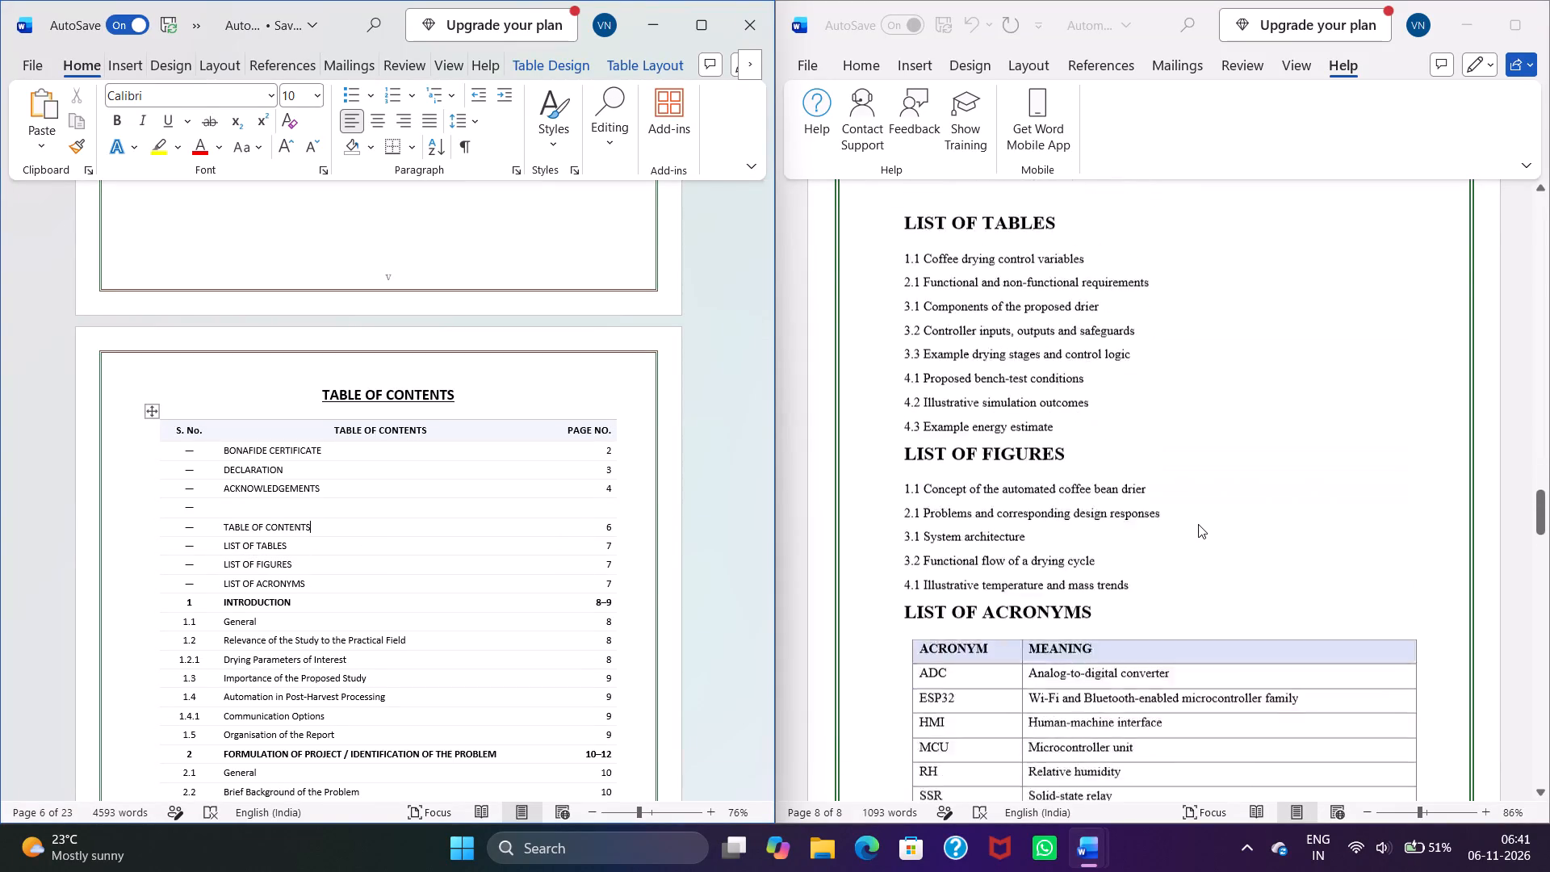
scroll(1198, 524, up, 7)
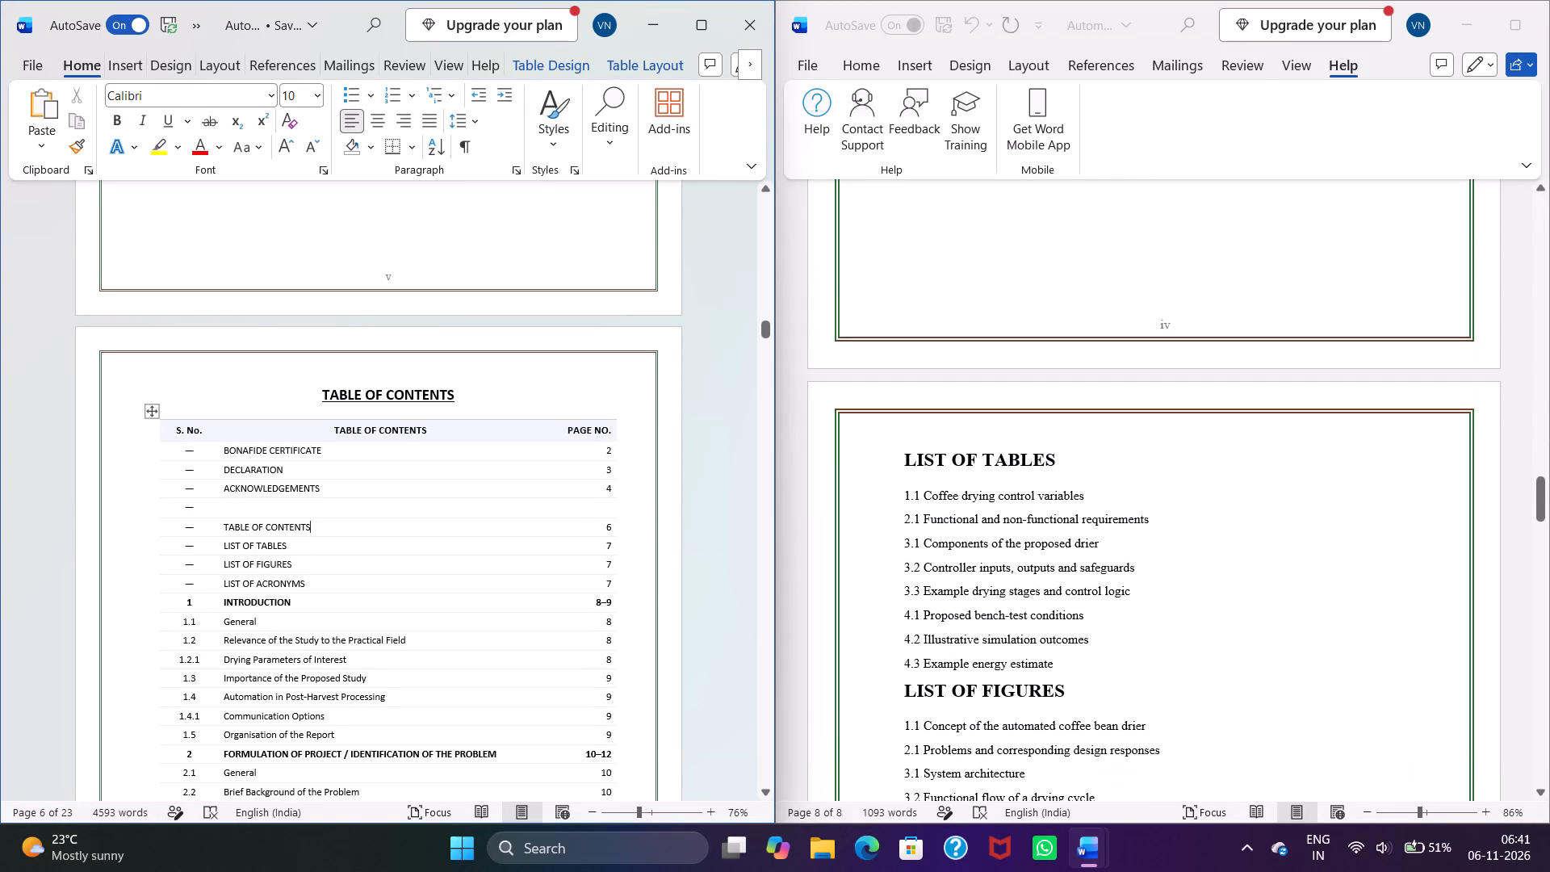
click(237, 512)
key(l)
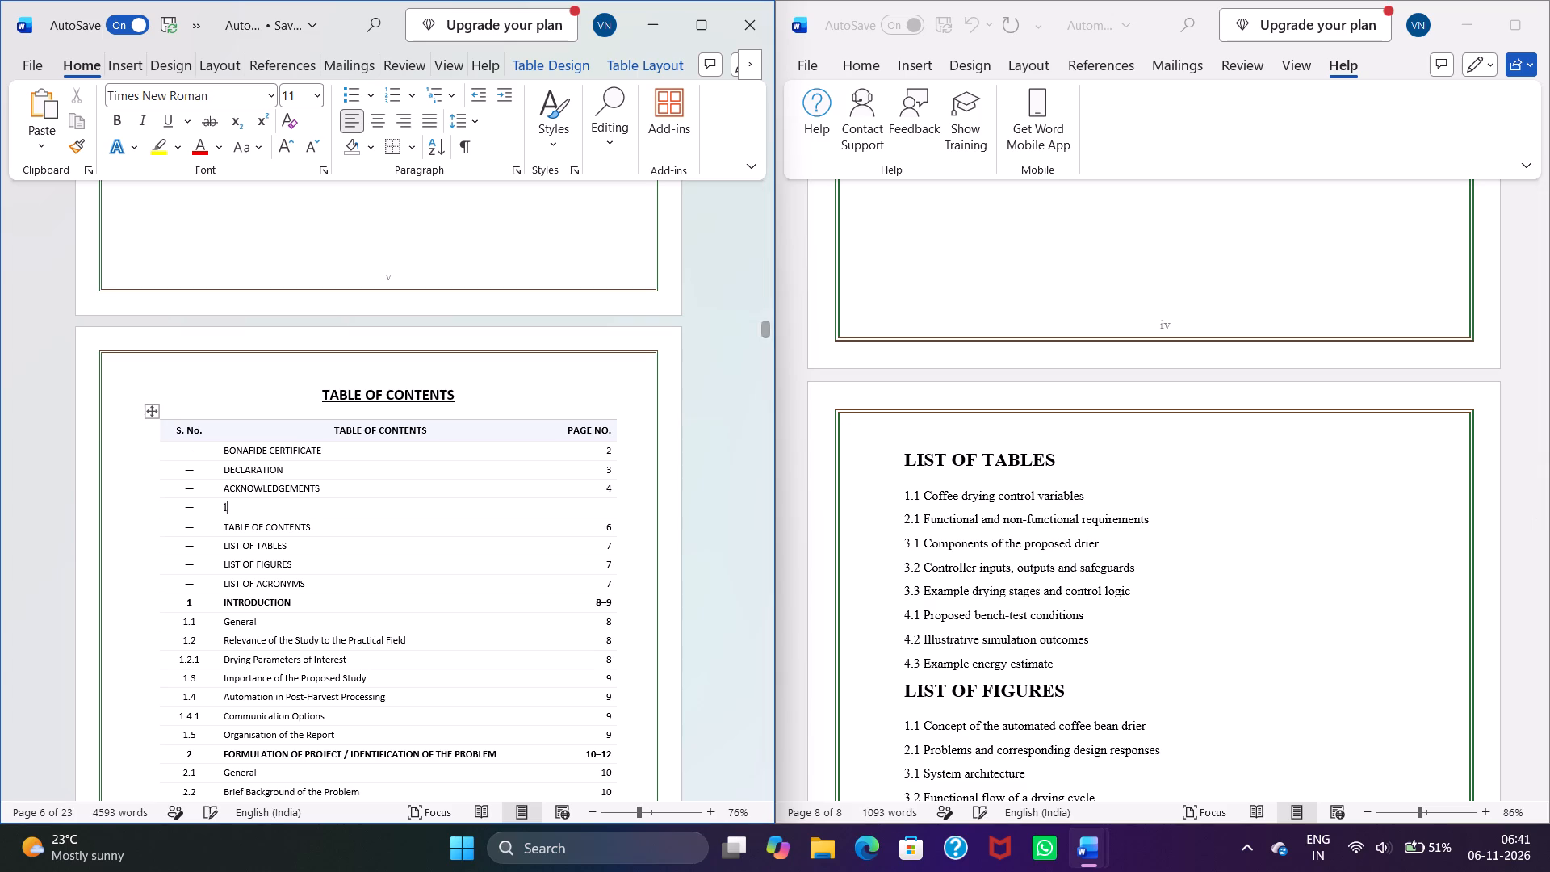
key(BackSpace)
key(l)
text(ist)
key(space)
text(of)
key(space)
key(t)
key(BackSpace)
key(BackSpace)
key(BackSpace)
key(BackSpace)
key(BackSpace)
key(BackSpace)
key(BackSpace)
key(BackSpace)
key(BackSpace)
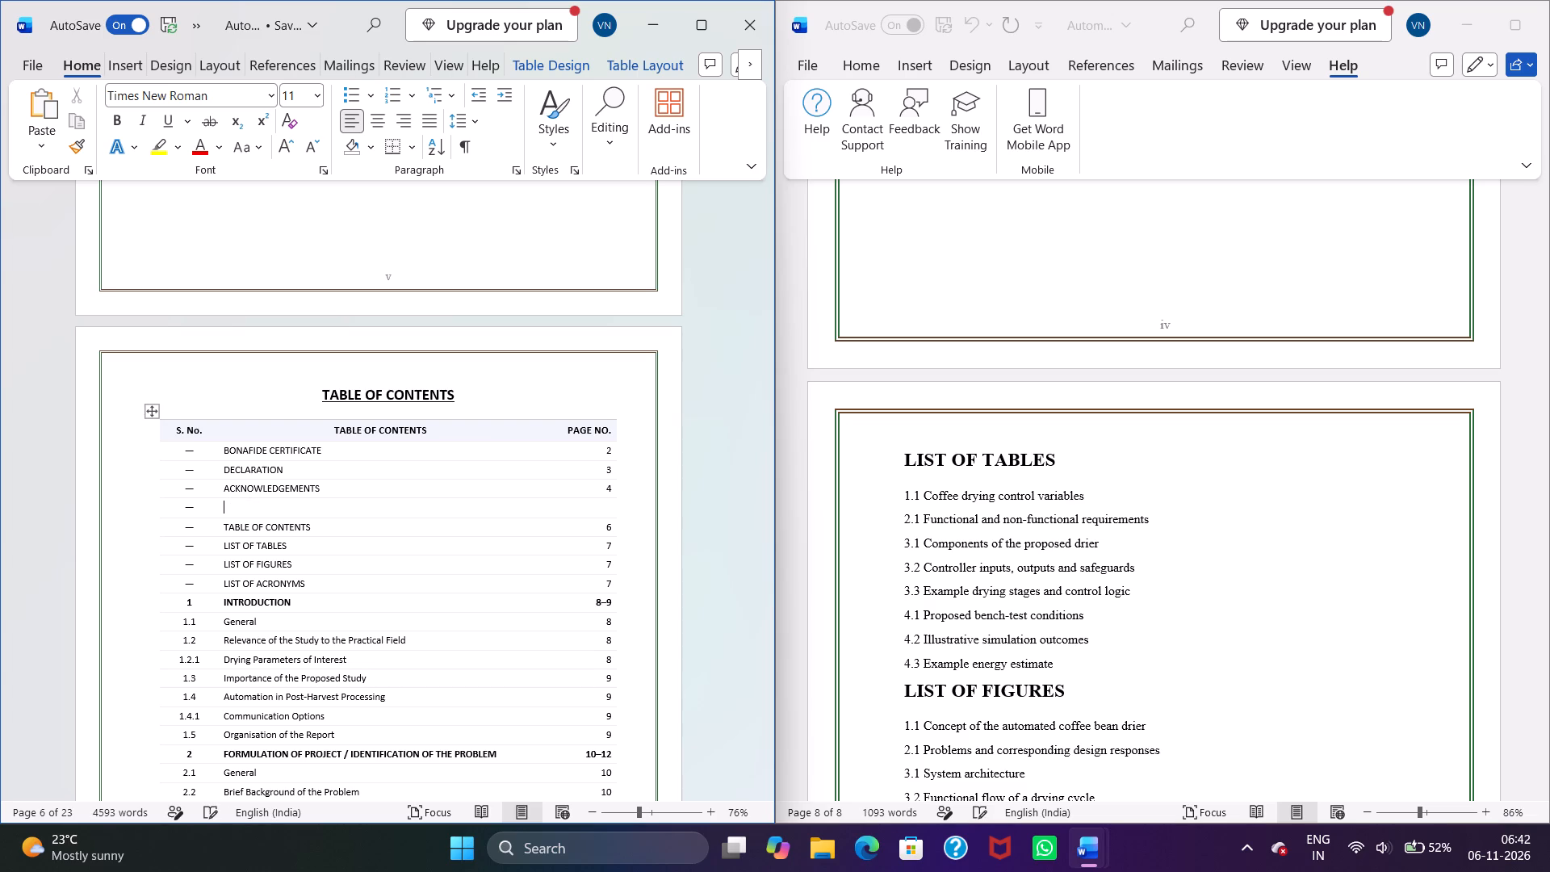
Enter "LISTOF TABEL" as the title in the emptied row below ACKNOWLEDGEMENTS in the .123 table of contents.
text(LIST)
text(OF TABEL)
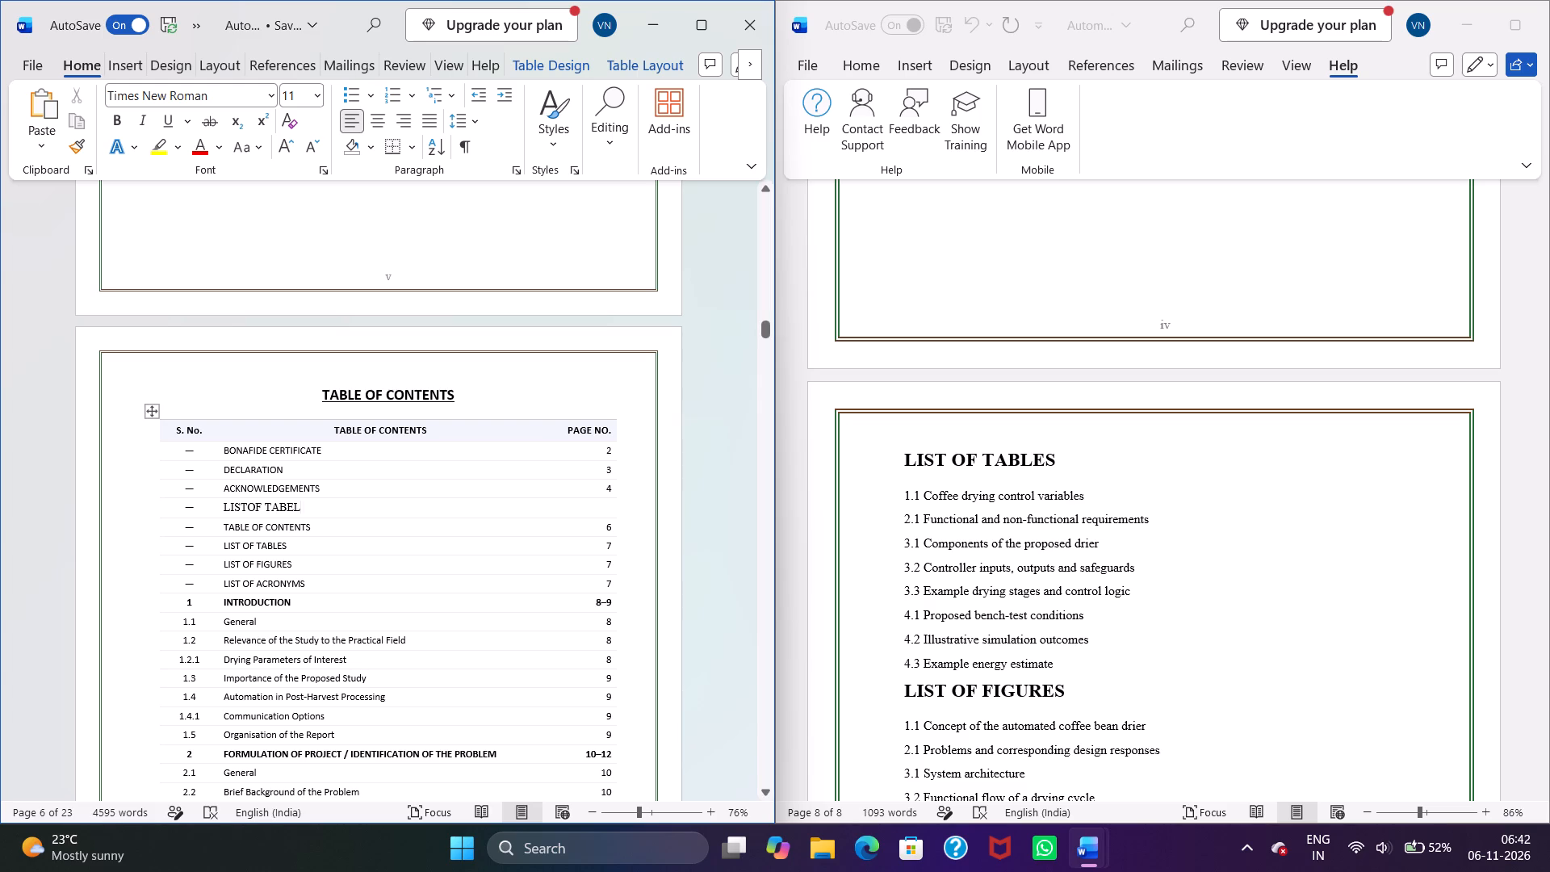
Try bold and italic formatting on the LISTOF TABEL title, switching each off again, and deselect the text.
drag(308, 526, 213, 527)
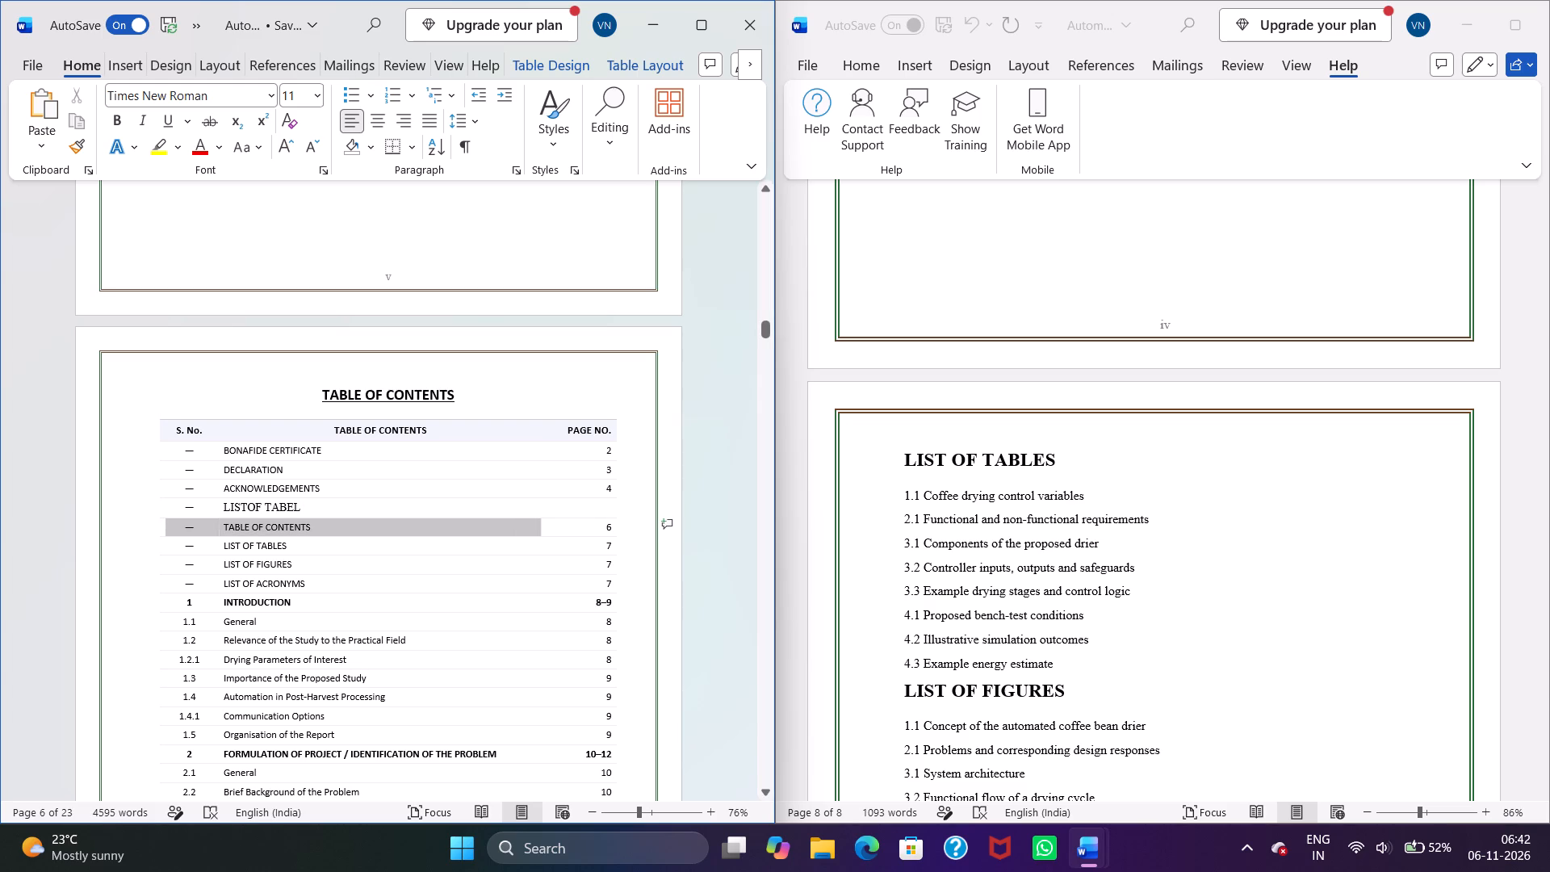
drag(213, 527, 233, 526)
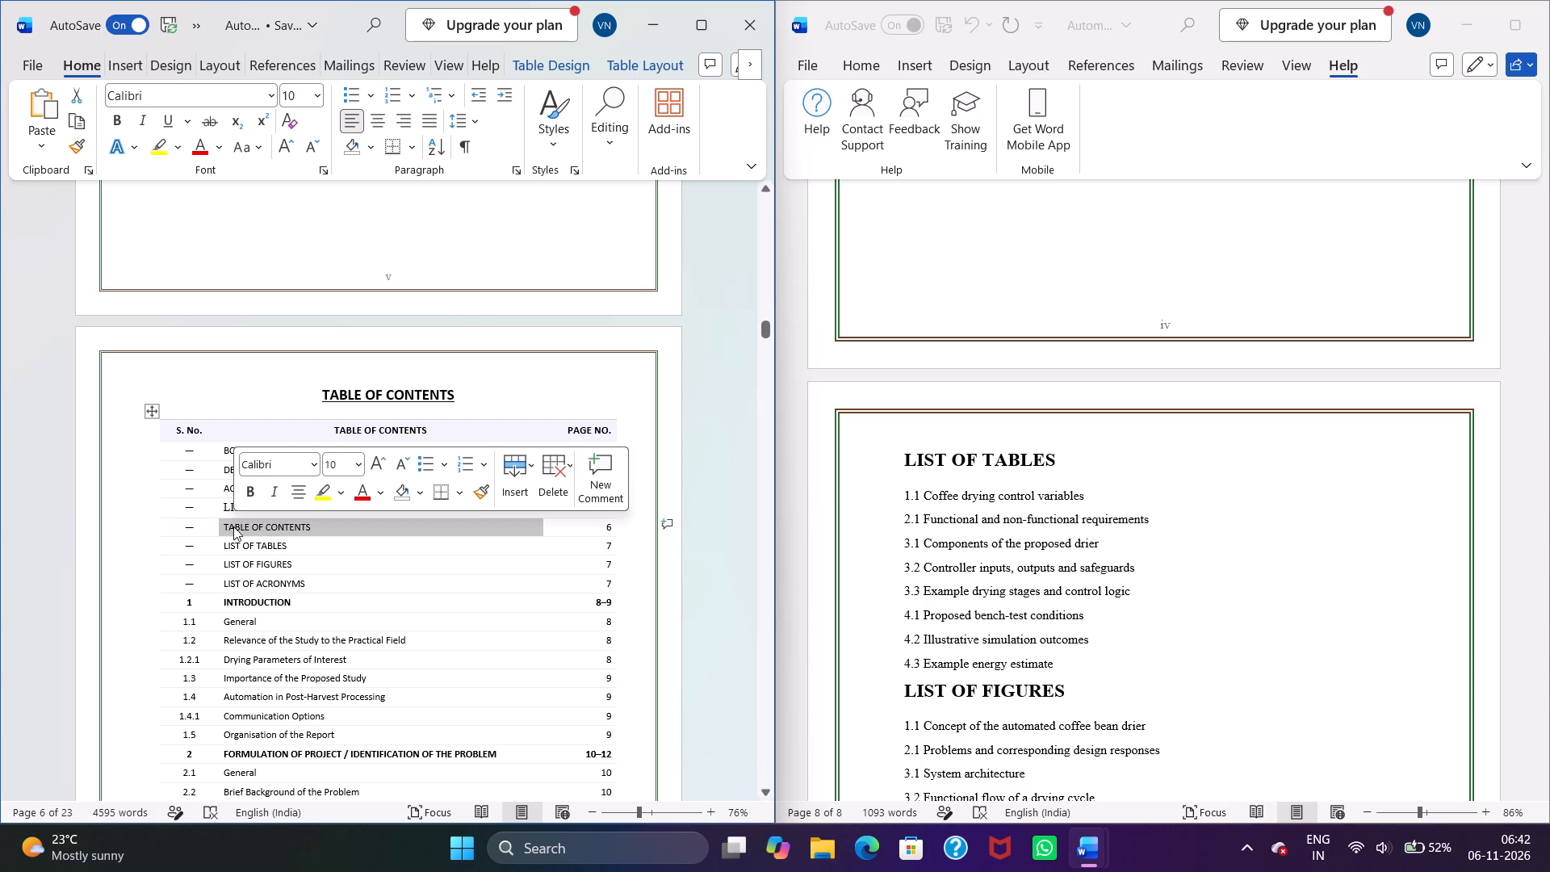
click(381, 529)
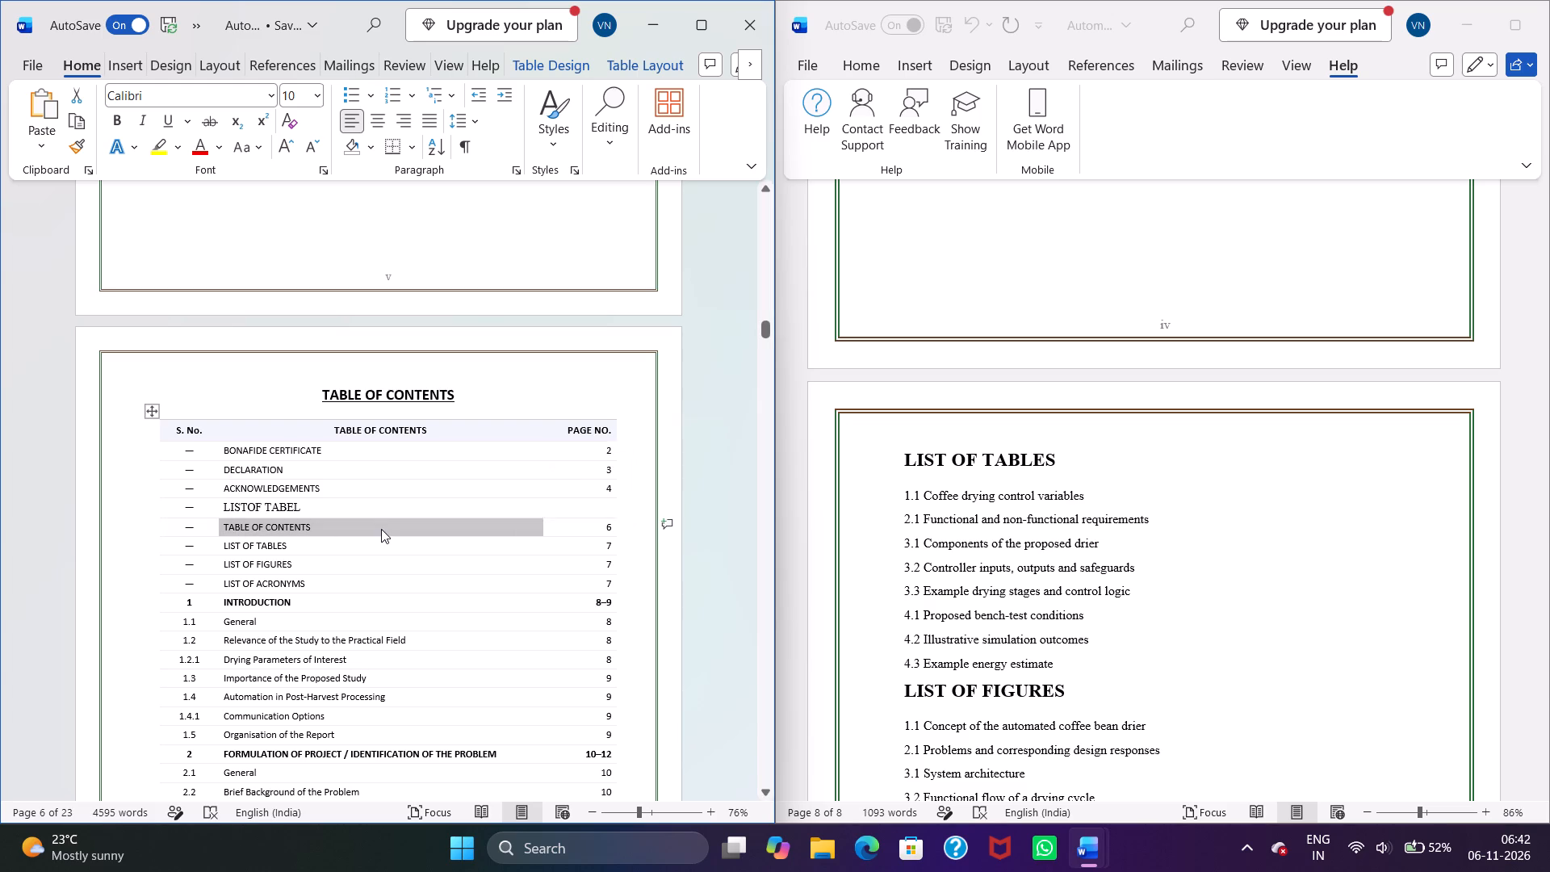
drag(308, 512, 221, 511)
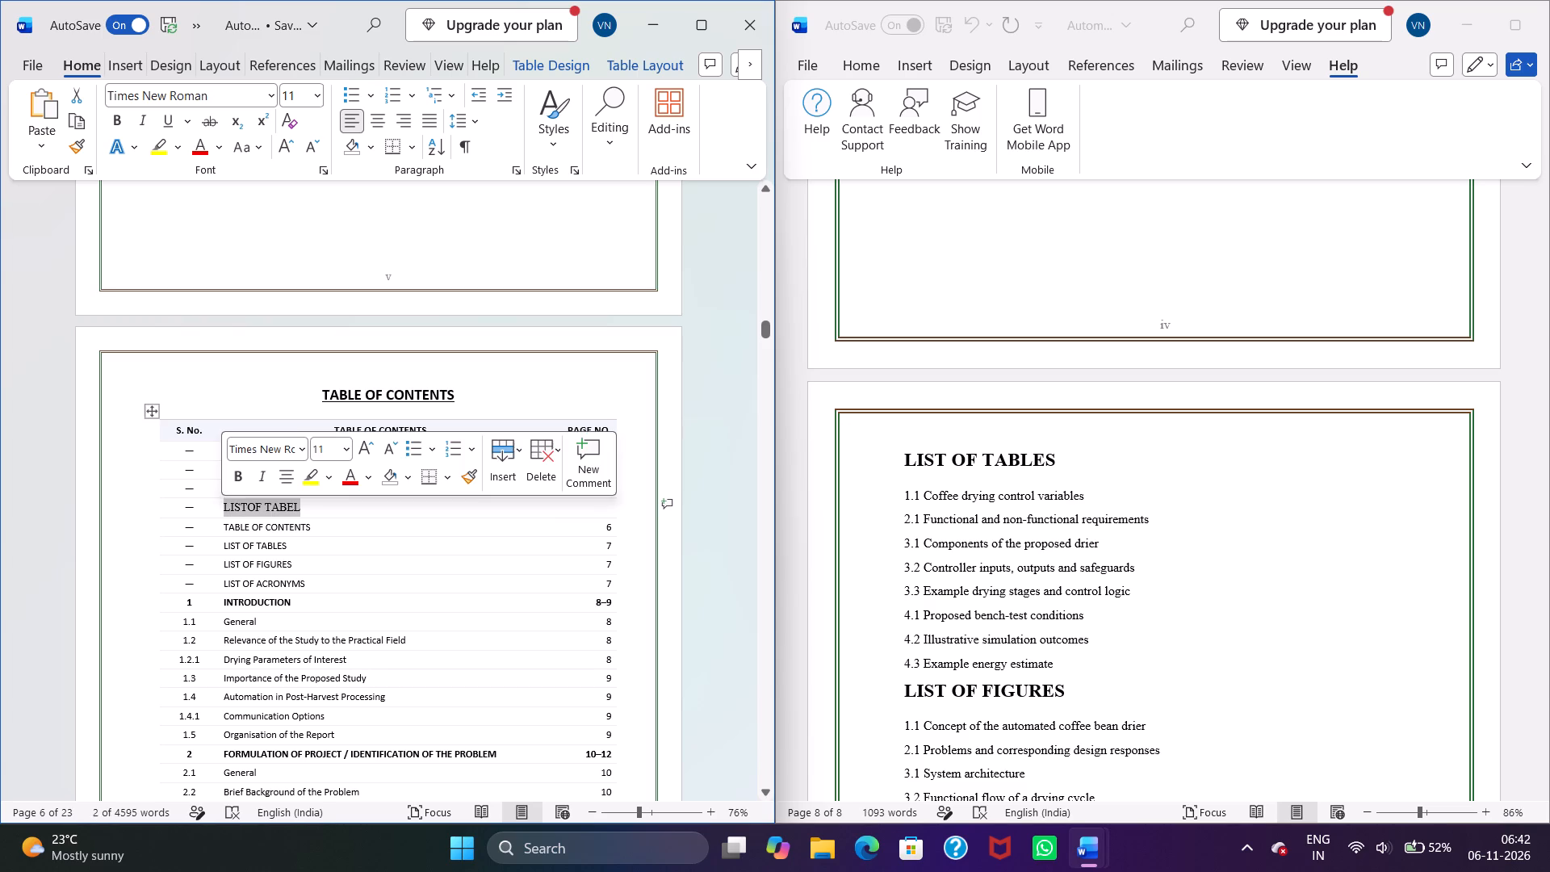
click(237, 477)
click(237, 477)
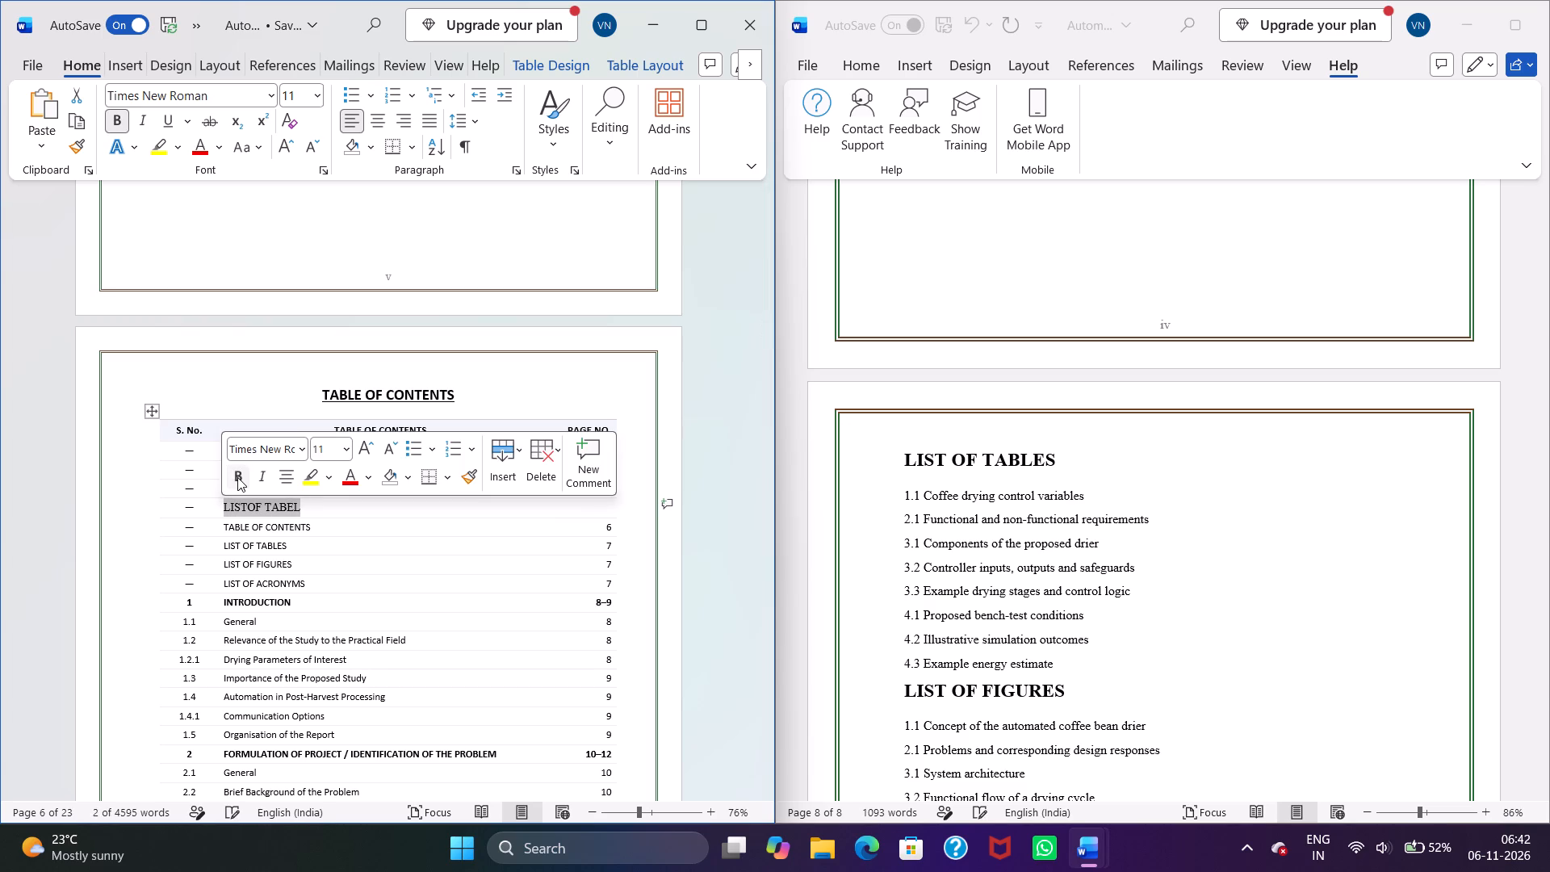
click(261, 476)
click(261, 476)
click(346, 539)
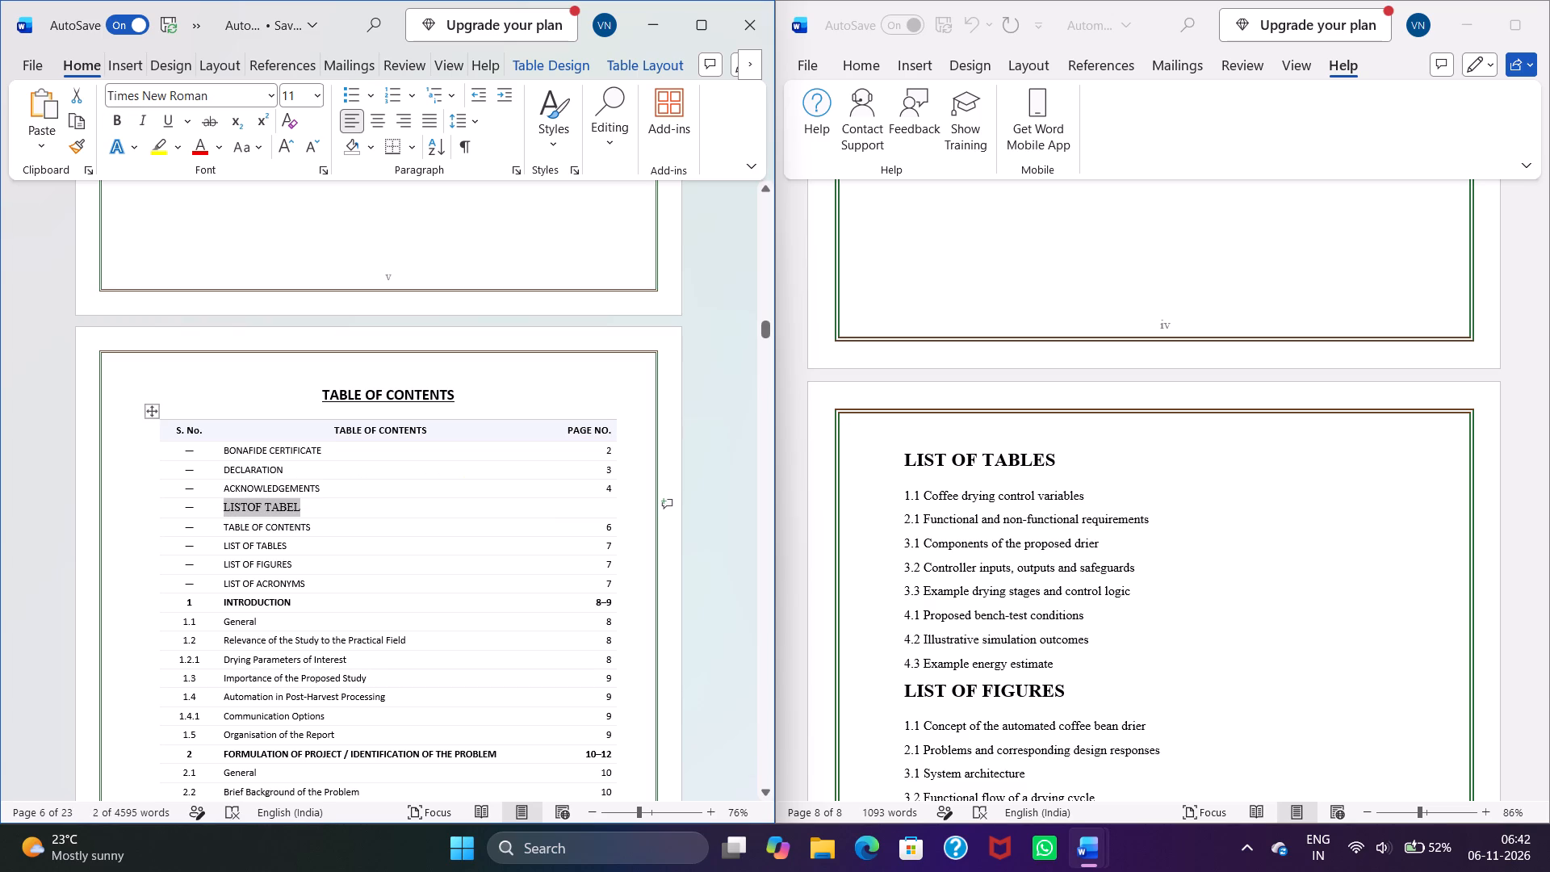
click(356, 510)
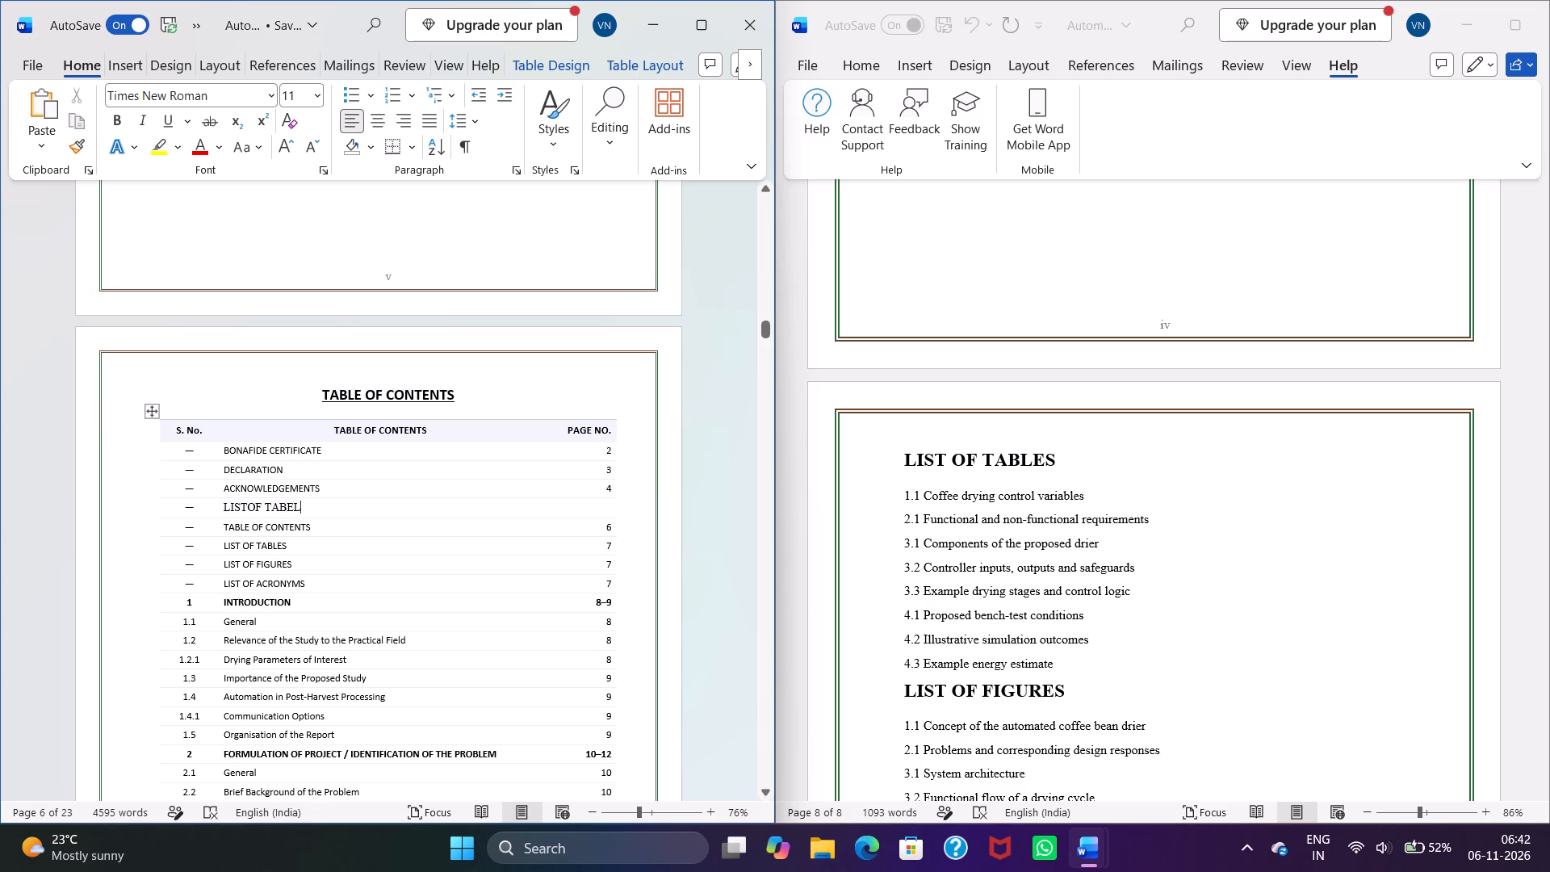
Examine the other report's lists of tables, figures and acronyms and the first page of its table of contents.
scroll(1195, 581, down, 4)
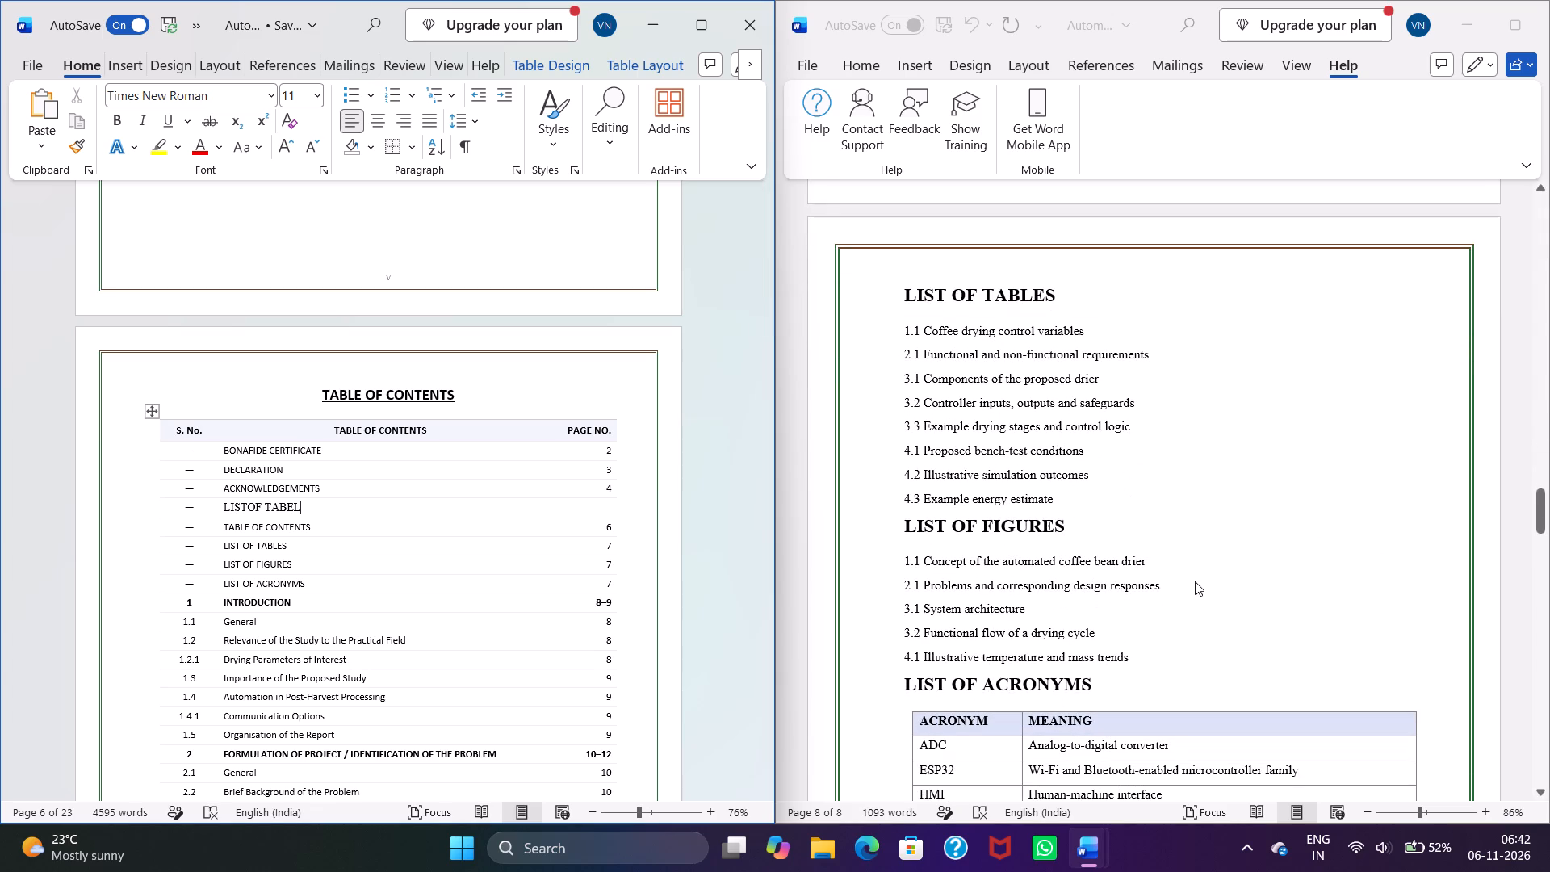
scroll(1195, 581, down, 2)
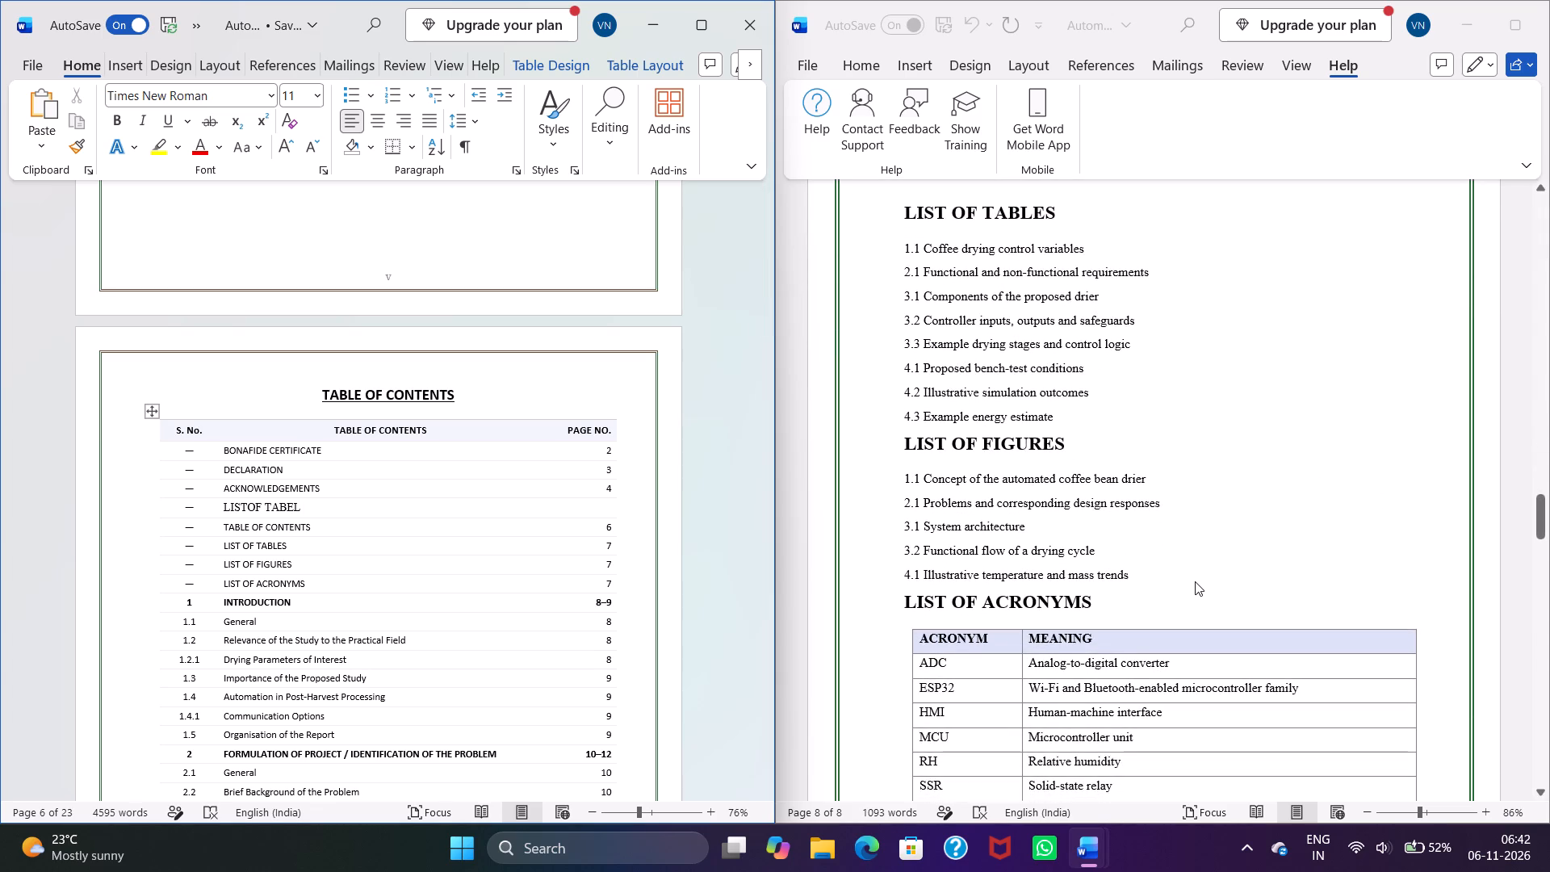
scroll(1195, 581, down, 14)
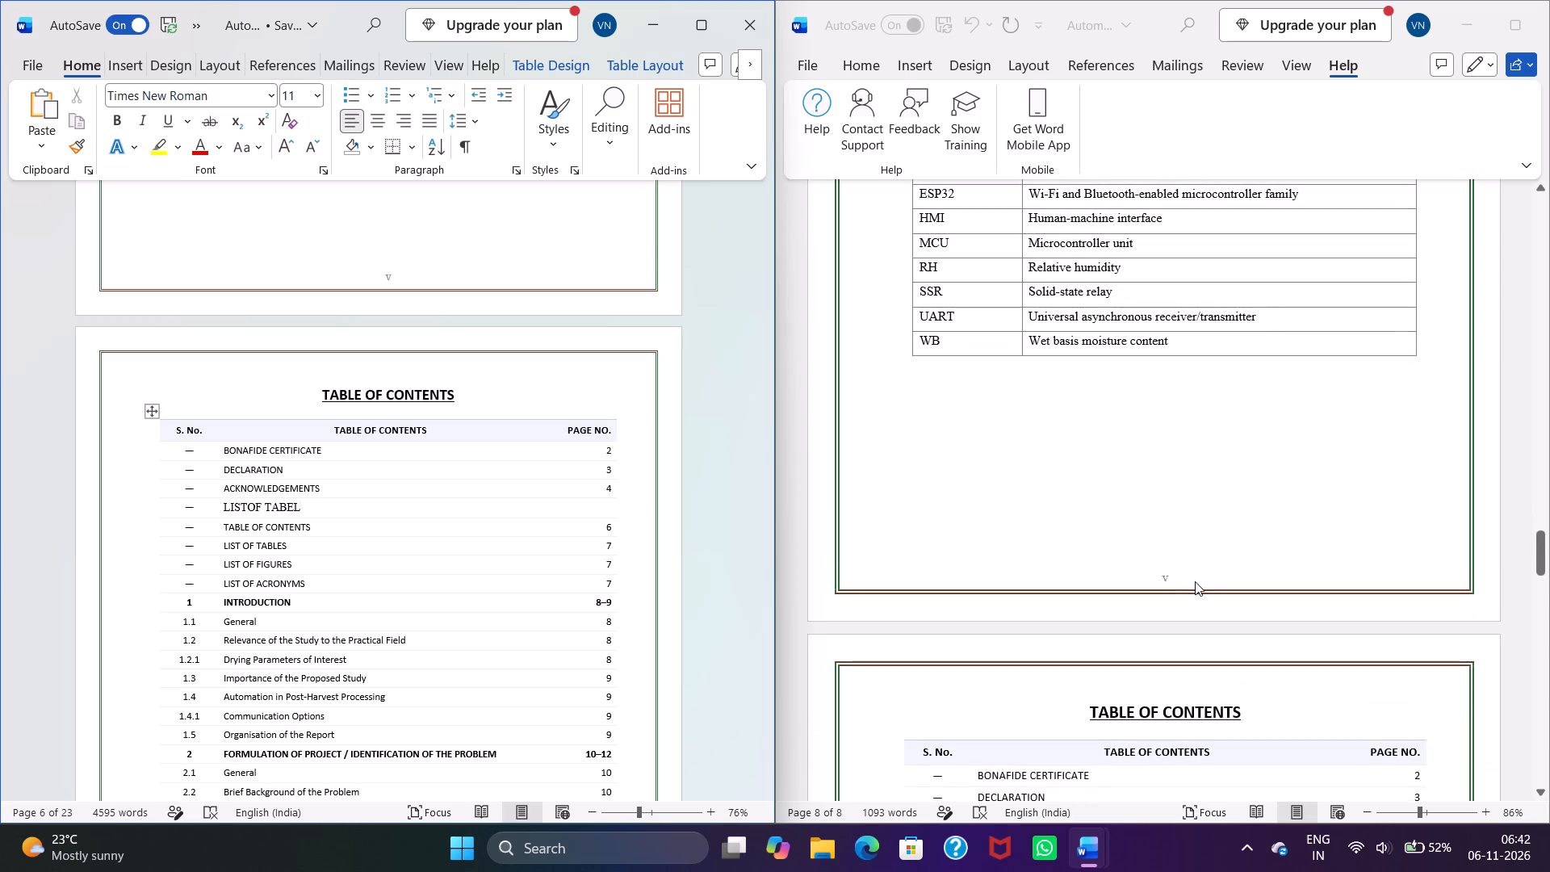
scroll(1195, 581, down, 4)
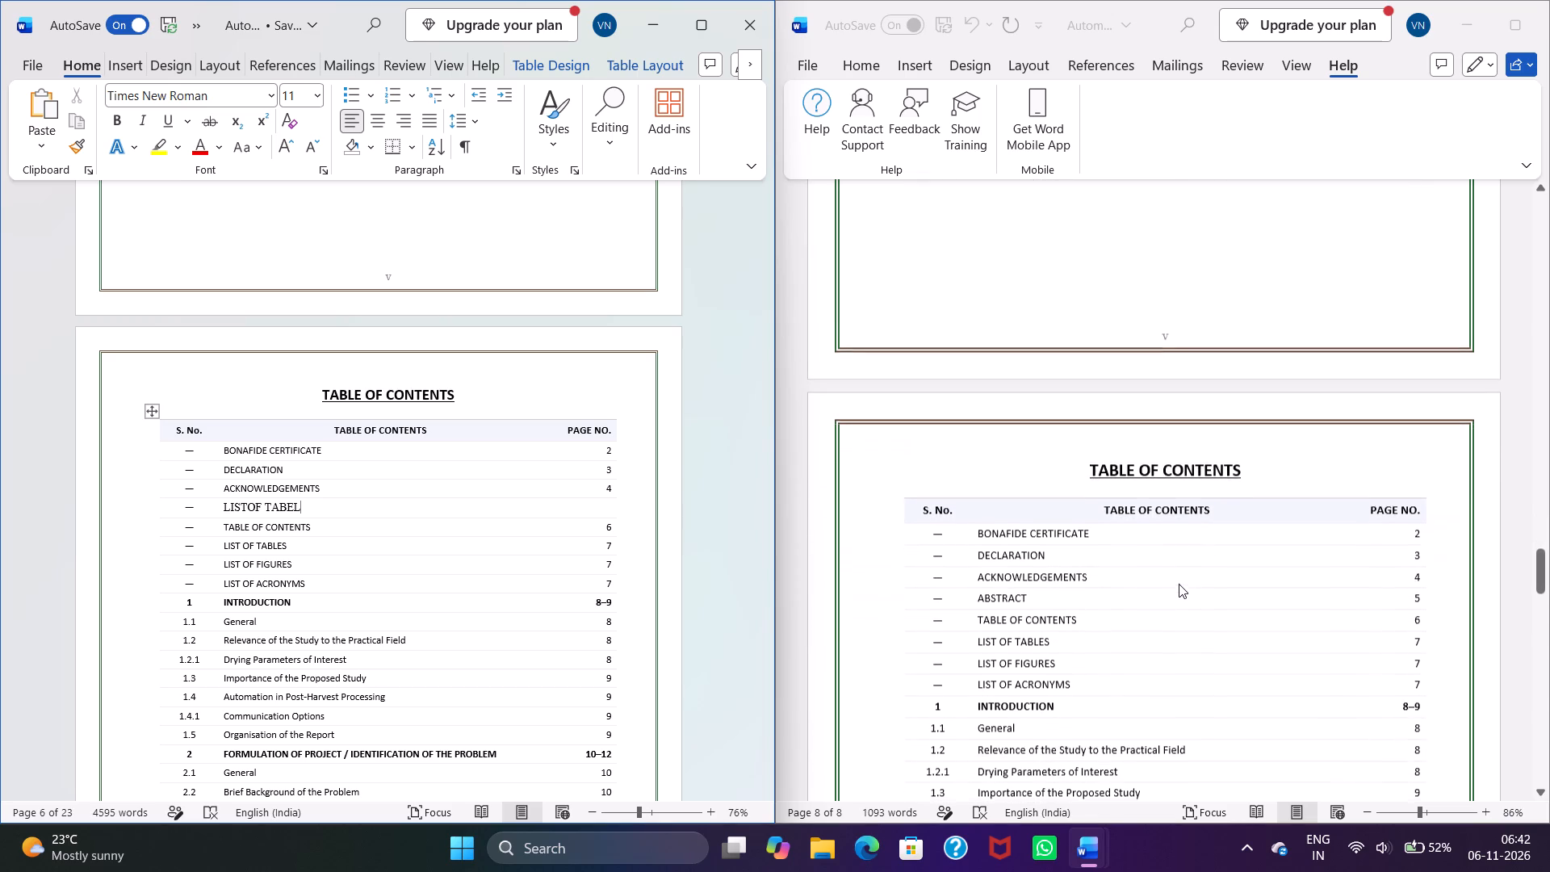
scroll(1179, 584, down, 18)
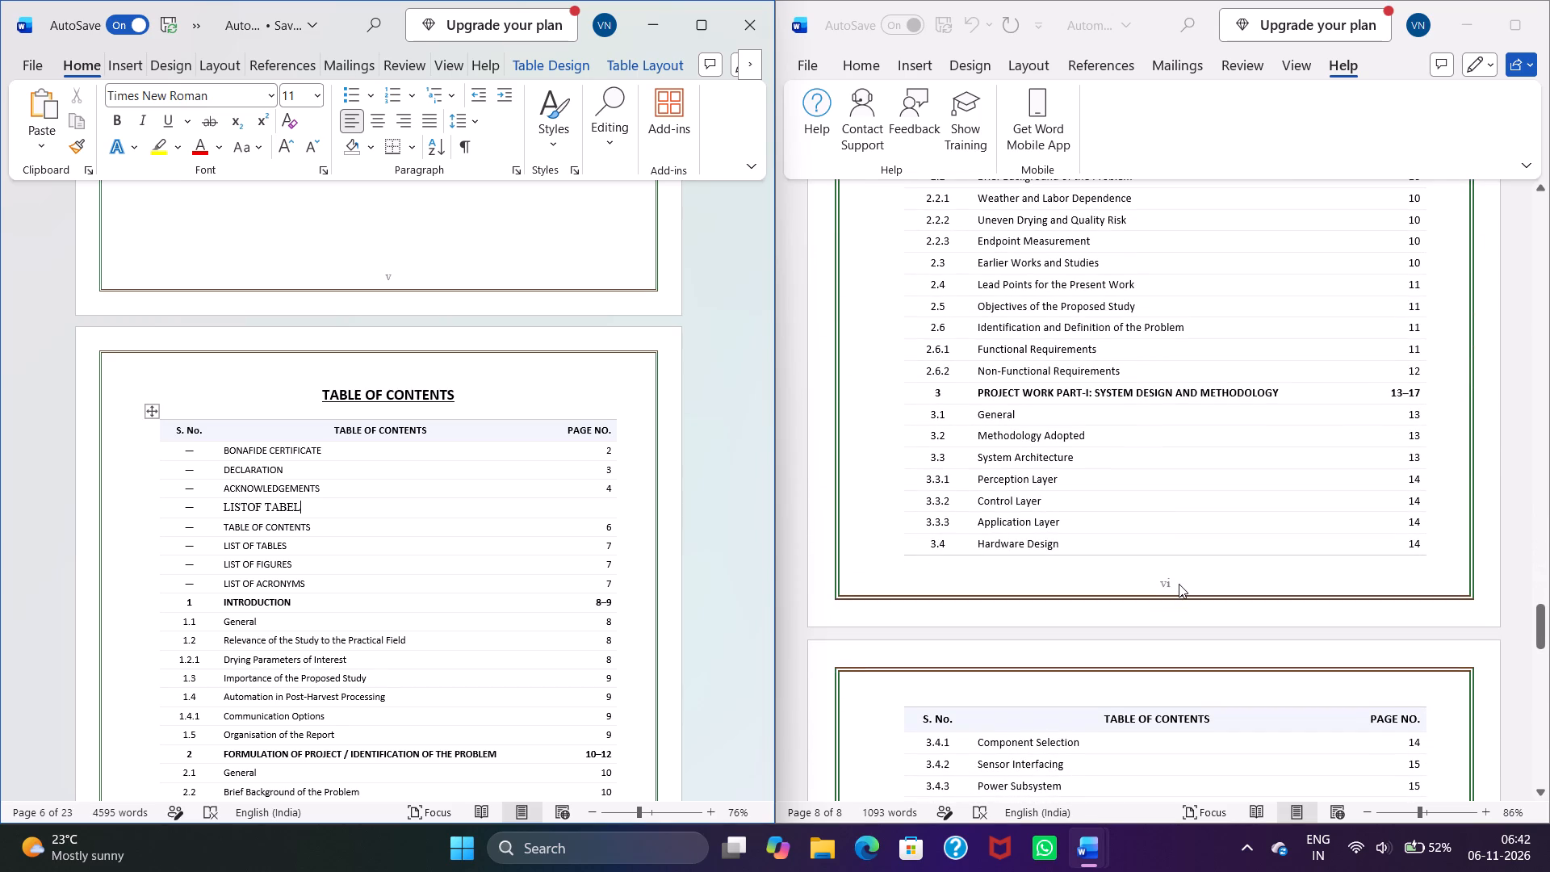
Enter page number 5 for the LISTOF TABEL entry, padding it with leading spaces to align with the page-number column.
click(605, 500)
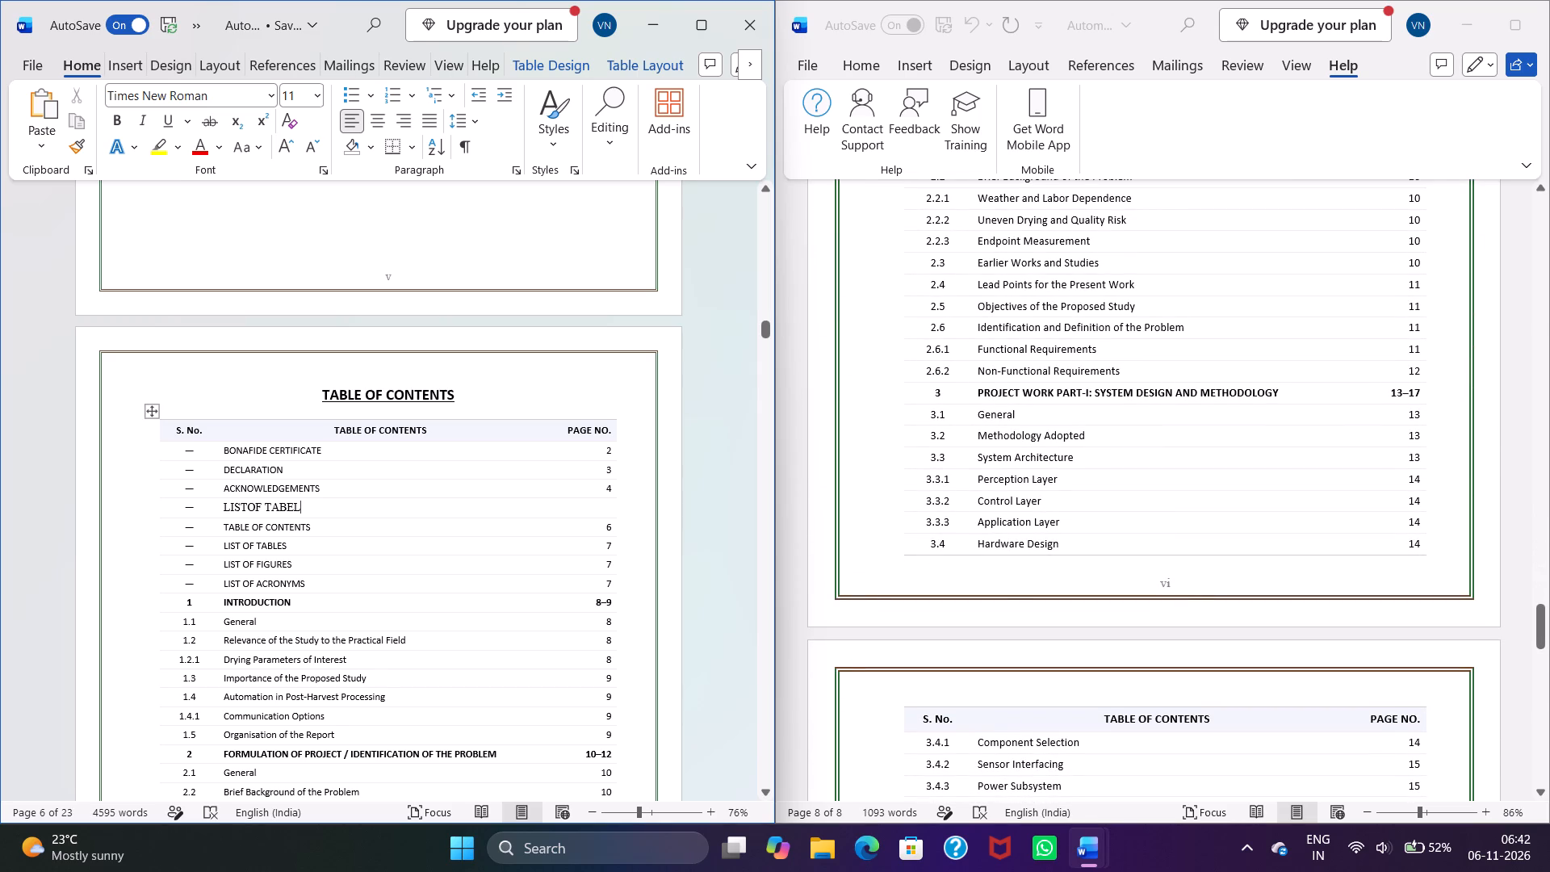
click(608, 503)
key(5)
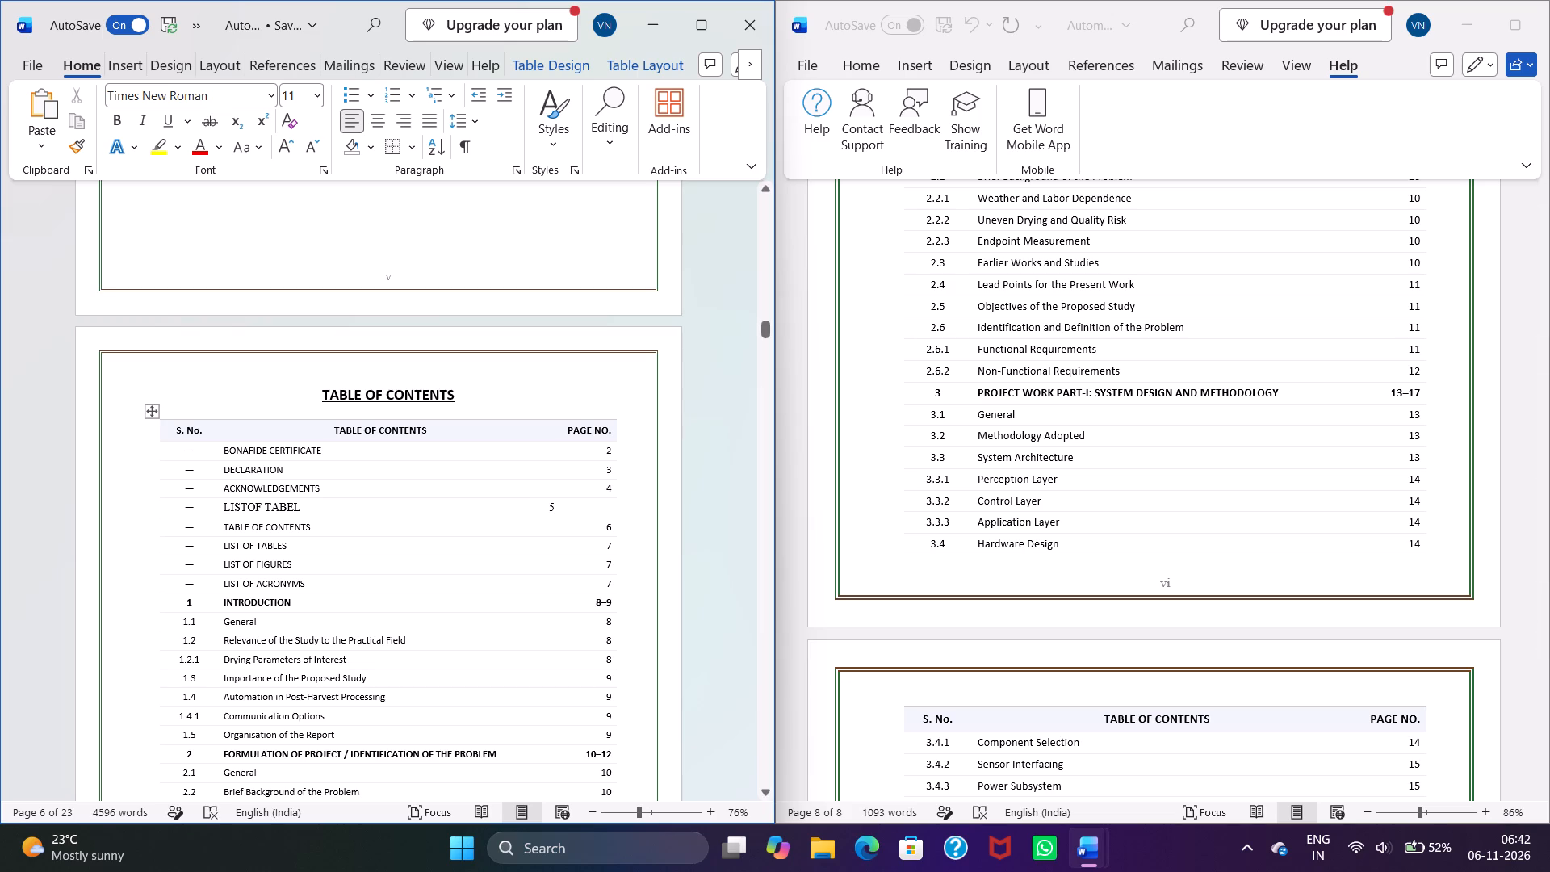
key(Left)
key(space)
key(space)
key(space)
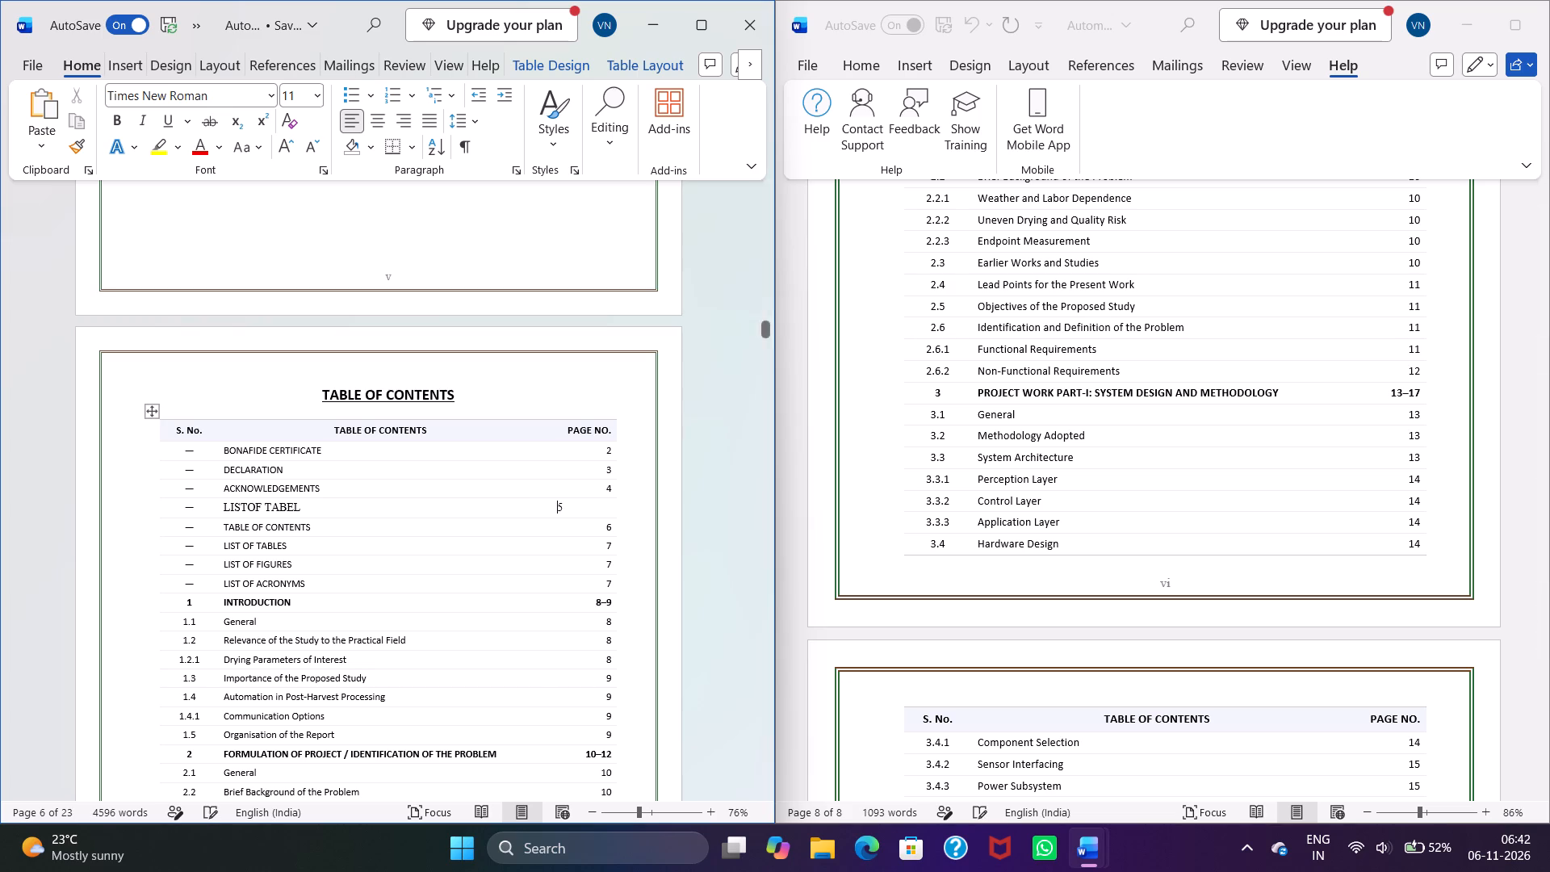
key(space)
key(space)
key(space)
key(space)
key(space)
key(space)
key(space)
key(space)
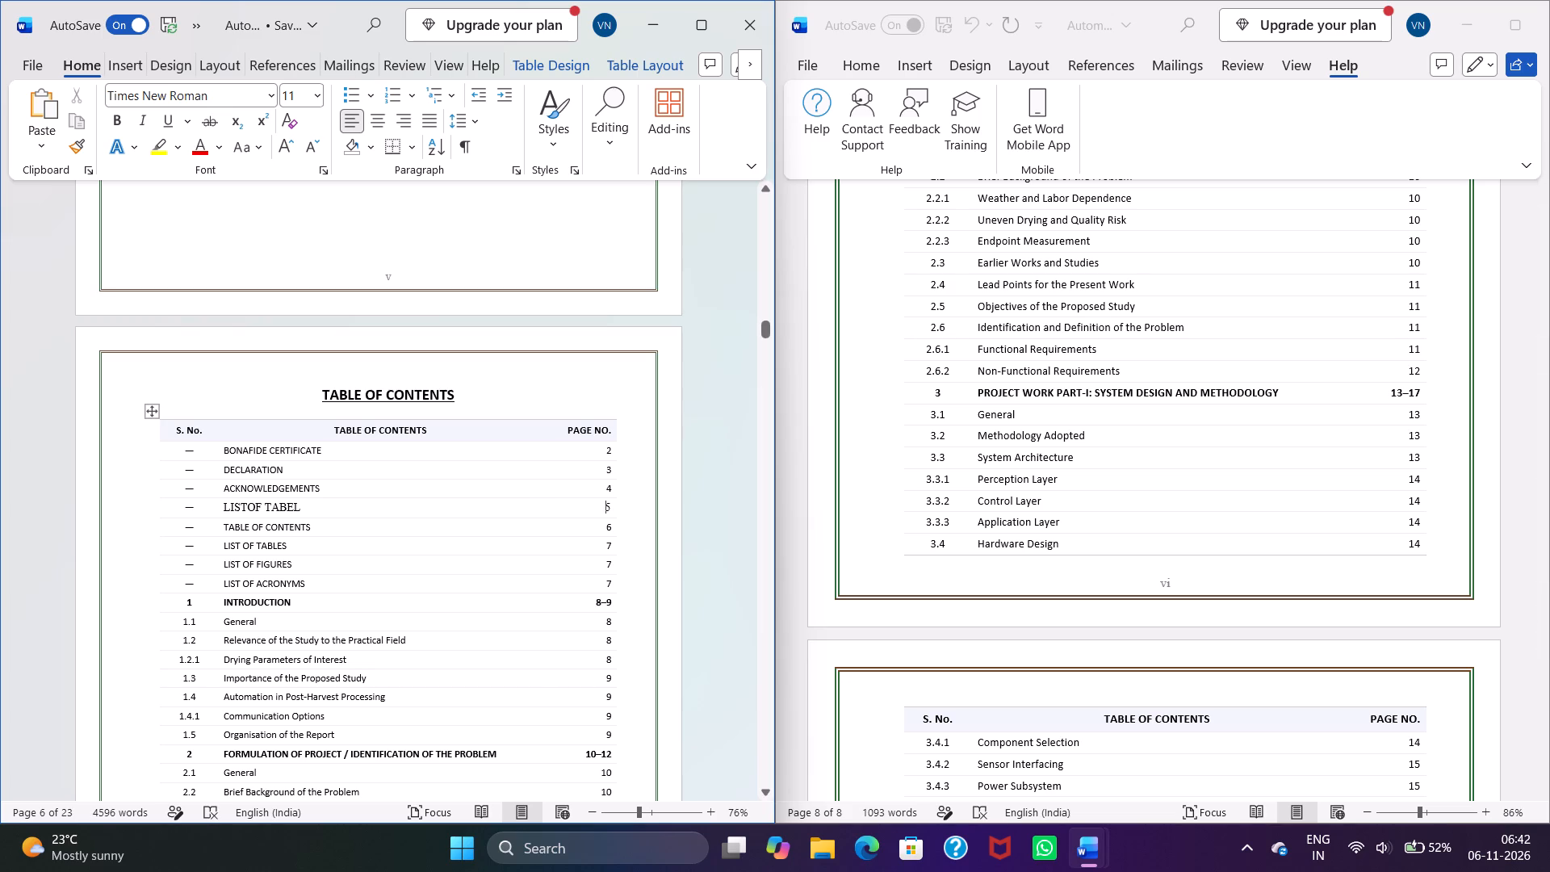
click(379, 534)
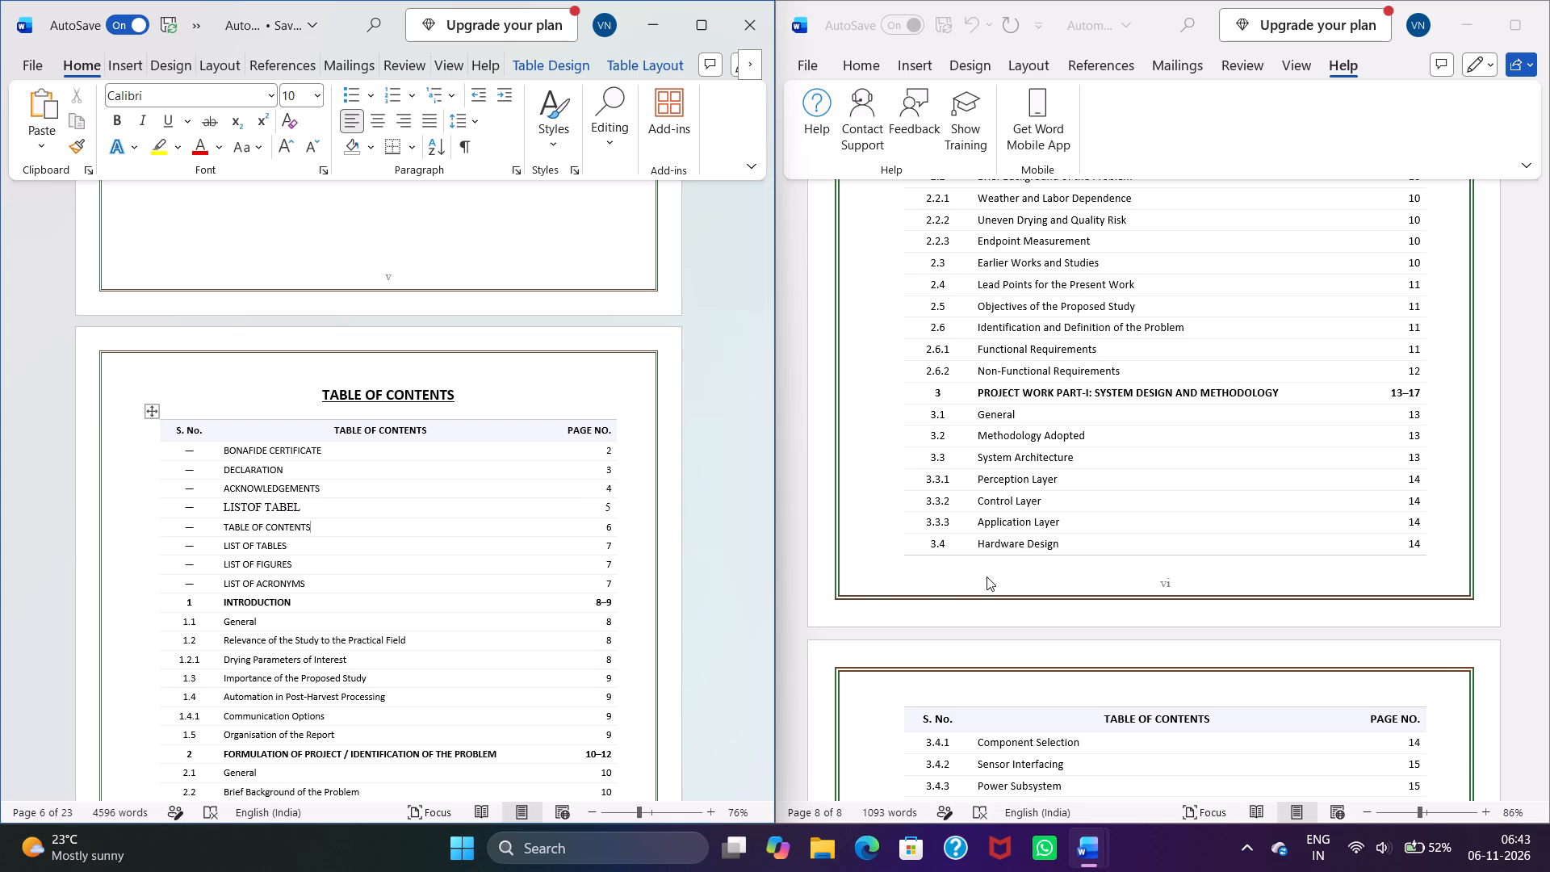
Examine the other report's table of contents from the front-matter entries through to REFERENCES.
scroll(1147, 571, up, 6)
scroll(1147, 571, down, 4)
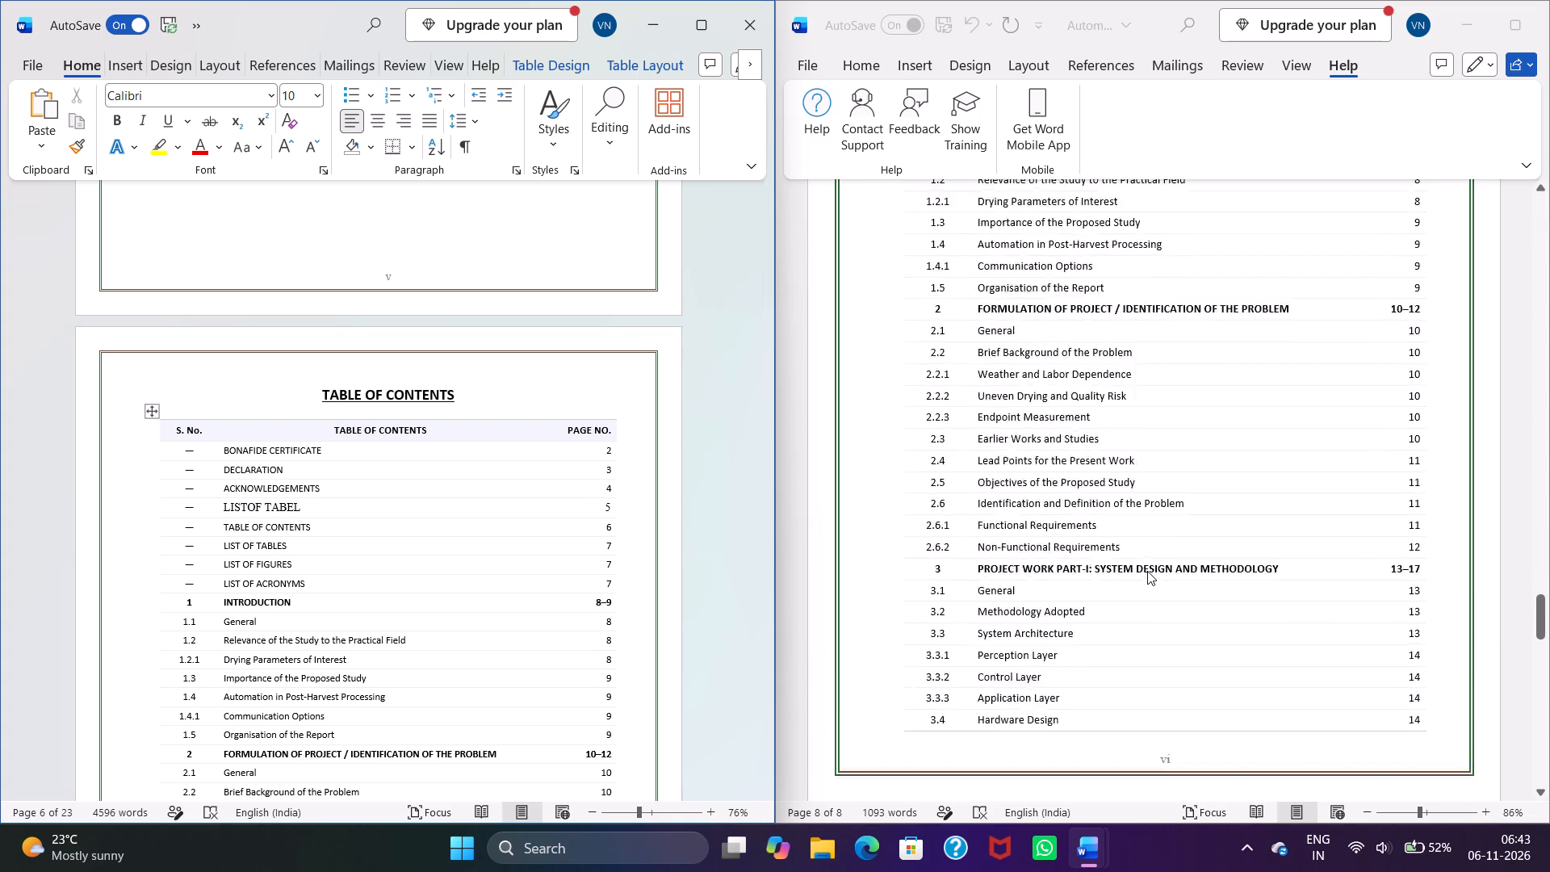
scroll(1147, 571, down, 2)
scroll(1147, 571, up, 13)
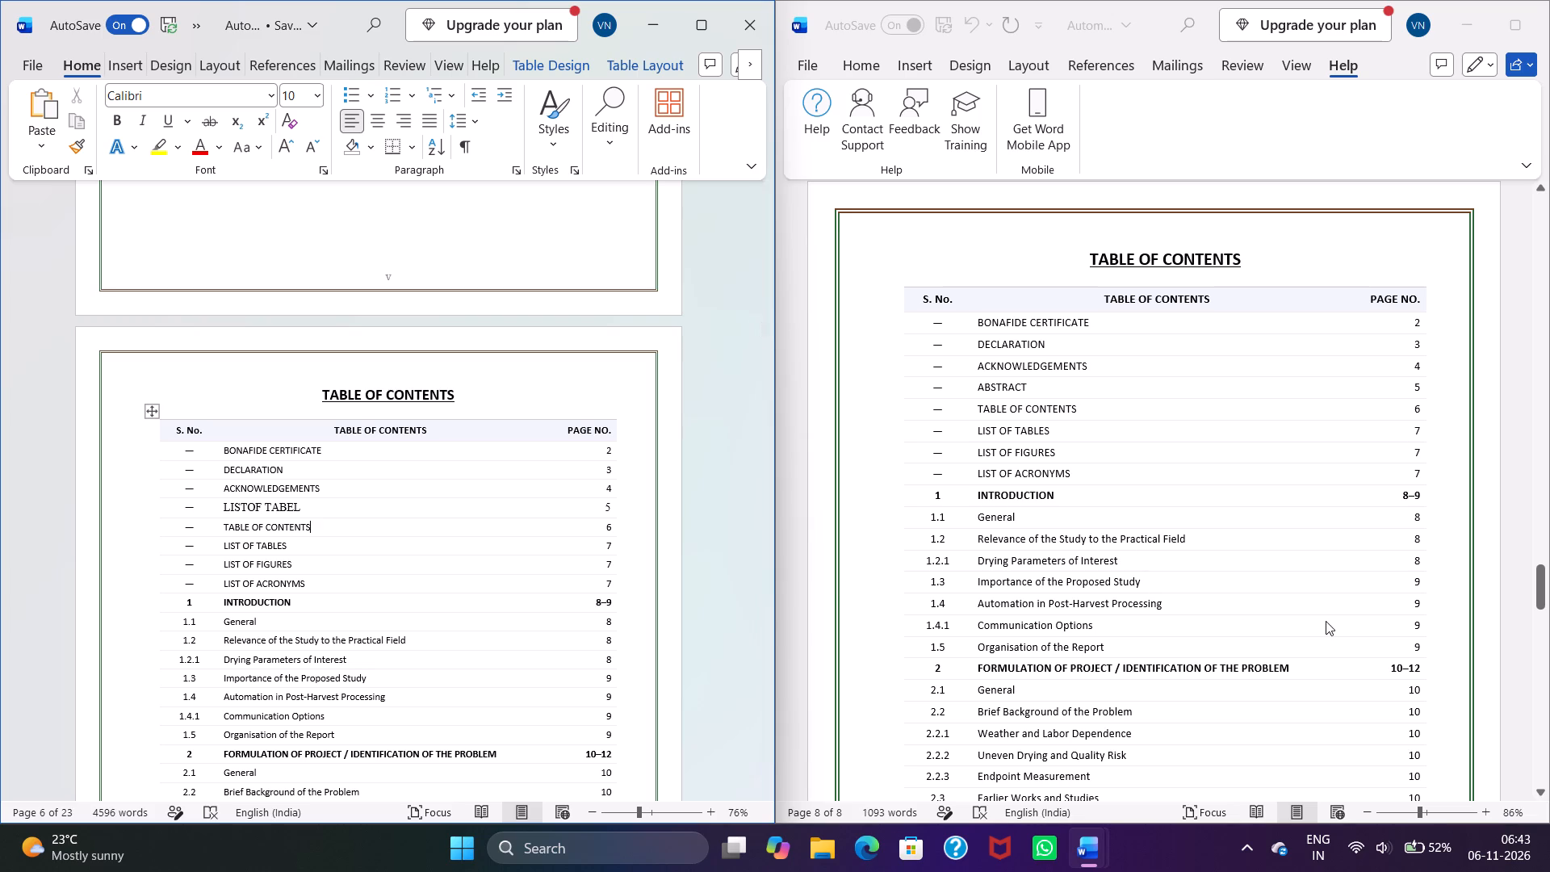
scroll(1326, 621, down, 5)
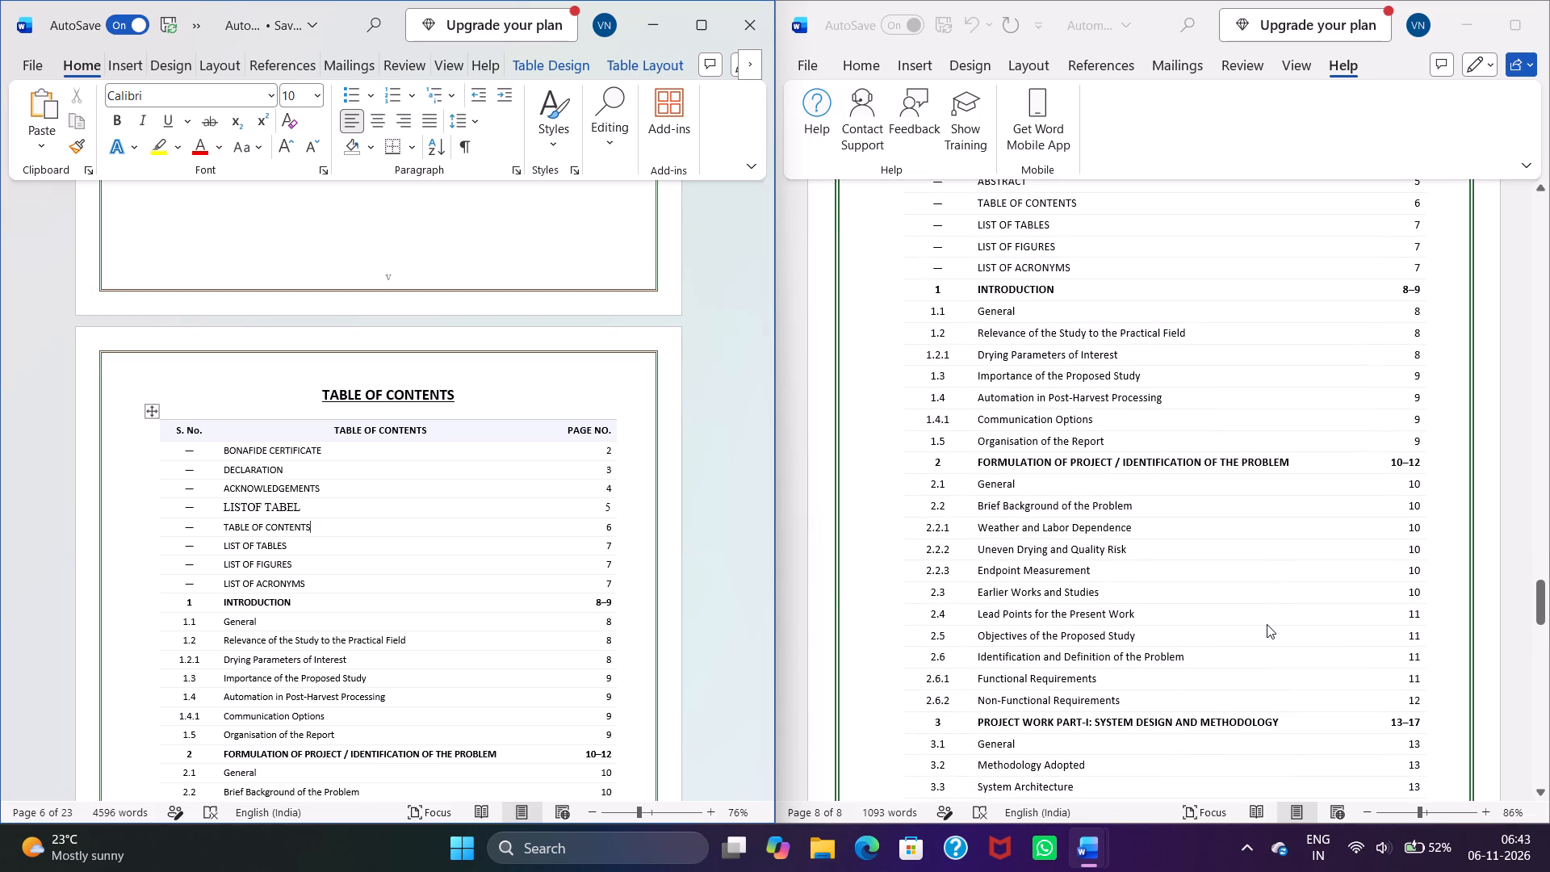
scroll(1267, 624, down, 13)
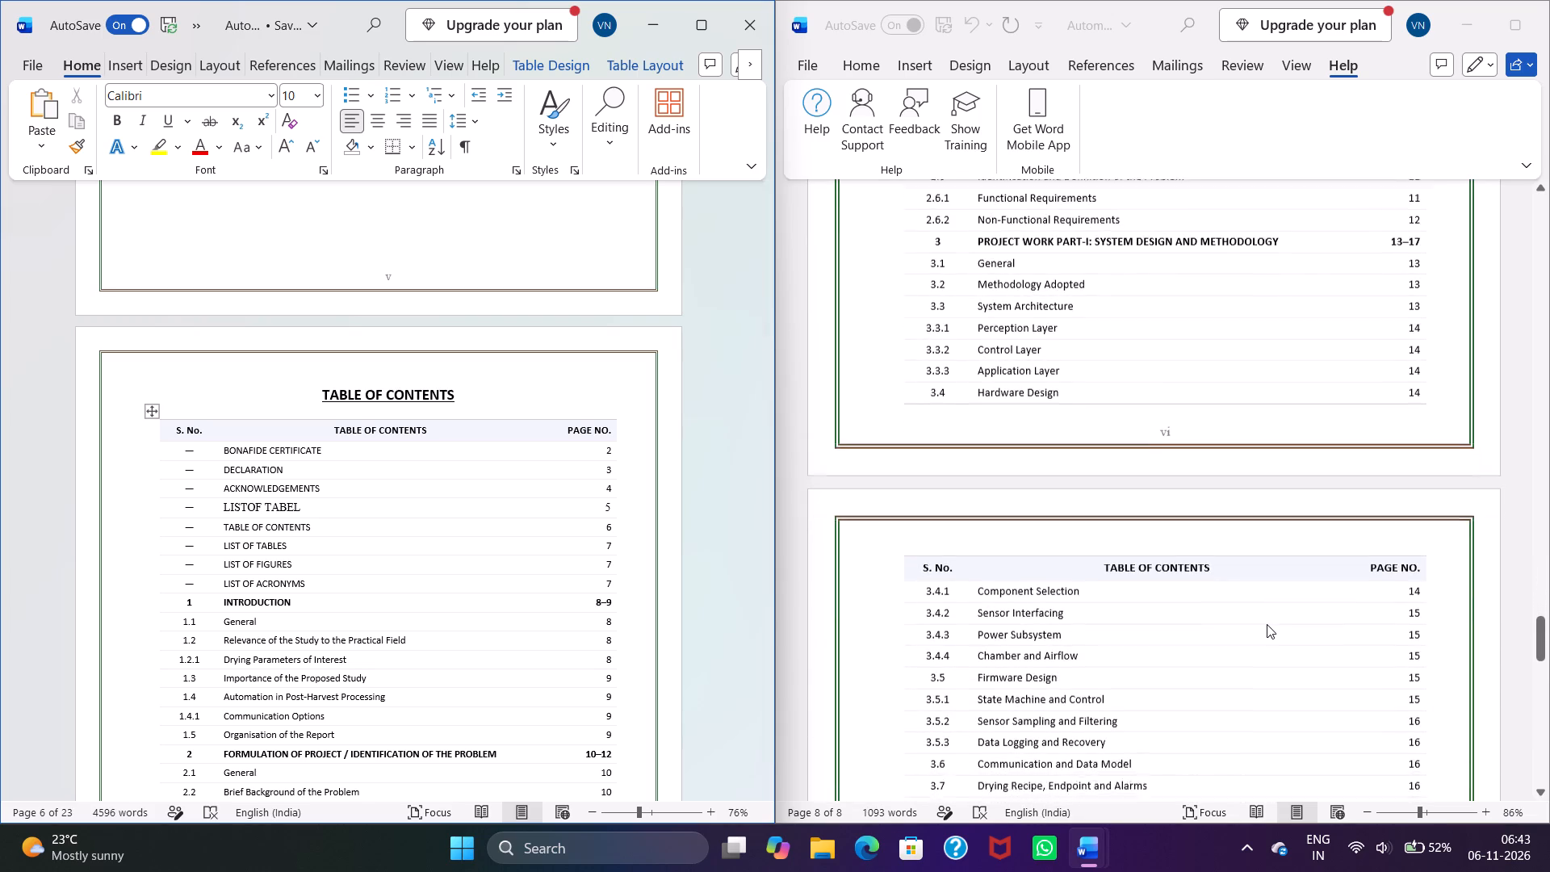
scroll(1267, 624, down, 4)
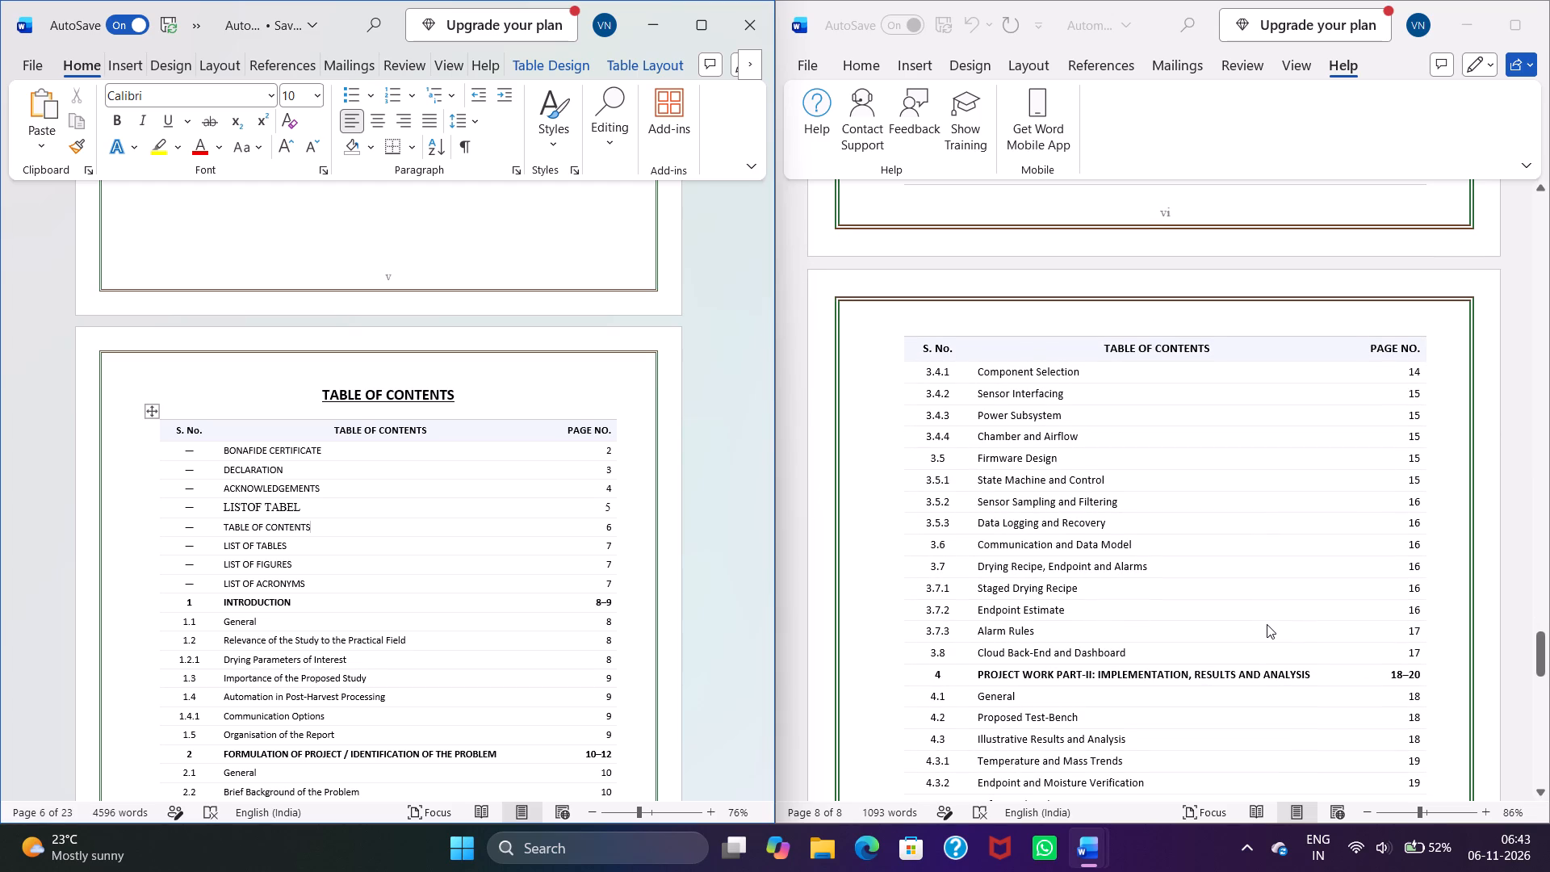
scroll(1267, 624, down, 5)
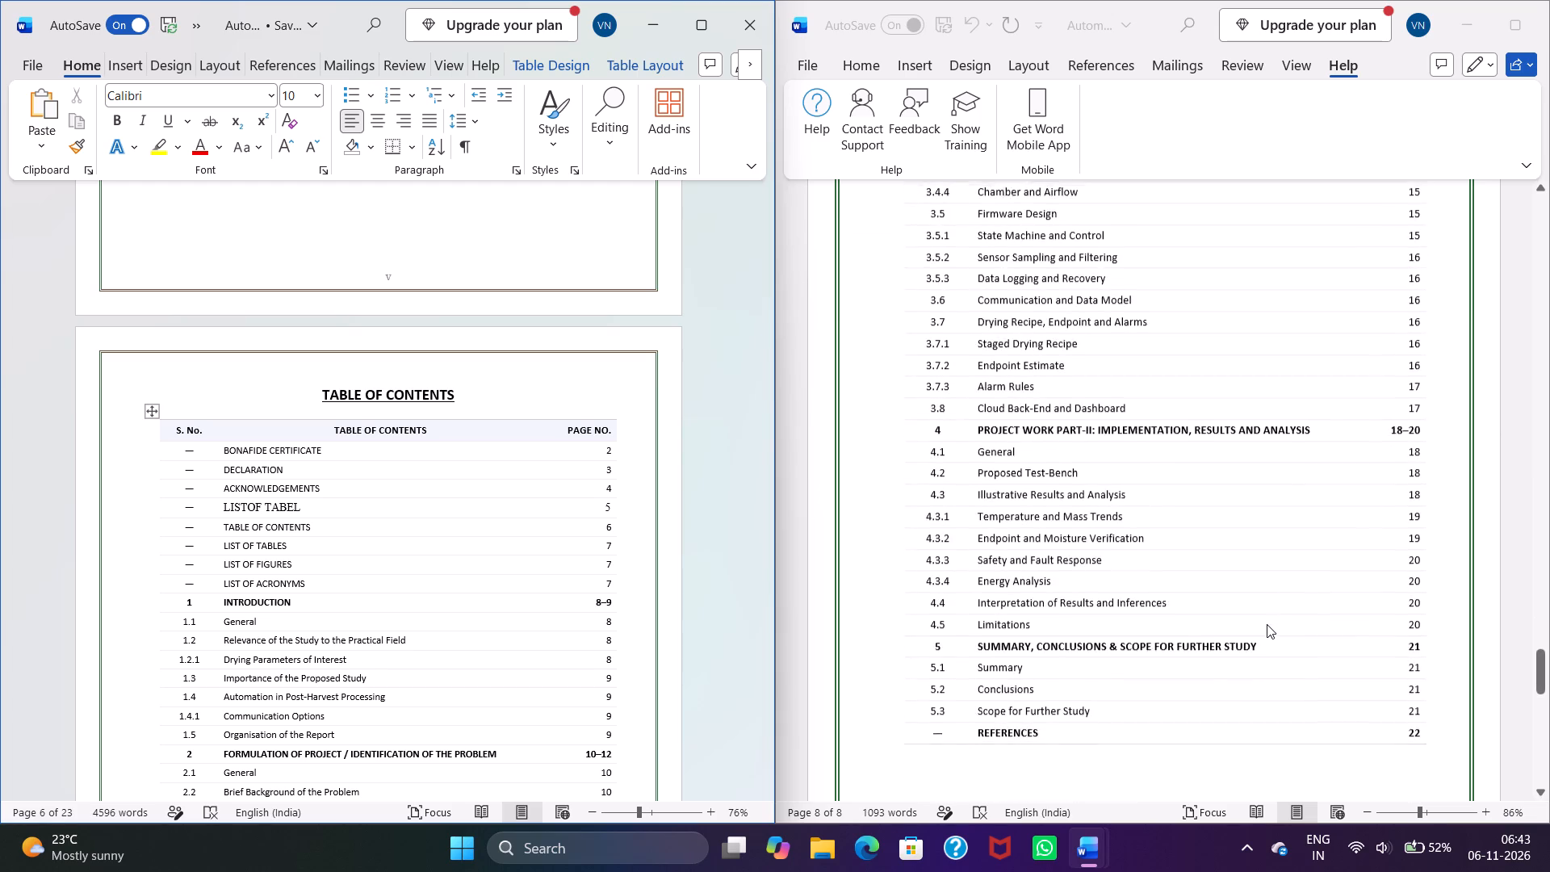
In the table of contents' LIST OF TABLES entry, replace the word TABLES with CONTENTS.
scroll(1267, 624, down, 2)
scroll(1267, 624, up, 7)
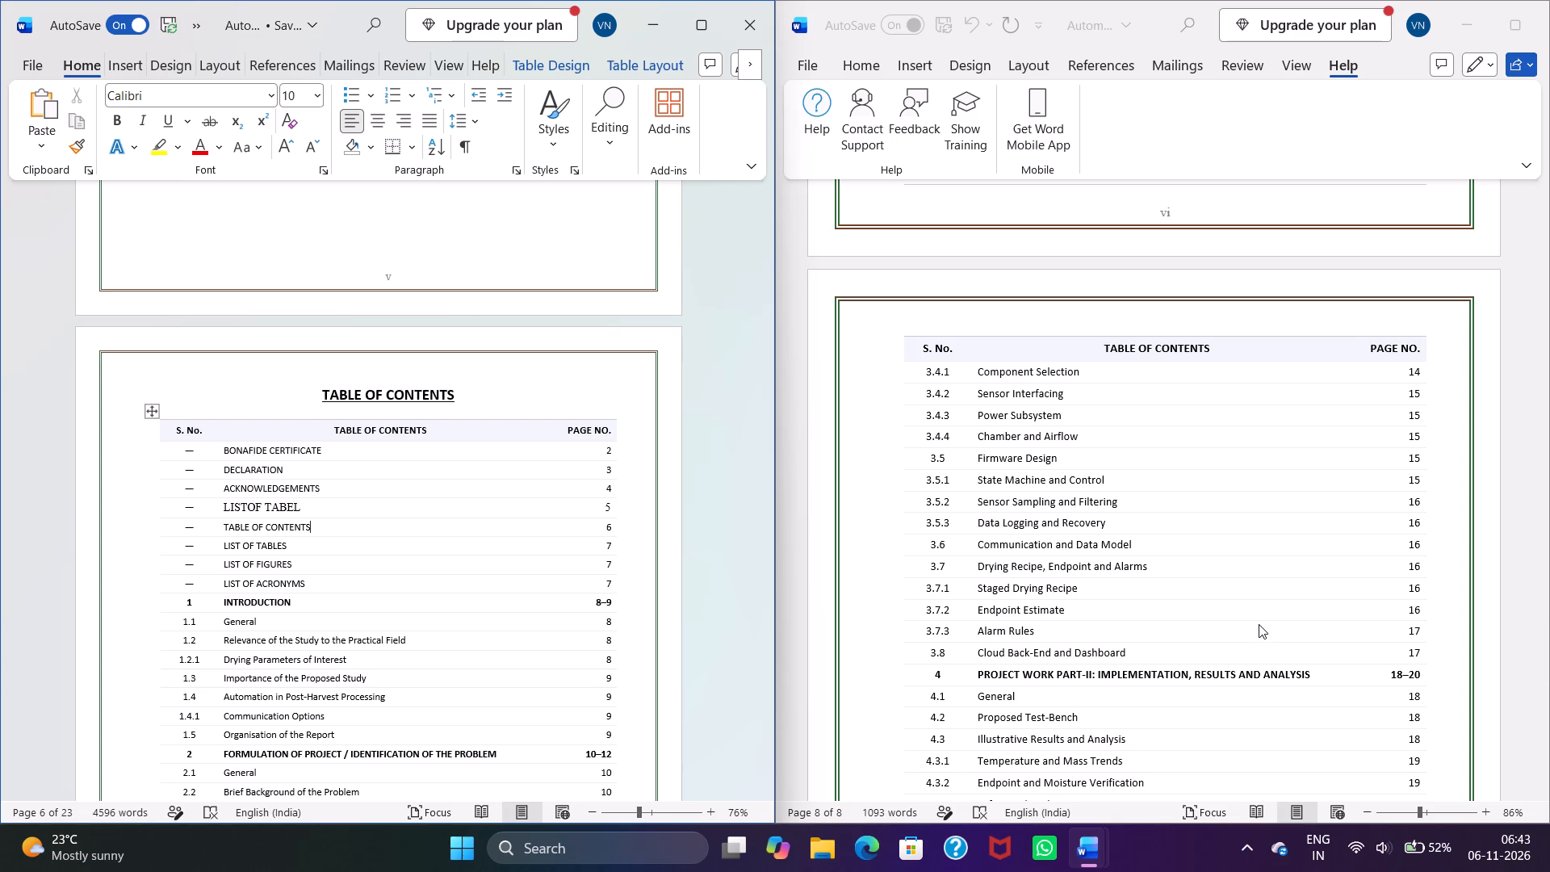
scroll(1220, 623, up, 3)
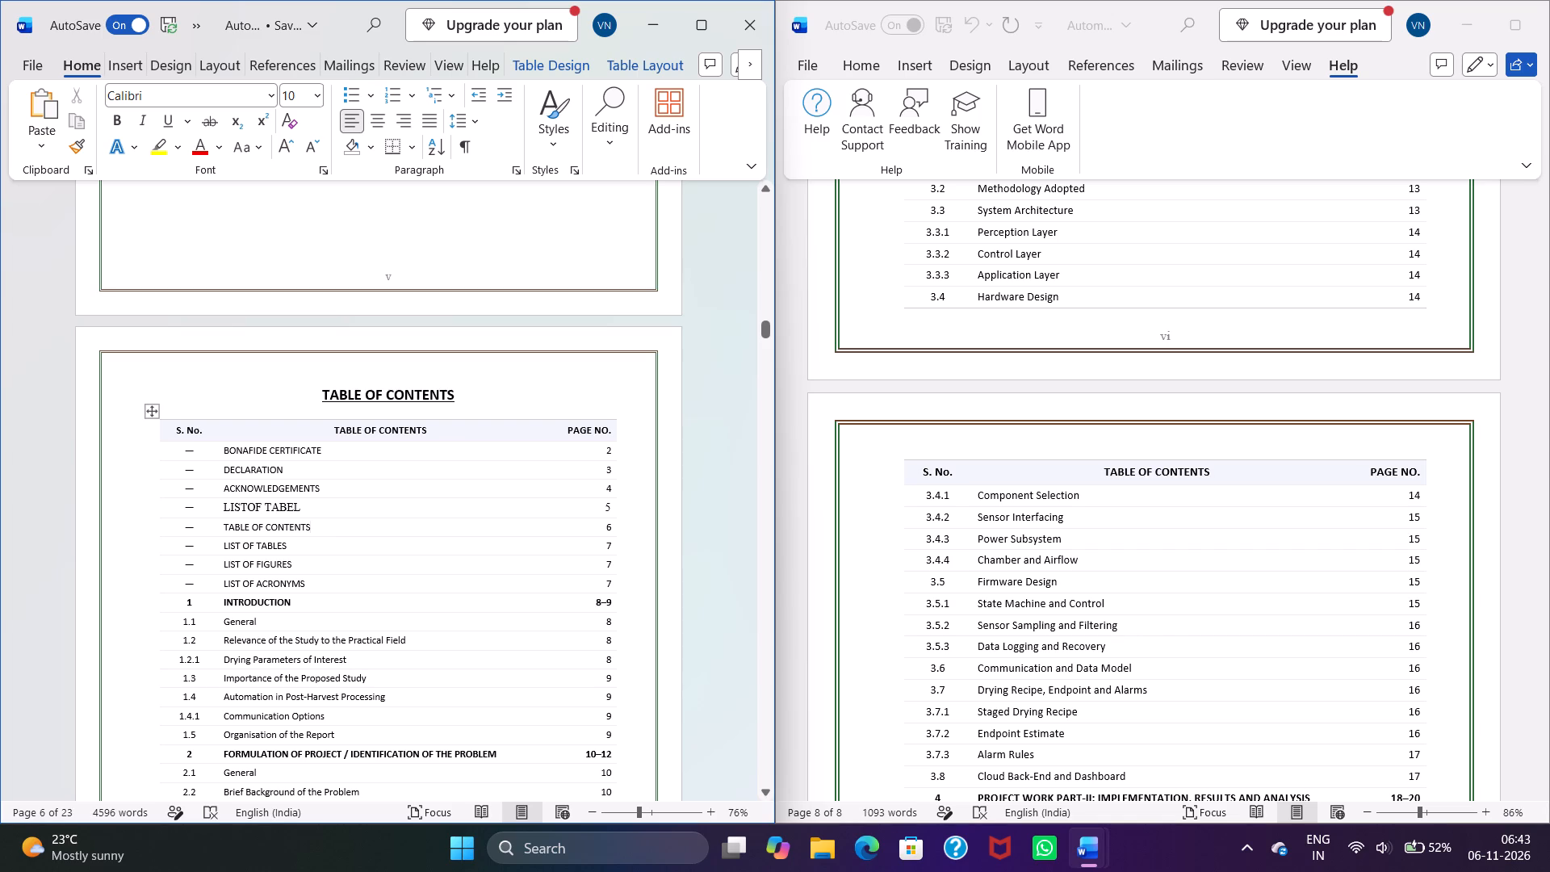
click(311, 547)
key(BackSpace)
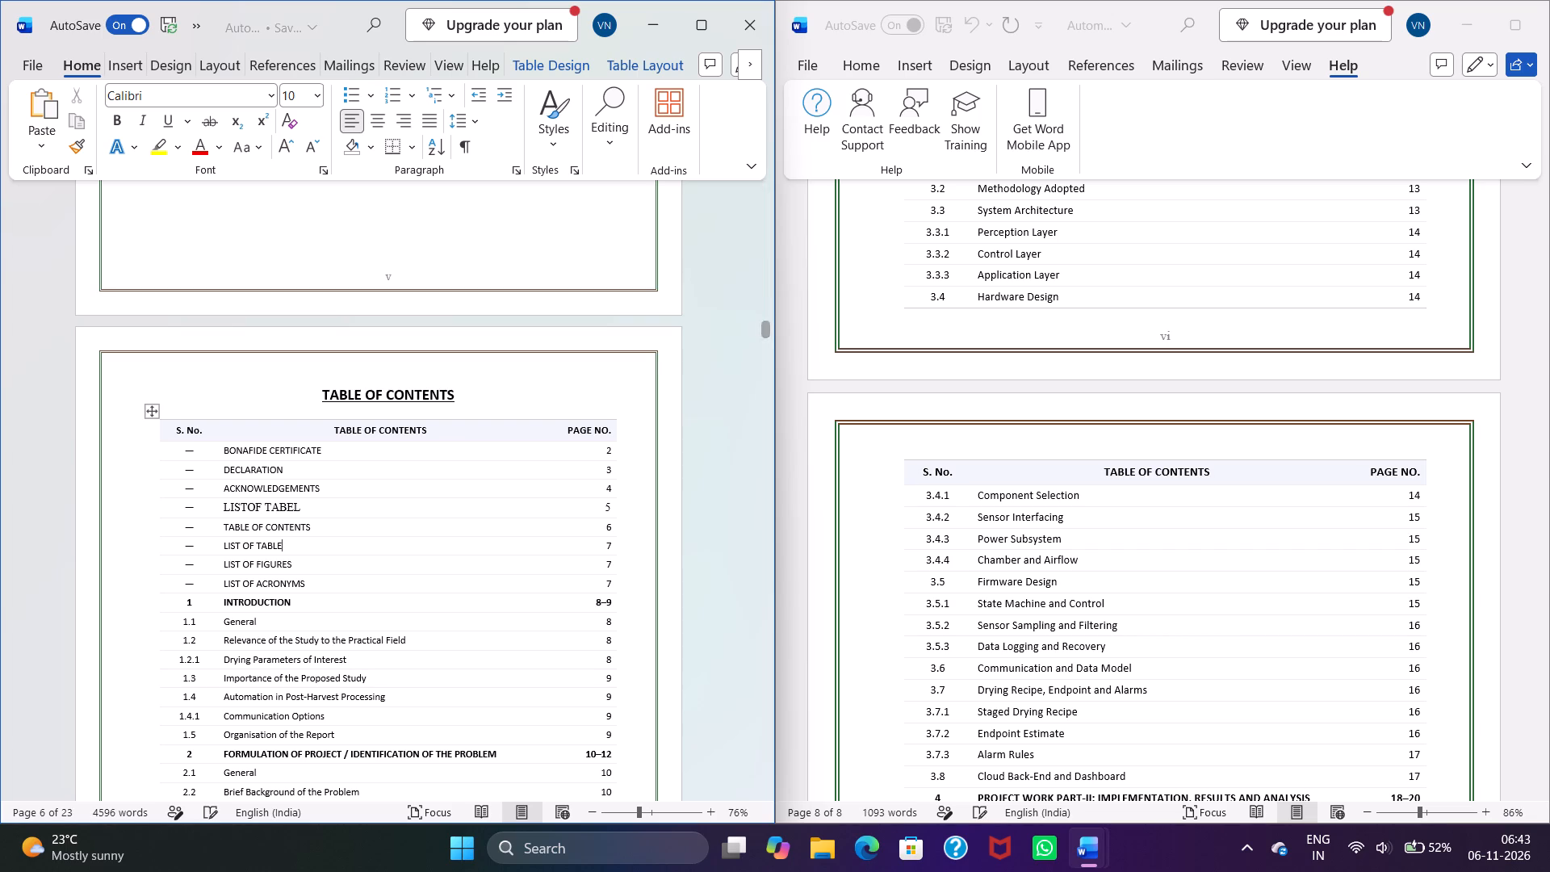
key(BackSpace)
key(BackSpace)
key(BackSpace)
key(BackSpace)
key(BackSpace)
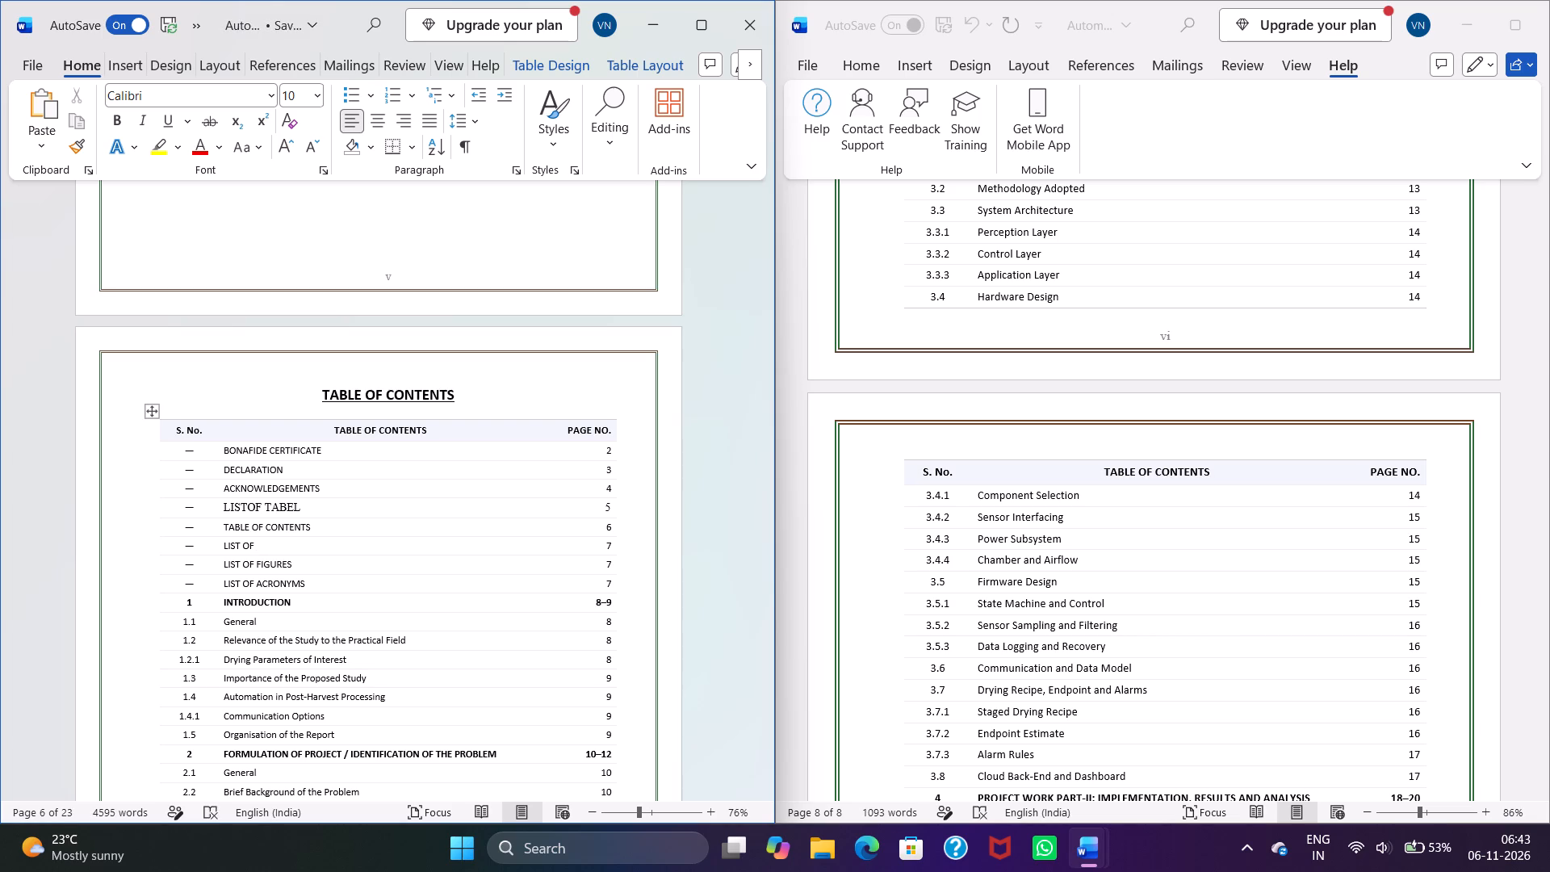
text(CO)
key(n)
text(TEN)
key(t)
key(s)
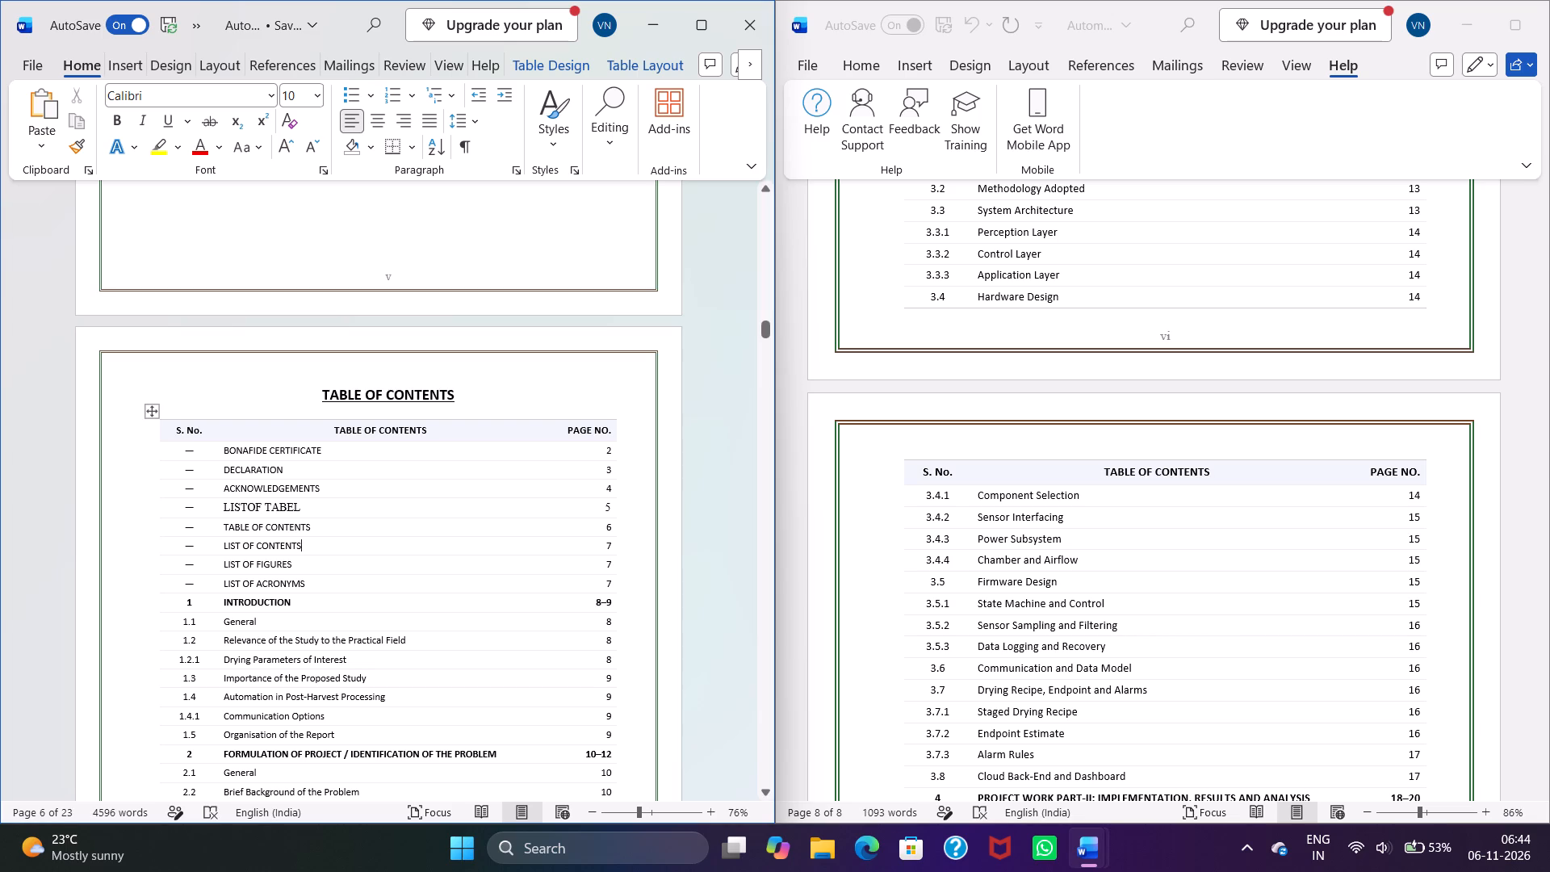
Replace the word LIST with TABLE in the LIST OF CONTENTS entry so it reads TABLE OF CONTENTS.
click(237, 546)
key(backslash)
key(BackSpace)
key(BackSpace)
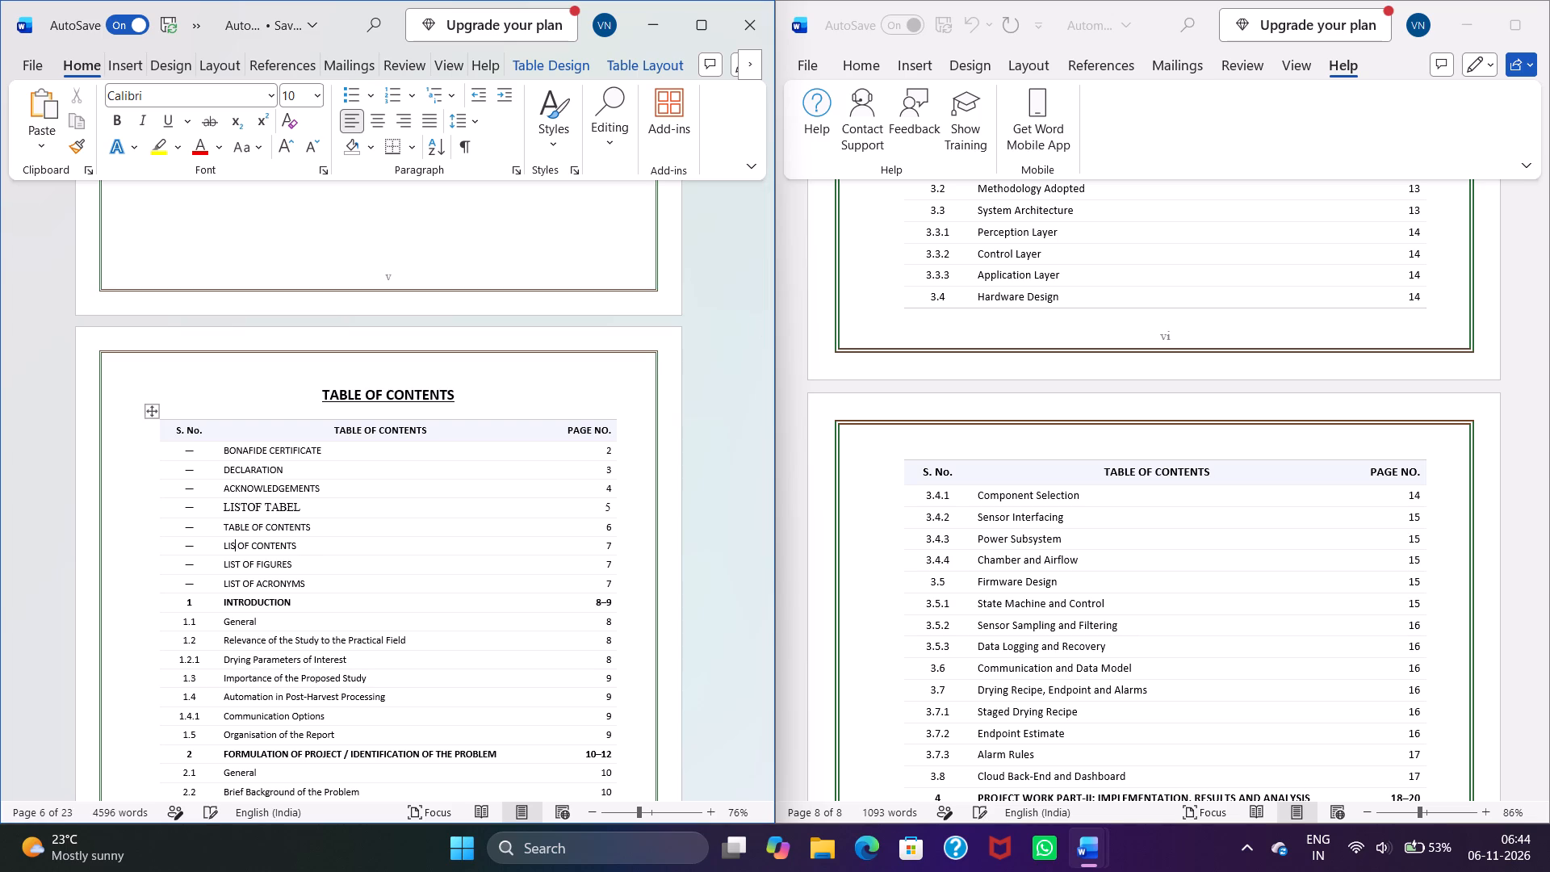
key(BackSpace)
key(BackSpace)
key(BackSpace)
text(TAB)
text(LE)
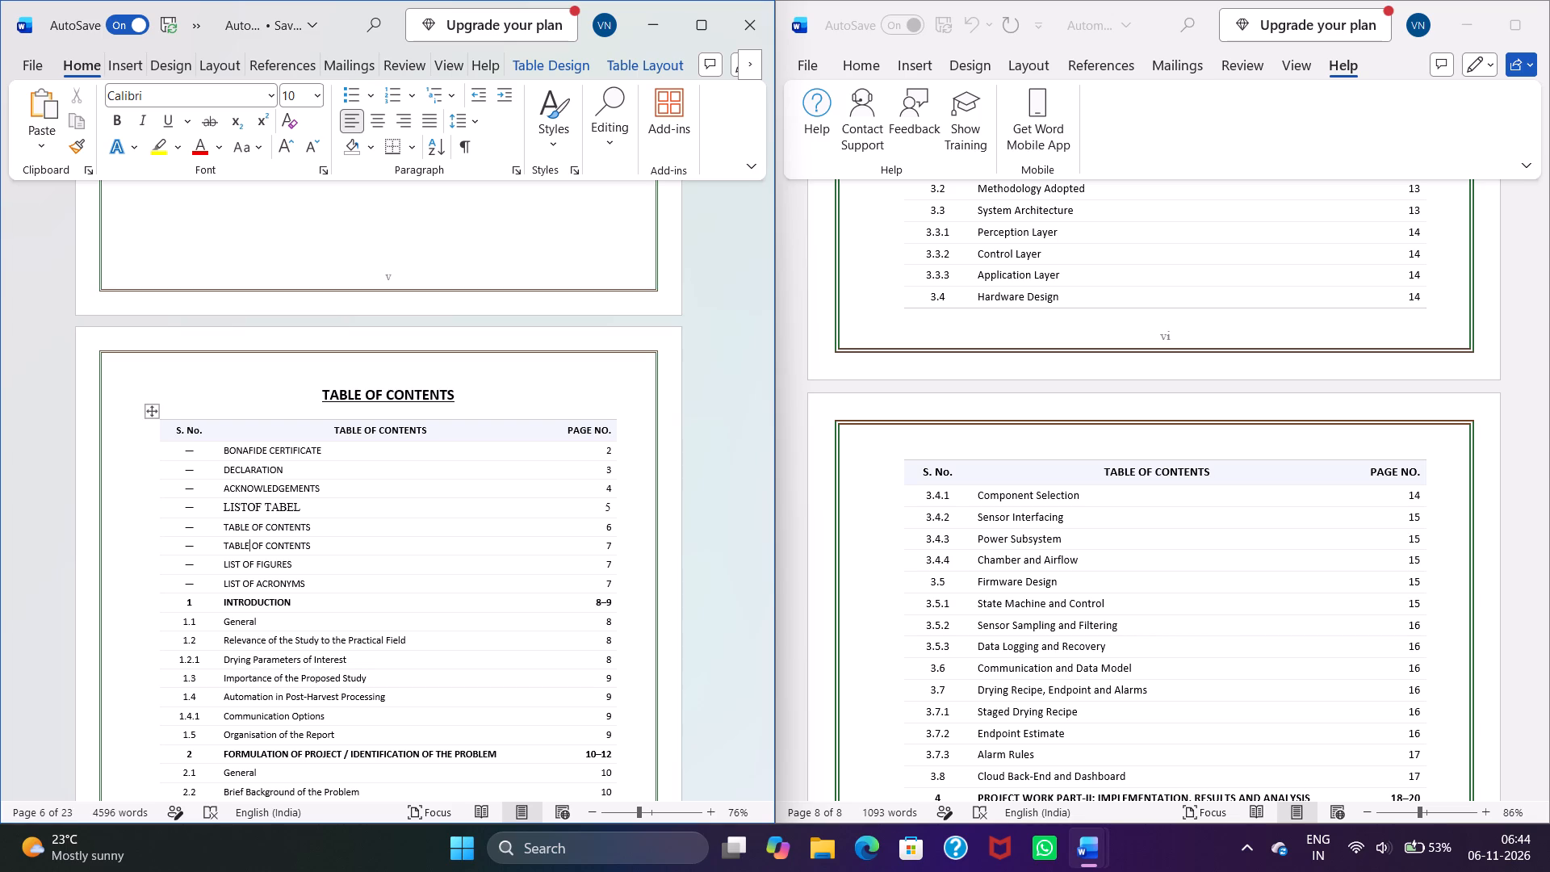
Check the other report through to its abstract page and replace the LIST OF FIGURES entry's title with ABSTRACT.
scroll(1177, 578, down, 6)
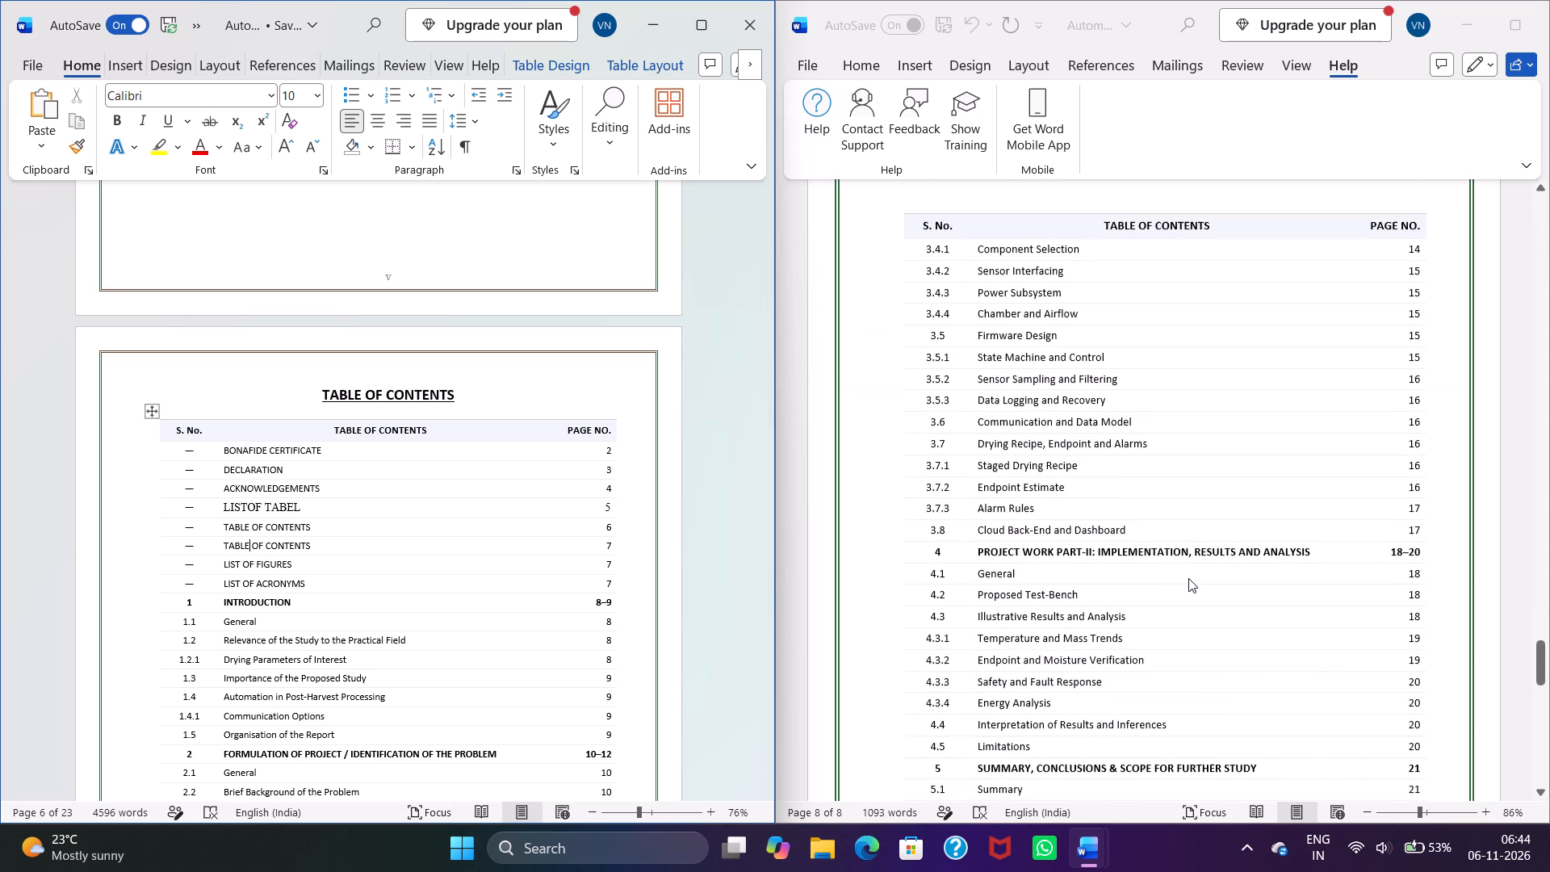
scroll(1188, 578, down, 6)
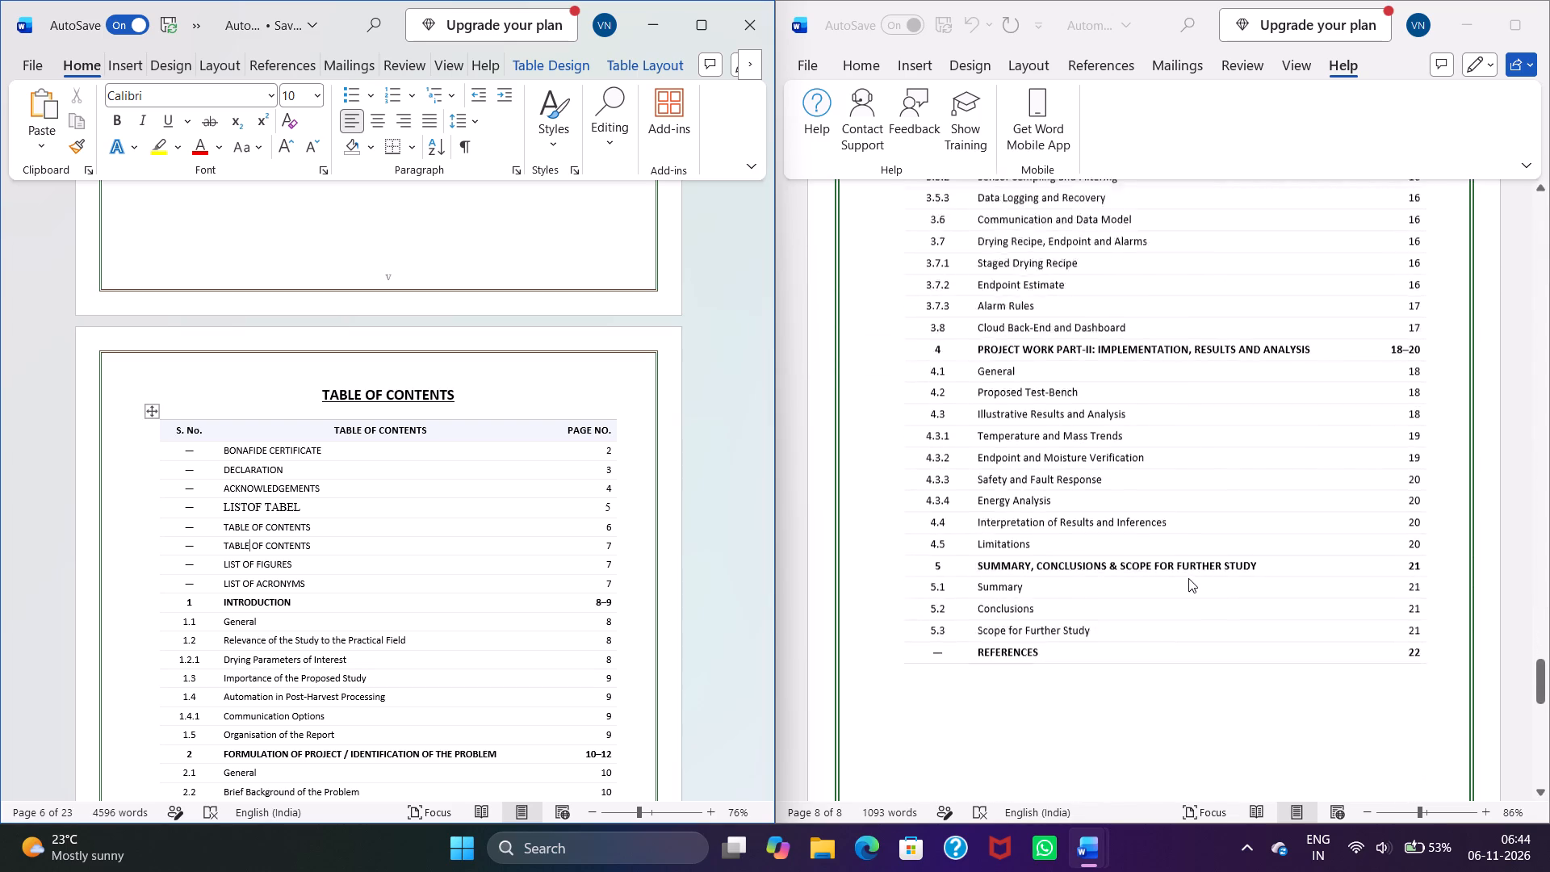
scroll(1188, 578, down, 15)
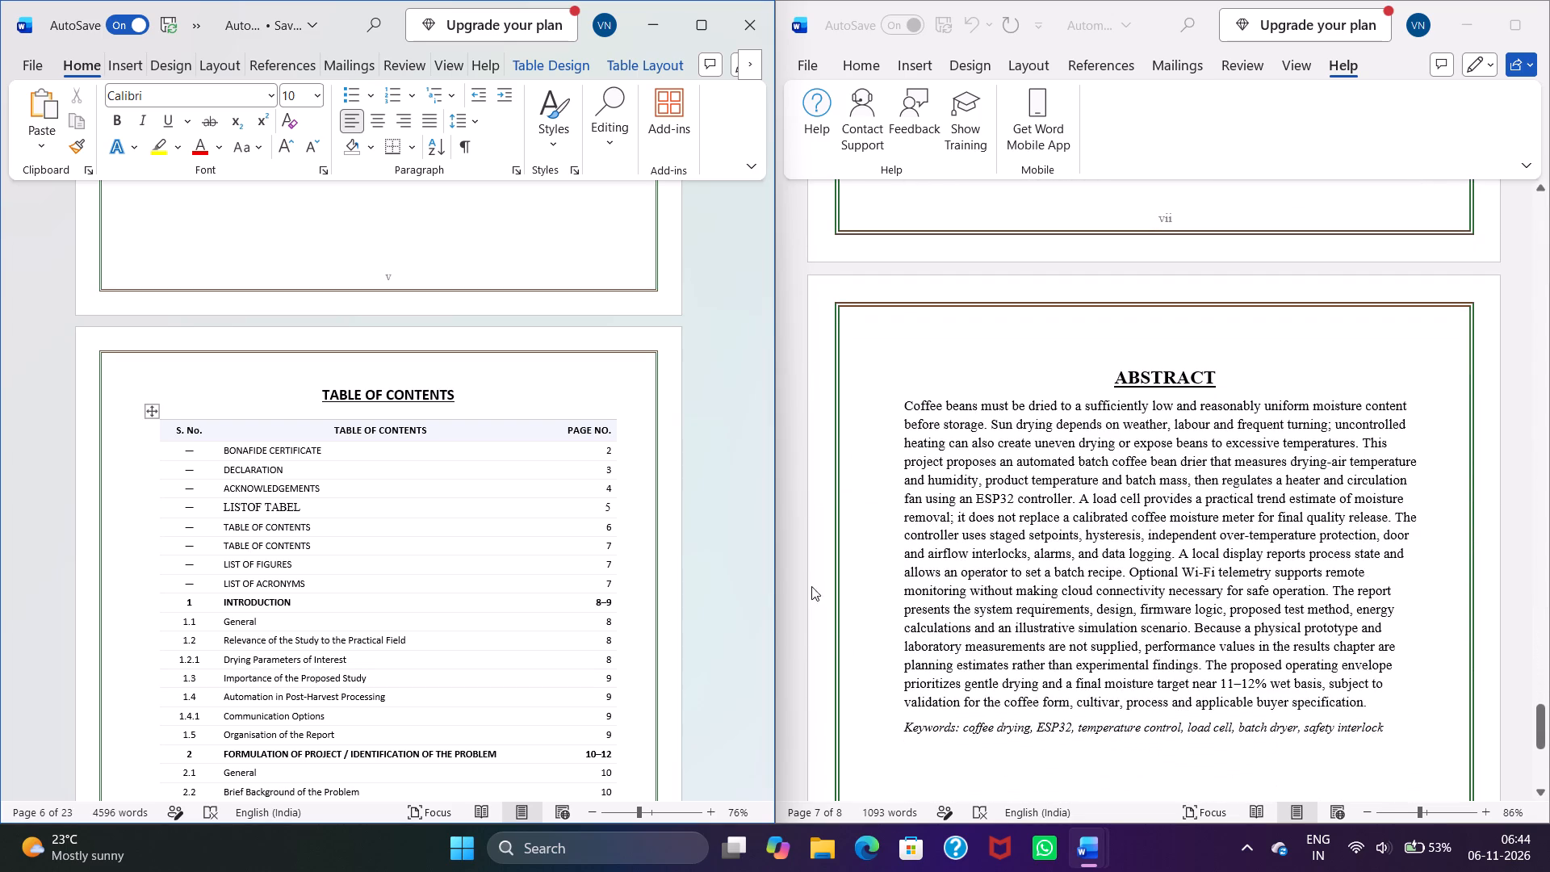
scroll(1052, 628, down, 17)
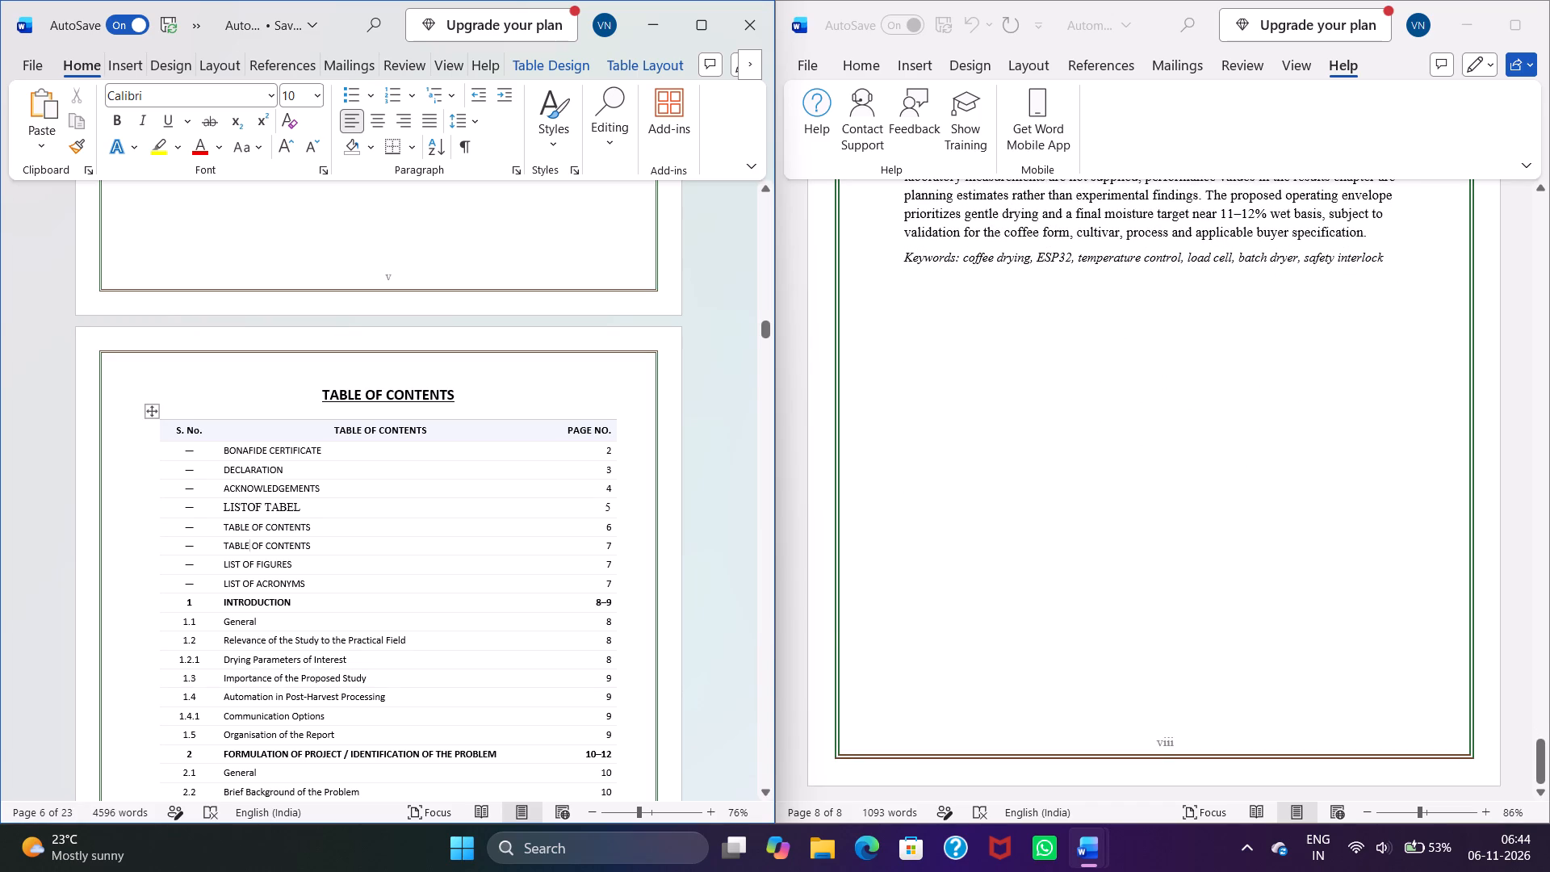
click(337, 567)
key(BackSpace)
key(BackSpace)
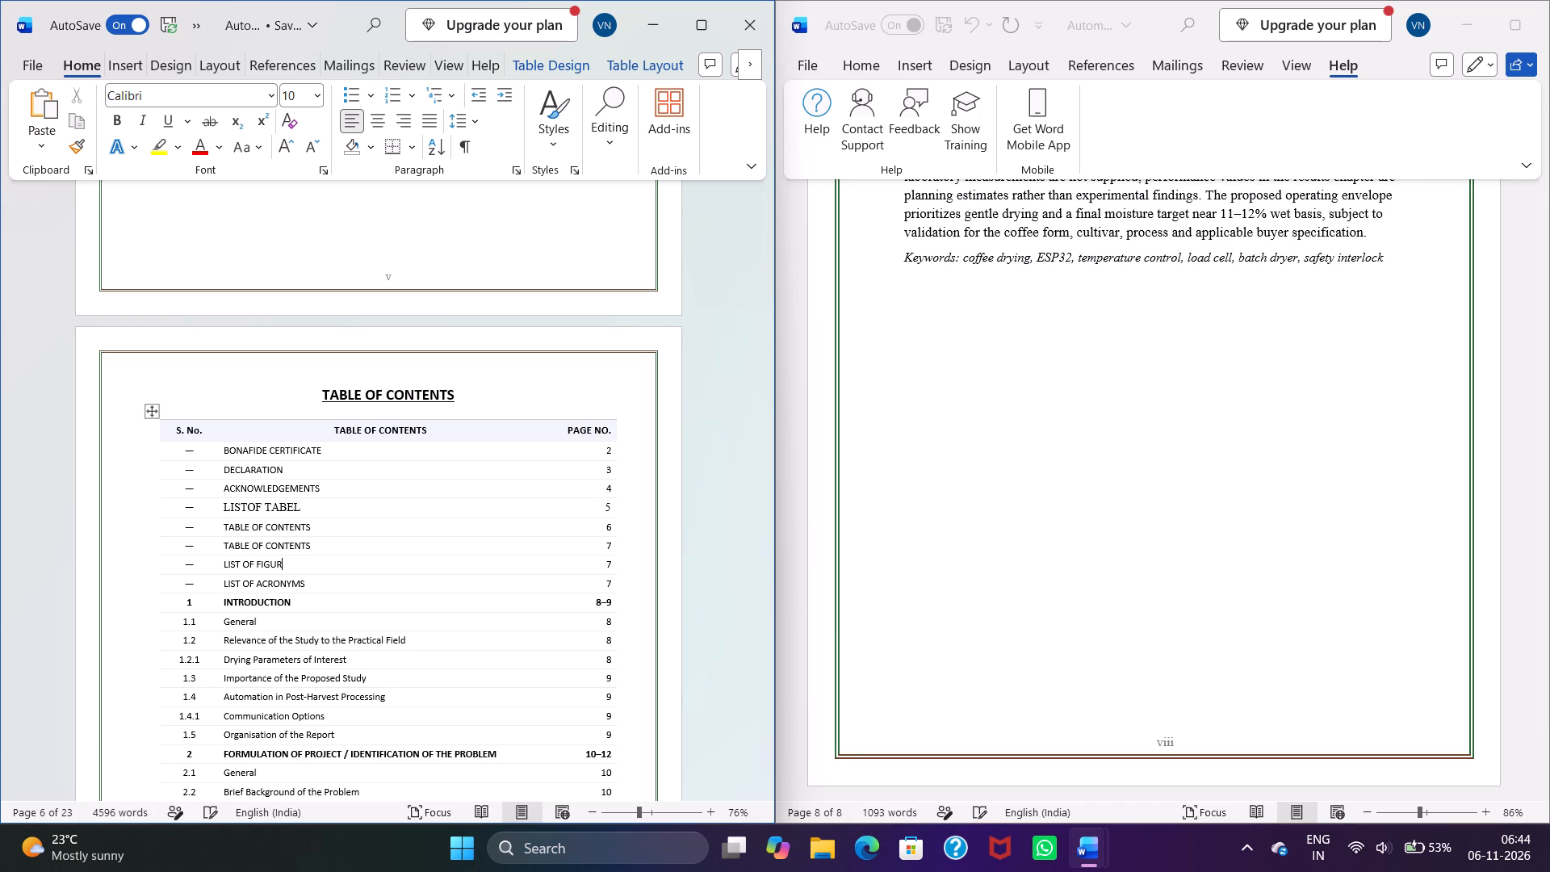
key(BackSpace)
key(BackSpace)
key(BackSpace)
key(BackSpace)
key(BackSpace)
key(BackSpace)
key(BackSpace)
key(BackSpace)
key(BackSpace)
key(BackSpace)
key(BackSpace)
key(BackSpace)
key(BackSpace)
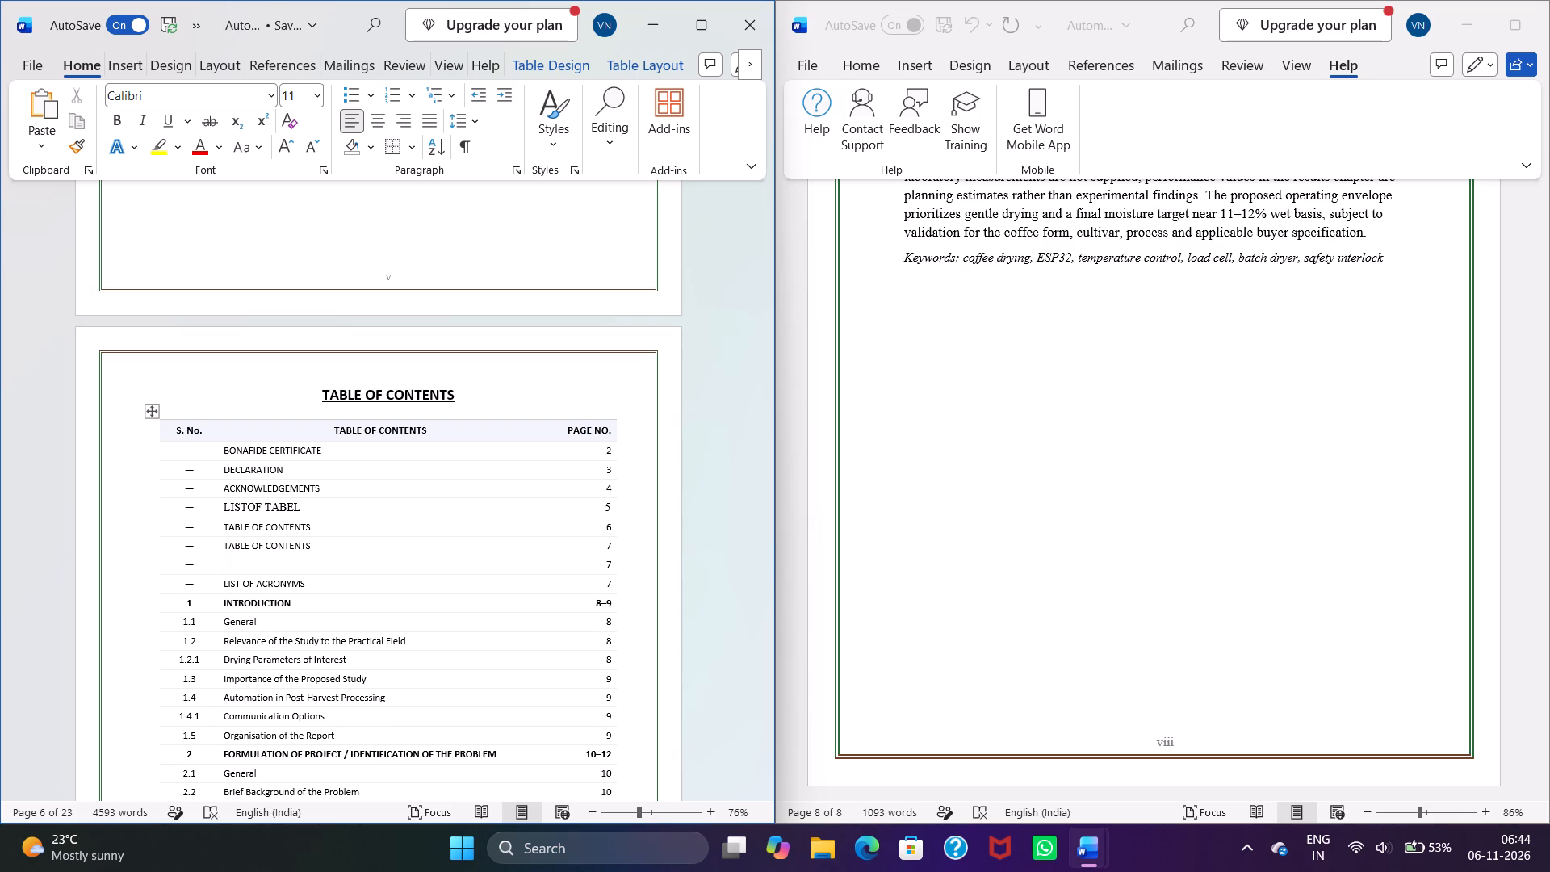
key(a)
text(BSTRACT)
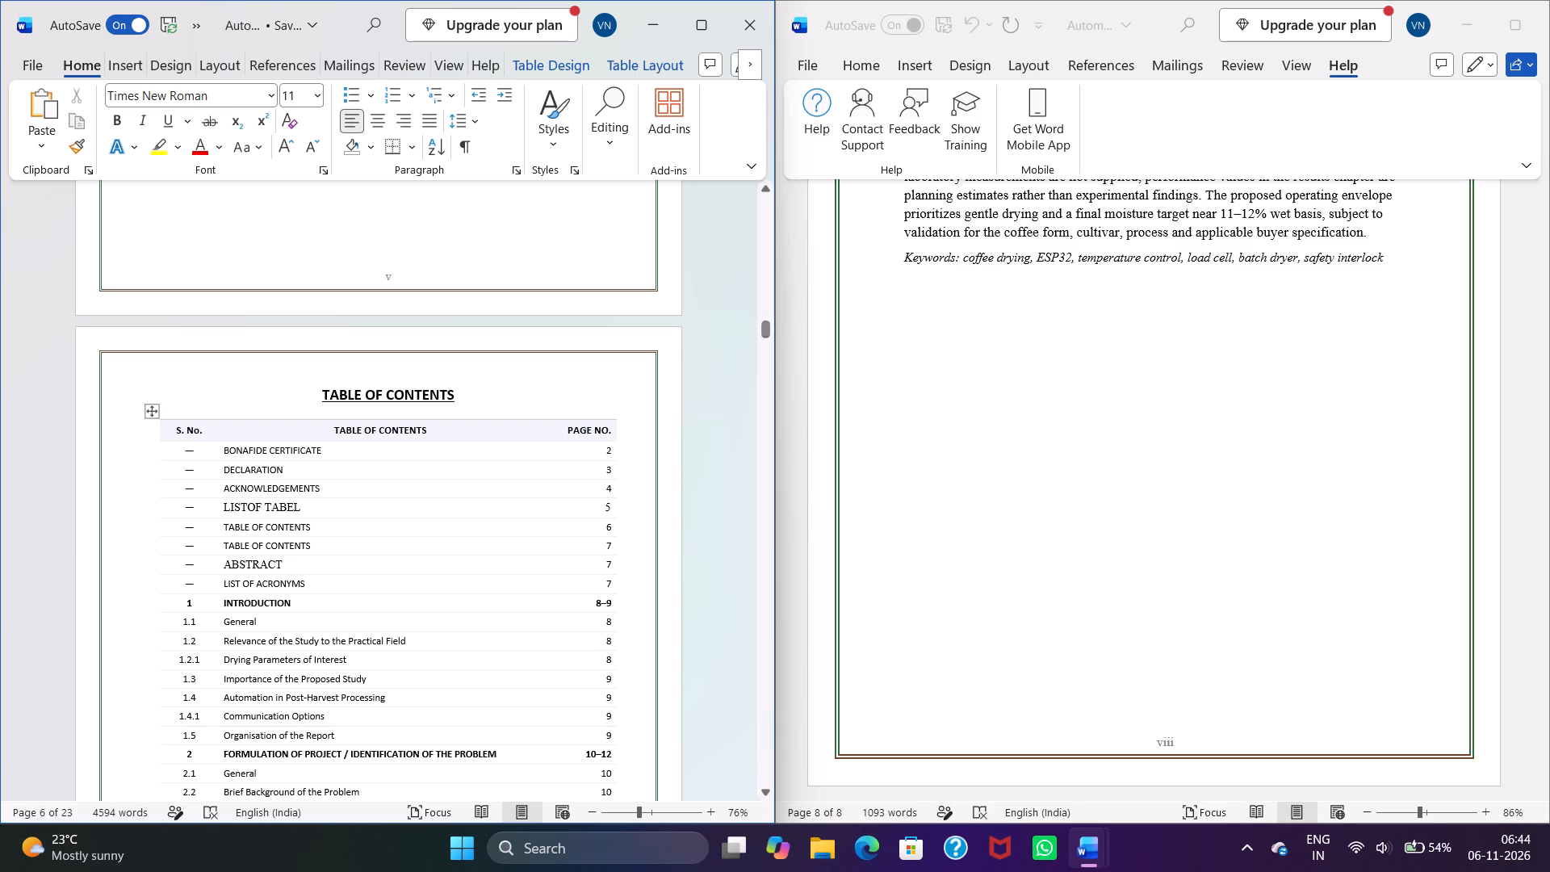
click(615, 564)
click(610, 566)
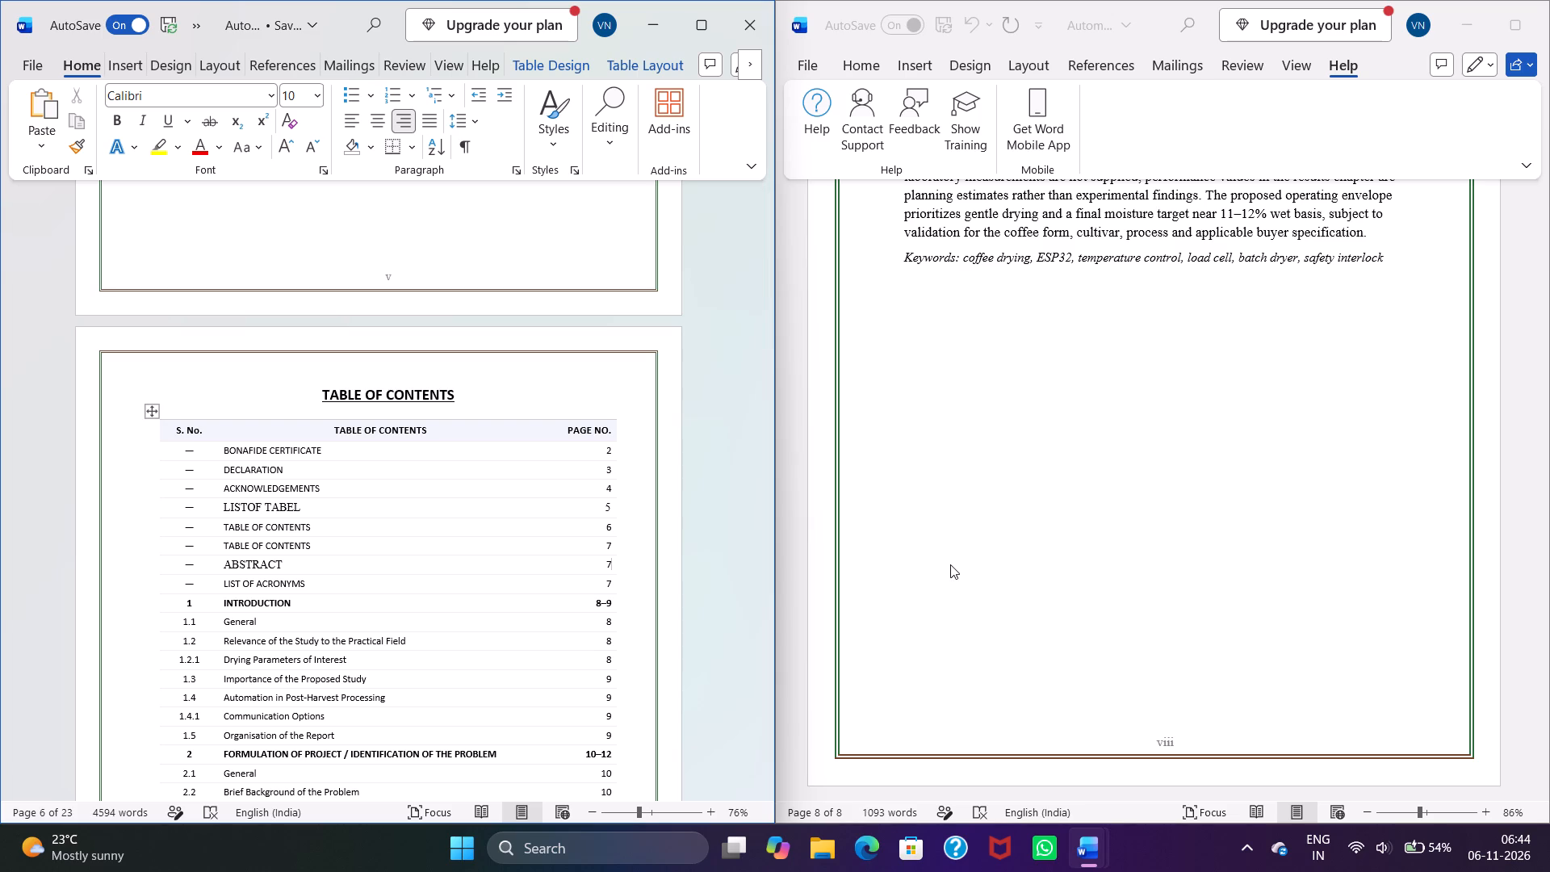
Replace the LIST OF ACRONYMS entry's title with ABSTRACT in the table of contents.
click(331, 589)
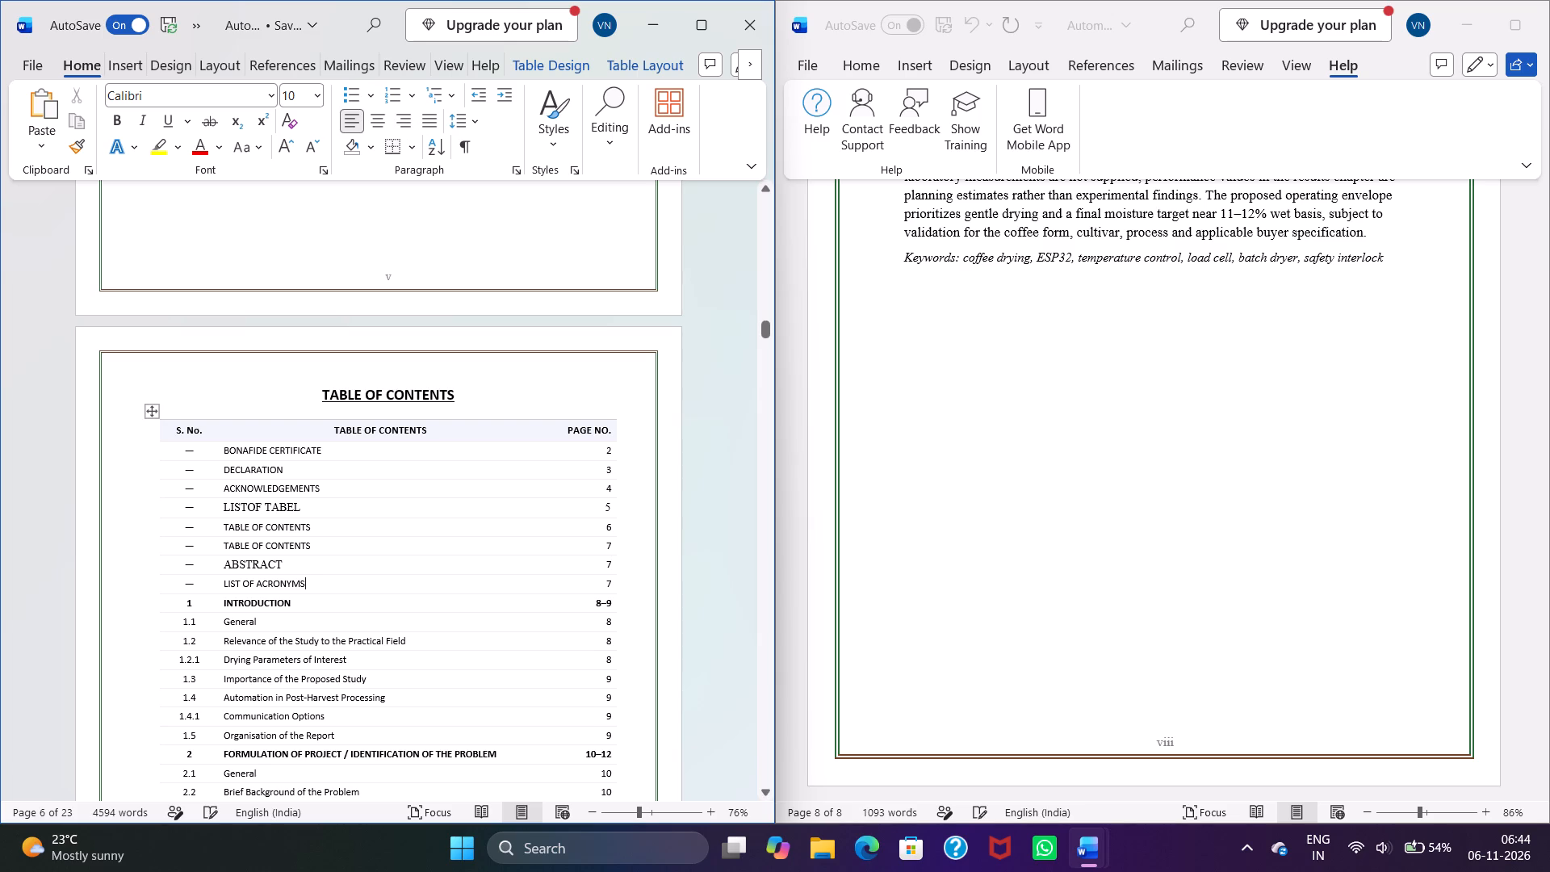
key(BackSpace)
key(BackSpace)
key(BackSpace)
key(BackSpace)
key(BackSpace)
key(BackSpace)
key(BackSpace)
key(BackSpace)
key(BackSpace)
key(BackSpace)
key(BackSpace)
key(BackSpace)
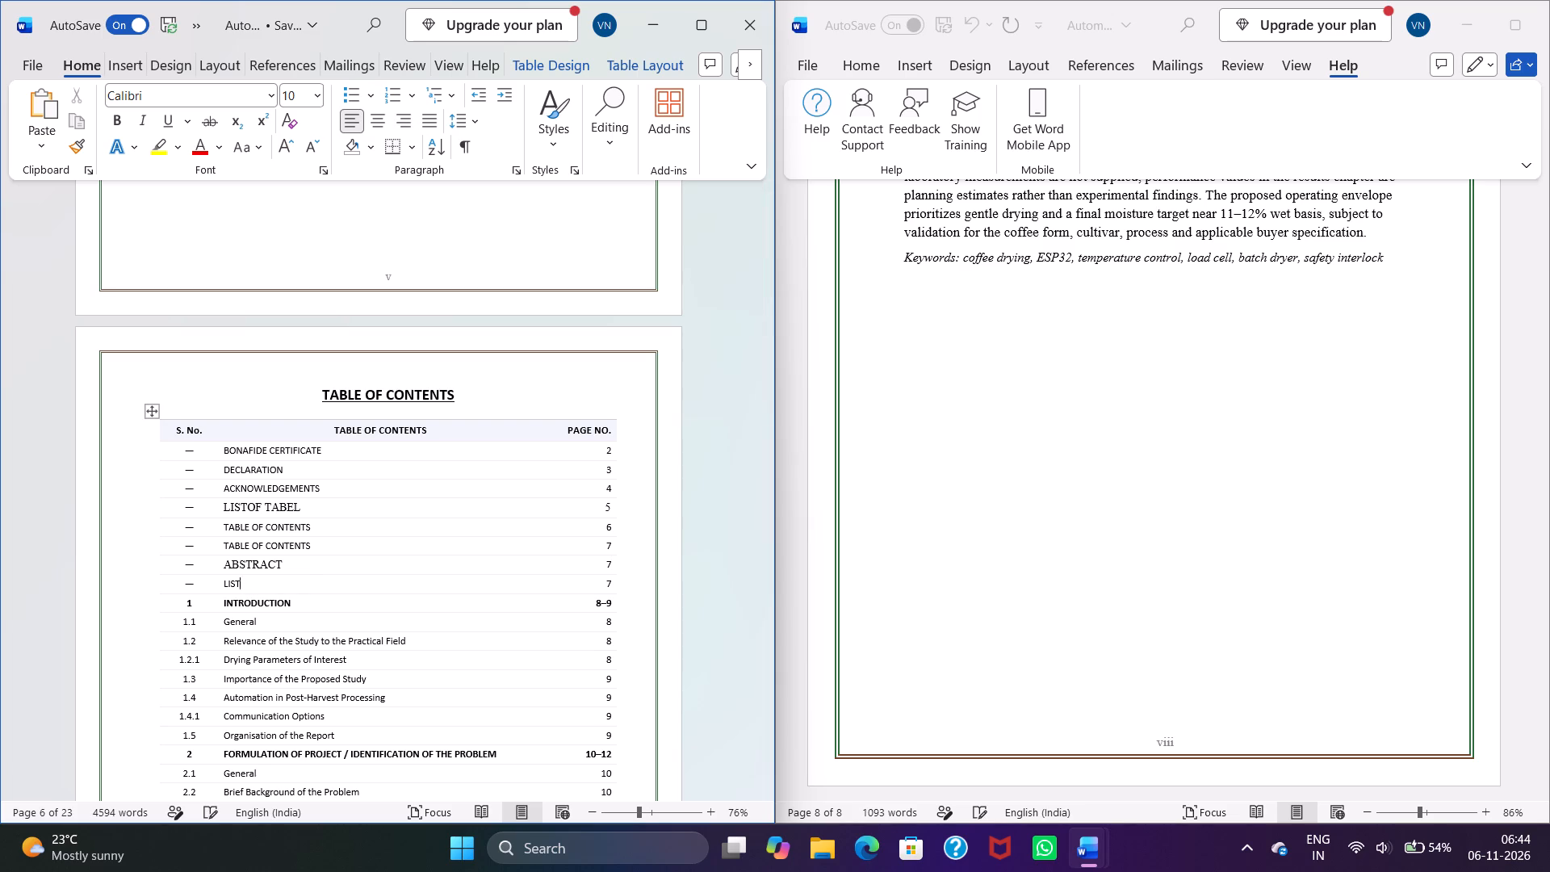
key(BackSpace)
key(BackSpace)
key(BackSpace)
key(BackSpace)
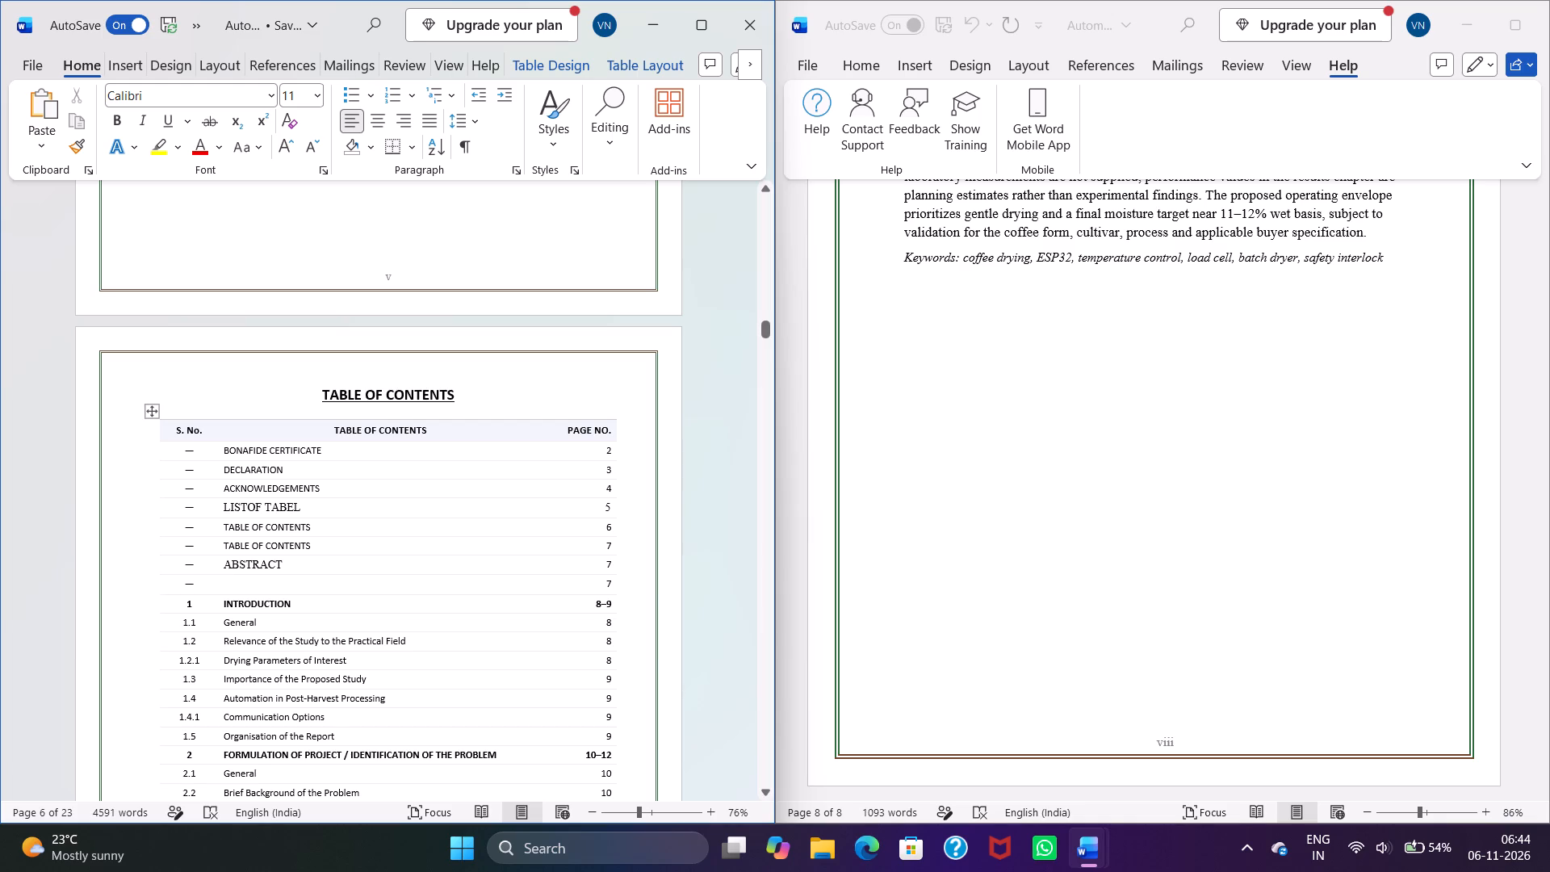
key(a)
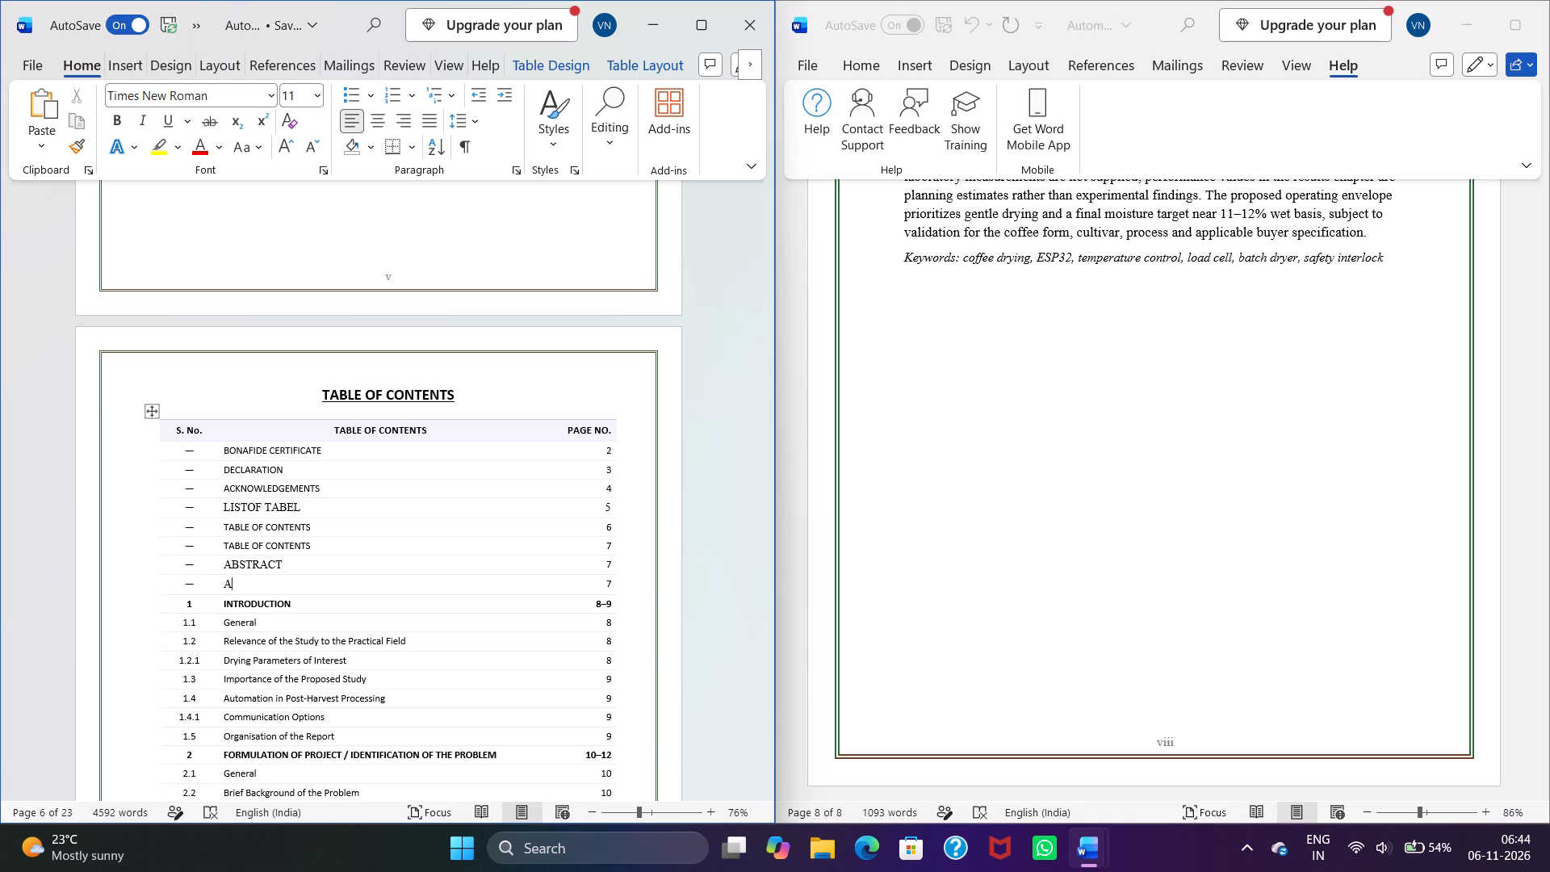
text(BST)
text(RACT)
Set the page number of the second ABSTRACT entry, just above INTRODUCTION, to 8.
click(622, 588)
key(BackSpace)
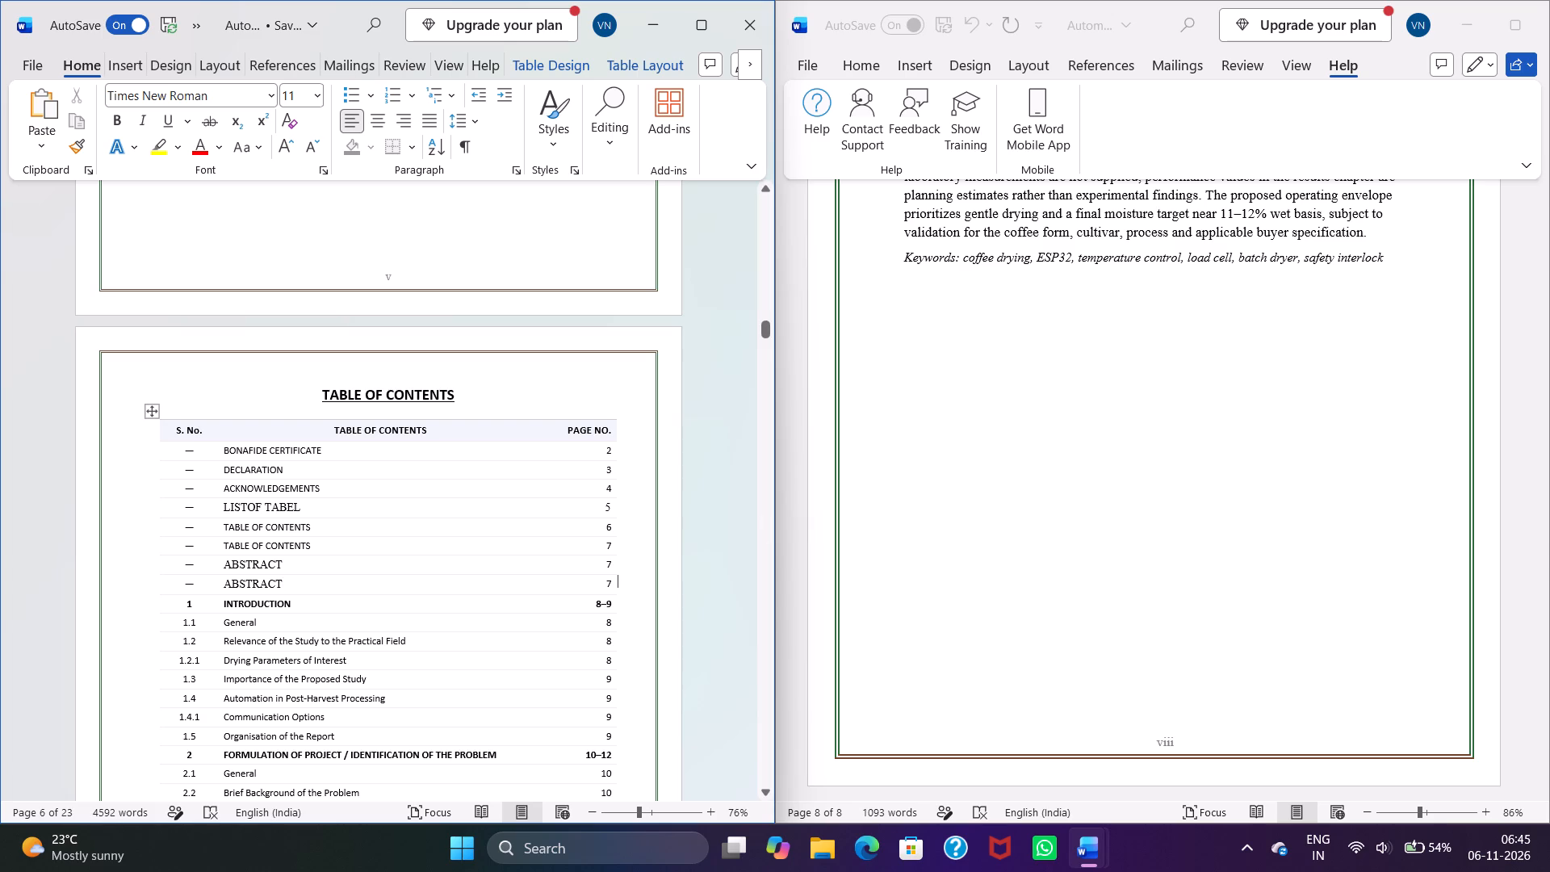
key(BackSpace)
key(BackSpace)
click(609, 584)
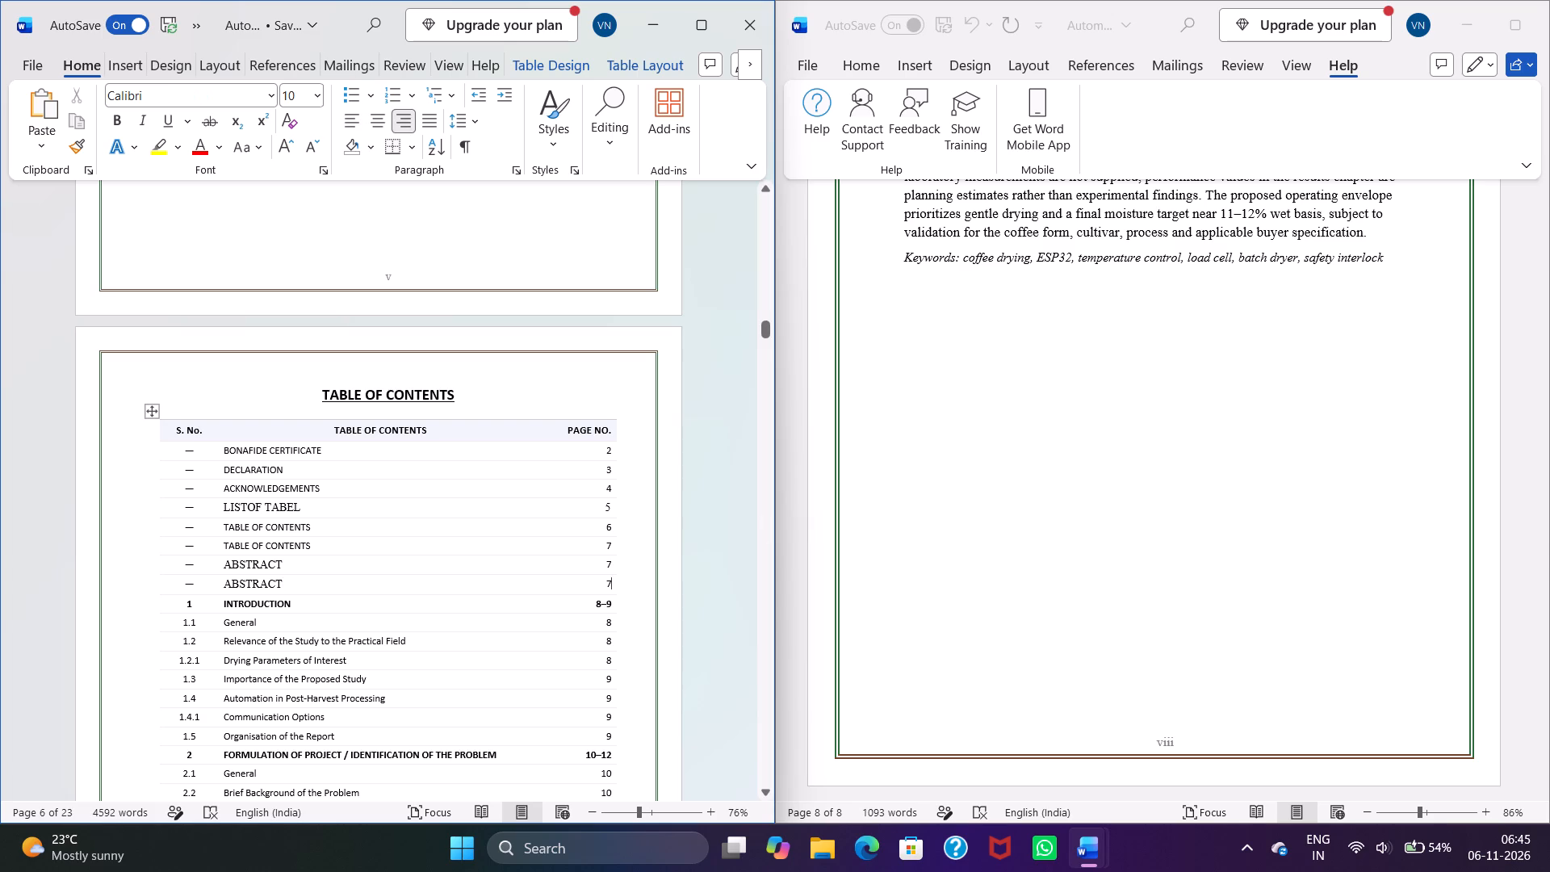
key(BackSpace)
key(8)
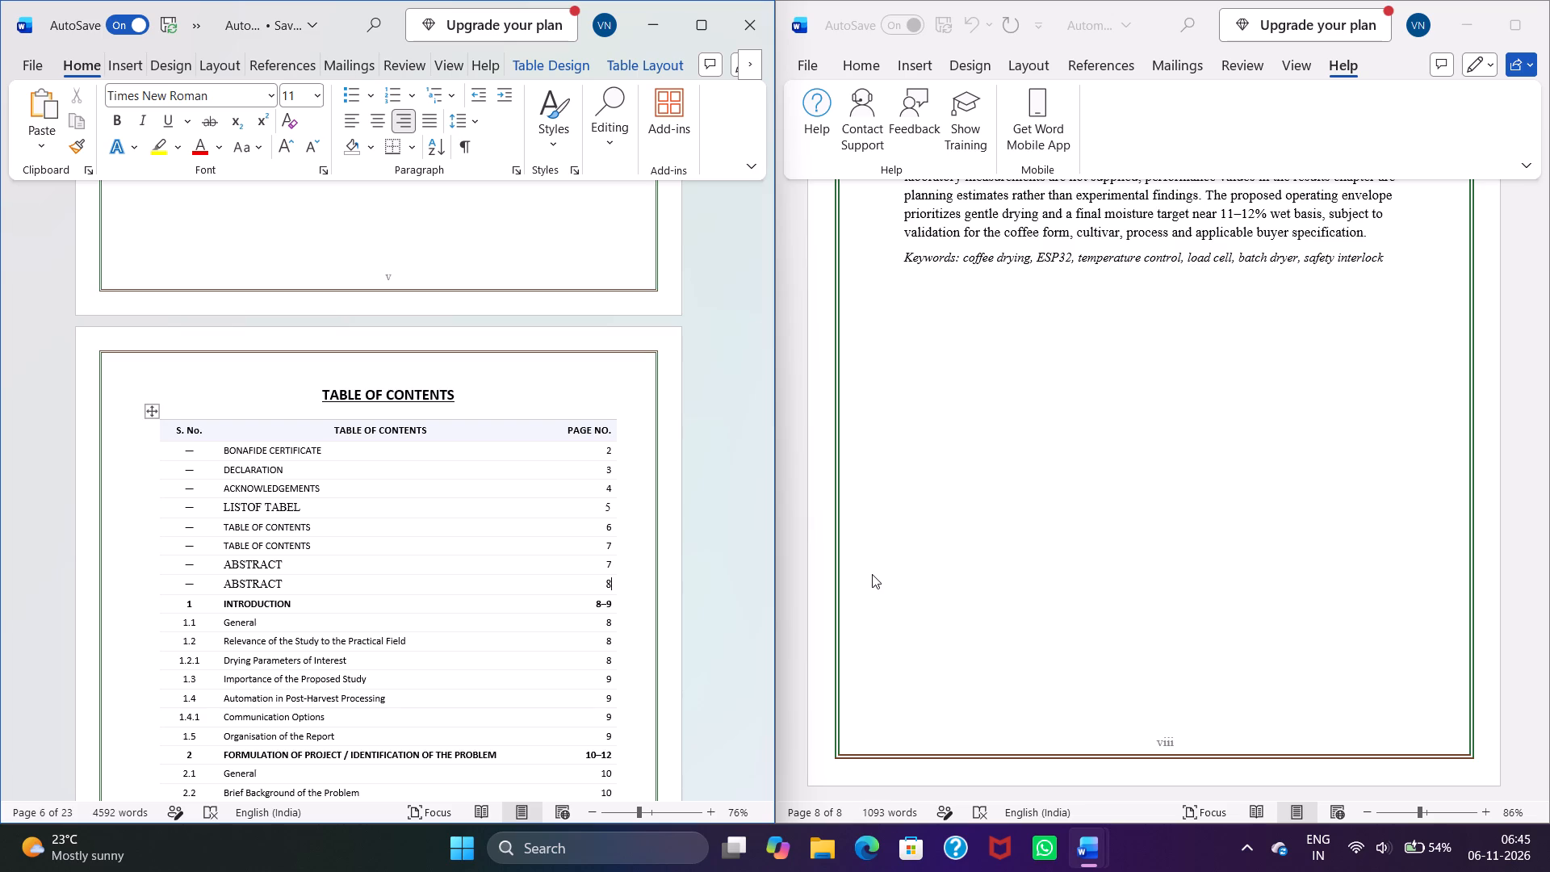
Review the other report from its abstract page back to the start of its table of contents.
scroll(871, 576, up, 12)
scroll(870, 574, up, 11)
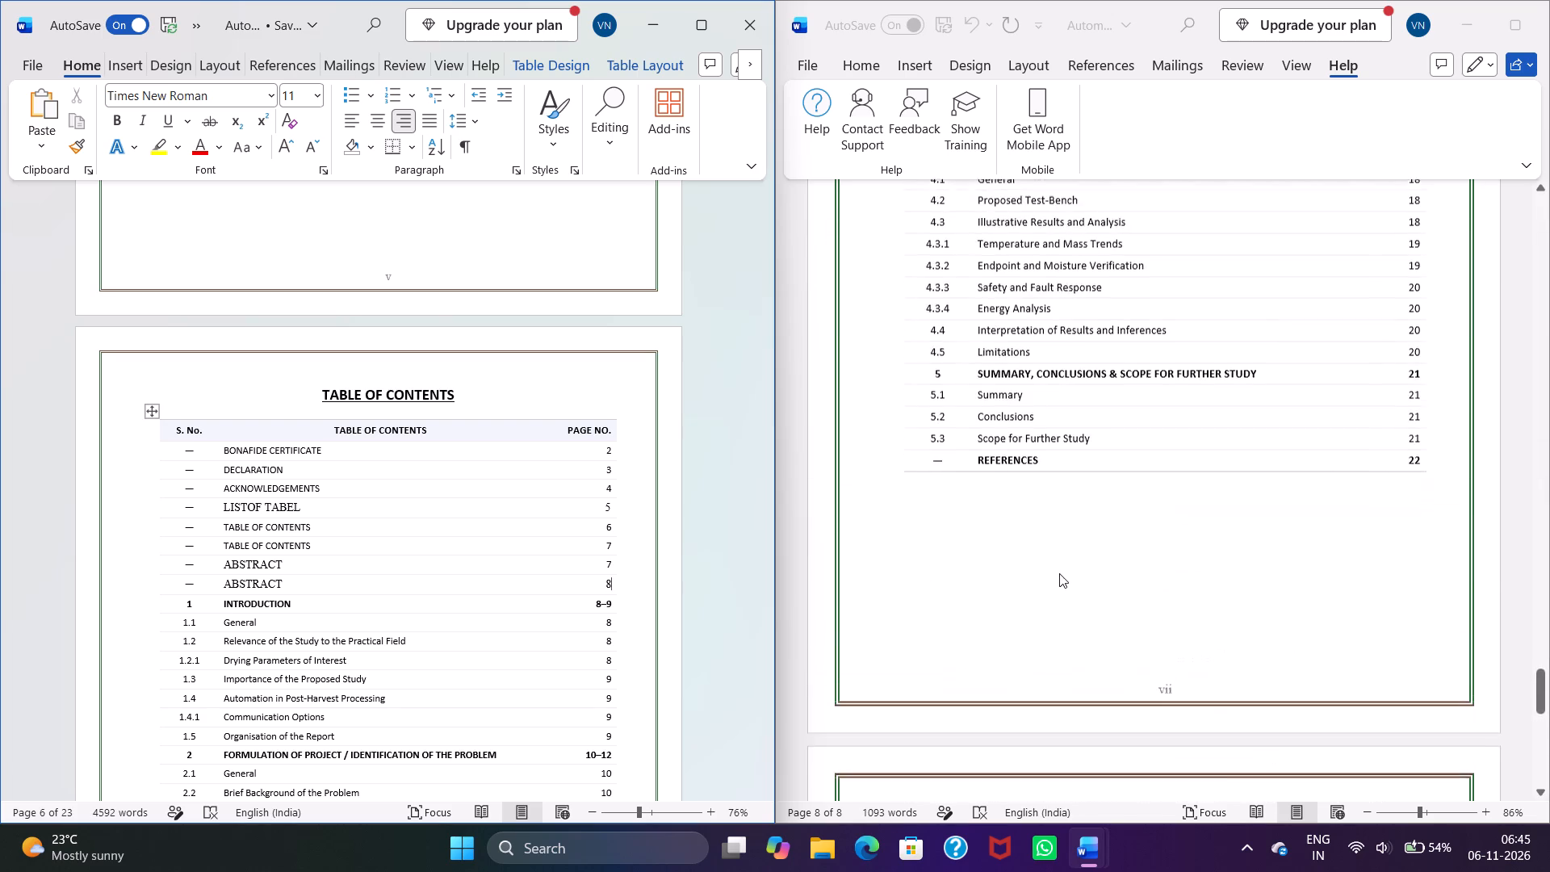
scroll(1061, 574, up, 4)
scroll(1109, 639, up, 8)
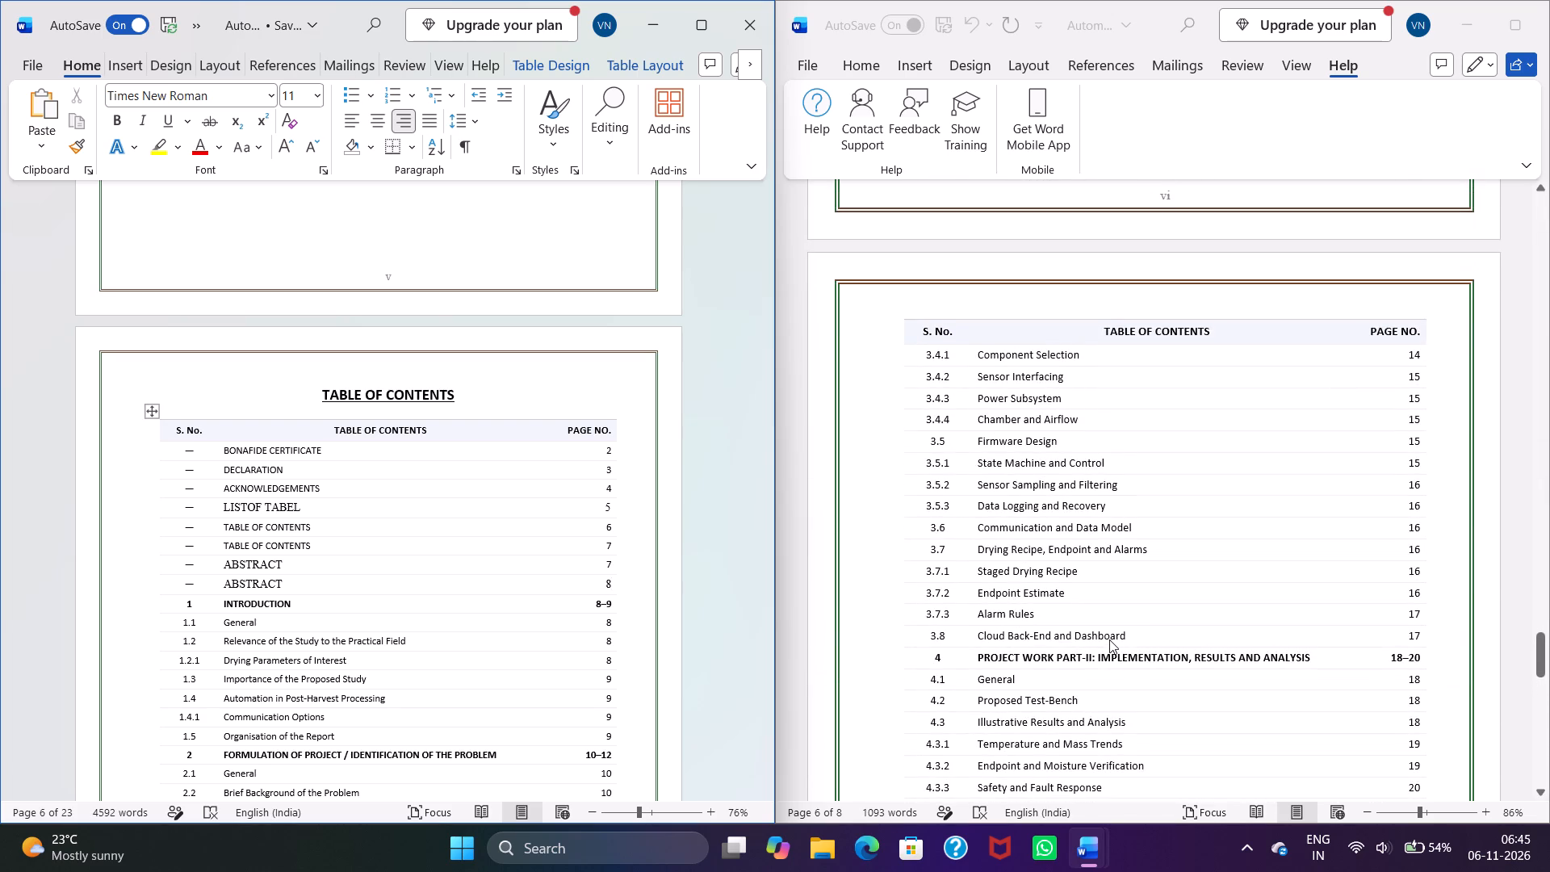
scroll(1109, 639, up, 19)
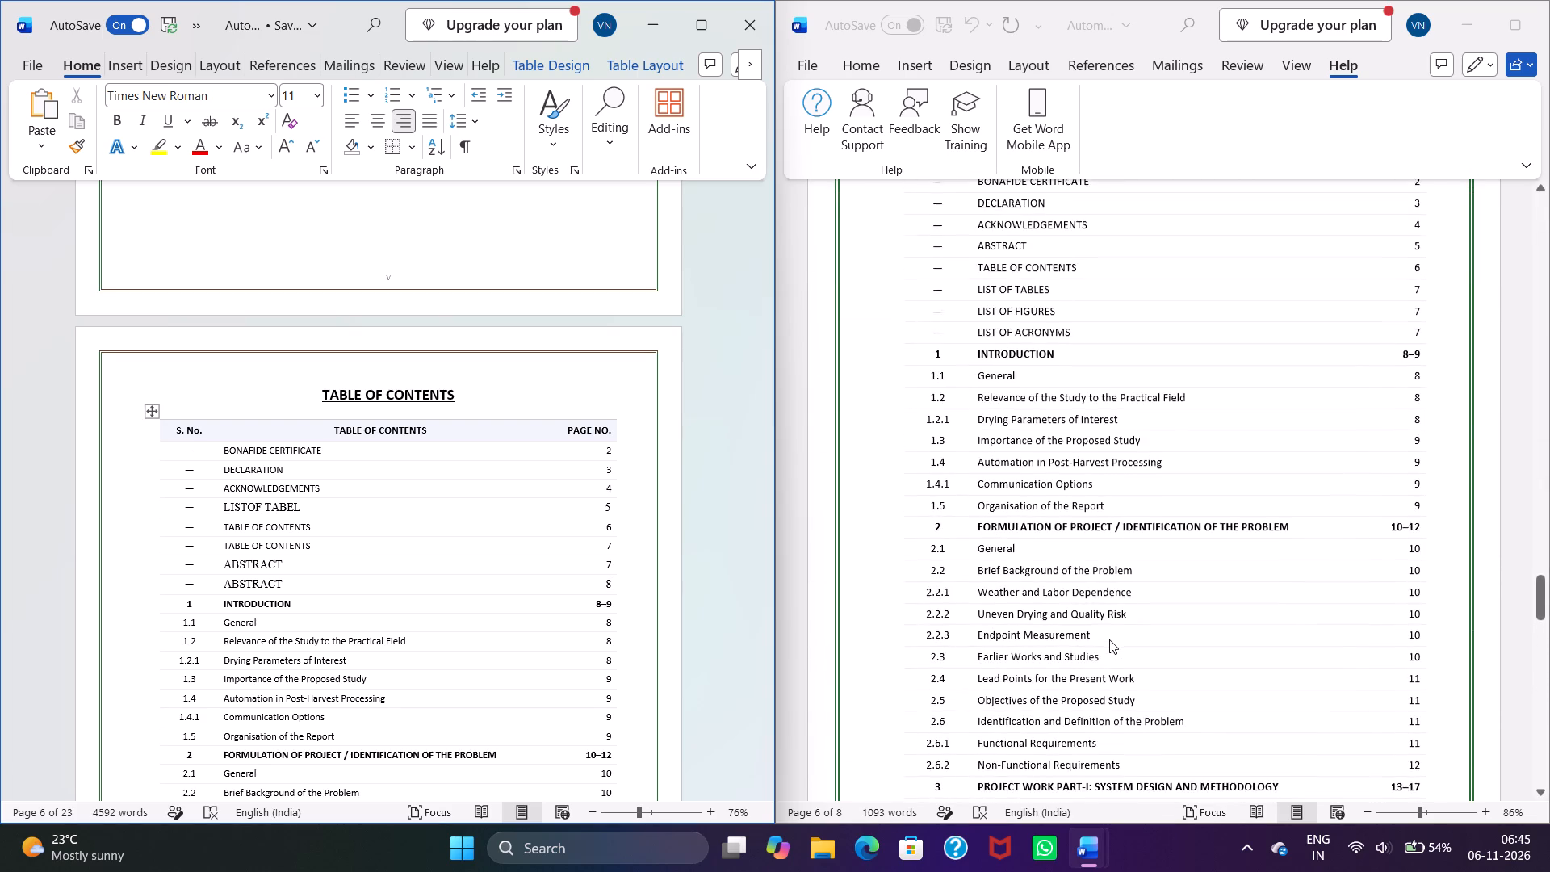
scroll(1109, 639, up, 5)
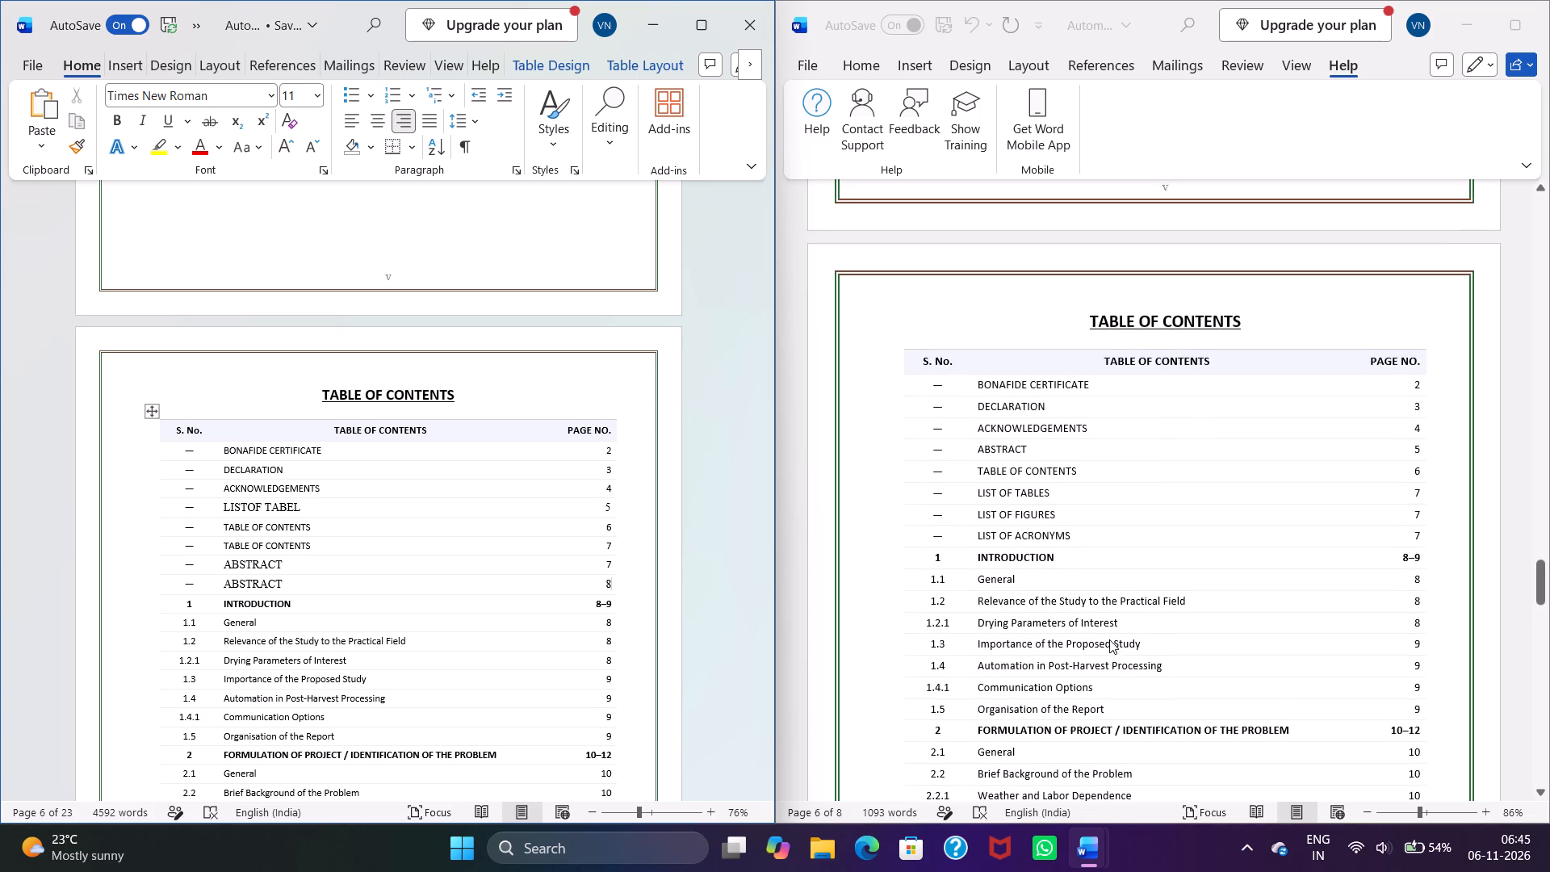
Clear the title of the first ABSTRACT entry, the one with page number 7, in the table of contents.
click(297, 562)
key(BackSpace)
key(BackSpace)
key(BackSpace)
key(BackSpace)
key(BackSpace)
key(BackSpace)
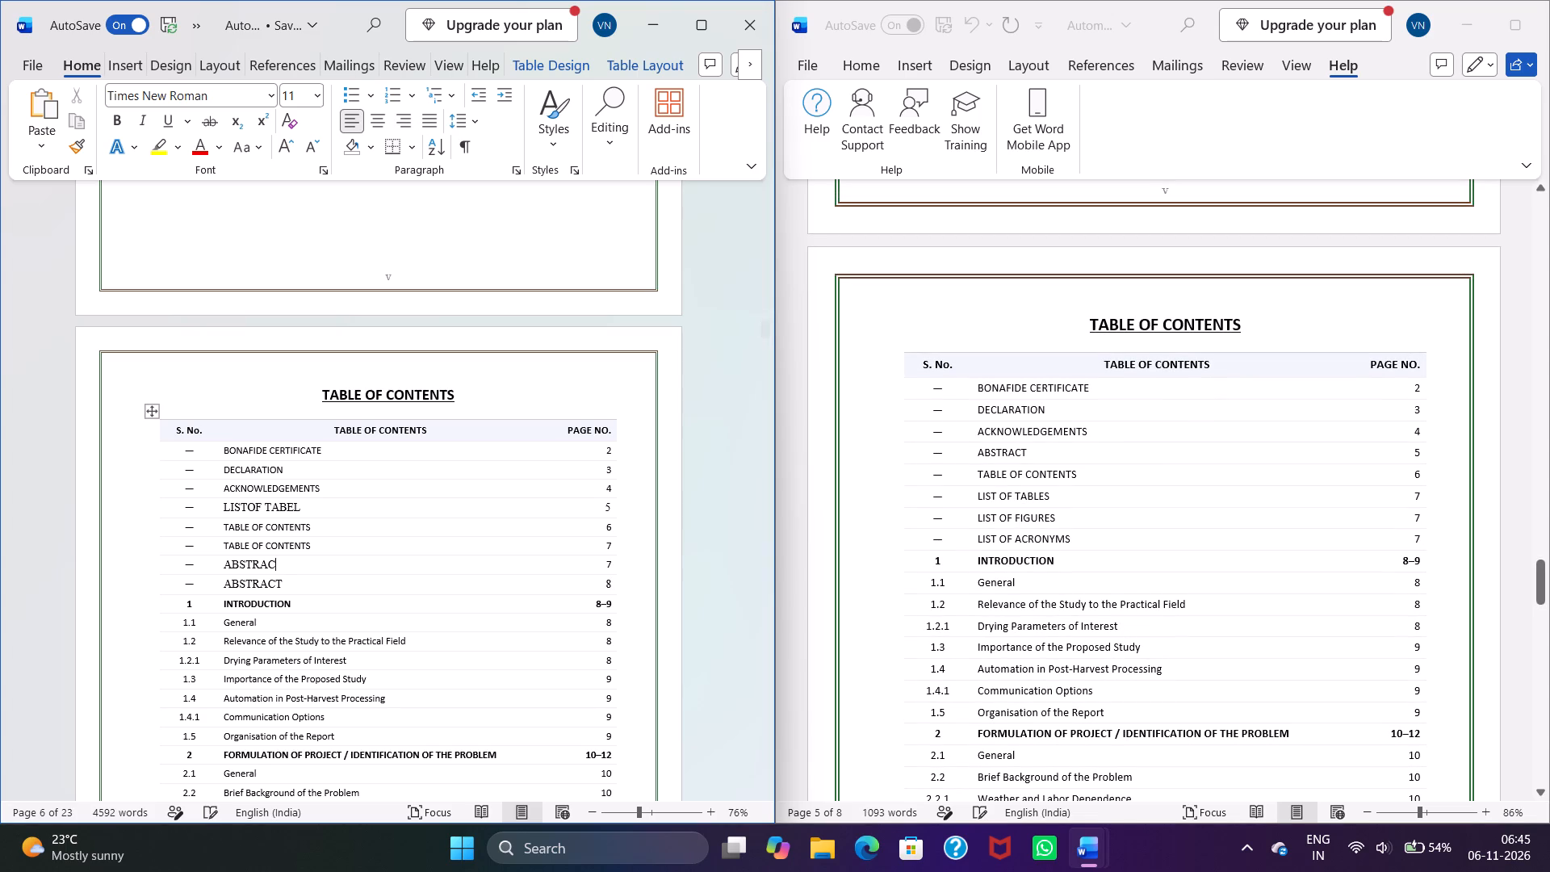
key(BackSpace)
key(BackSpace)
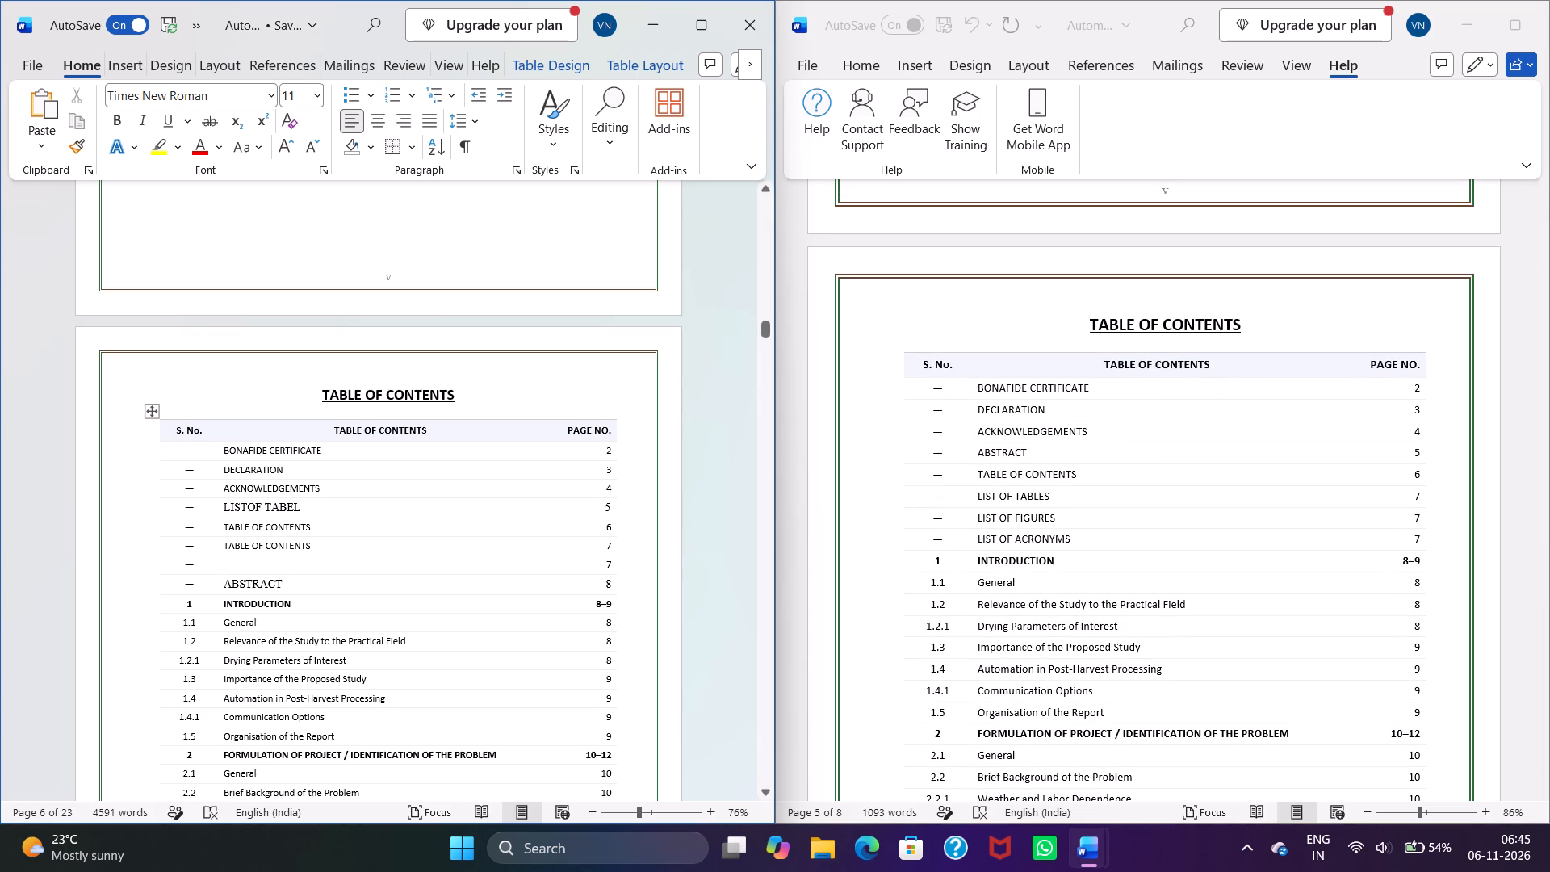
Clear the title of the TABLE OF CONTENTS entry with page number 6, just below LISTOF TABEL.
click(323, 527)
key(BackSpace)
key(BackSpace)
key(BackSpace)
key(BackSpace)
key(BackSpace)
key(BackSpace)
key(BackSpace)
key(BackSpace)
key(BackSpace)
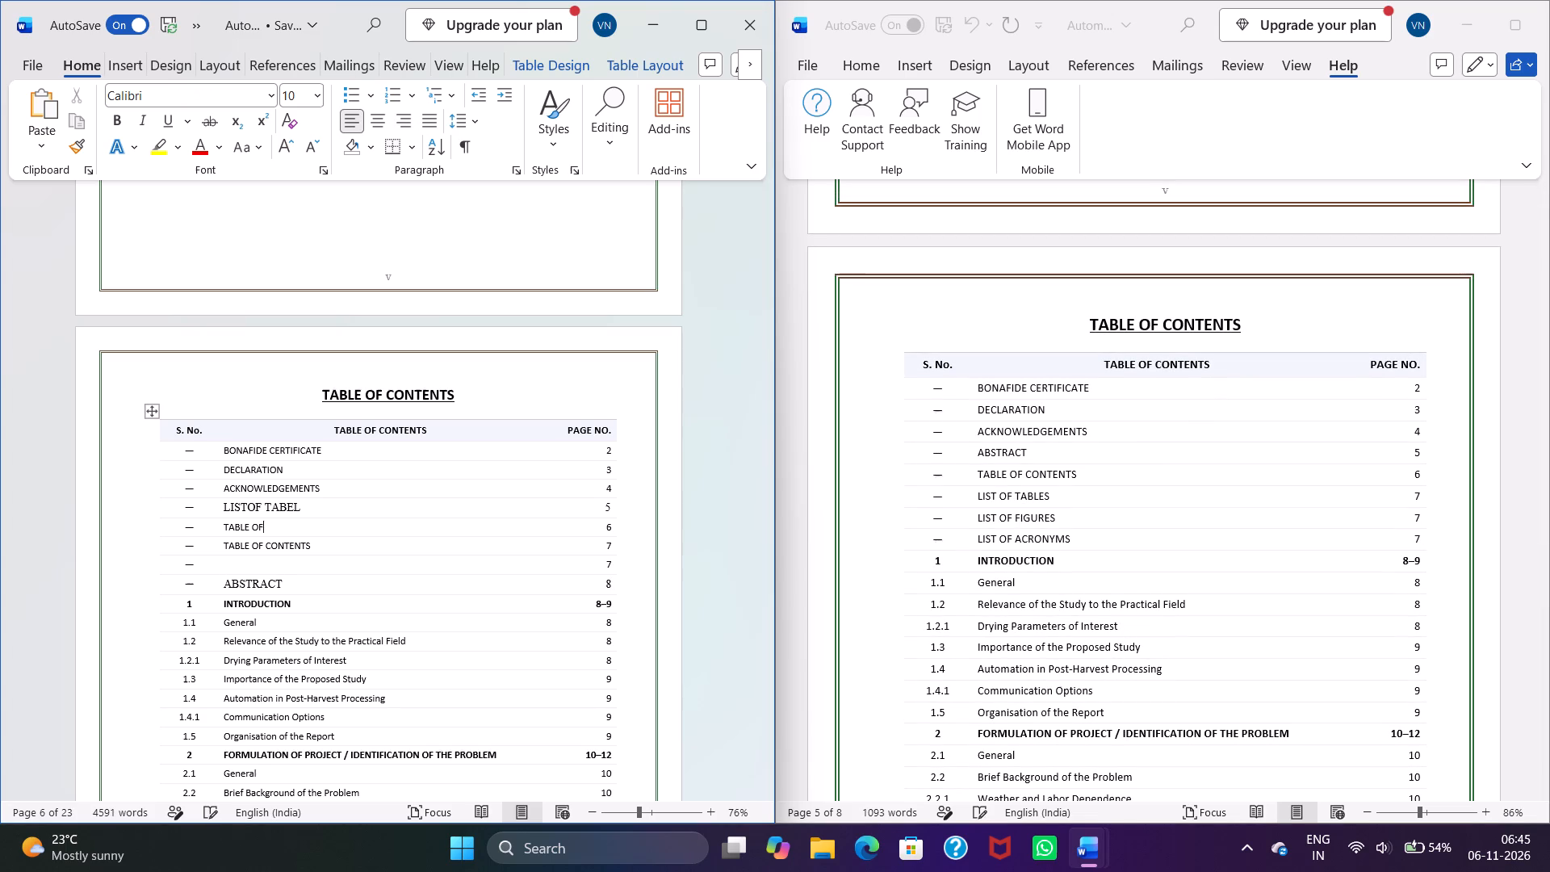
key(BackSpace)
key(BackSpace)
key(BackSpace)
key(BackSpace)
key(BackSpace)
key(BackSpace)
key(BackSpace)
key(BackSpace)
Enter TABLE OF CONTENT as the title of the blank entry just above ABSTRACT.
click(293, 570)
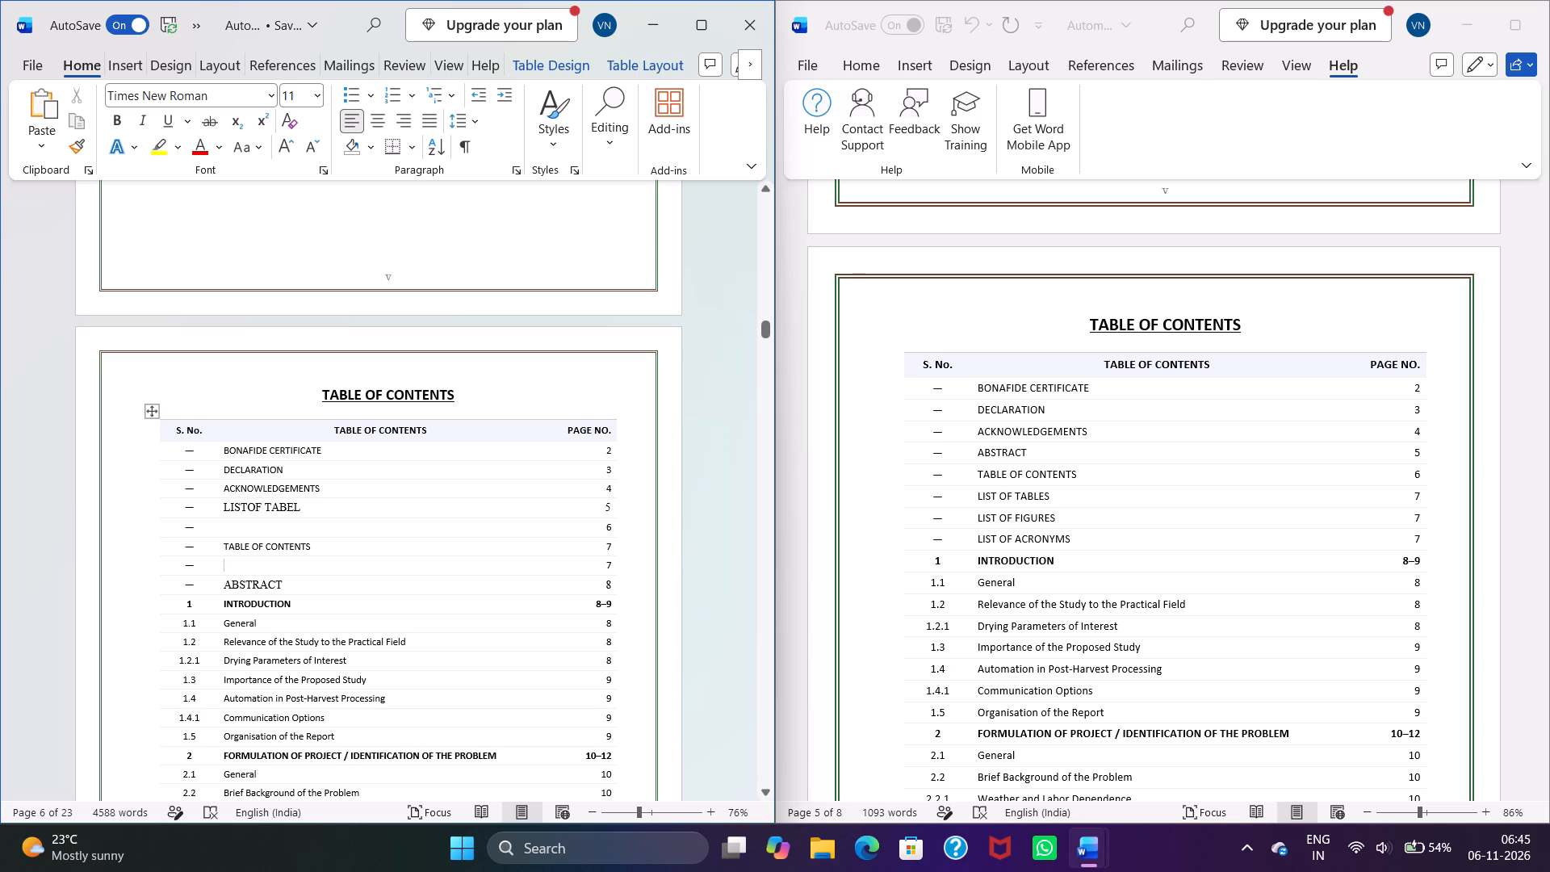
text(TAB)
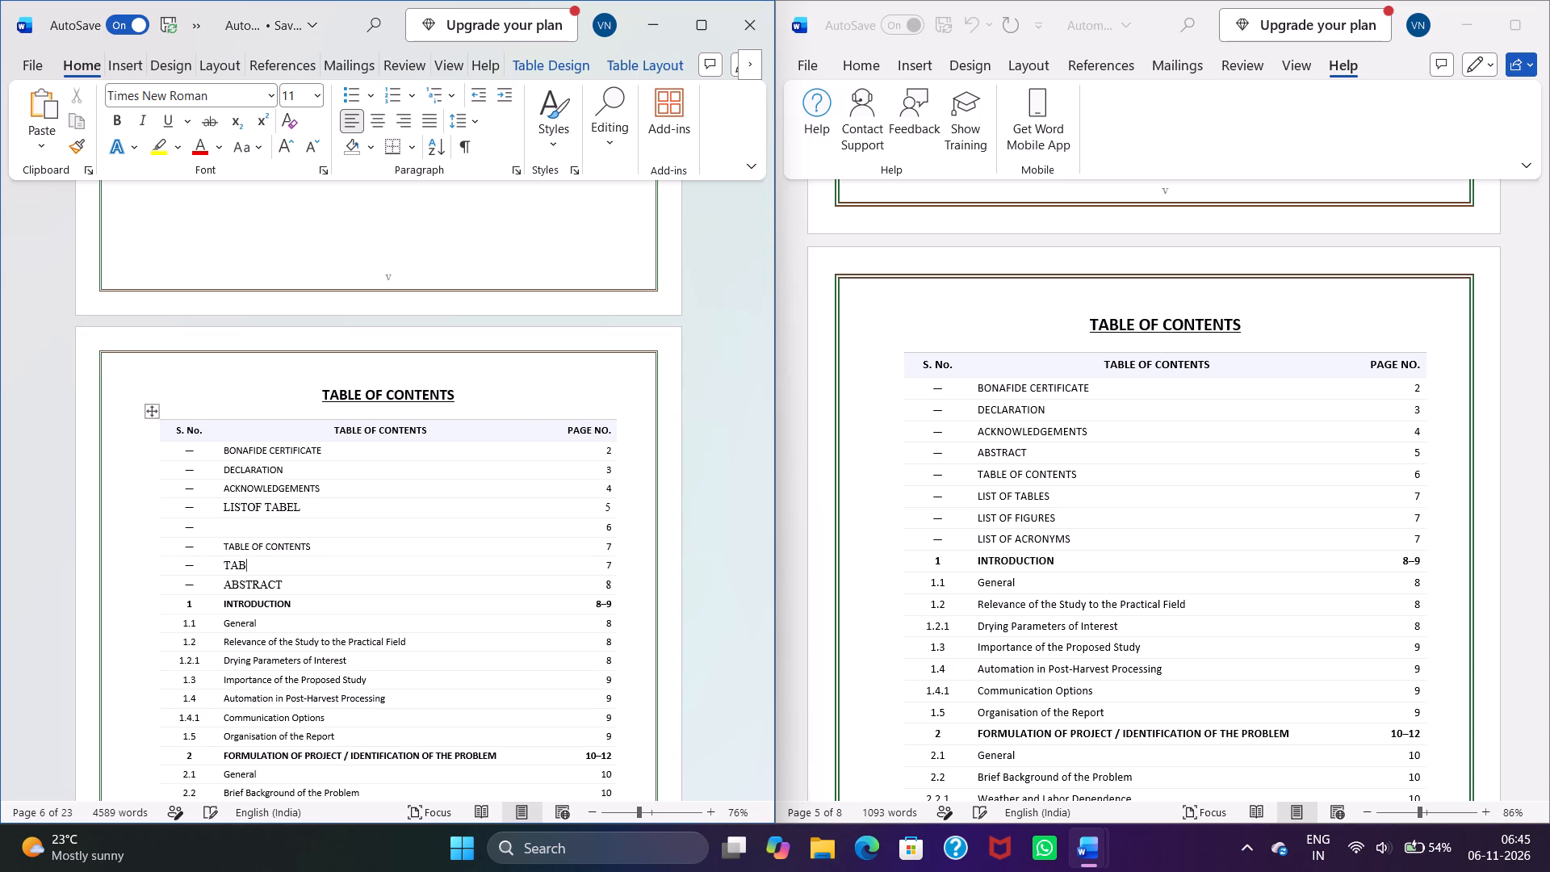
text(LE)
key(space)
text(OF)
key(space)
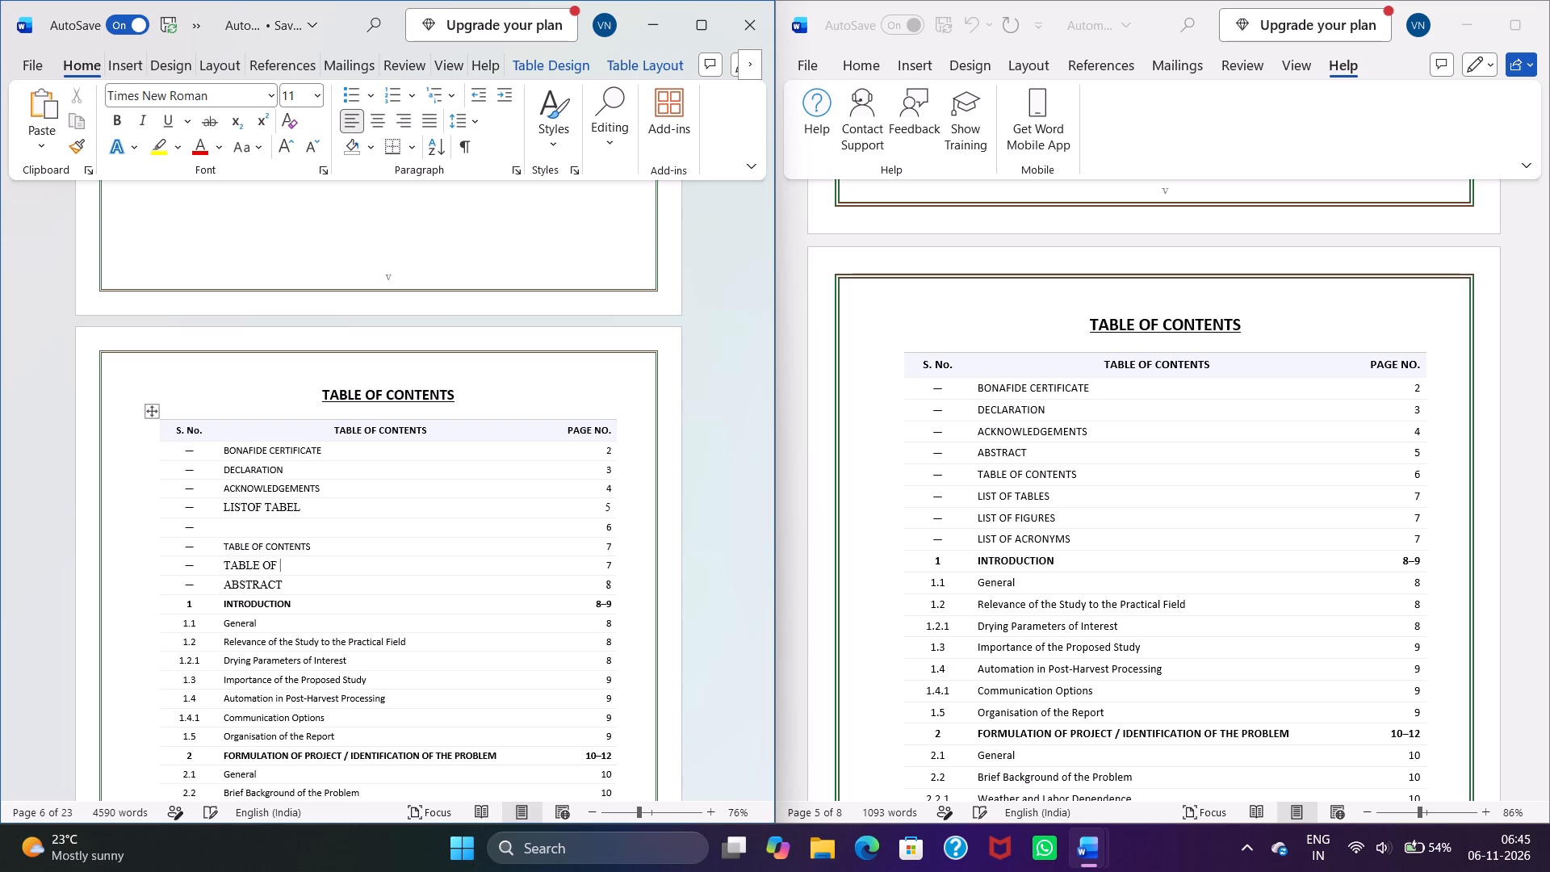
text(CU)
key(BackSpace)
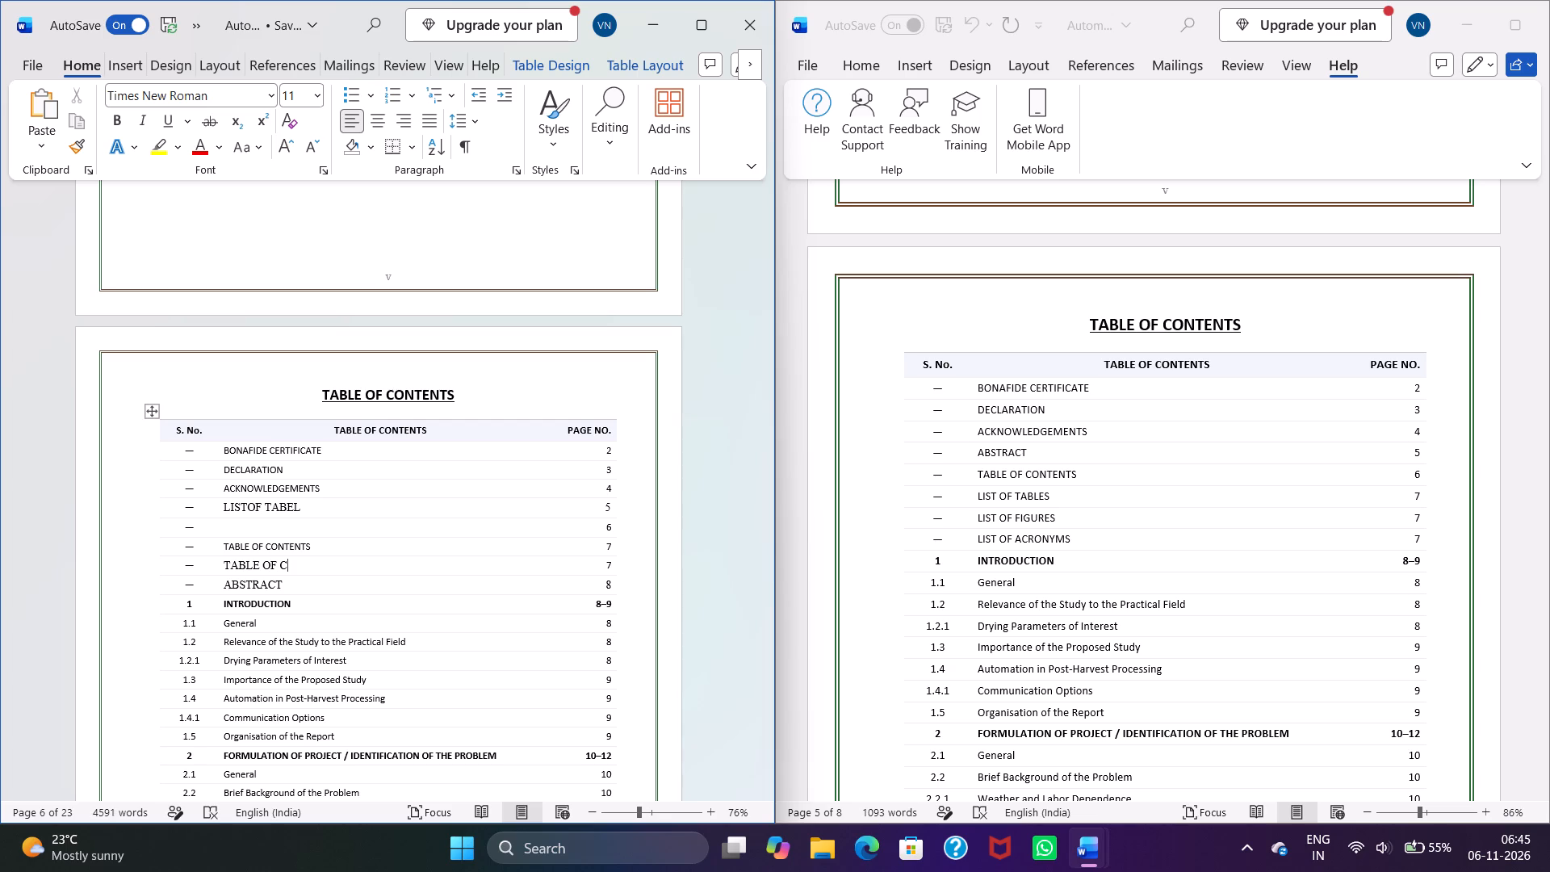
text(ONTE)
text(NT)
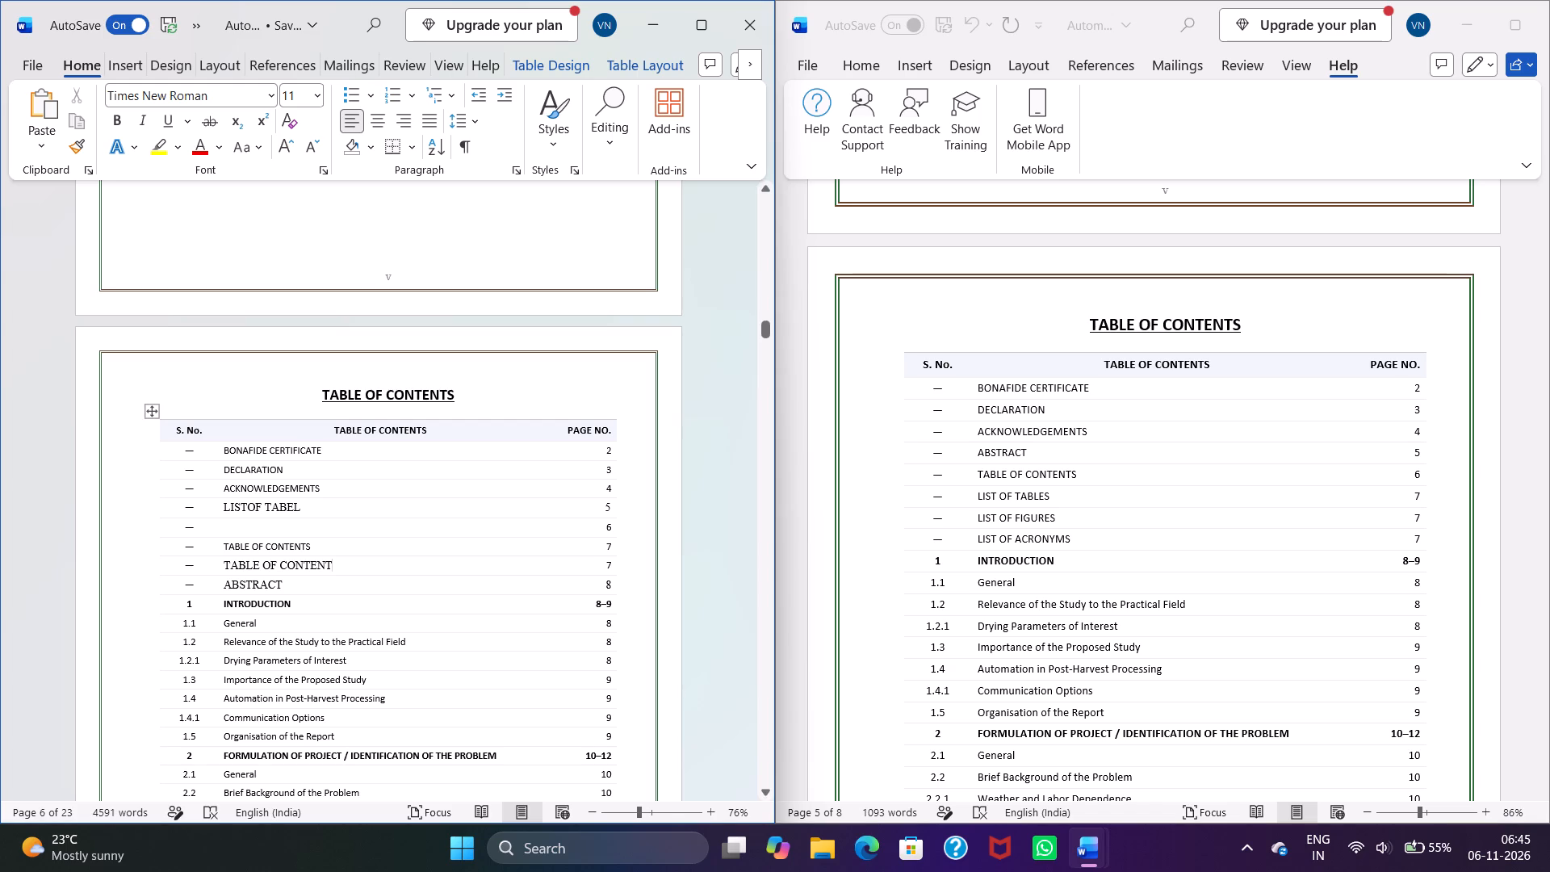
Set the font size of the new TABLE OF CONTENT title to 10.
drag(331, 568, 227, 564)
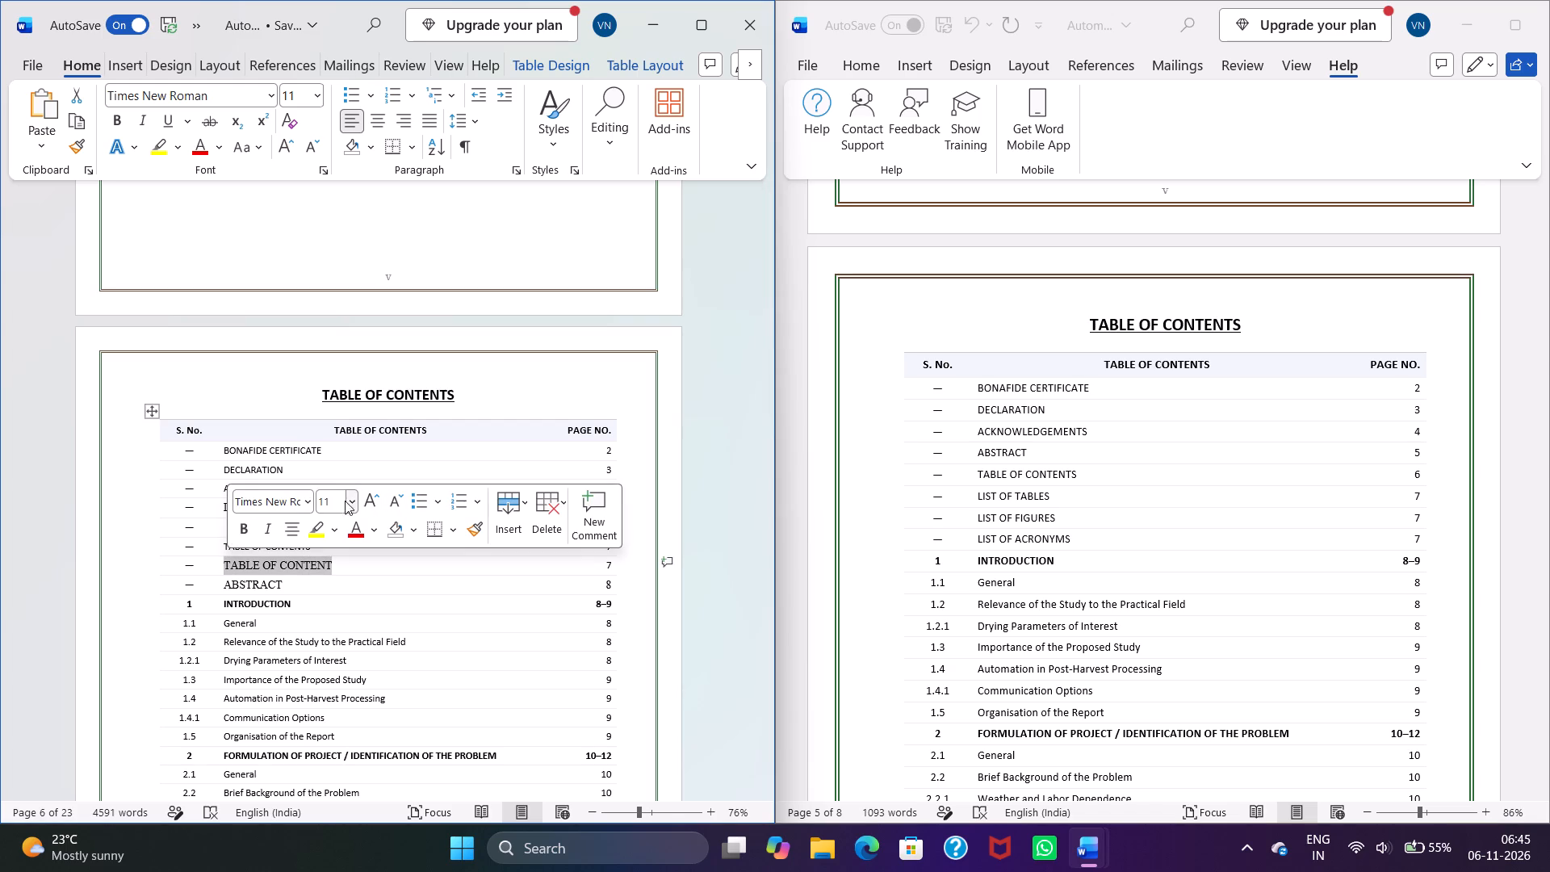
click(350, 501)
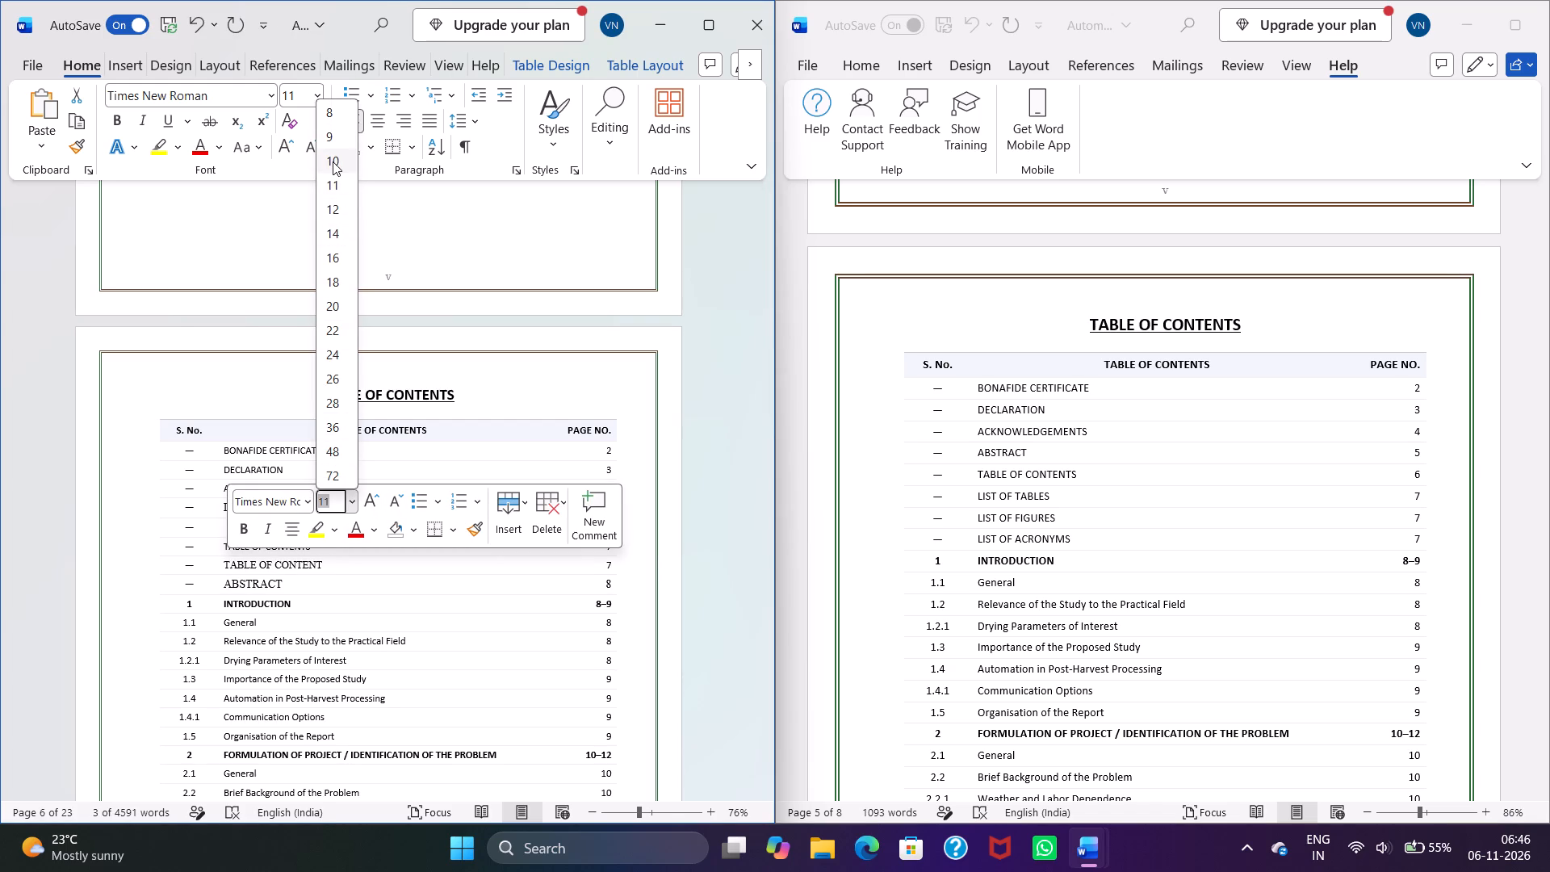
click(333, 161)
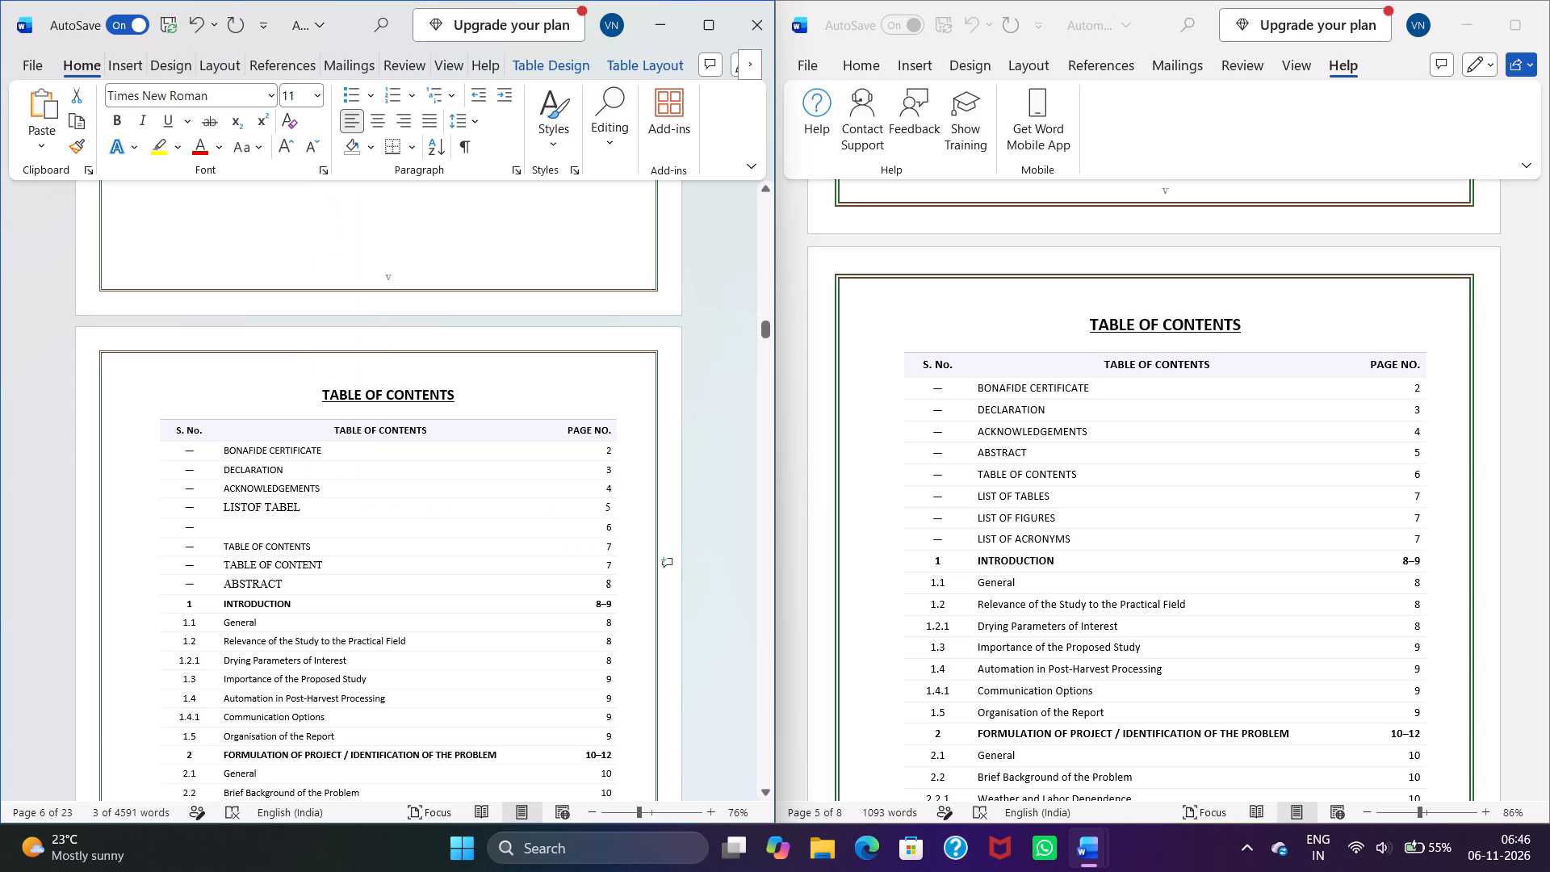
click(404, 548)
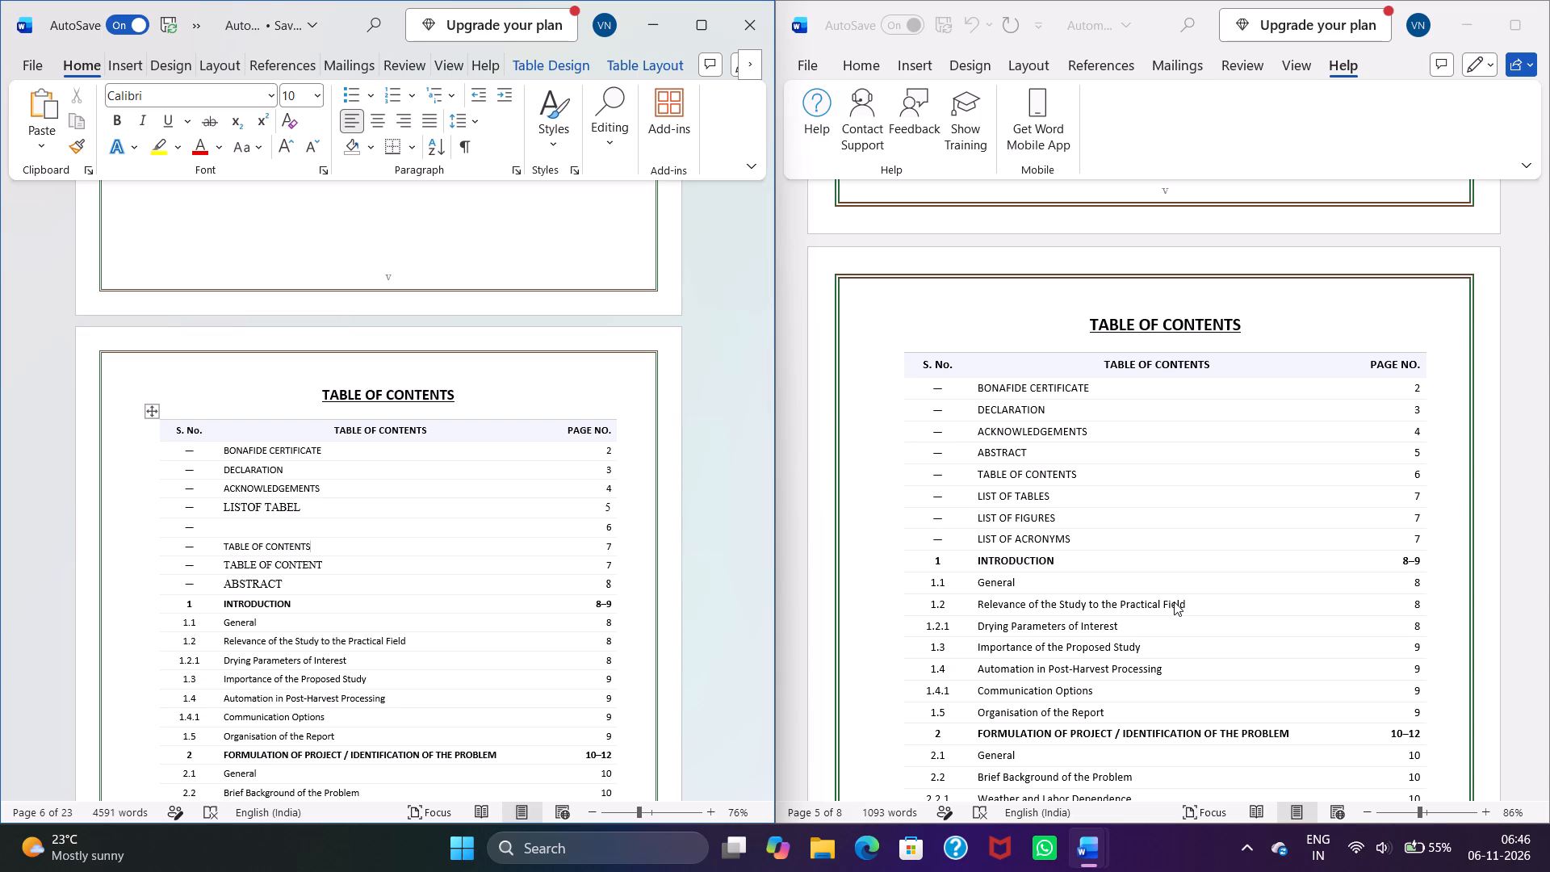
Check the other report's page of lists and enter LIST OF FIGURES as the blank title below LISTOF TABEL.
scroll(1174, 602, up, 16)
scroll(1174, 602, up, 5)
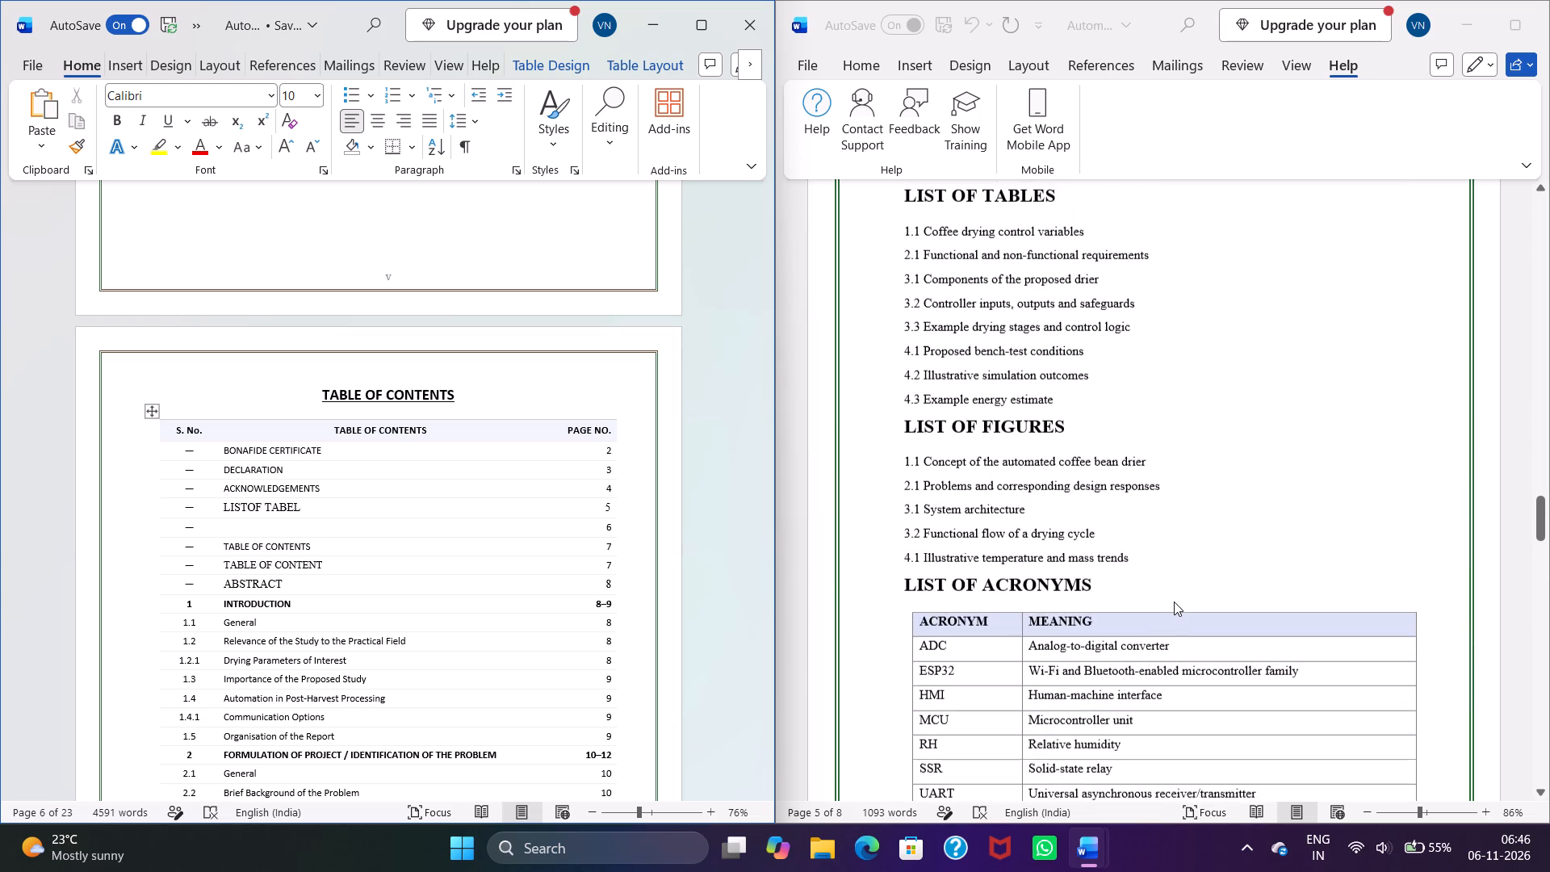
scroll(1174, 602, up, 2)
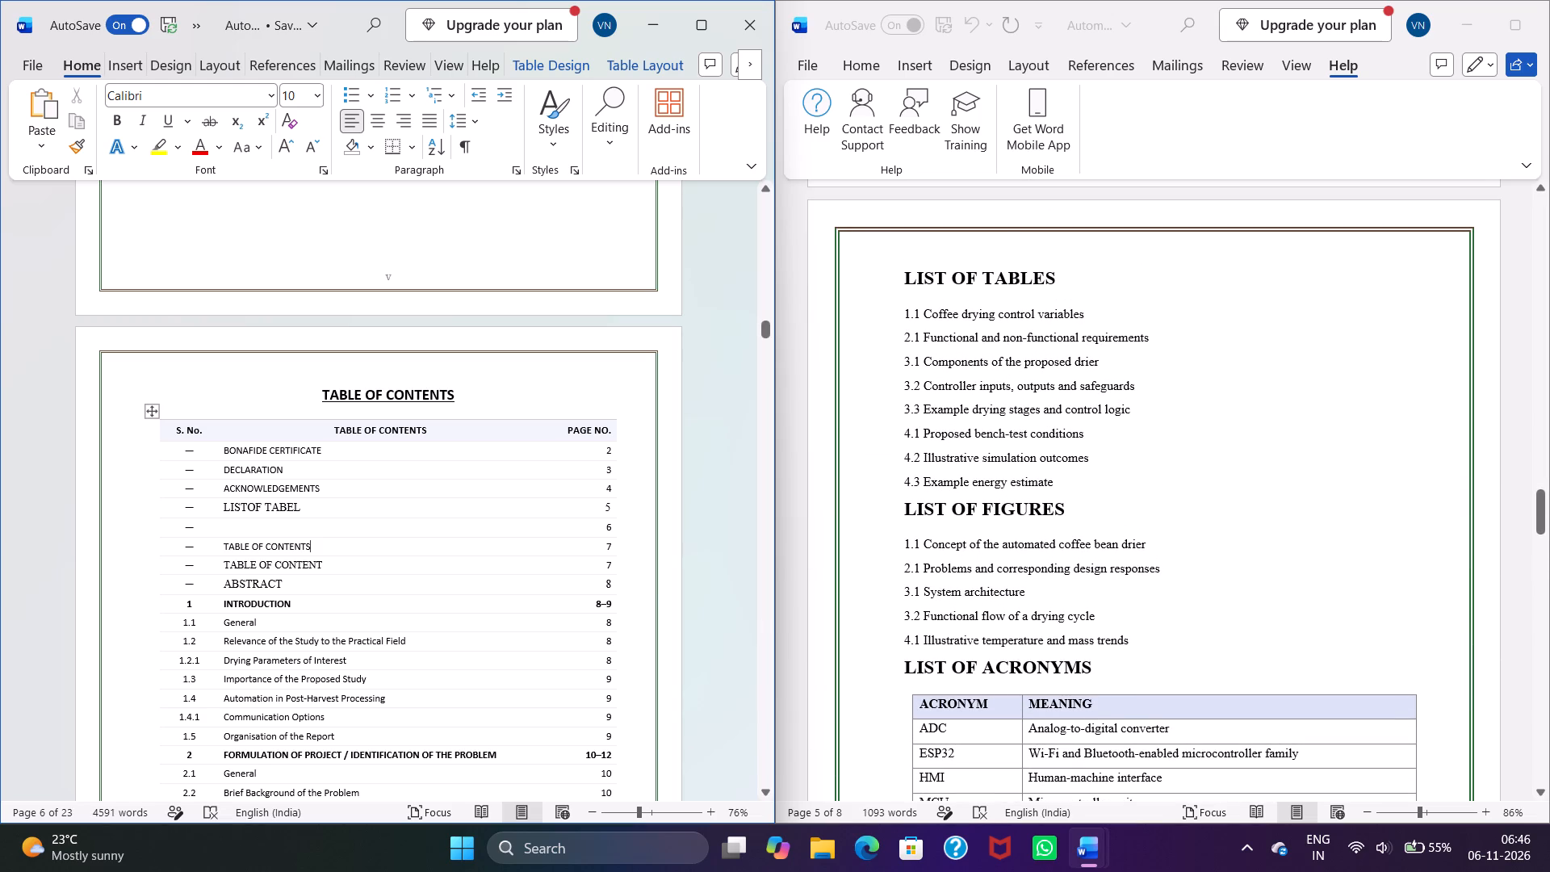
click(288, 523)
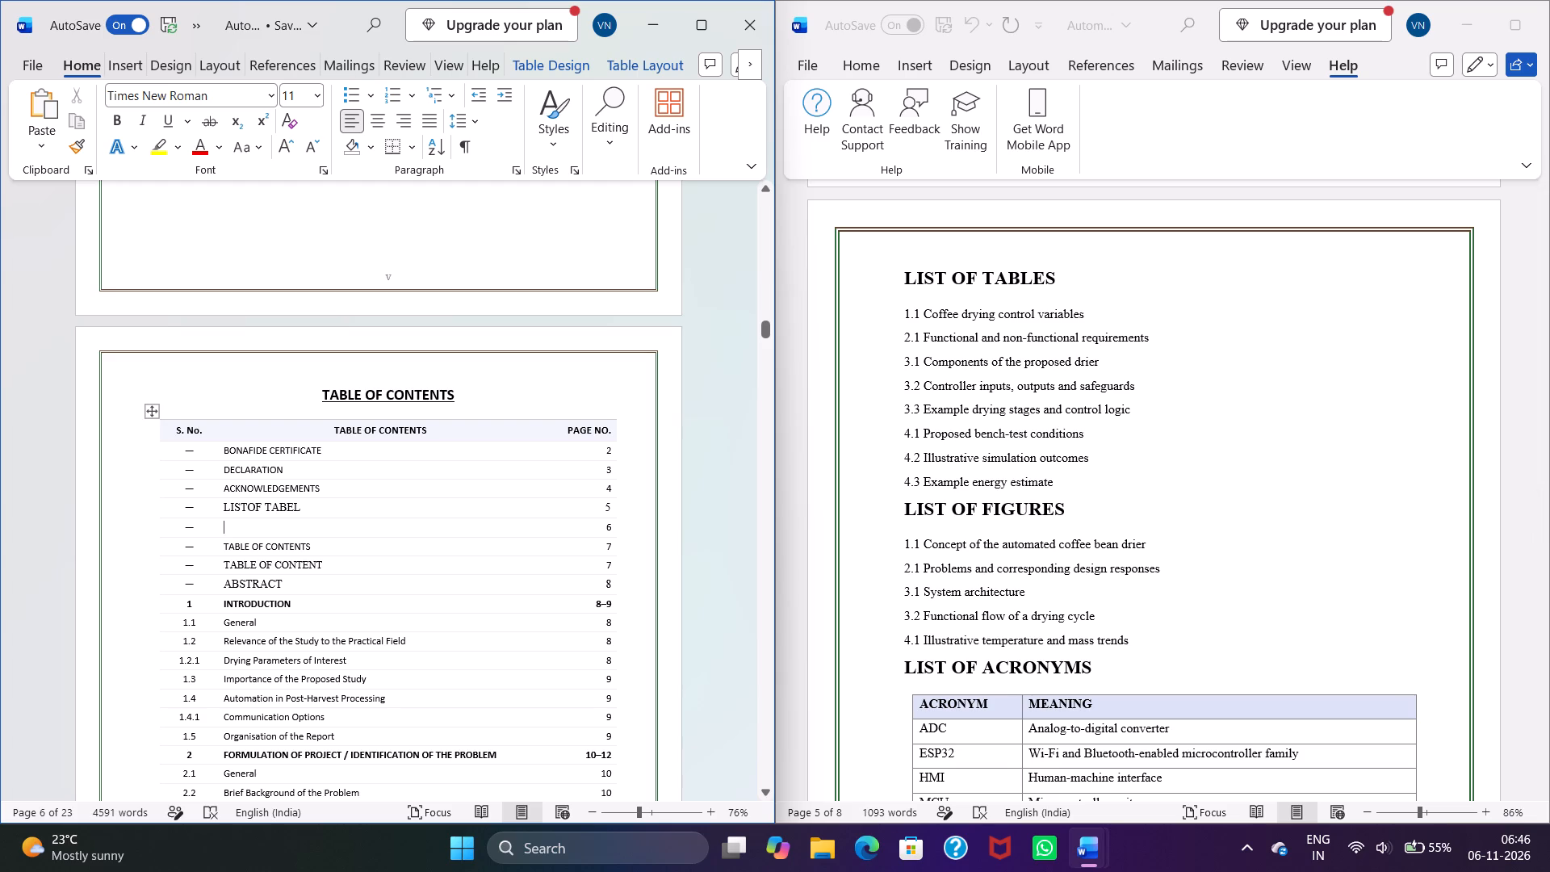
text(LIST OF FIGUR)
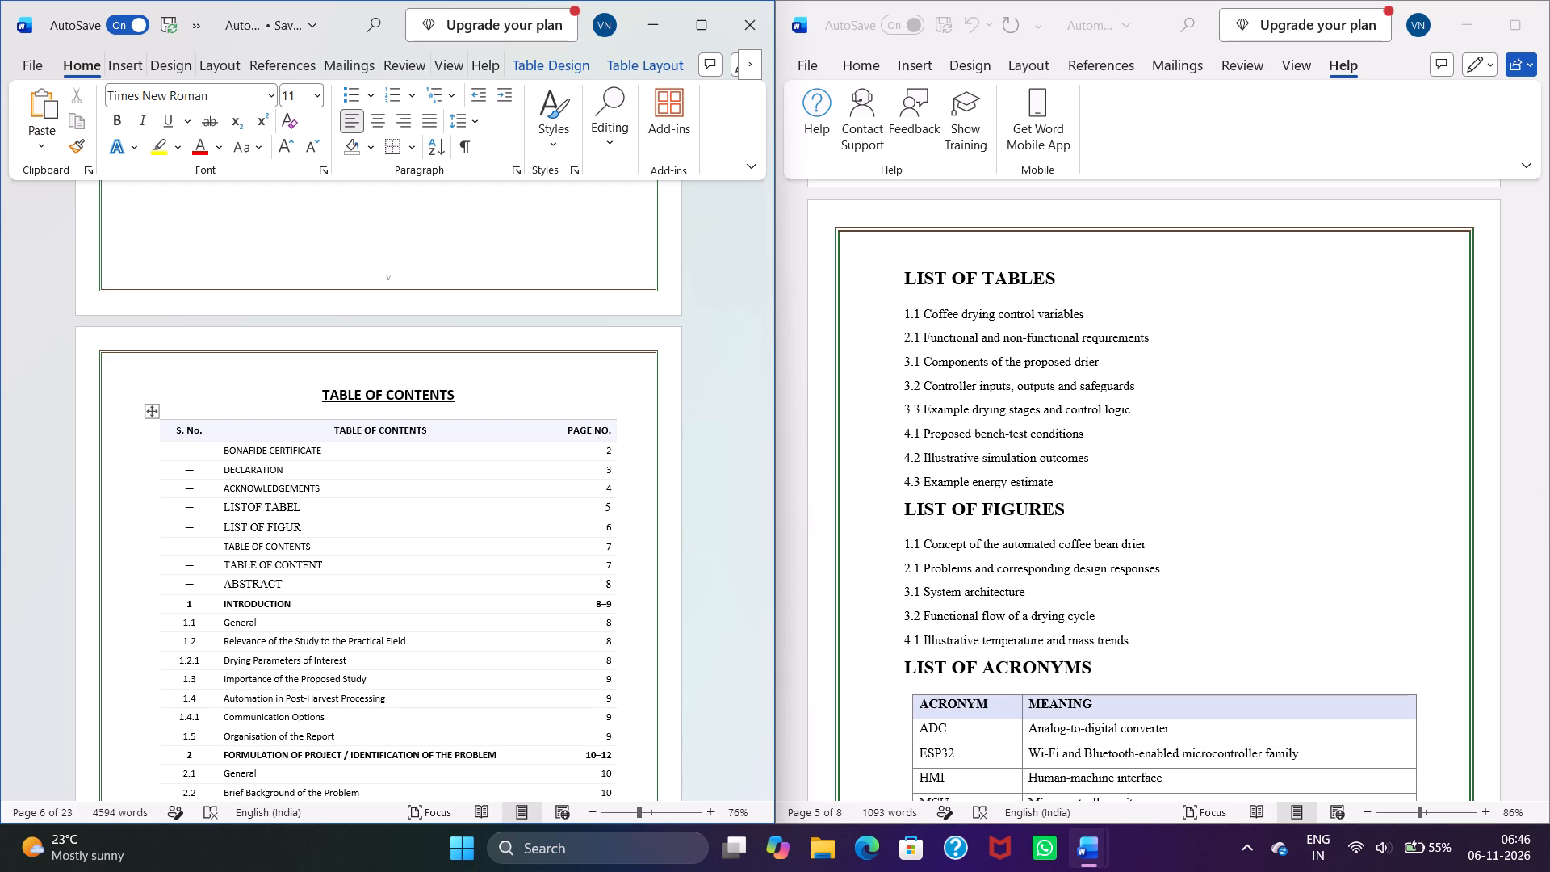
key(e)
key(s)
Check the page number of the other report's lists page and set the TABLE OF CONTENTS entry's page number to 6.
scroll(1106, 556, down, 9)
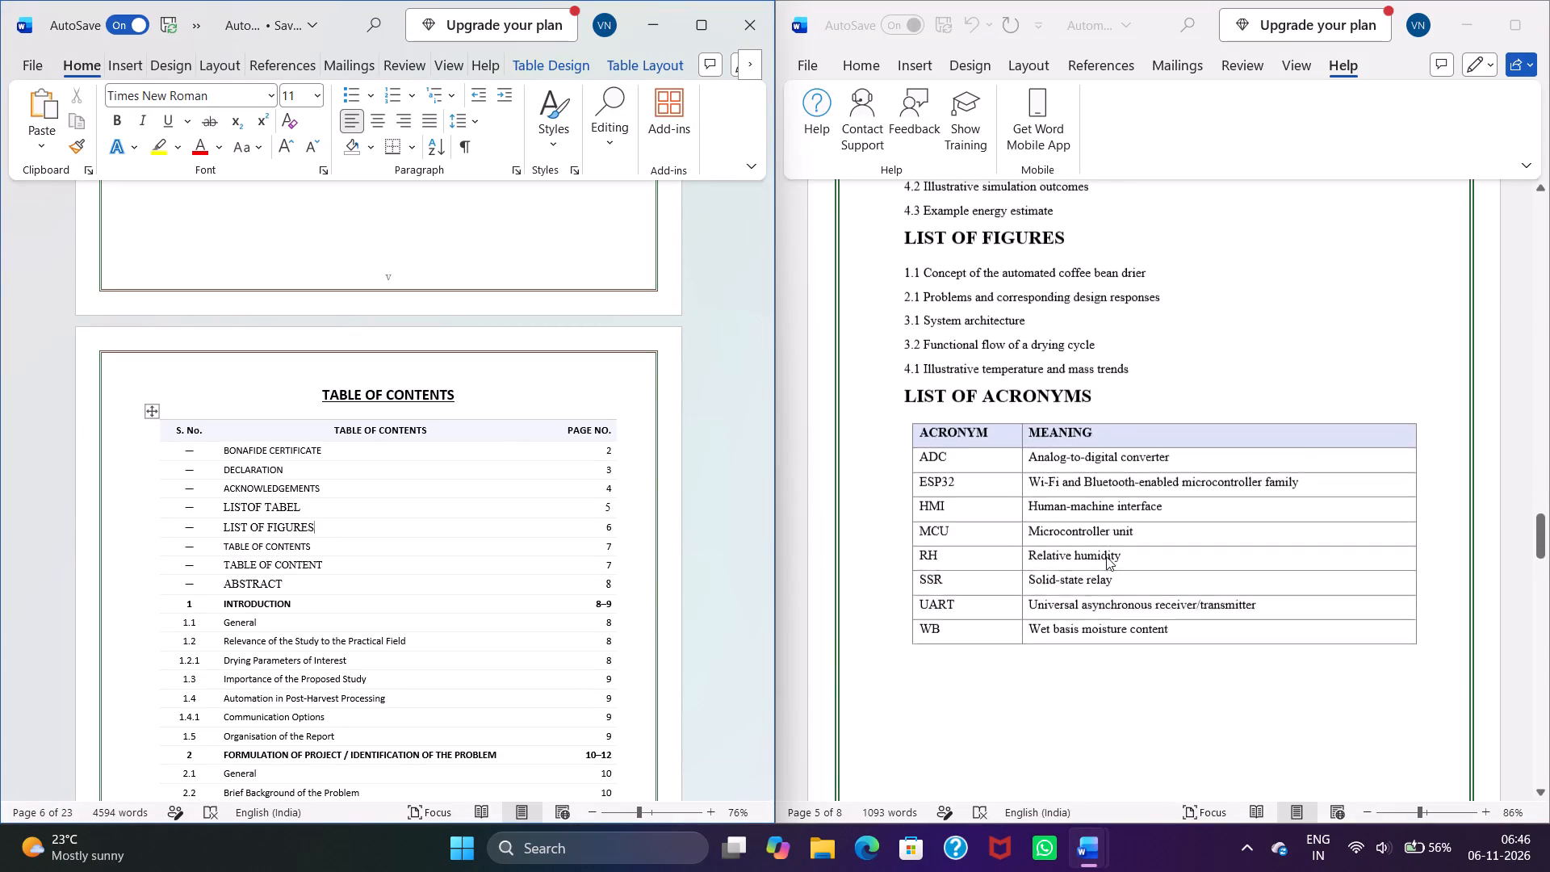
scroll(1106, 556, down, 3)
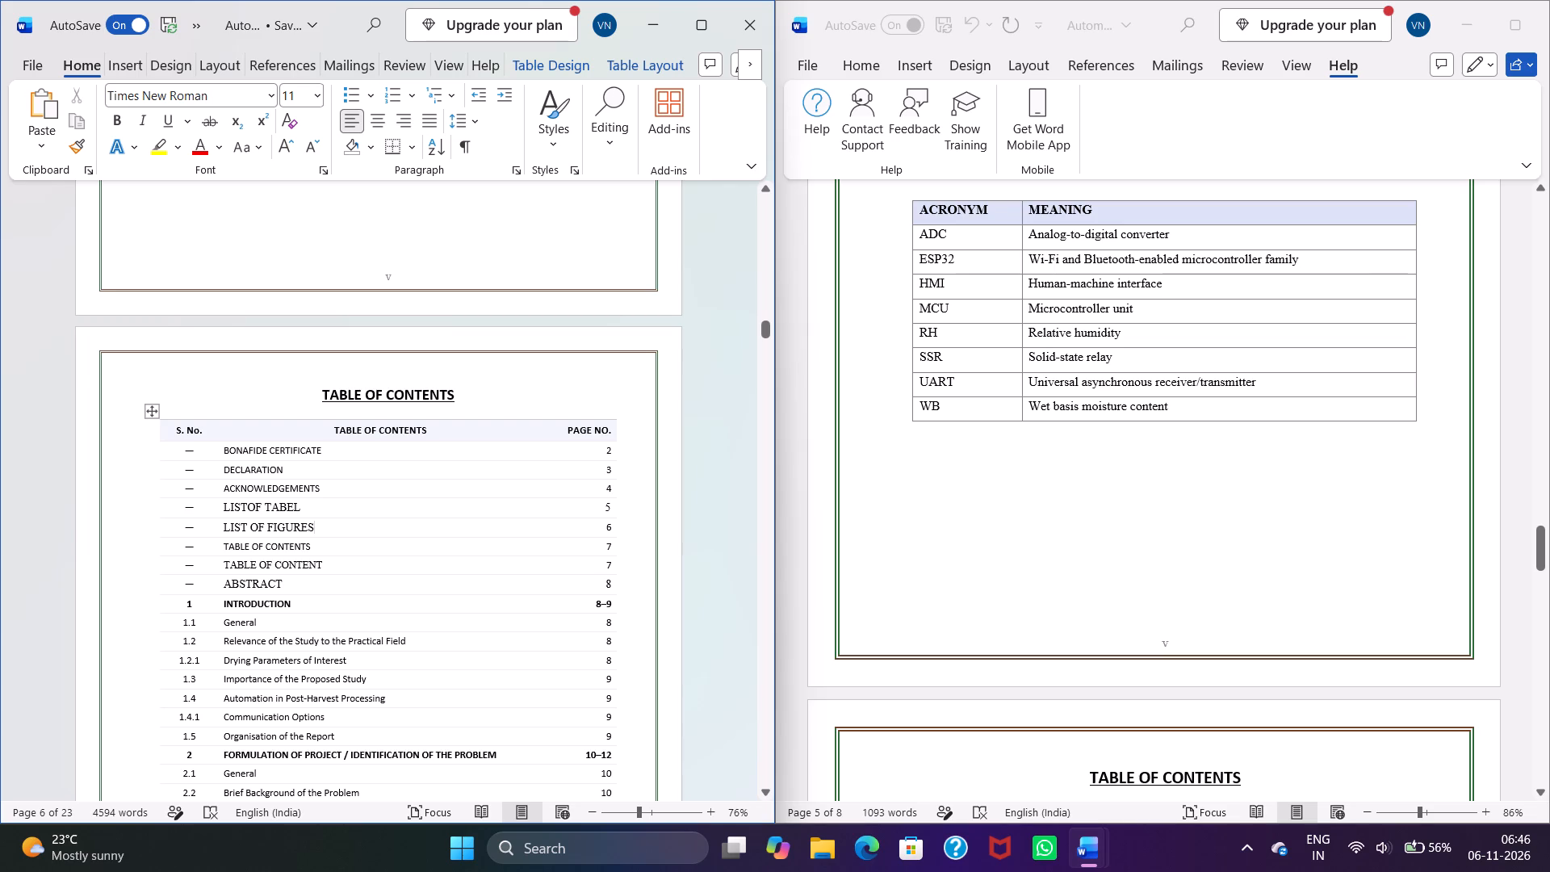
click(618, 527)
key(BackSpace)
scroll(1005, 564, down, 7)
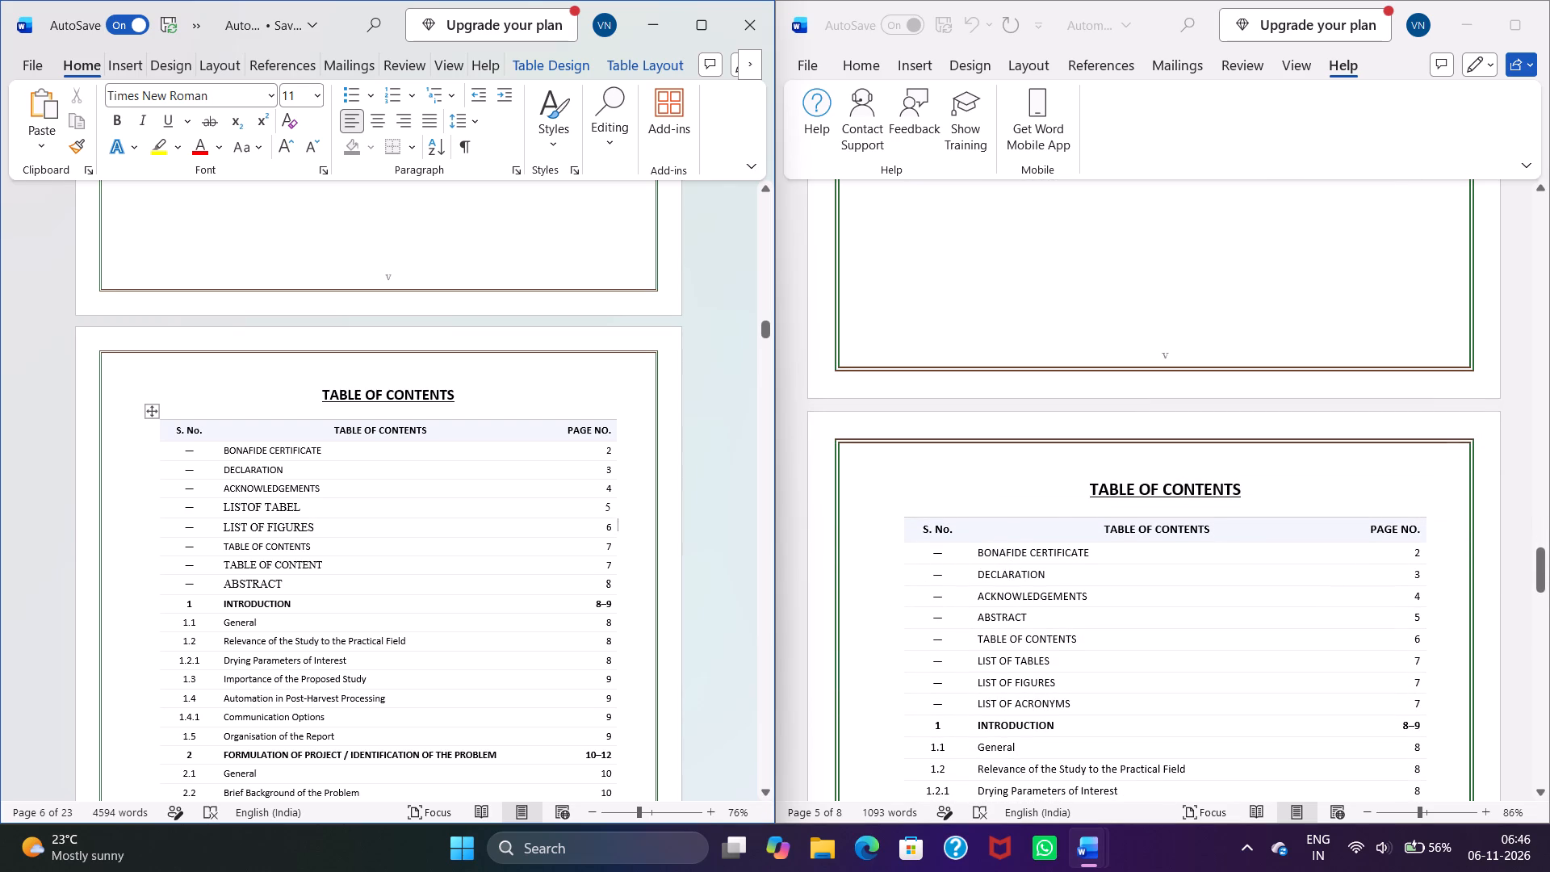
click(612, 545)
key(BackSpace)
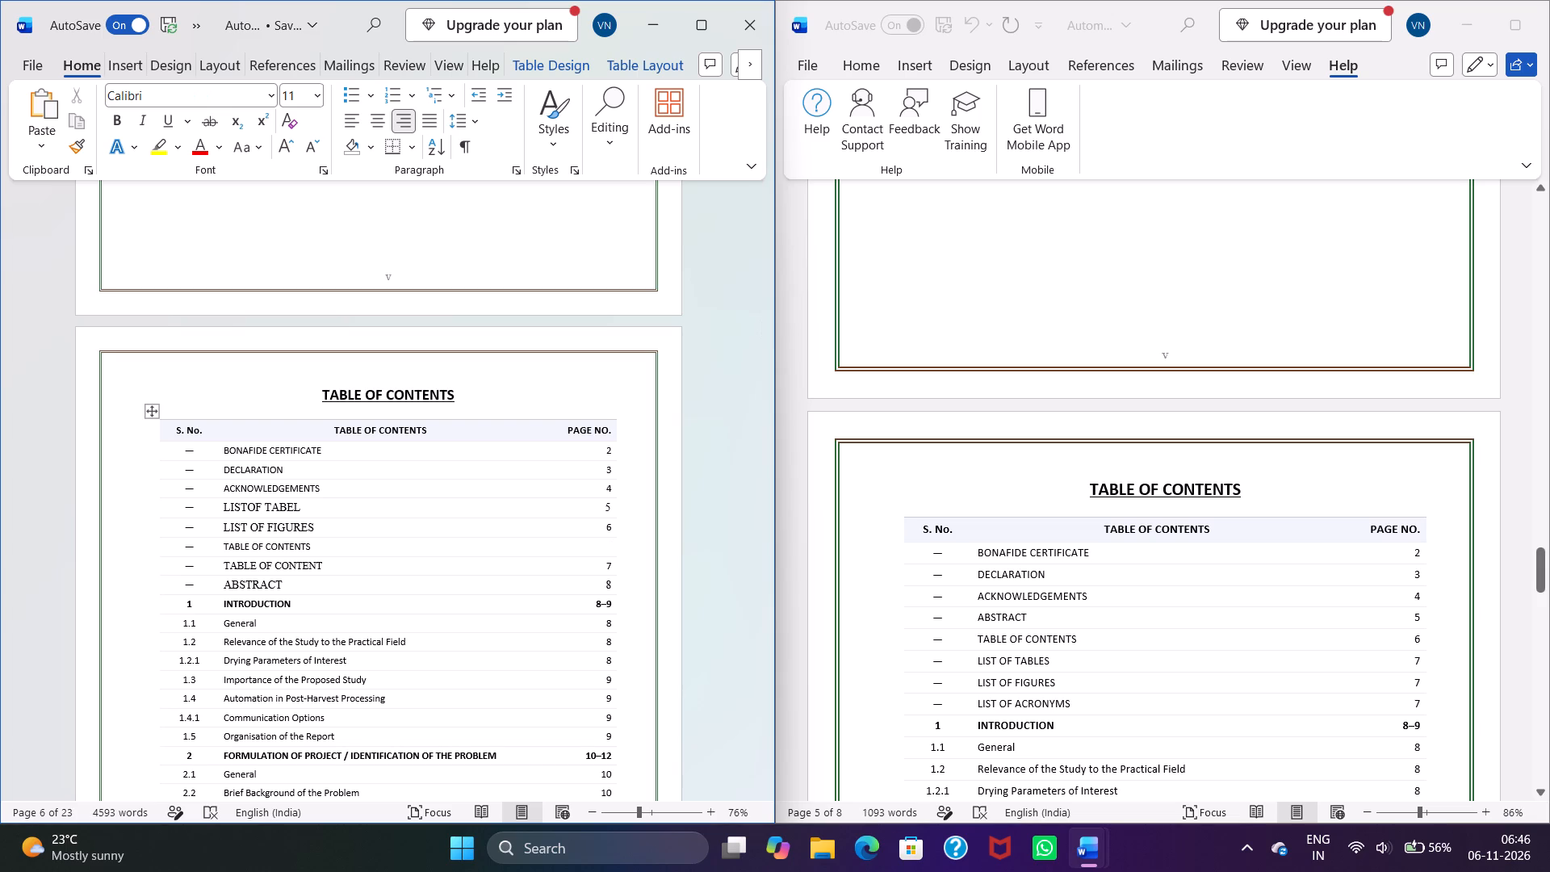
key(6)
Set the page number of the LIST OF FIGURES entry to 5.
click(616, 526)
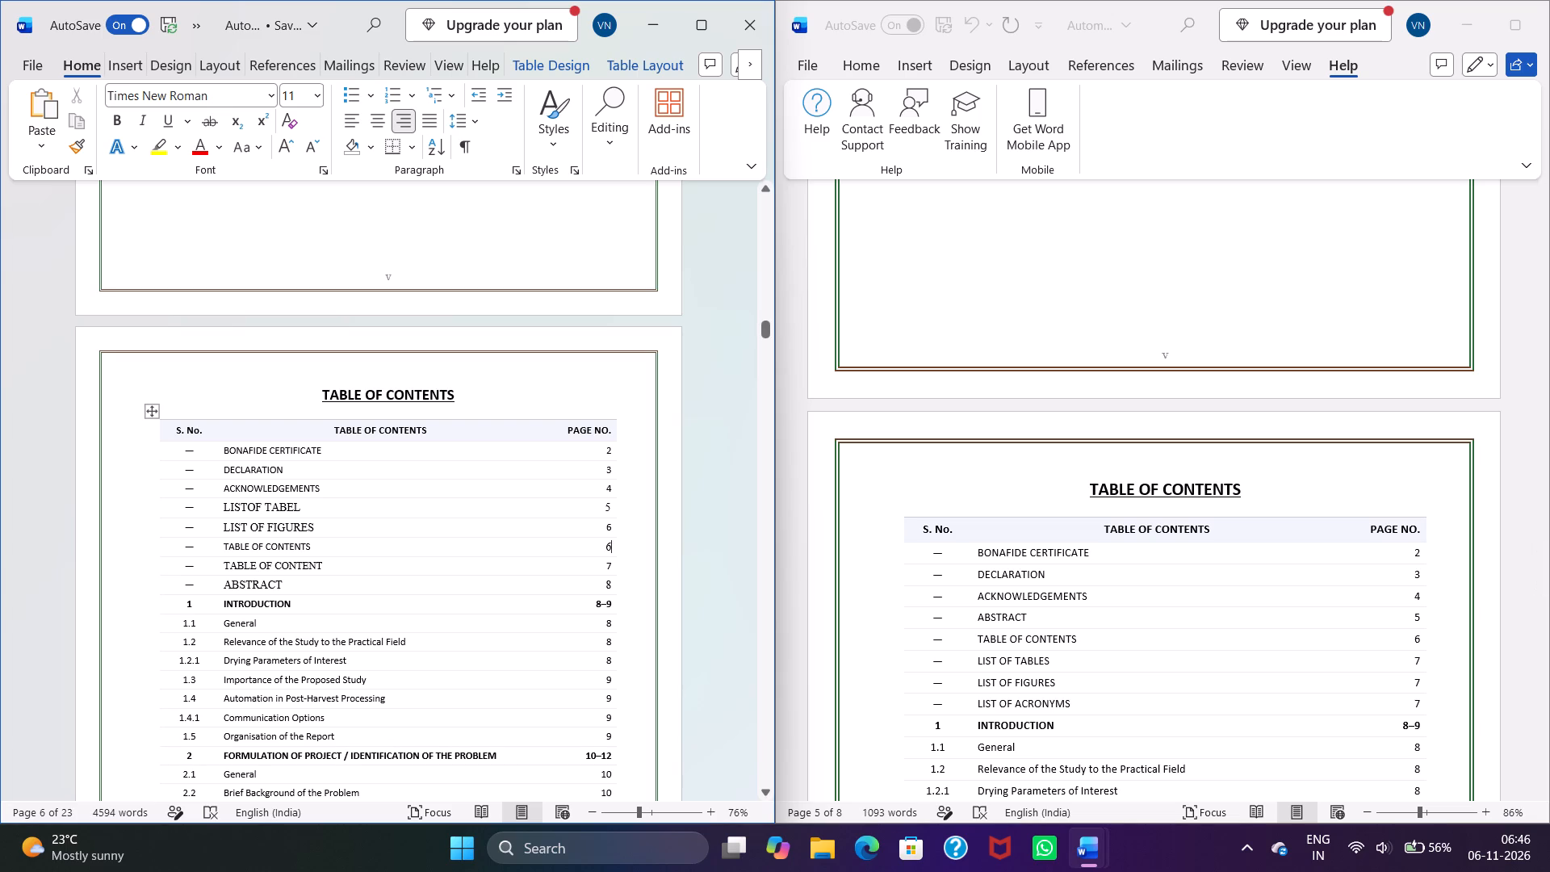
click(613, 526)
key(BackSpace)
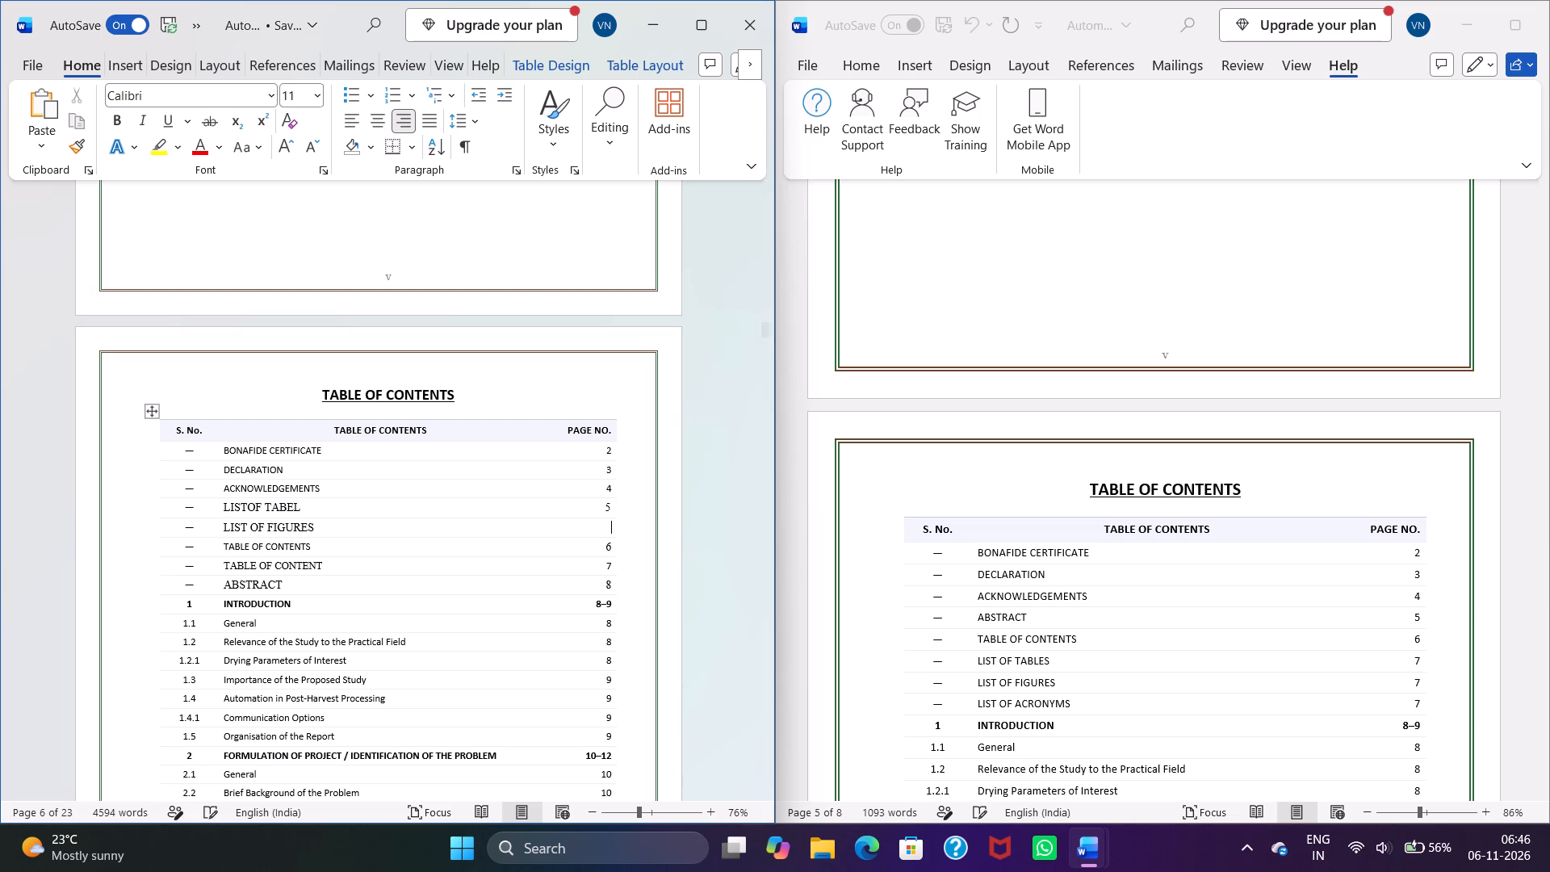
key(5)
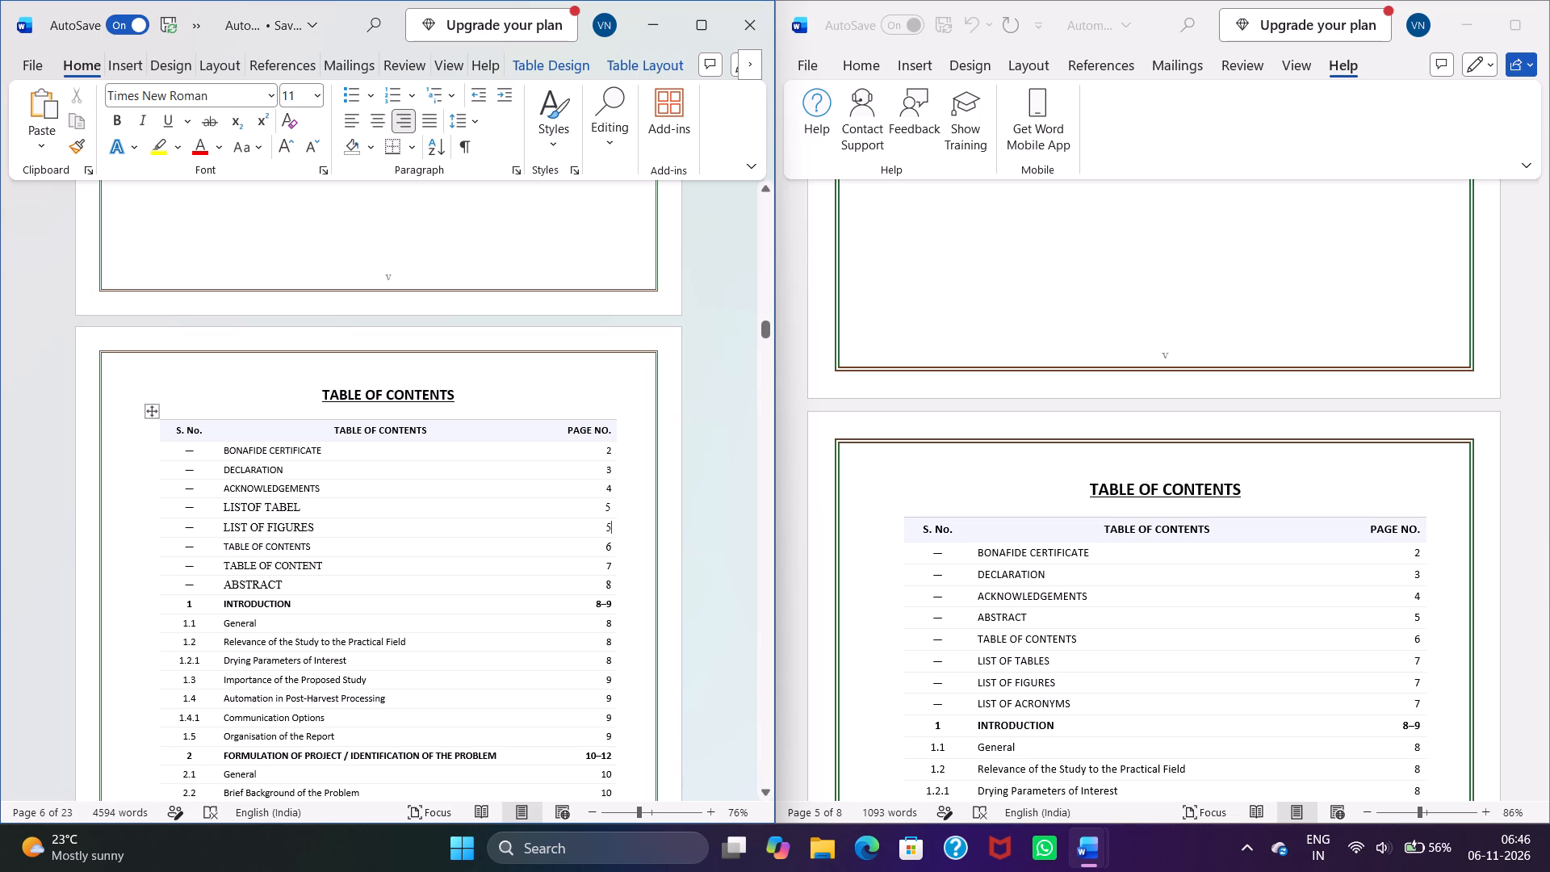
Review the other report's front-matter pages, from the certificate to the table of contents, to check their order and page numbers.
scroll(1064, 552, up, 3)
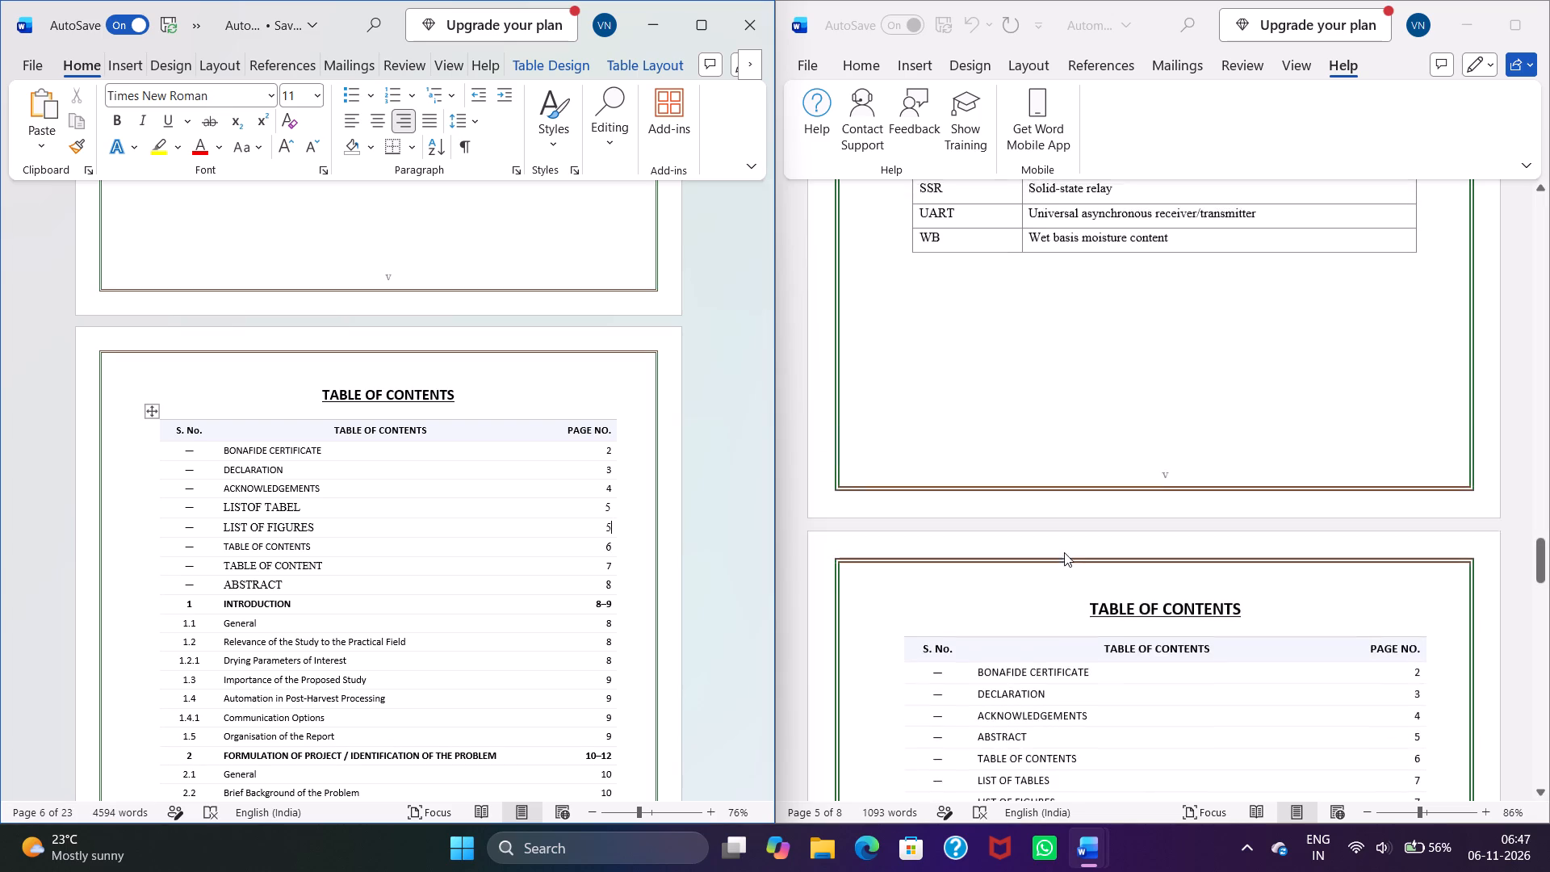
scroll(1064, 552, up, 19)
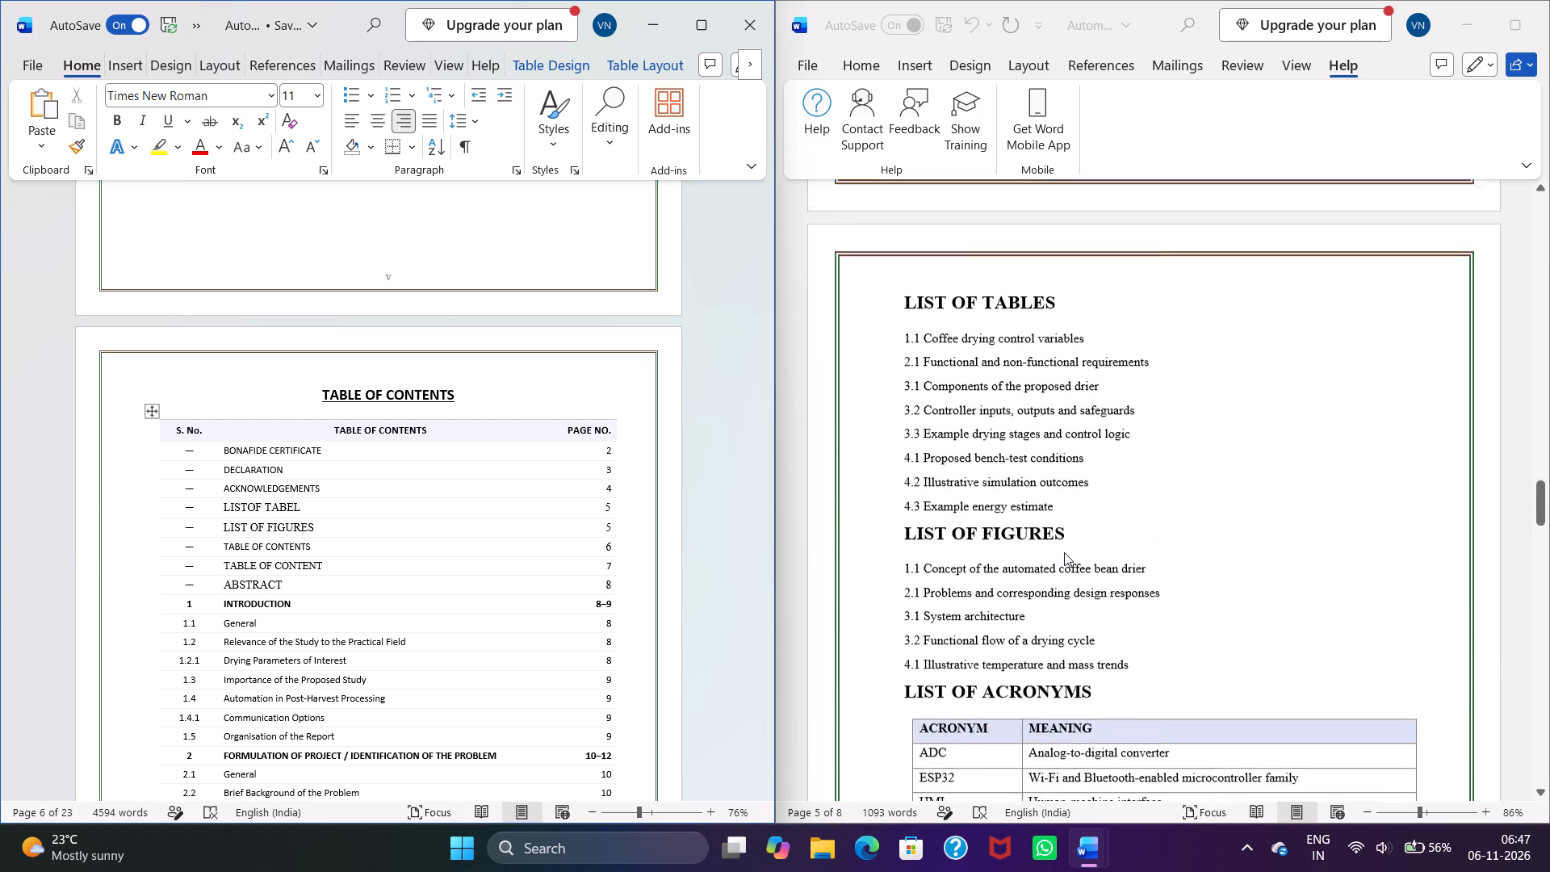
scroll(1064, 552, up, 19)
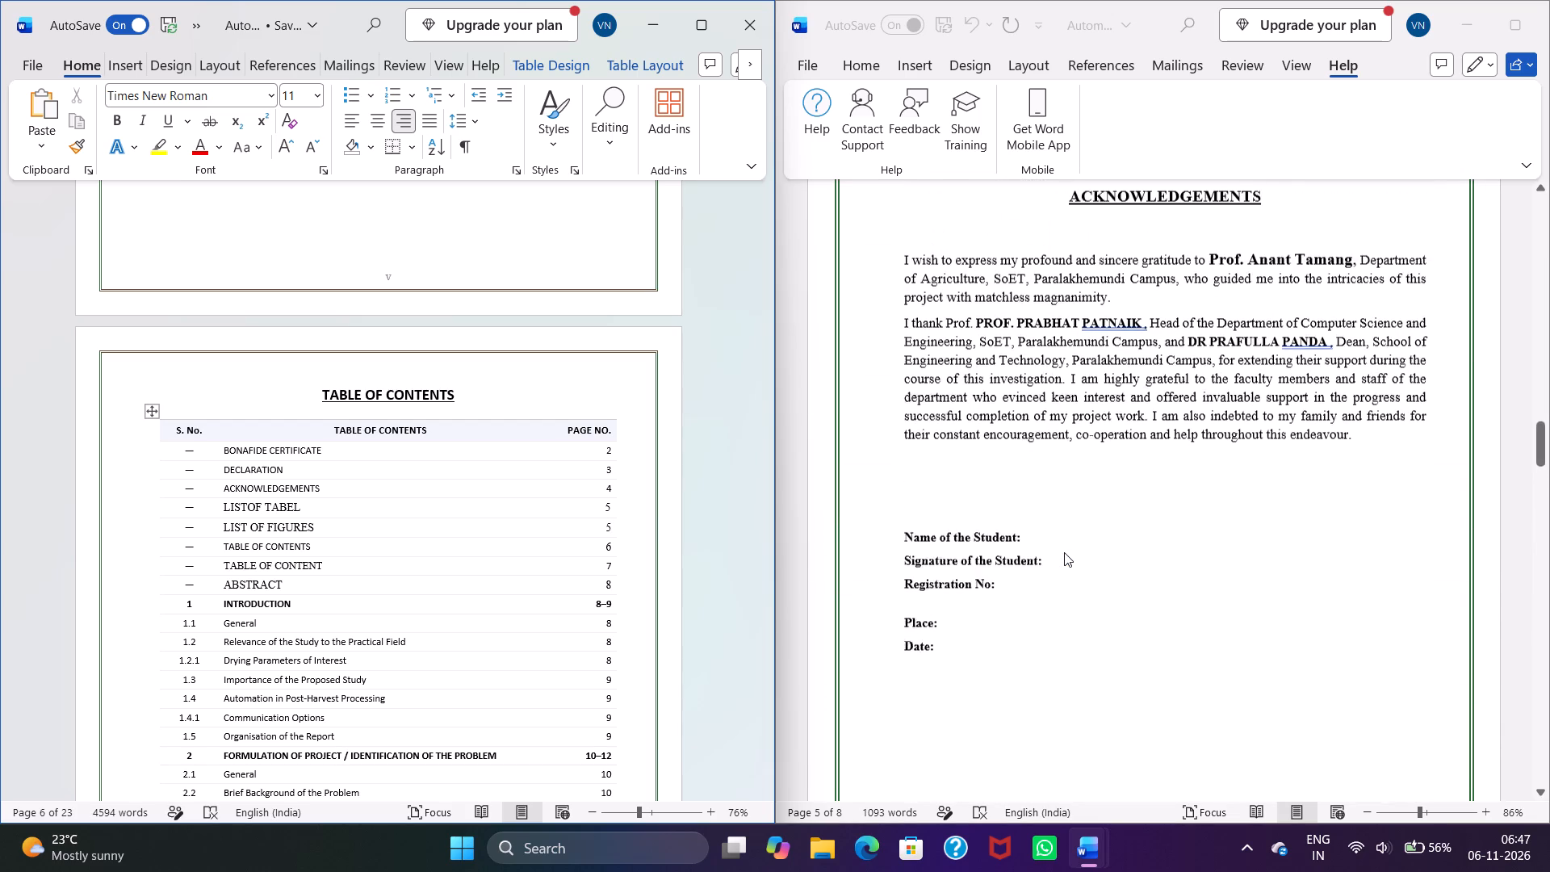
scroll(1064, 552, up, 2)
scroll(1064, 552, down, 12)
scroll(1064, 552, up, 5)
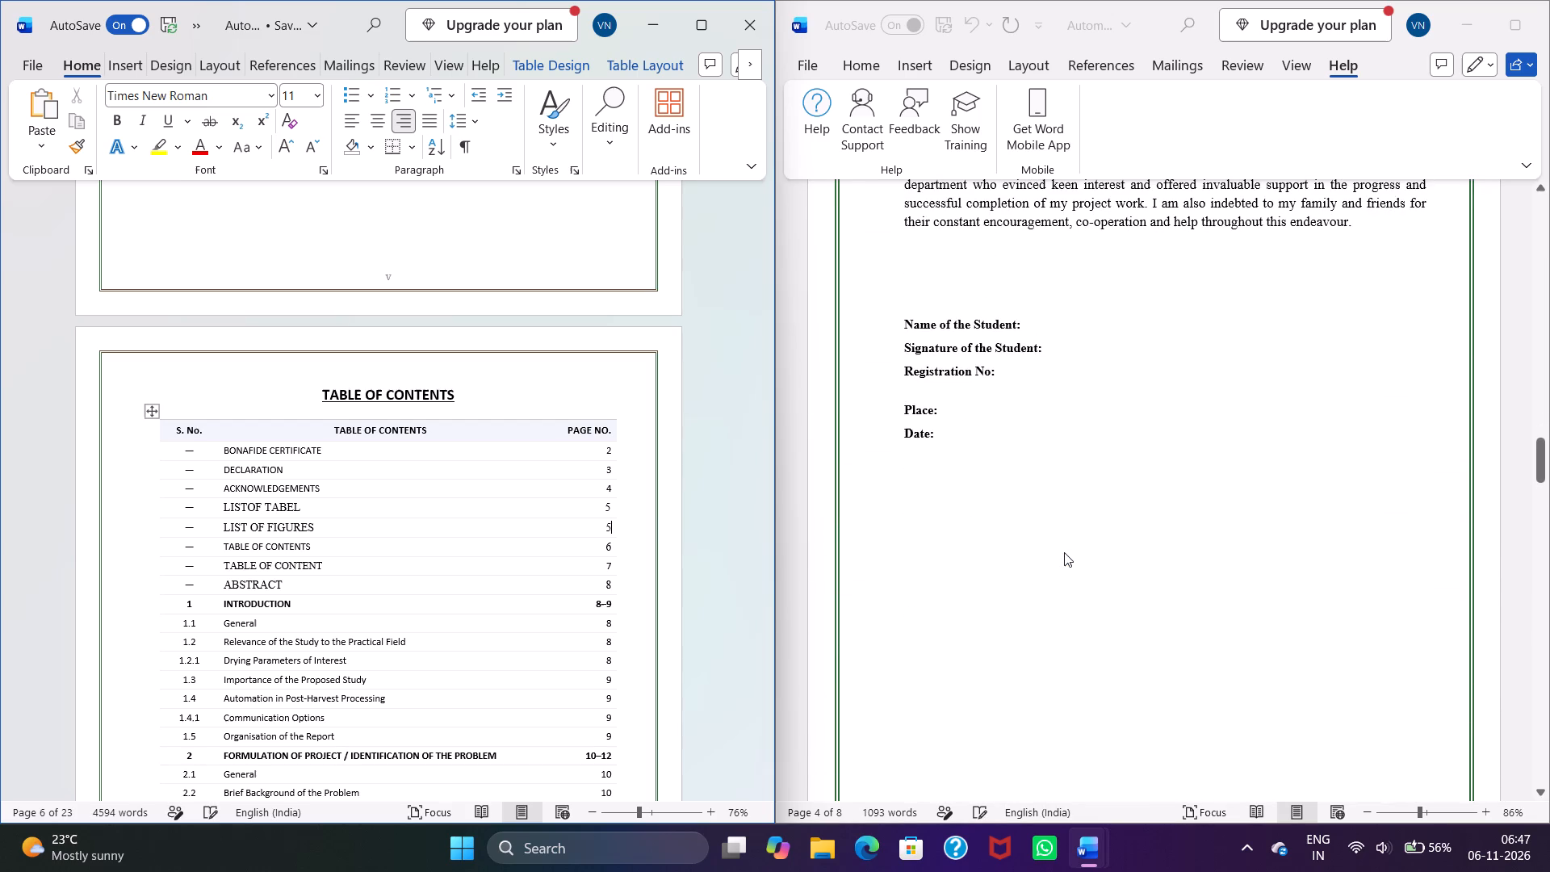
scroll(1064, 552, up, 17)
scroll(1064, 552, up, 7)
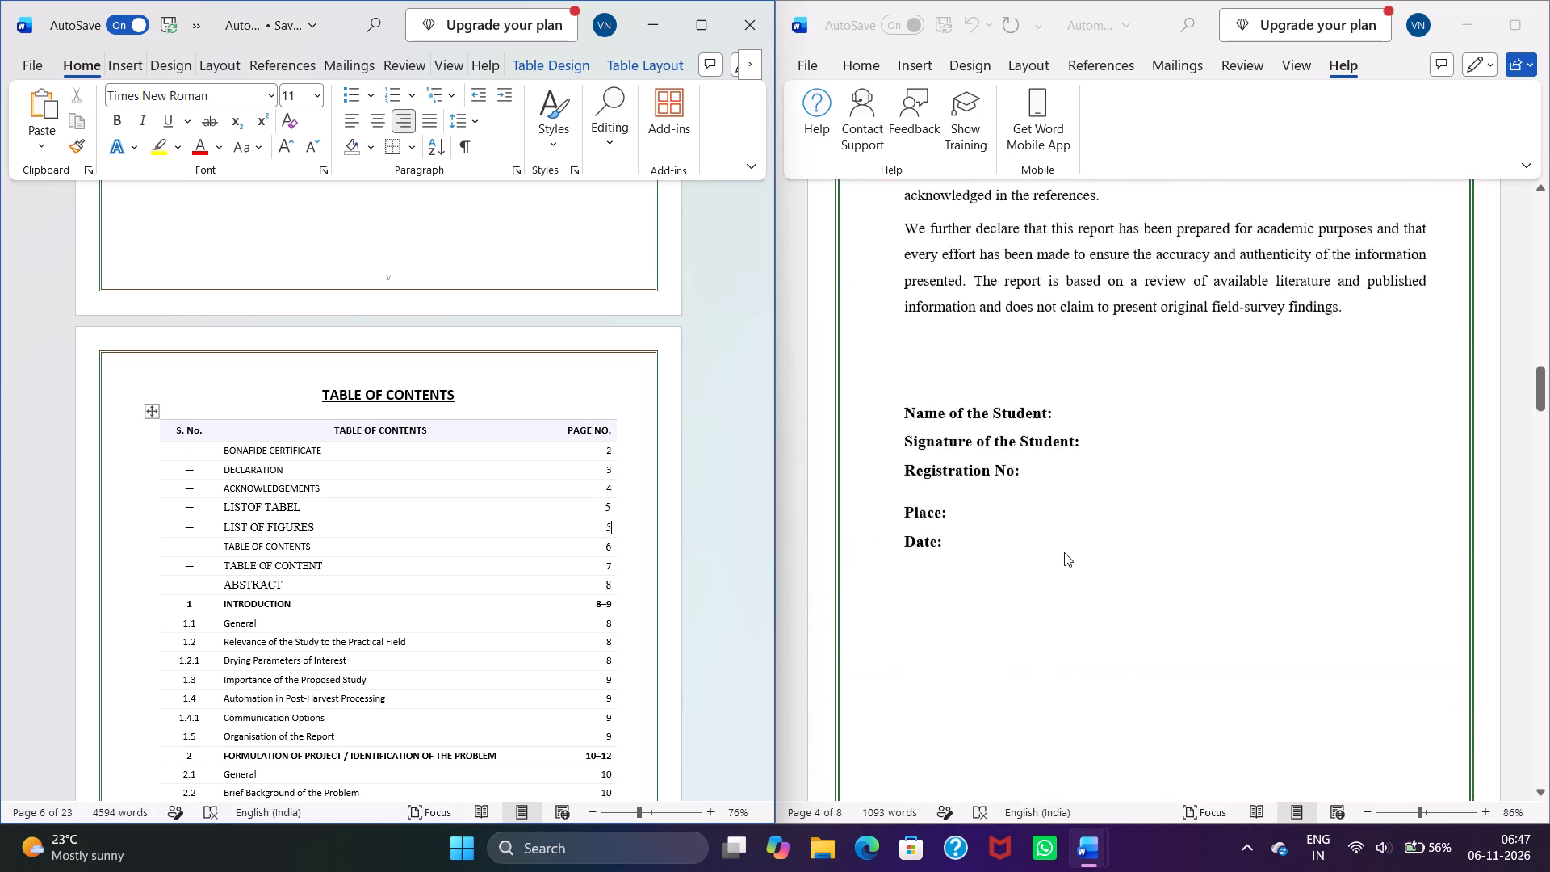
scroll(1064, 552, up, 17)
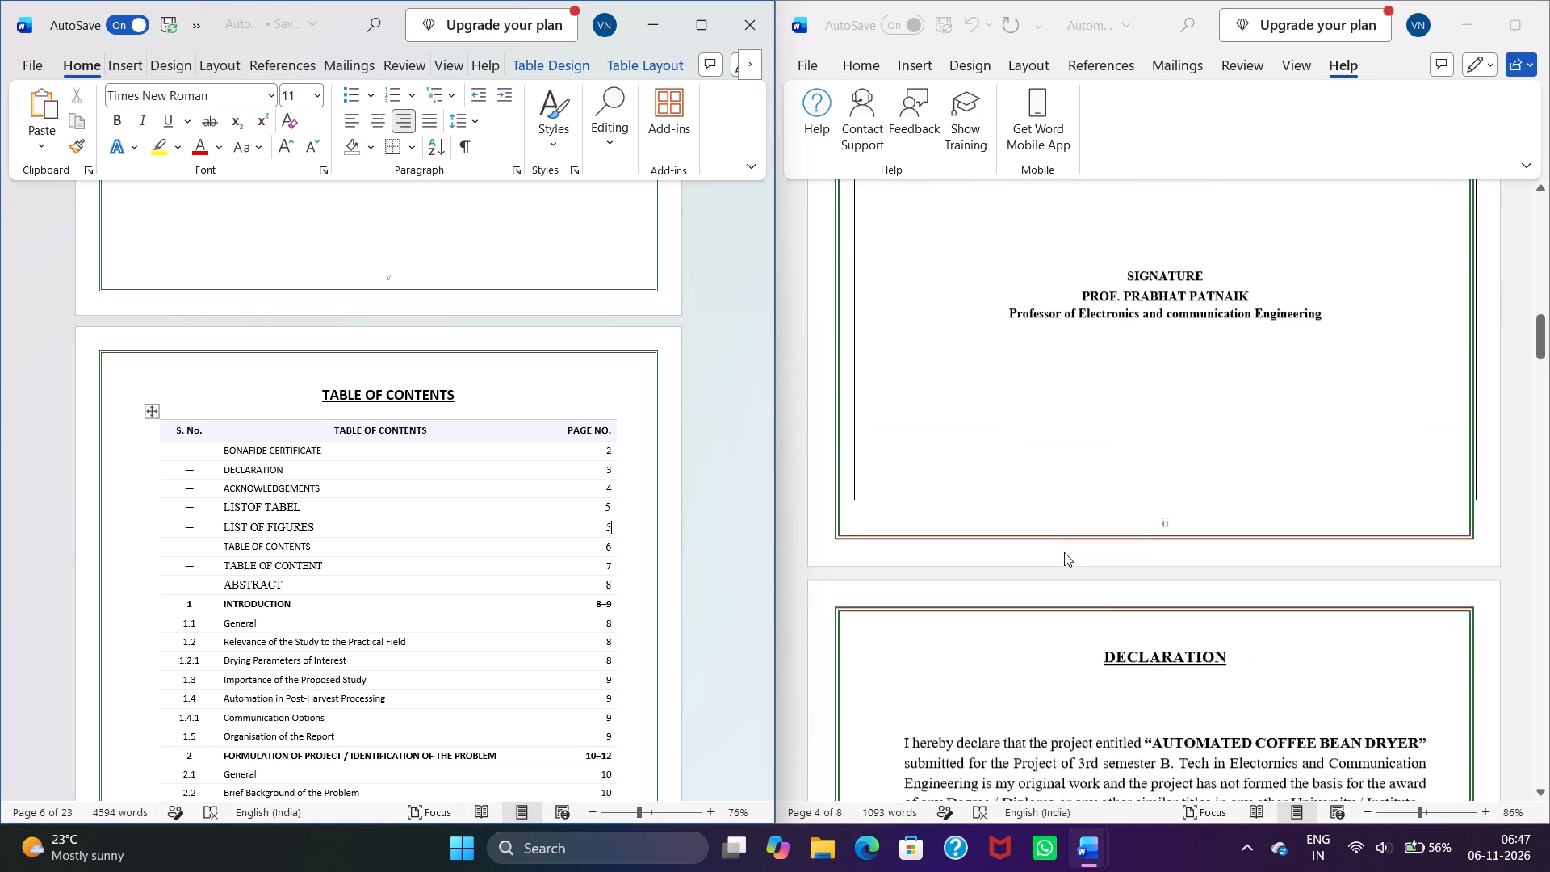
scroll(1064, 552, up, 1)
scroll(1064, 552, down, 1)
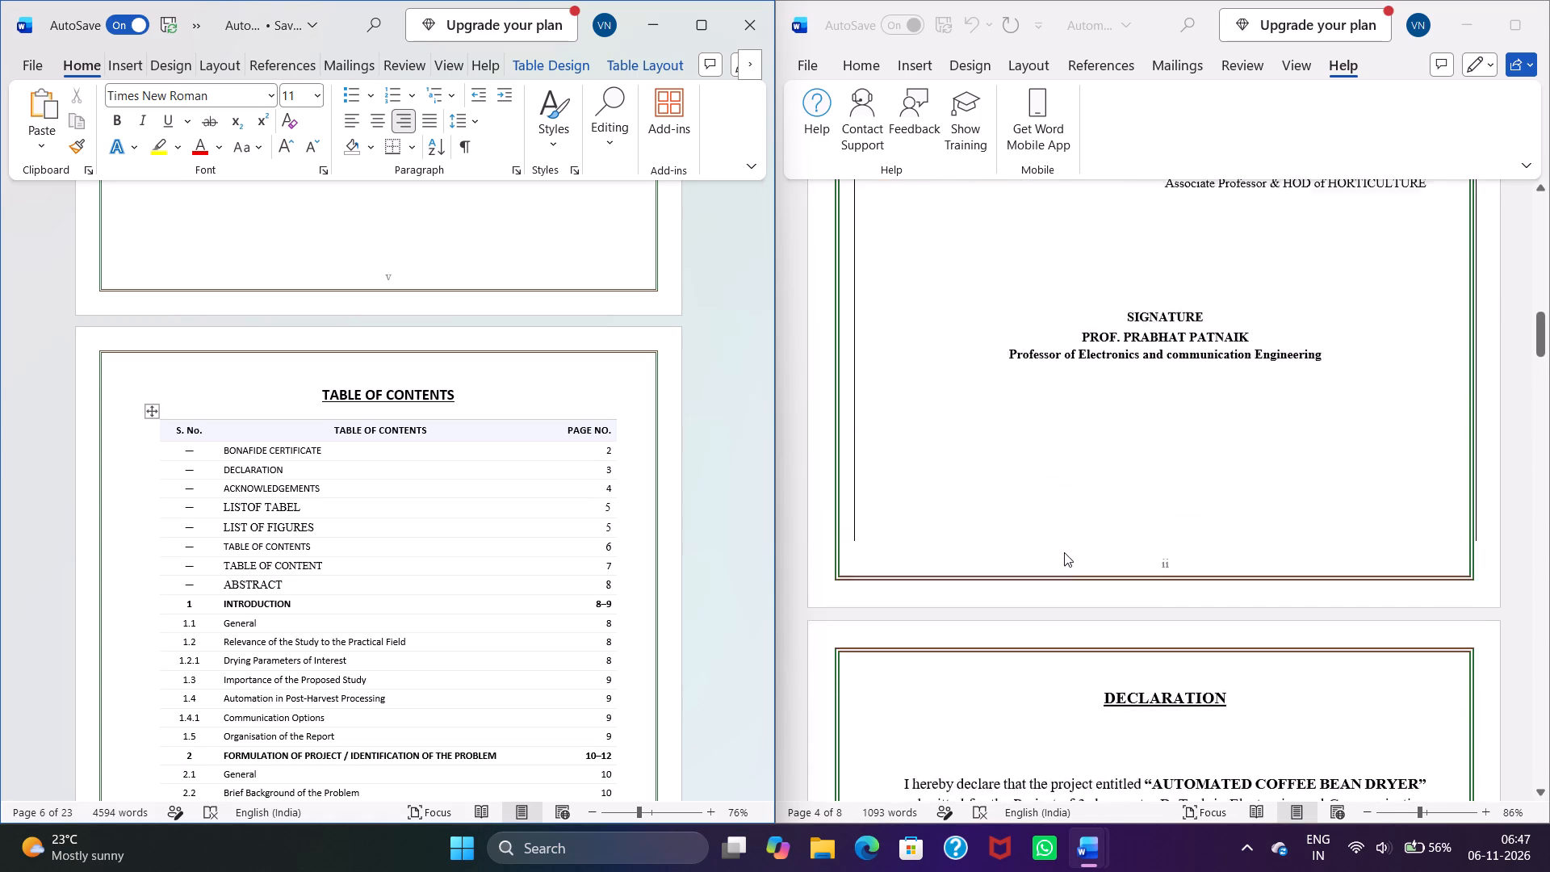
scroll(1064, 552, down, 13)
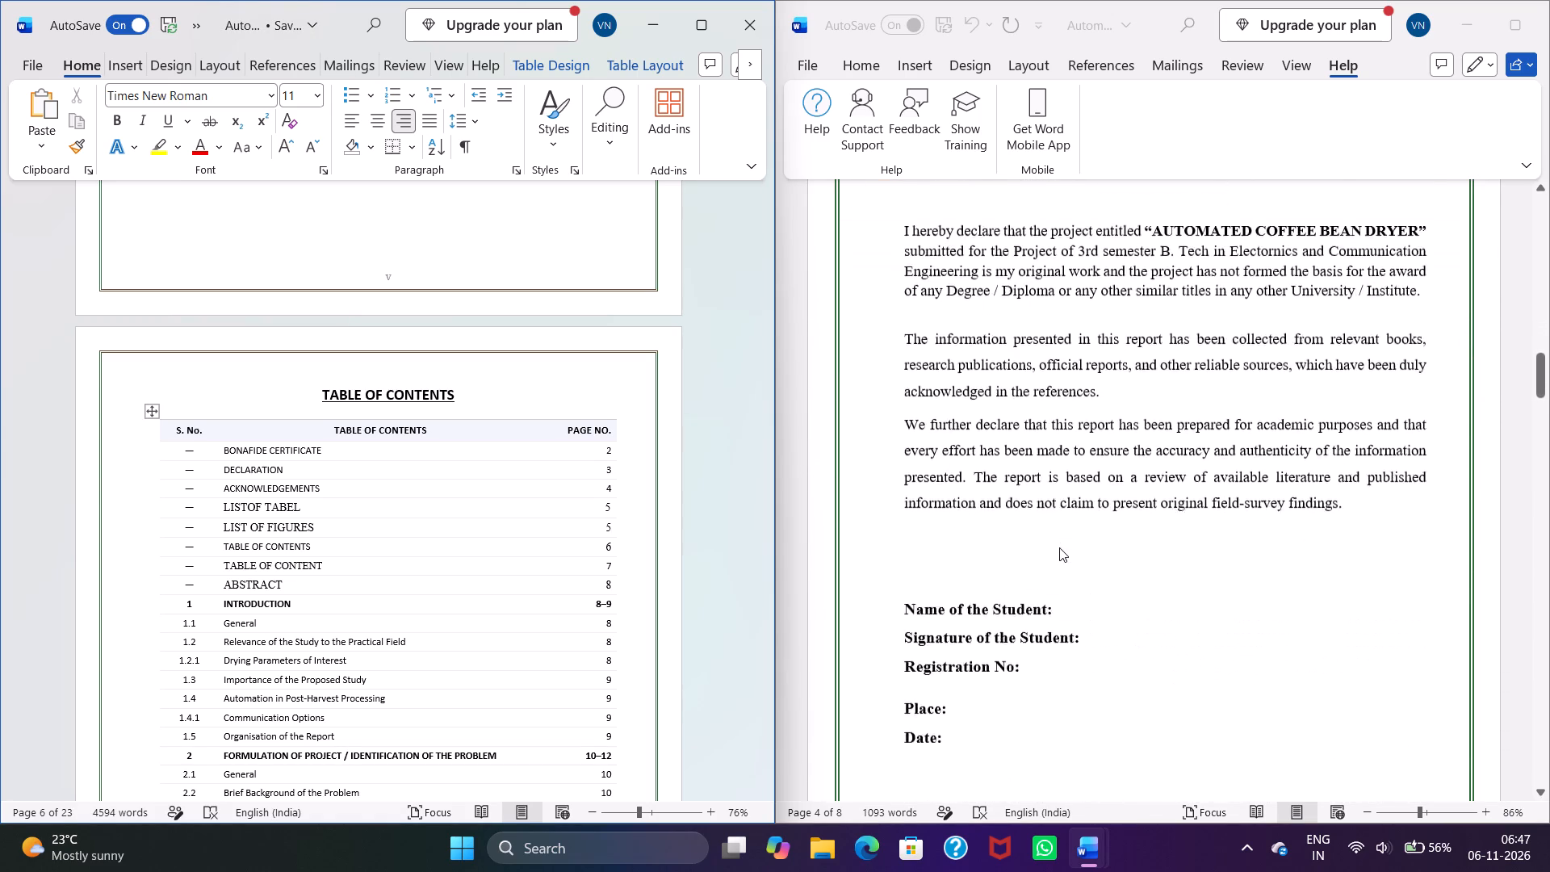
scroll(1059, 547, down, 20)
scroll(1059, 547, down, 19)
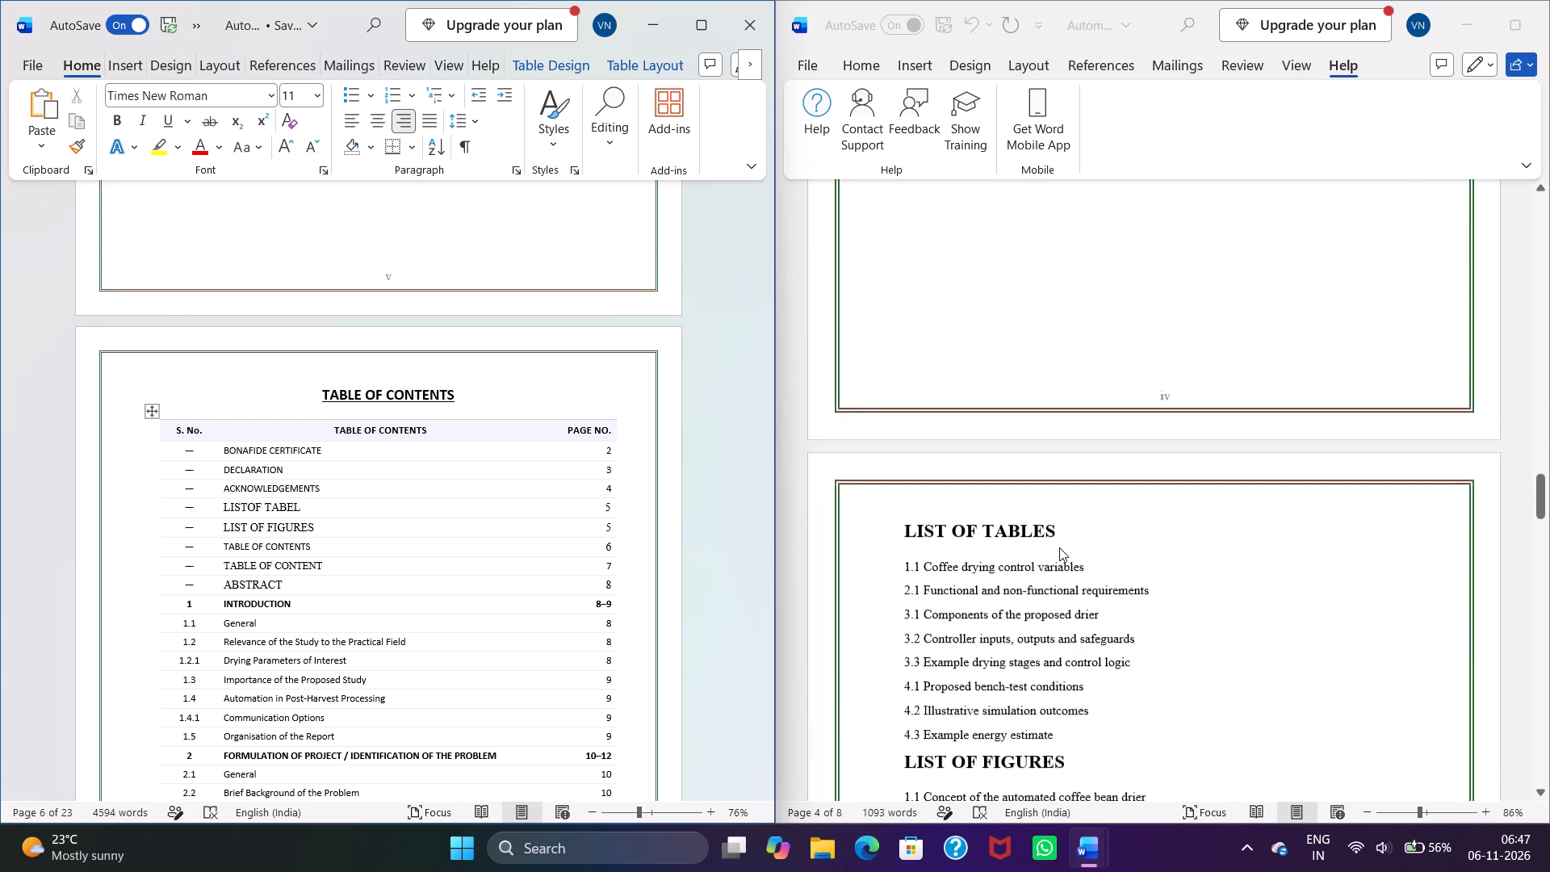
scroll(1059, 547, down, 20)
scroll(1059, 547, down, 19)
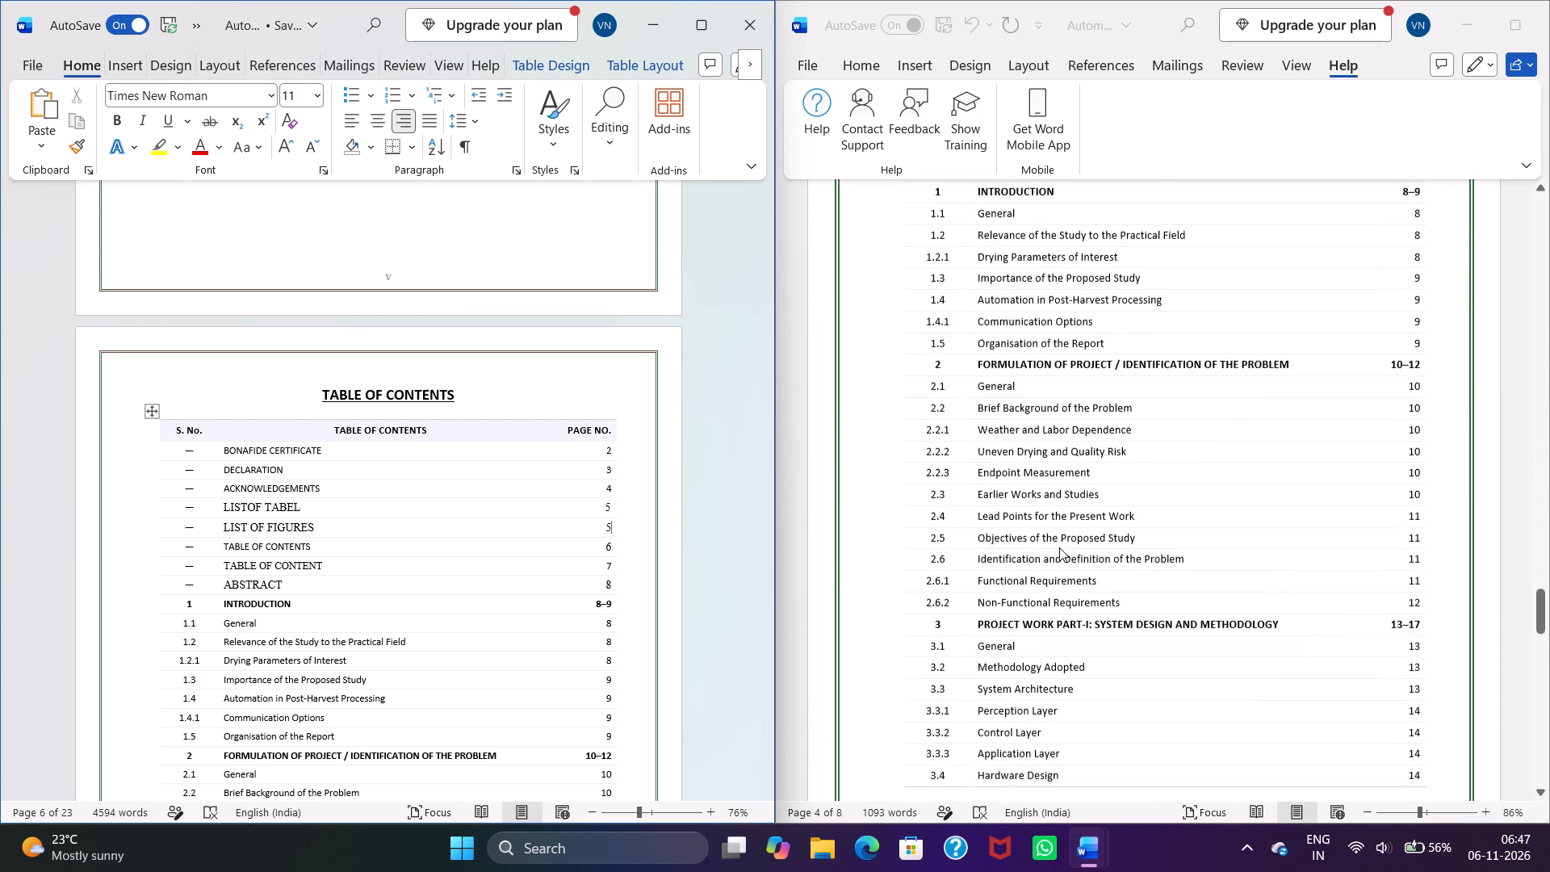
In the INTRODUCTION entry of the table of contents, set the starting page number to 9 and delete the ending page number.
scroll(471, 631, down, 5)
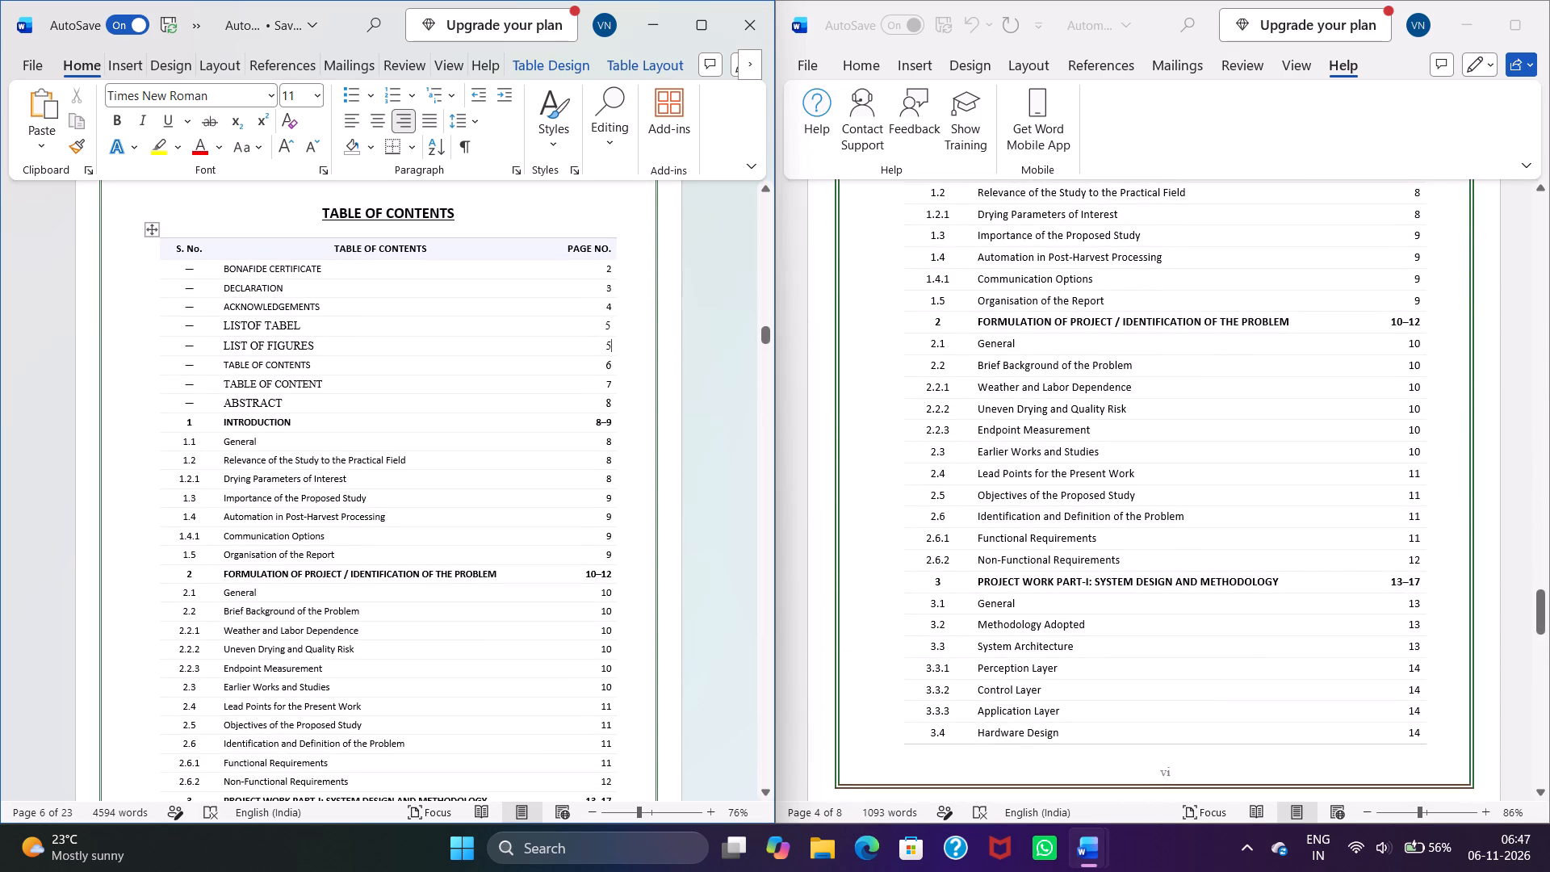
click(601, 419)
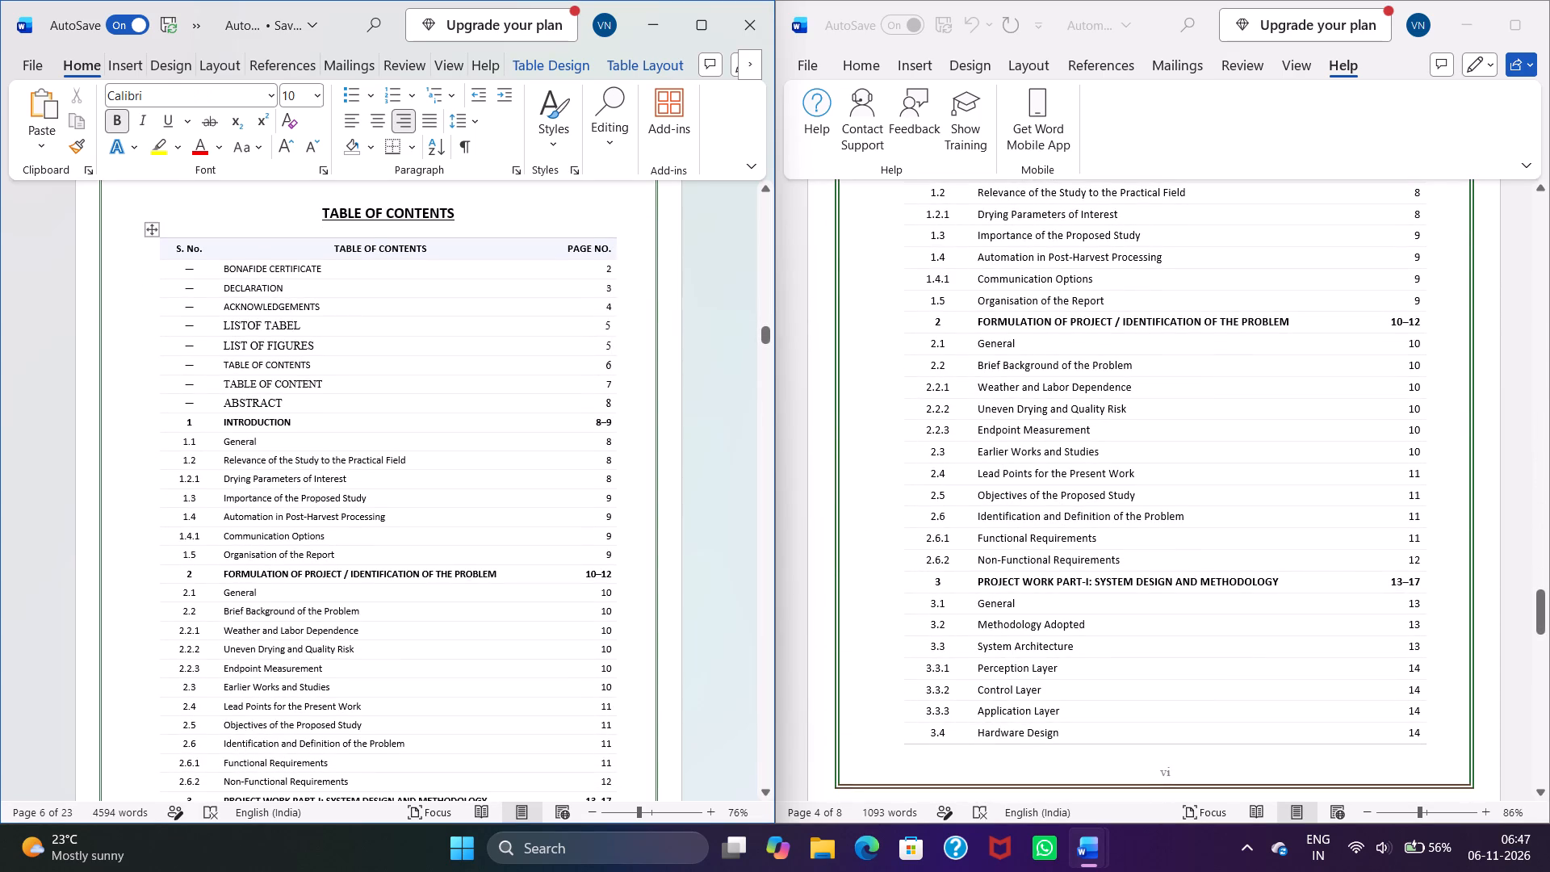
key(BackSpace)
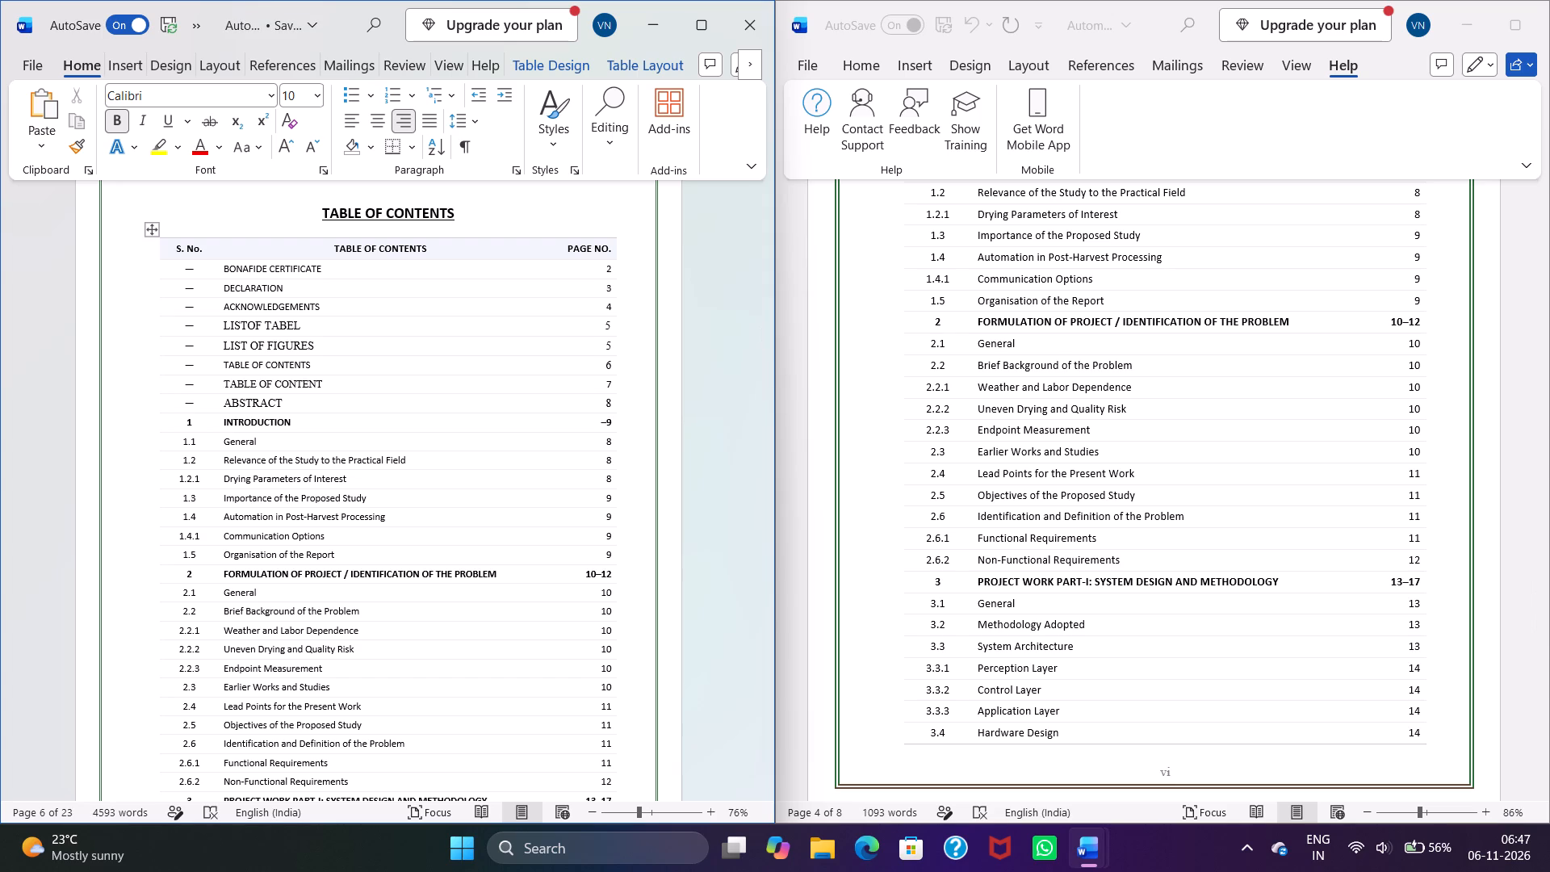
key(9)
key(Right)
key(Right)
key(BackSpace)
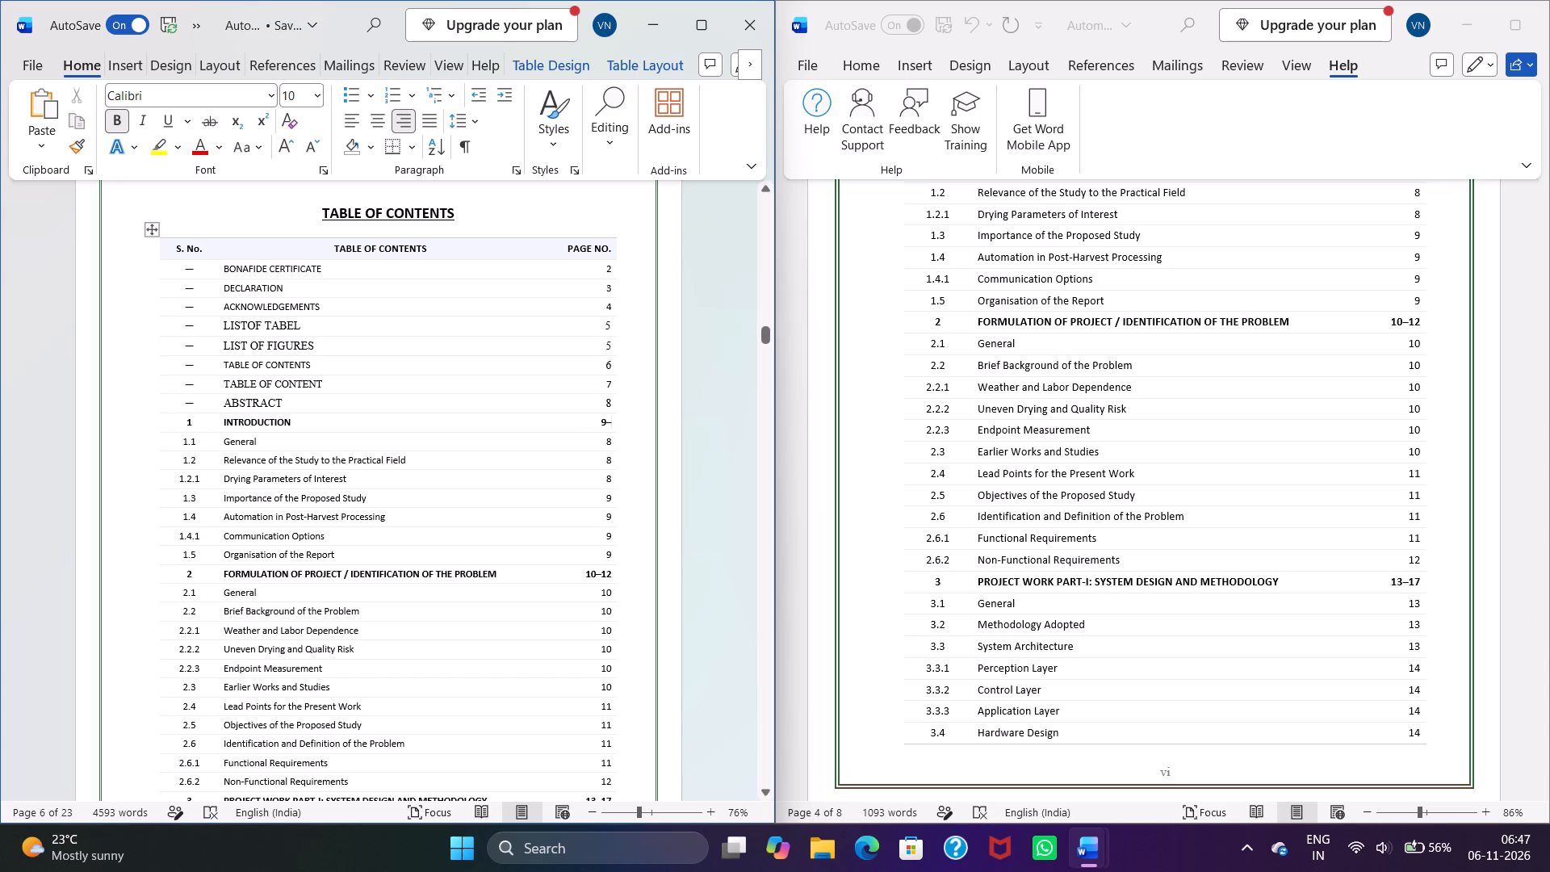
Examine the edited report's Chapter 1 and front-matter pages to compare their page numbers with the table of contents.
scroll(434, 555, down, 7)
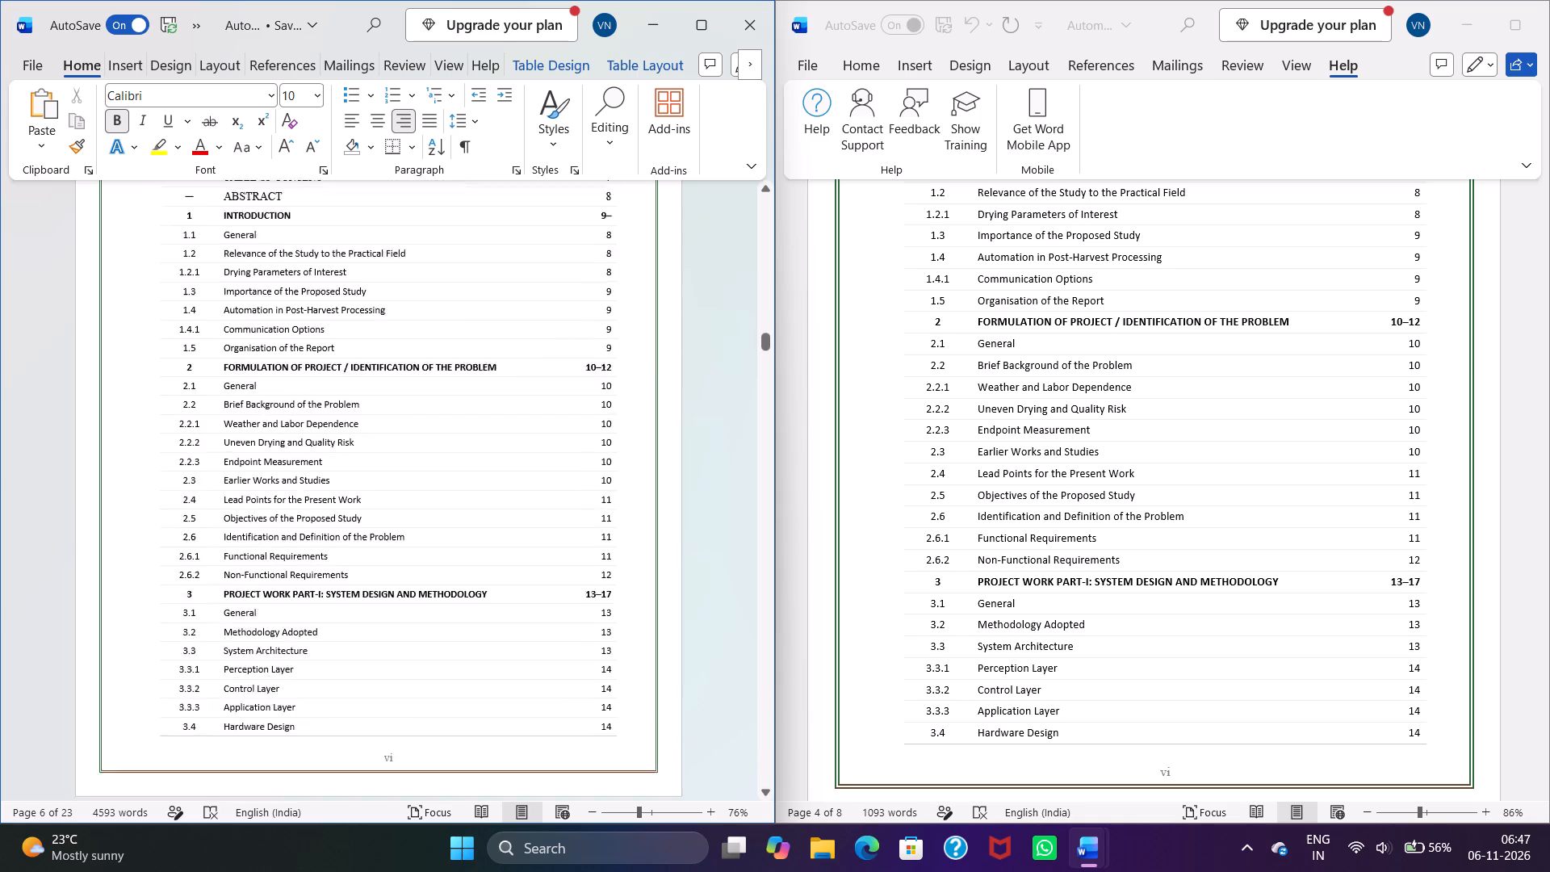
scroll(434, 555, down, 20)
scroll(434, 555, down, 12)
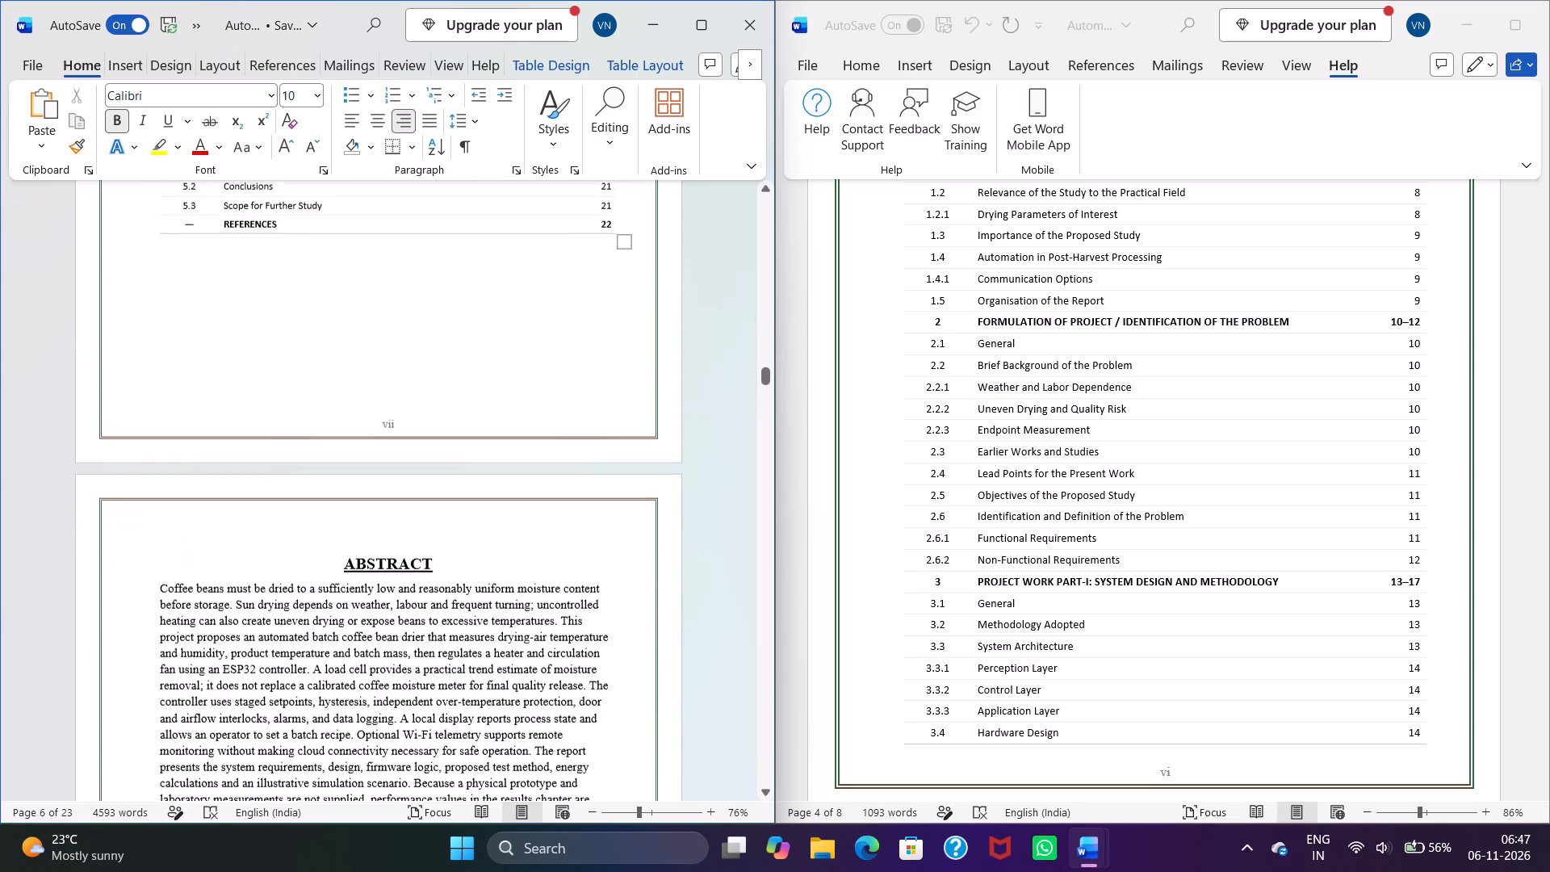
scroll(434, 555, down, 6)
scroll(434, 555, down, 20)
scroll(434, 555, down, 8)
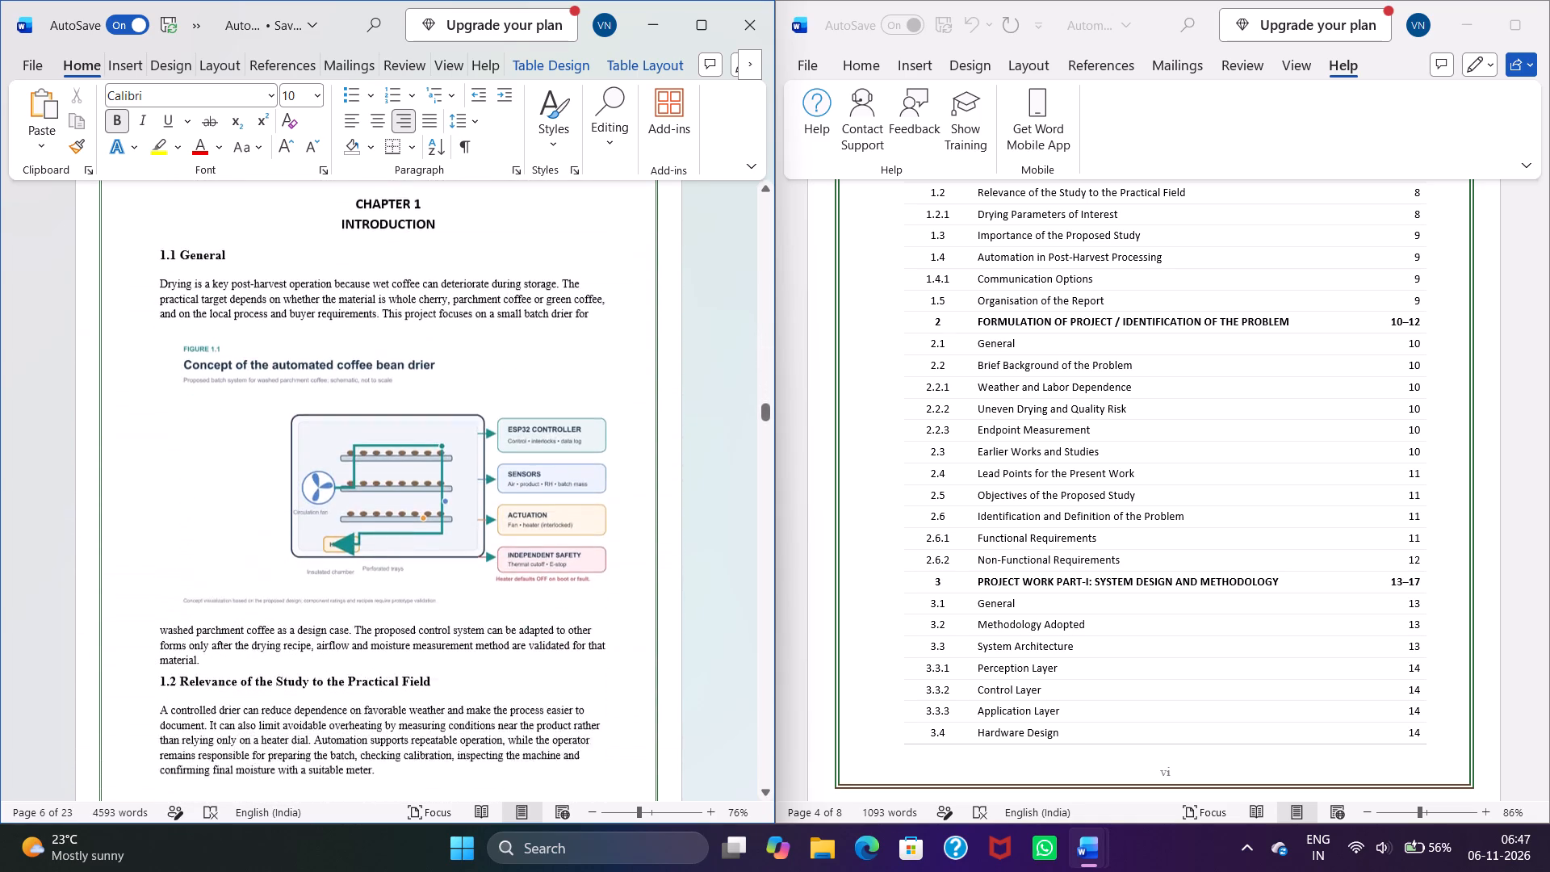
scroll(434, 555, down, 7)
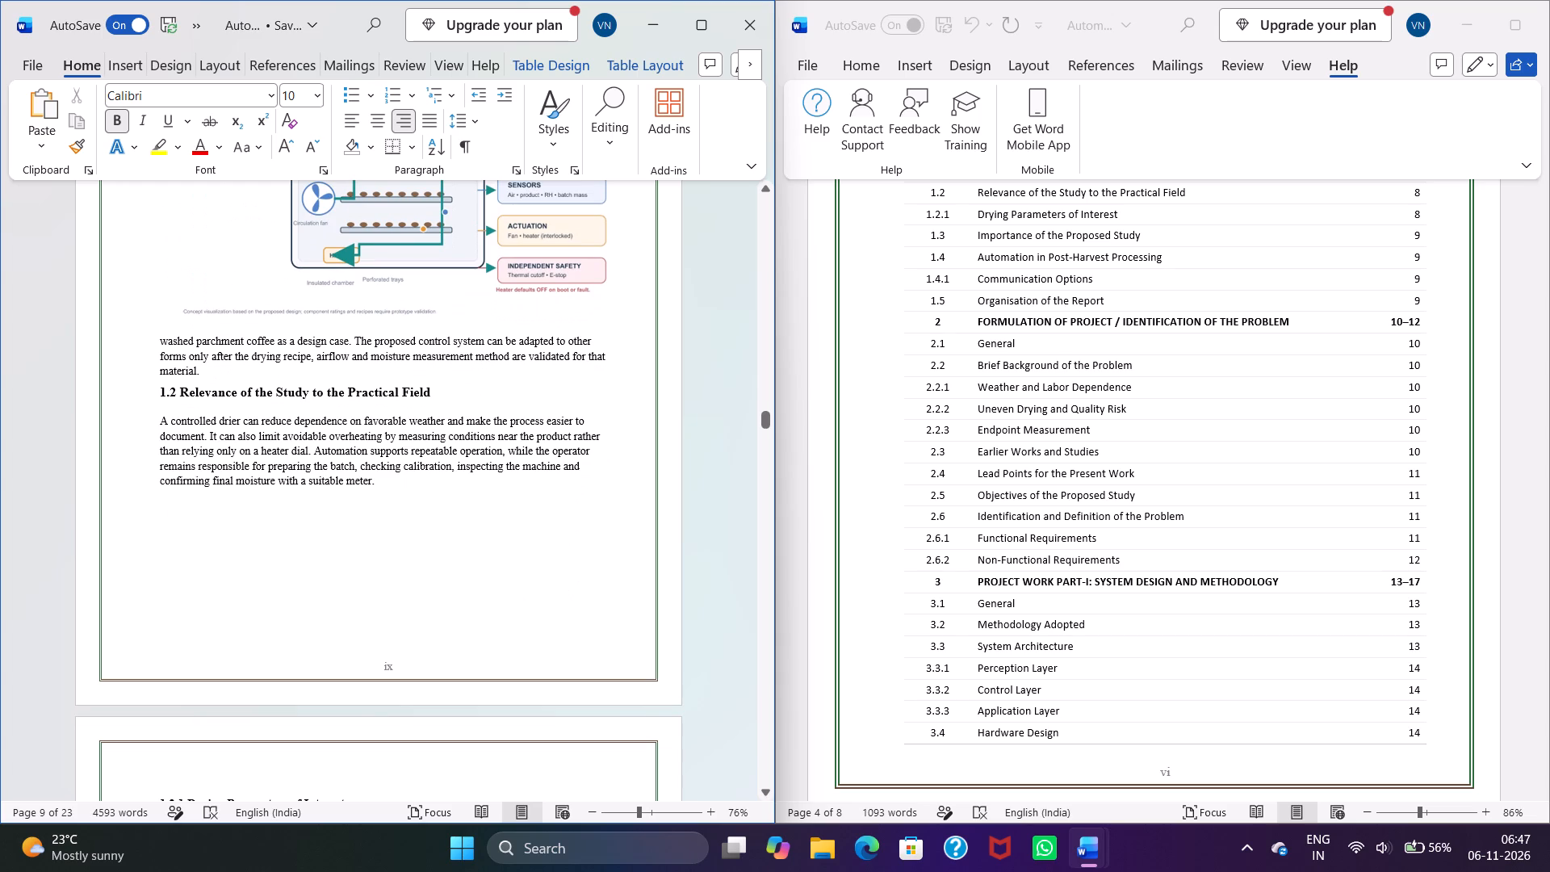
scroll(434, 555, up, 19)
scroll(434, 555, up, 7)
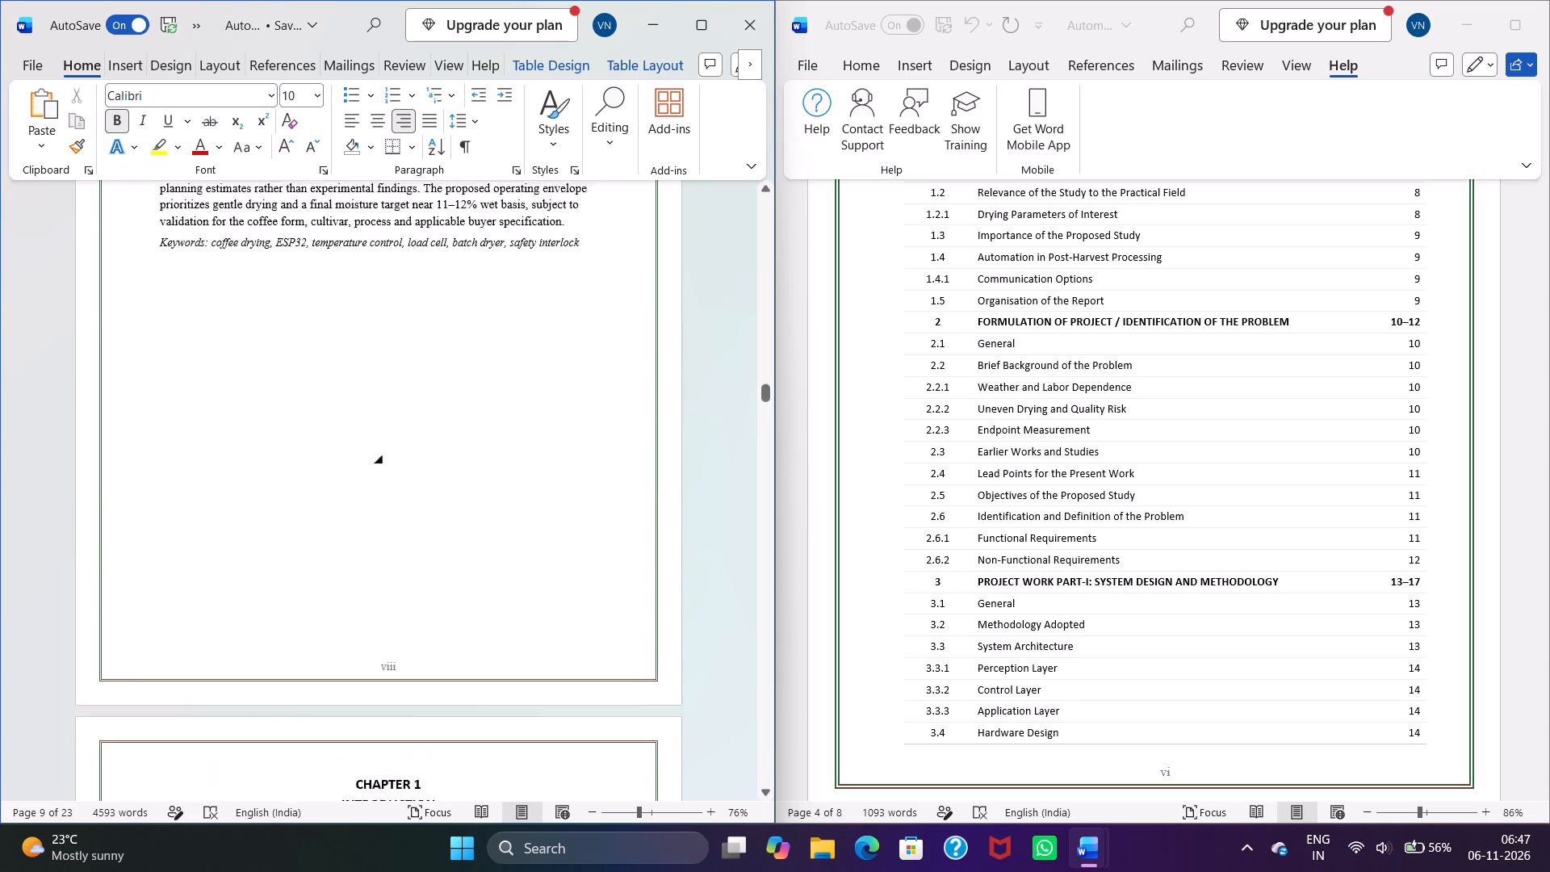
scroll(434, 555, up, 20)
scroll(434, 555, up, 14)
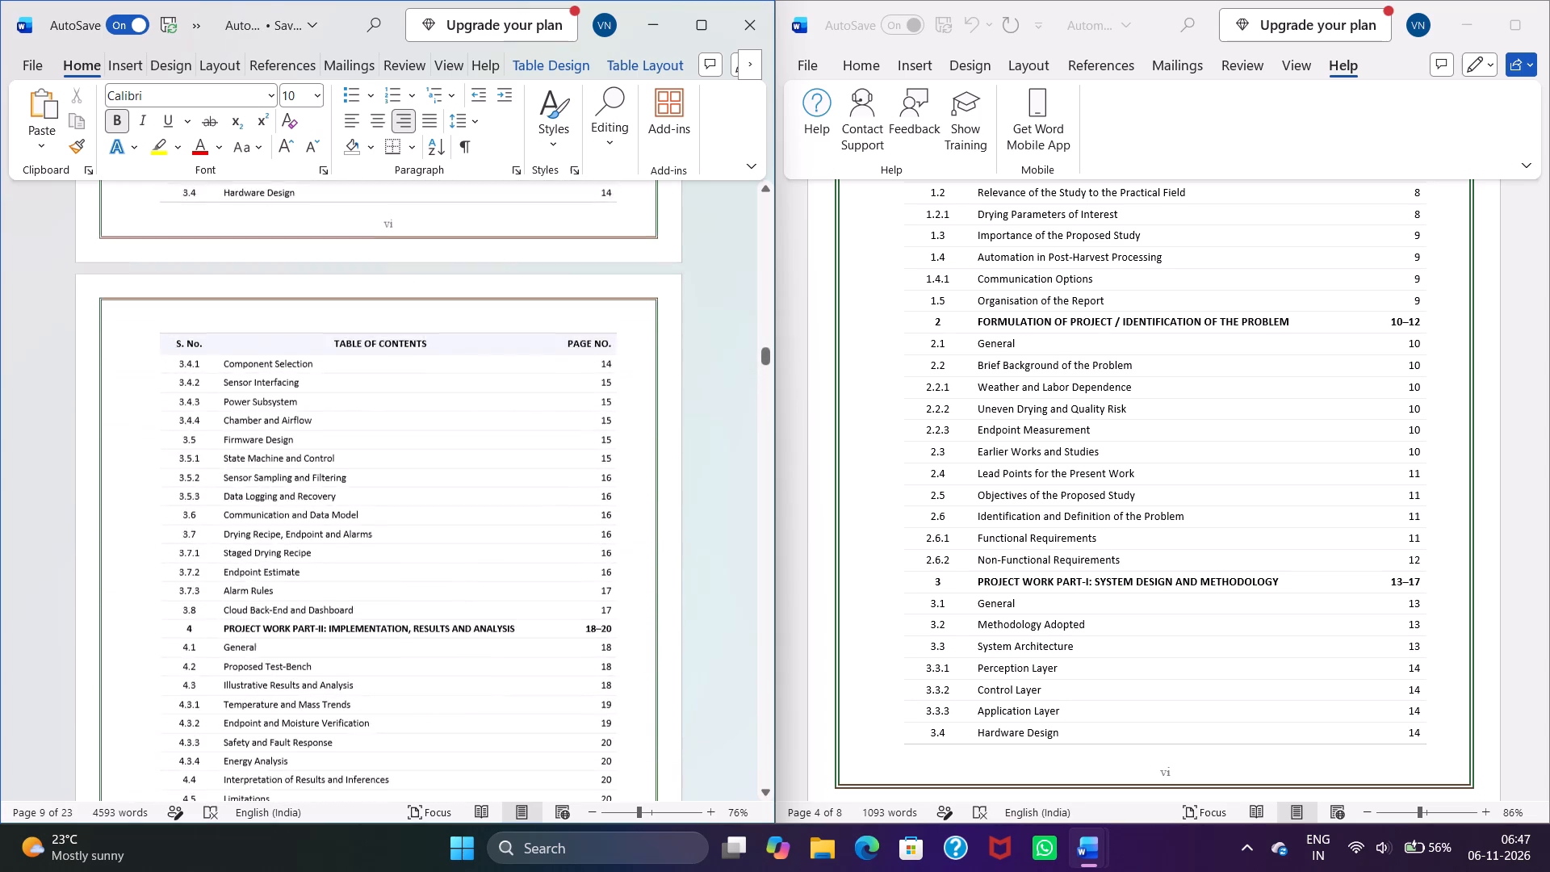
scroll(434, 555, up, 20)
scroll(434, 555, up, 17)
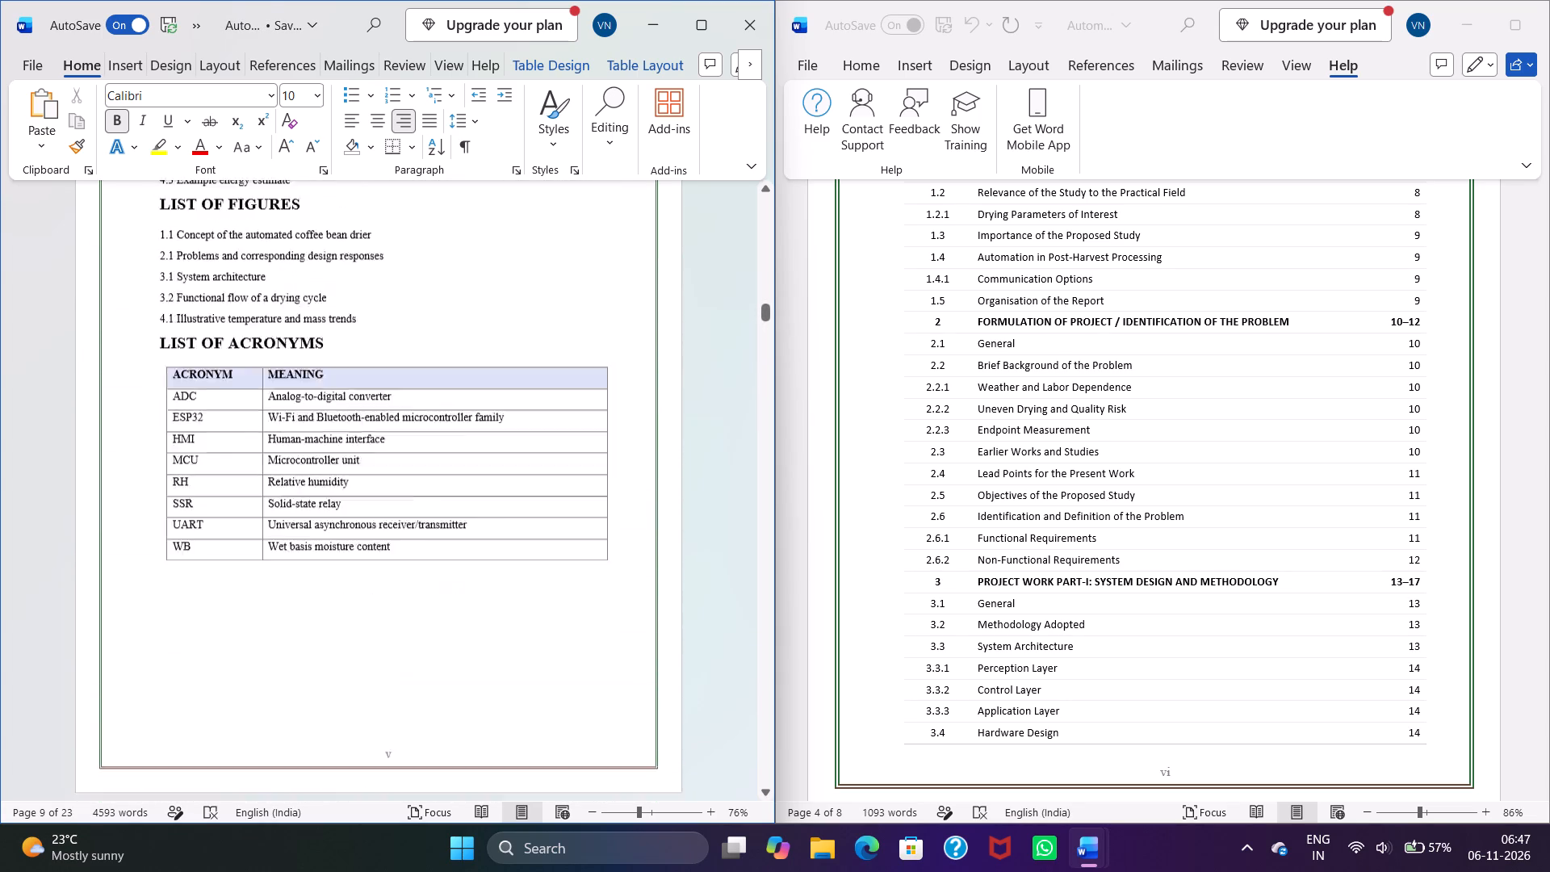
scroll(434, 555, up, 20)
scroll(434, 555, up, 20)
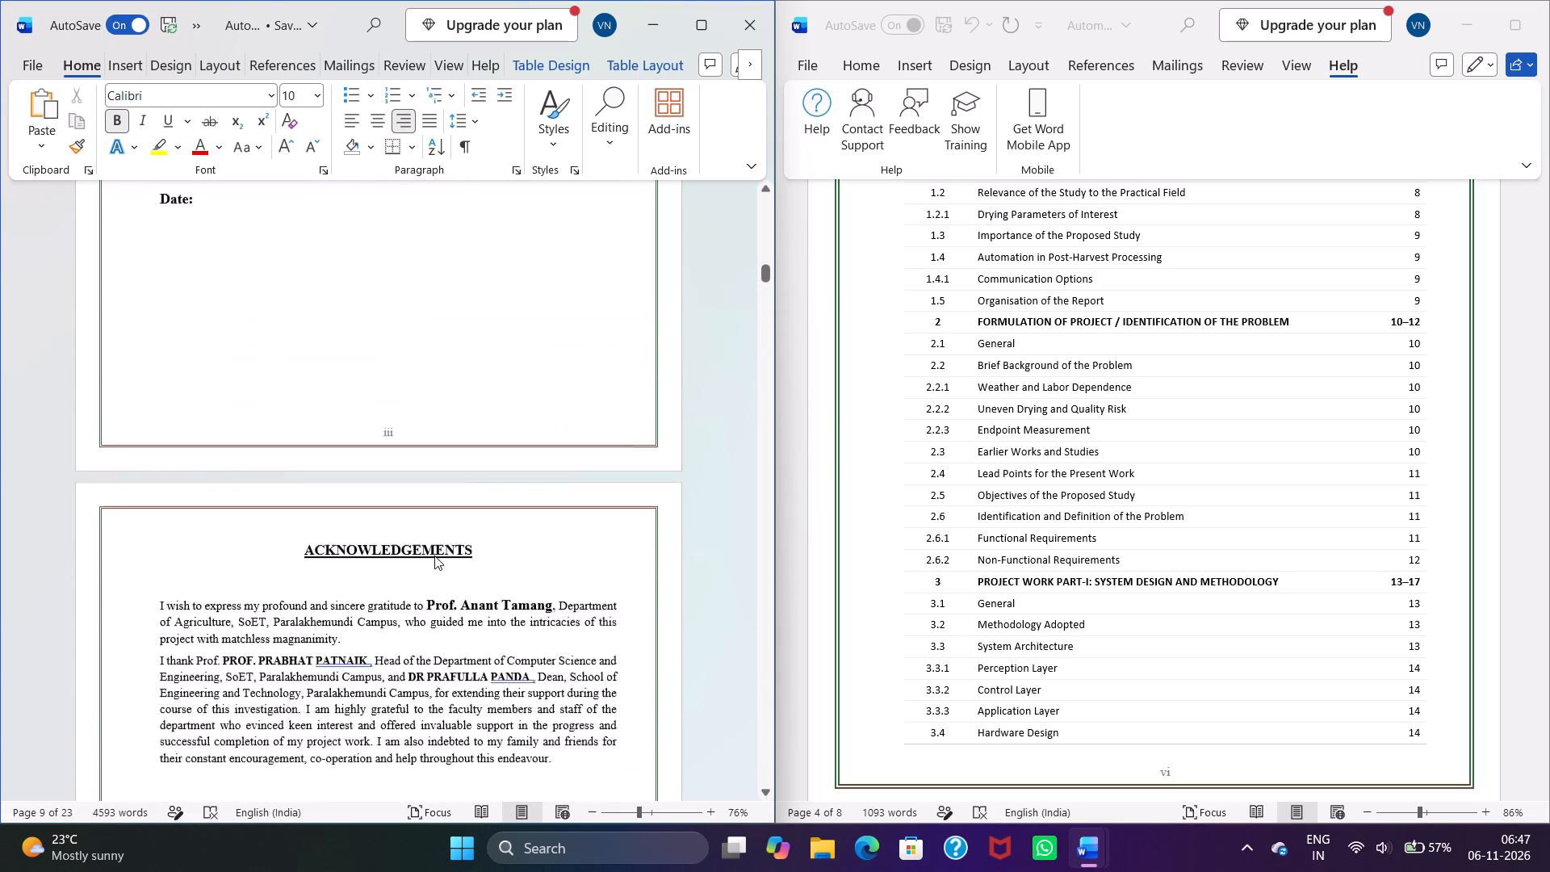
scroll(434, 555, up, 20)
scroll(434, 555, up, 16)
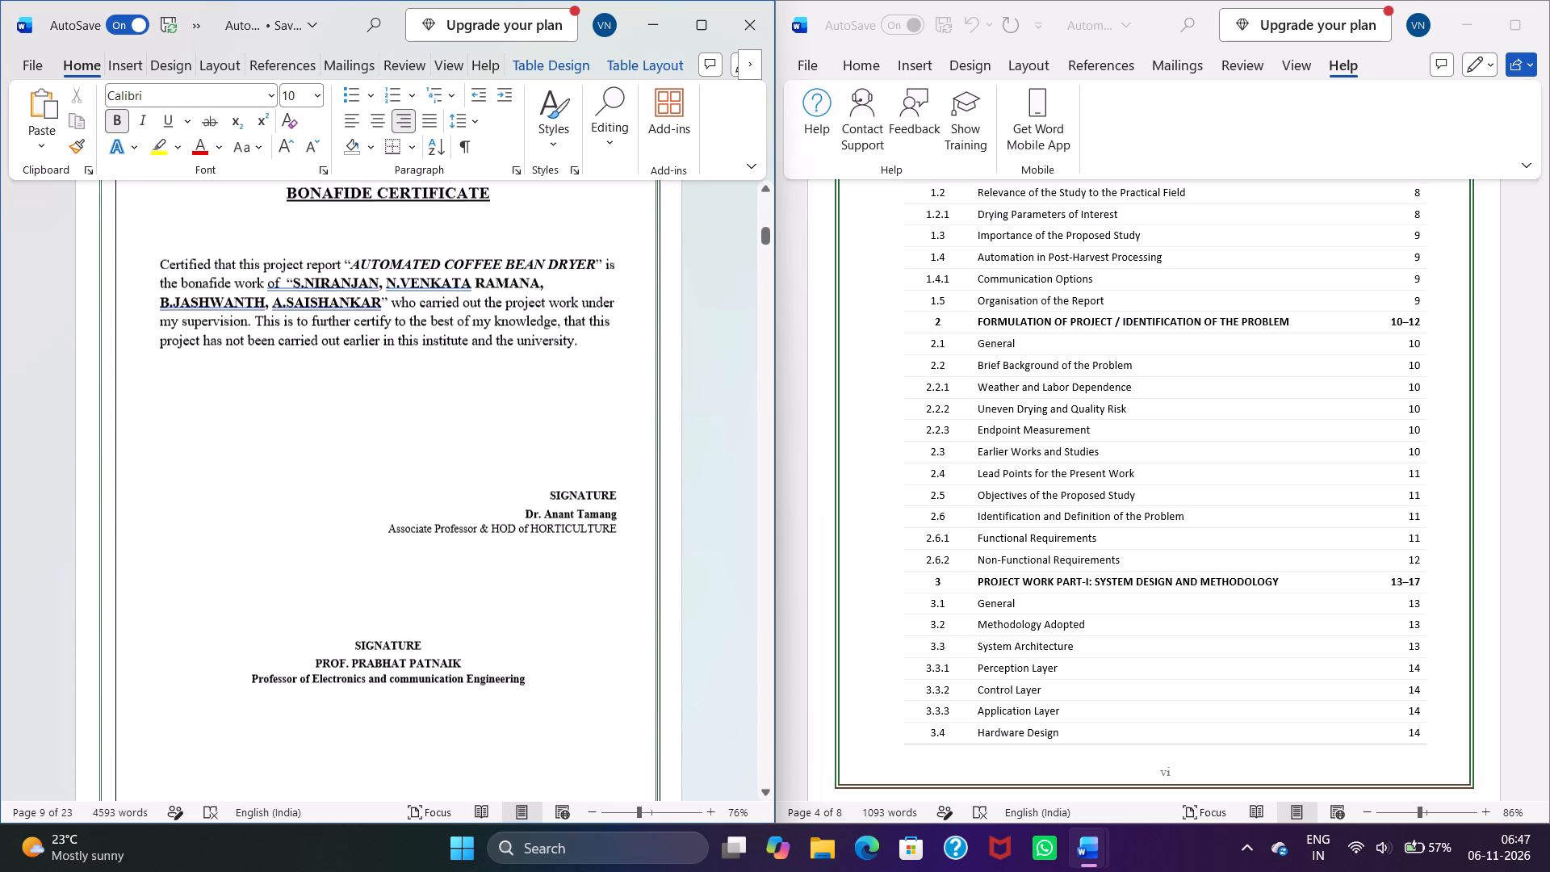
scroll(434, 555, up, 15)
scroll(434, 555, up, 15)
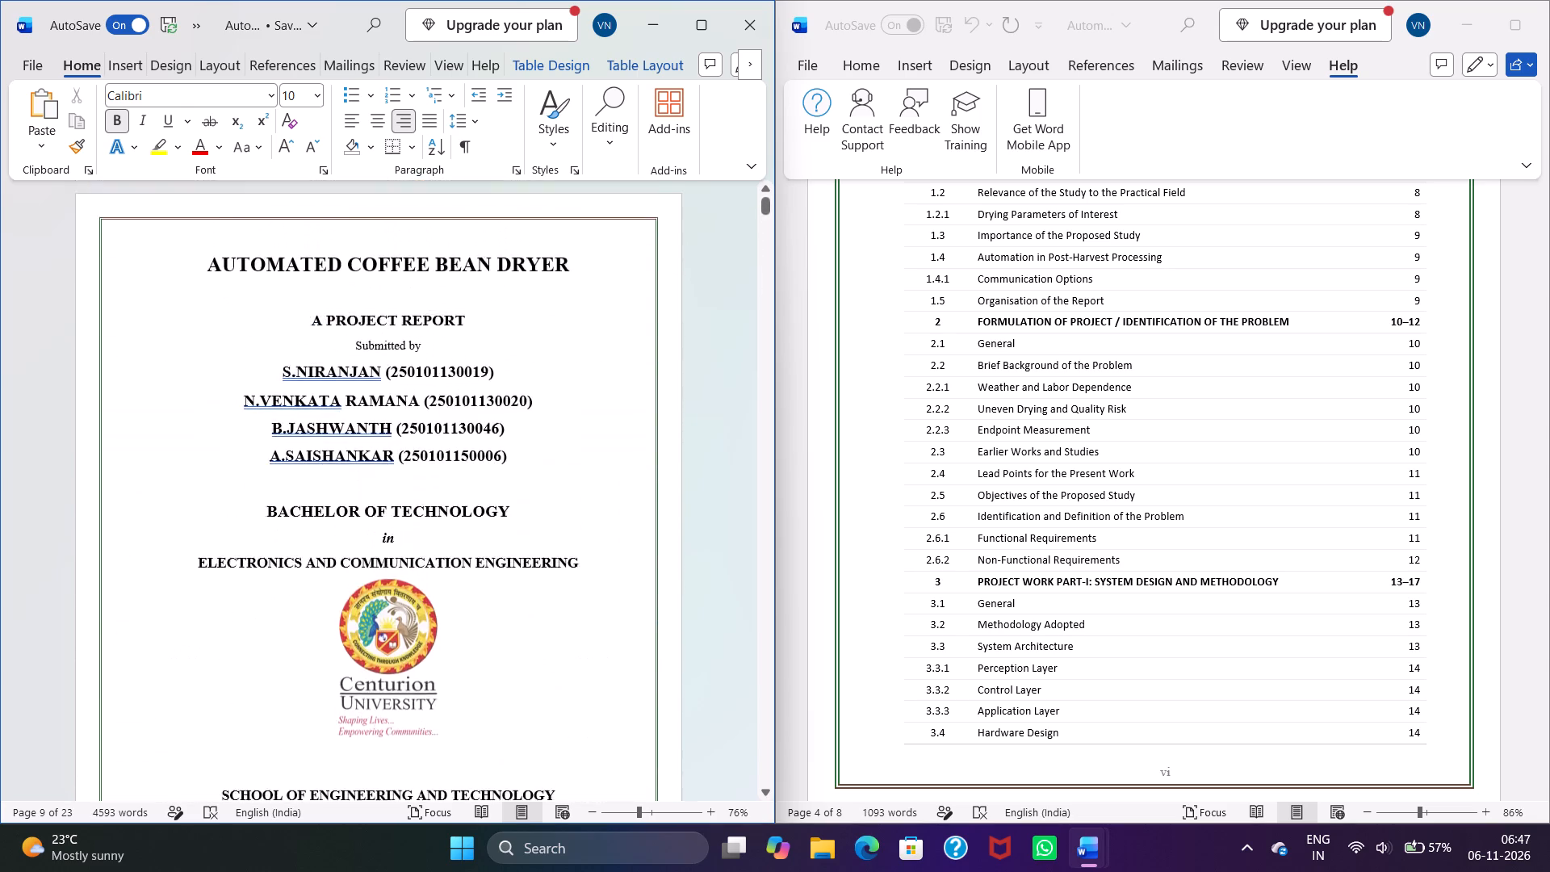
scroll(434, 555, down, 7)
scroll(434, 555, down, 20)
scroll(434, 555, down, 20)
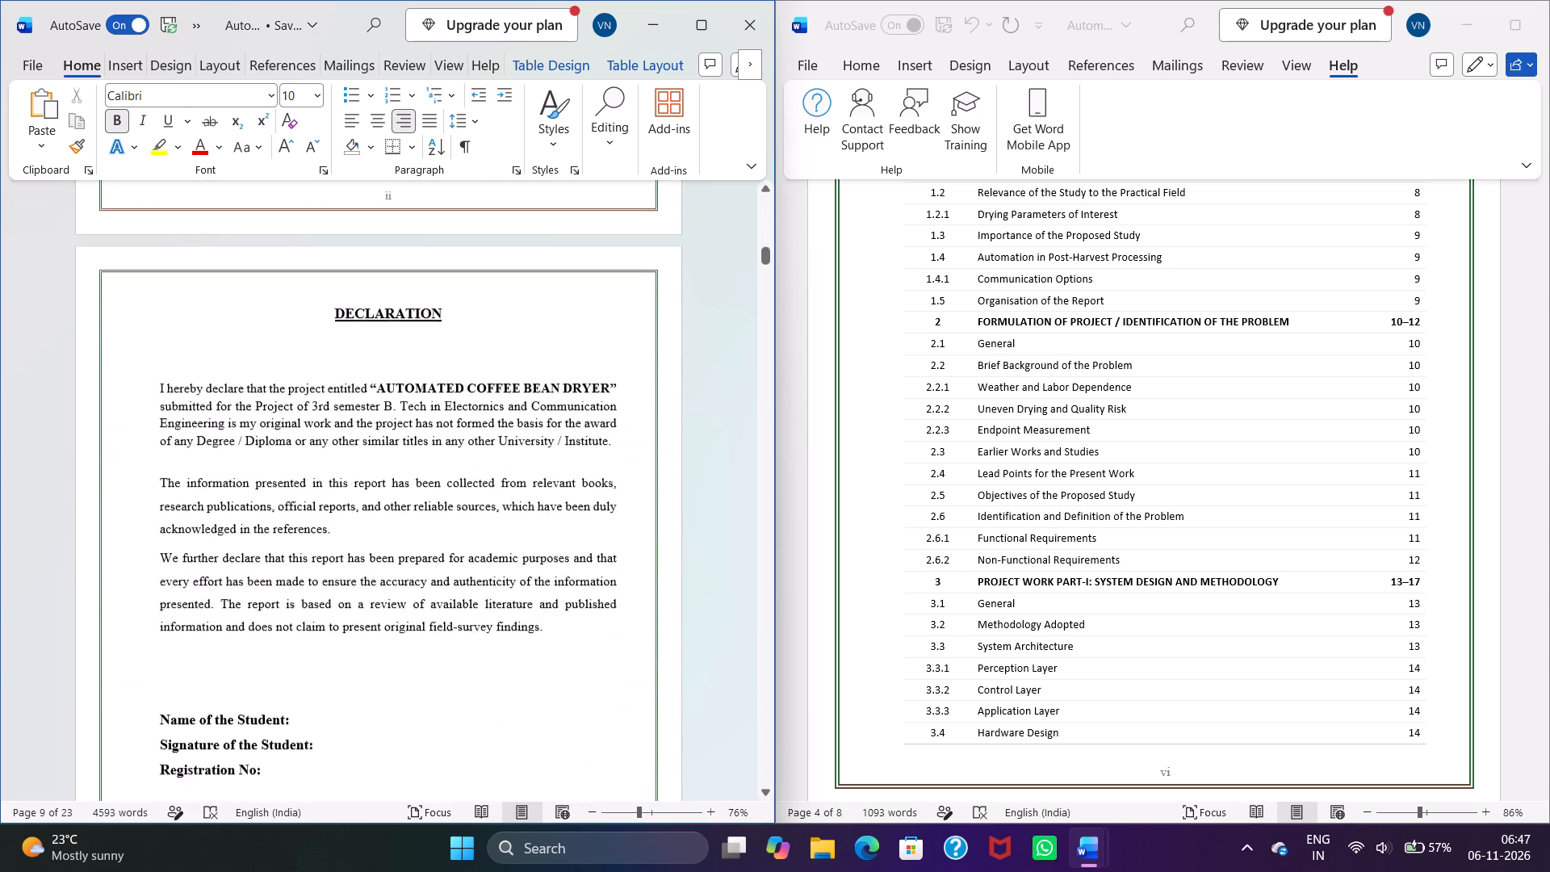
scroll(435, 551, down, 20)
scroll(435, 551, down, 20)
scroll(435, 551, down, 8)
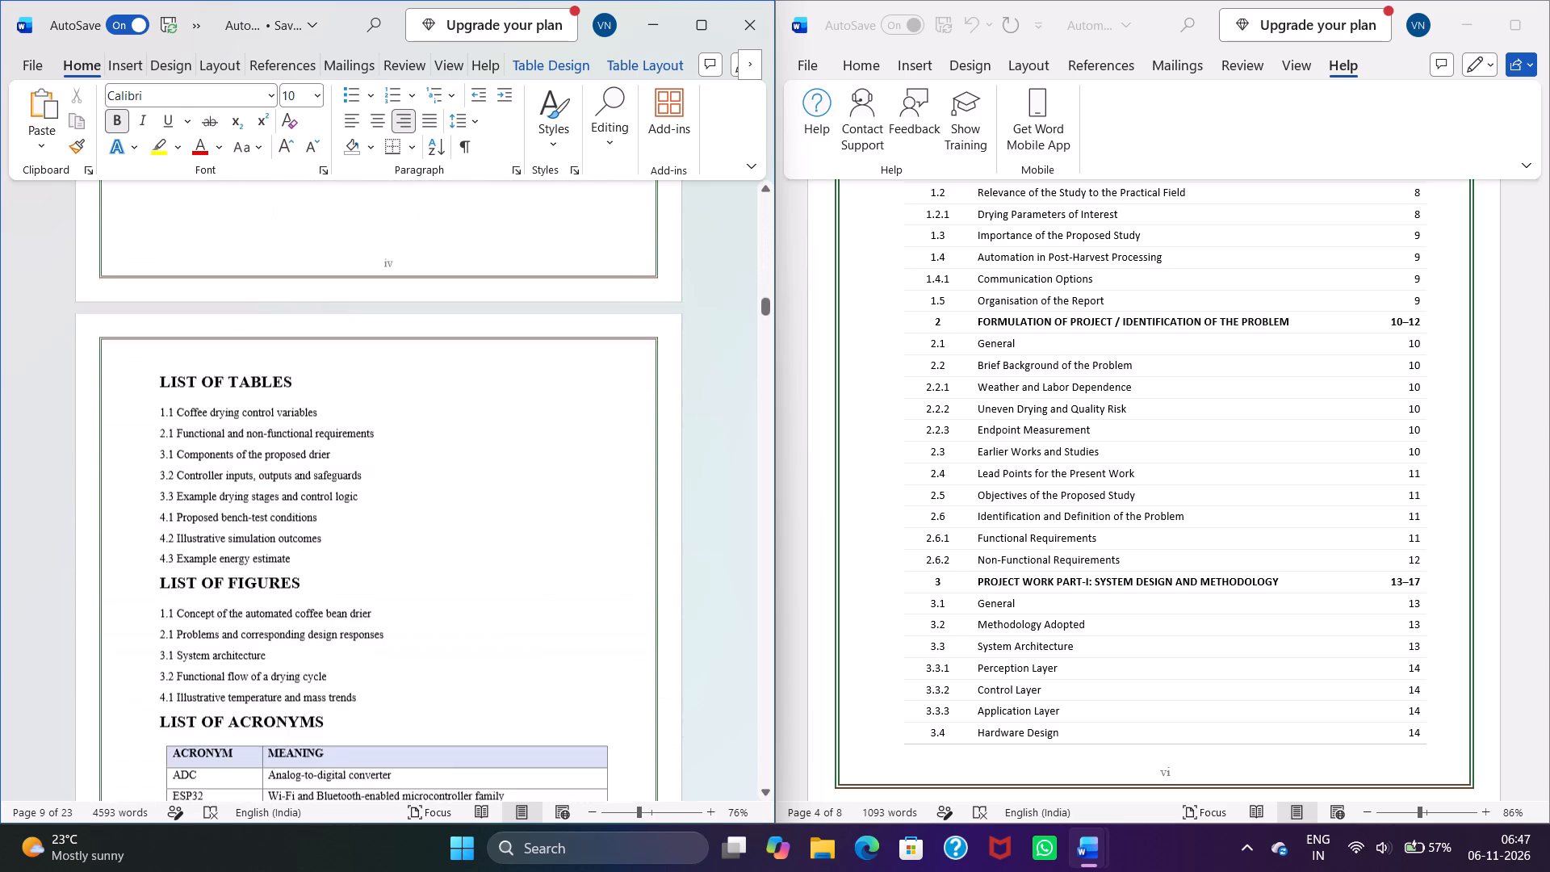
scroll(435, 551, down, 16)
scroll(435, 551, down, 8)
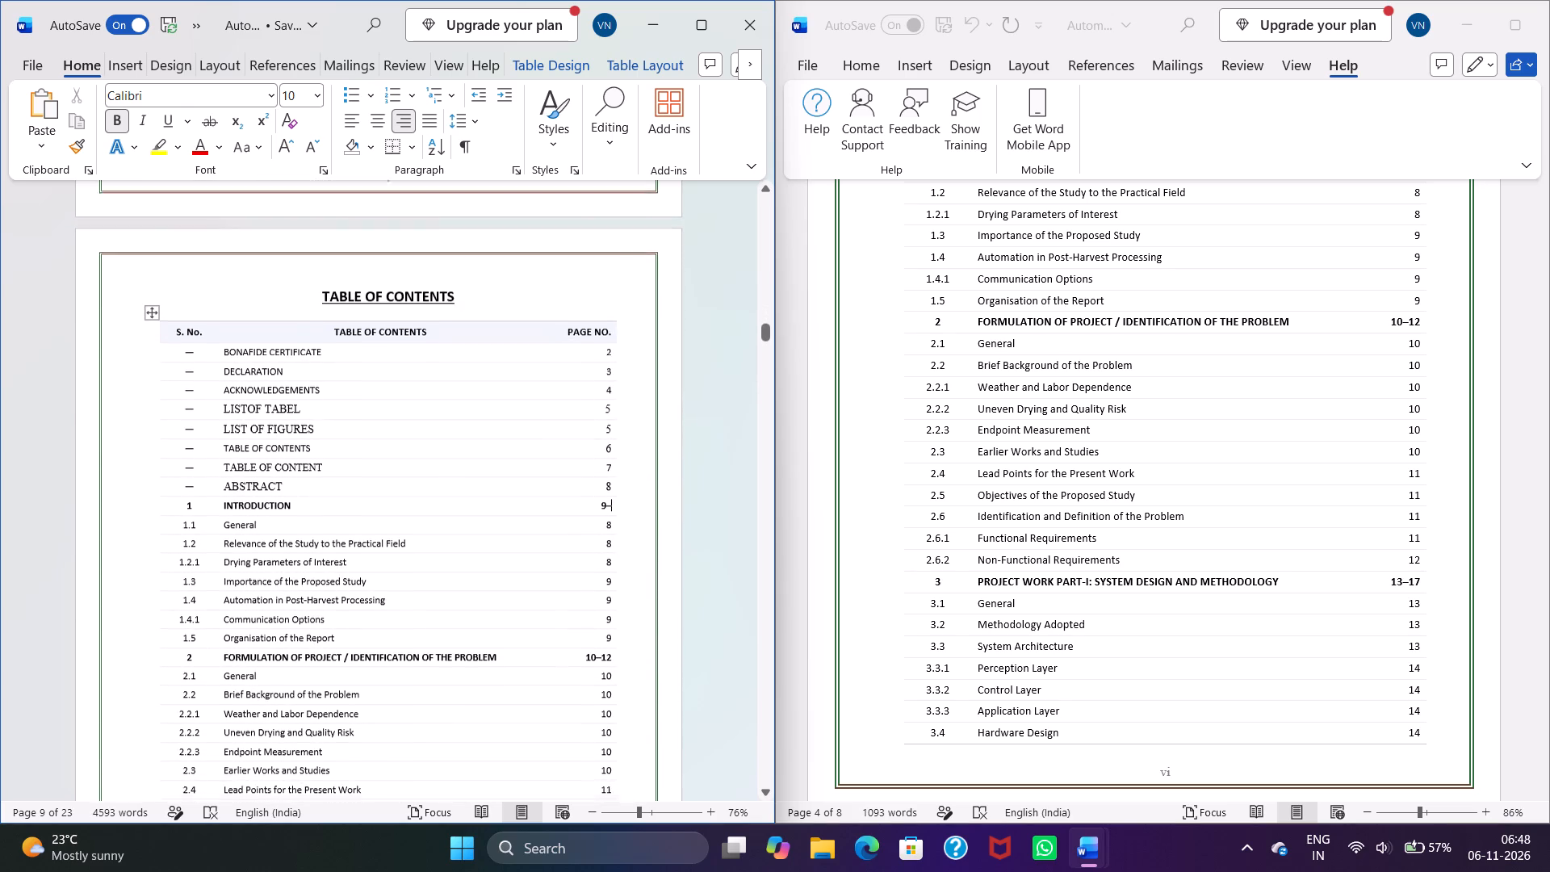
scroll(435, 551, down, 3)
Examine the other report's acknowledgements and lists pages against the front-matter entries in its table of contents.
scroll(1236, 575, up, 13)
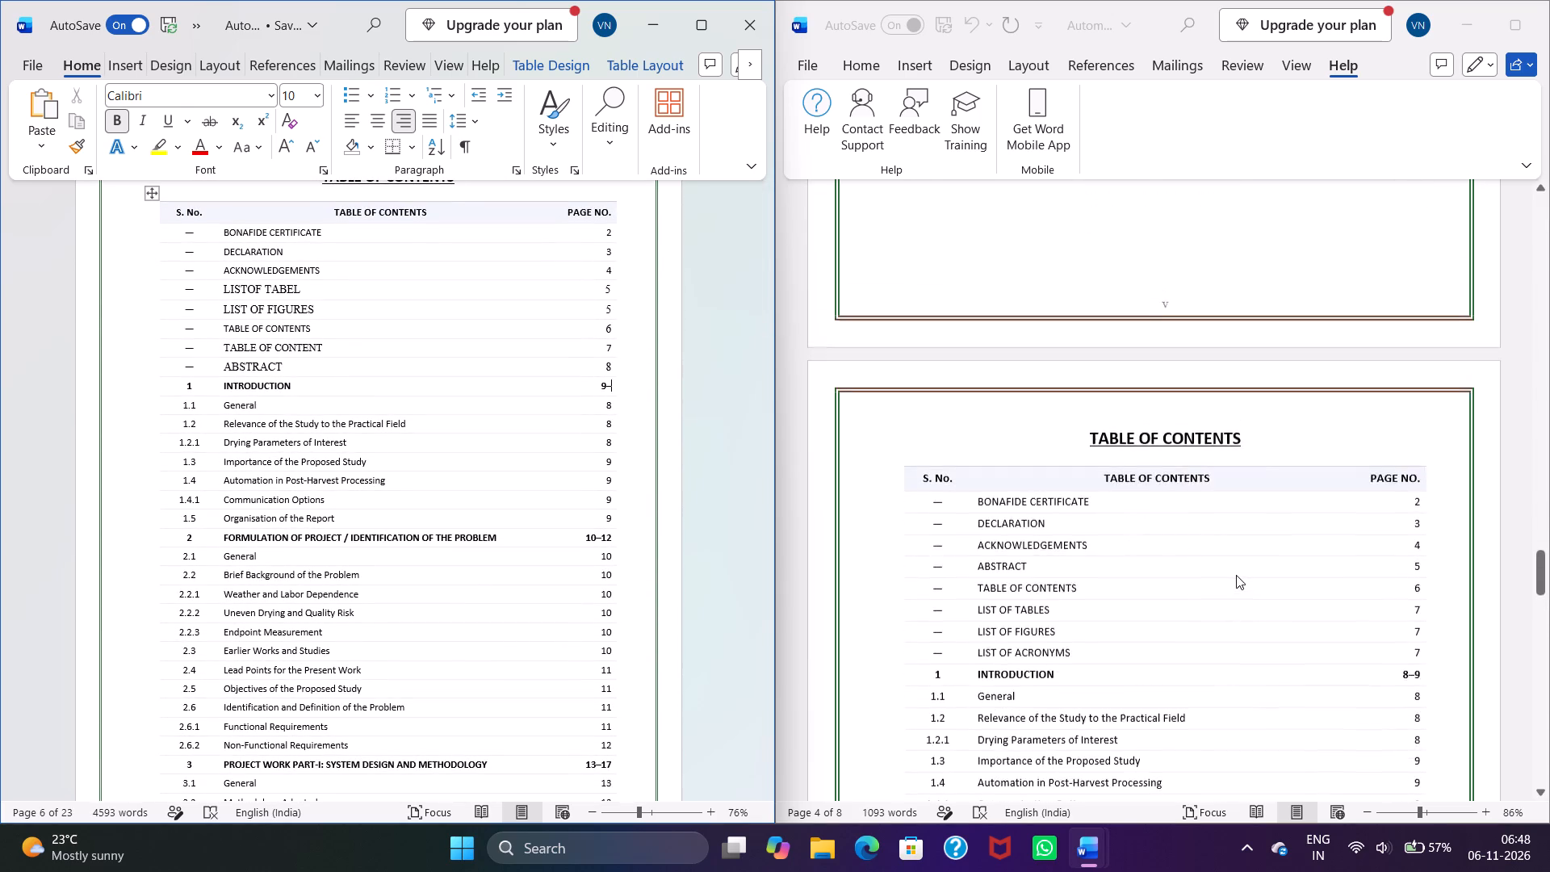
scroll(1236, 575, up, 20)
scroll(1236, 575, up, 12)
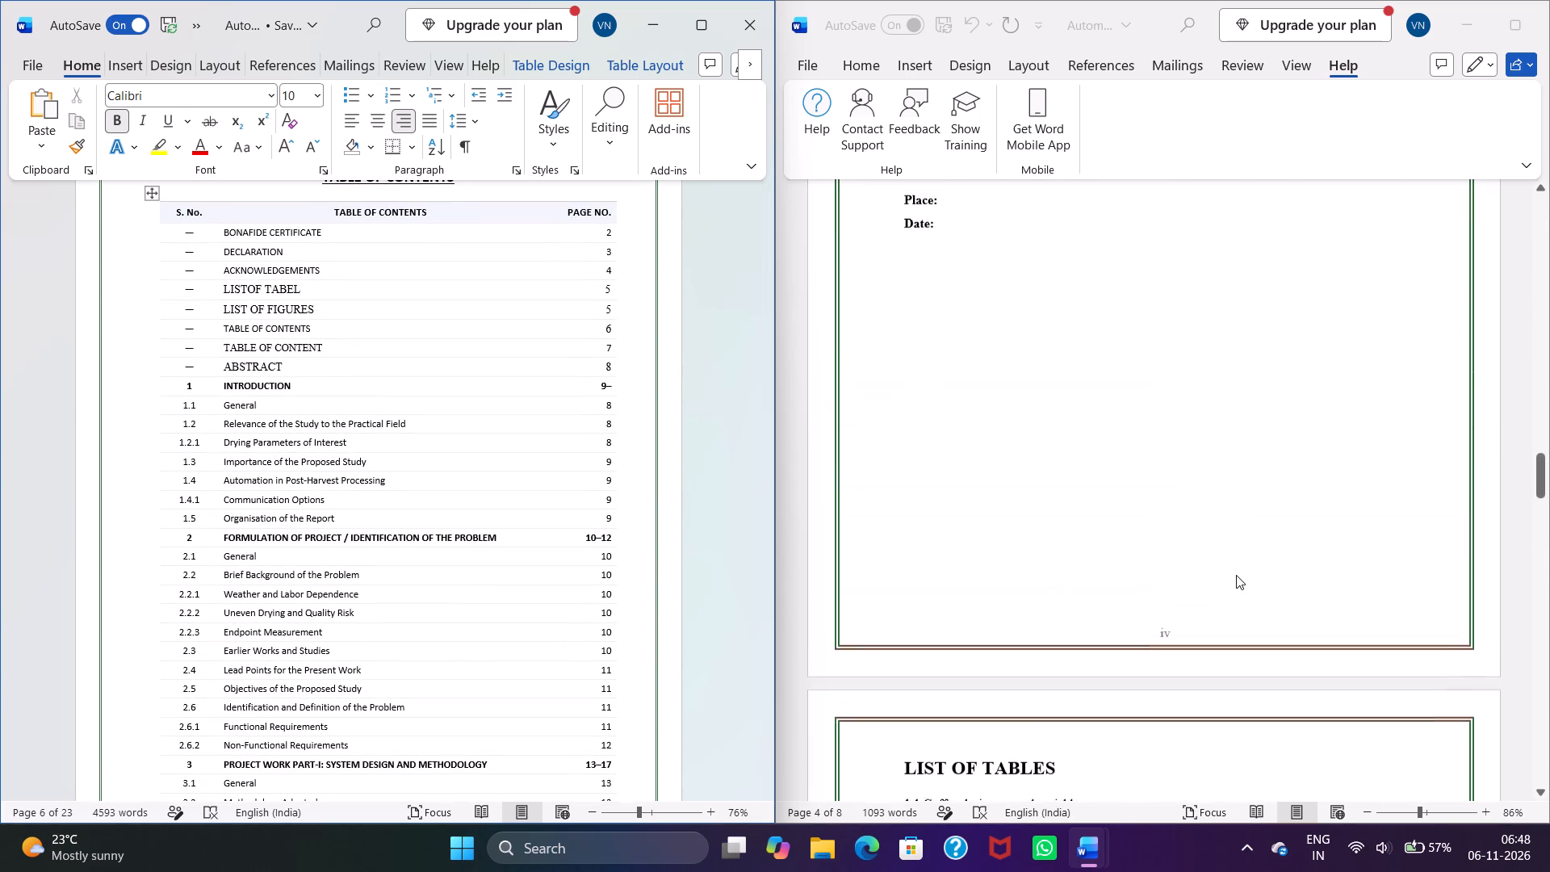
scroll(1236, 575, up, 14)
scroll(1236, 575, up, 8)
scroll(1236, 575, down, 12)
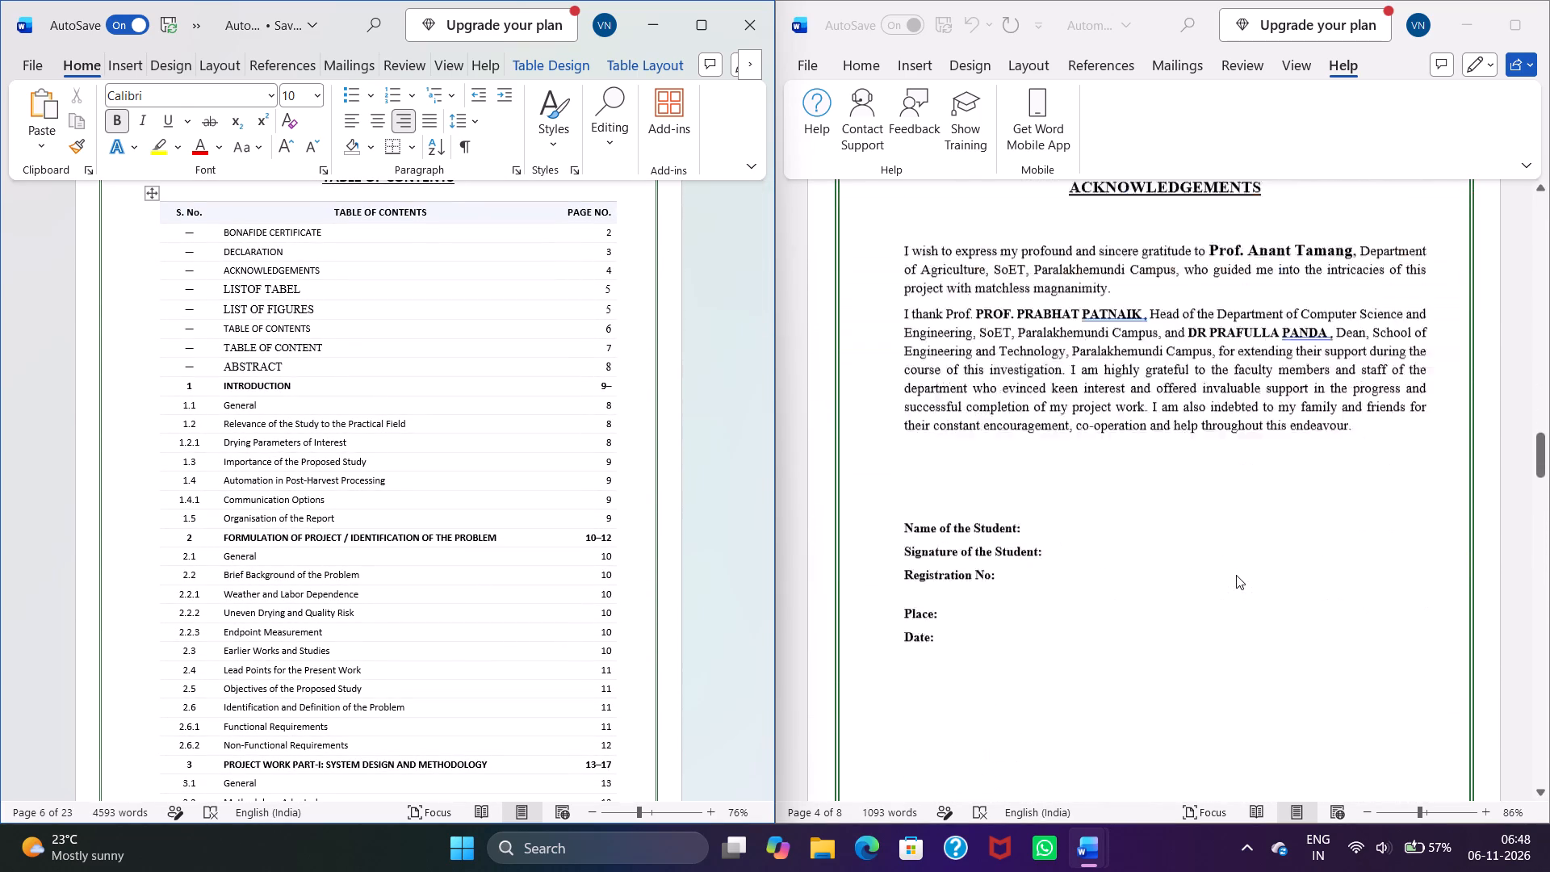
scroll(1236, 575, down, 20)
scroll(1236, 575, down, 18)
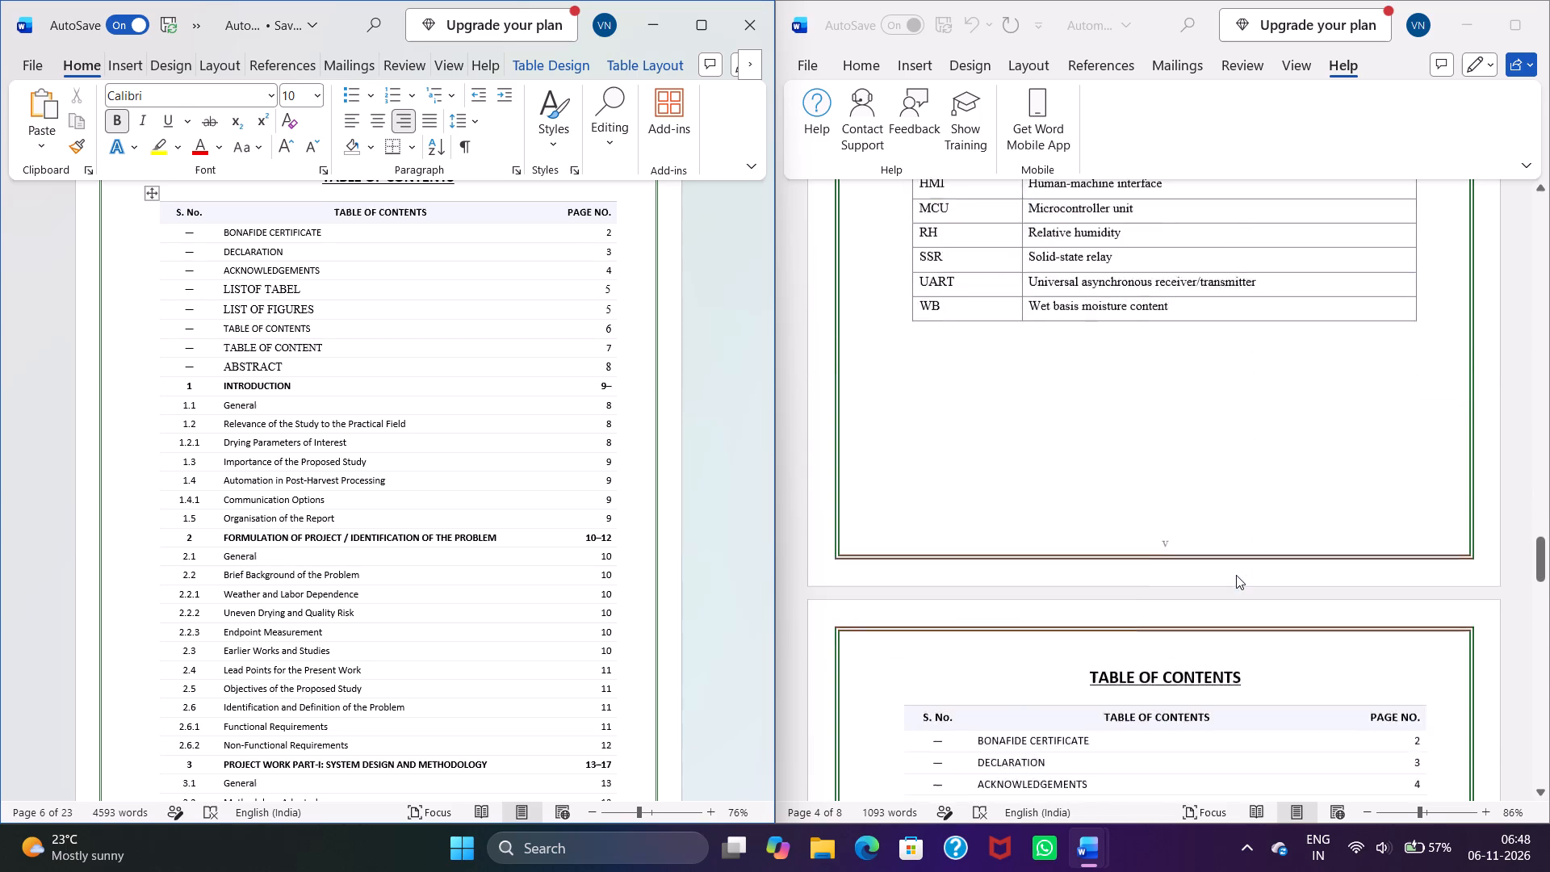
scroll(1236, 575, down, 7)
scroll(1129, 580, down, 2)
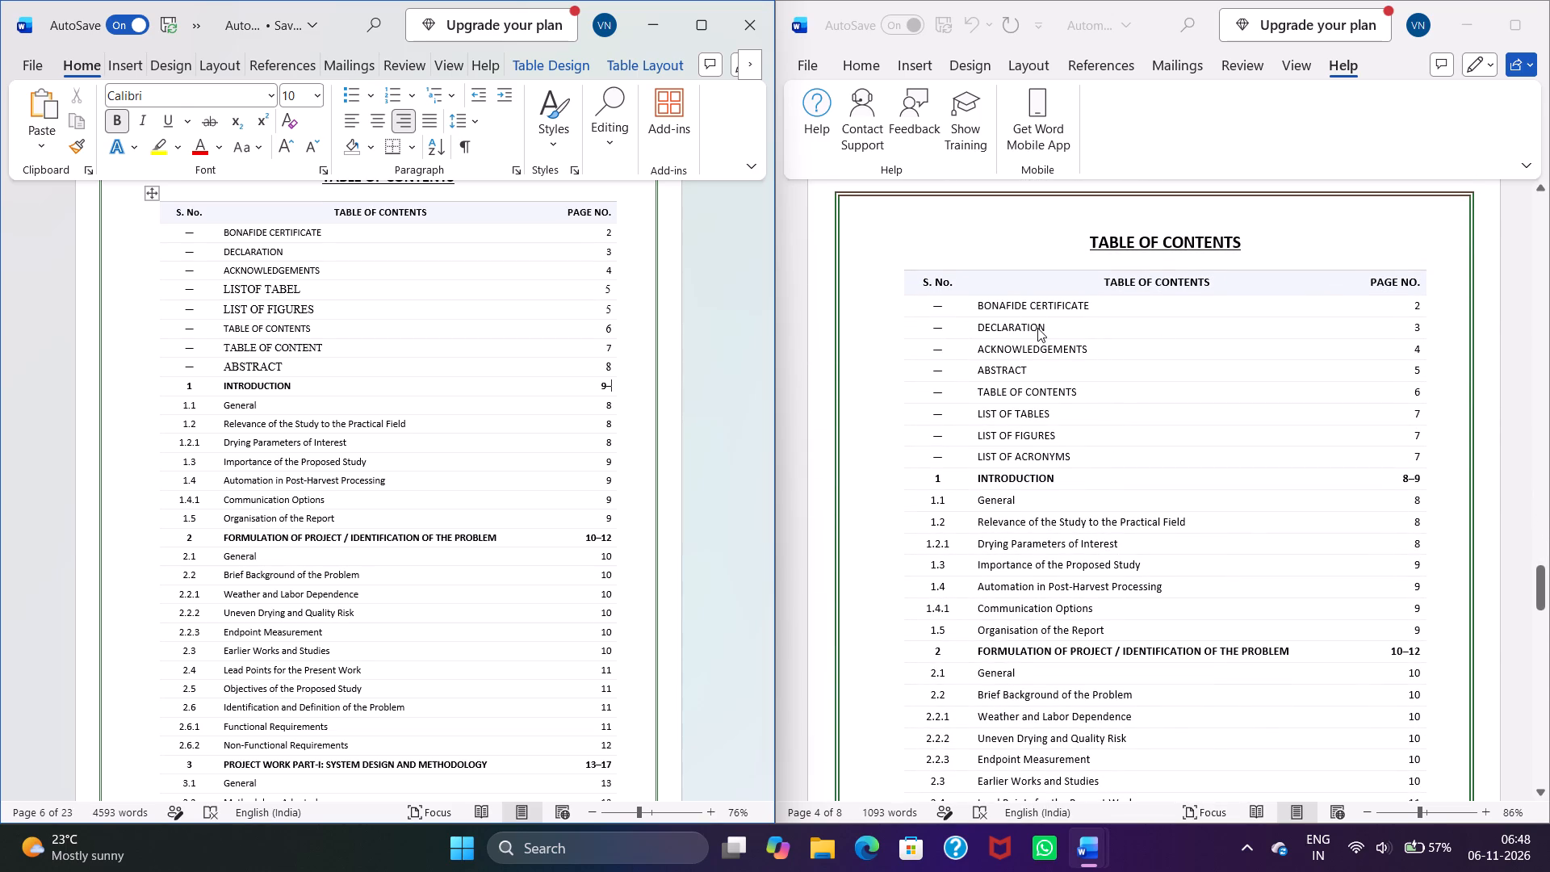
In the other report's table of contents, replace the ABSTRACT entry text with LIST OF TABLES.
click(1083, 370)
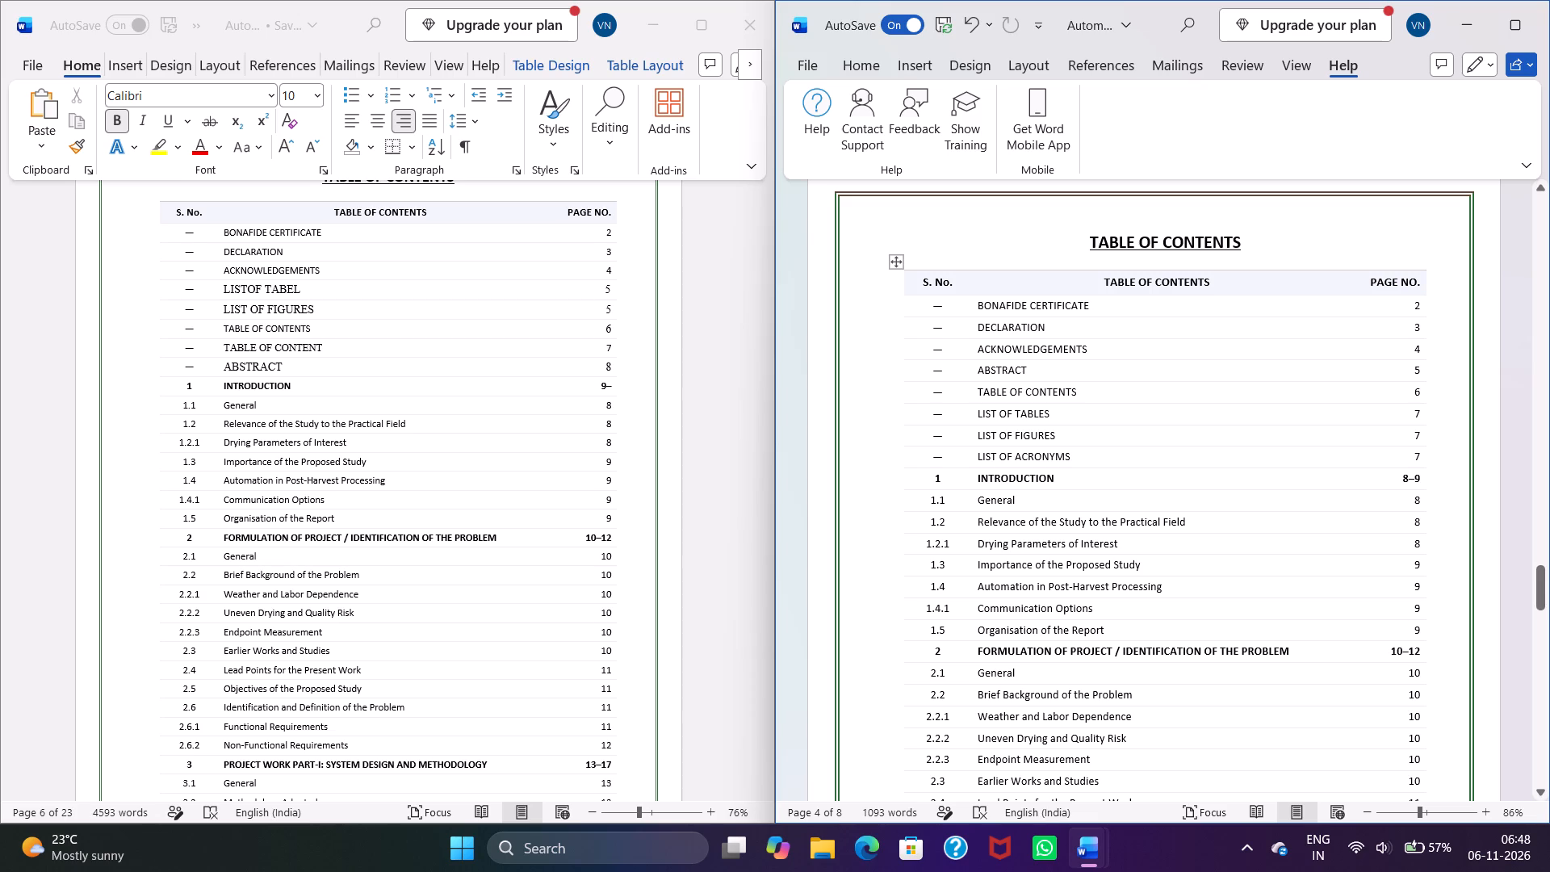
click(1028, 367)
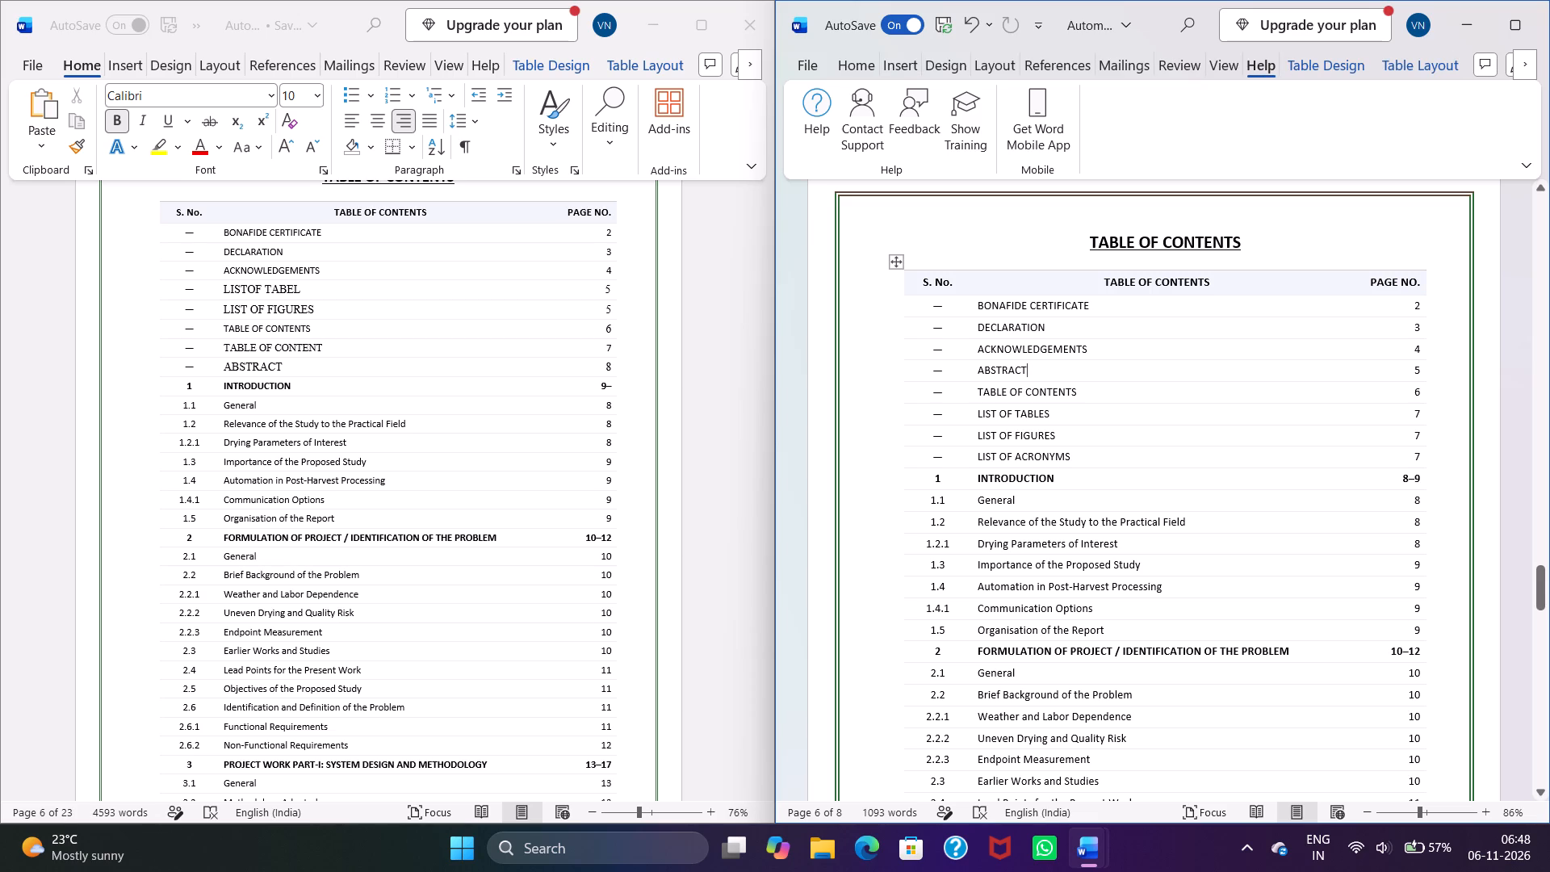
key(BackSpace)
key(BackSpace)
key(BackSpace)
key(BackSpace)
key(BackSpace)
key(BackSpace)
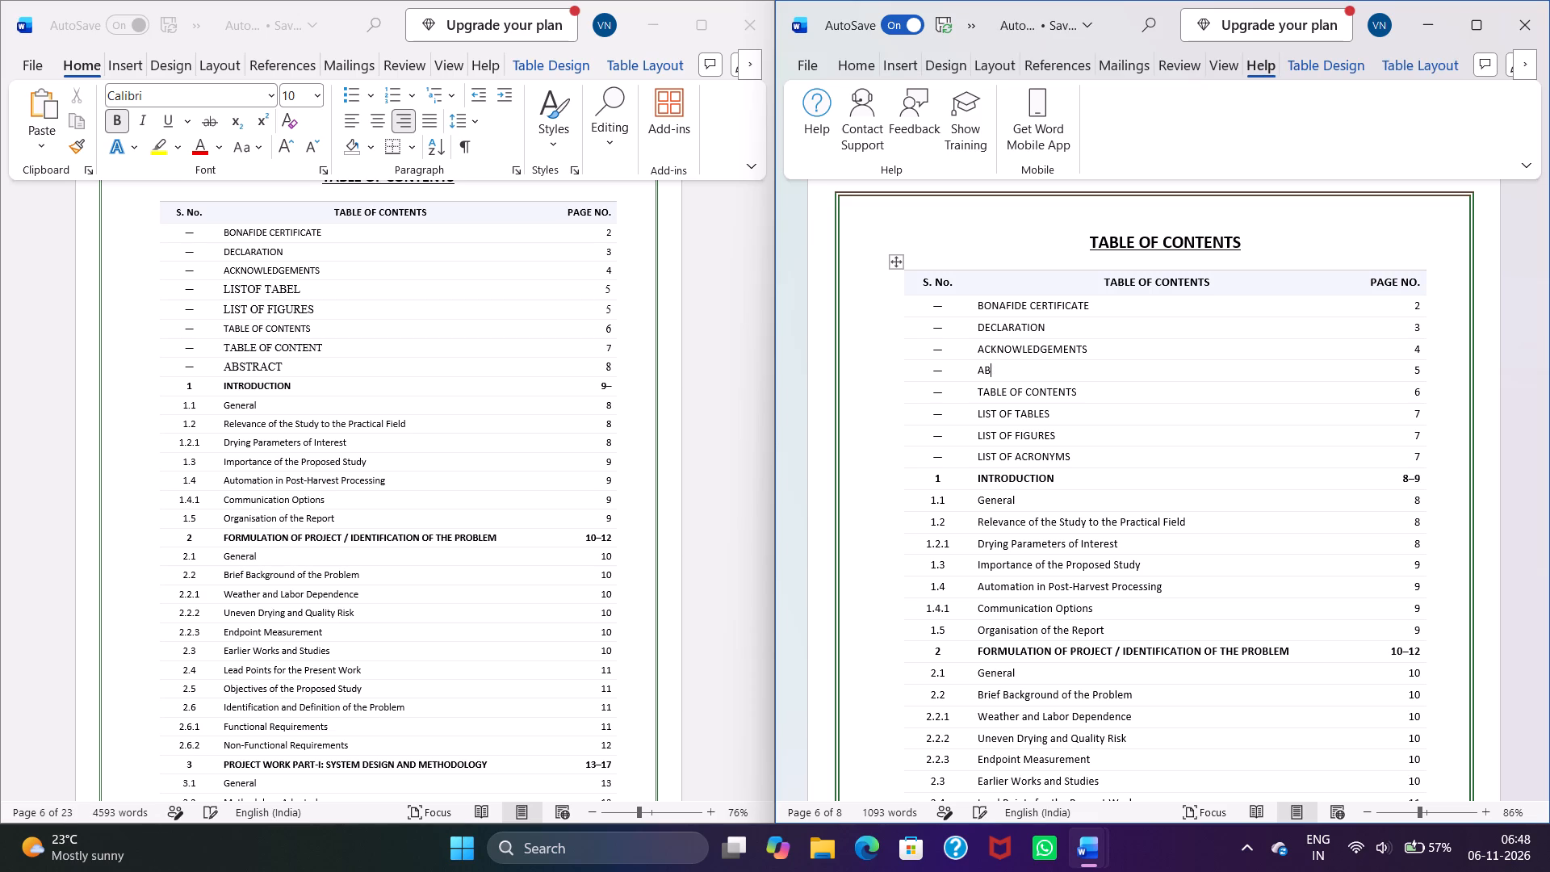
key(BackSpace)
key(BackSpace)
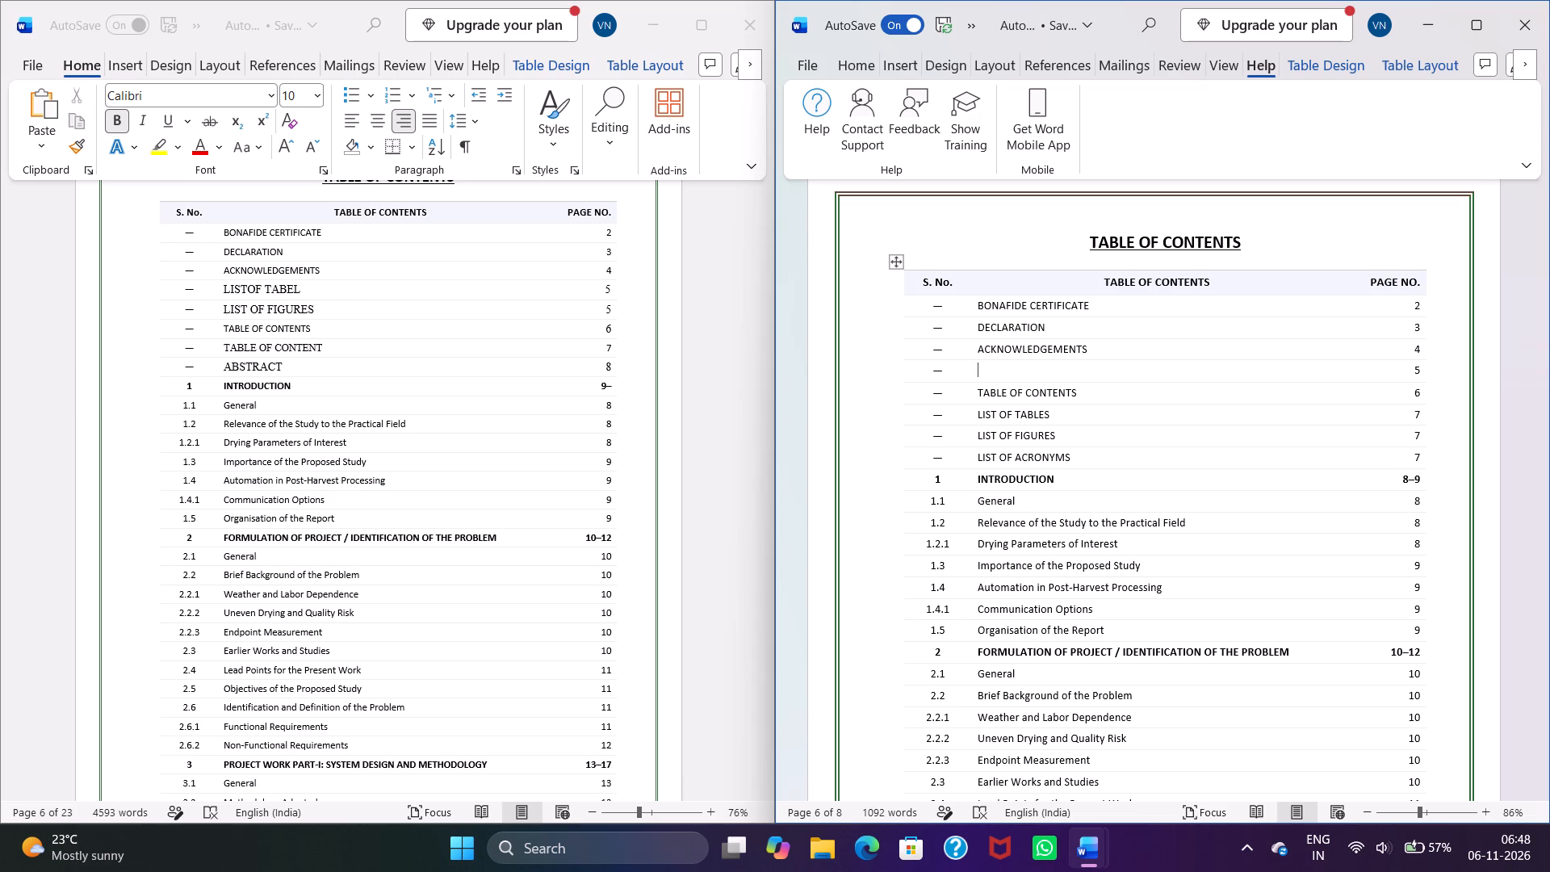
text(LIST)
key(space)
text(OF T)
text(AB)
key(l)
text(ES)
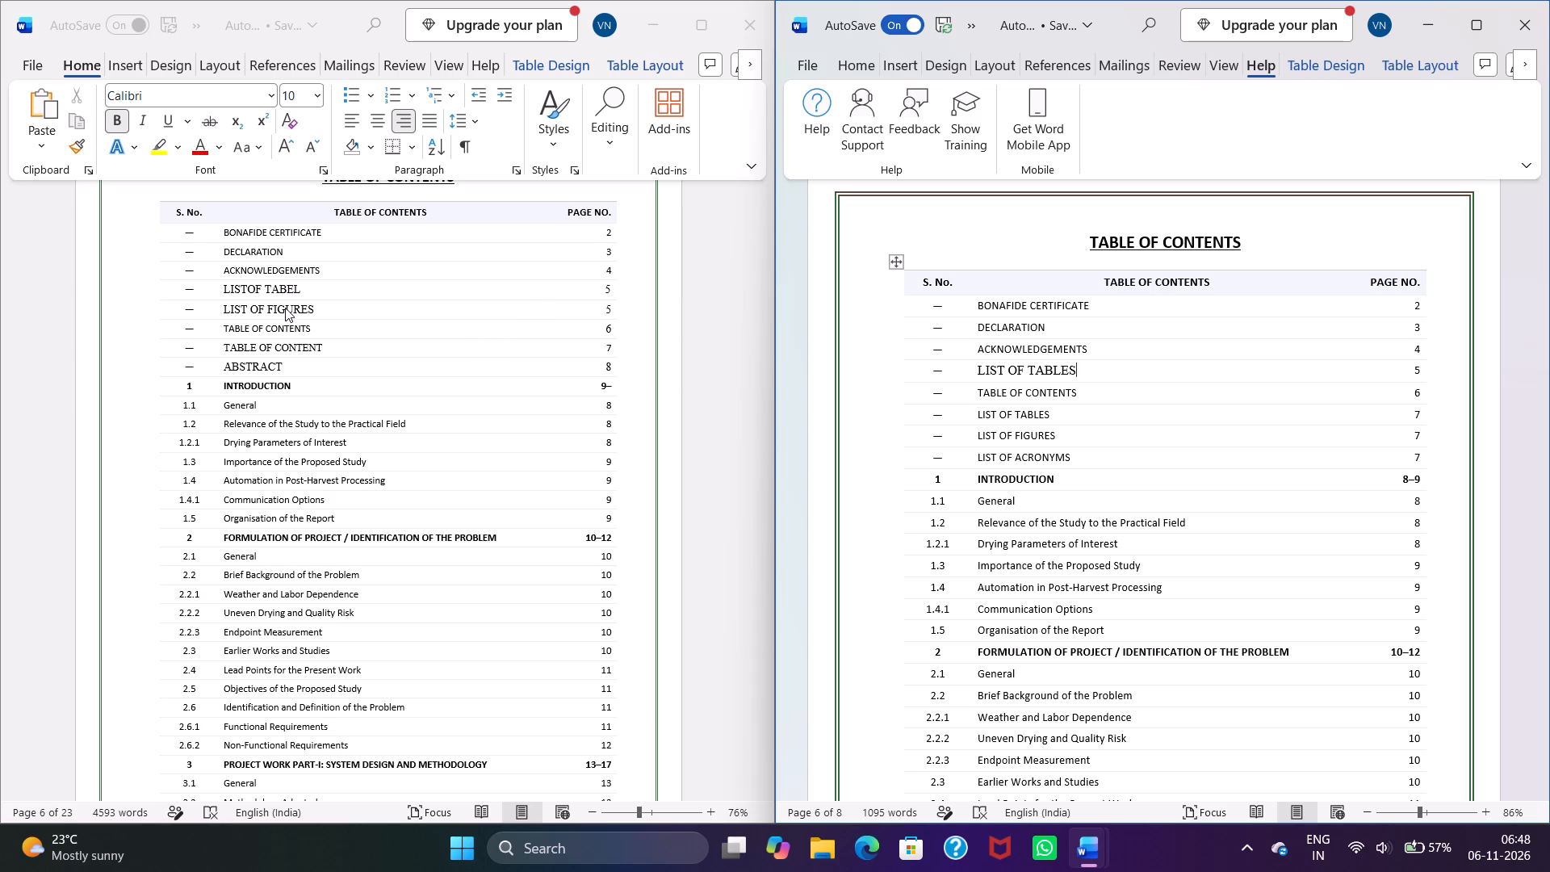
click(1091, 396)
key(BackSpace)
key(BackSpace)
Replace the newly typed LIST OF TABLES entry below ACKNOWLEDGEMENTS with a copy of the original LIST OF TABLES entry text.
drag(1050, 416, 980, 414)
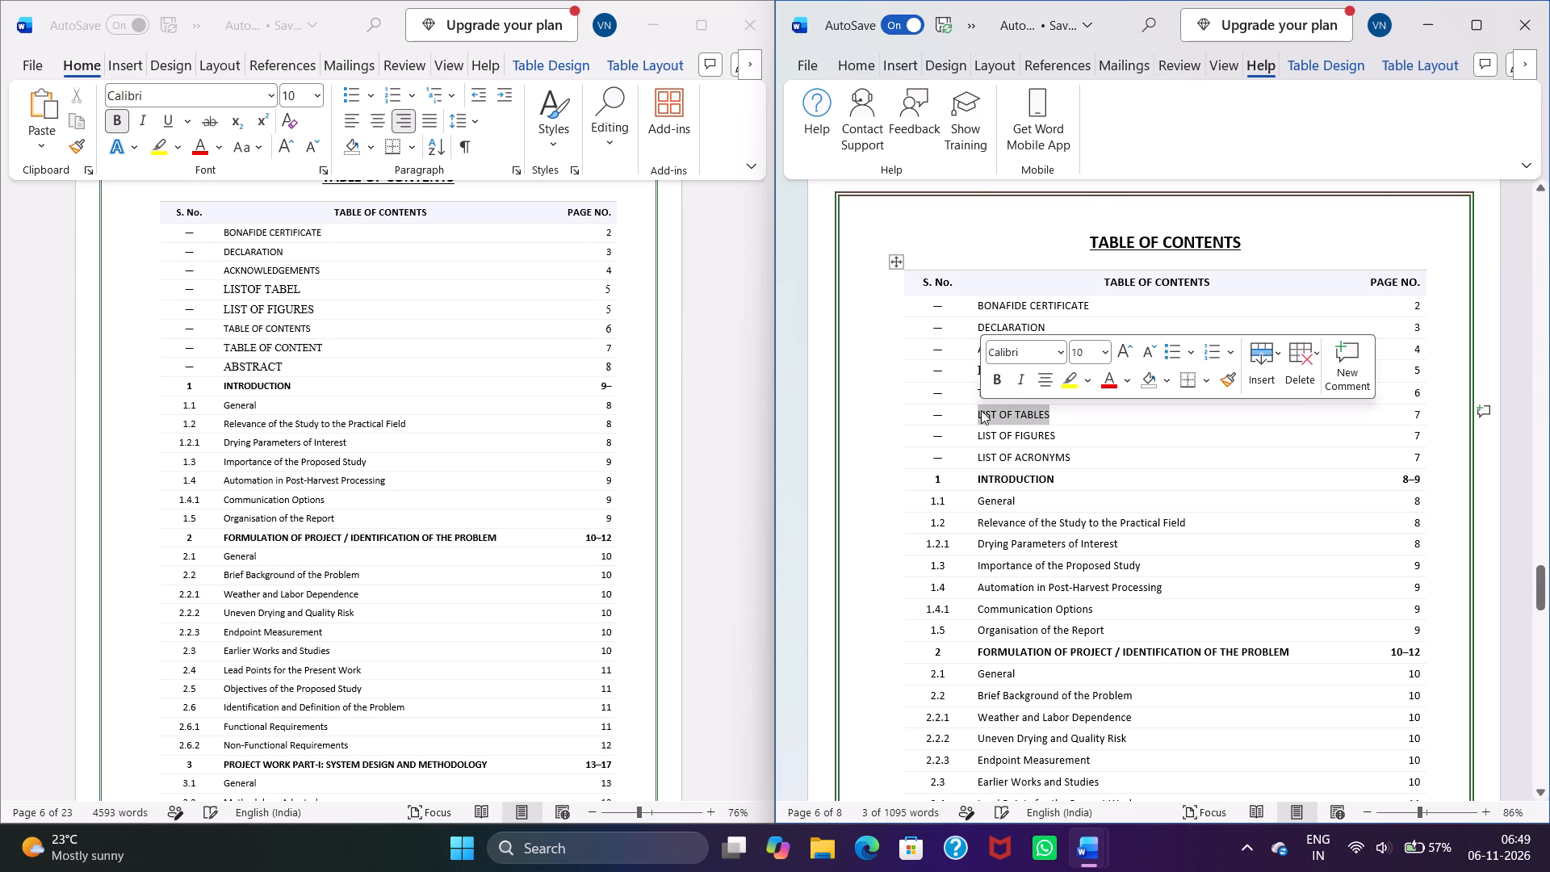
right_click(981, 410)
click(1033, 352)
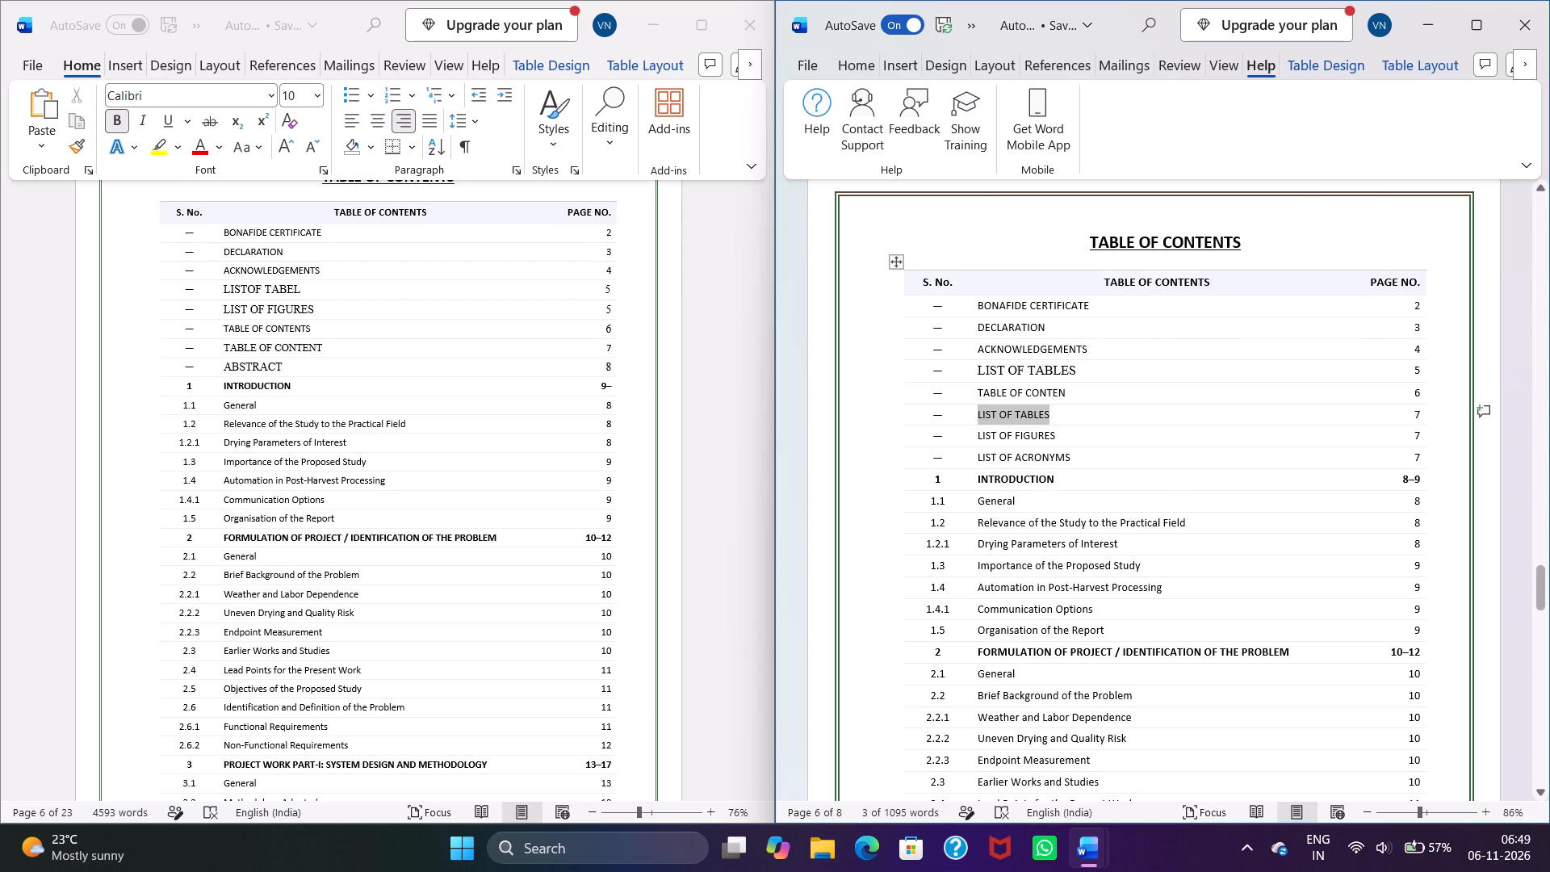
drag(1080, 367, 986, 368)
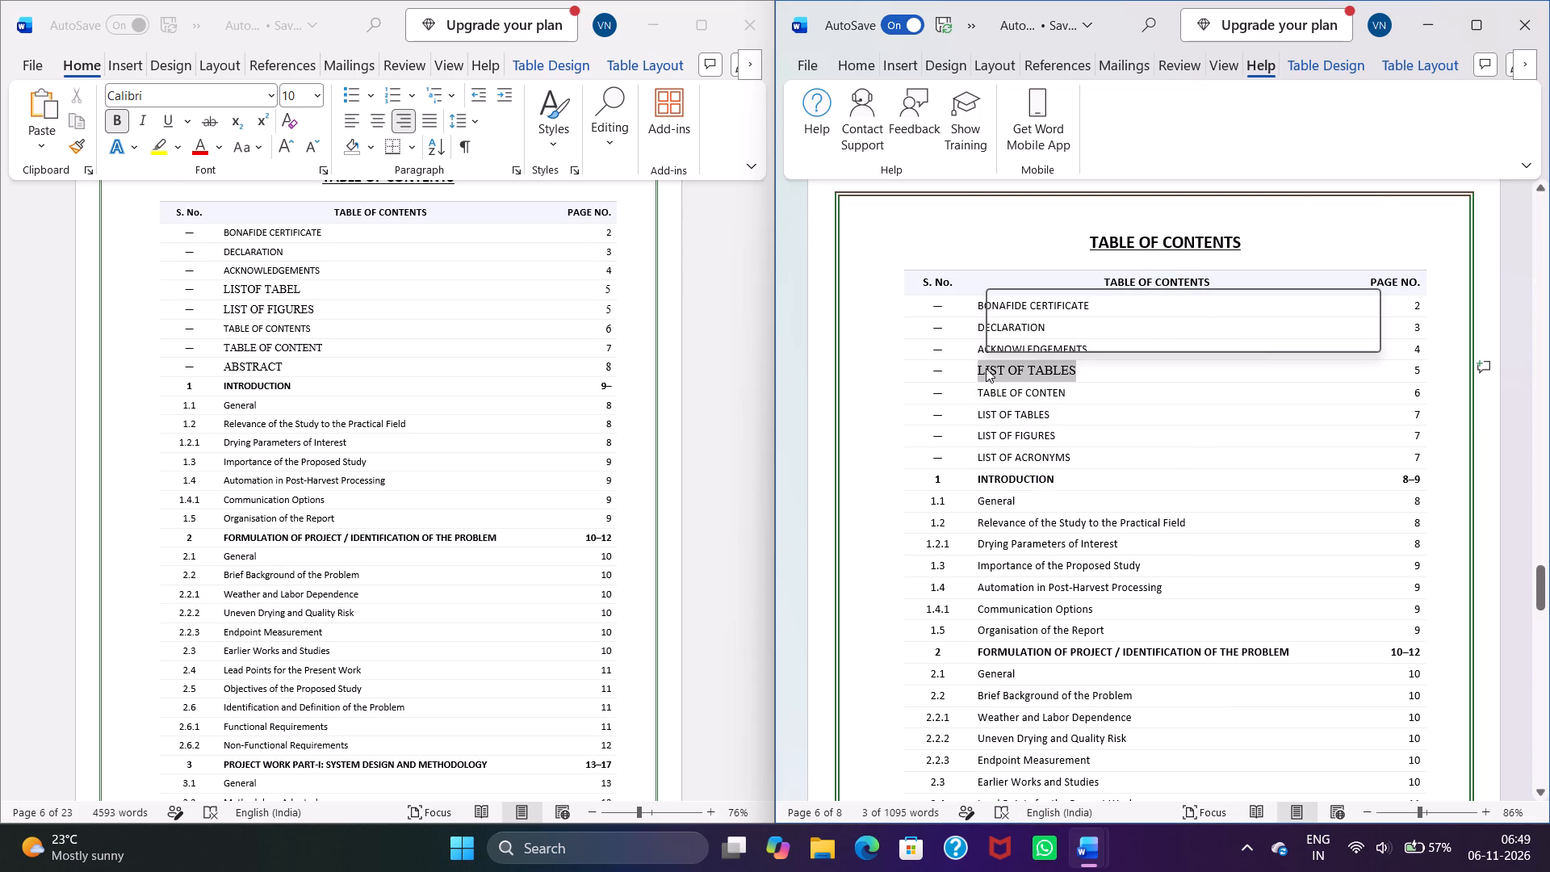
key(BackSpace)
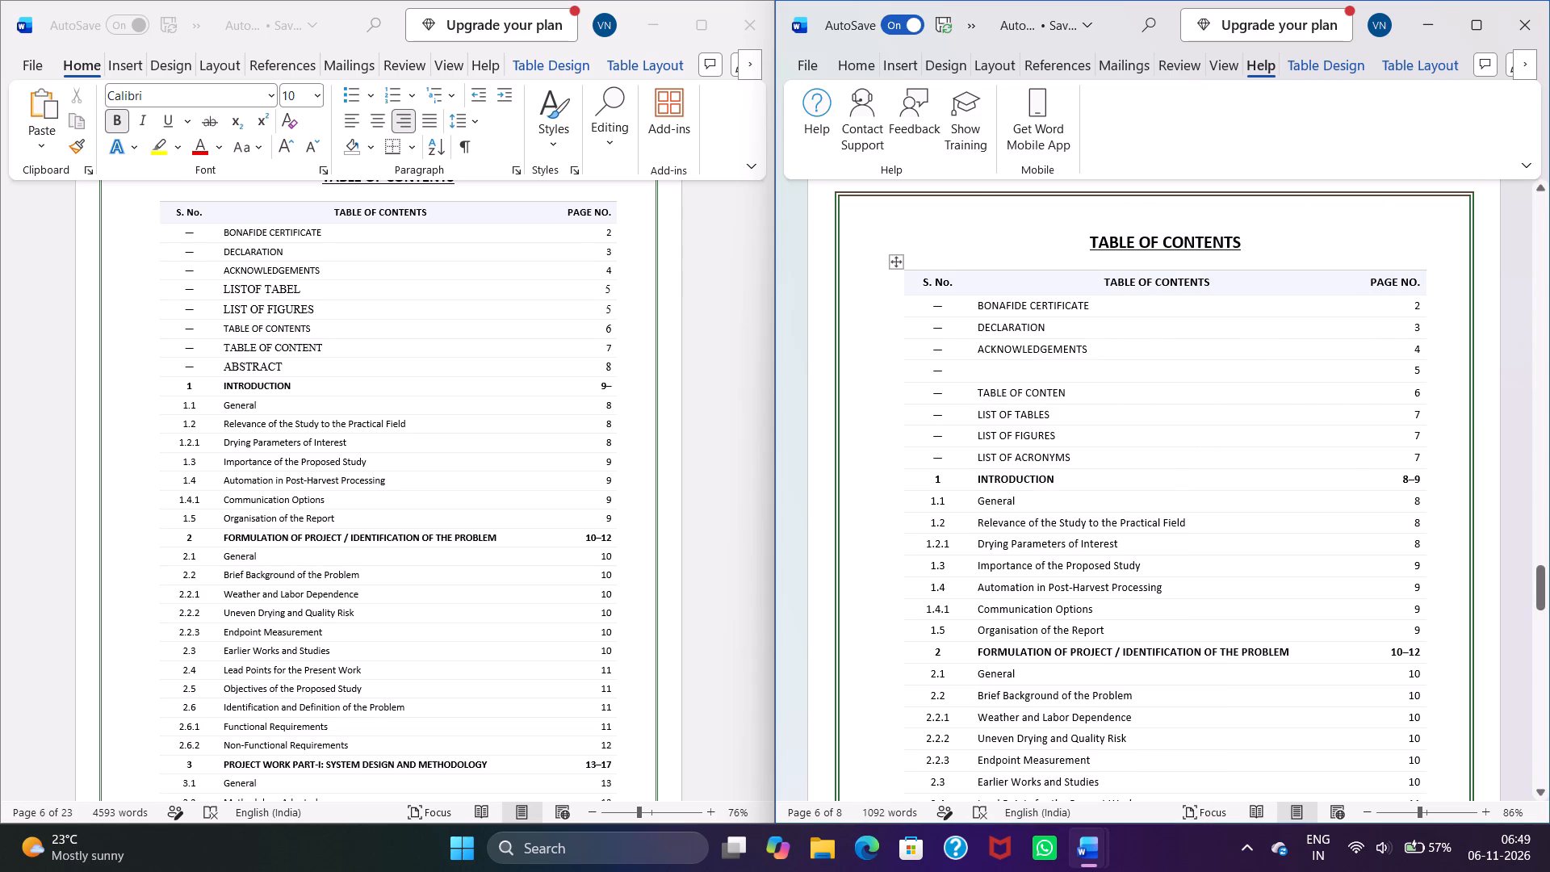
key(ctrl+v)
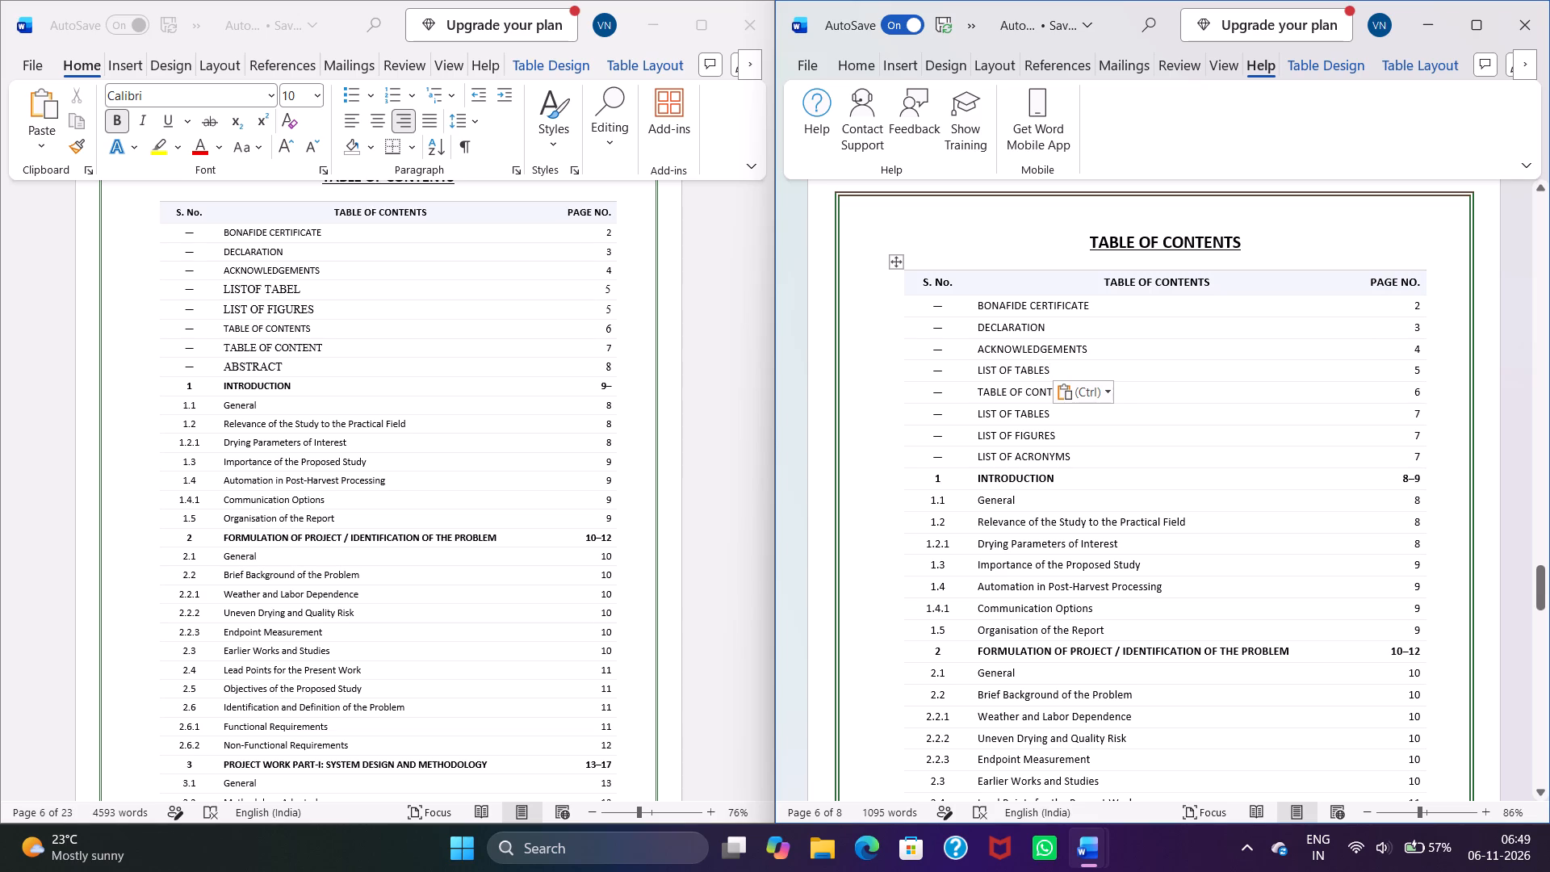
Replace the entry text beside page 6 with a copy of the LIST OF FIGURES entry.
click(1251, 419)
drag(1060, 437, 987, 430)
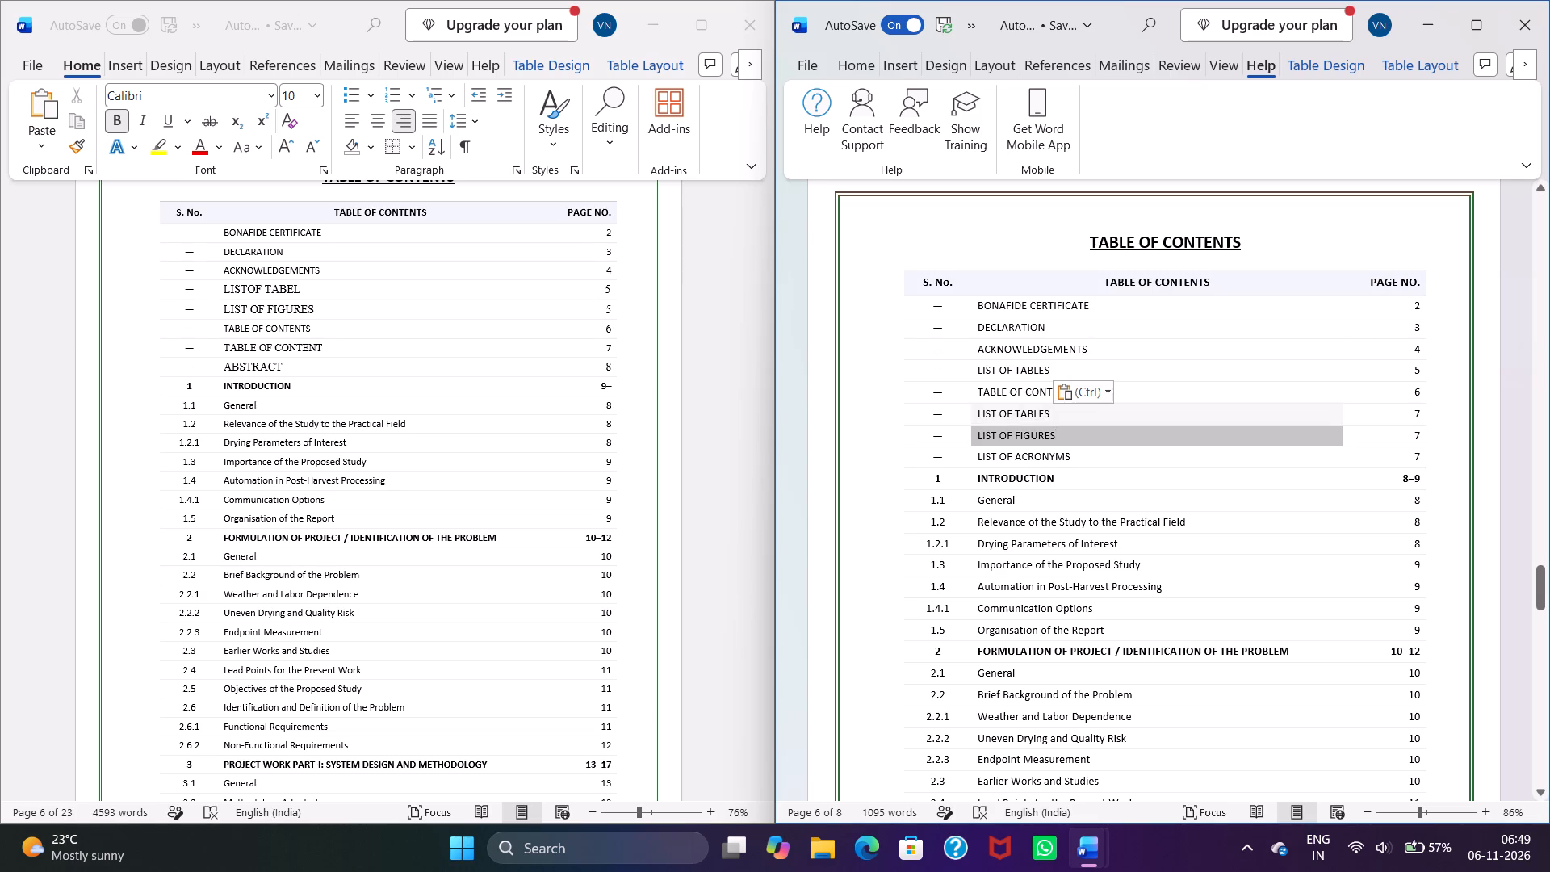
drag(987, 430, 988, 430)
right_click(988, 430)
click(1046, 509)
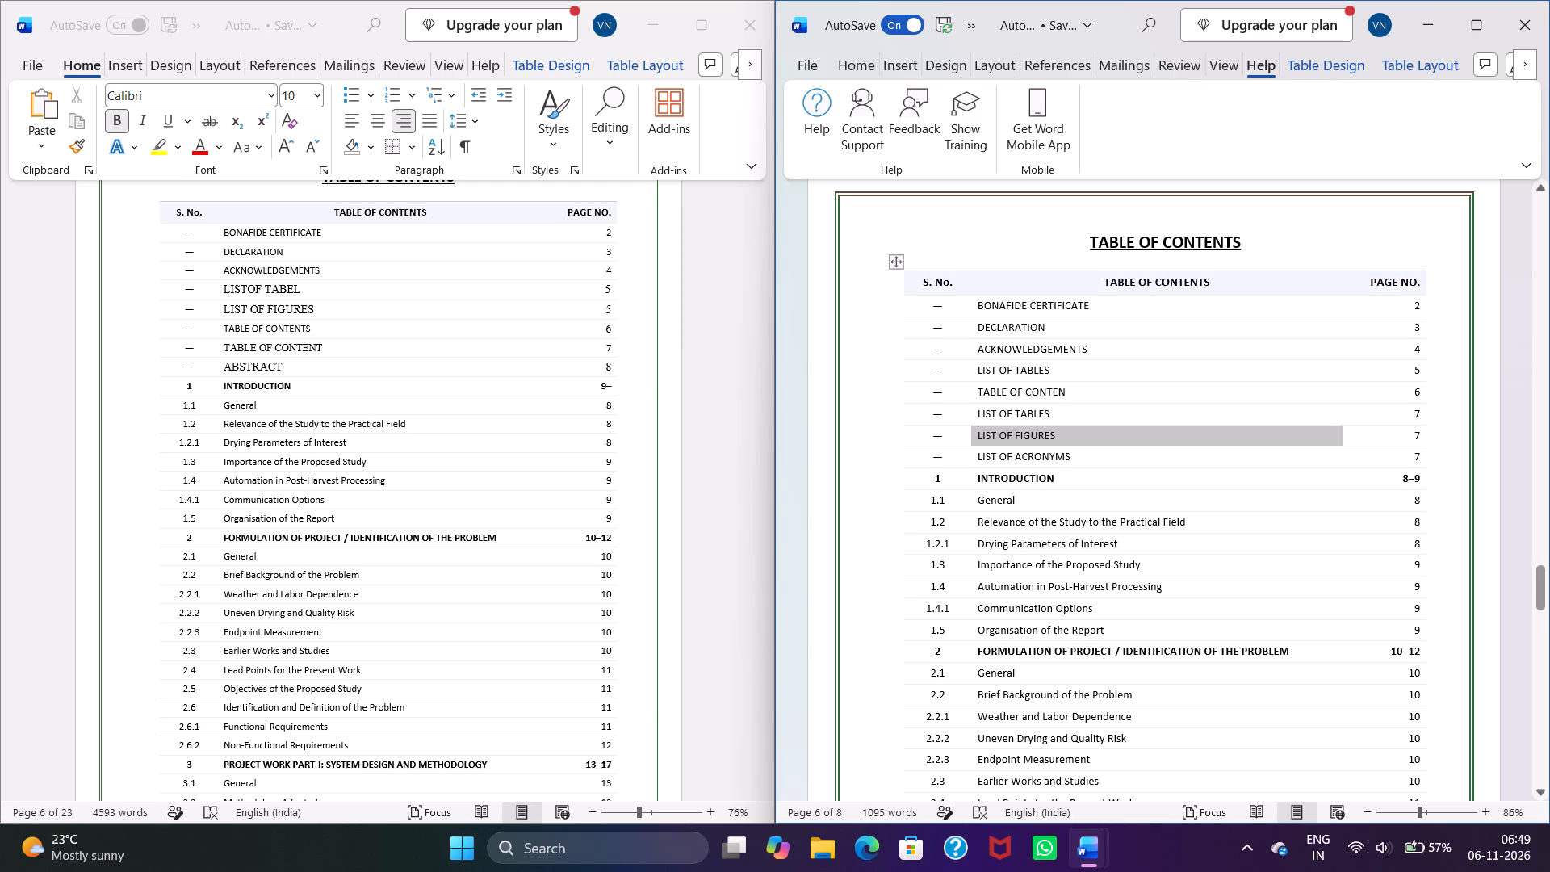
click(1106, 389)
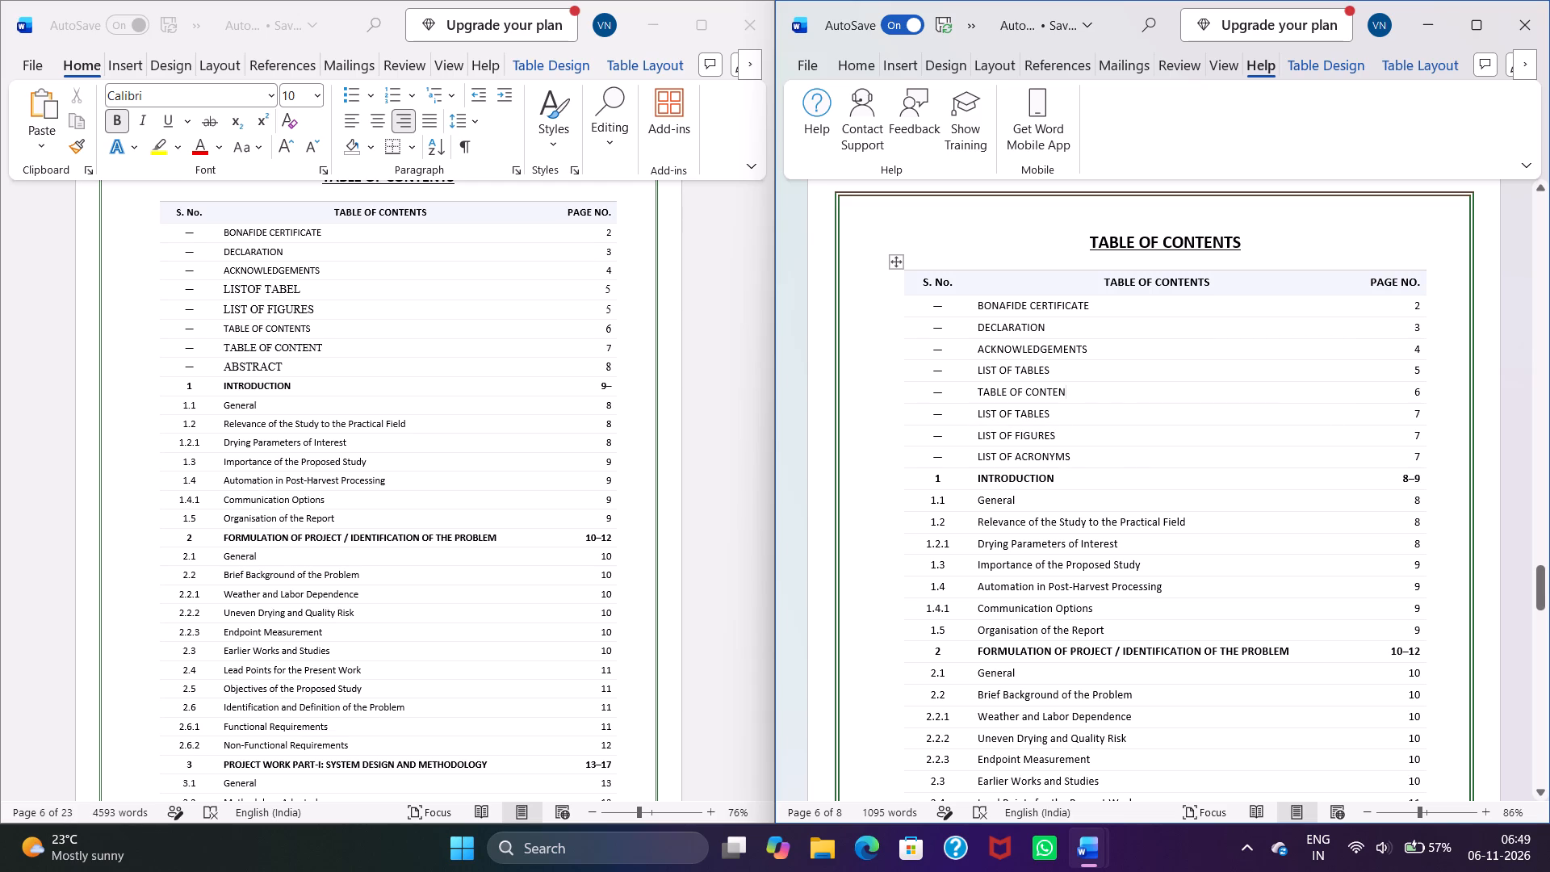
key(ctrl+v)
click(1100, 390)
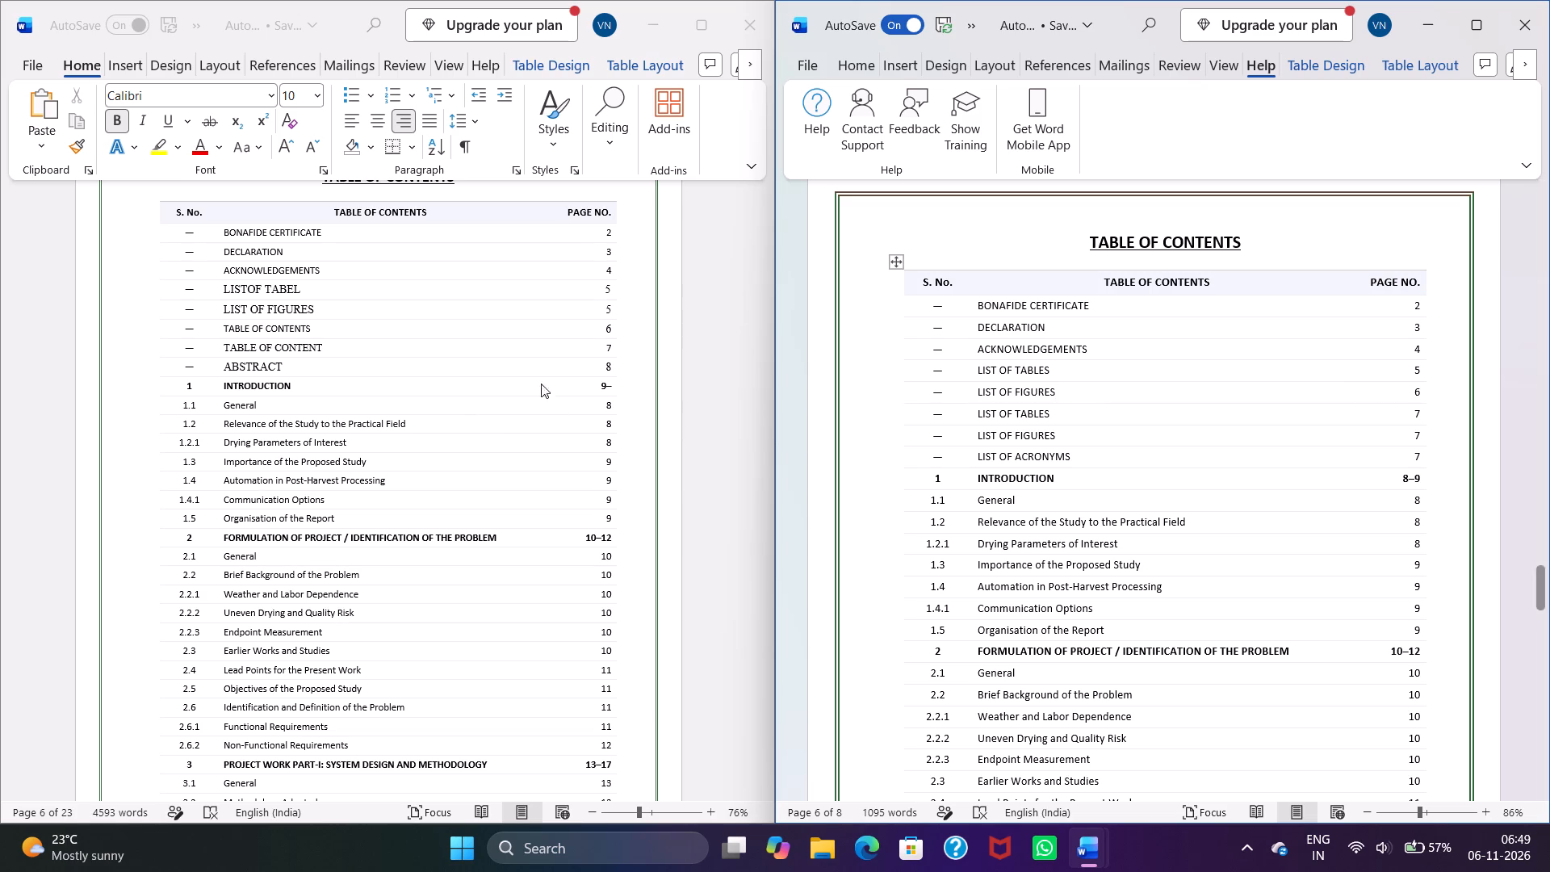
Copy TABLE OF CONTENTS from the edited report's contents entries and paste it after the other report's second LIST OF TABLES entry.
click(312, 326)
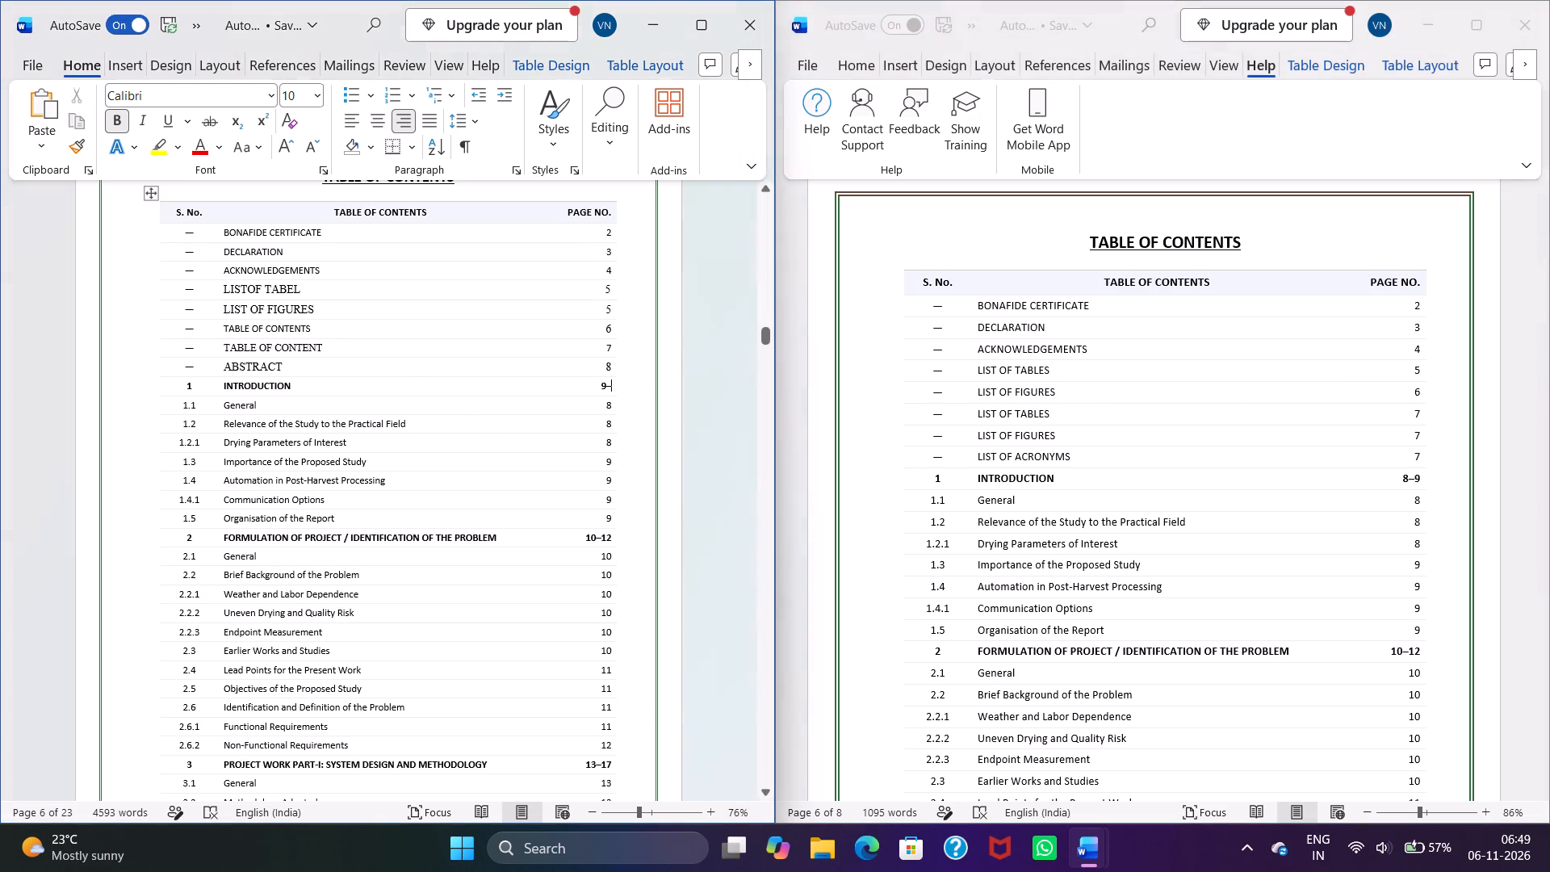
drag(312, 326, 297, 324)
click(310, 324)
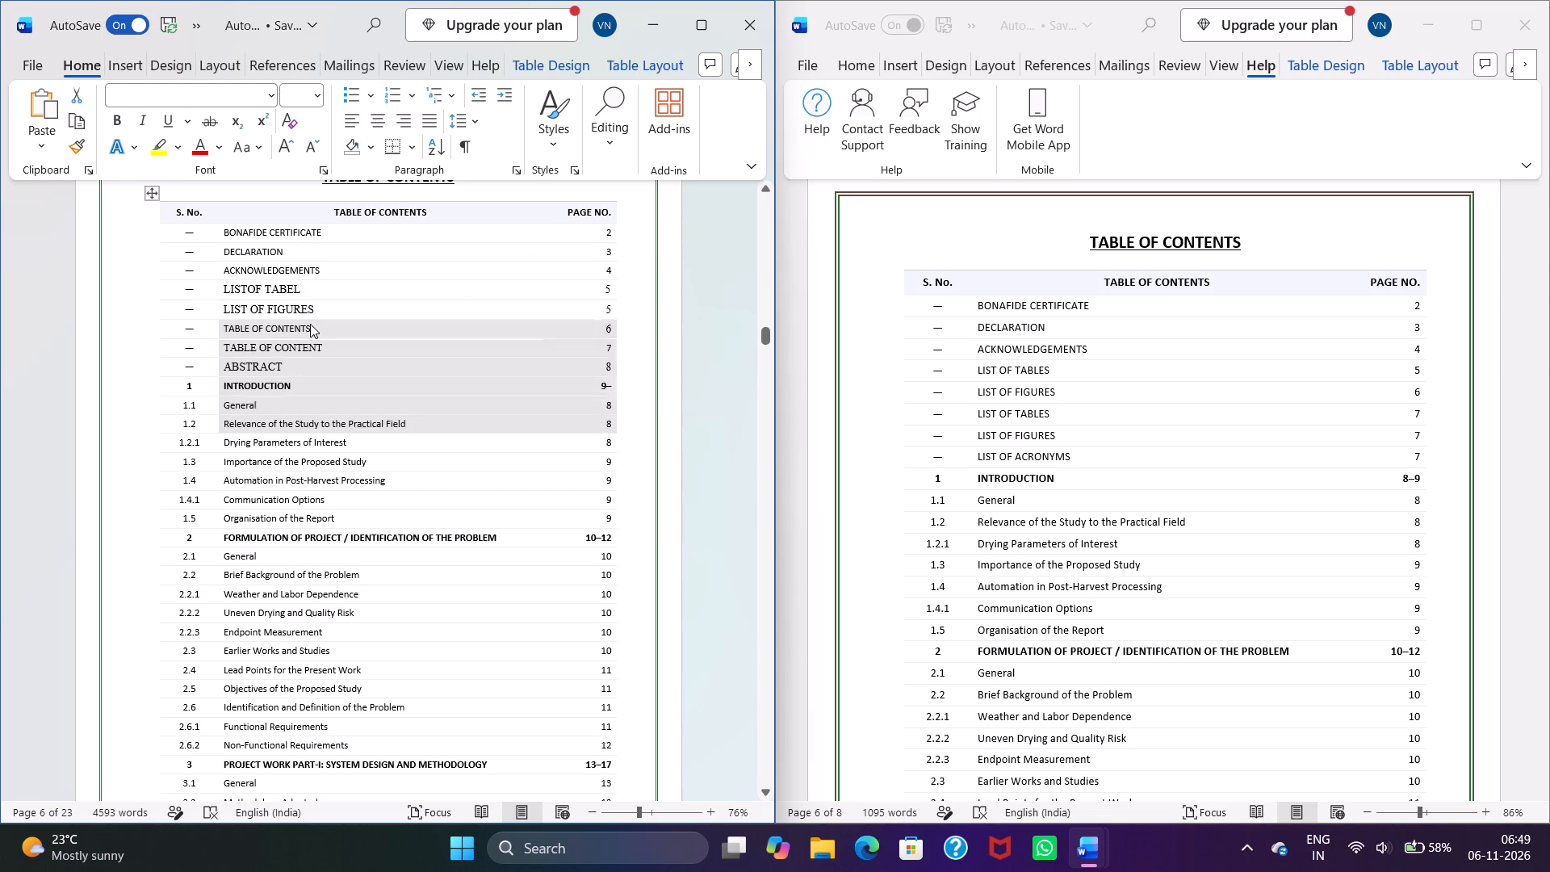
drag(310, 324, 237, 325)
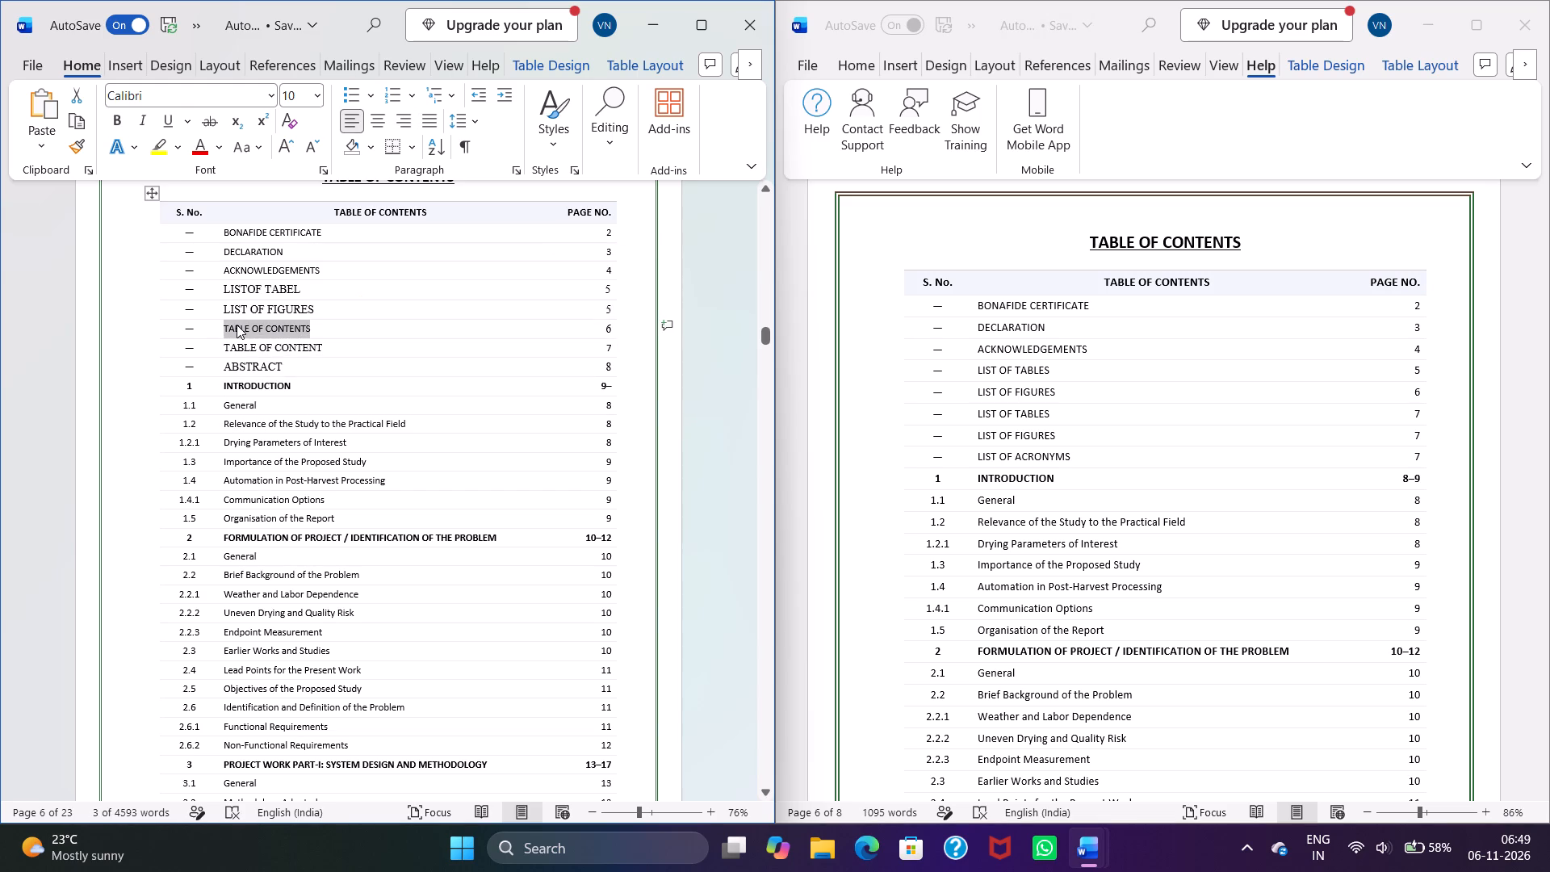
key(ctrl+c)
click(1059, 411)
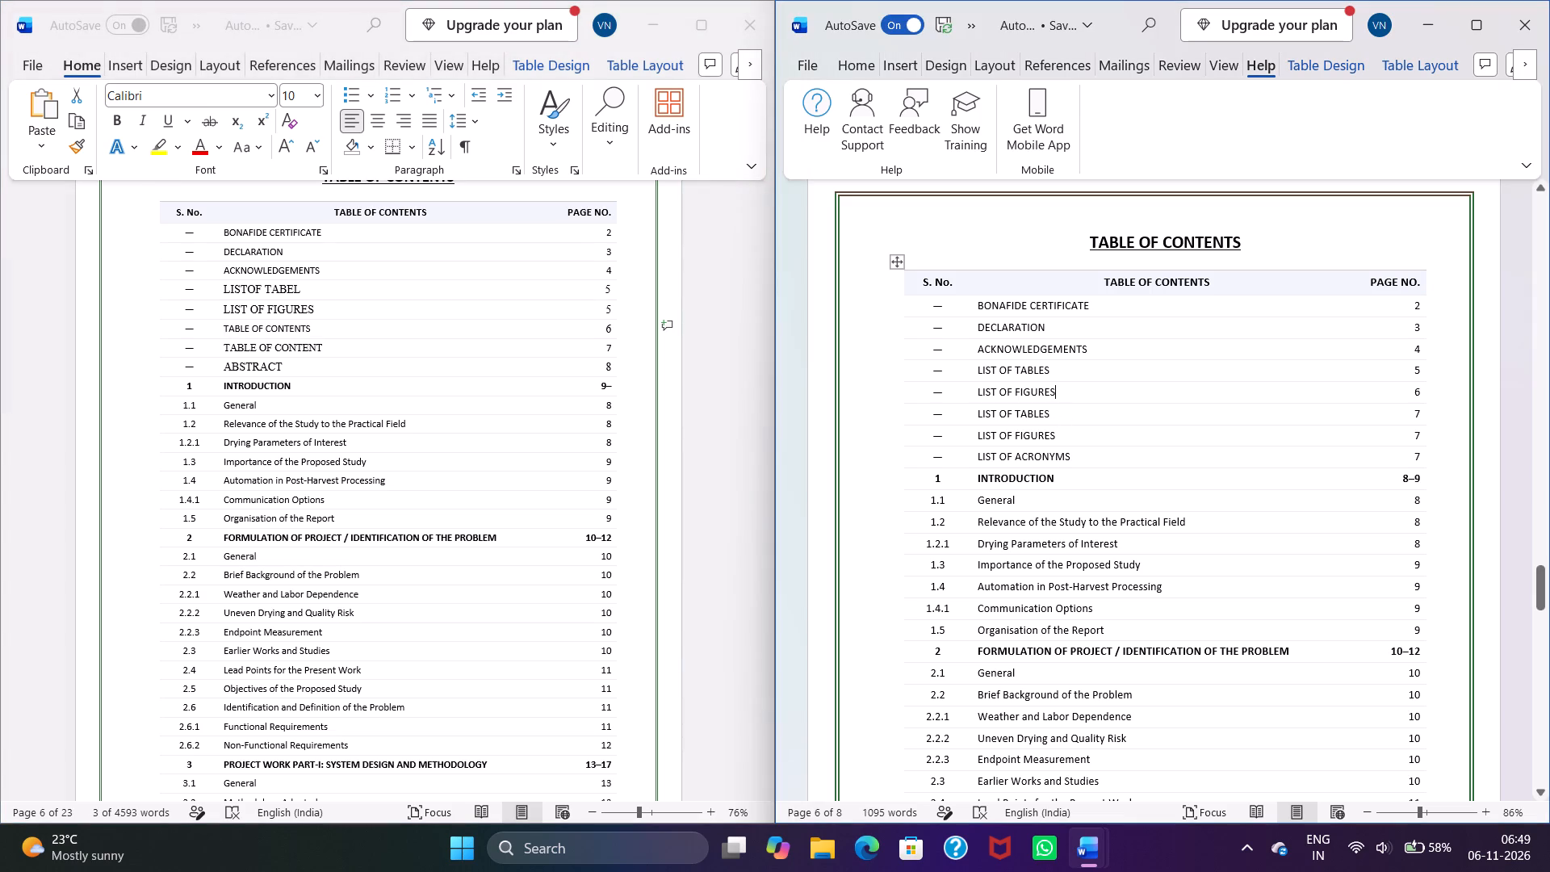
click(1059, 417)
key(ctrl+v)
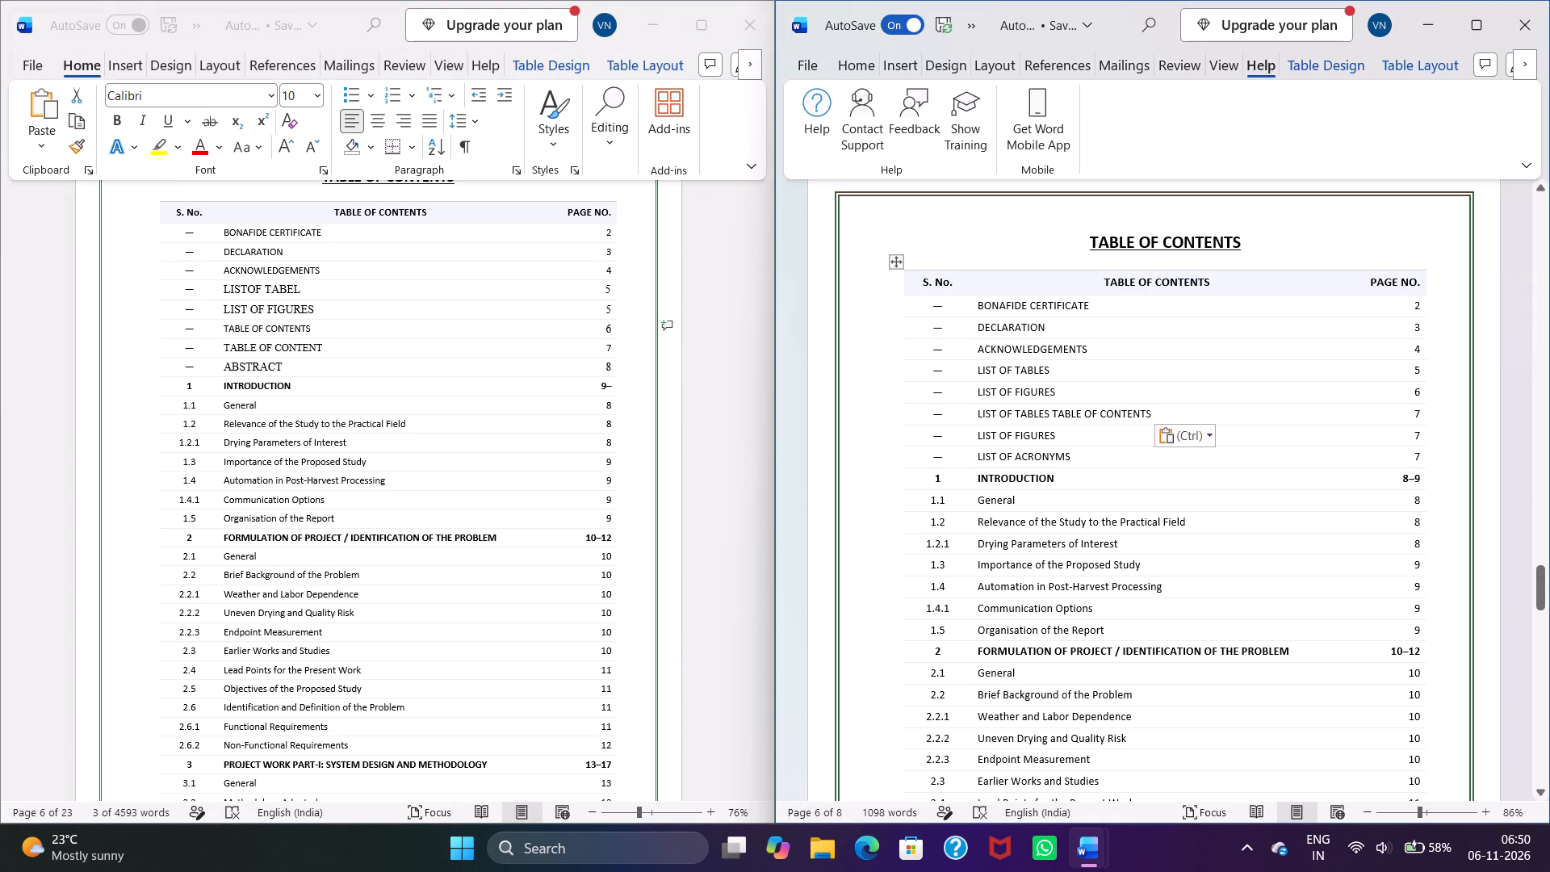
Delete the leftover LIST OF TABLES text preceding TABLE OF CONTENTS in that entry.
click(1054, 415)
key(BackSpace)
key(BackSpace)
key(BackSpace)
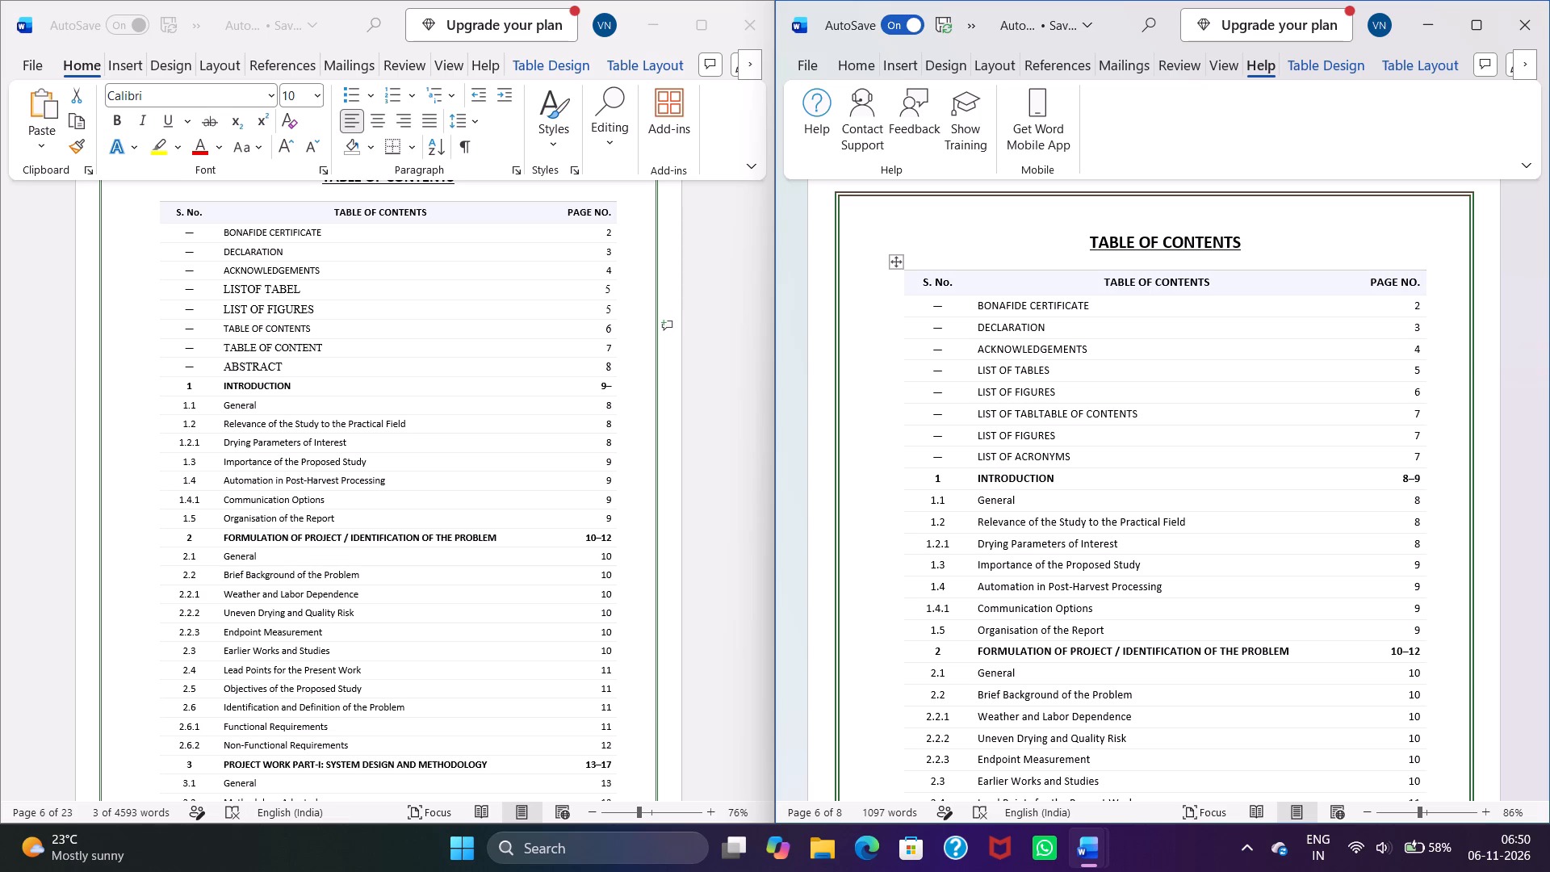
key(BackSpace)
key(BackSpace)
key(BackSpace)
key(BackSpace)
key(BackSpace)
key(BackSpace)
key(BackSpace)
key(BackSpace)
key(BackSpace)
key(BackSpace)
key(BackSpace)
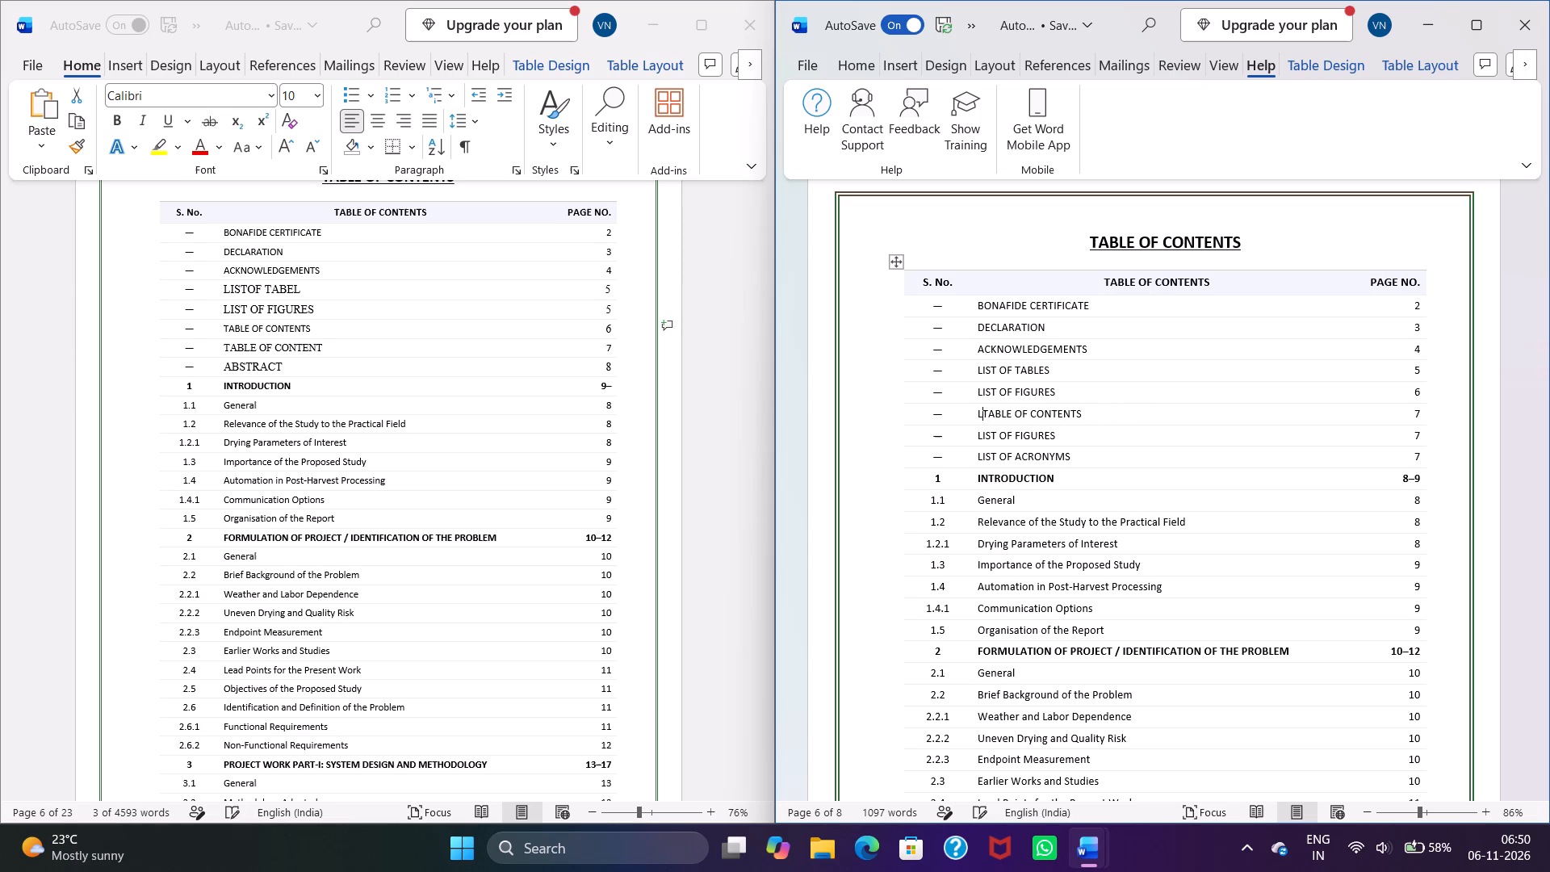
key(BackSpace)
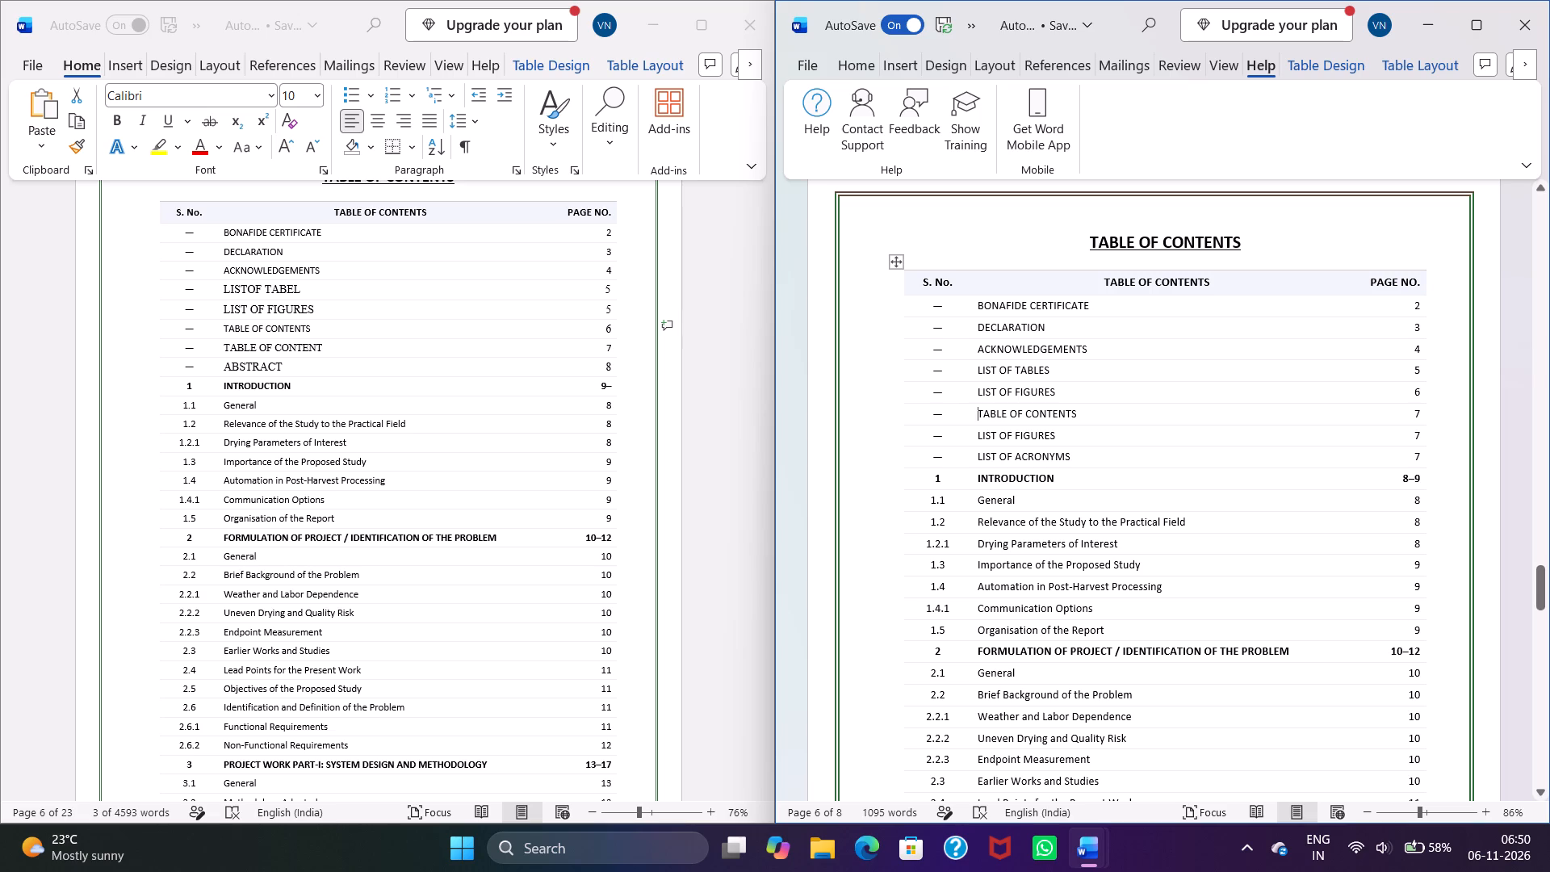
Replace the second LIST OF FIGURES entry, below TABLE OF CONTENTS, with the copied TABLE OF CONTENTS text.
click(1082, 431)
key(BackSpace)
key(BackSpace)
key(BackSpace)
key(BackSpace)
key(BackSpace)
key(BackSpace)
key(BackSpace)
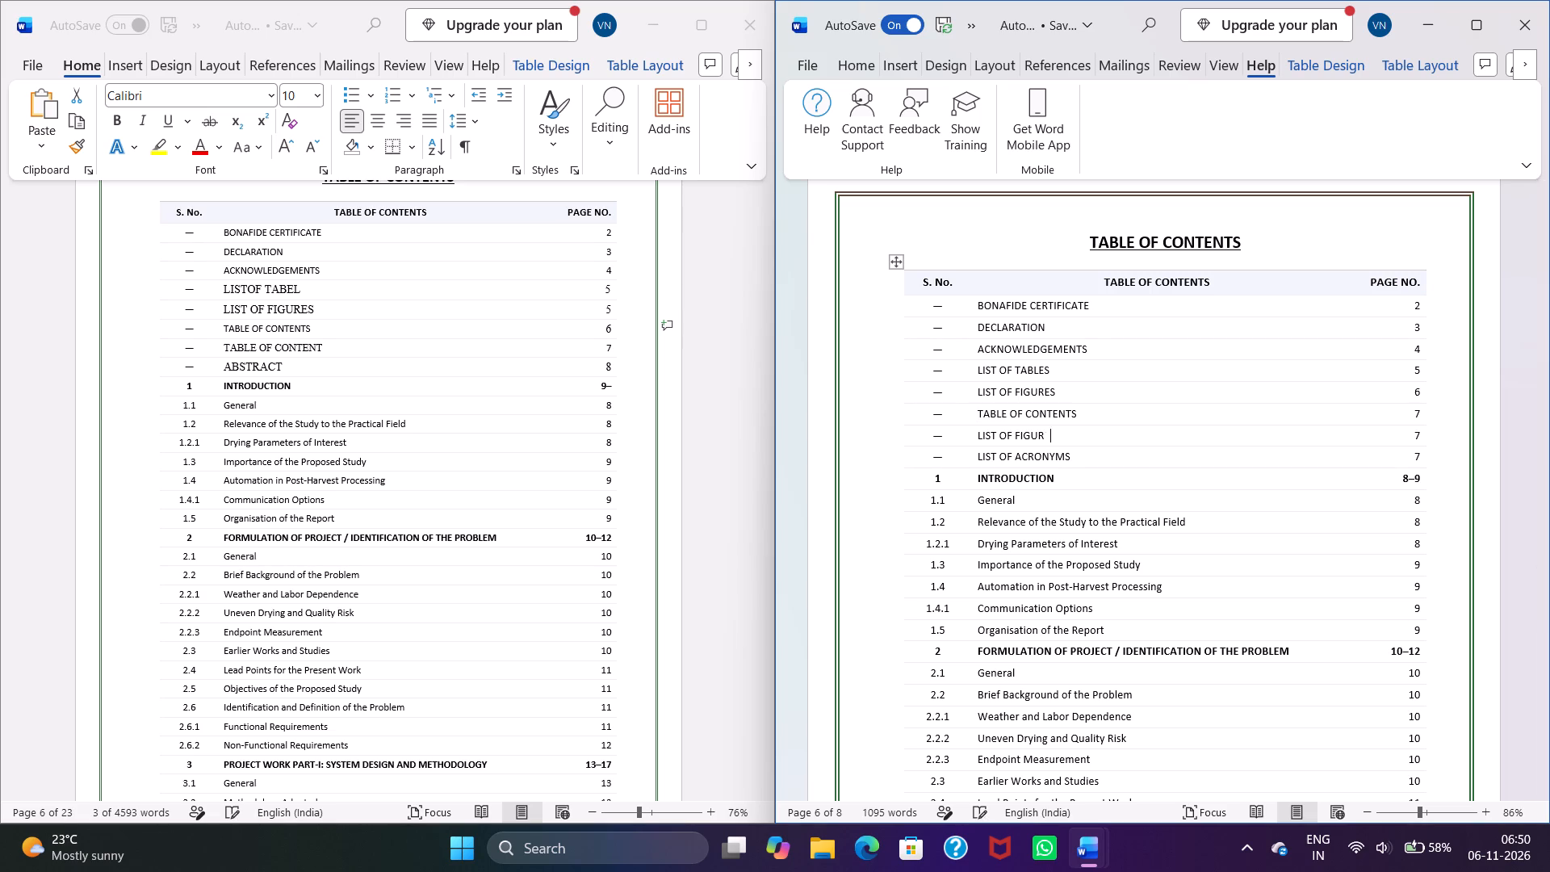
key(BackSpace)
key(BackSpace)
key(BackSpace)
key(BackSpace)
key(BackSpace)
key(BackSpace)
key(BackSpace)
key(BackSpace)
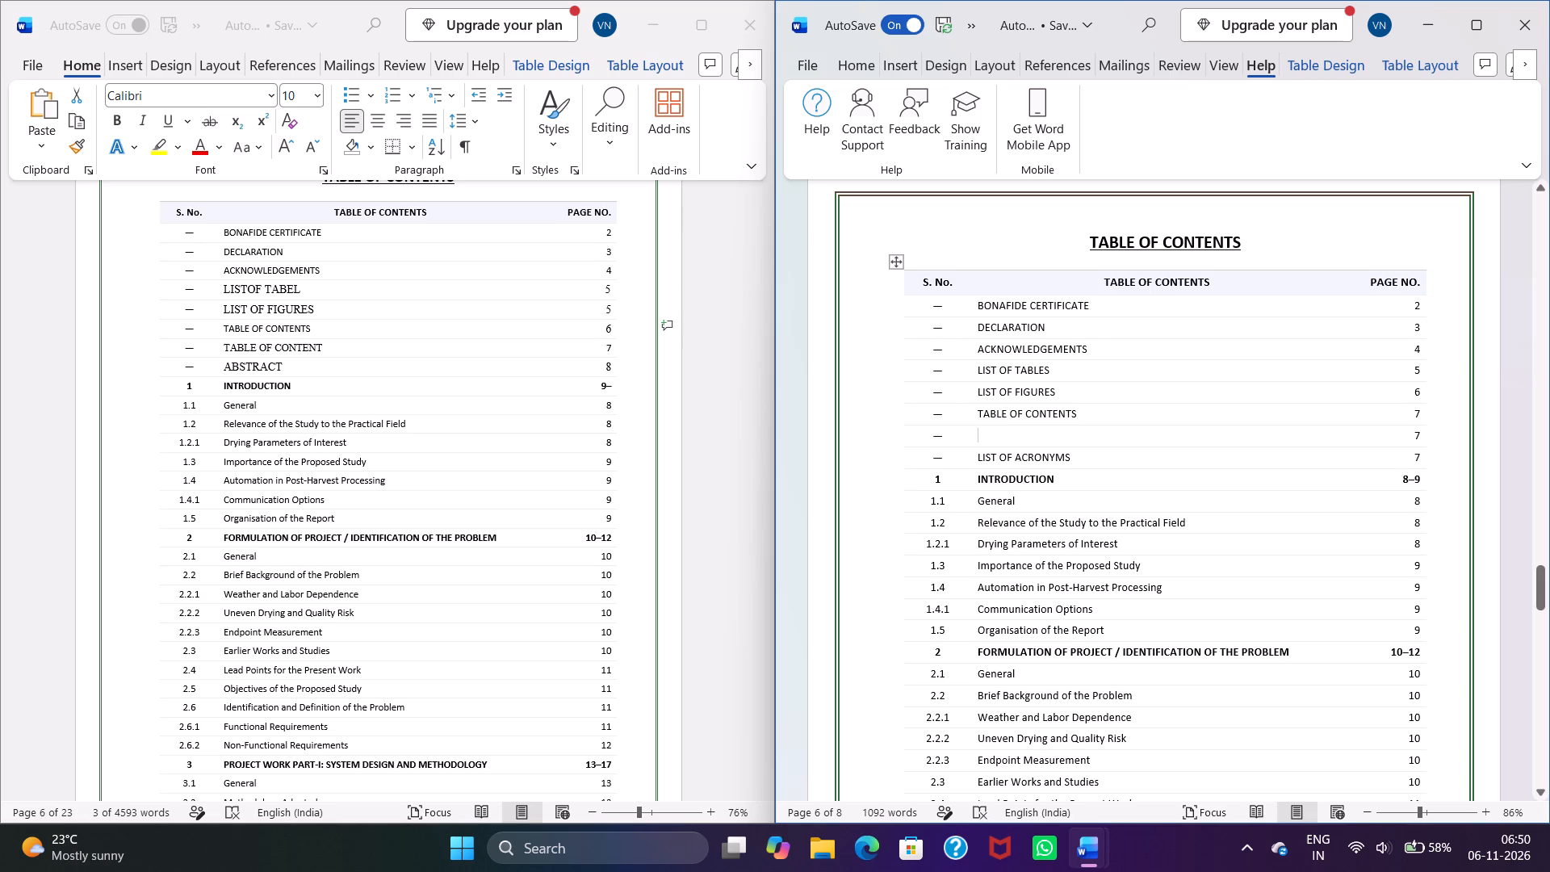
key(ctrl+v)
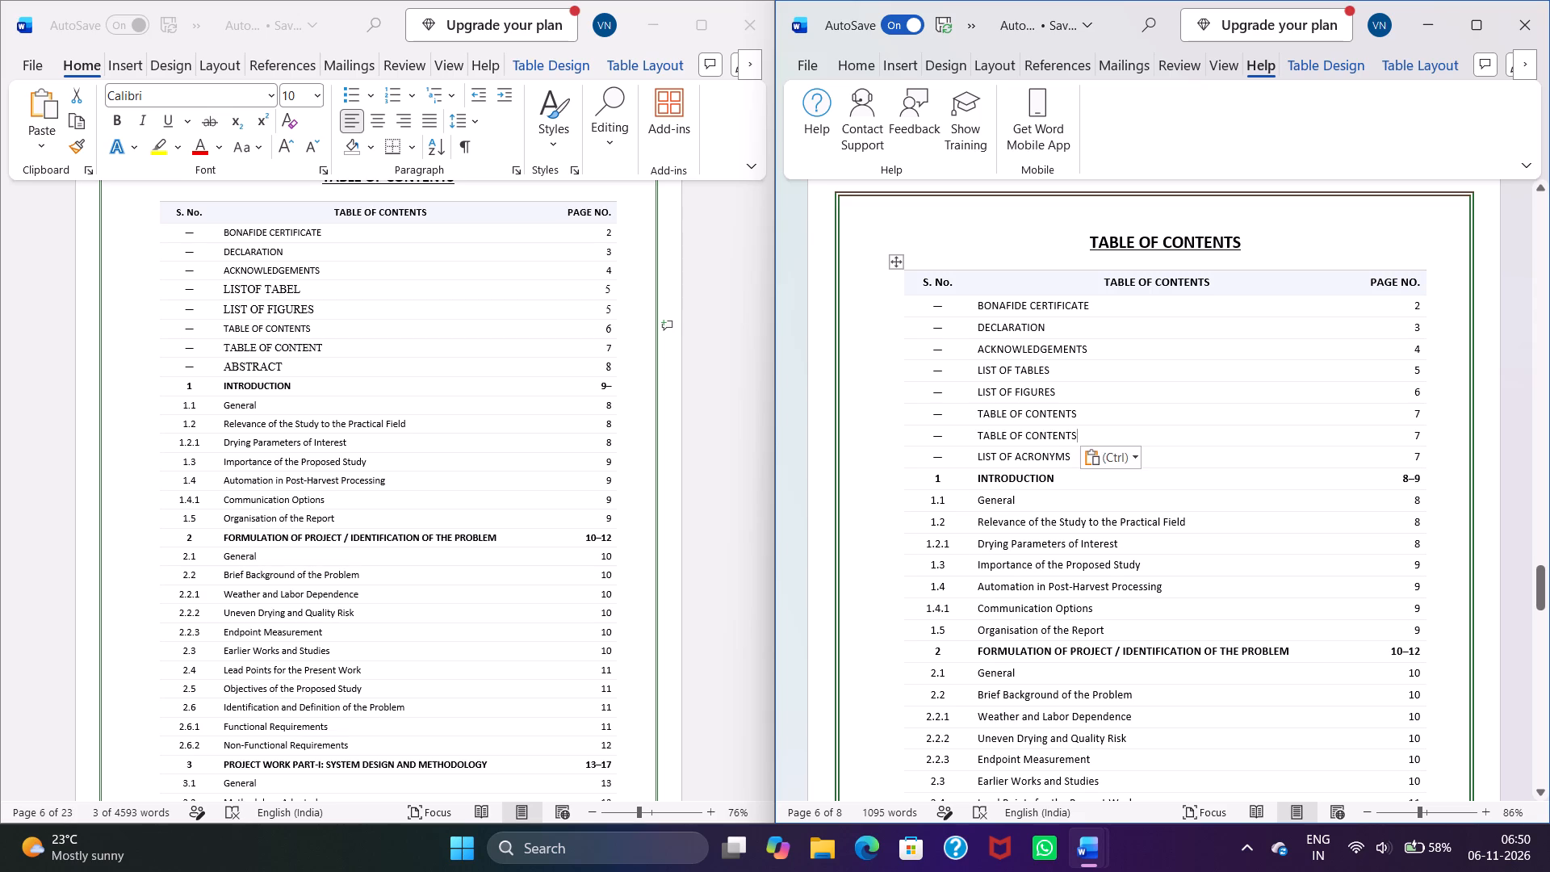
Replace the LIST OF ACRONYMS entry with ABSTRACT copied from the 23-page report's table of contents.
drag(978, 458, 1060, 459)
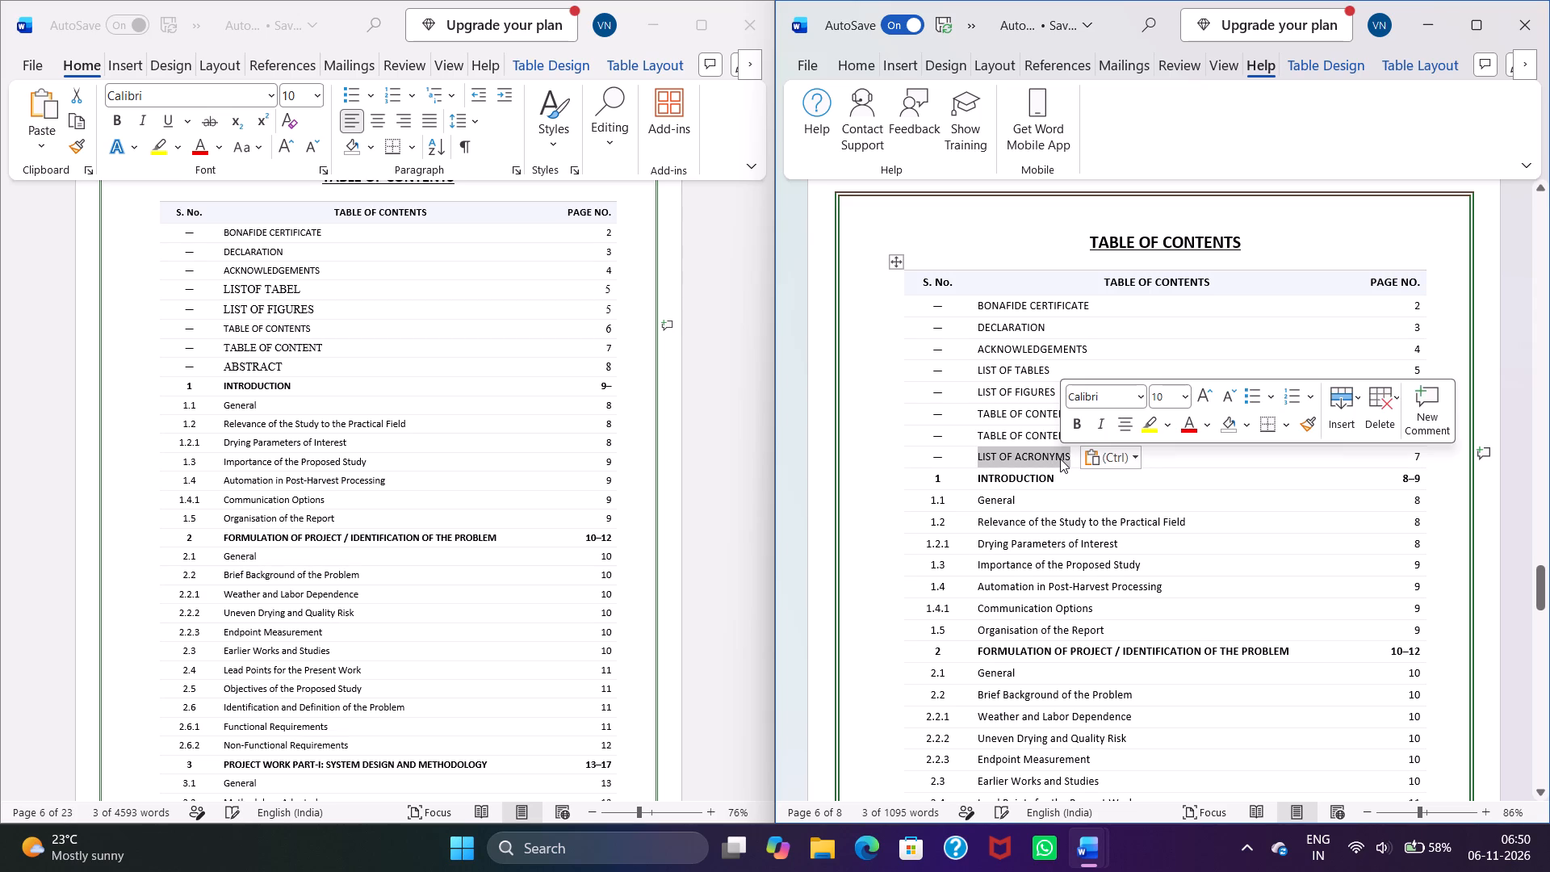
key(BackSpace)
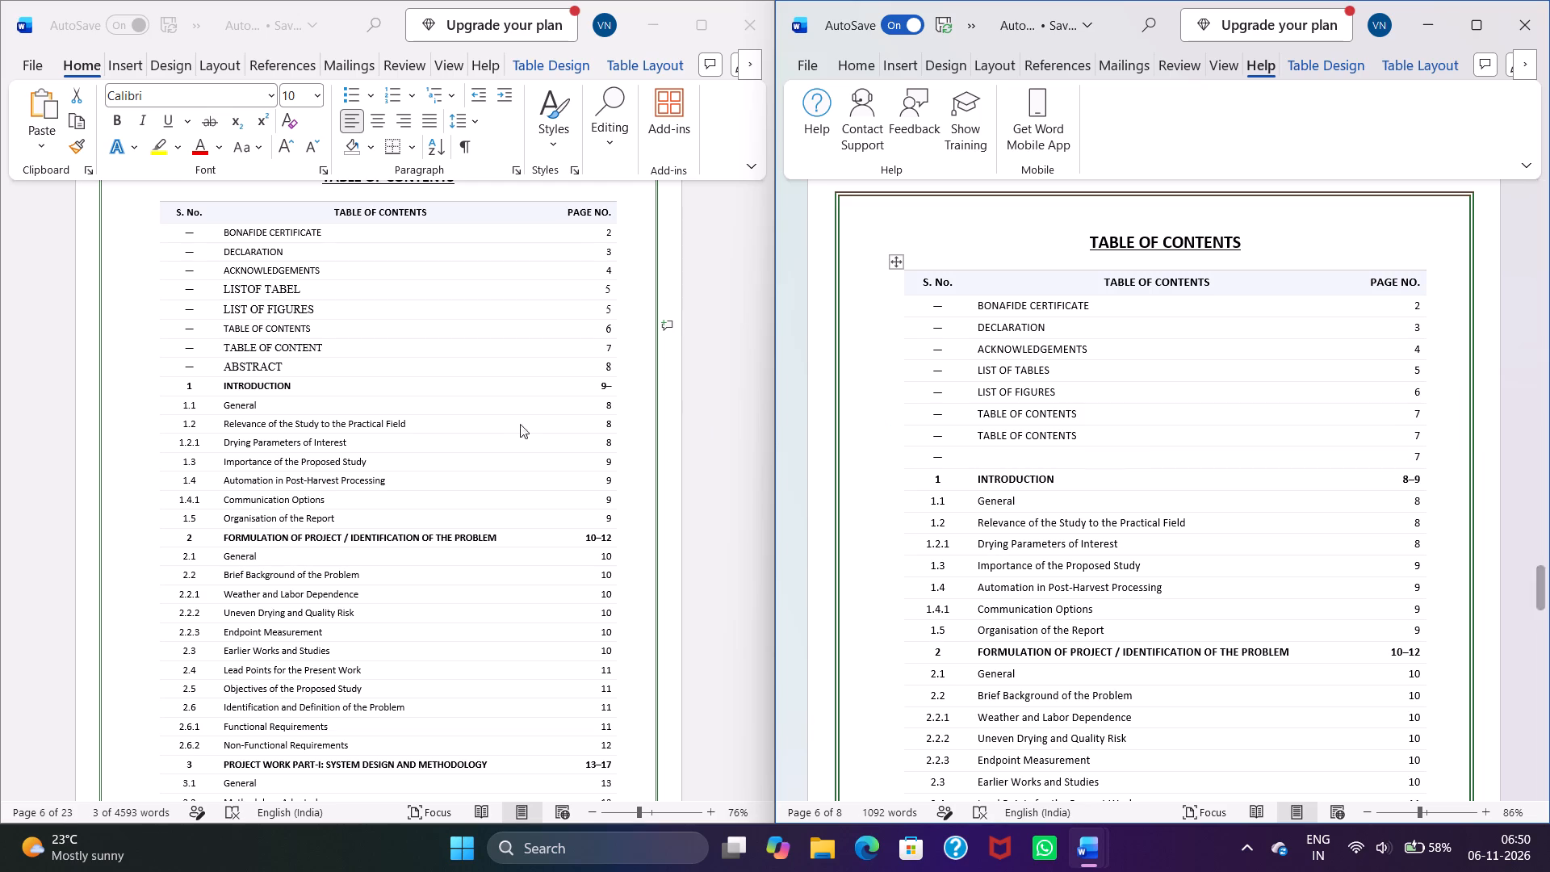
click(290, 367)
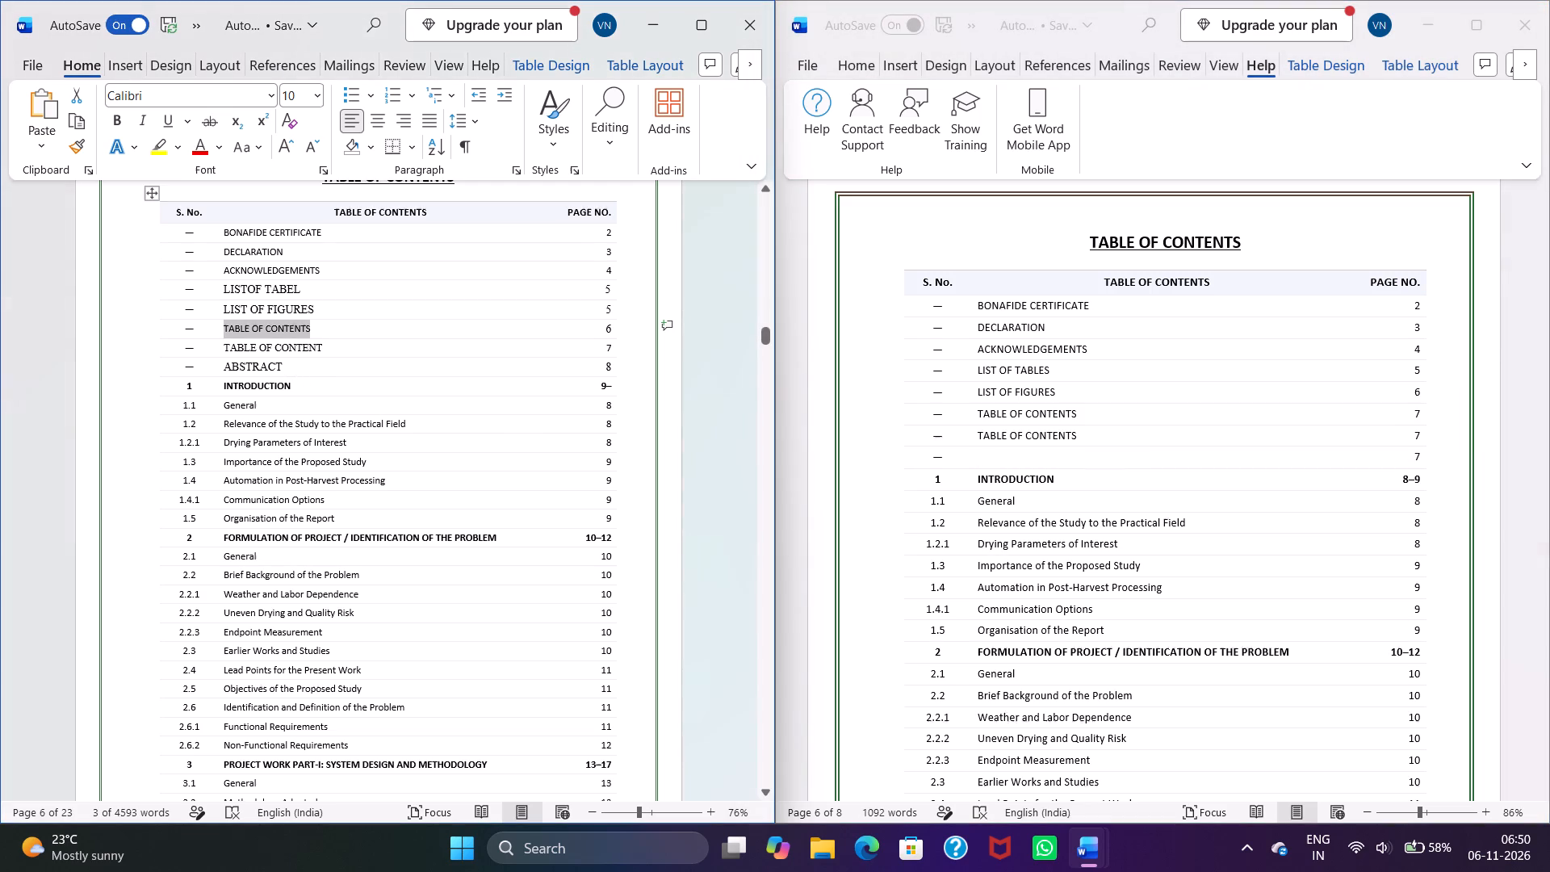
click(288, 372)
drag(288, 372, 224, 365)
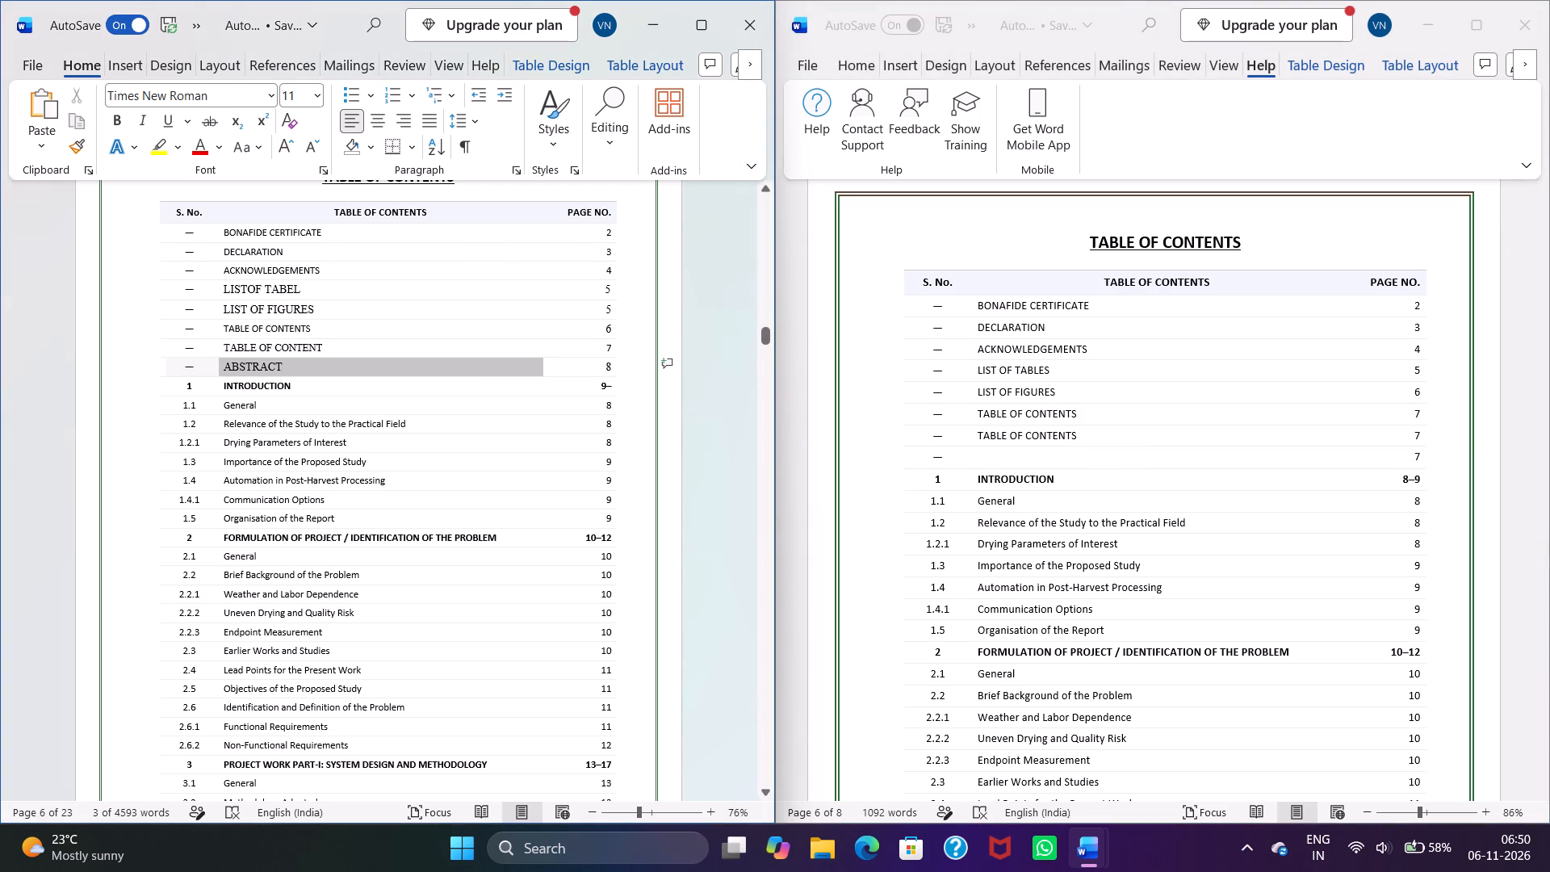
drag(224, 365, 232, 365)
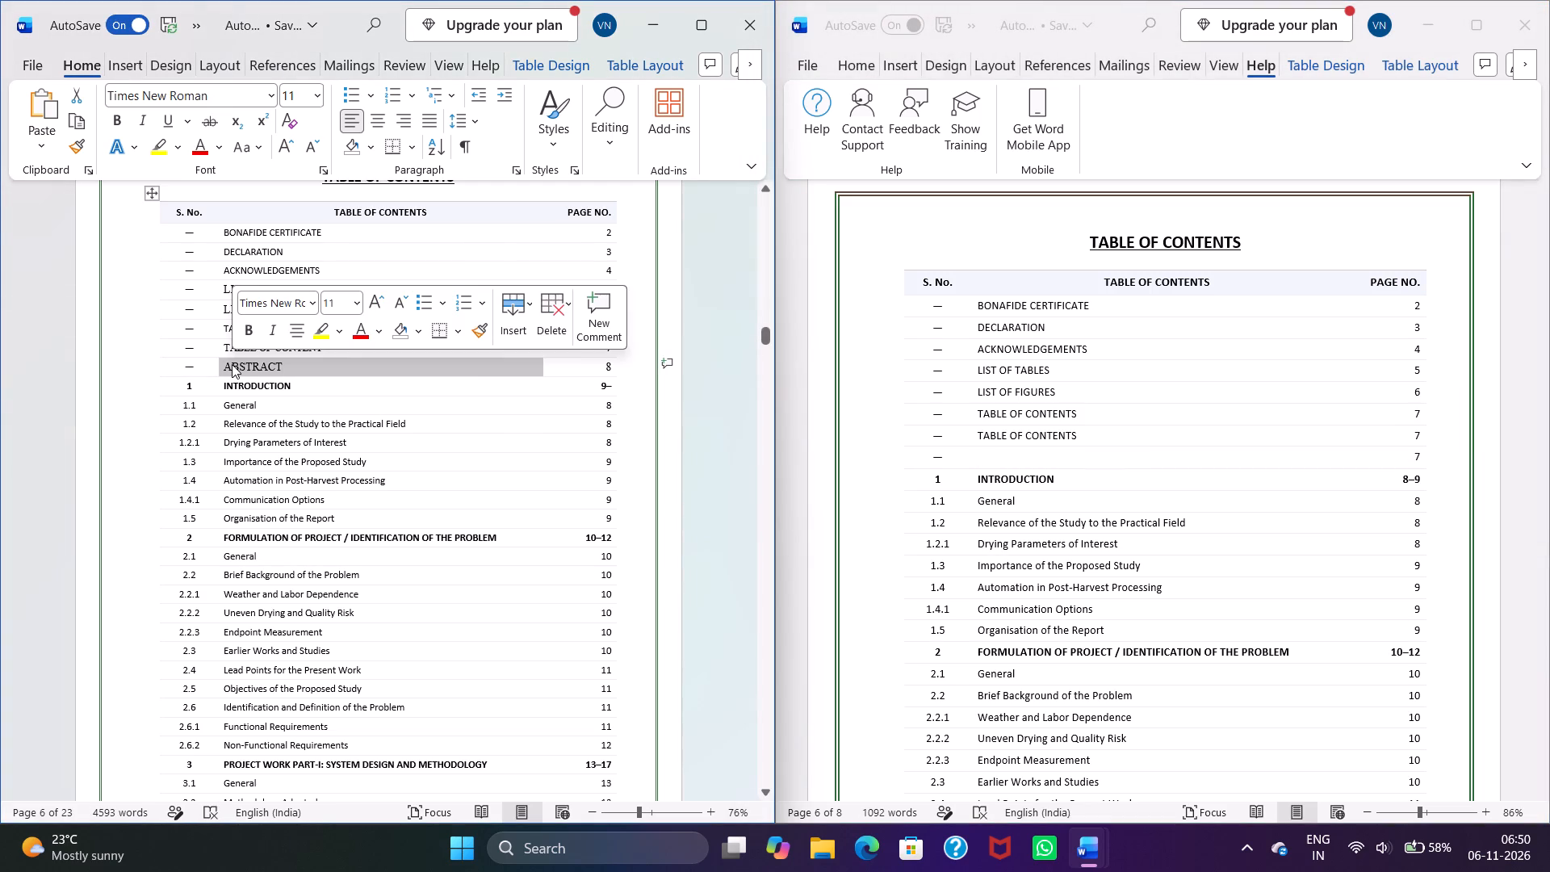
key(ctrl+v)
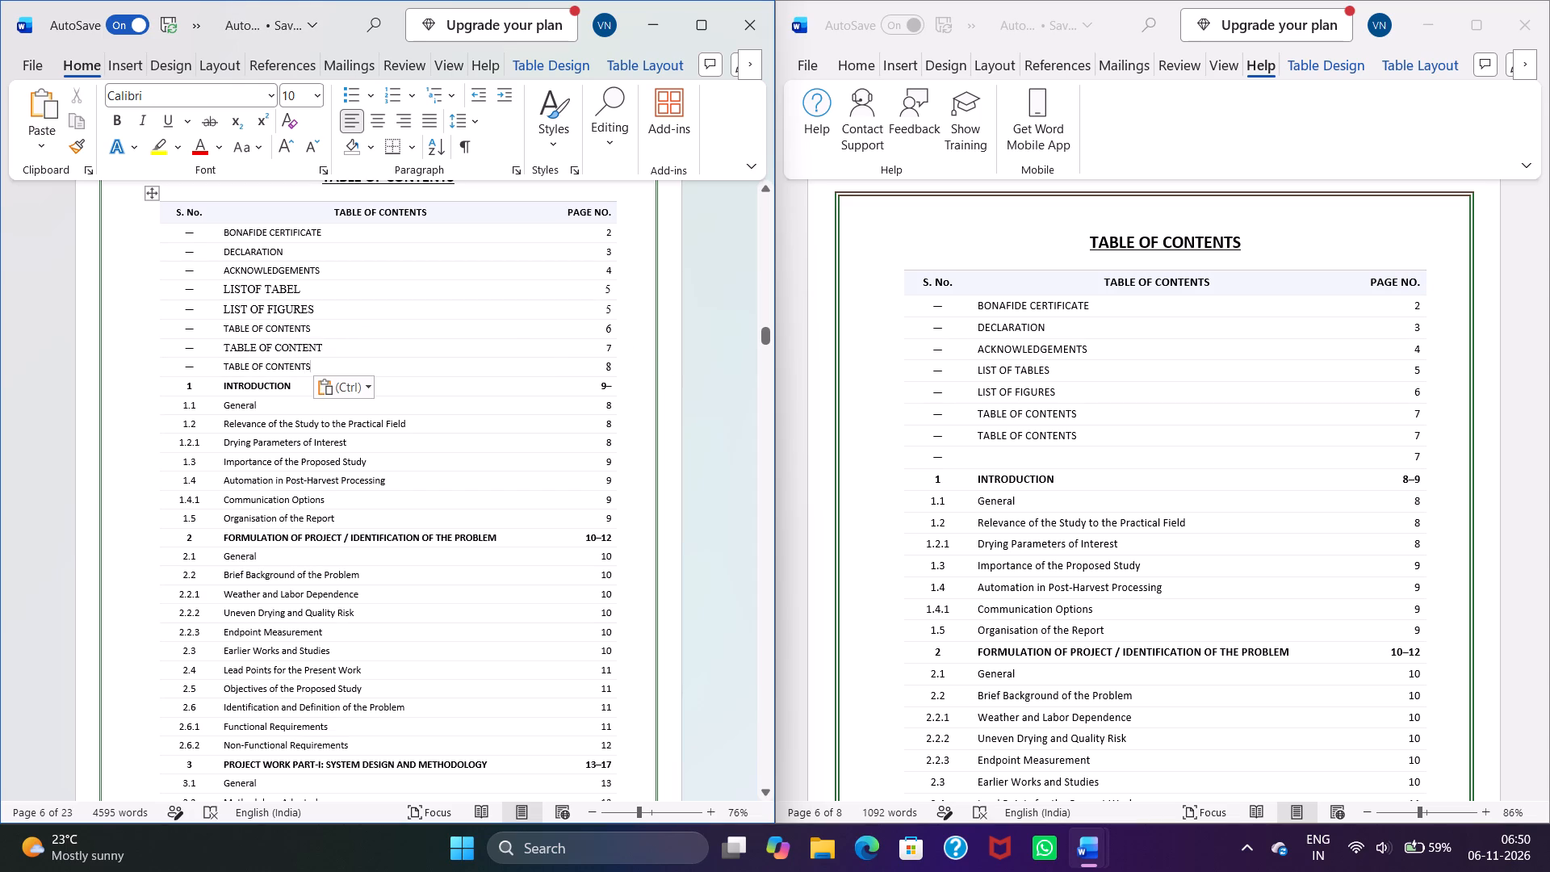
key(ctrl+z)
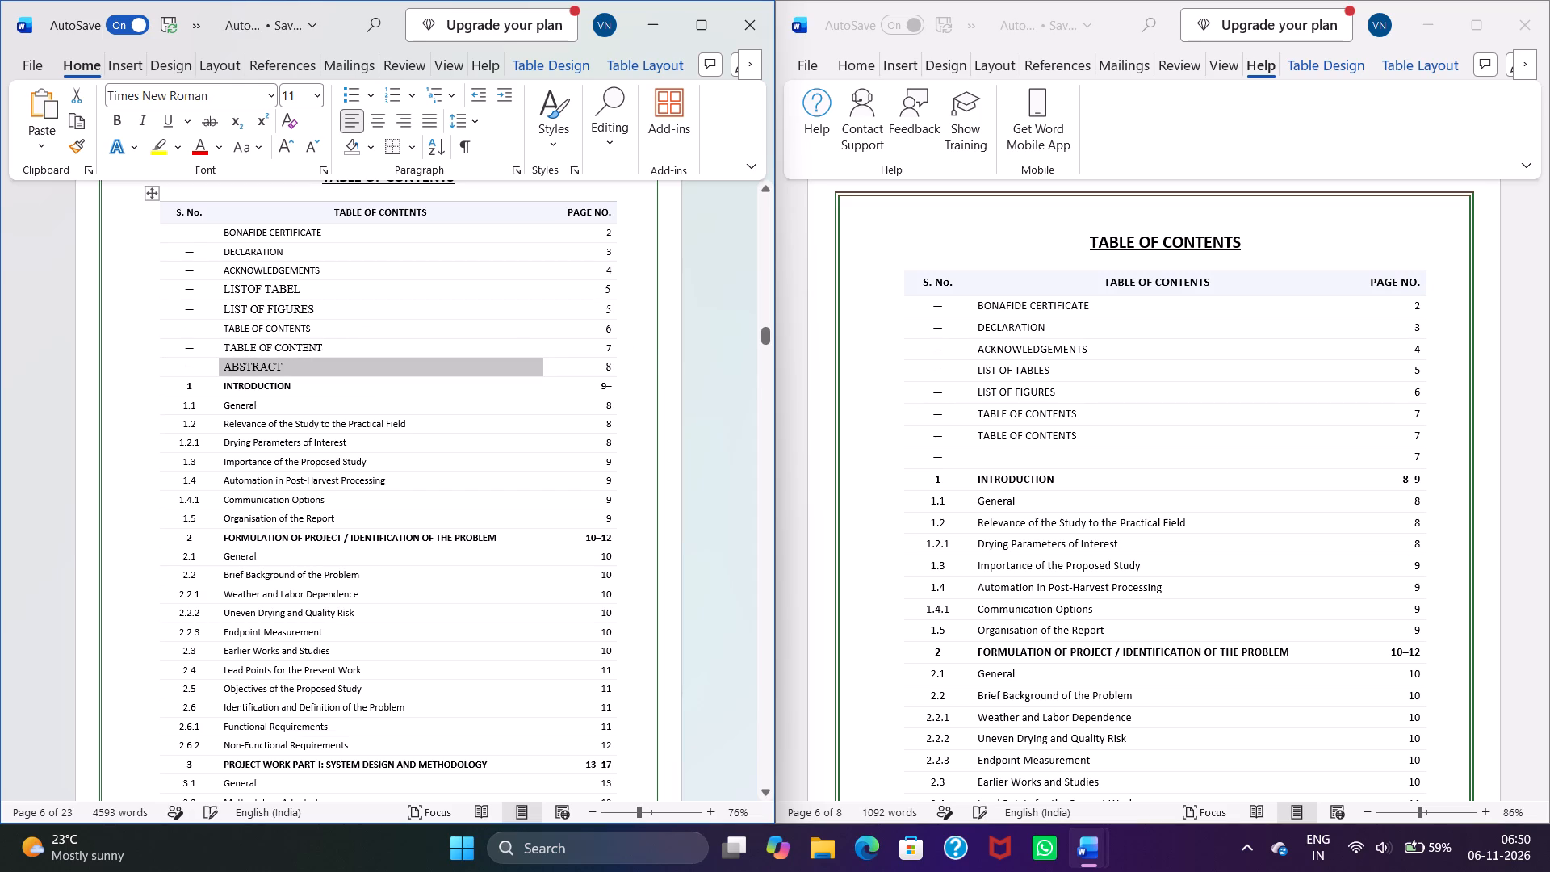
key(ctrl+c)
click(998, 455)
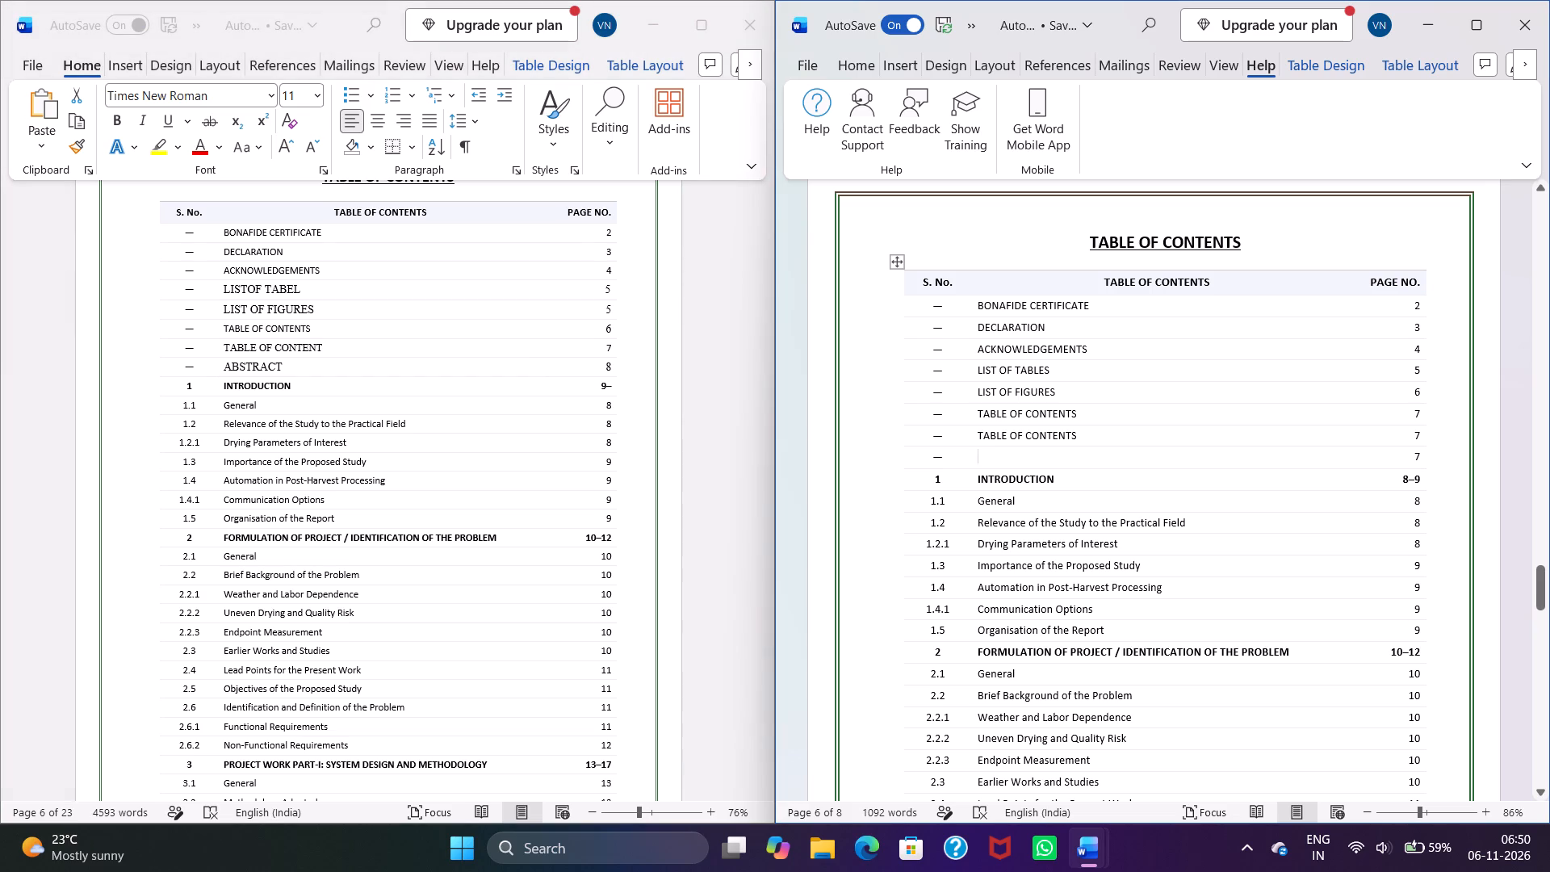
key(ctrl+v)
click(1081, 456)
Set the page numbers to 5 for LIST OF FIGURES, 6 for the first TABLE OF CONTENTS entry and 8 for ABSTRACT.
click(1422, 393)
key(BackSpace)
key(5)
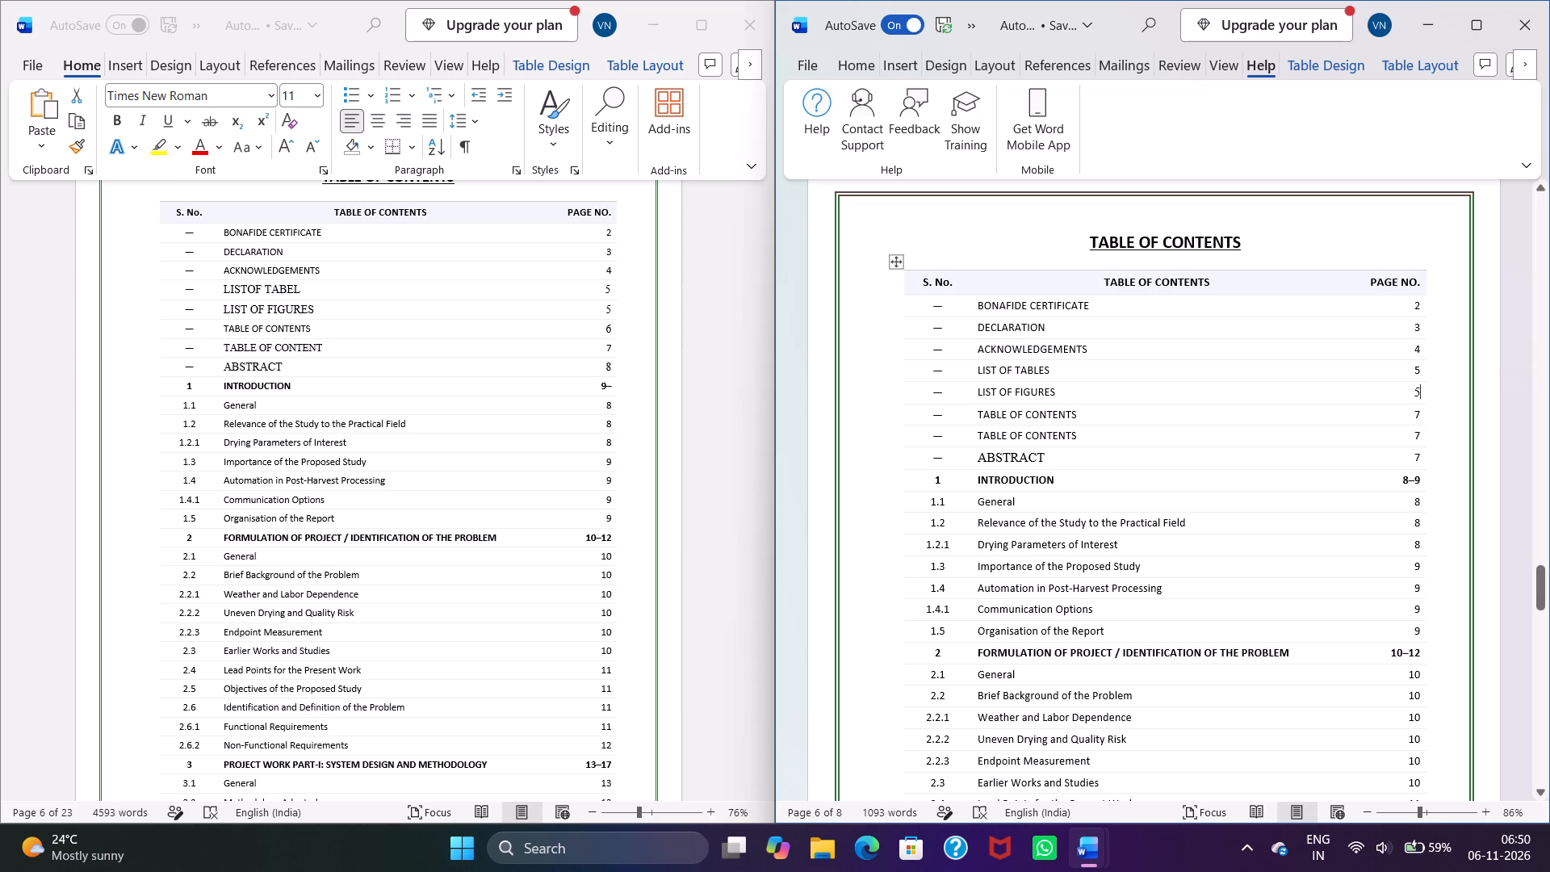
click(1422, 417)
key(5)
key(BackSpace)
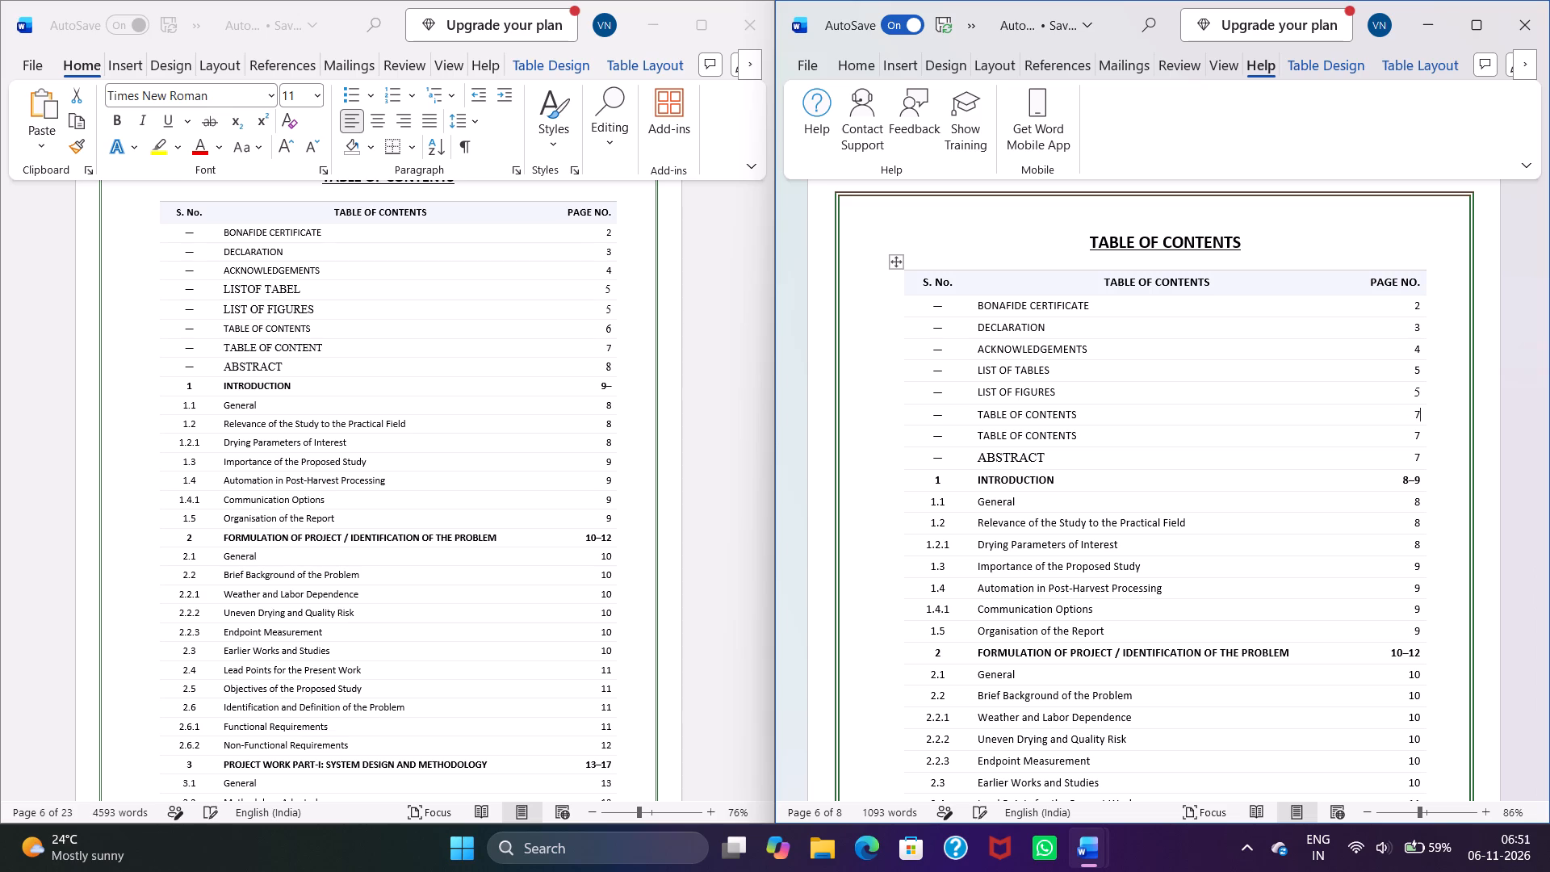
key(BackSpace)
key(6)
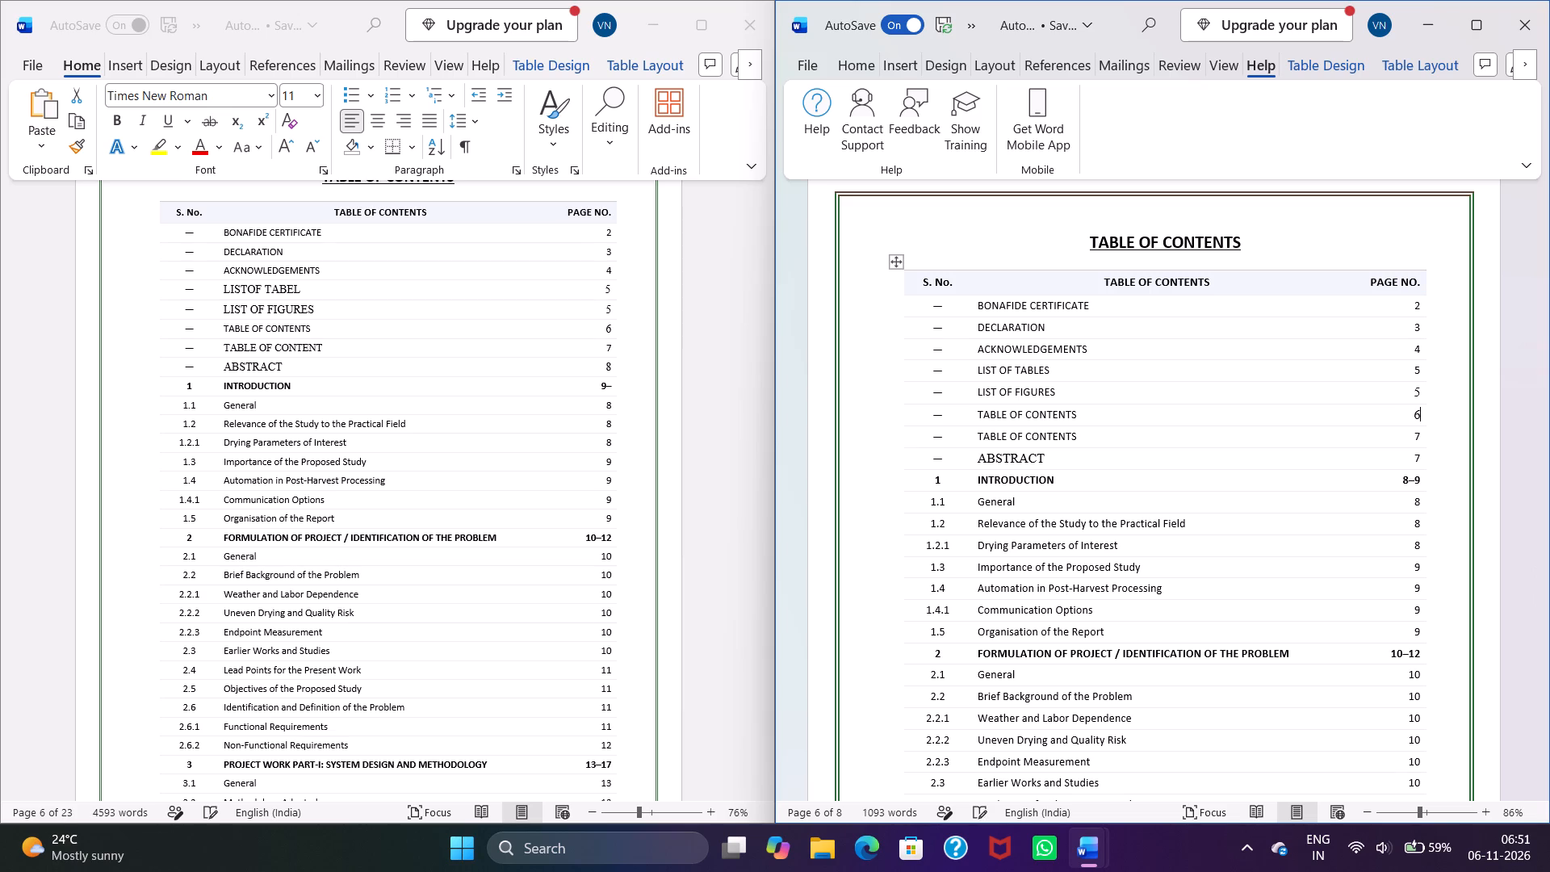
click(1422, 459)
key(BackSpace)
key(8)
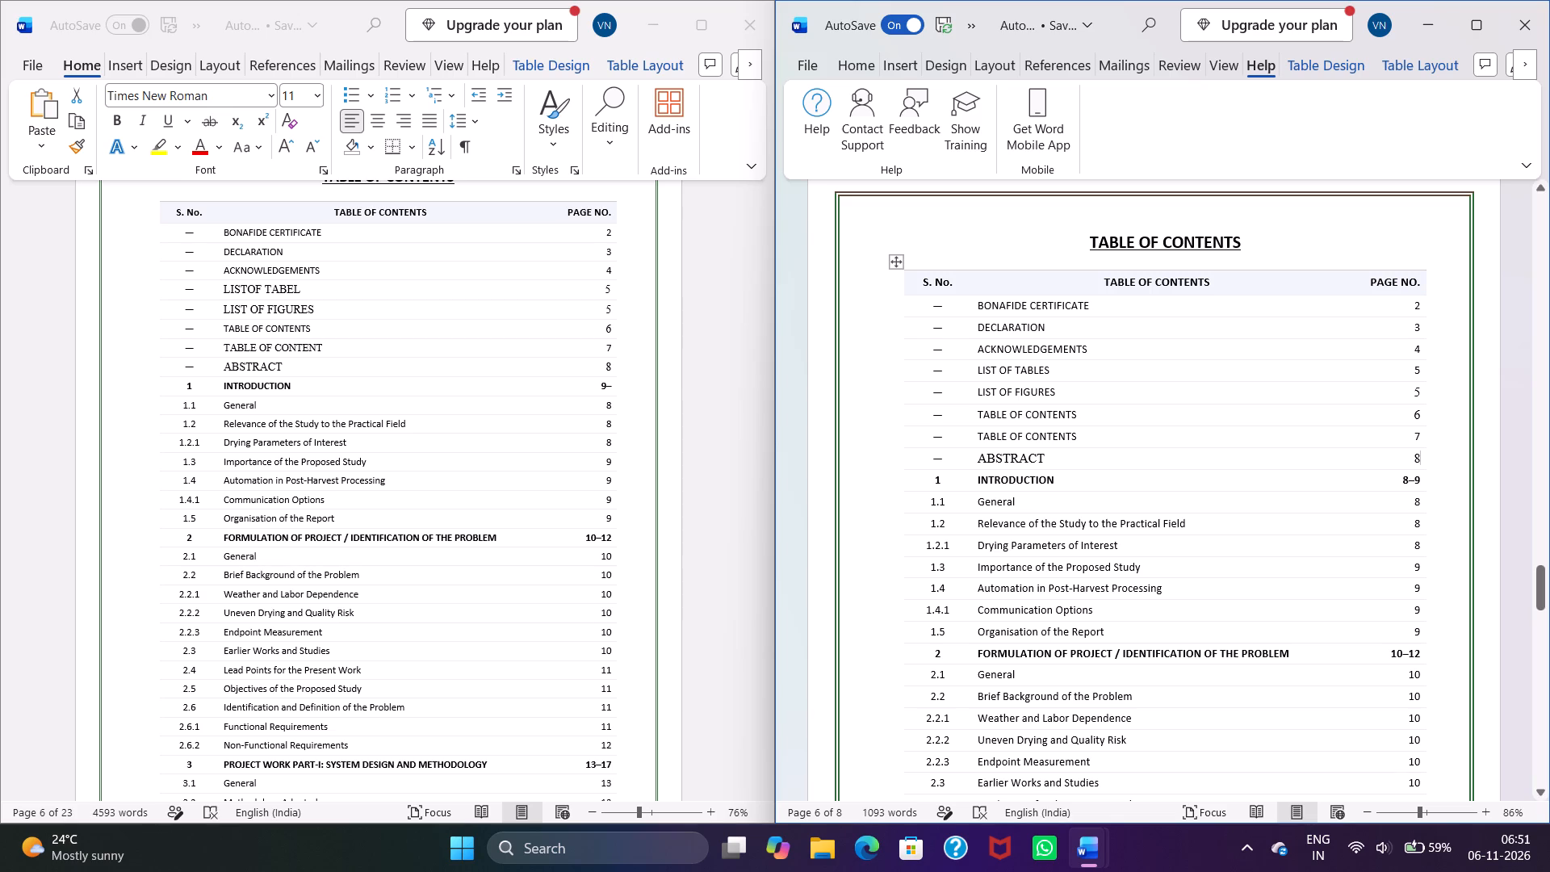
Change the INTRODUCTION page range to start at 9 and clear its end page, leaving "9–".
click(1408, 480)
key(BackSpace)
key(9)
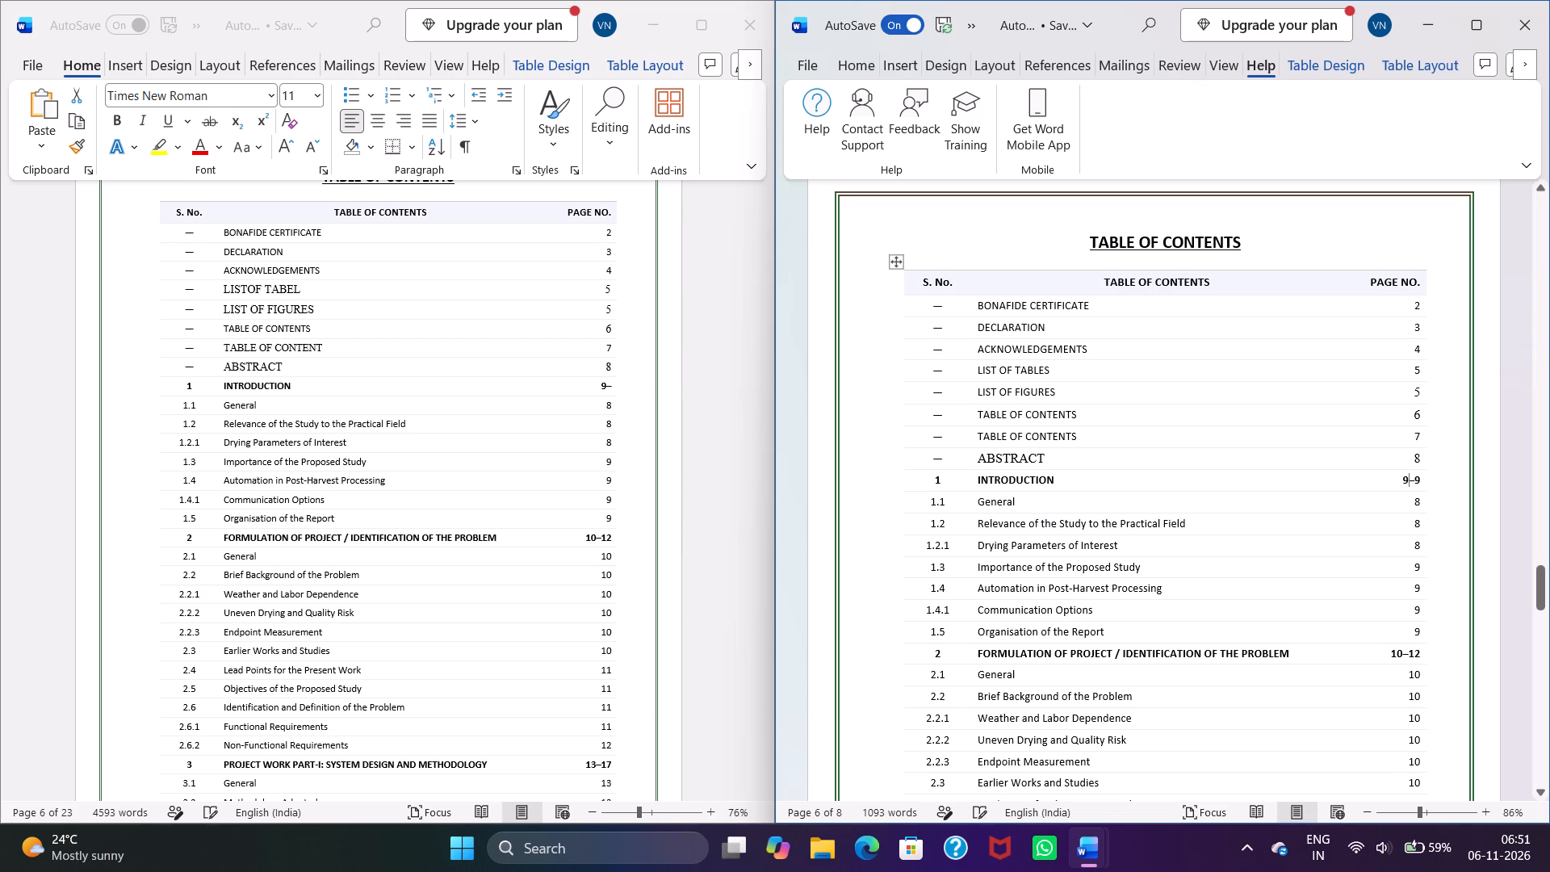
key(Right)
key(Right)
key(BackSpace)
Set entries 1.1 General and 1.2 Relevance of the Study to the Practical Field to page 9, matching the 23-page report's Chapter 1.
scroll(550, 516, down, 4)
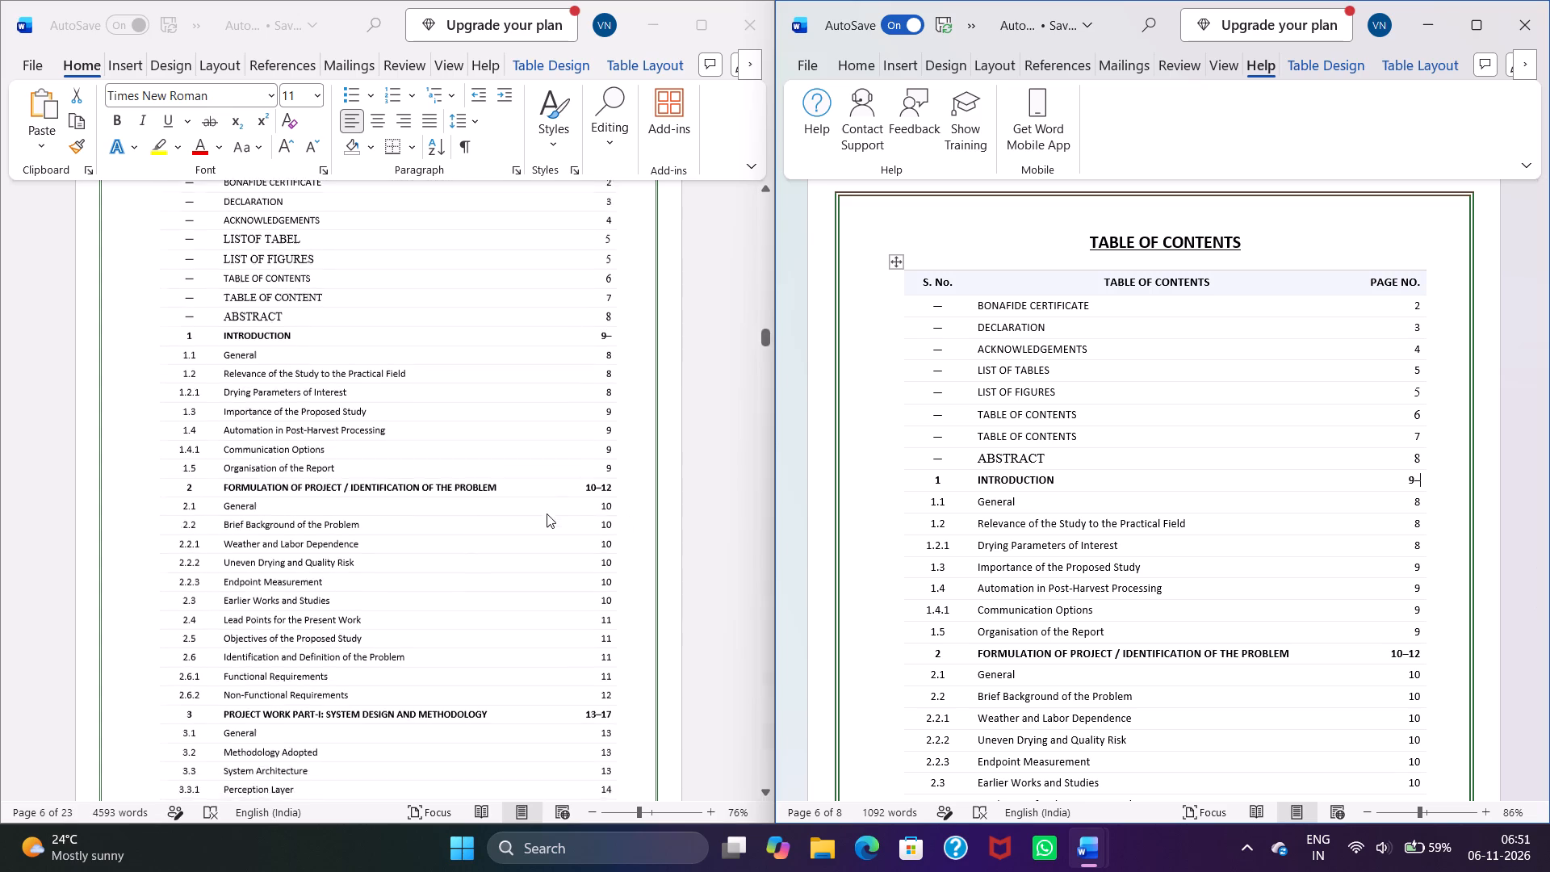
scroll(547, 514, down, 20)
scroll(547, 514, down, 16)
scroll(540, 473, down, 20)
scroll(540, 473, down, 9)
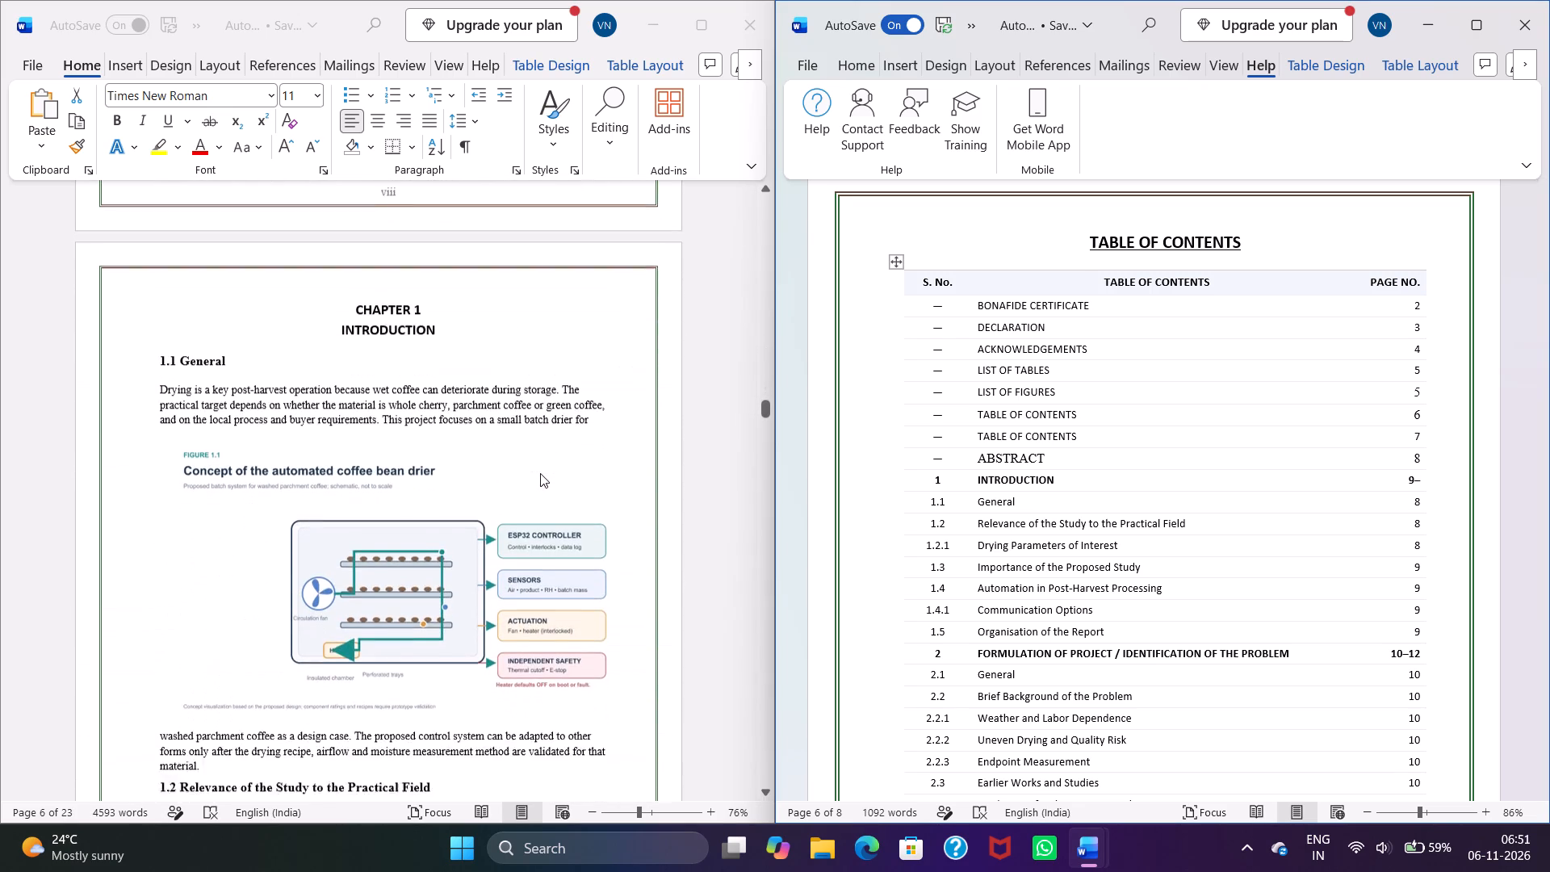
scroll(540, 473, down, 11)
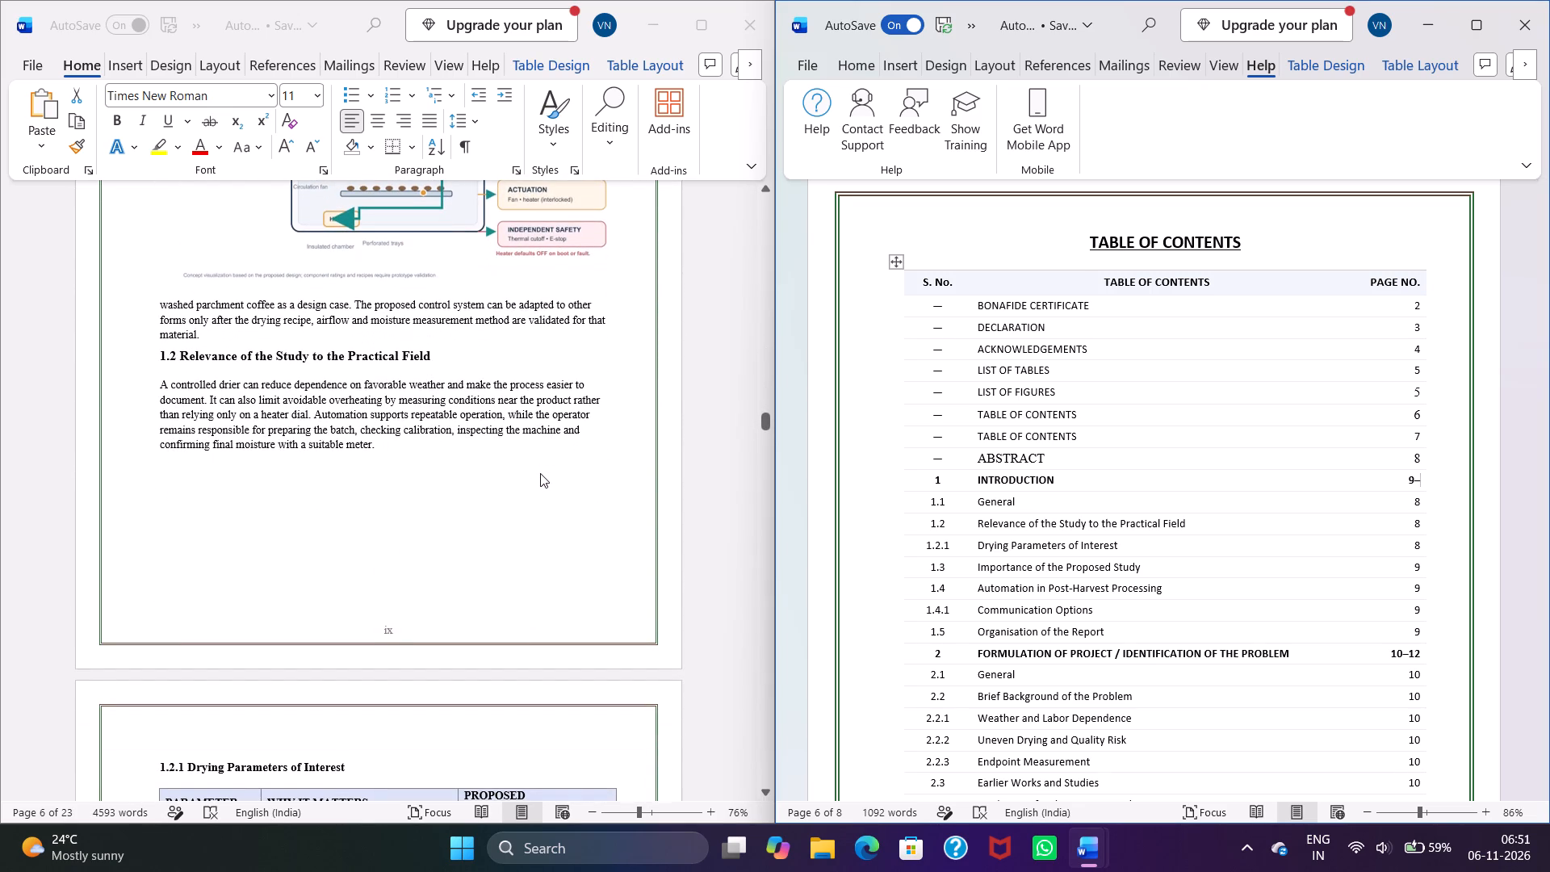
scroll(540, 473, up, 2)
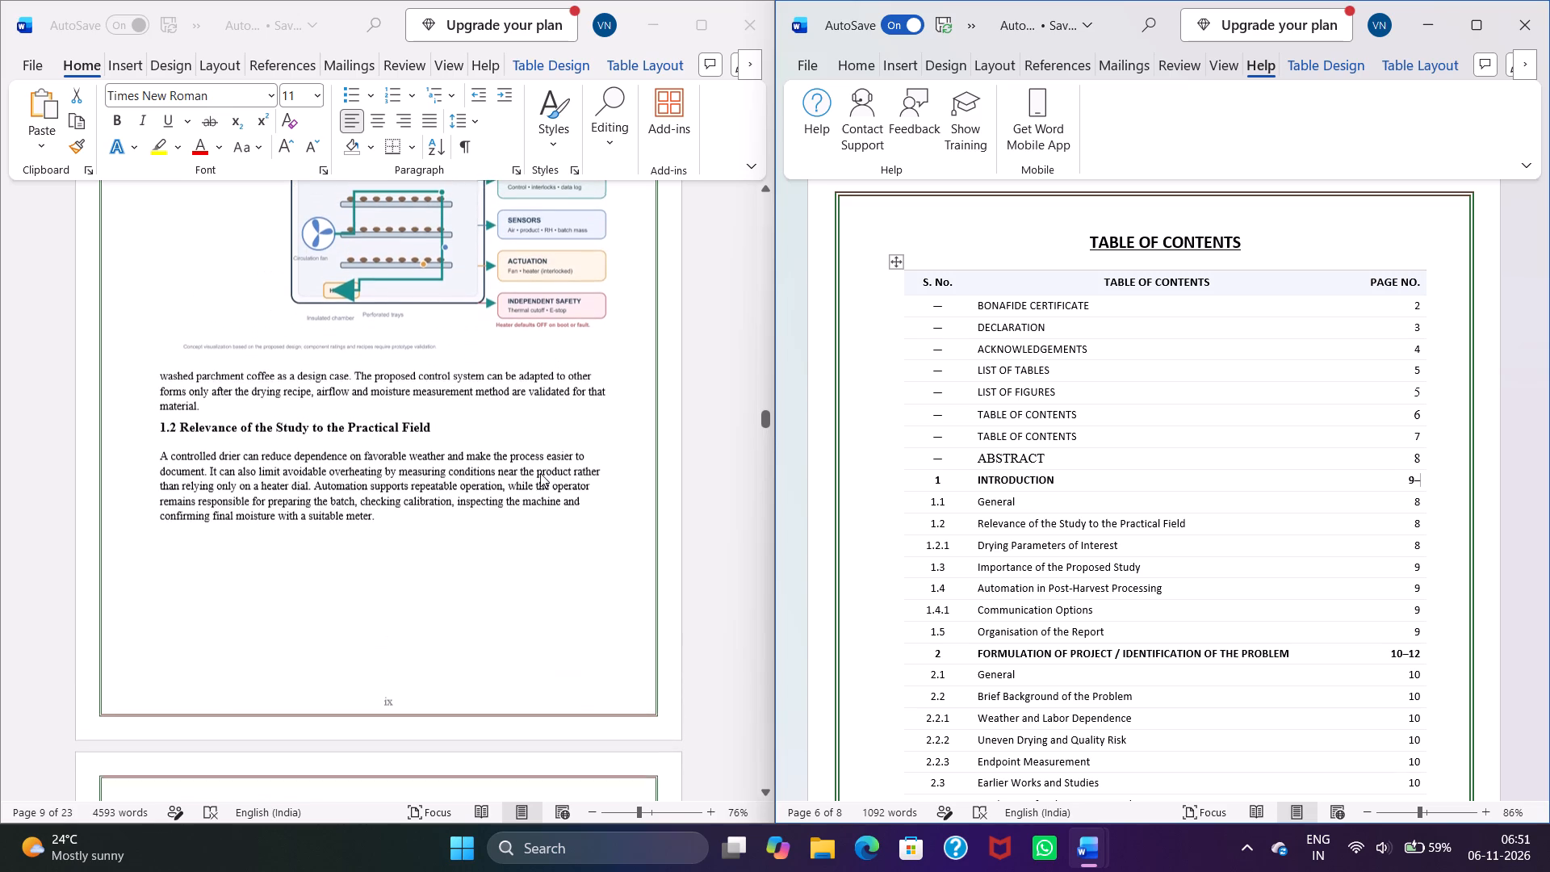
scroll(540, 472, up, 2)
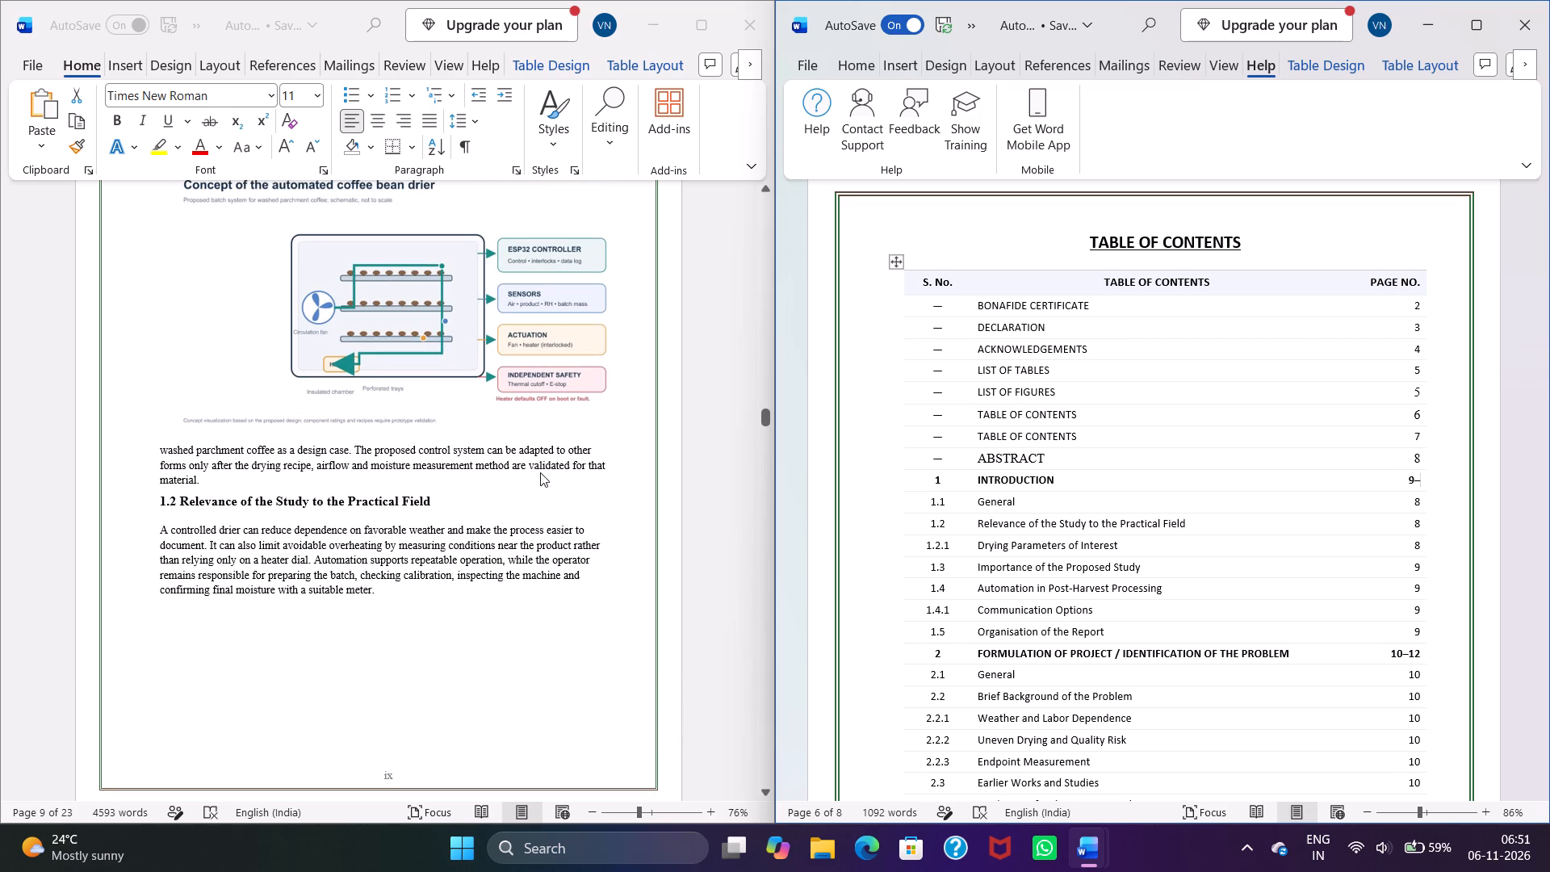
scroll(540, 472, down, 2)
scroll(540, 472, up, 1)
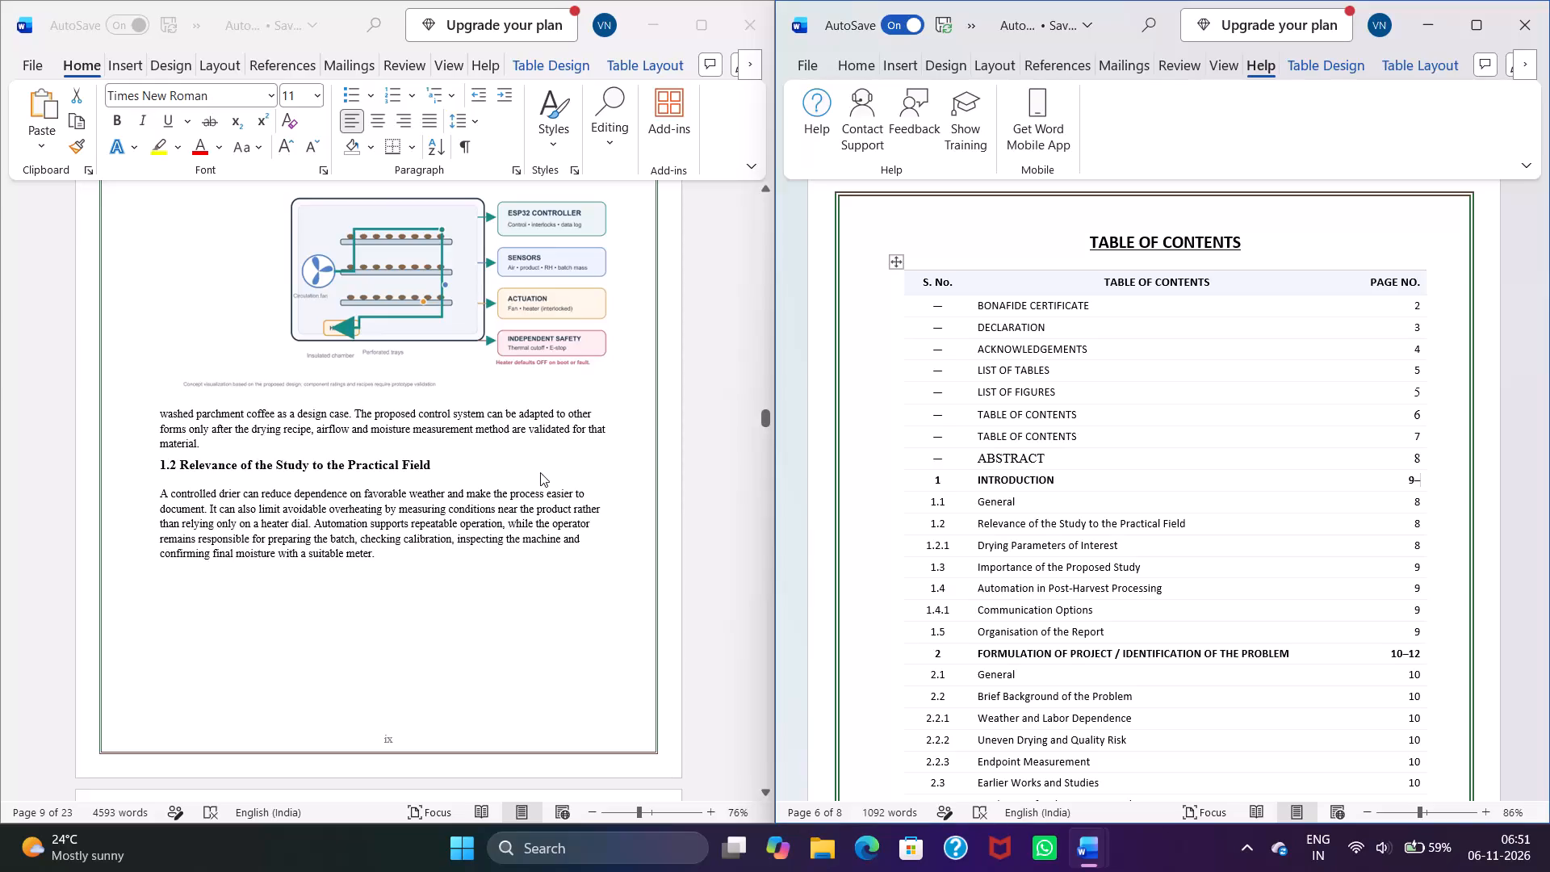
click(1433, 501)
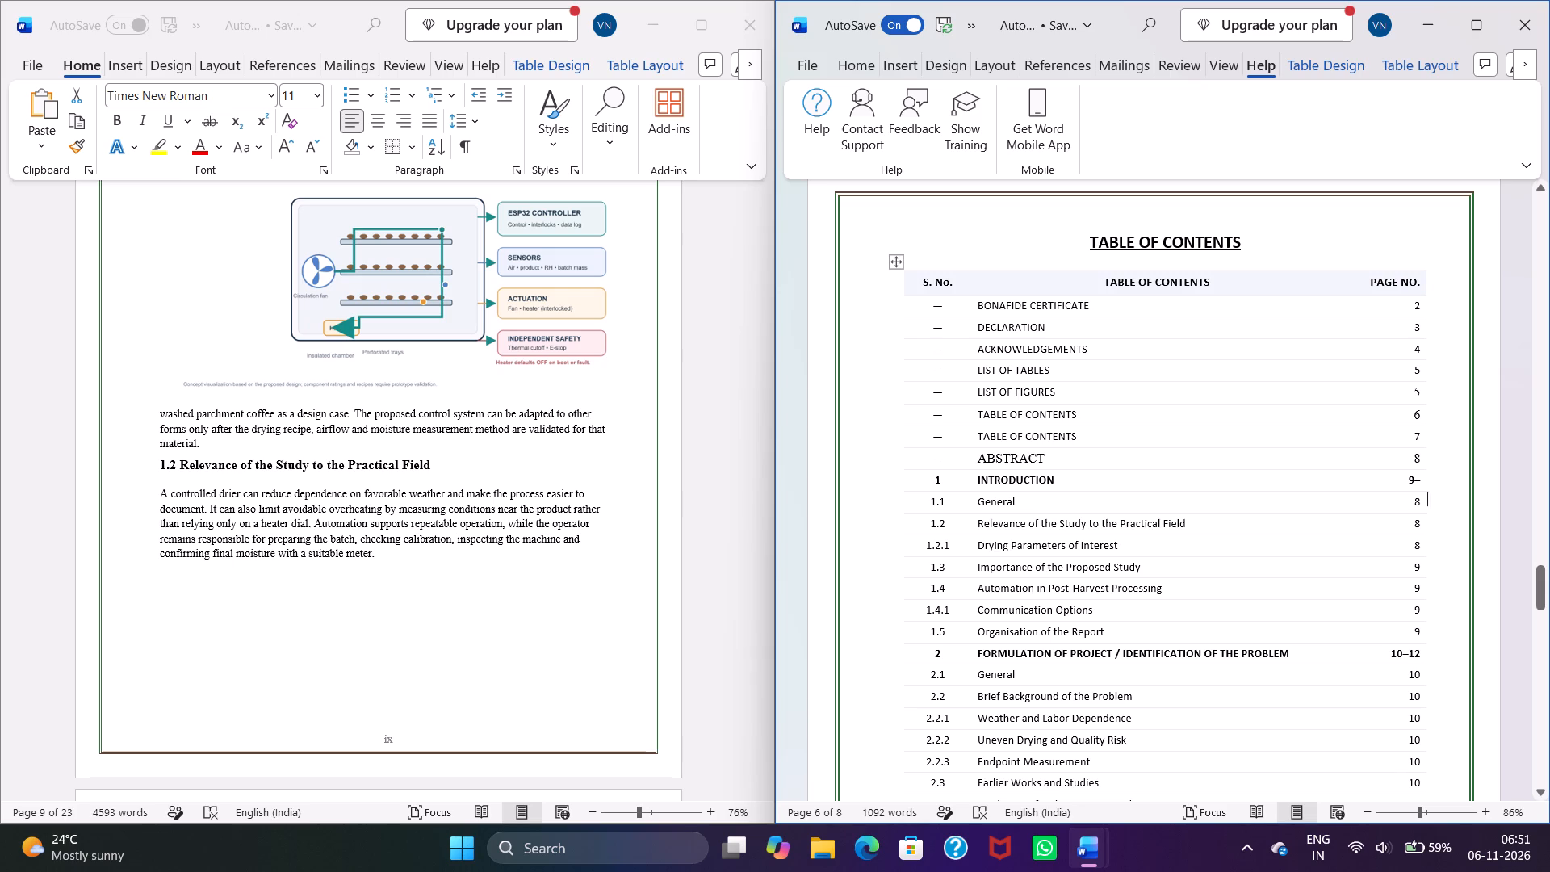
click(1420, 505)
key(BackSpace)
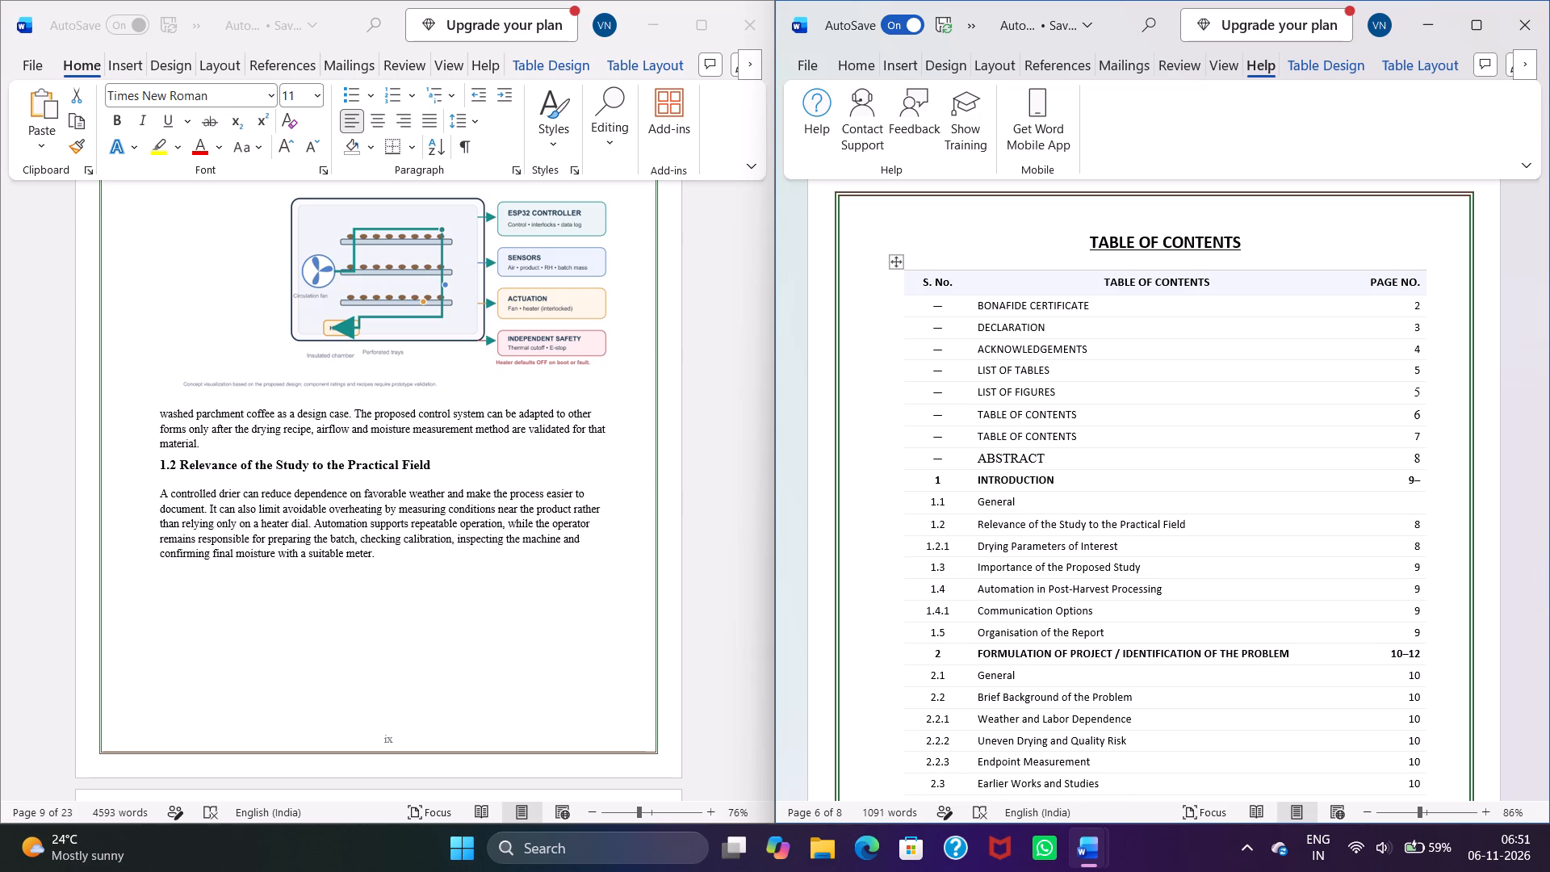
key(9)
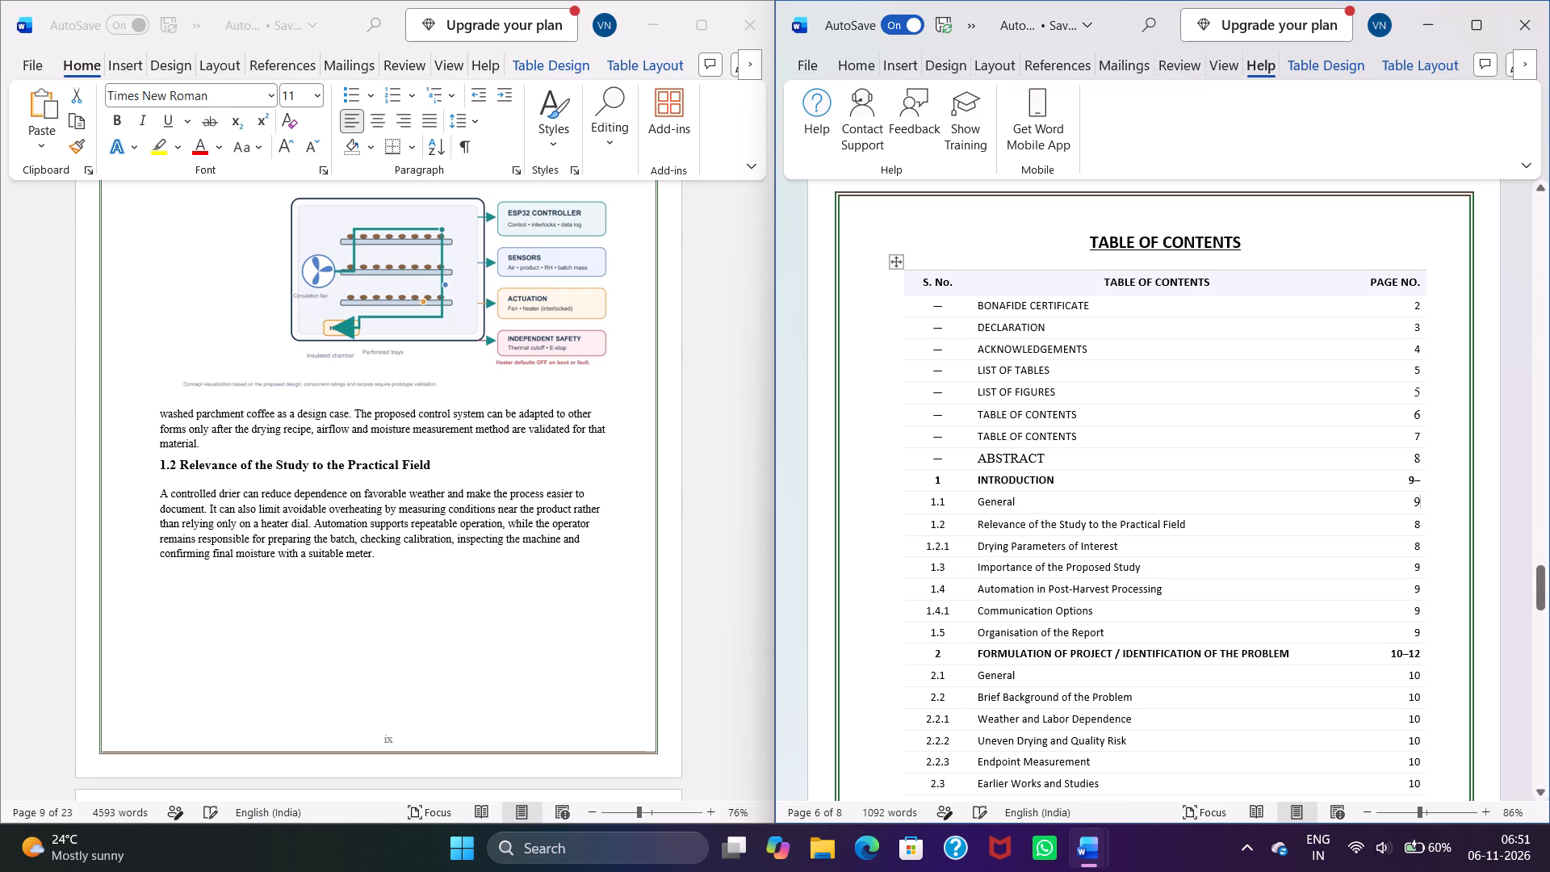
click(1423, 522)
key(BackSpace)
key(9)
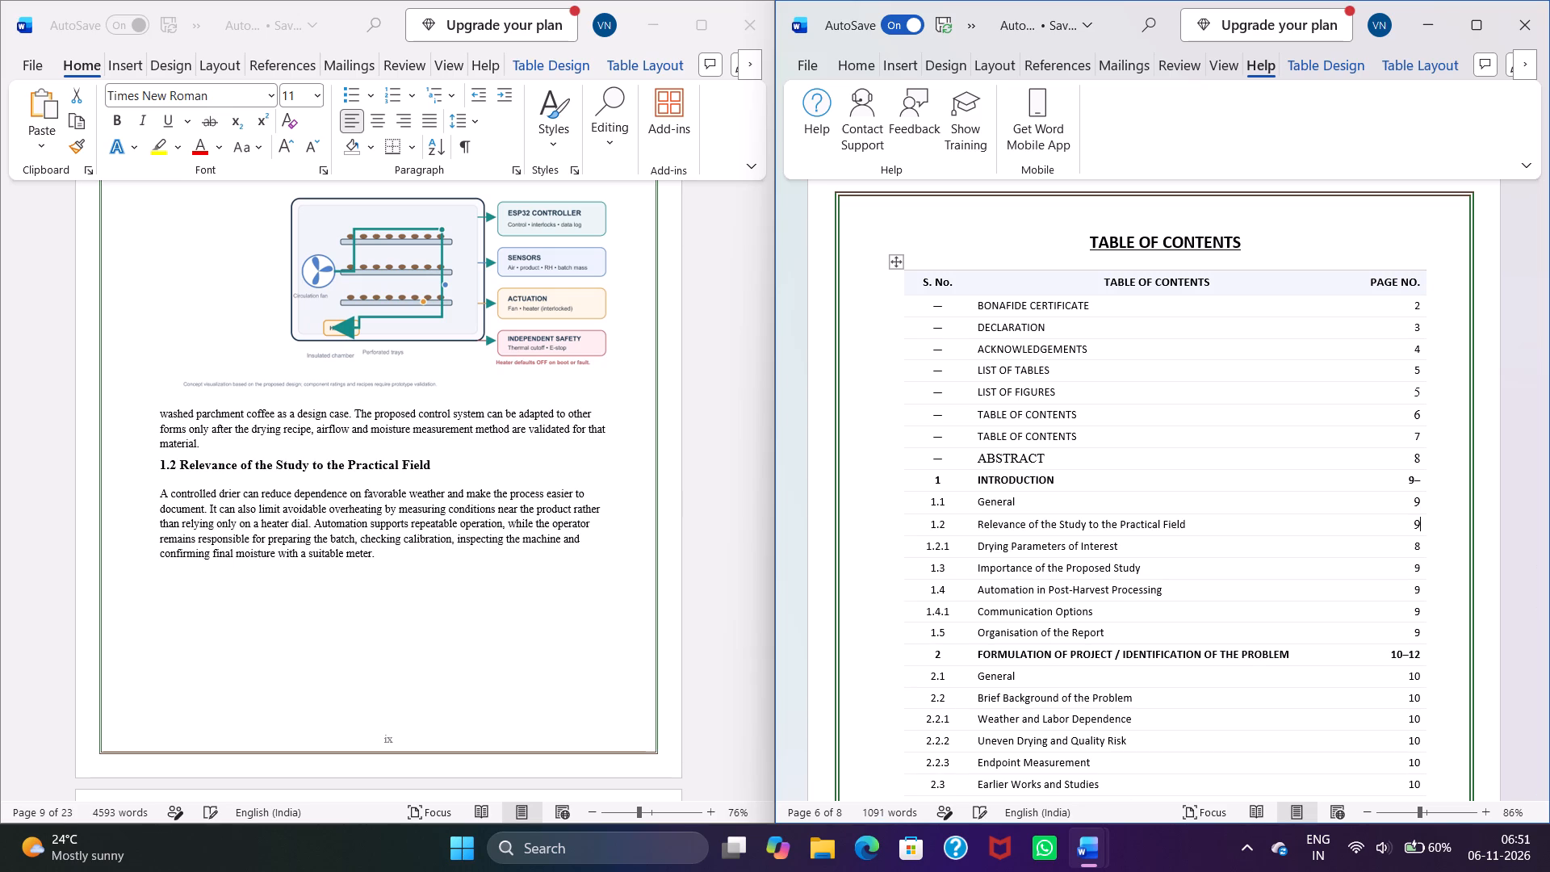
Set the page number of entry 1.2.1 Drying Parameters of Interest to 10, matching the 23-page report.
scroll(572, 549, down, 4)
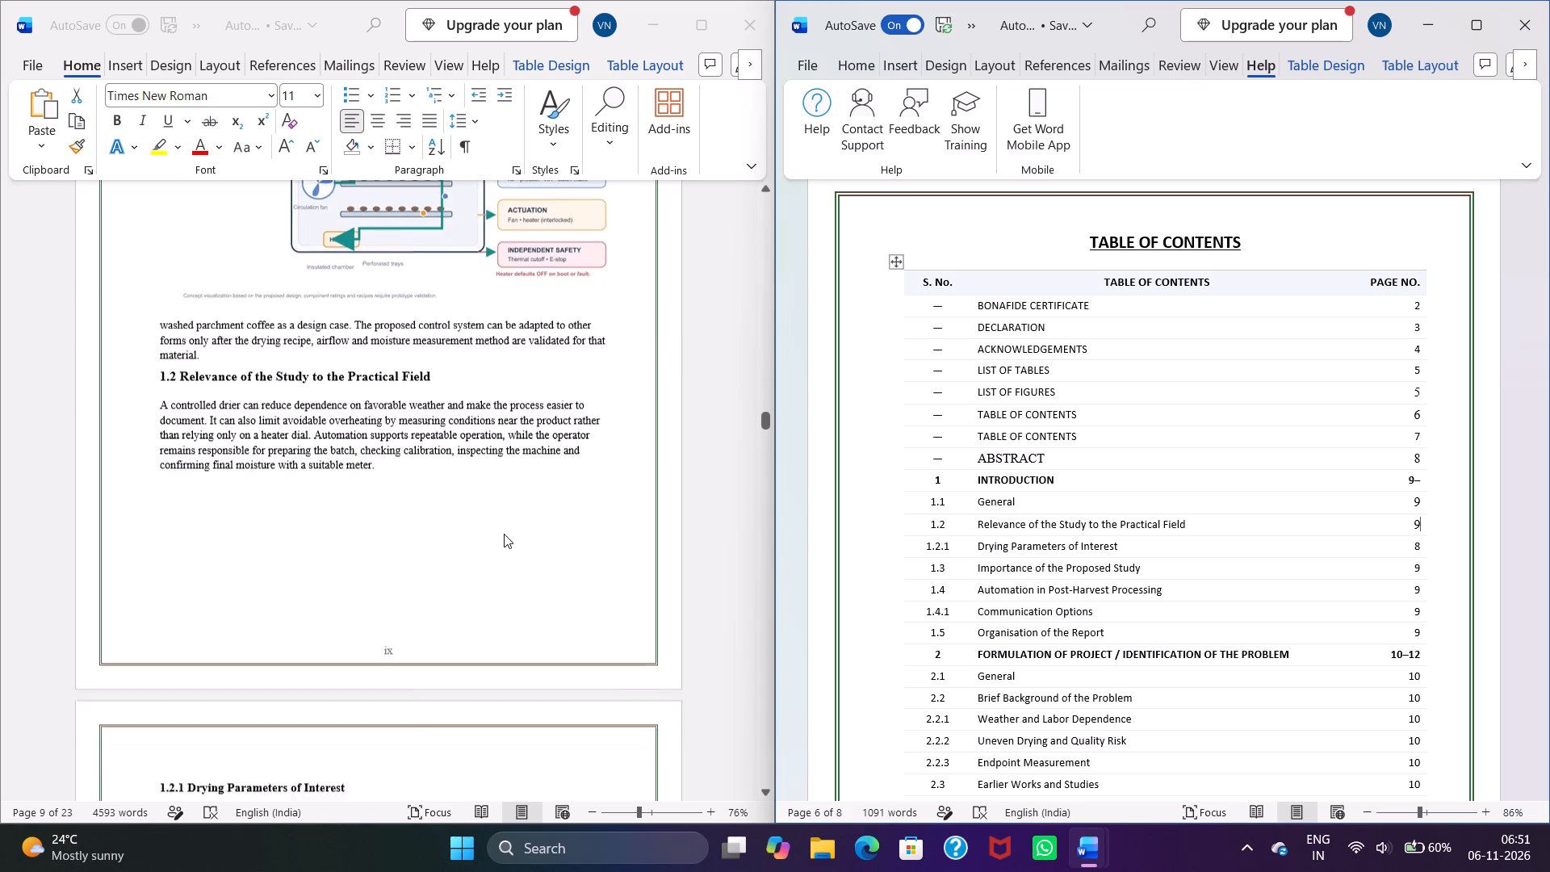
scroll(504, 525, down, 3)
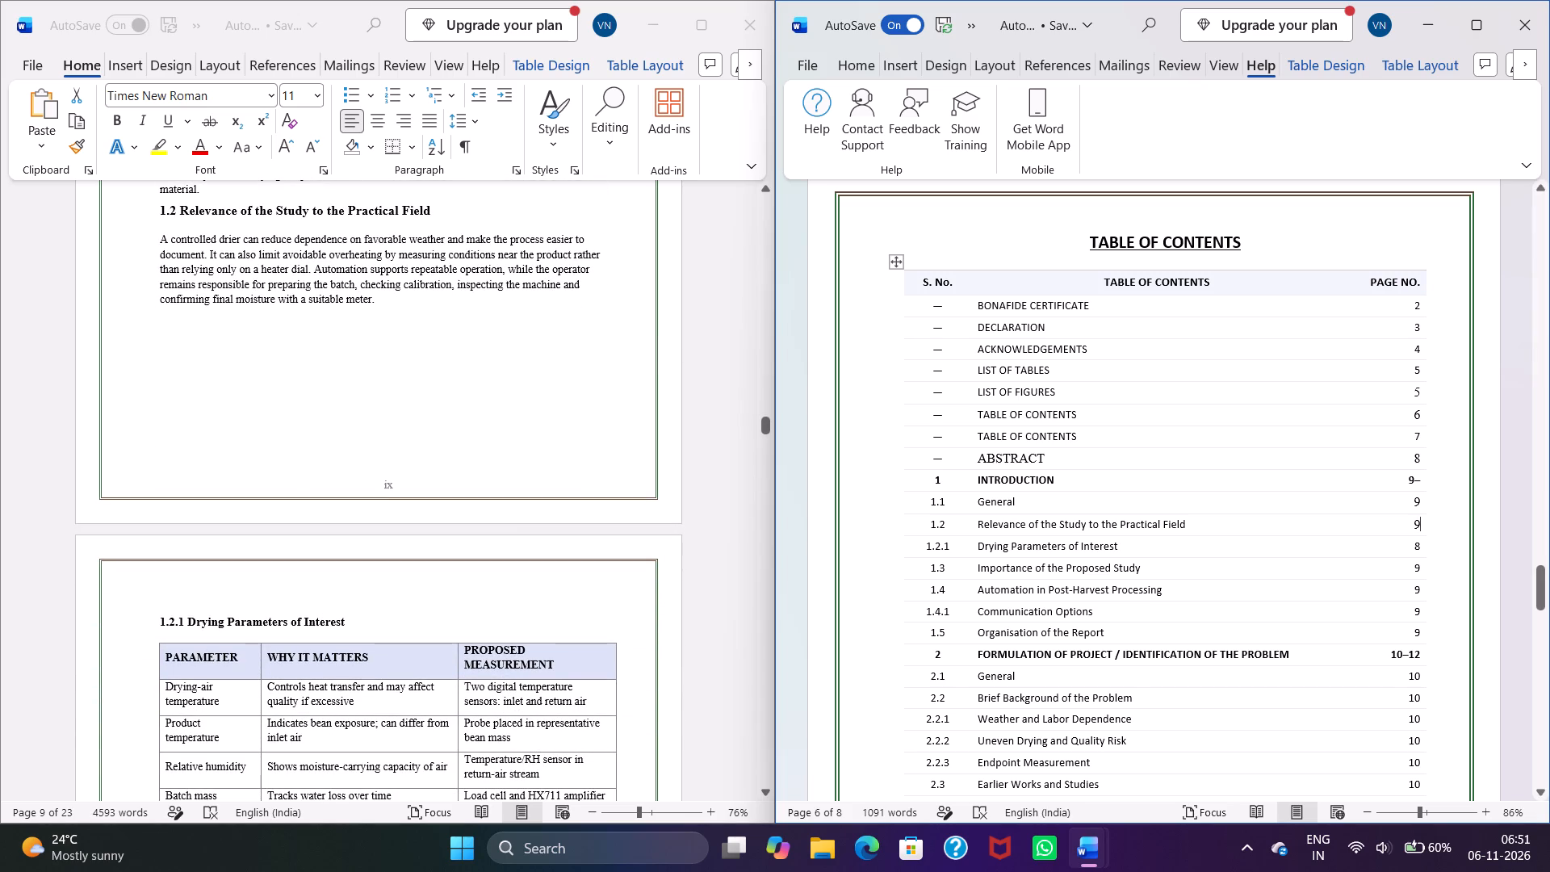
click(1420, 545)
key(BackSpace)
key(1)
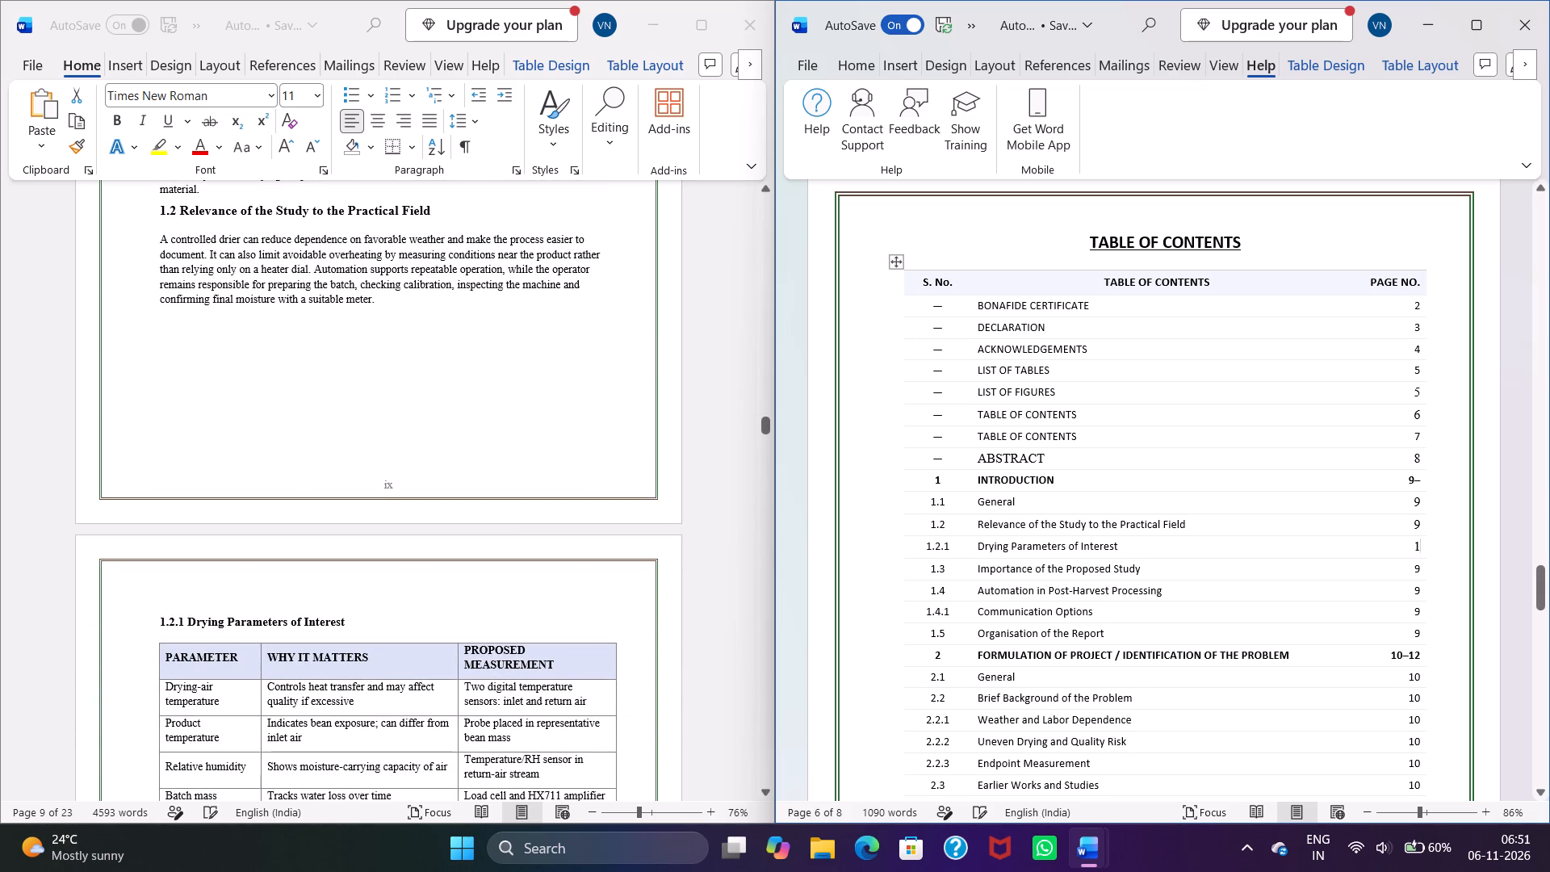
key(0)
Check where section 1.3 falls in the 23-page report and set entry 1.3 Importance of the Proposed Study to page 10.
scroll(426, 570, down, 6)
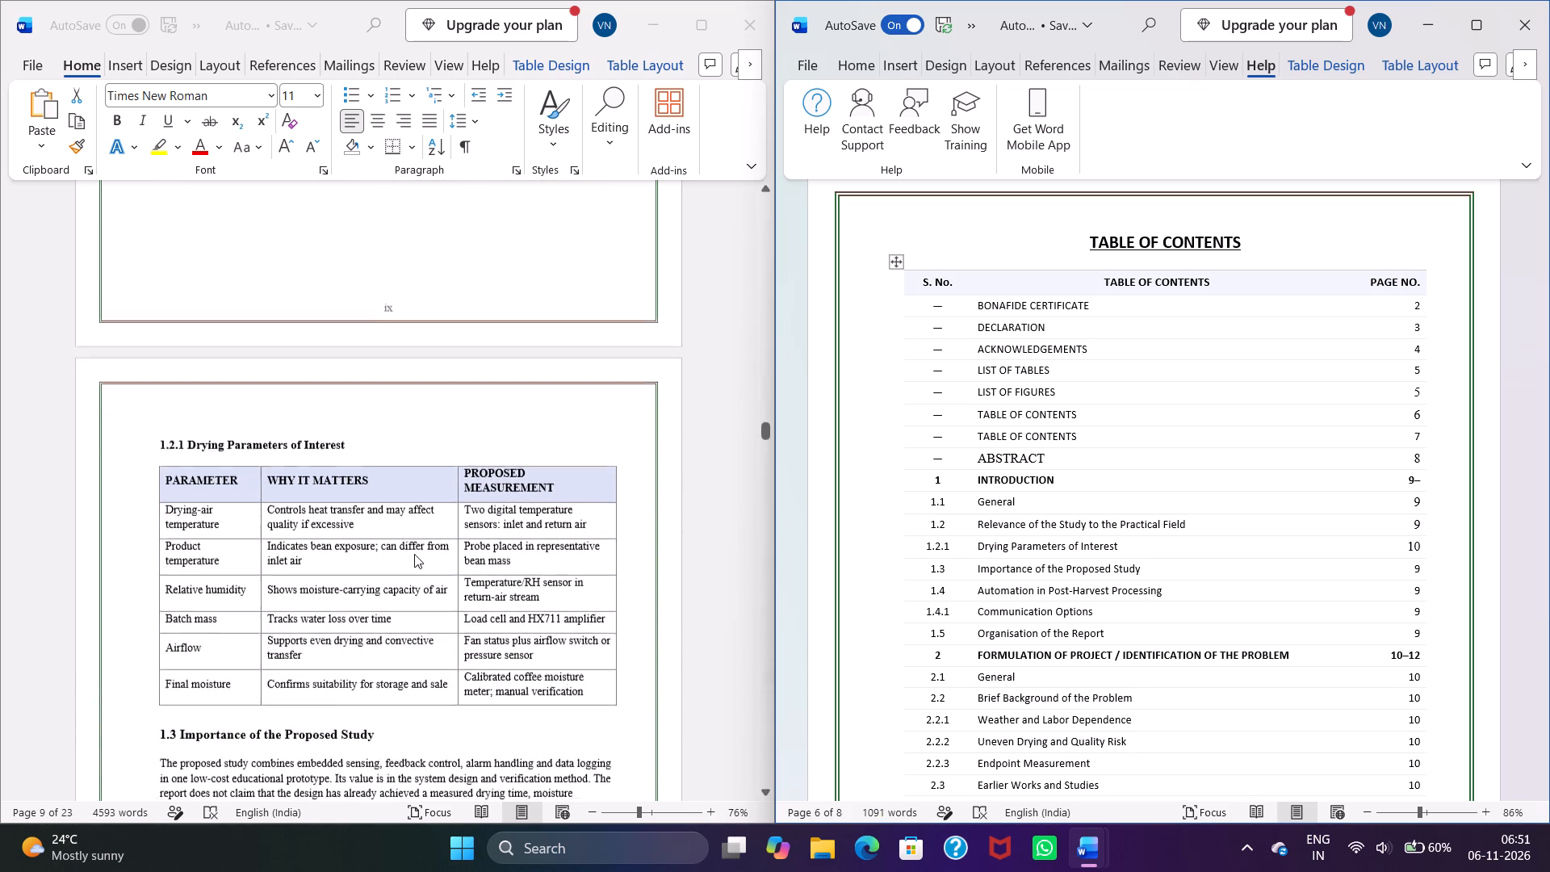
scroll(414, 554, down, 12)
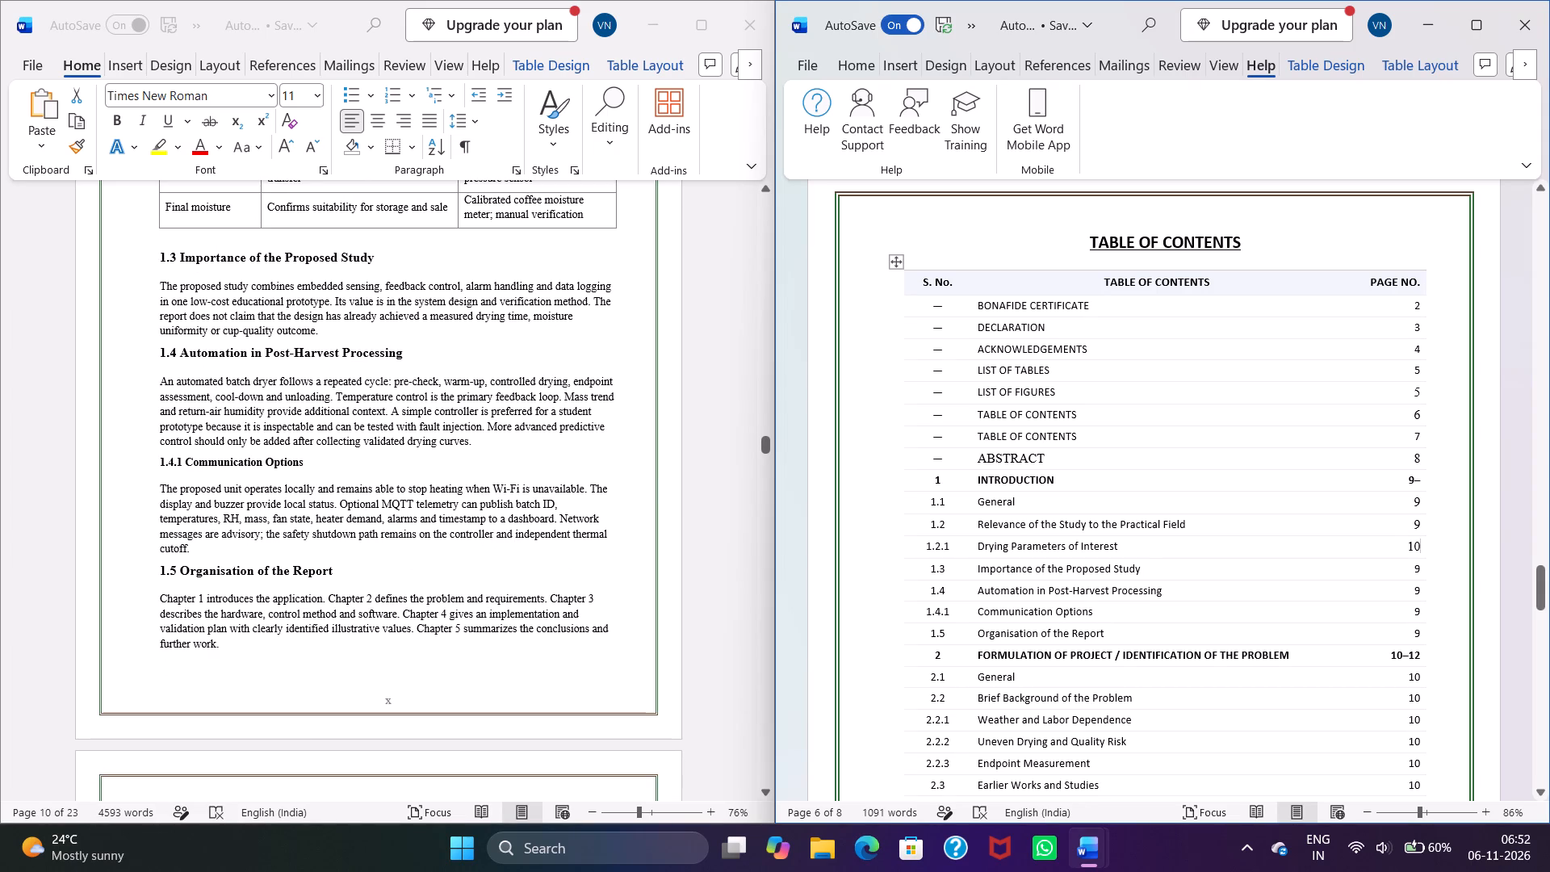
click(1425, 572)
click(1417, 569)
key(Right)
key(BackSpace)
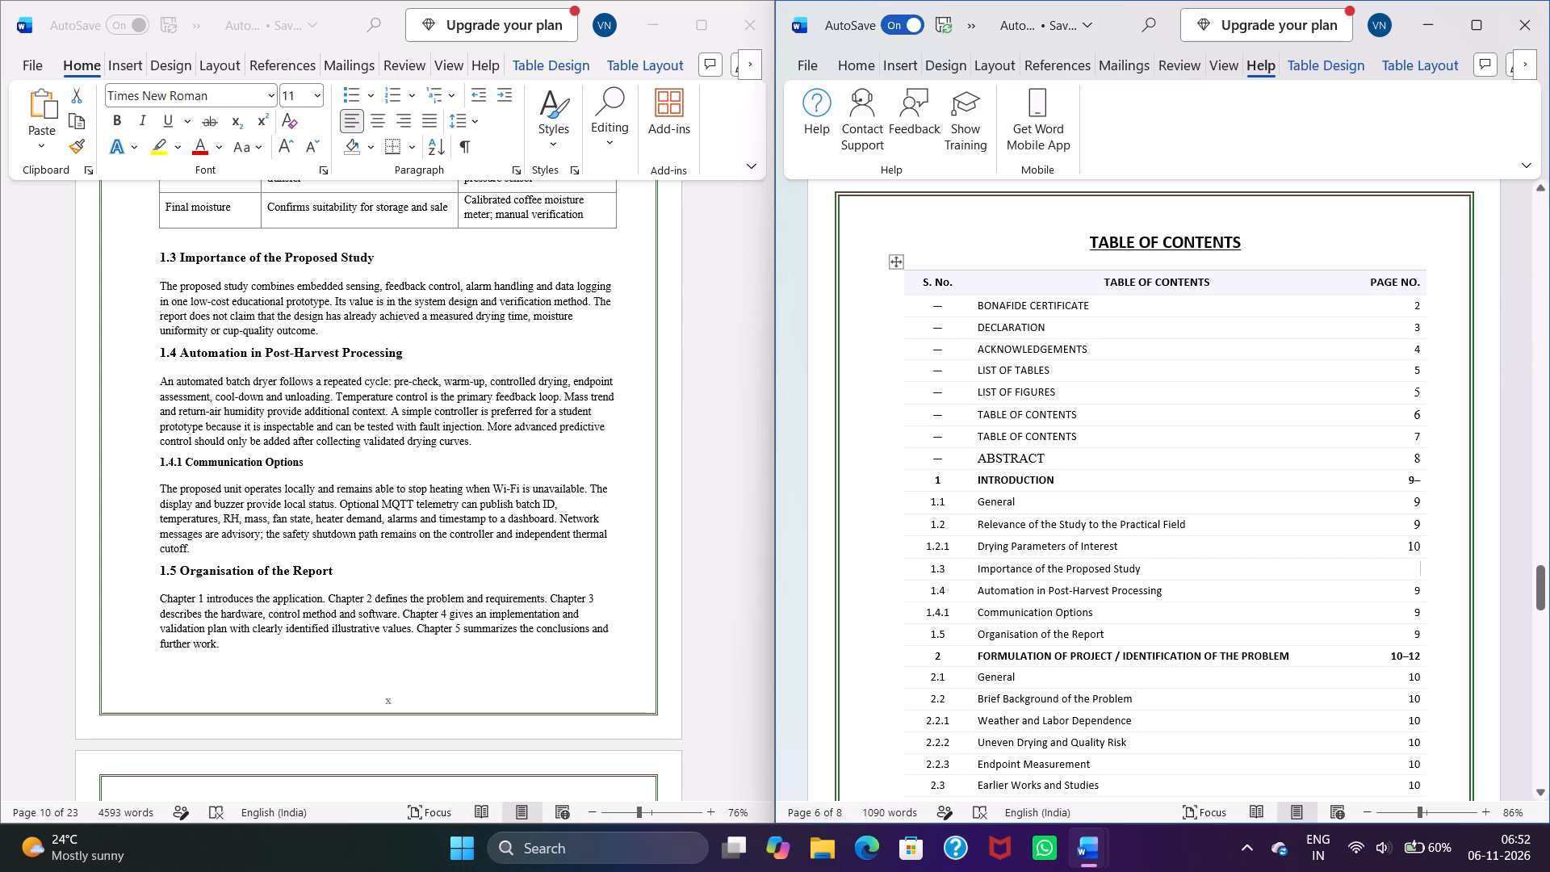
text(10)
Set entries 1.4 Automation in Post-Harvest Processing, 1.4.1 Communication Options and 1.5 Organisation of the Report to page 10.
key(Down)
key(BackSpace)
text(10)
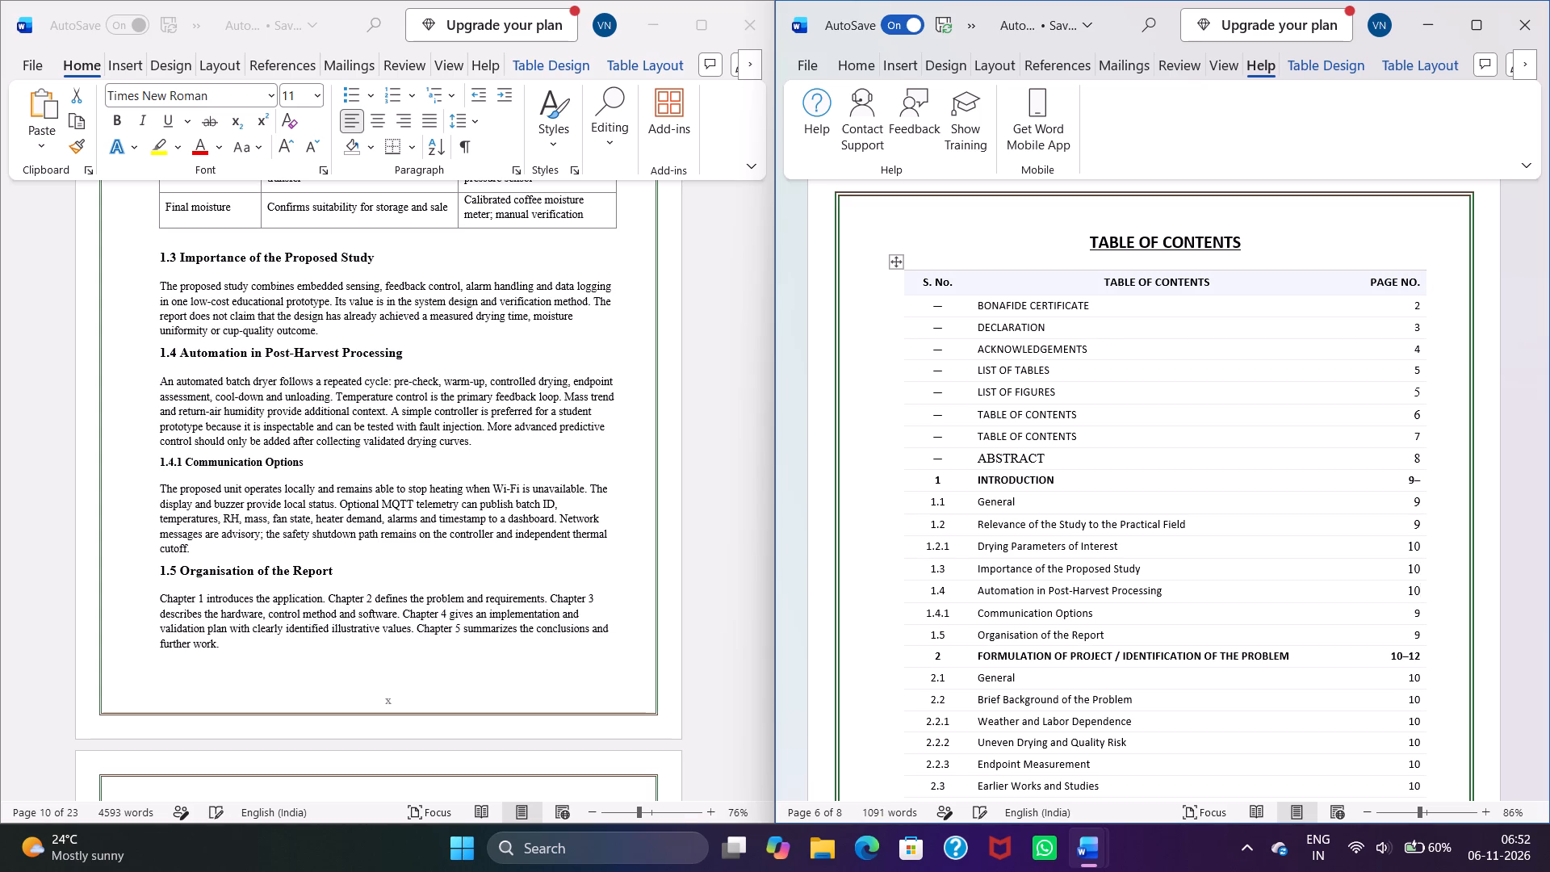
key(Down)
key(BackSpace)
text(10)
key(Down)
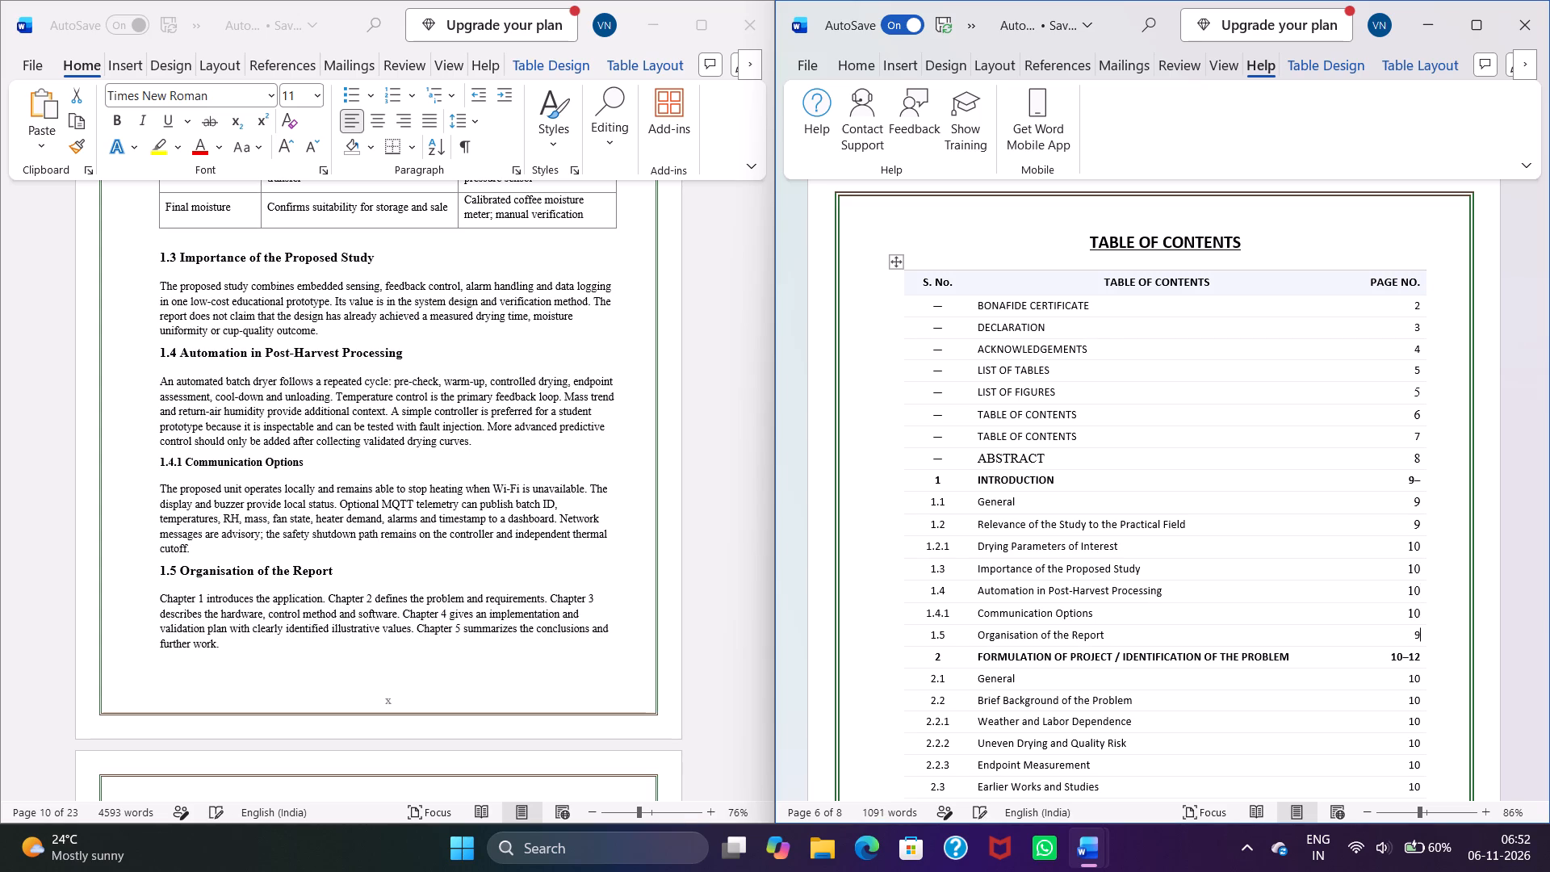
key(BackSpace)
text(10)
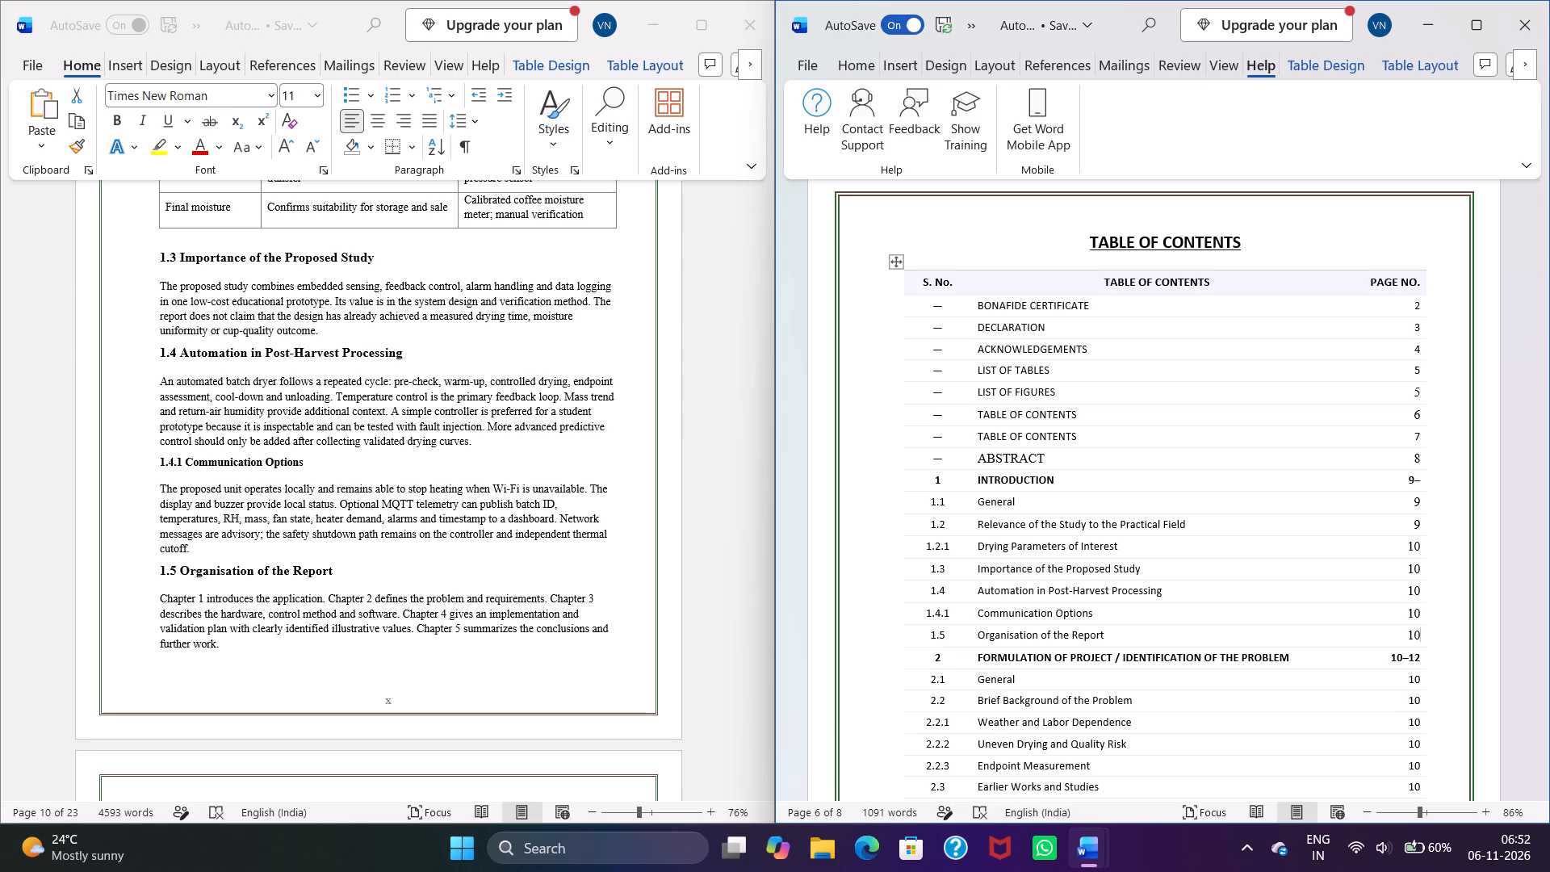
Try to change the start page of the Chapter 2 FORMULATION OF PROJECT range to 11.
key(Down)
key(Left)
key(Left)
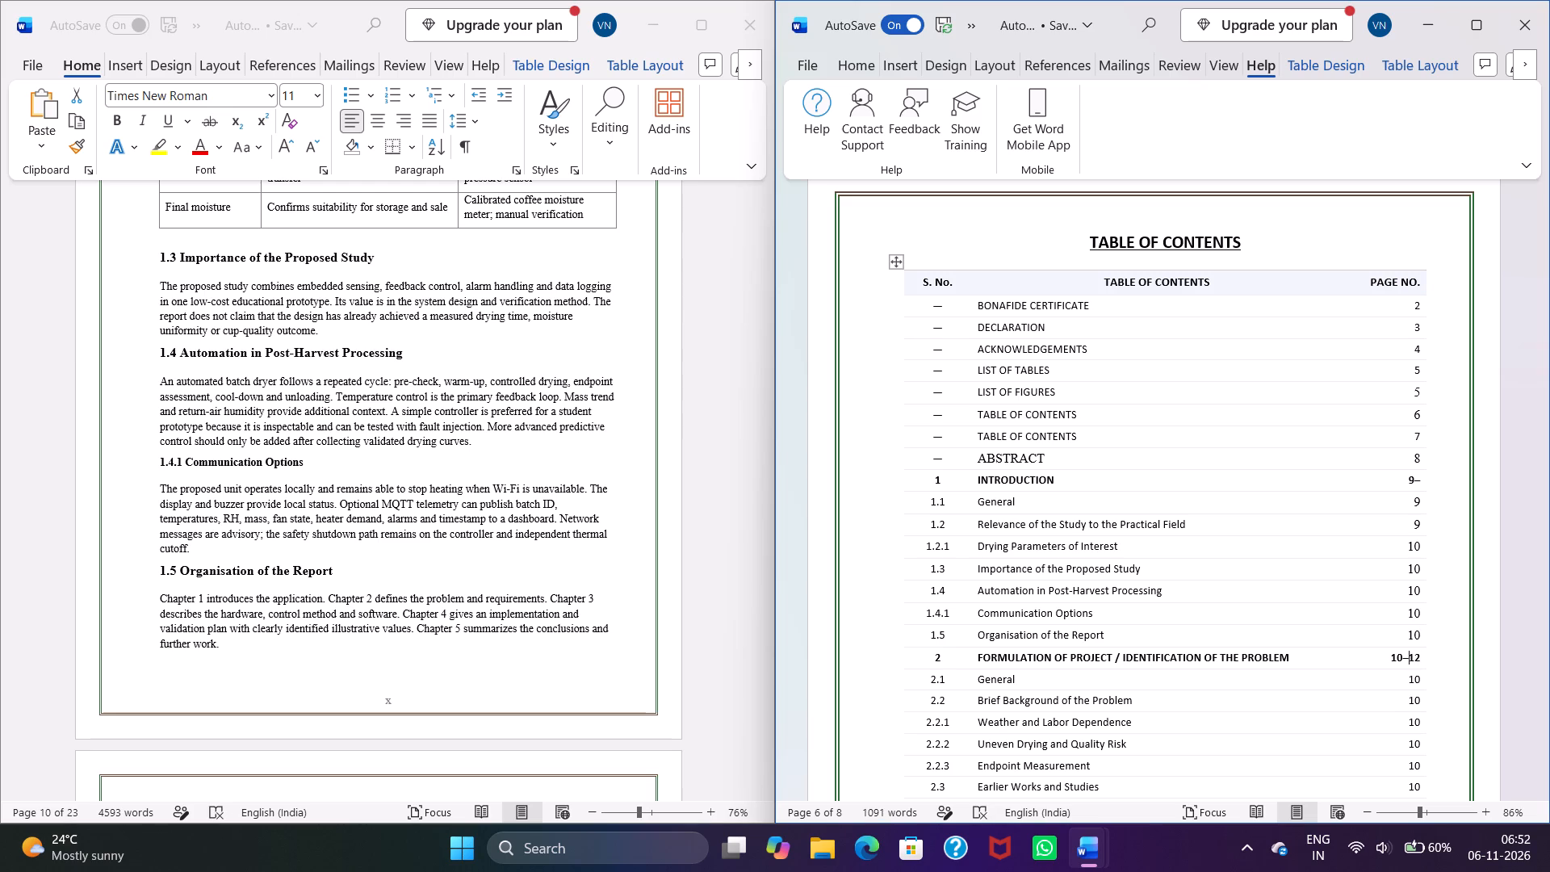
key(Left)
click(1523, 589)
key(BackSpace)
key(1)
Complete the INTRODUCTION page range with end page 10, making it 9–10.
key(Up)
key(Up)
click(1426, 483)
click(1426, 478)
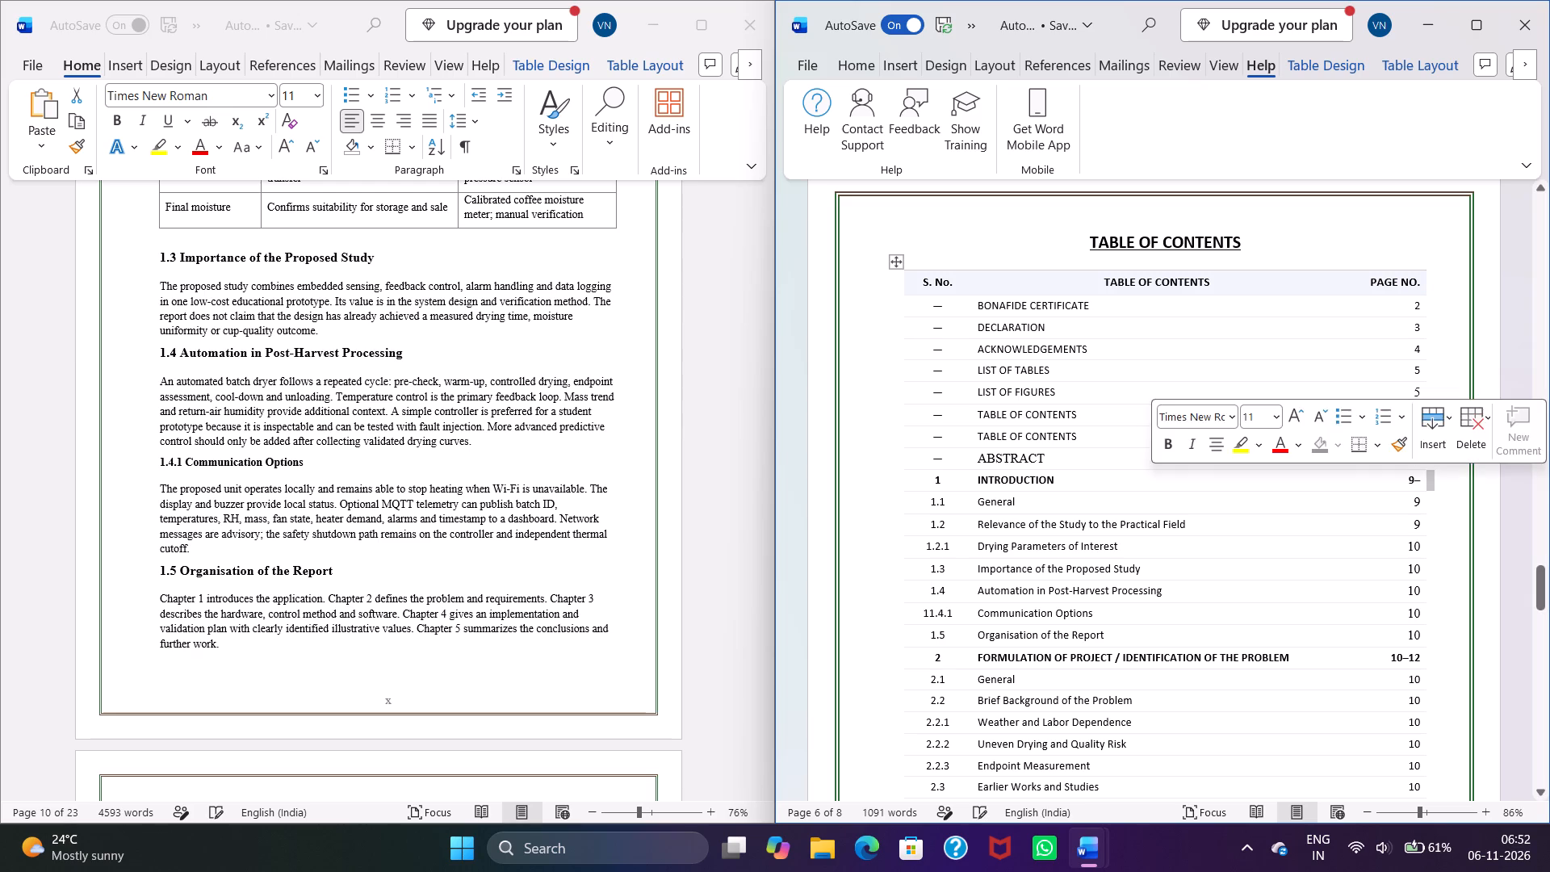
click(1418, 481)
click(1421, 483)
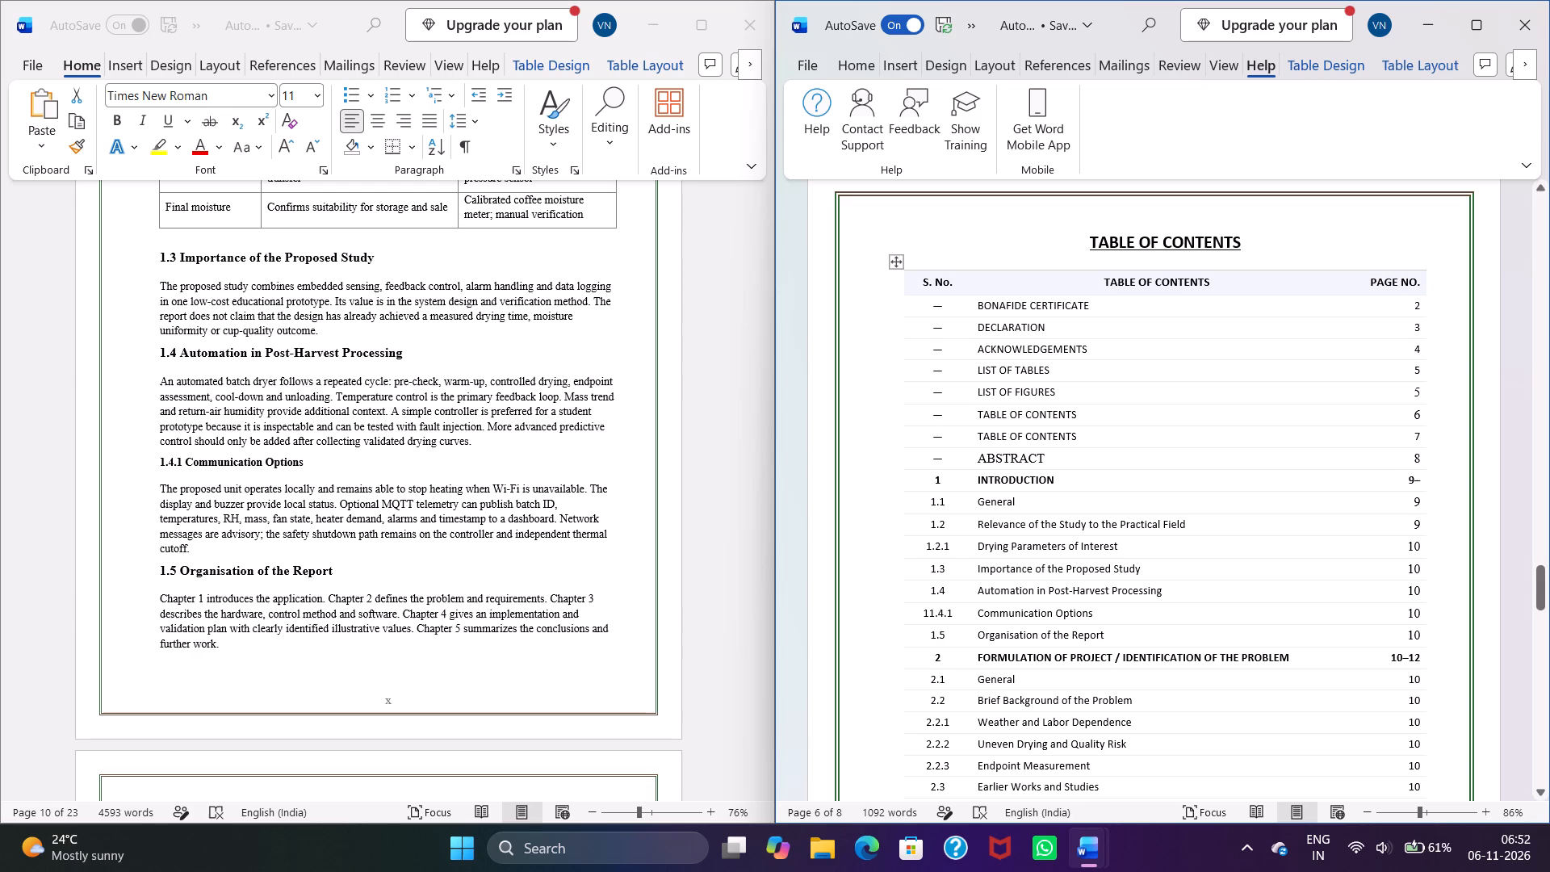
text(10)
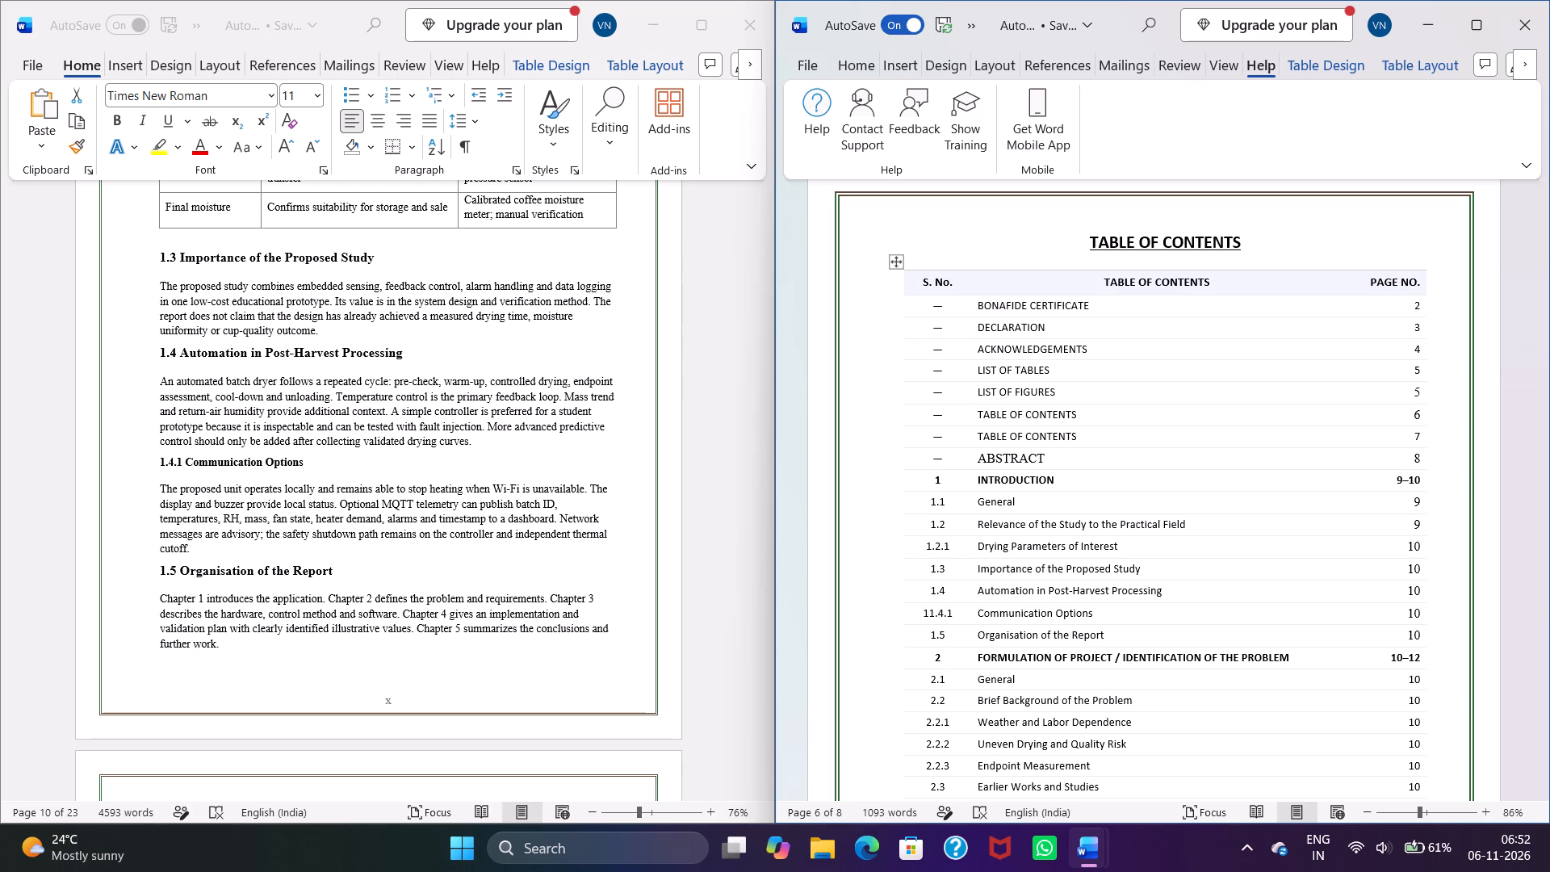
Review Chapter 2 in the 23-page report and push the 2.3 Earlier Works and Studies heading onto the next page with an empty paragraph.
click(1401, 659)
scroll(517, 684, down, 8)
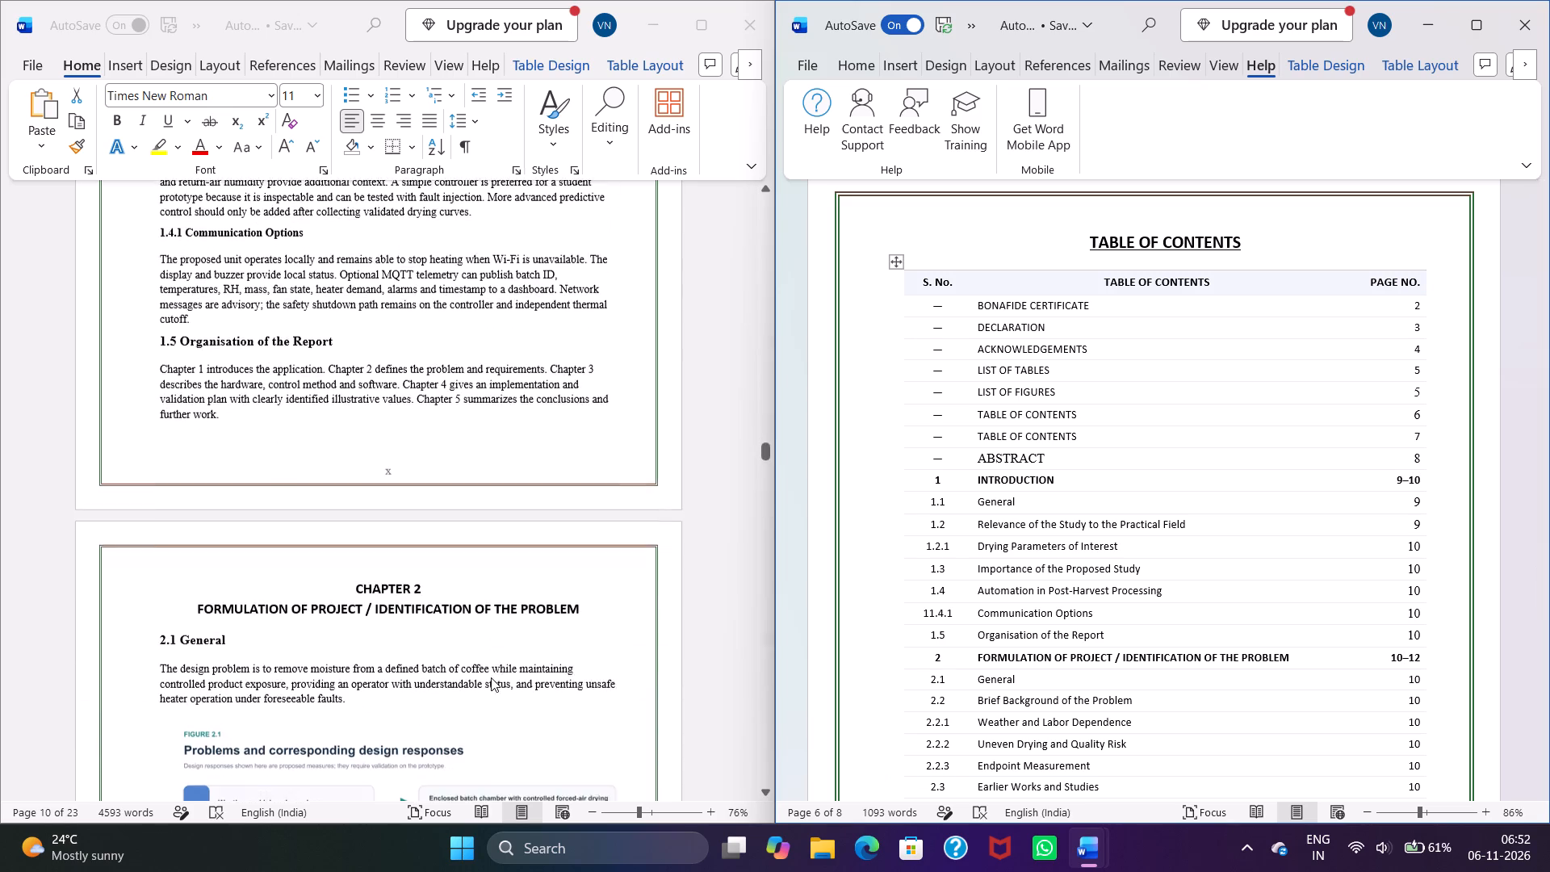
scroll(491, 677, down, 11)
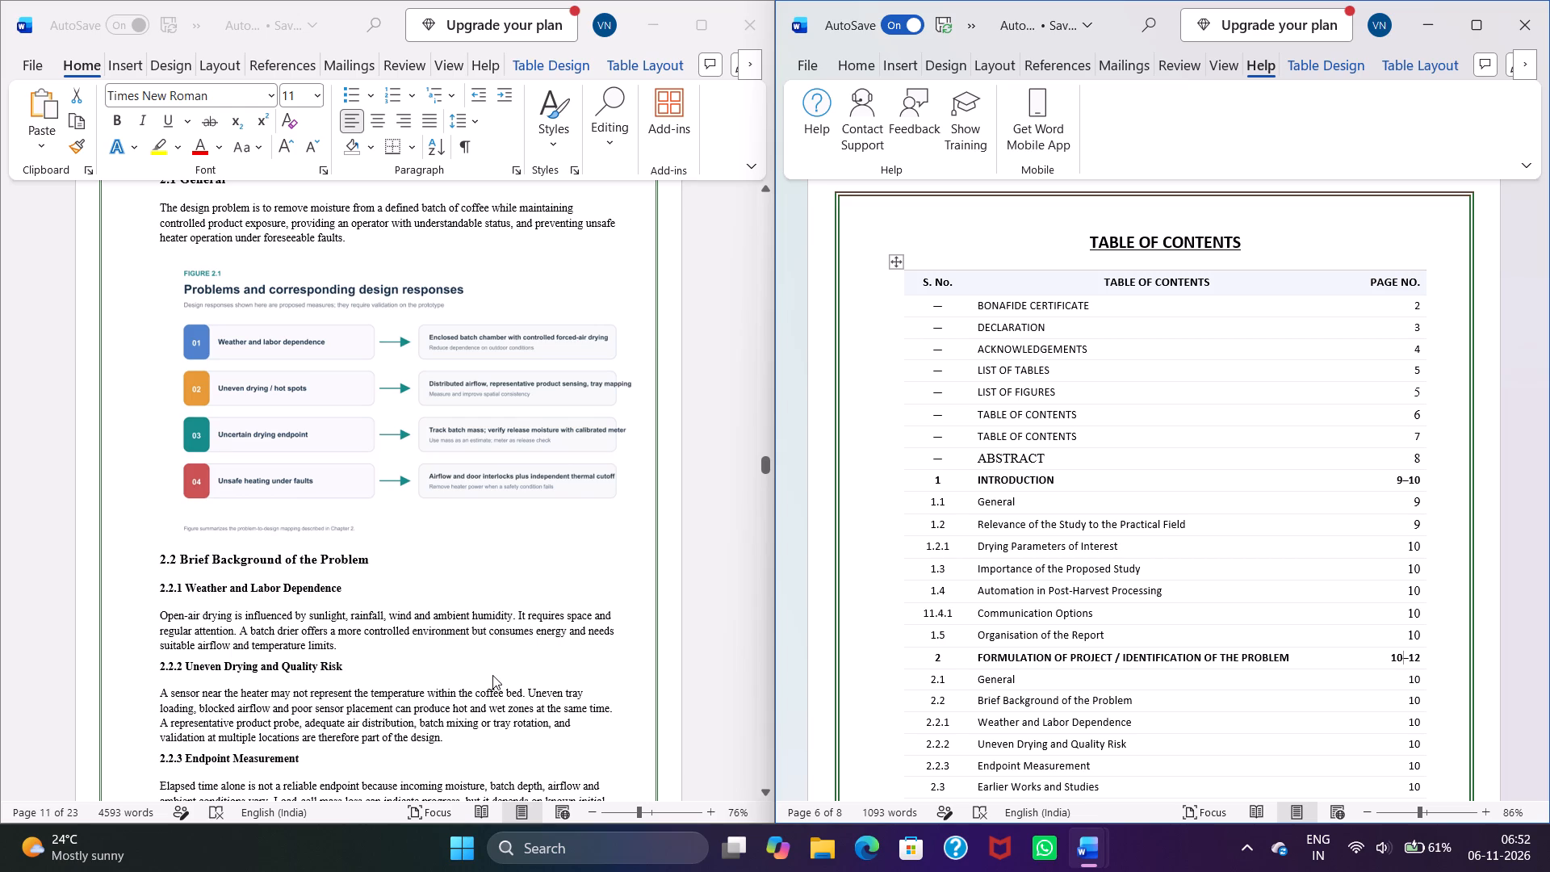
scroll(492, 675, up, 6)
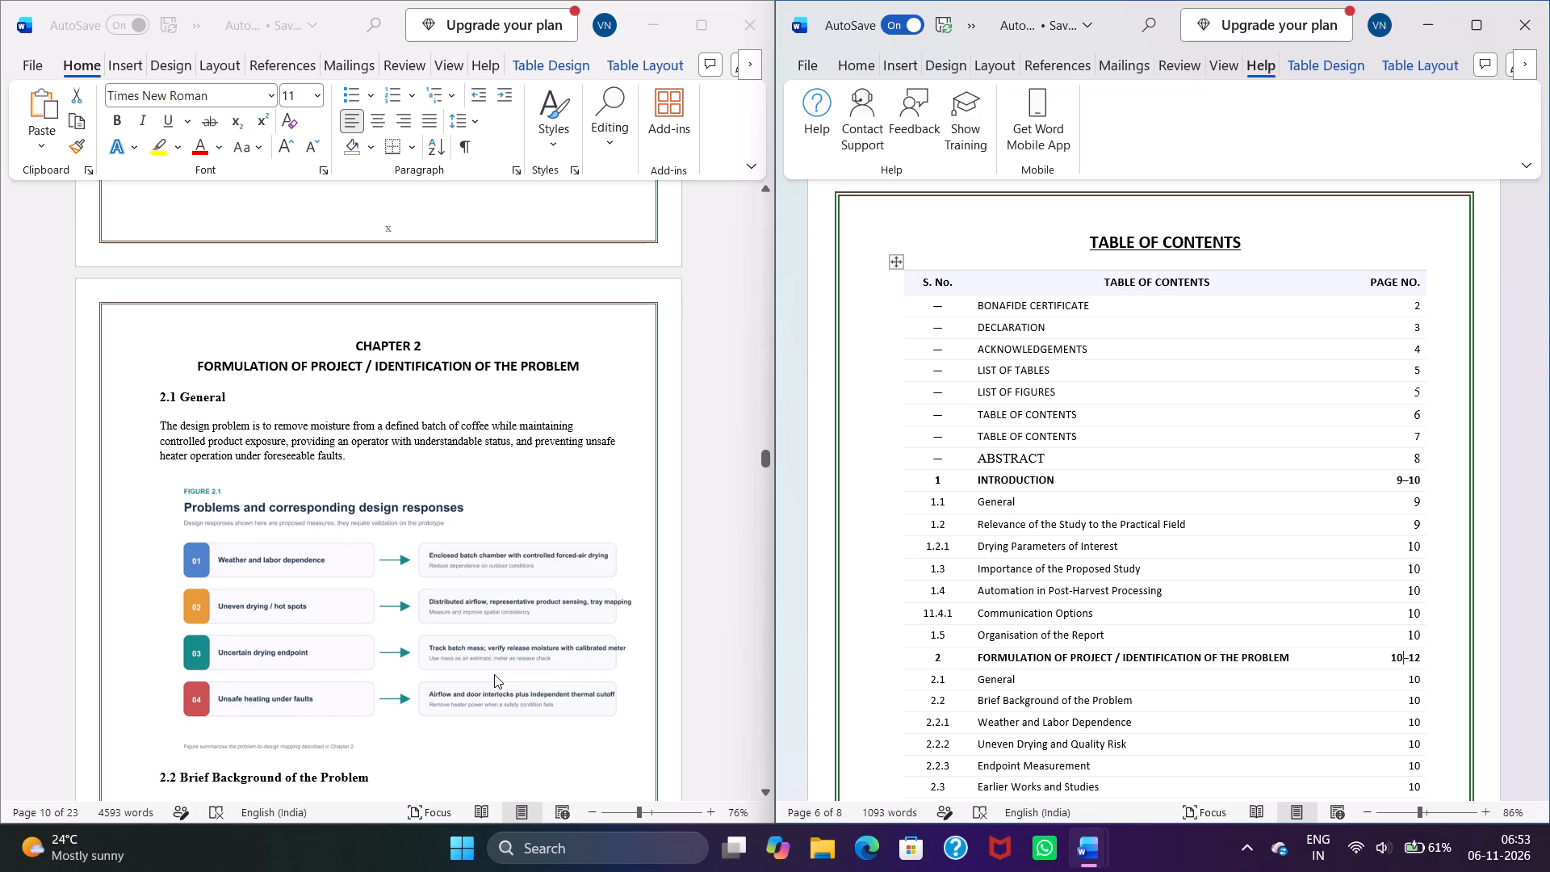
scroll(494, 674, down, 12)
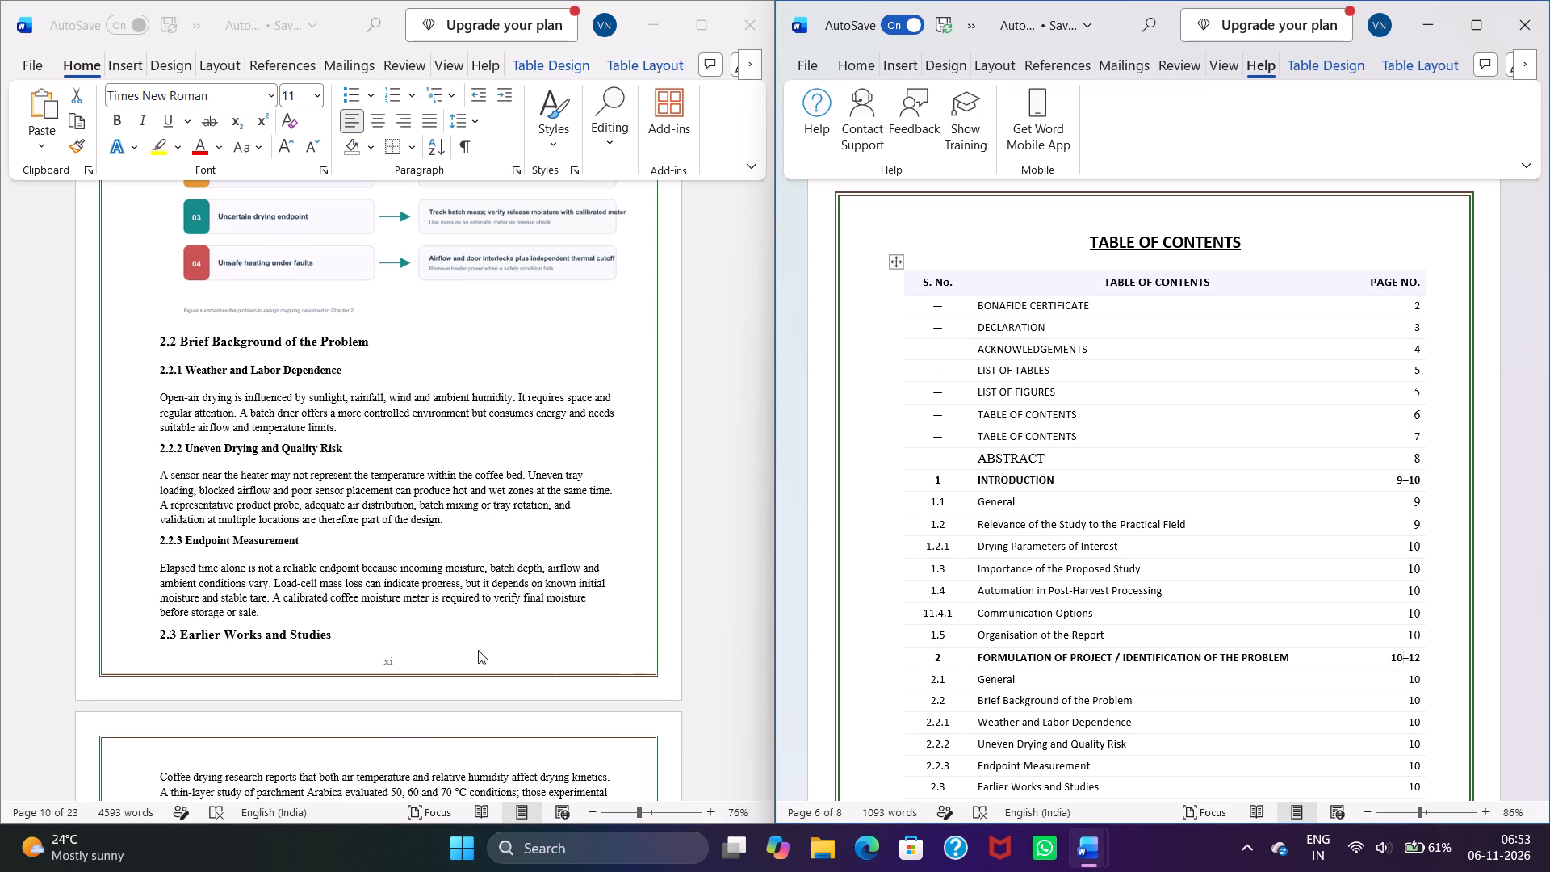
click(264, 615)
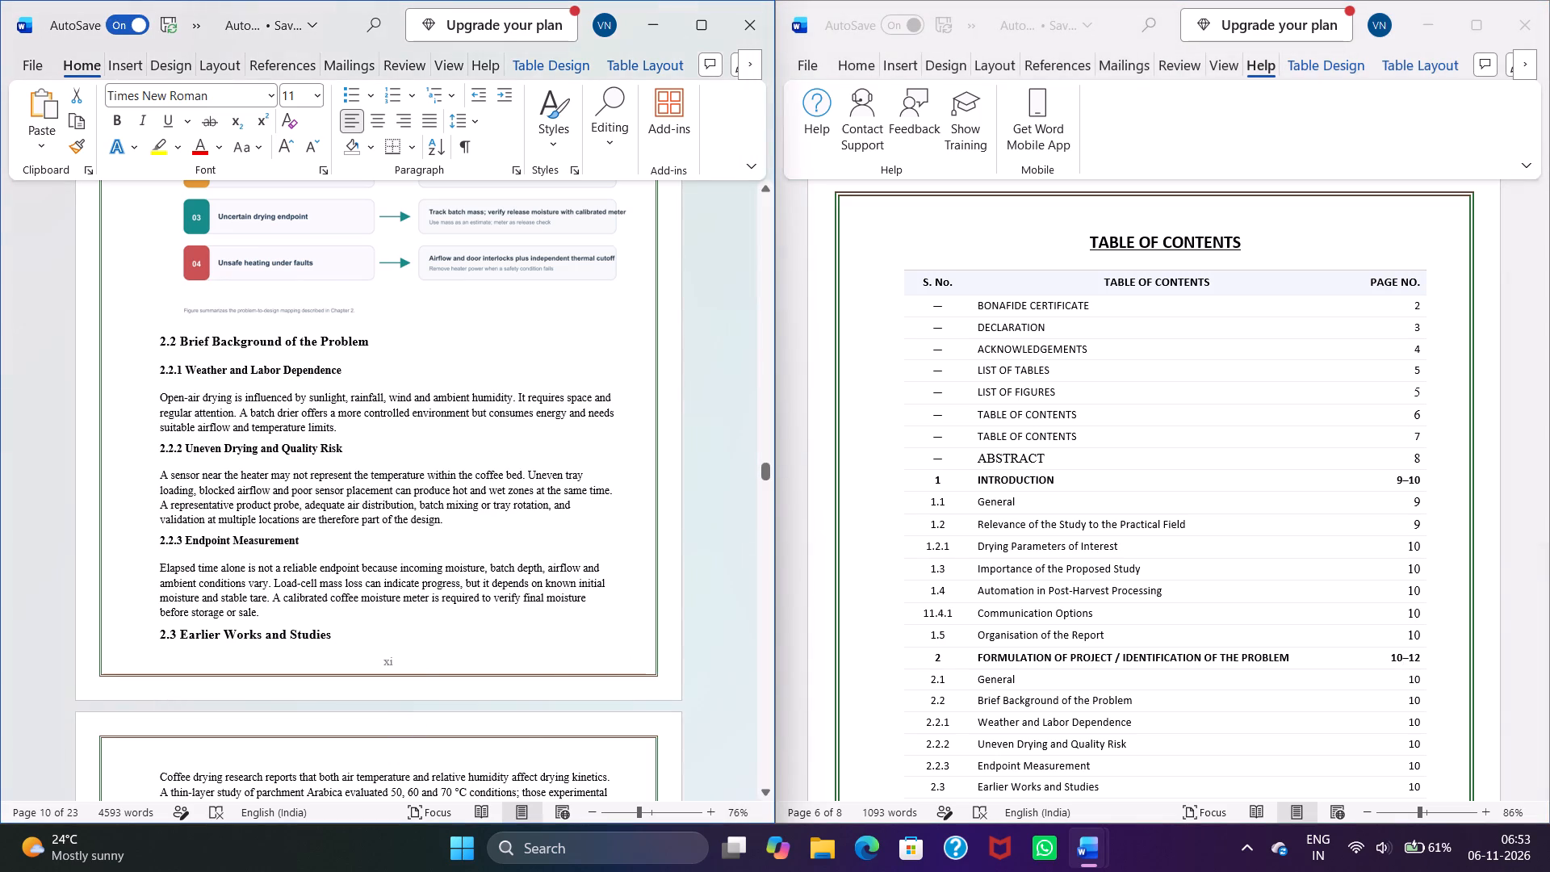
click(271, 610)
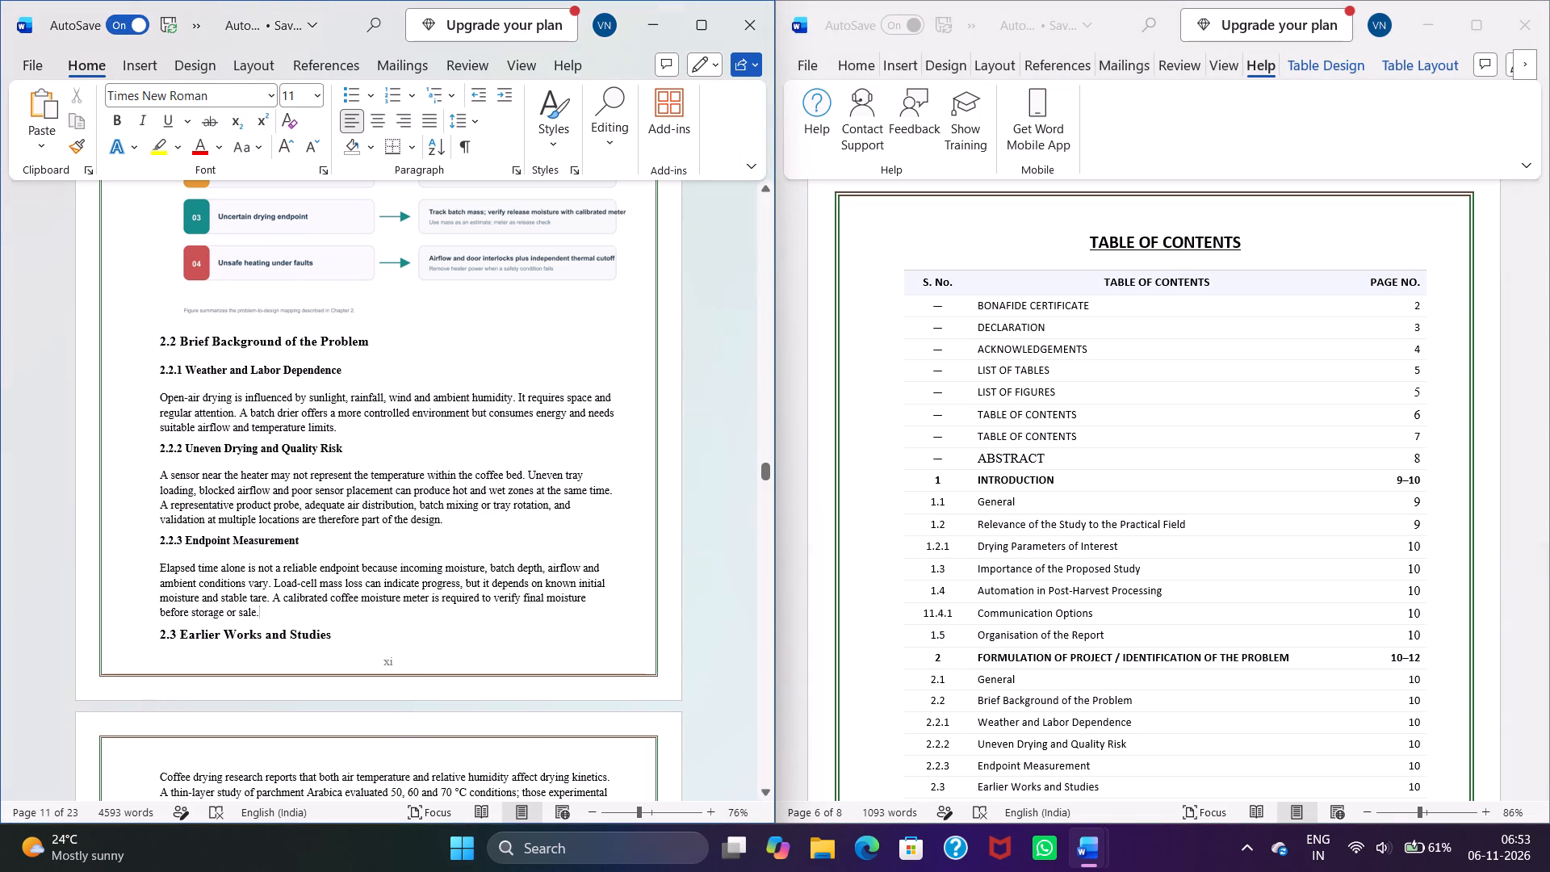
key(Return)
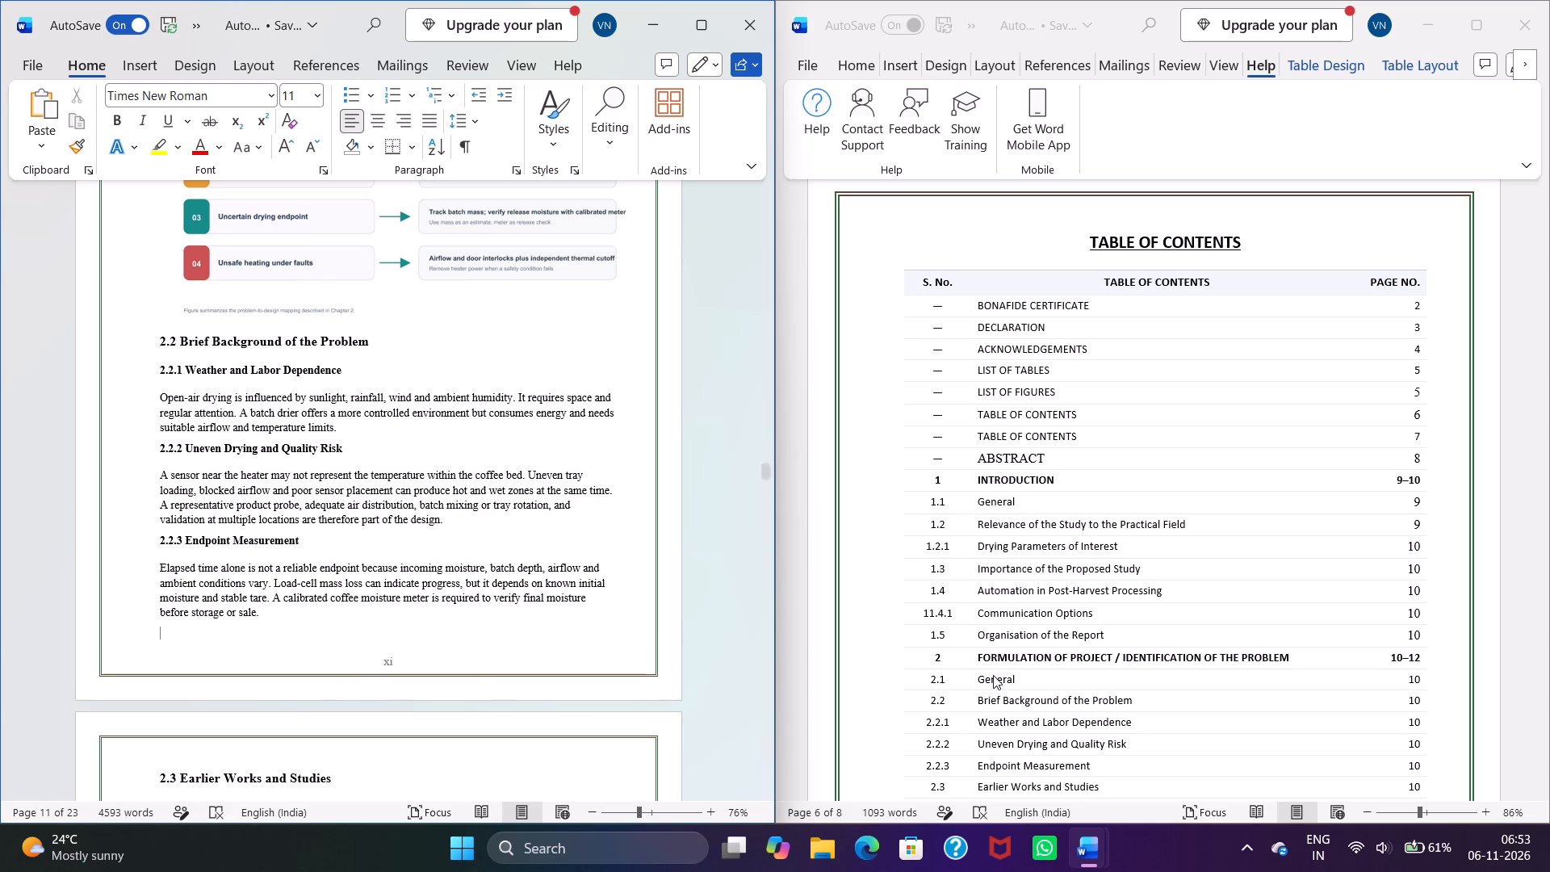
Start the Chapter 2 FORMULATION OF PROJECT page range at 11 and set entry 2.1 General to page 11.
scroll(1082, 678, down, 4)
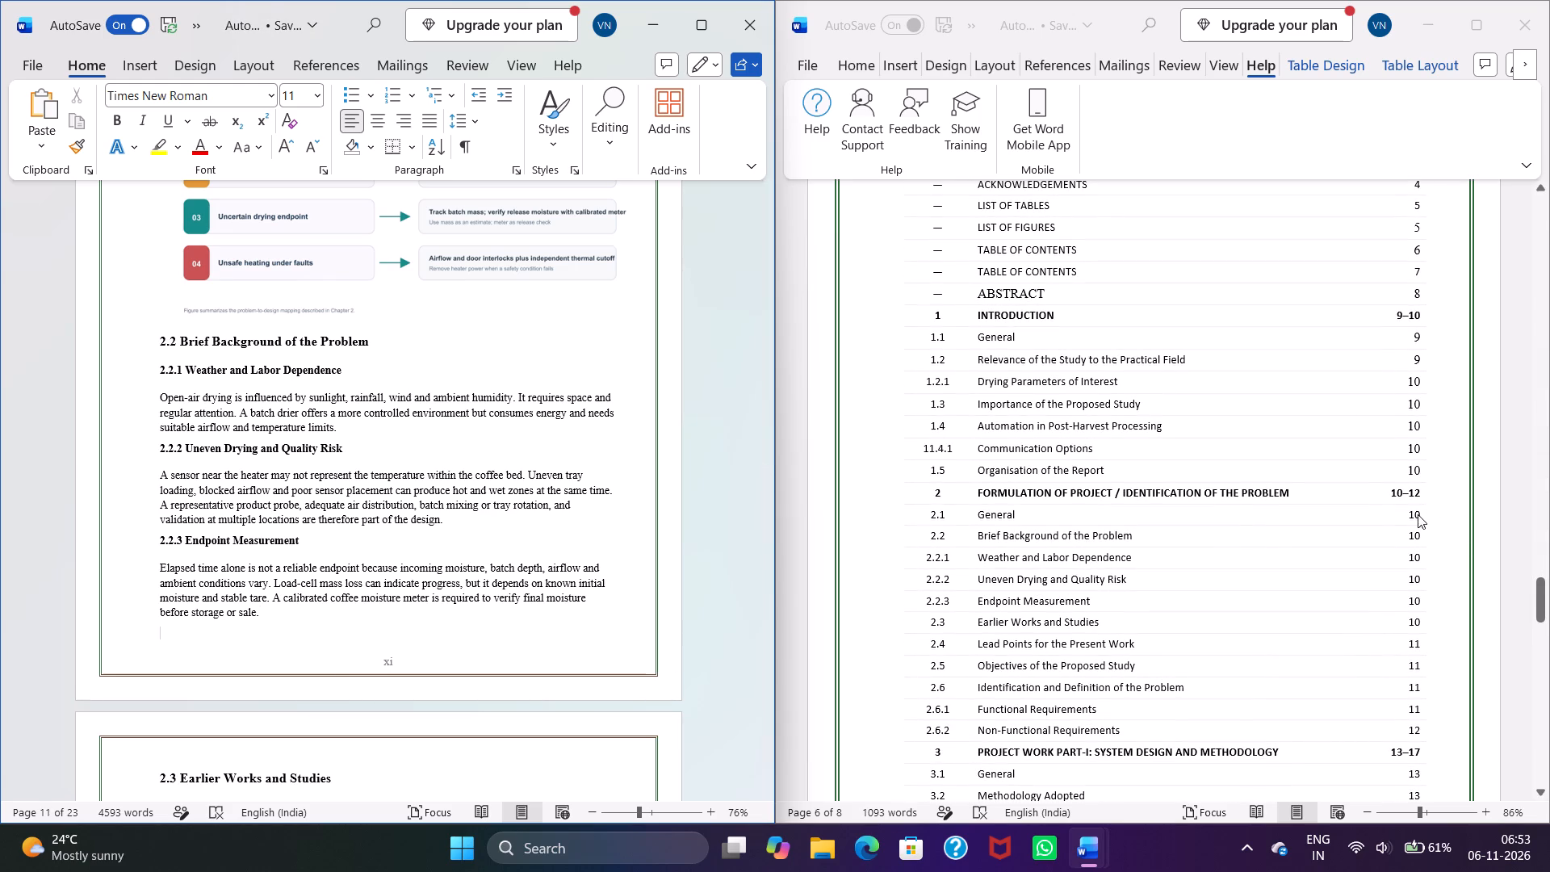
click(1403, 492)
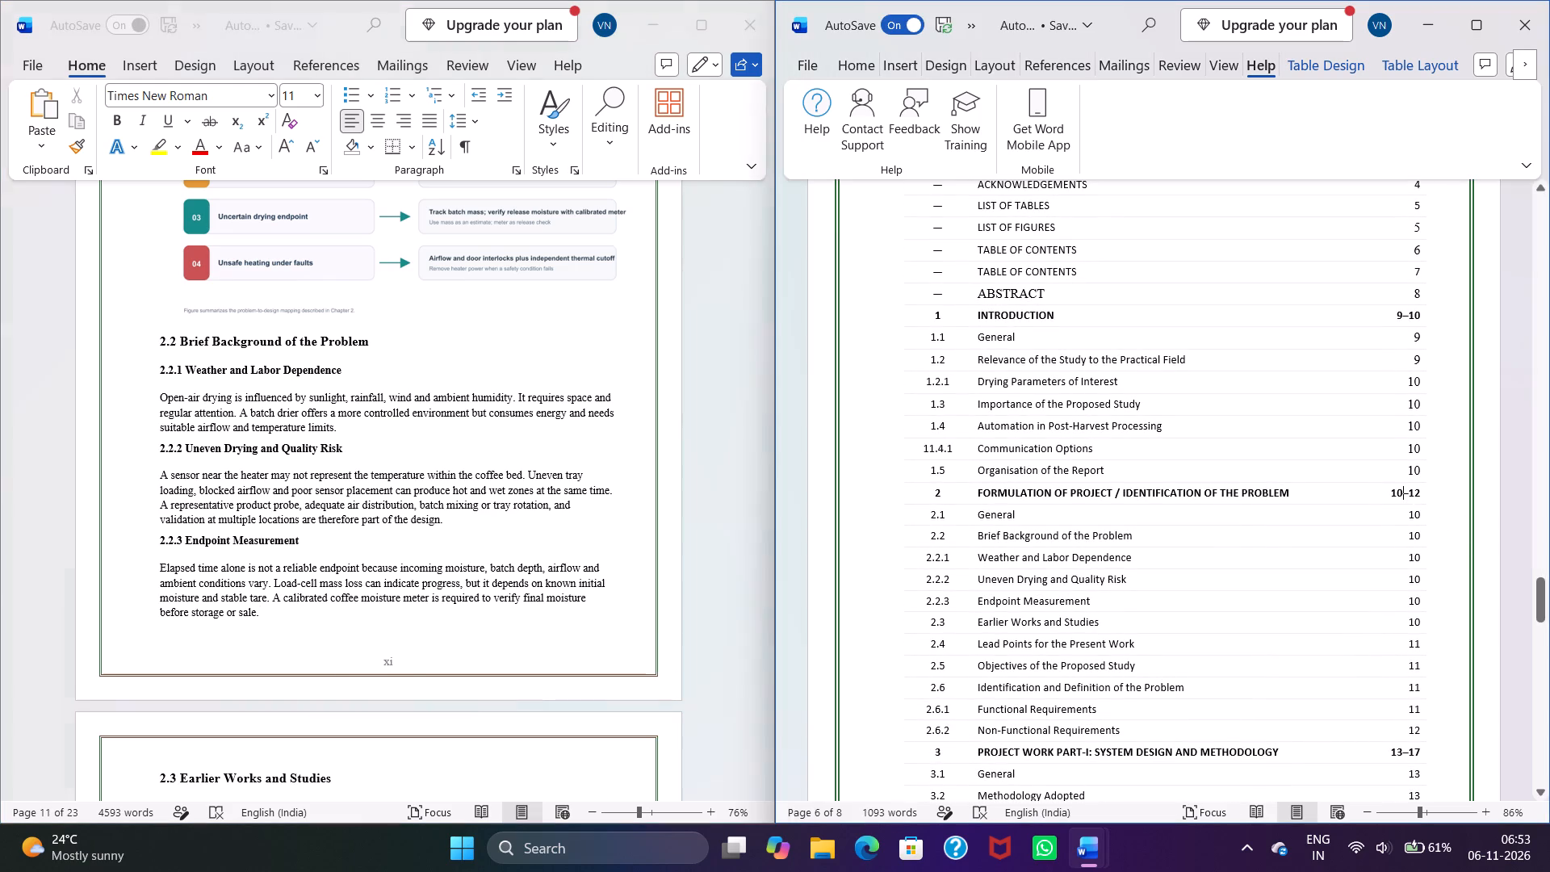
key(BackSpace)
key(1)
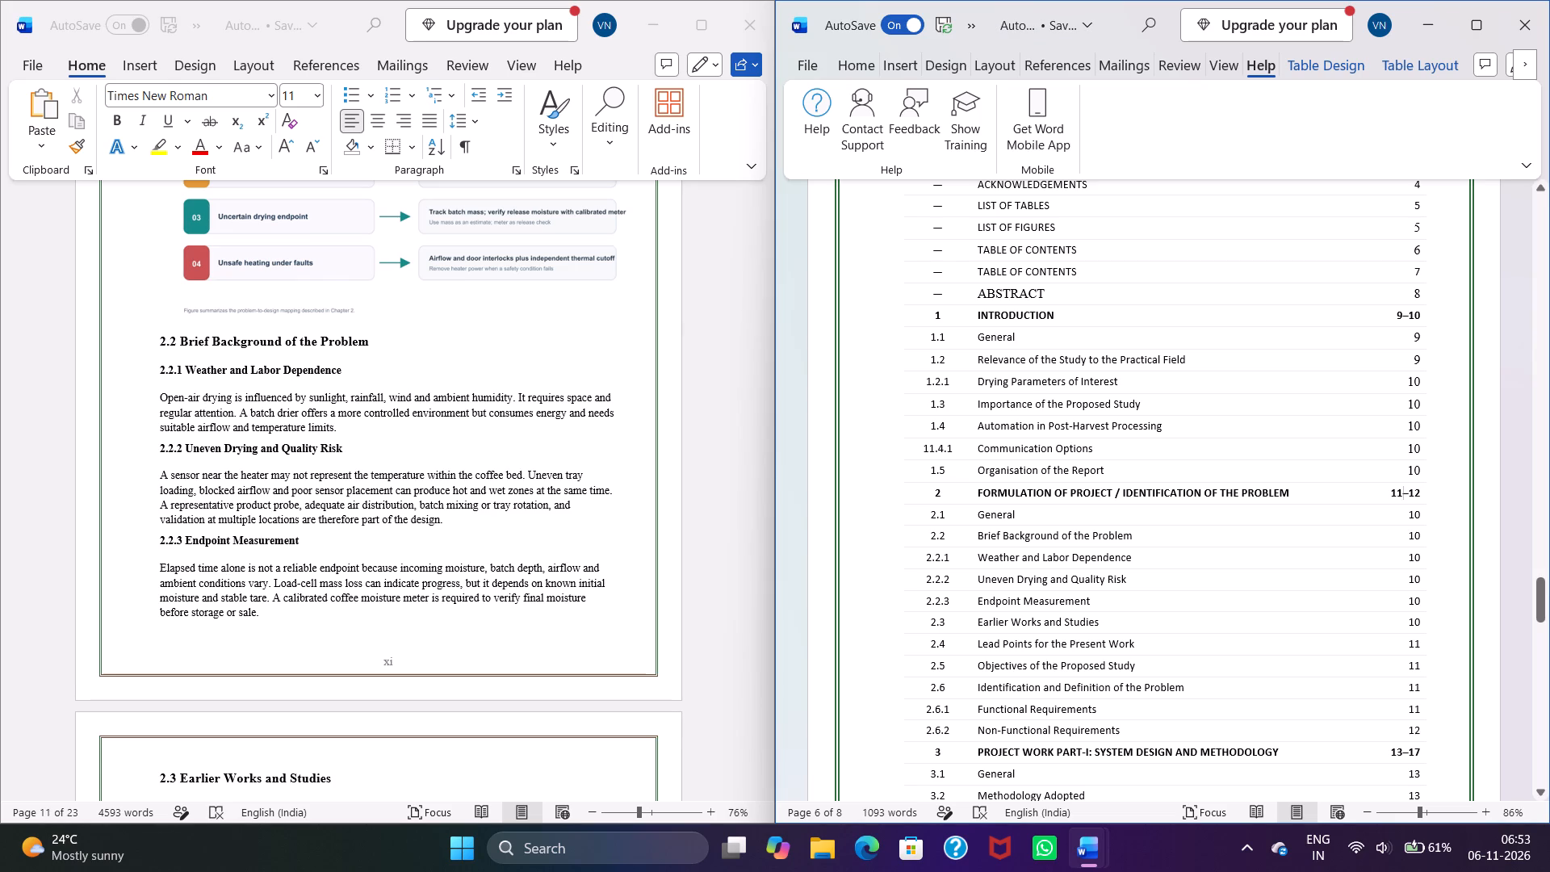
click(1427, 517)
key(BackSpace)
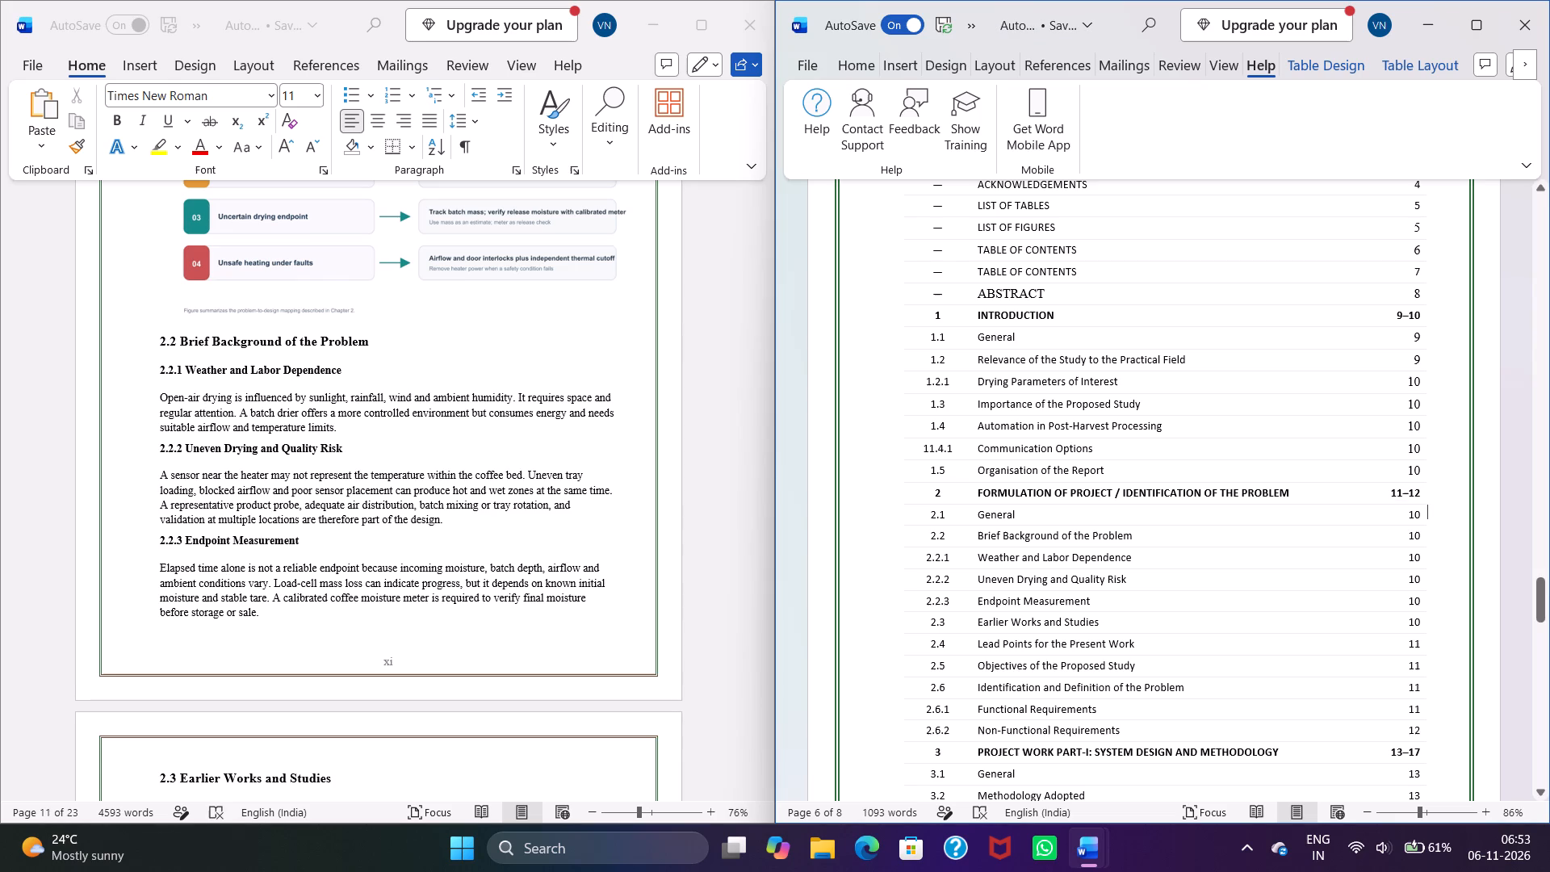
click(1419, 517)
key(BackSpace)
key(1)
Set the page number of contents entries 2.2, 2.2.1, 2.2.2 and 2.2.3 to 11.
click(1418, 600)
key(BackSpace)
key(1)
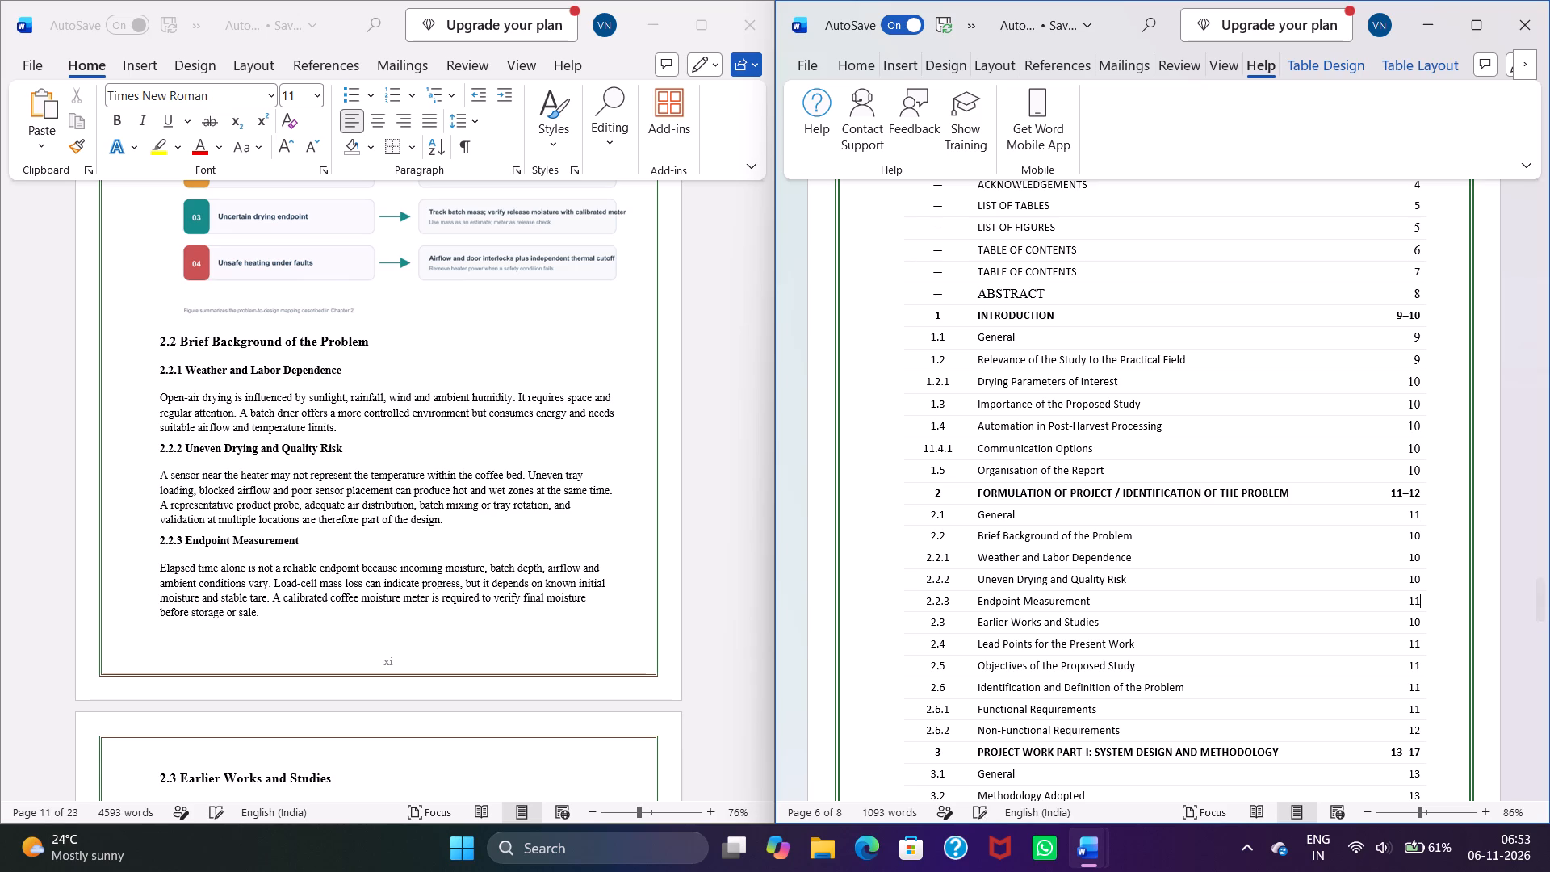
key(Up)
key(BackSpace)
key(1)
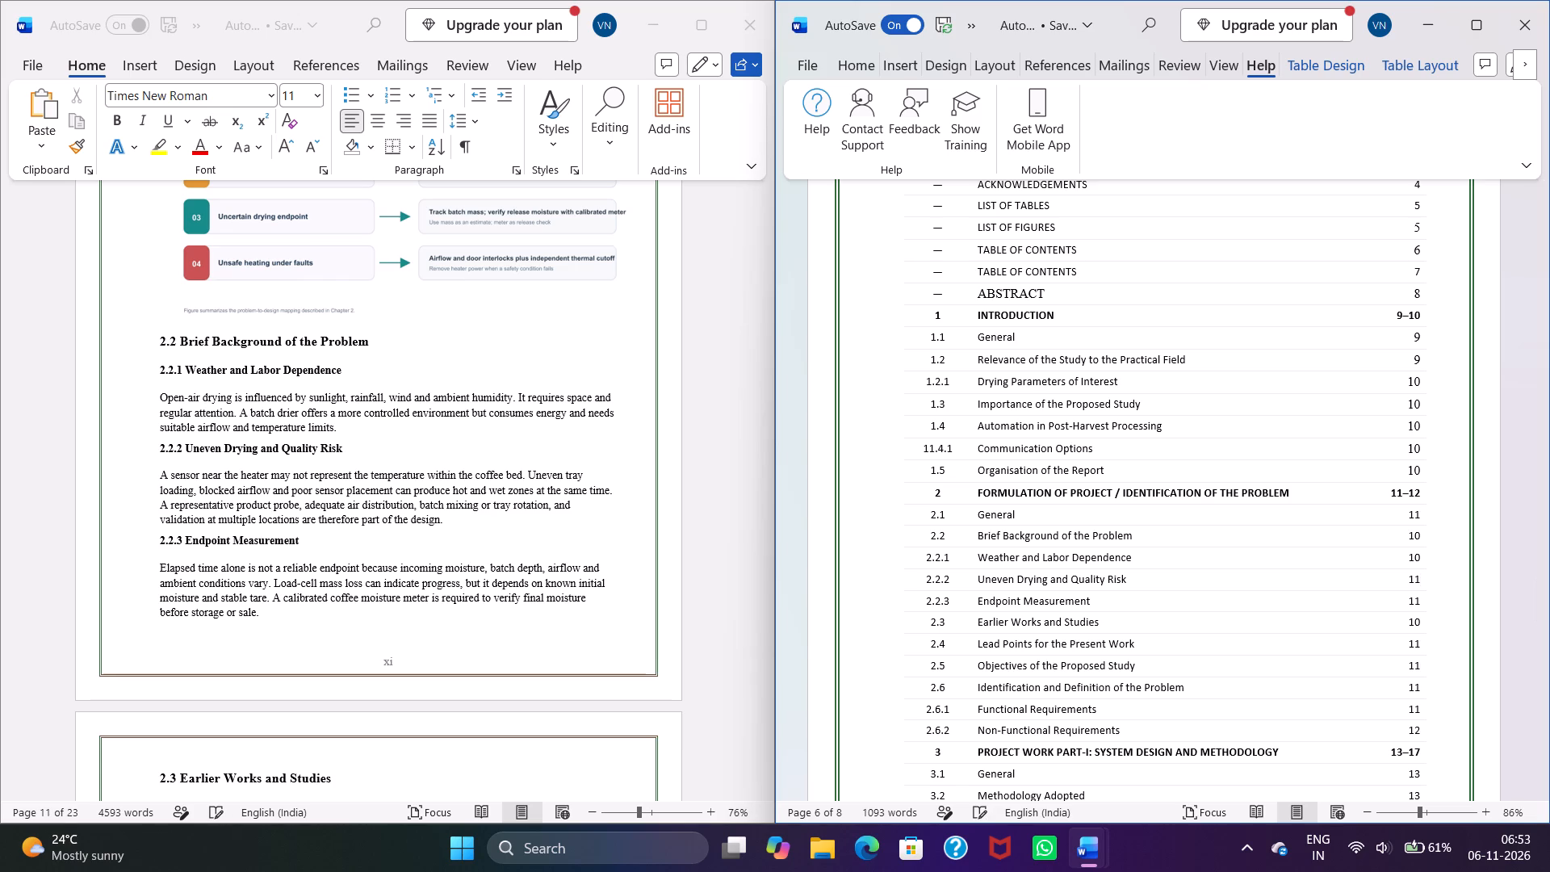
key(Up)
key(BackSpace)
key(1)
key(Up)
key(BackSpace)
key(1)
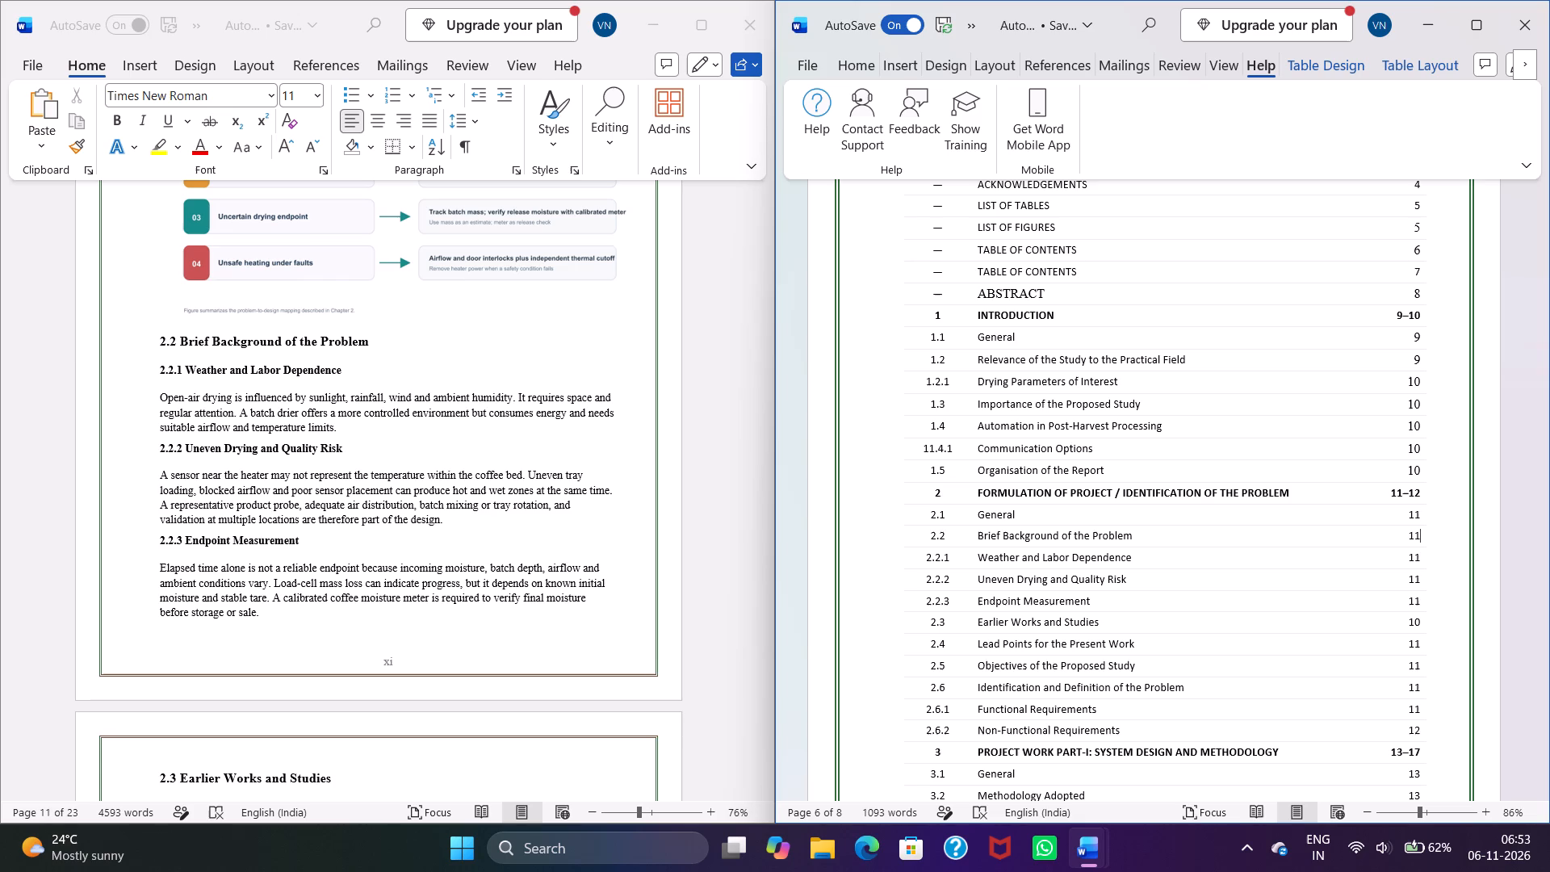
Set the page number of contents entry 2.3 Earlier Works and Studies to 12.
key(Down)
key(Down)
key(Down)
key(Down)
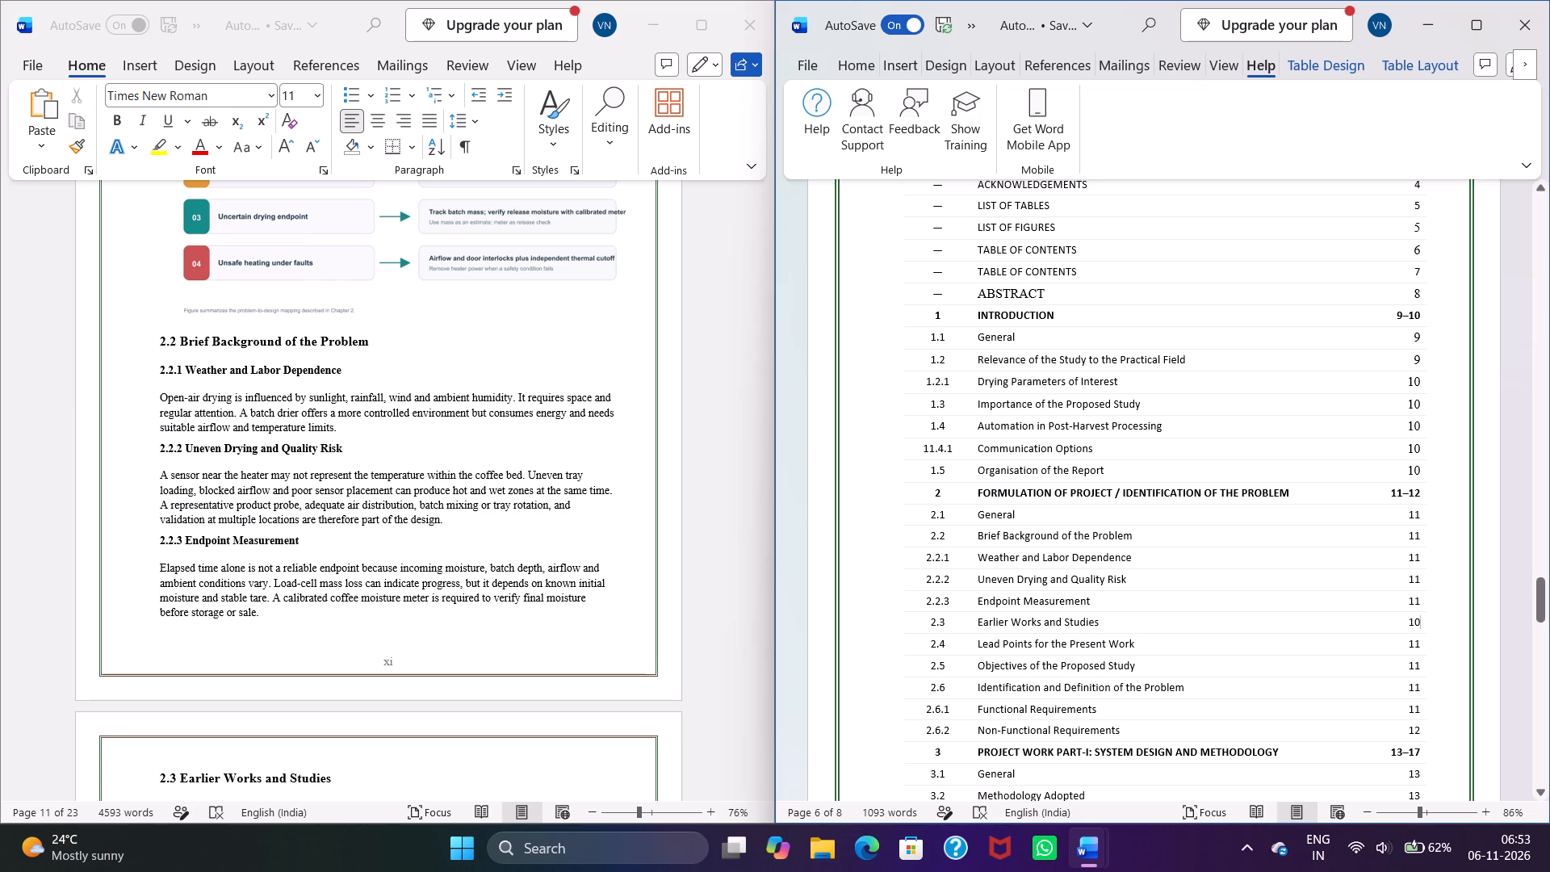
key(BackSpace)
key(2)
Check sections 2.4 to 2.6.1 in the 23-page report and set contents entries 2.4, 2.5, 2.6 and 2.6.1 to page 12.
key(Down)
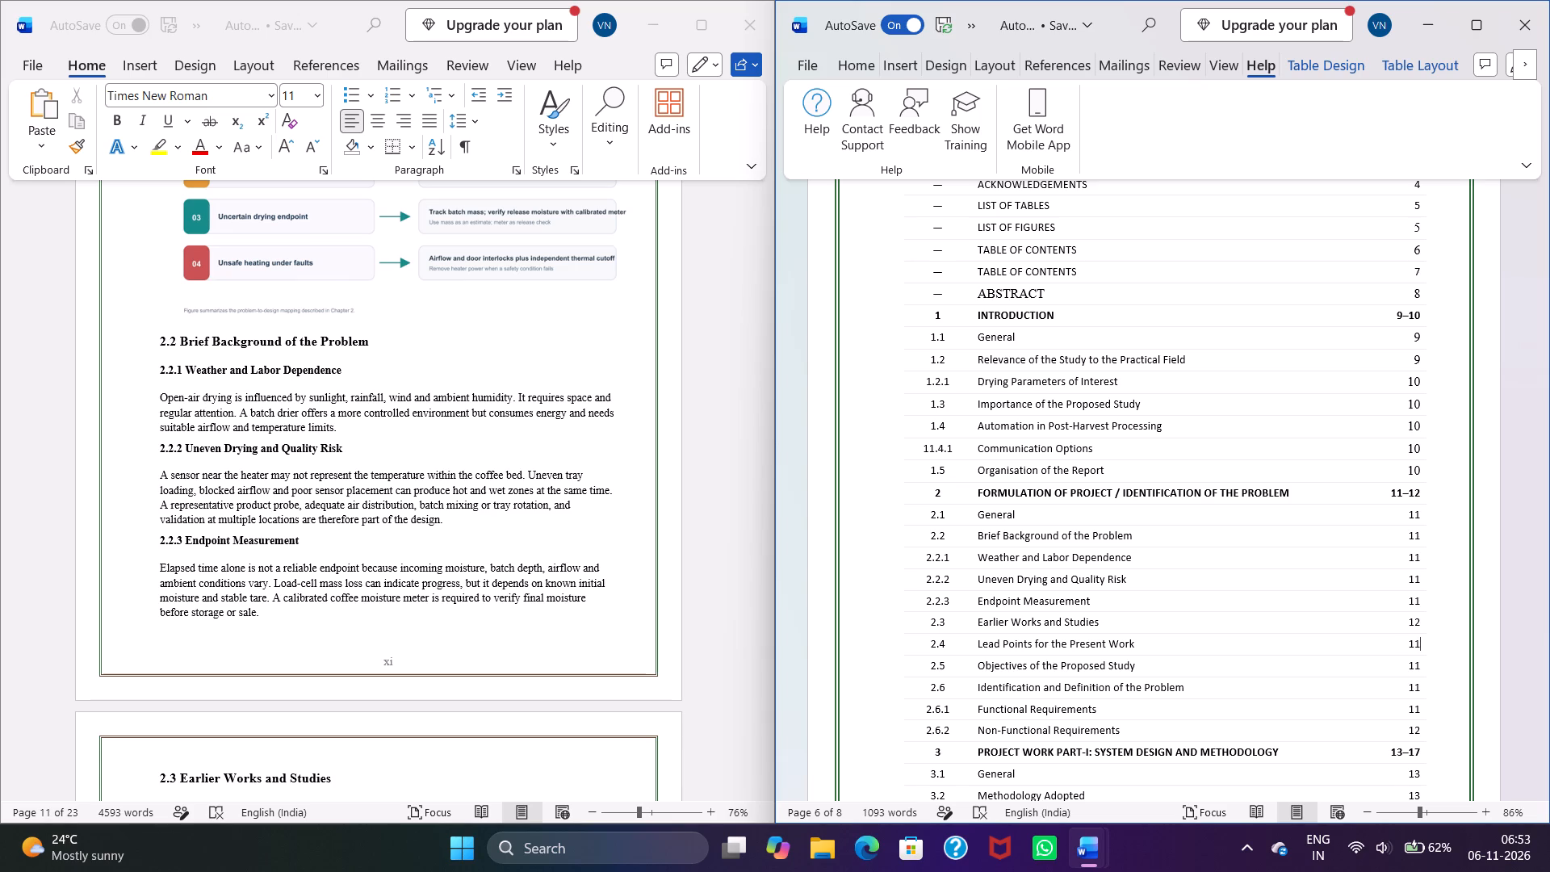
scroll(1411, 593, up, 1)
scroll(206, 651, down, 18)
scroll(206, 651, down, 5)
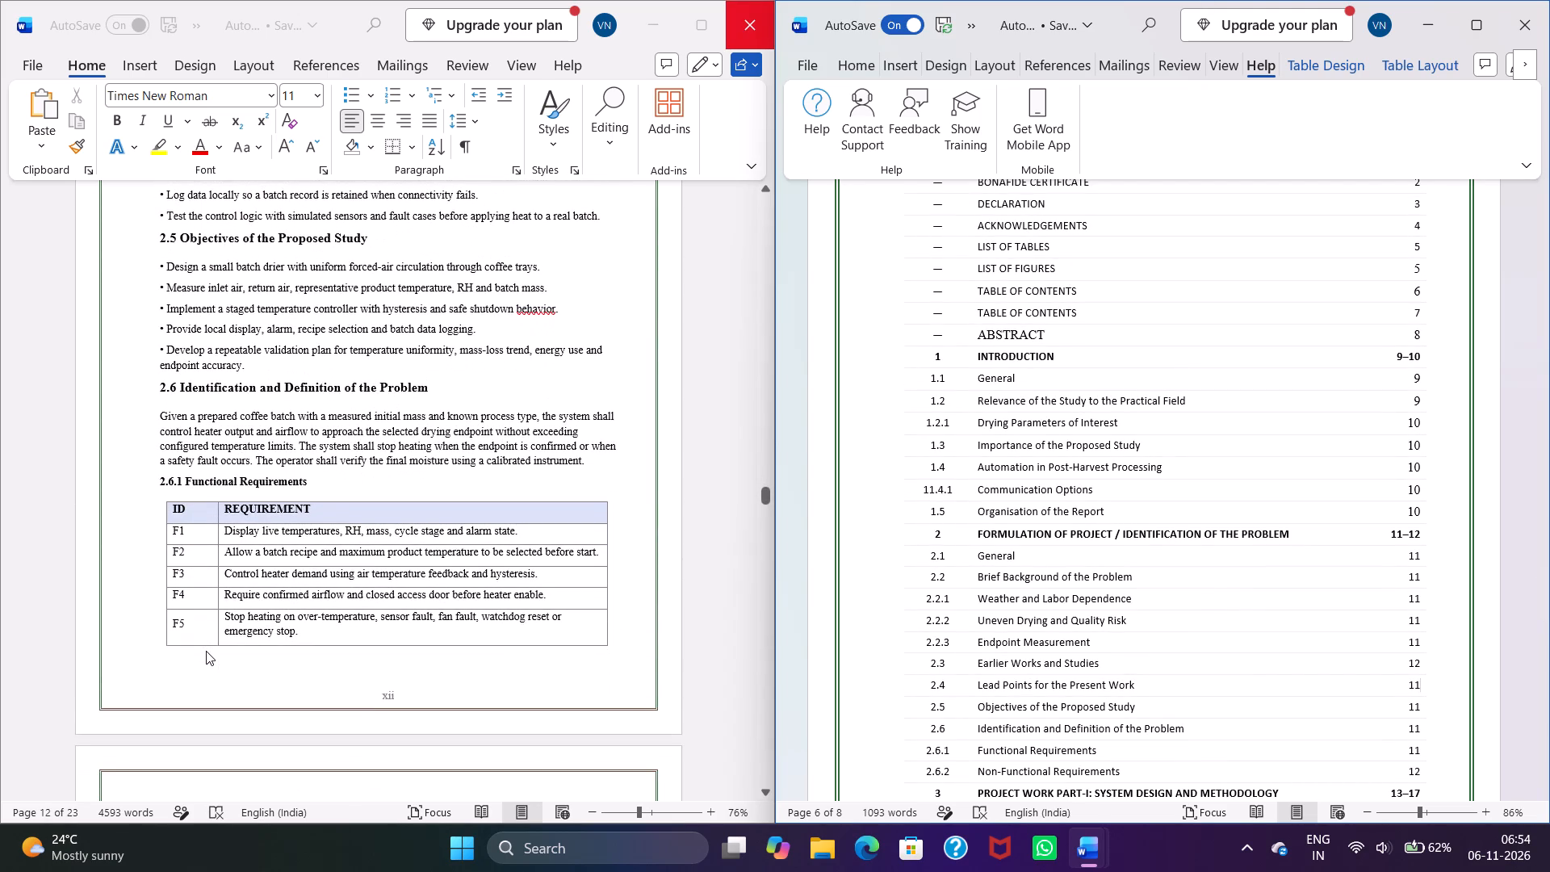
scroll(1351, 712, down, 5)
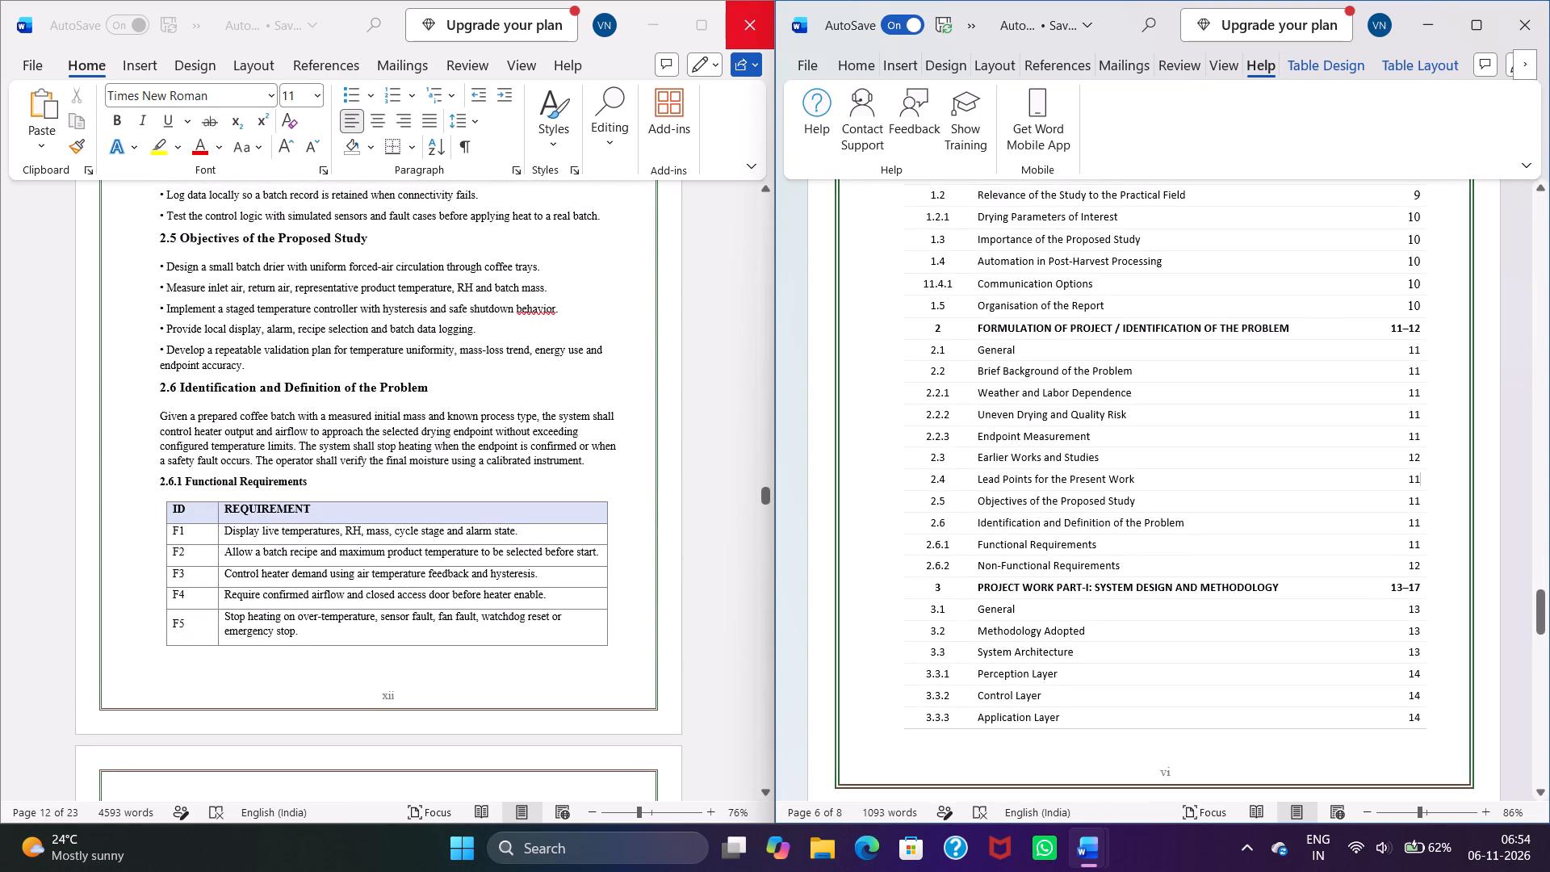
click(1424, 544)
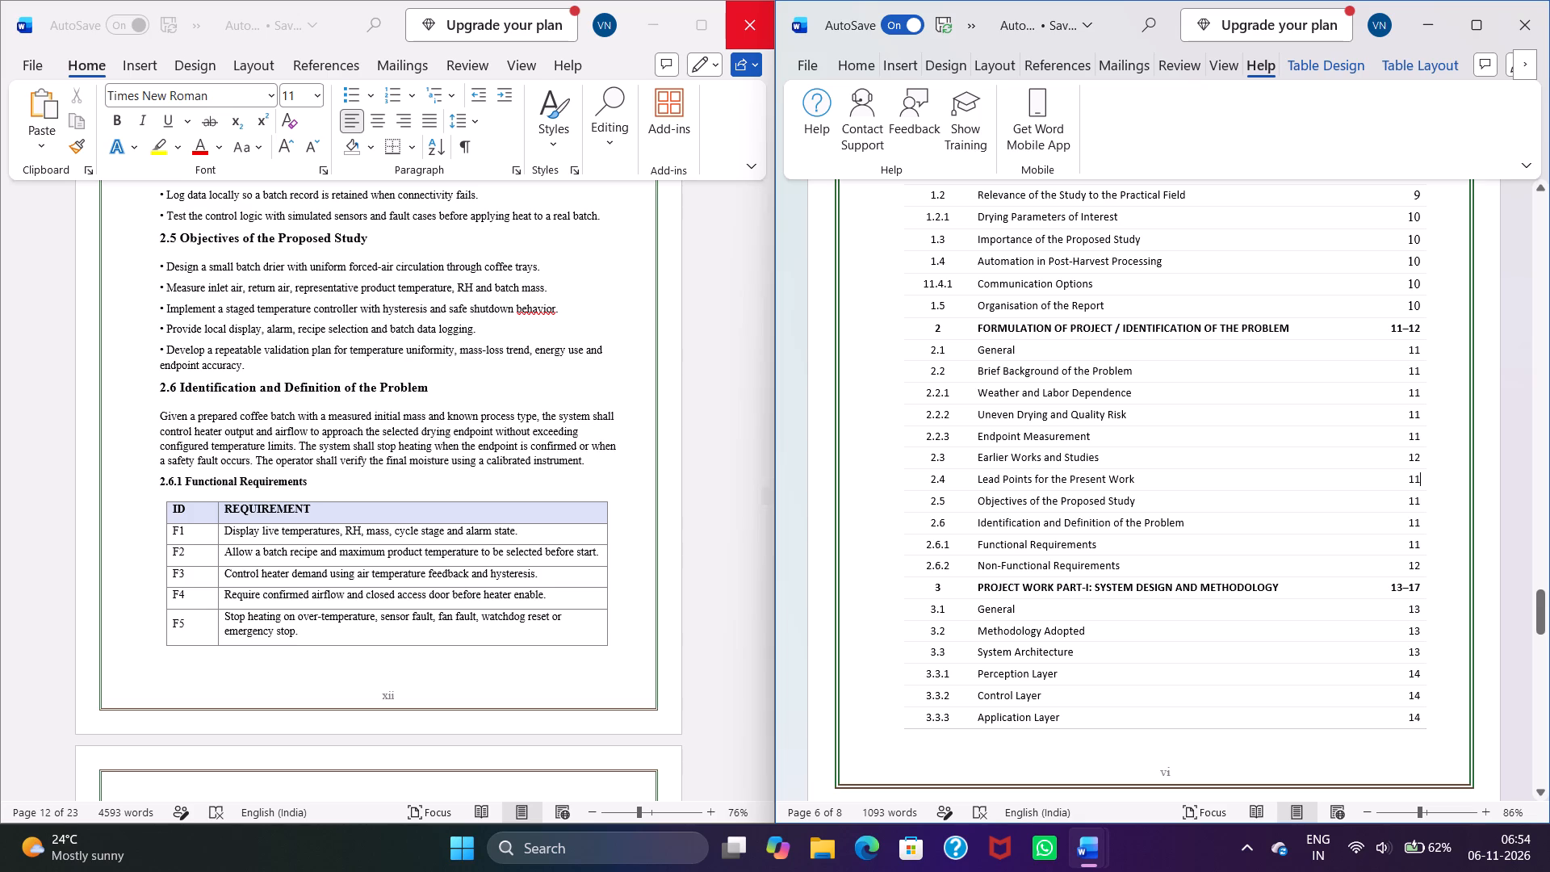
click(1419, 543)
key(BackSpace)
key(2)
key(Up)
key(BackSpace)
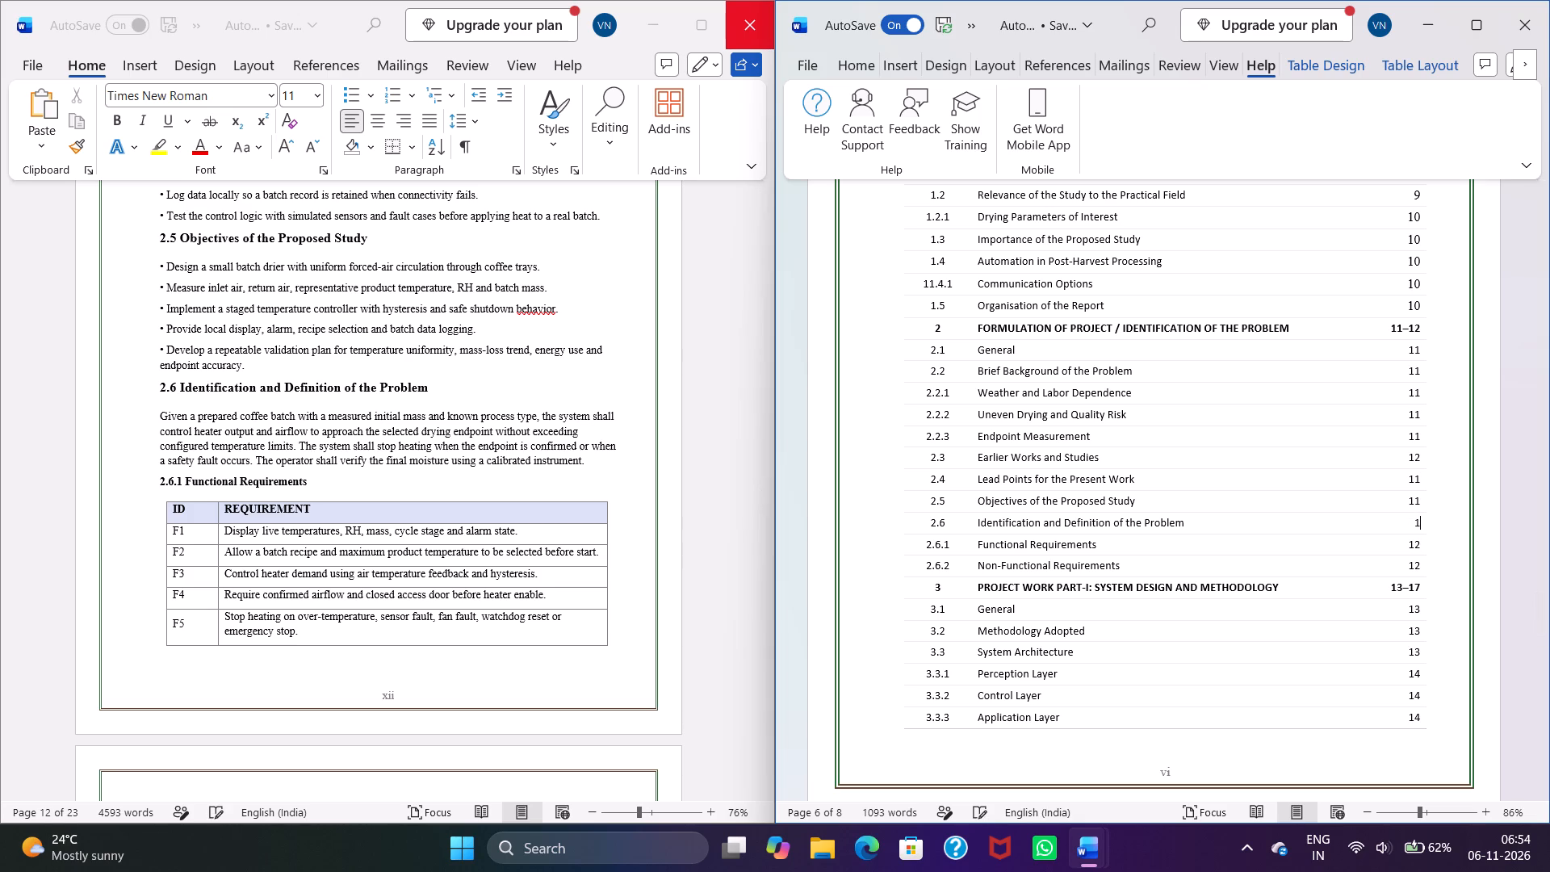
key(2)
key(Up)
key(BackSpace)
key(2)
key(Up)
key(BackSpace)
key(2)
Locate 2.6.2 Non-Functional Requirements in the 23-page report and set its contents entry to page 13.
scroll(1381, 585, down, 1)
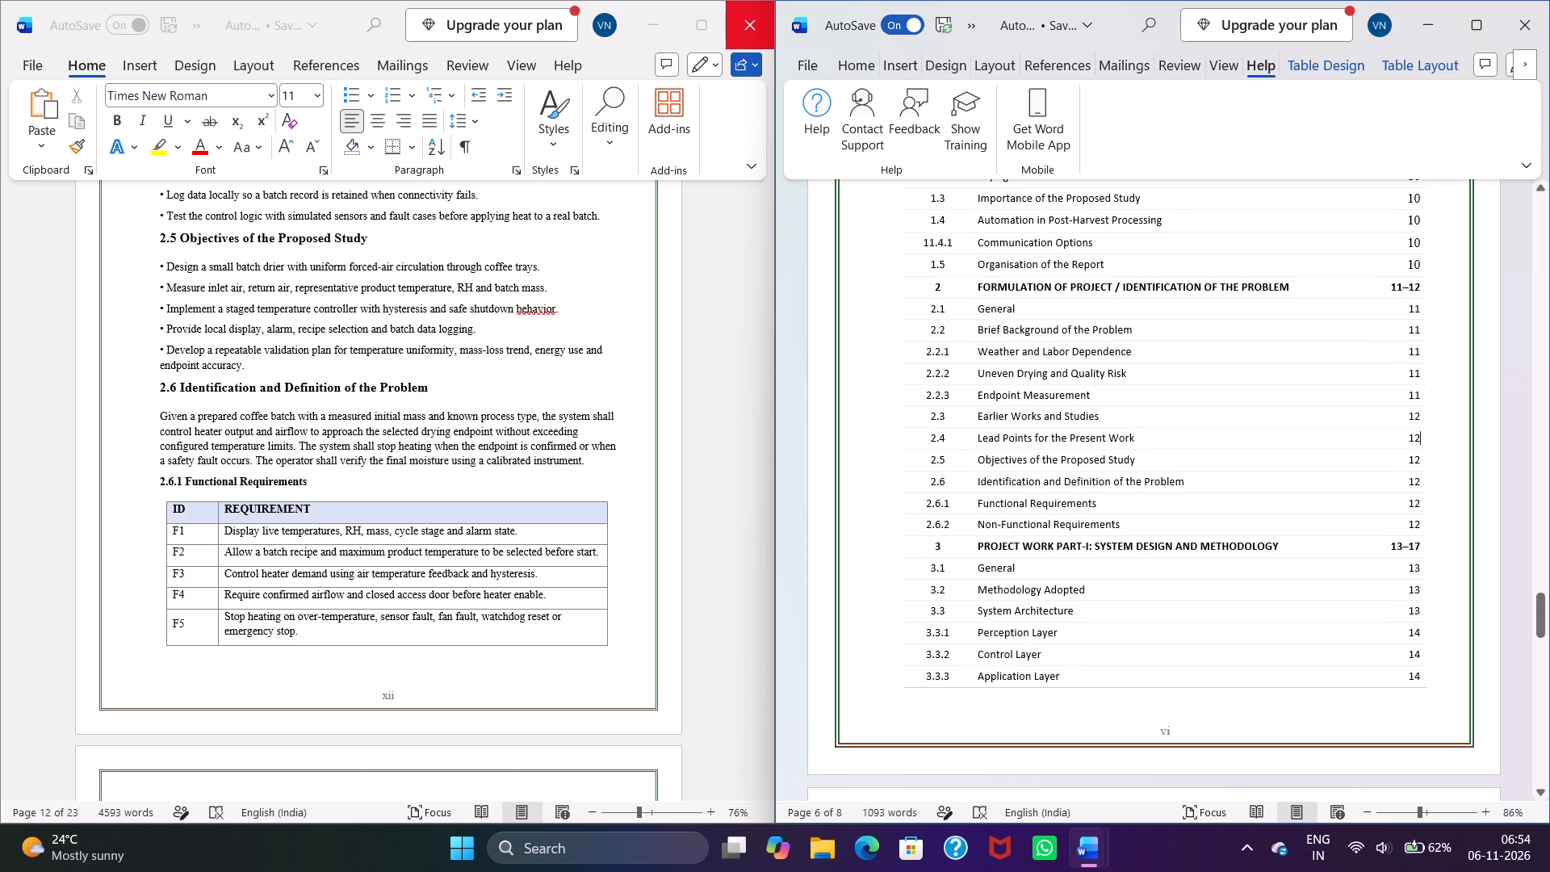
scroll(176, 448, down, 7)
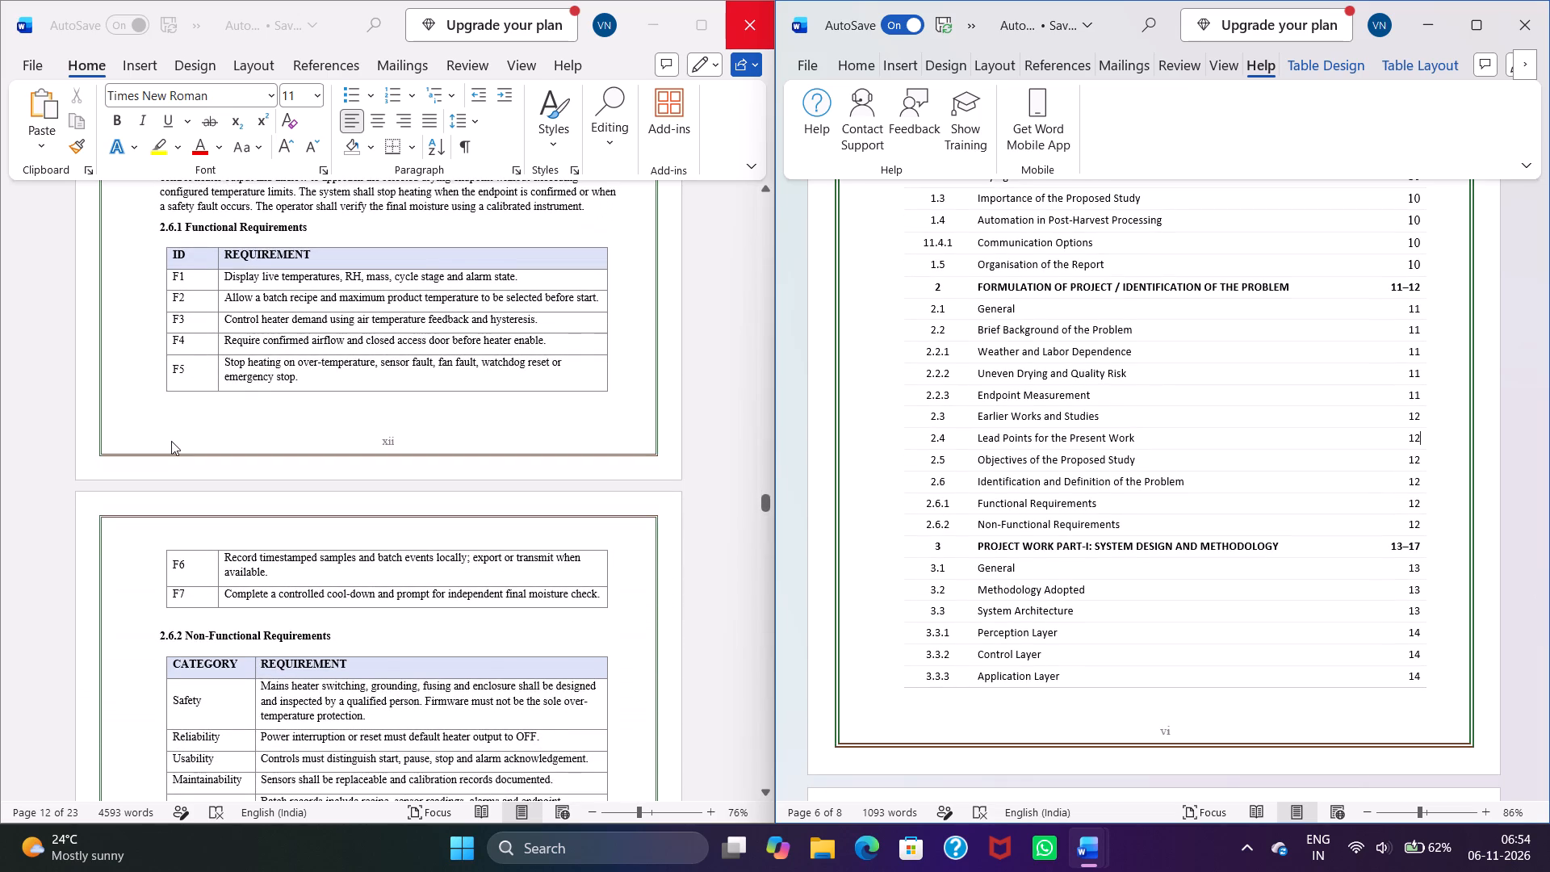
scroll(171, 441, down, 4)
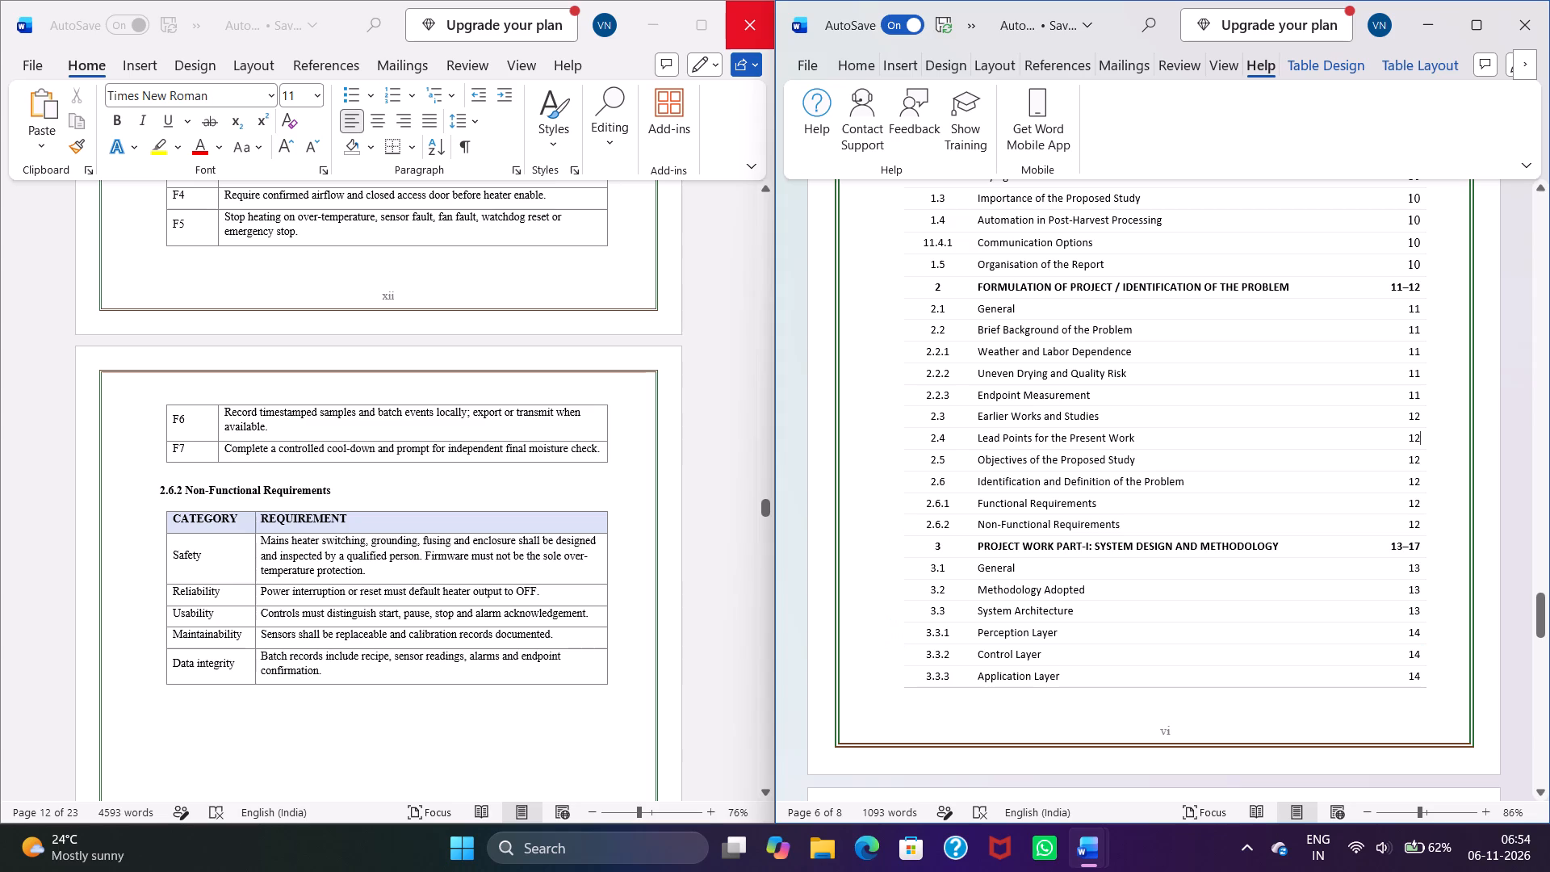
scroll(19, 476, down, 6)
scroll(358, 503, down, 6)
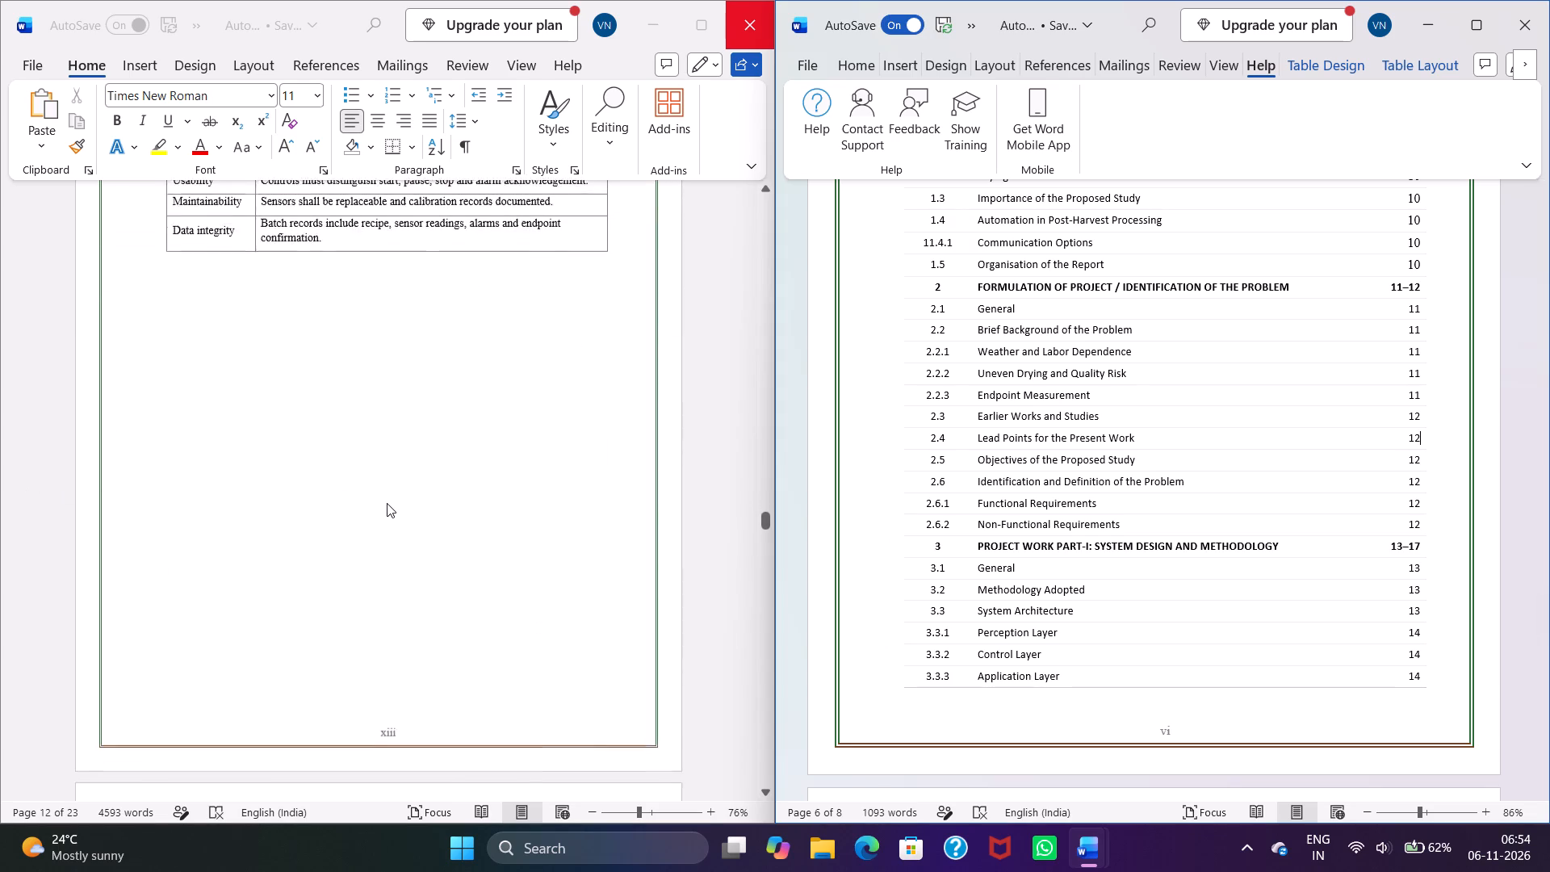
scroll(387, 503, down, 3)
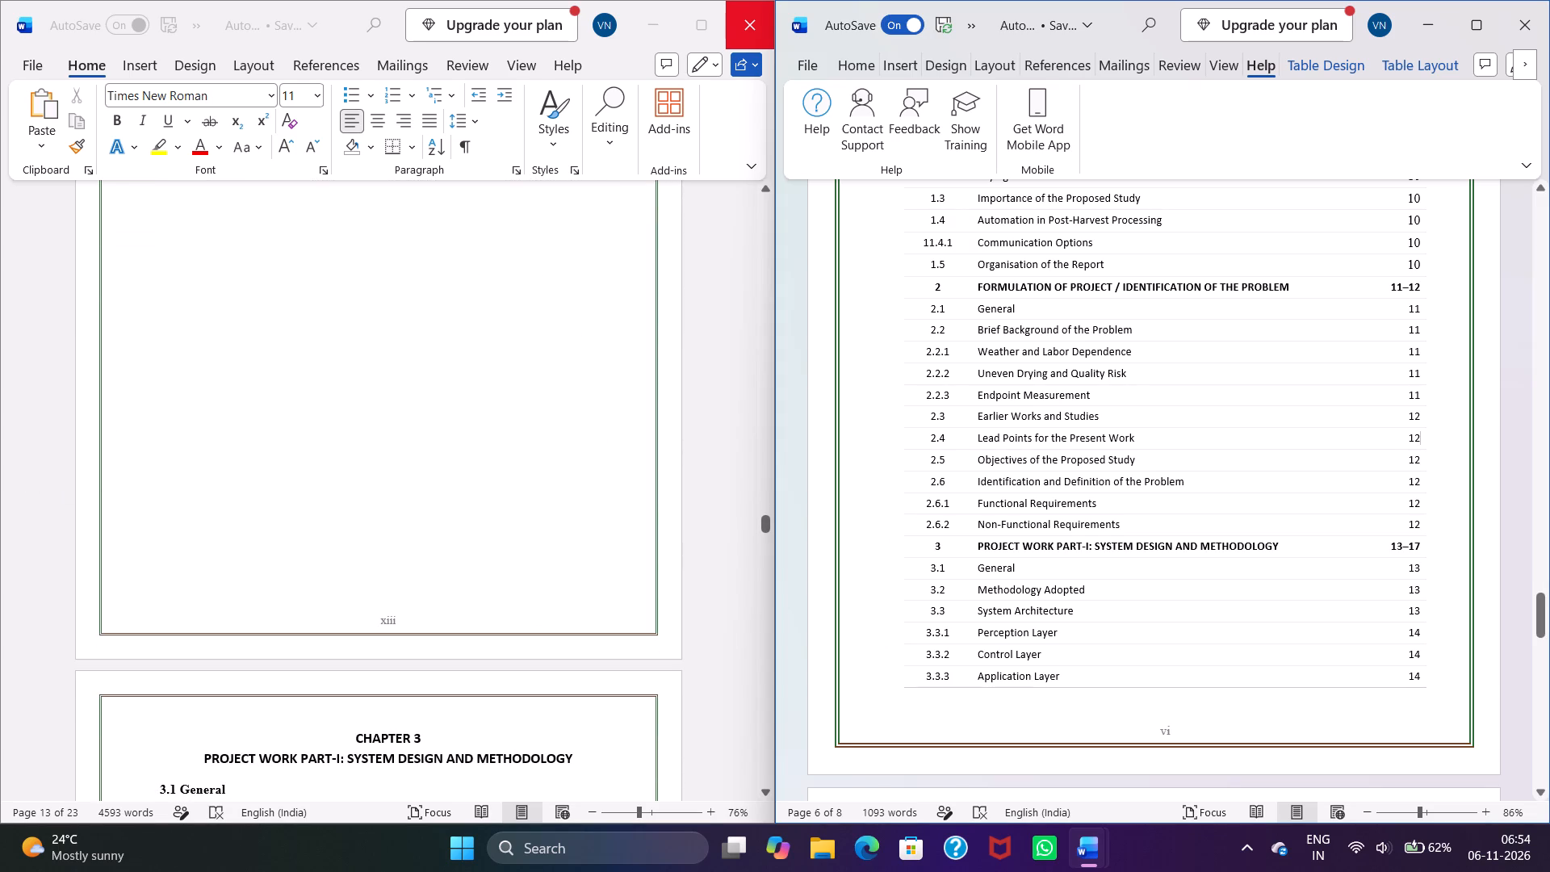
click(1423, 526)
key(BackSpace)
key(3)
Check where Chapter 3 begins in the 23-page report and set the start of its contents page range to 14.
scroll(710, 611, down, 3)
scroll(157, 618, down, 12)
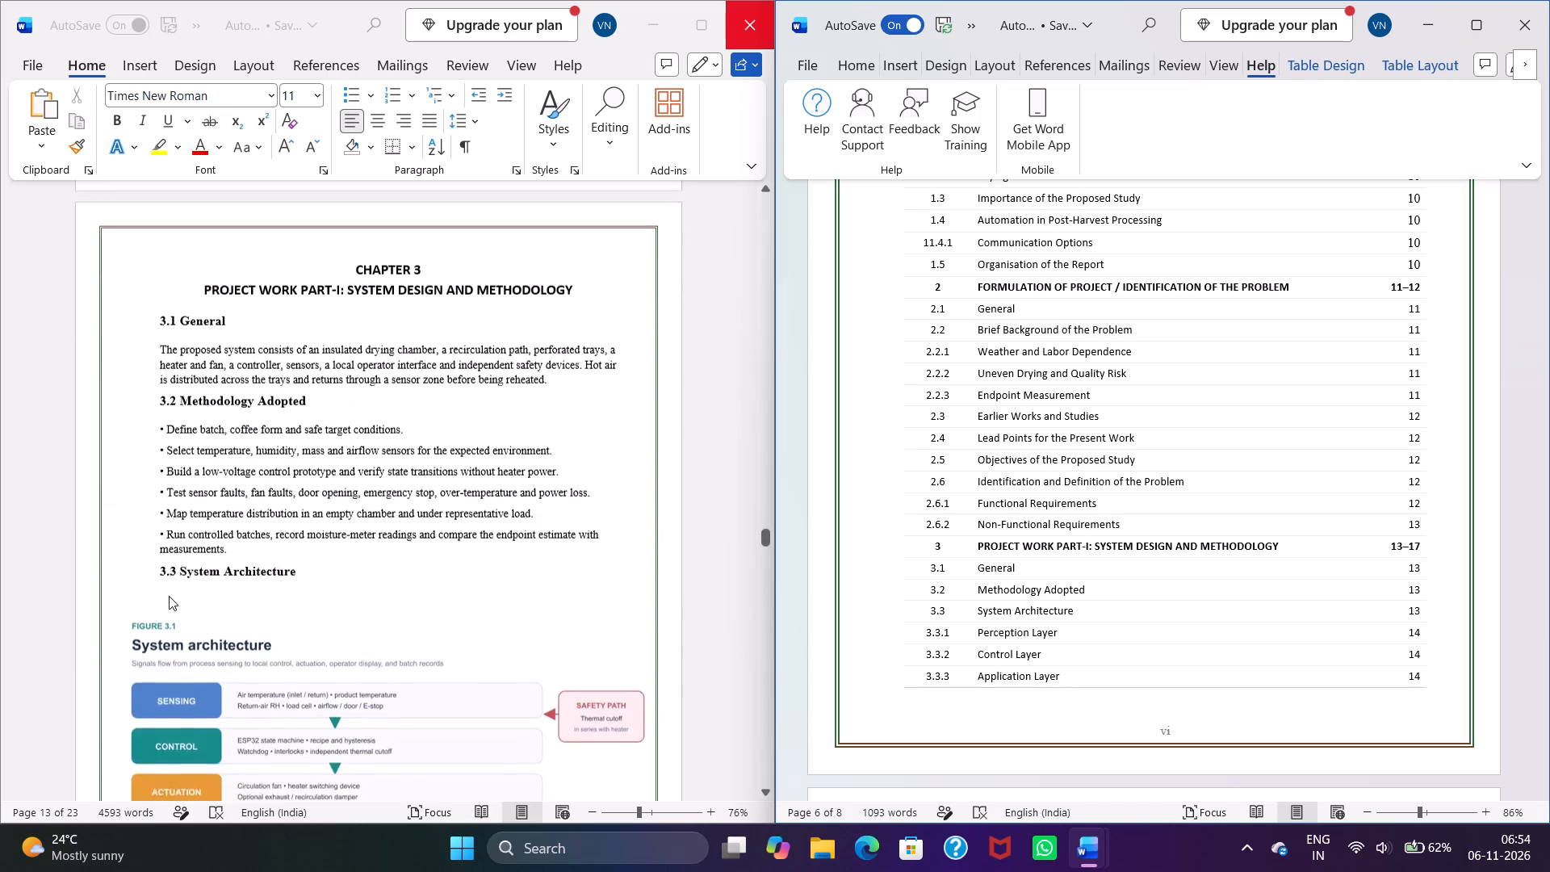
scroll(169, 596, down, 11)
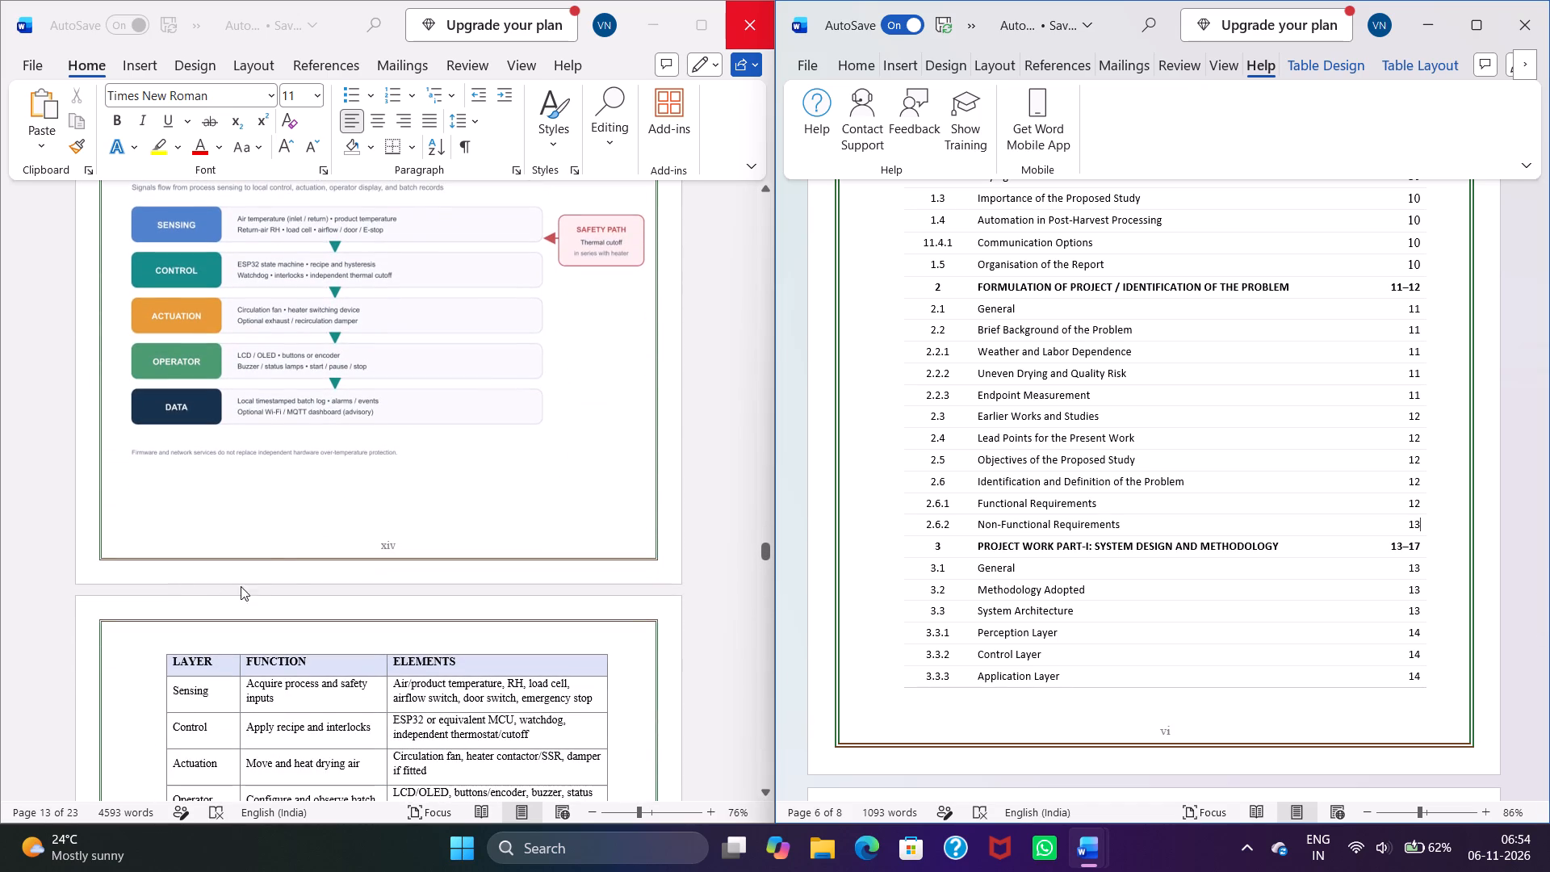
scroll(287, 555, up, 12)
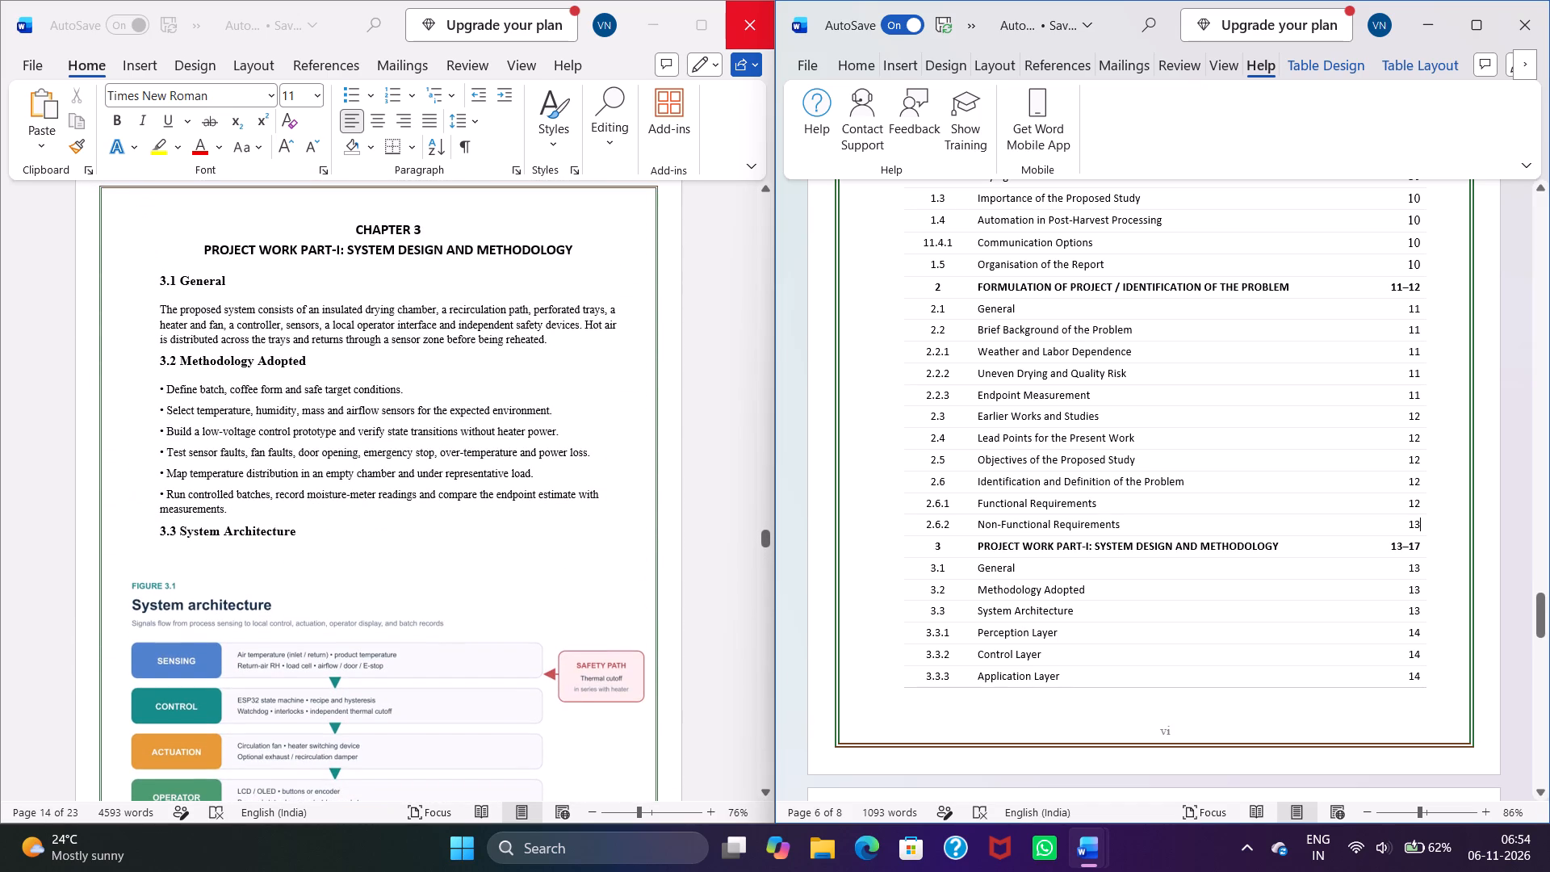
click(1403, 546)
key(BackSpace)
key(4)
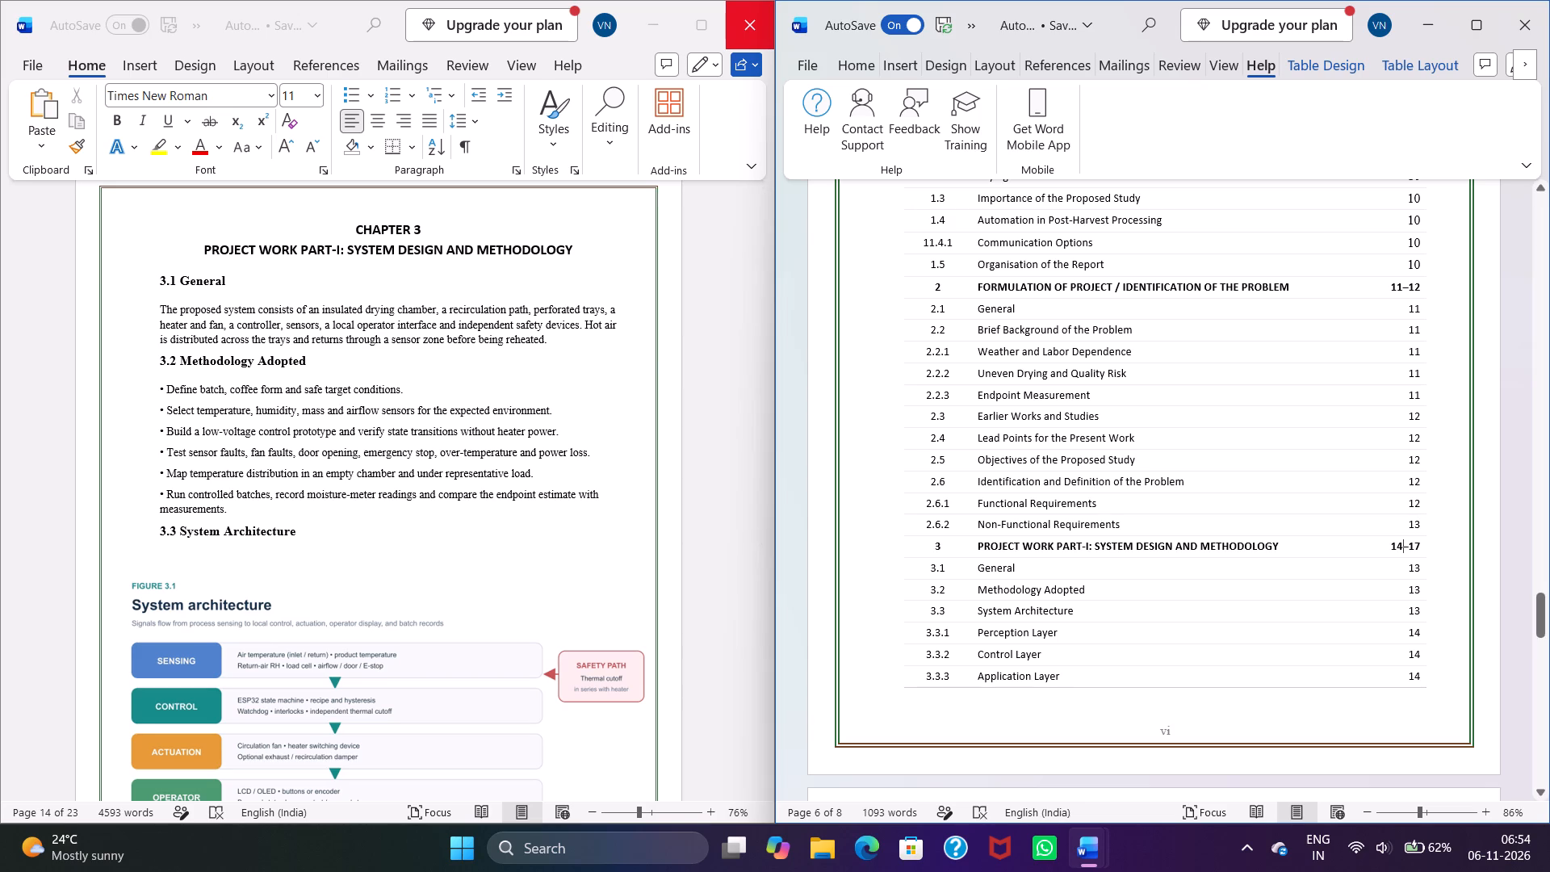
Set the end page of the Chapter 2 FORMULATION OF PROJECT range to 13, making it 11–13.
click(1427, 289)
click(1420, 289)
key(4)
key(BackSpace)
key(BackSpace)
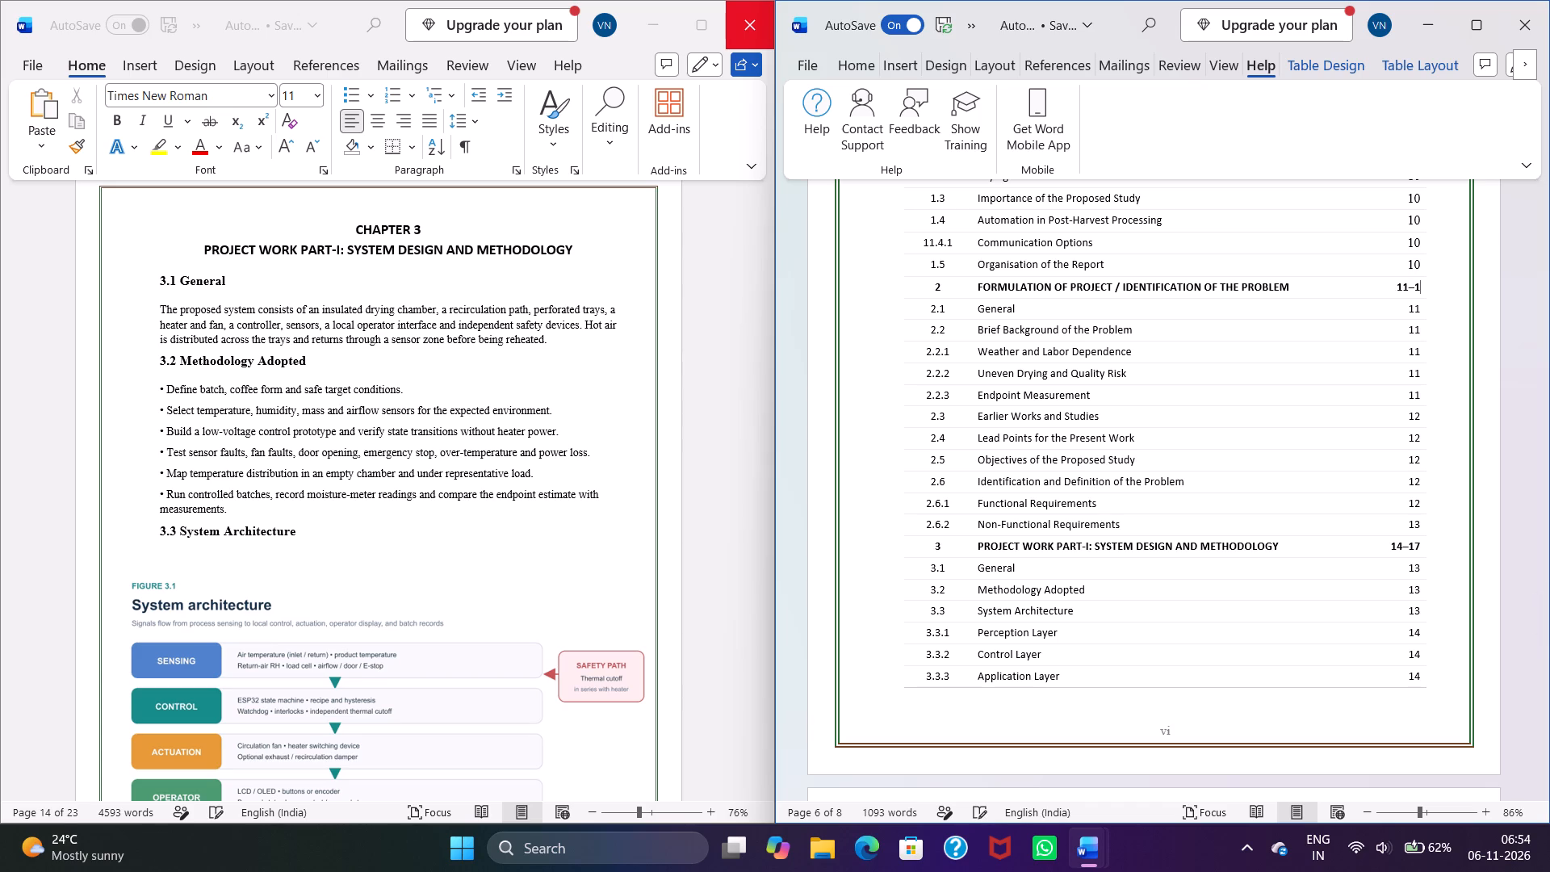
key(3)
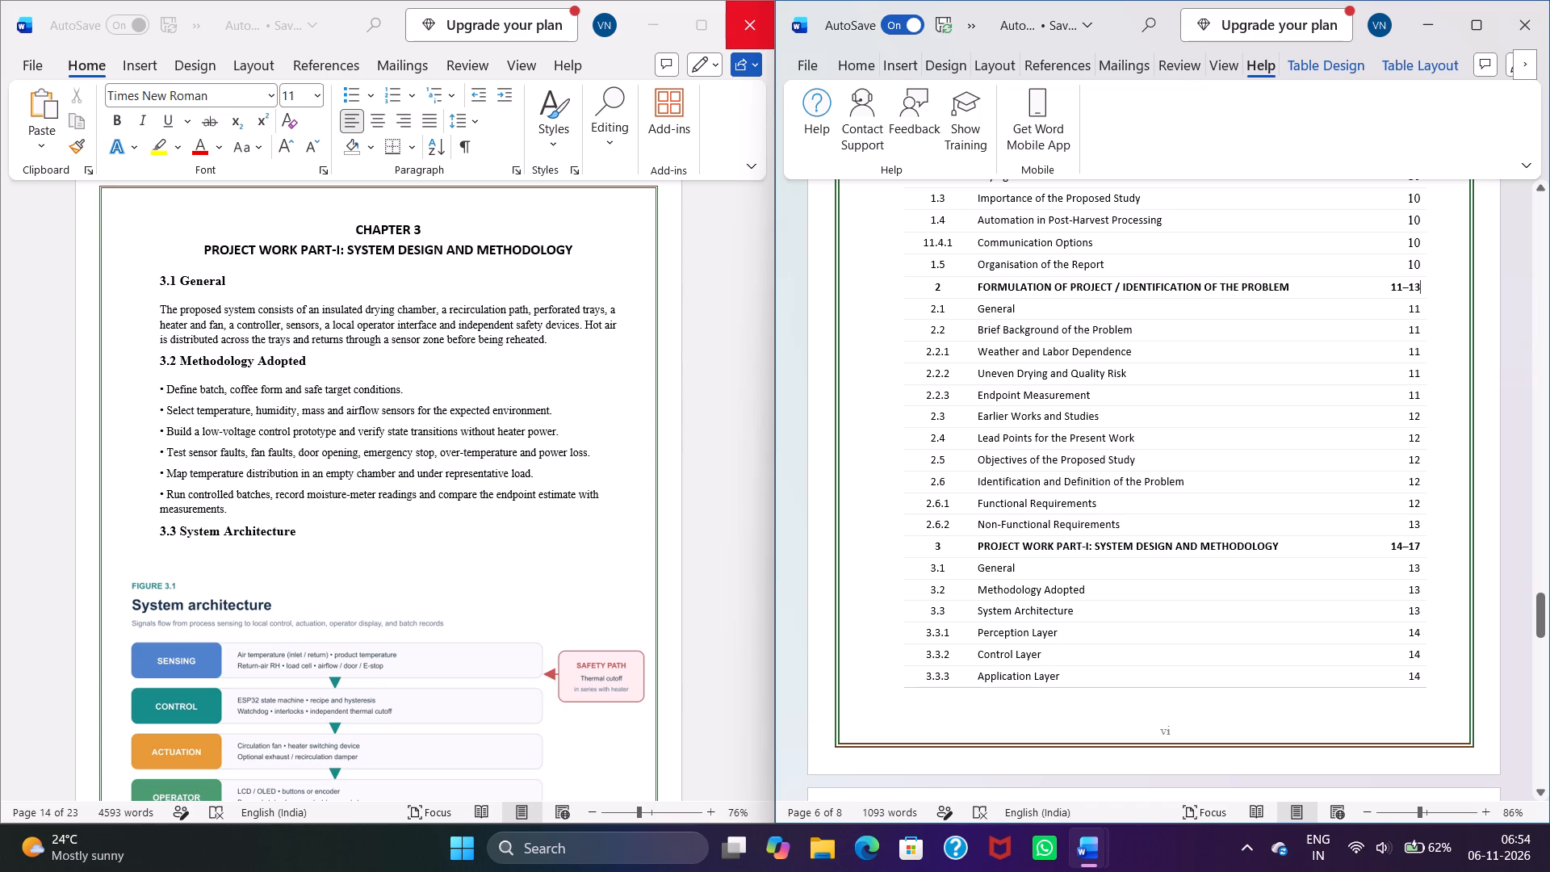
Set the end page of the Chapter 3 SYSTEM DESIGN AND METHODOLOGY range to 18, making it 14–18.
click(1422, 547)
key(BackSpace)
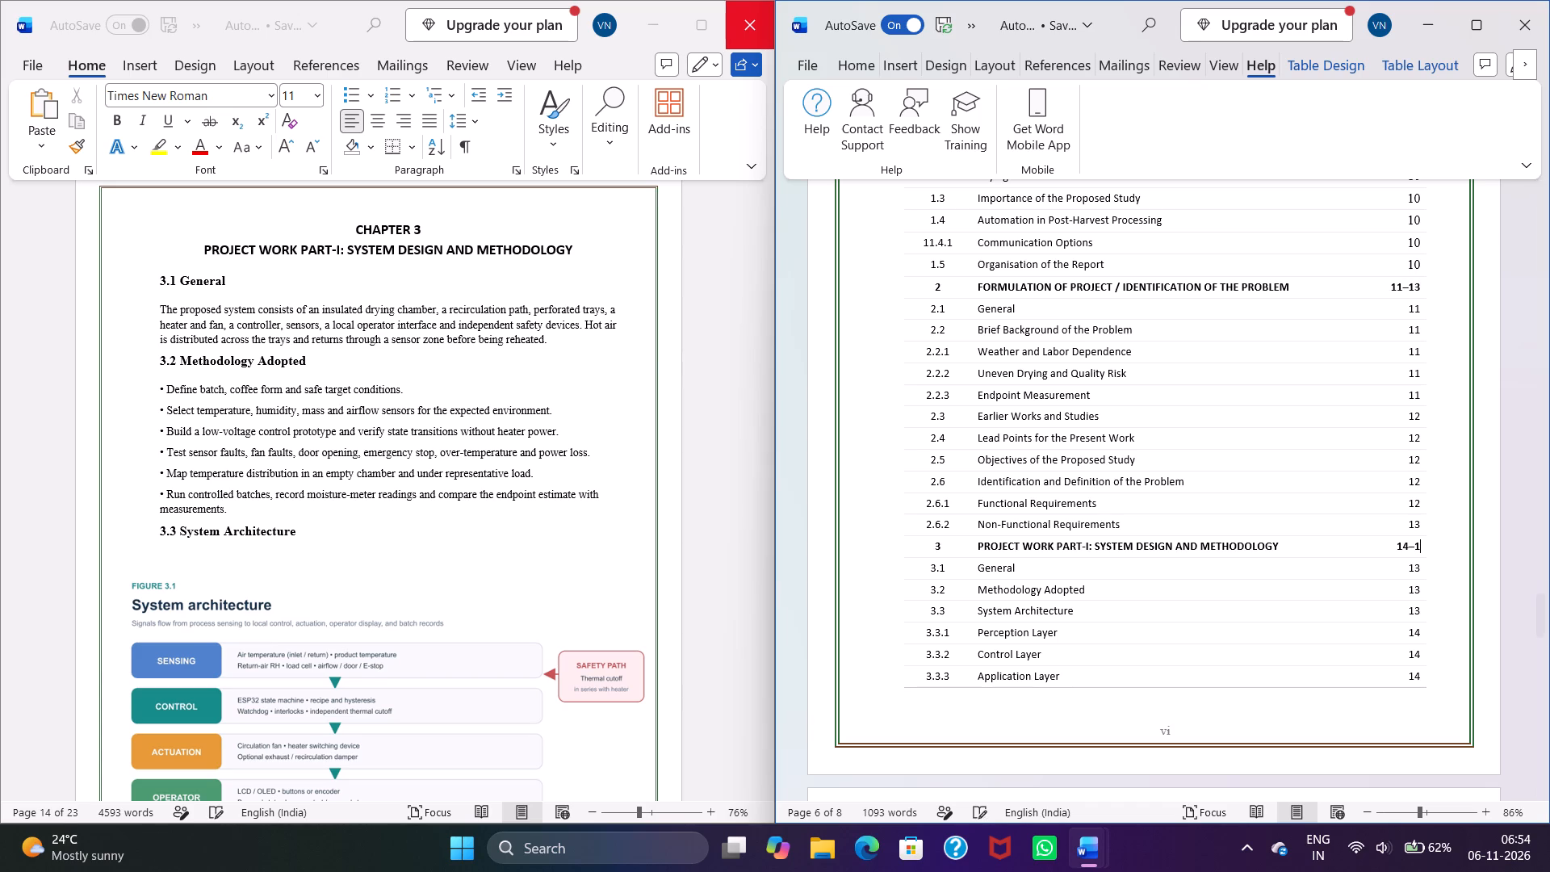
key(8)
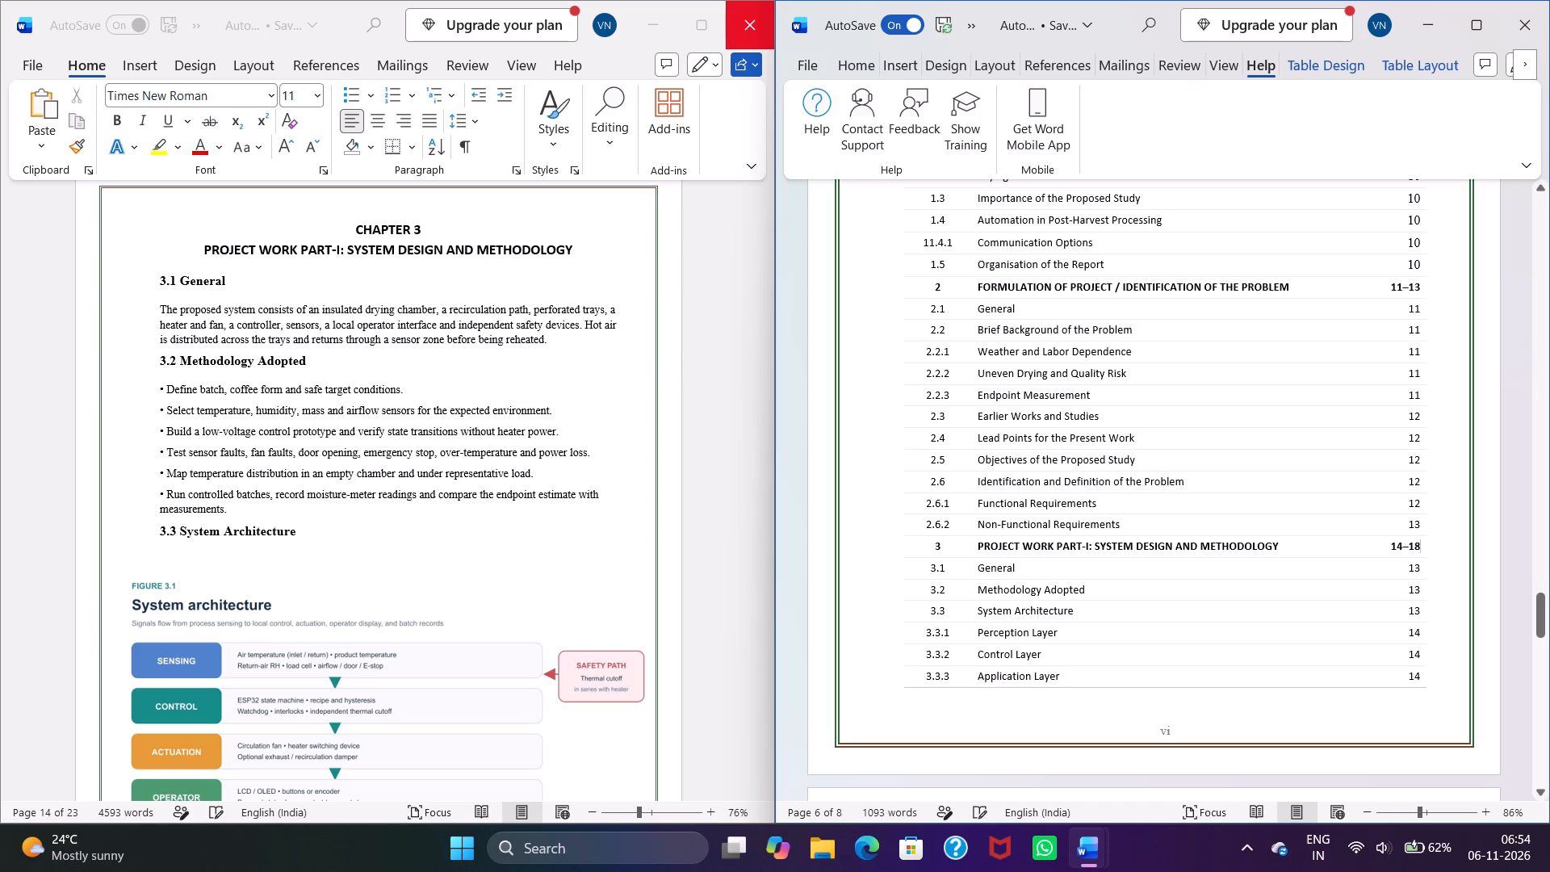
Set contents entries 3.1 General and 3.2 Methodology Adopted to page 14.
click(1419, 569)
key(BackSpace)
key(4)
key(Down)
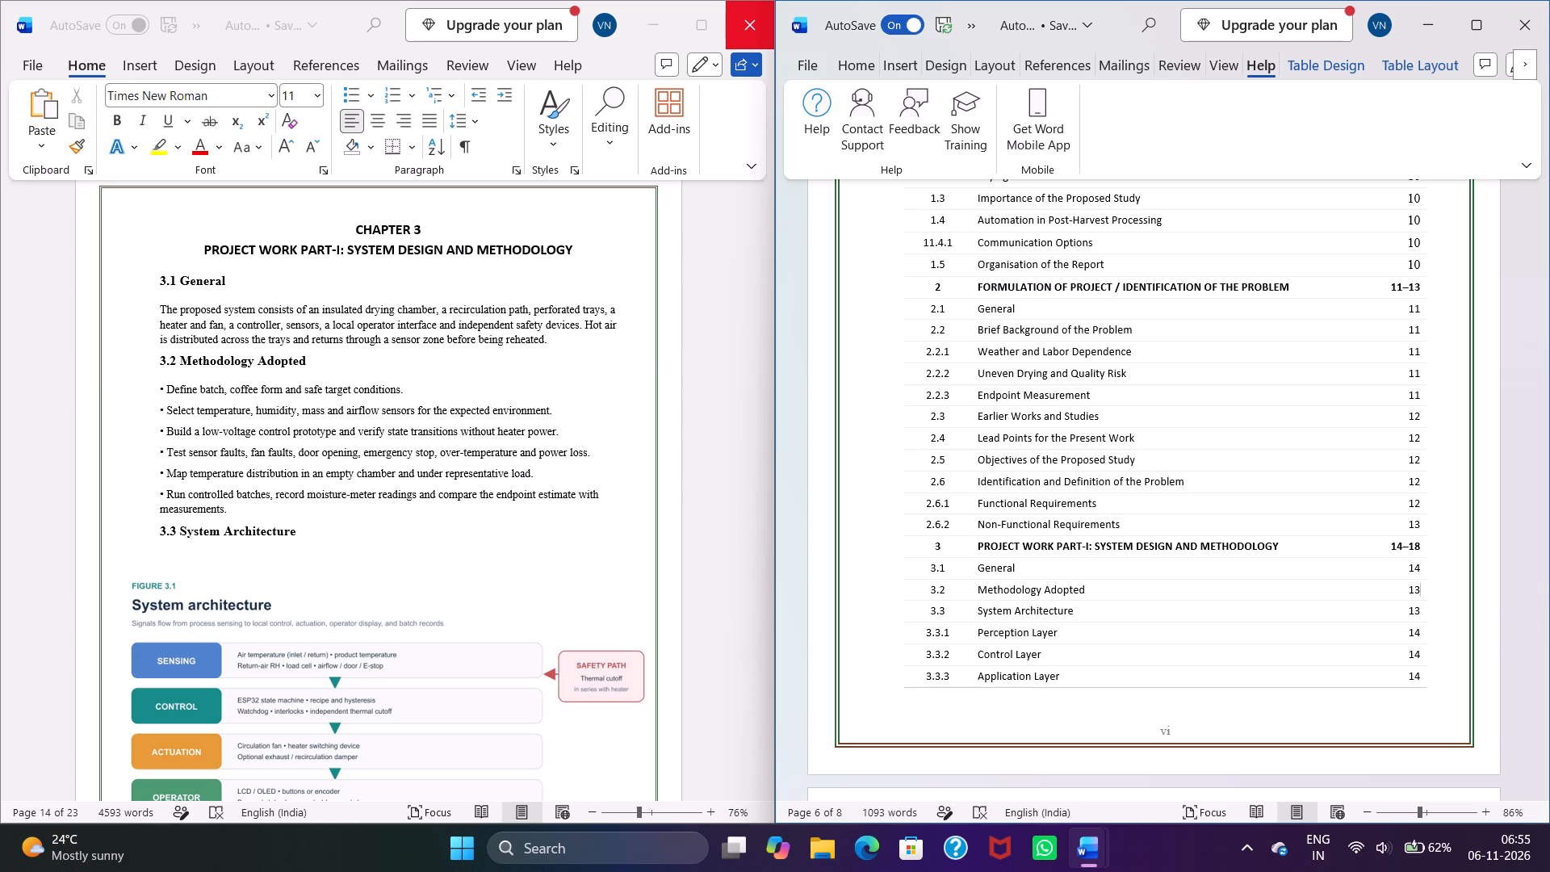
key(BackSpace)
key(4)
Check sections 3.3.1 to 3.3.3 in the 23-page report and set entries 3.3.1 and 3.3.2 to page 15 and 3.3.3 to page 16.
key(Down)
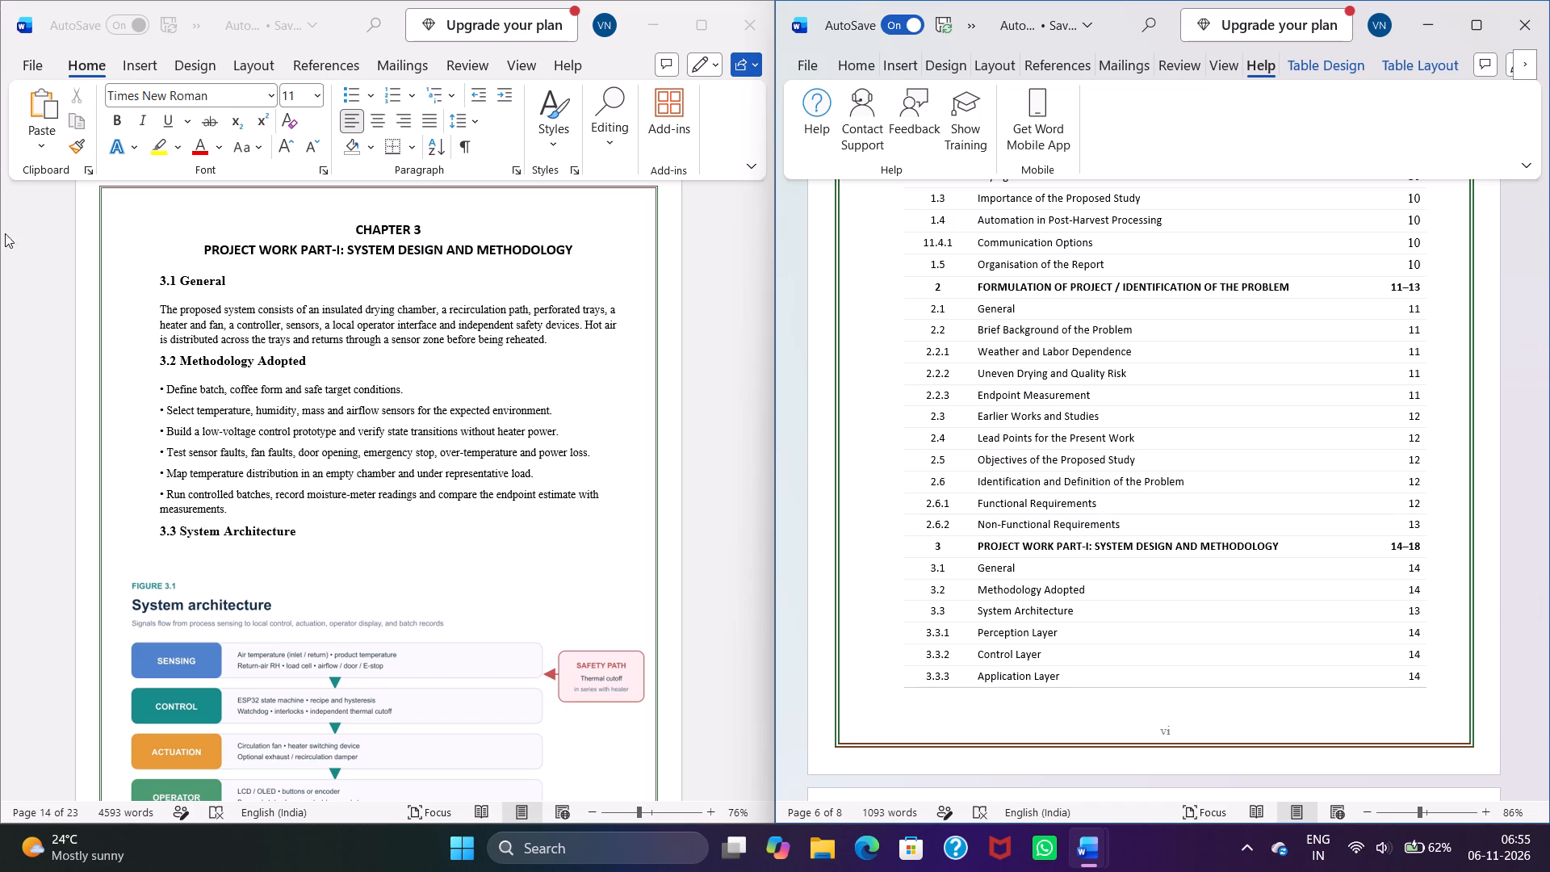
scroll(323, 585, down, 20)
scroll(323, 585, down, 2)
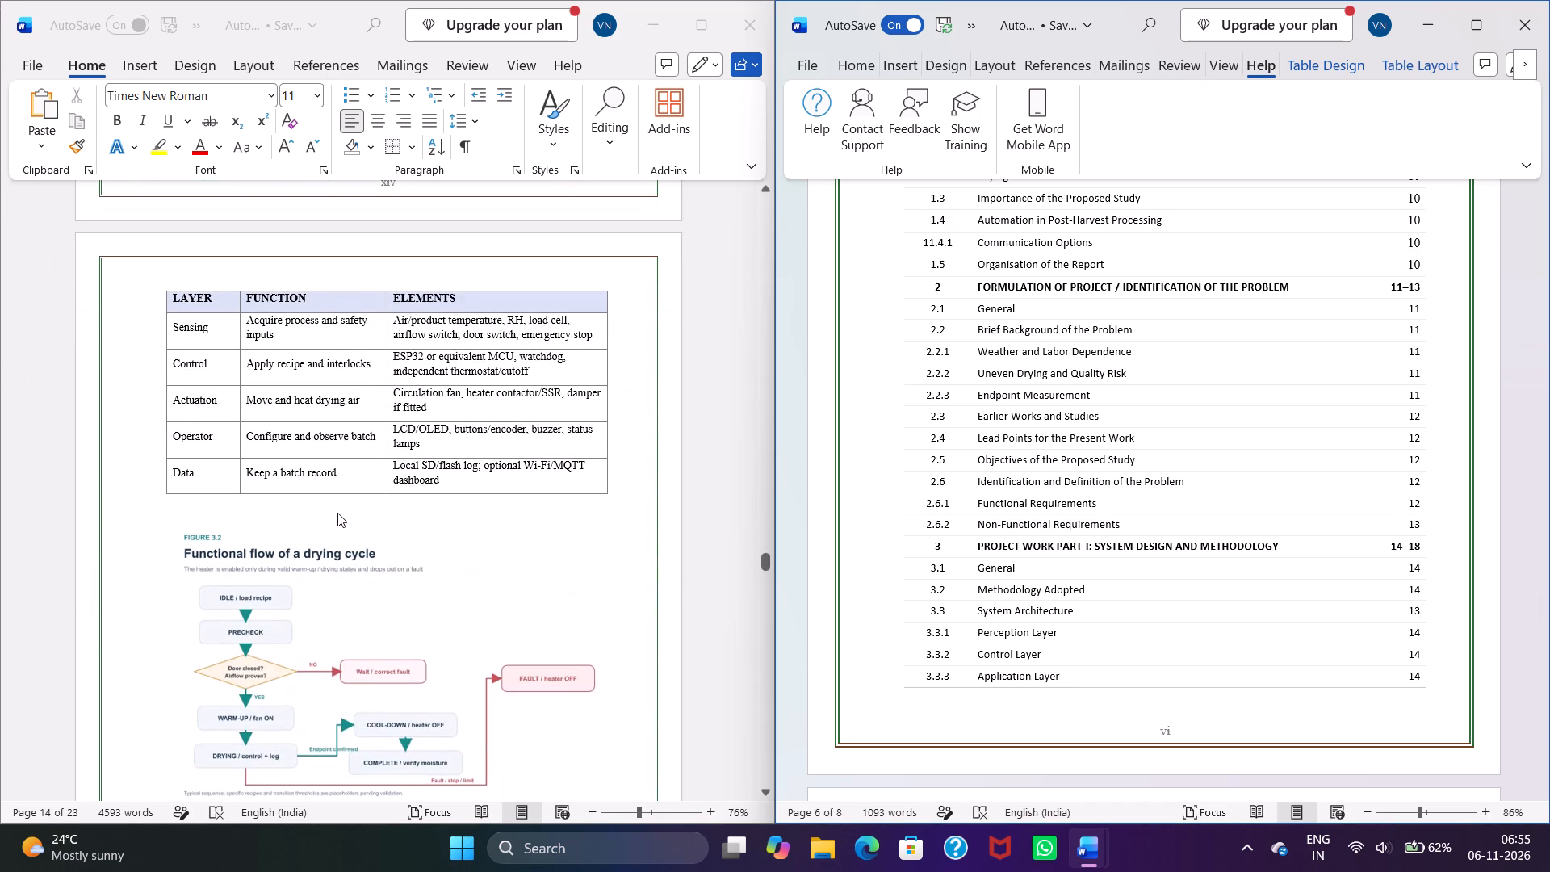
scroll(337, 513, down, 9)
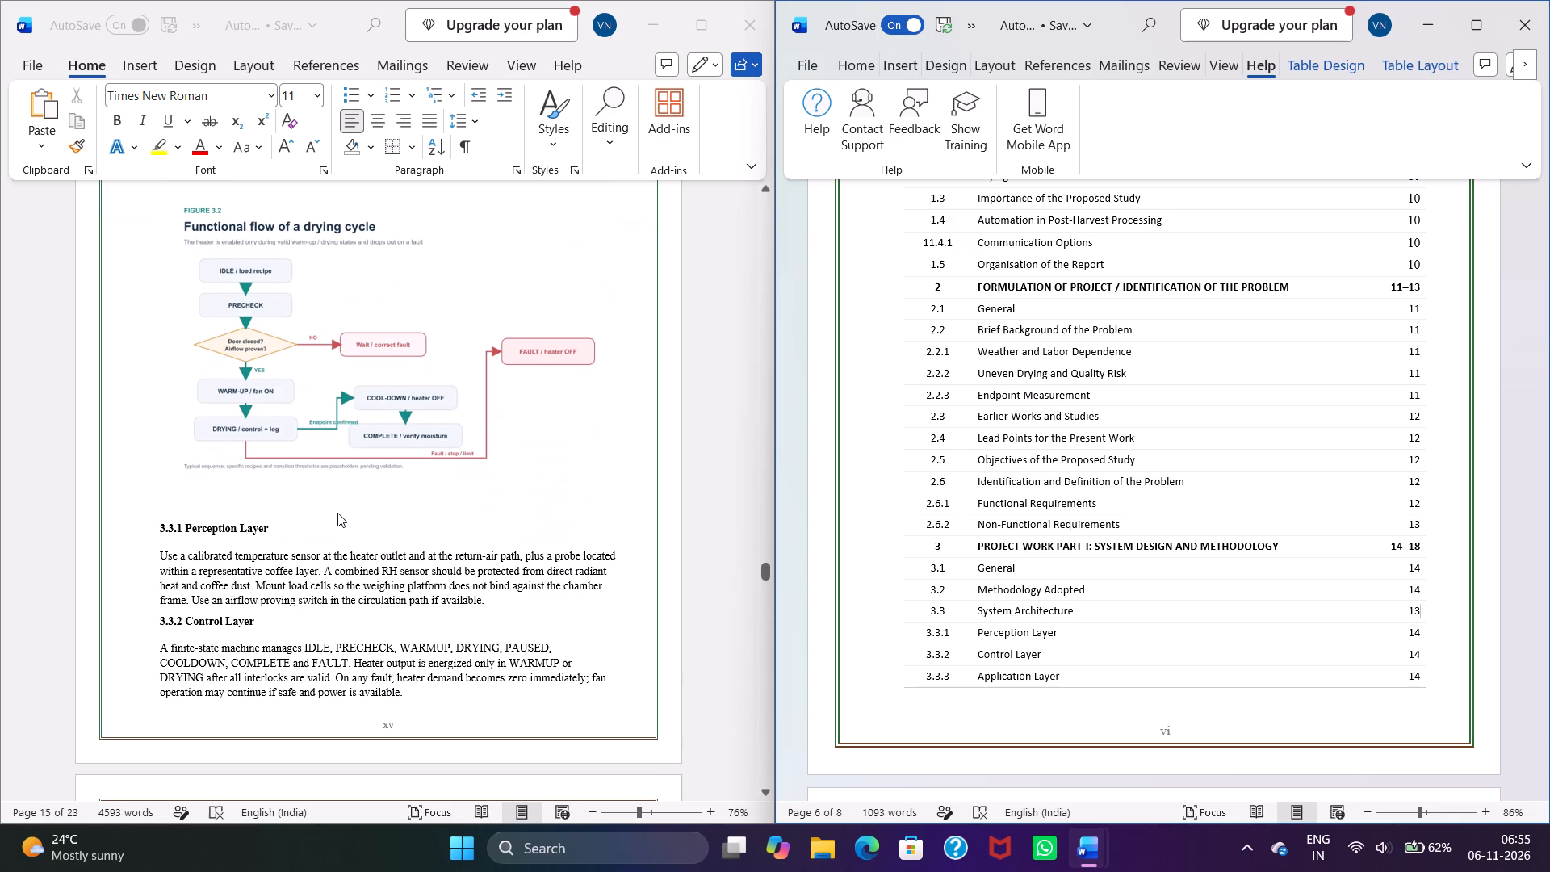
scroll(337, 513, down, 6)
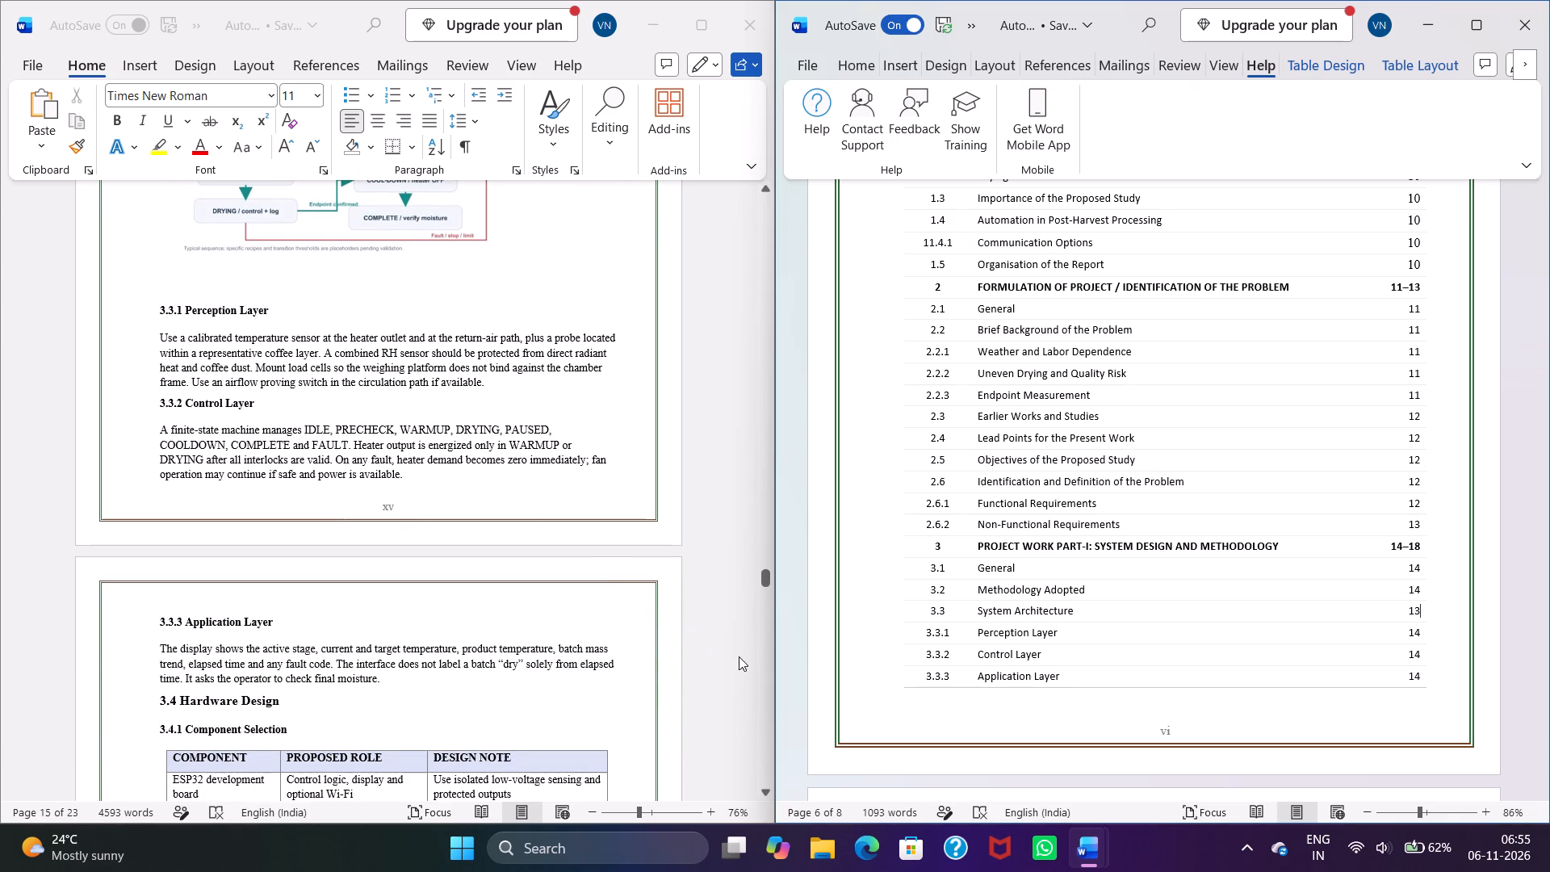
scroll(513, 629, down, 1)
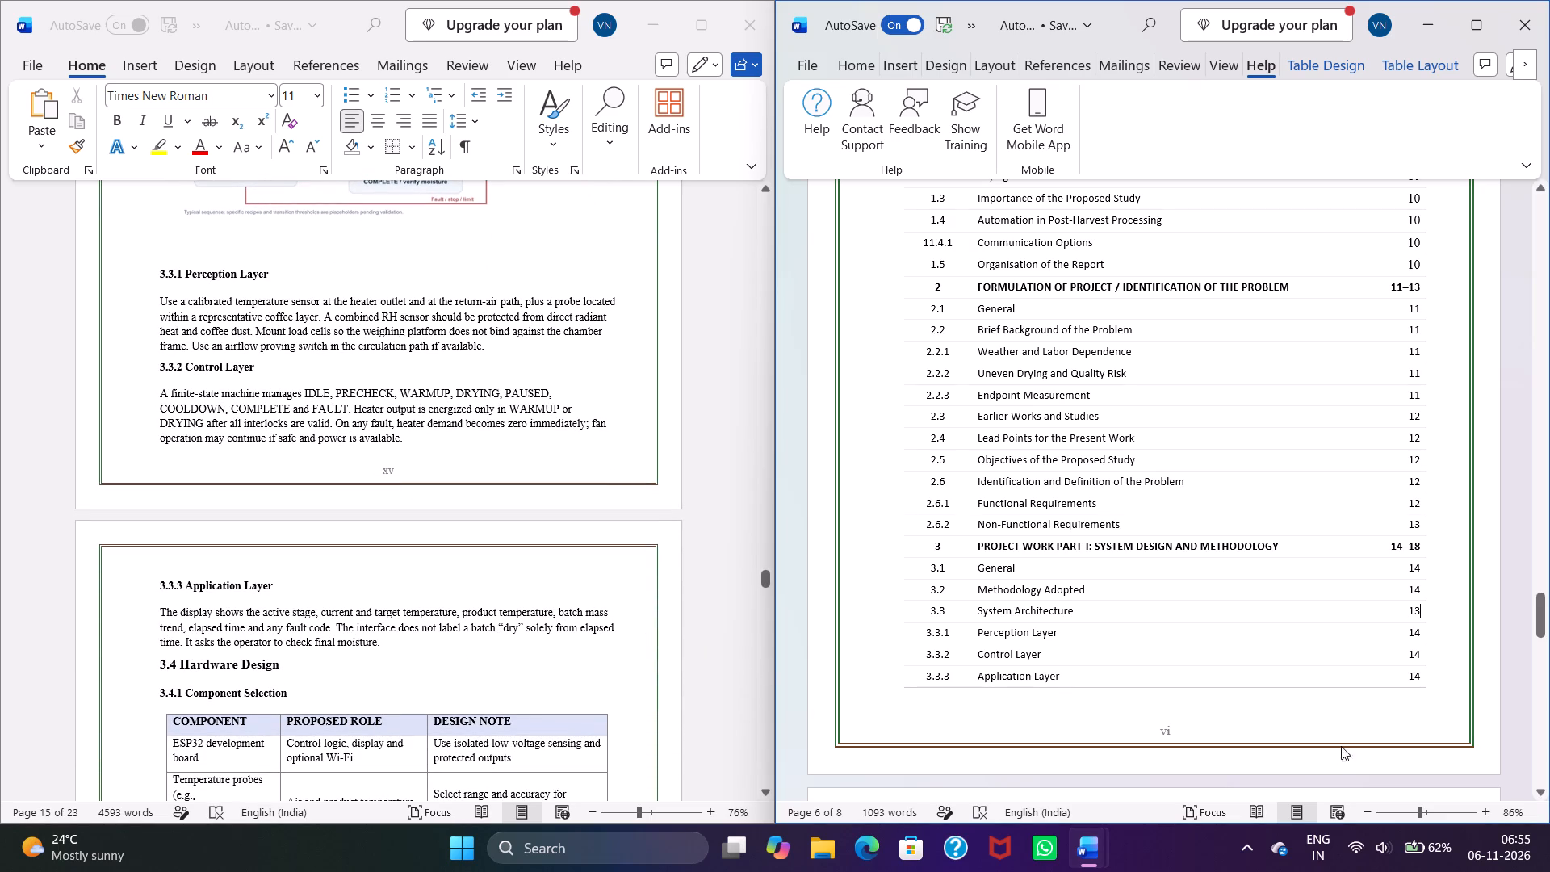
click(1420, 632)
key(BackSpace)
key(5)
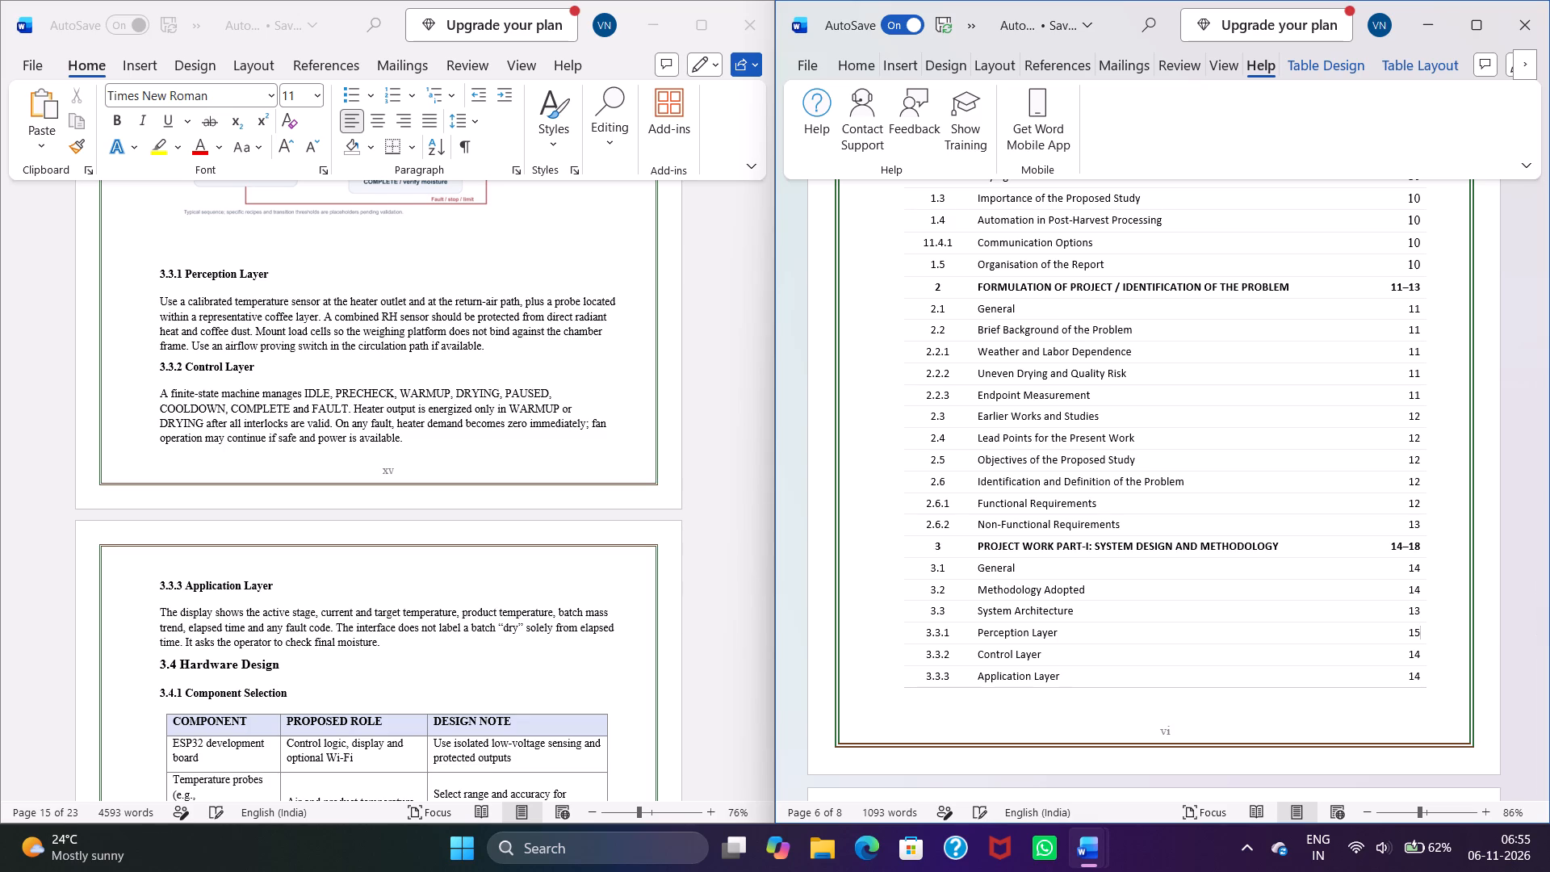
key(Down)
key(BackSpace)
key(5)
key(Down)
key(BackSpace)
key(6)
Check section 3.4 in the 23-page report and set contents entries 3.4, 3.4.1, 3.4.2 and 3.4.3 to page 16.
scroll(310, 508, down, 13)
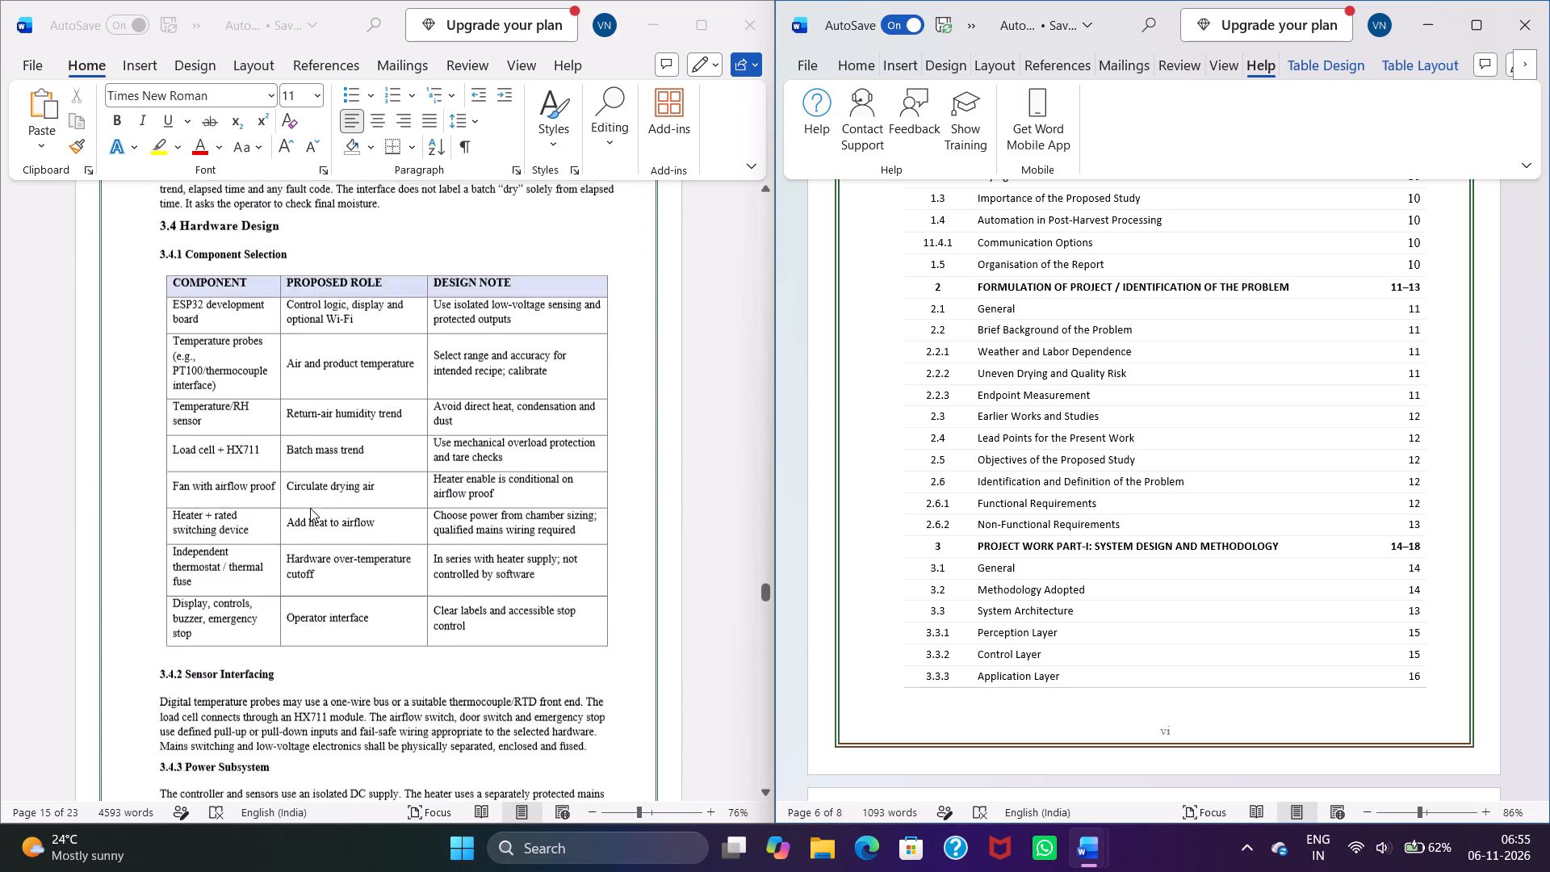
scroll(310, 508, down, 5)
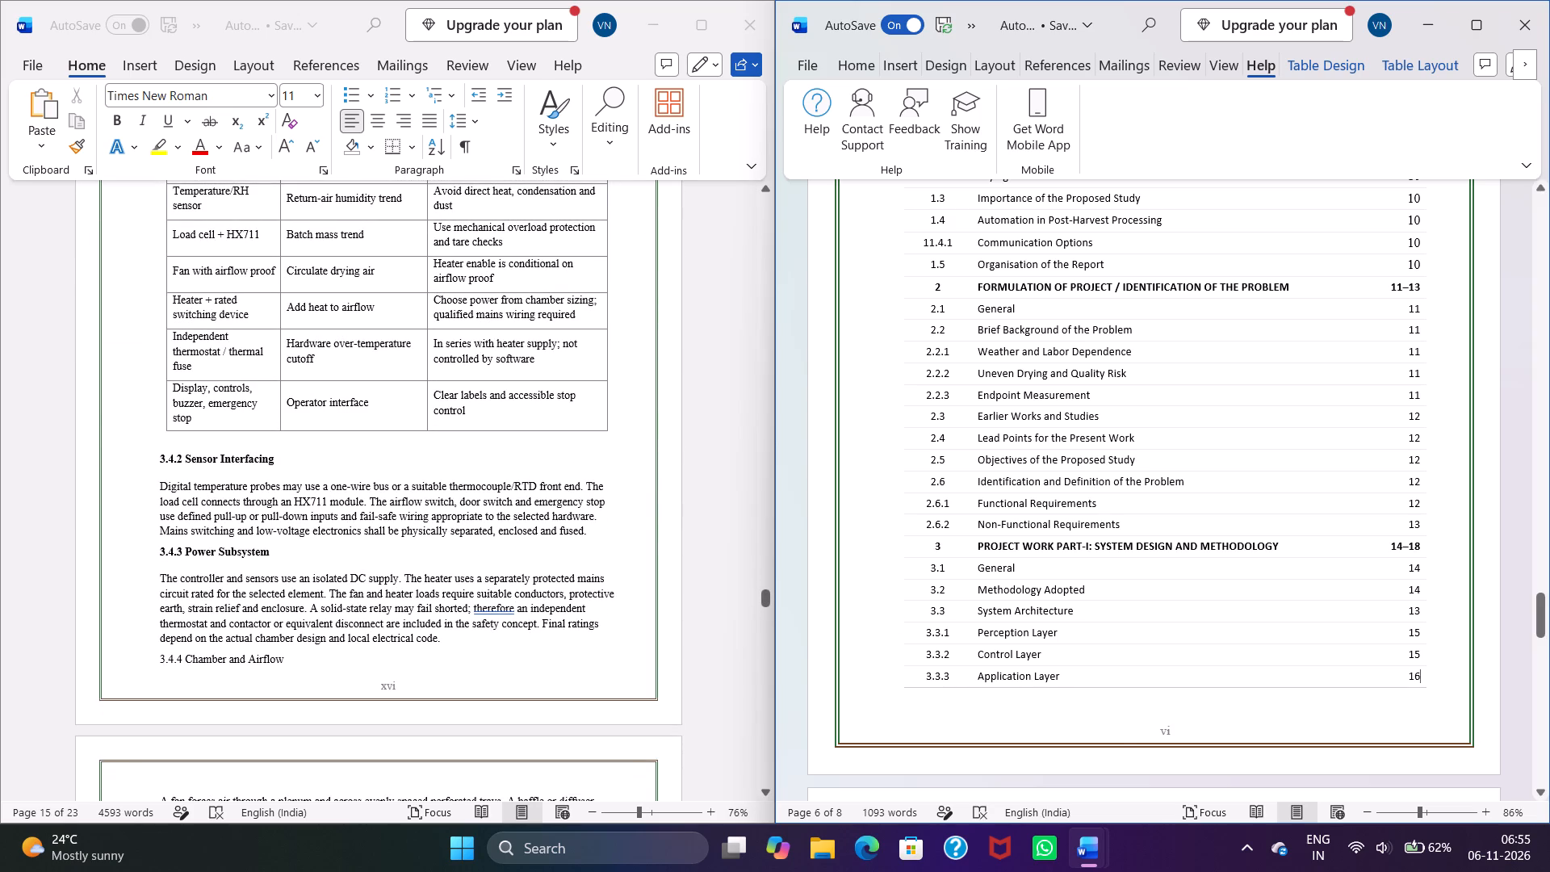
scroll(1246, 693, down, 3)
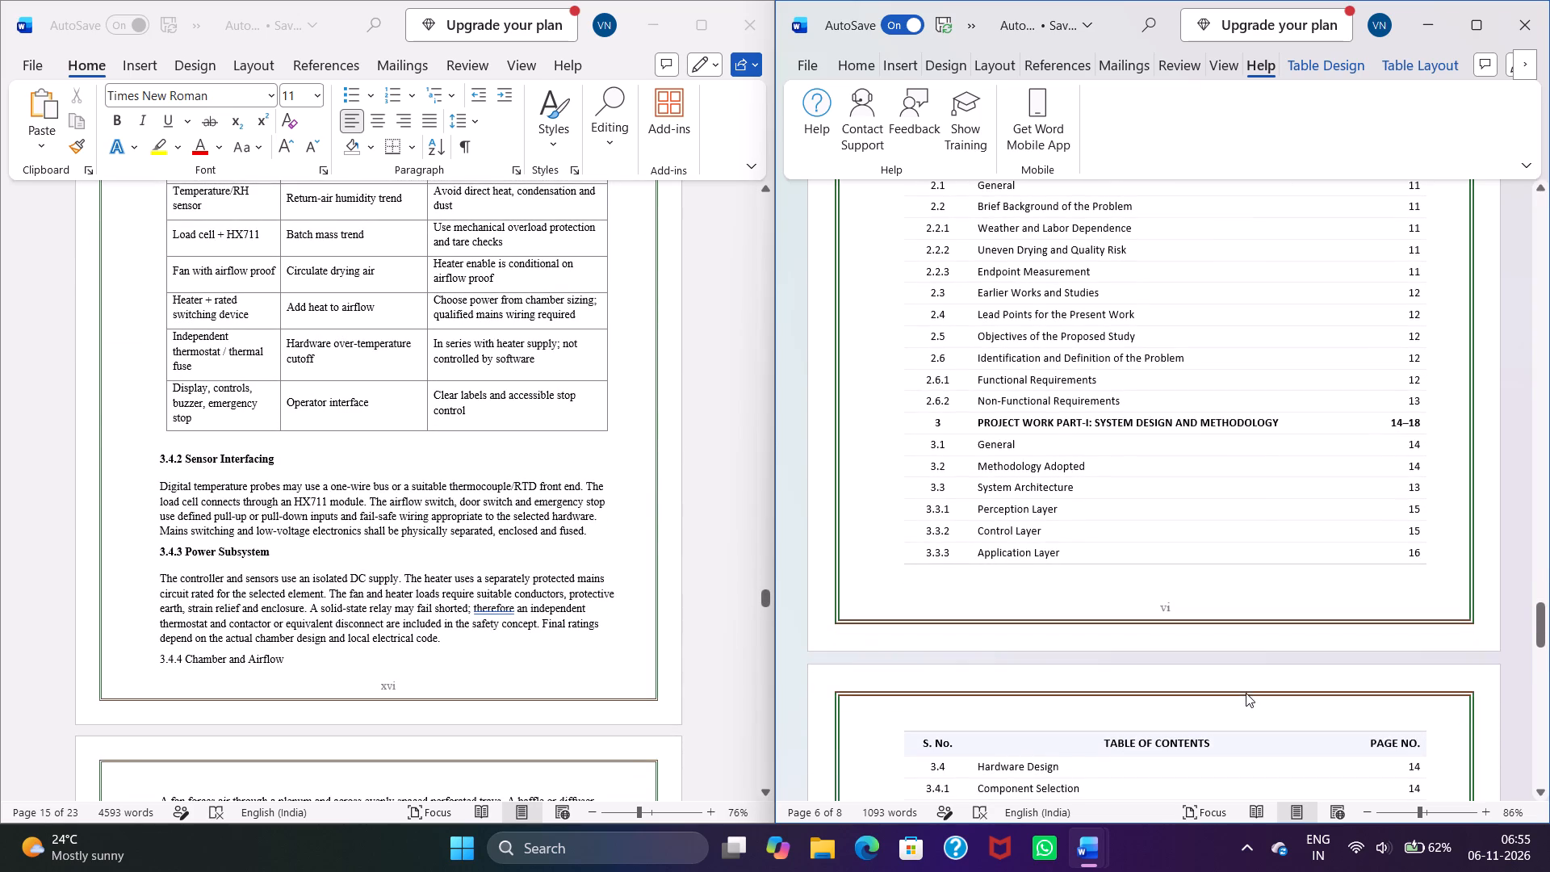
scroll(1156, 672, down, 5)
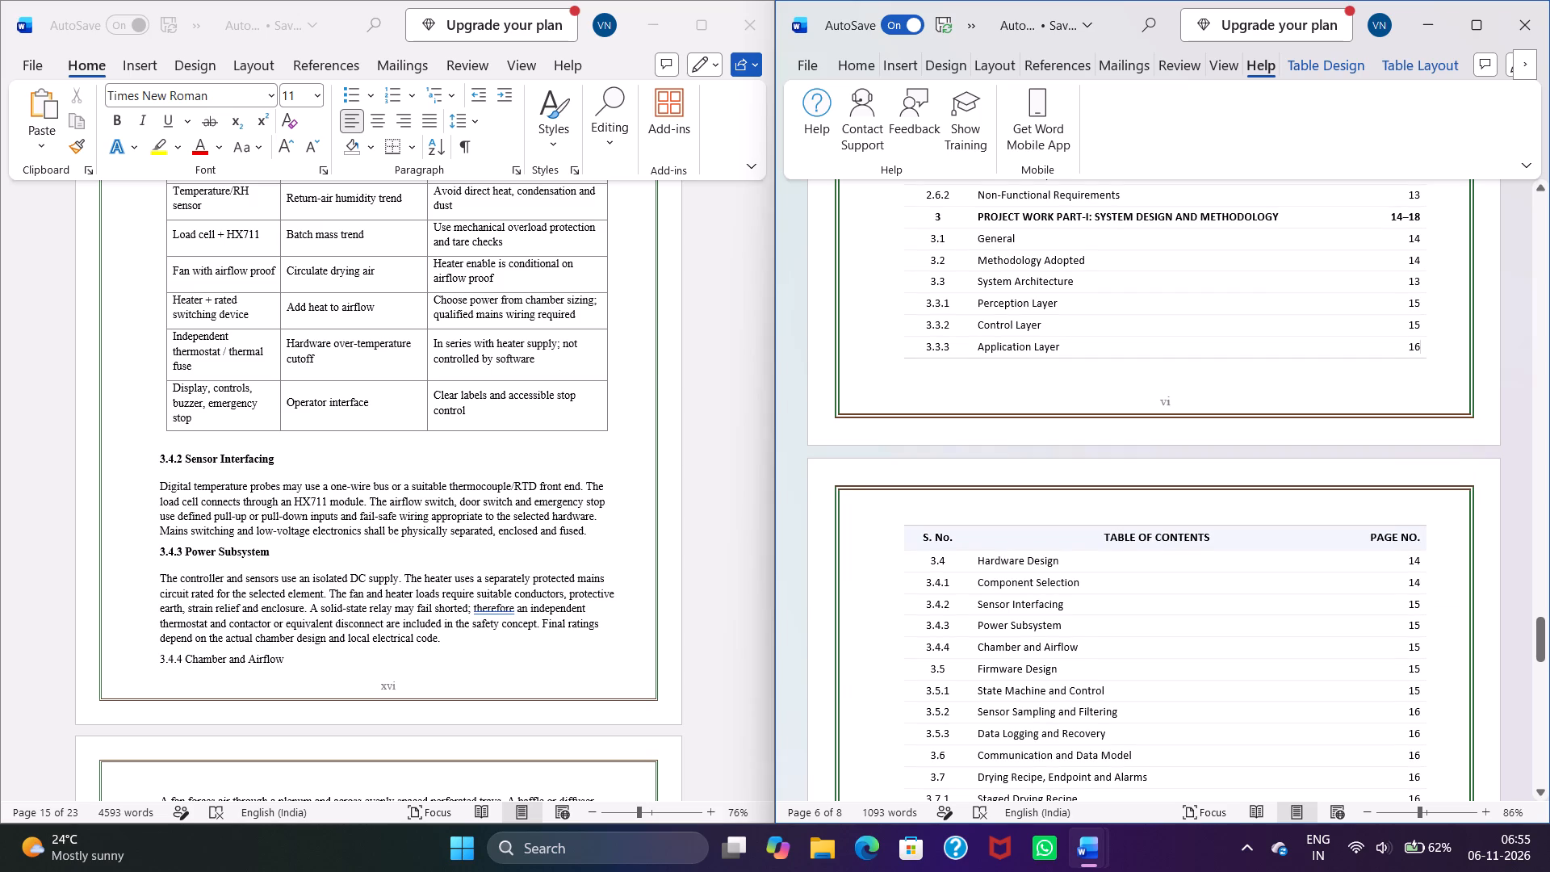
click(1419, 565)
key(BackSpace)
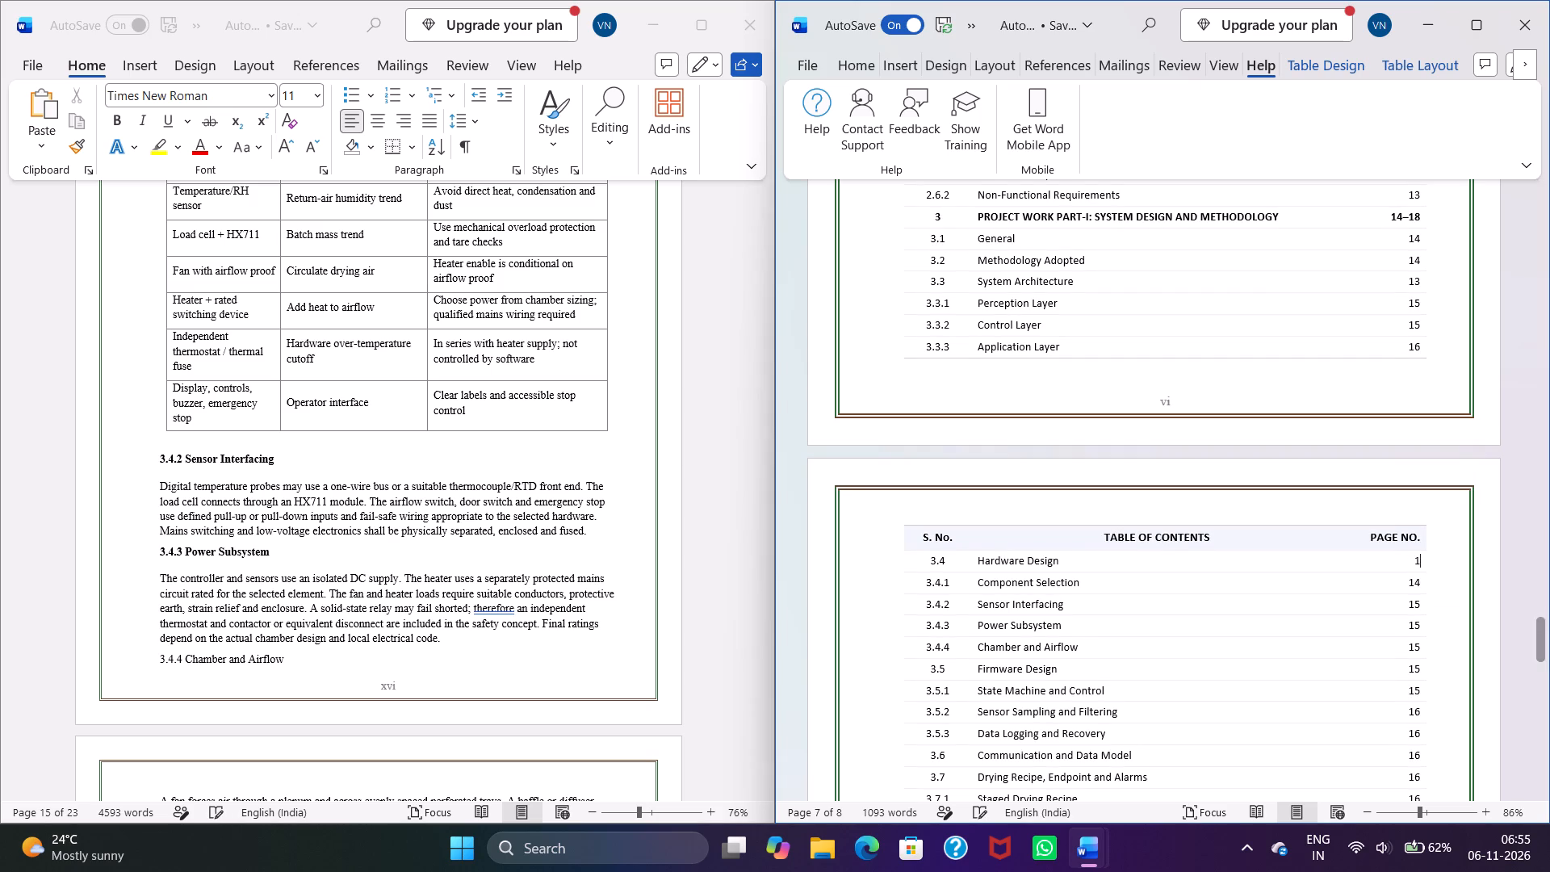
key(6)
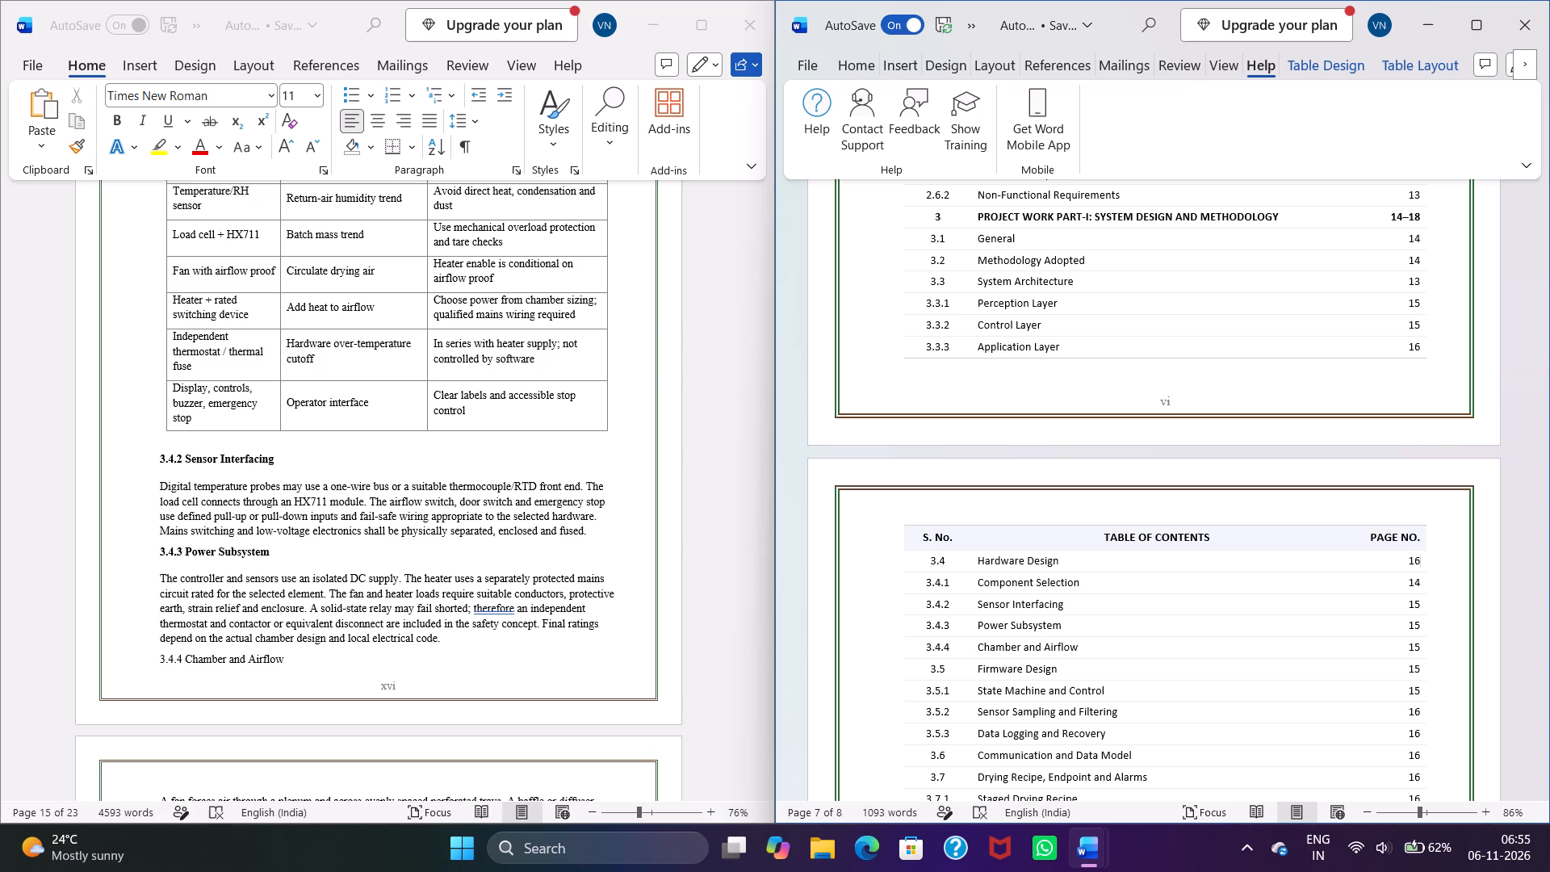
key(Down)
key(BackSpace)
key(6)
key(Down)
key(BackSpace)
key(6)
key(Down)
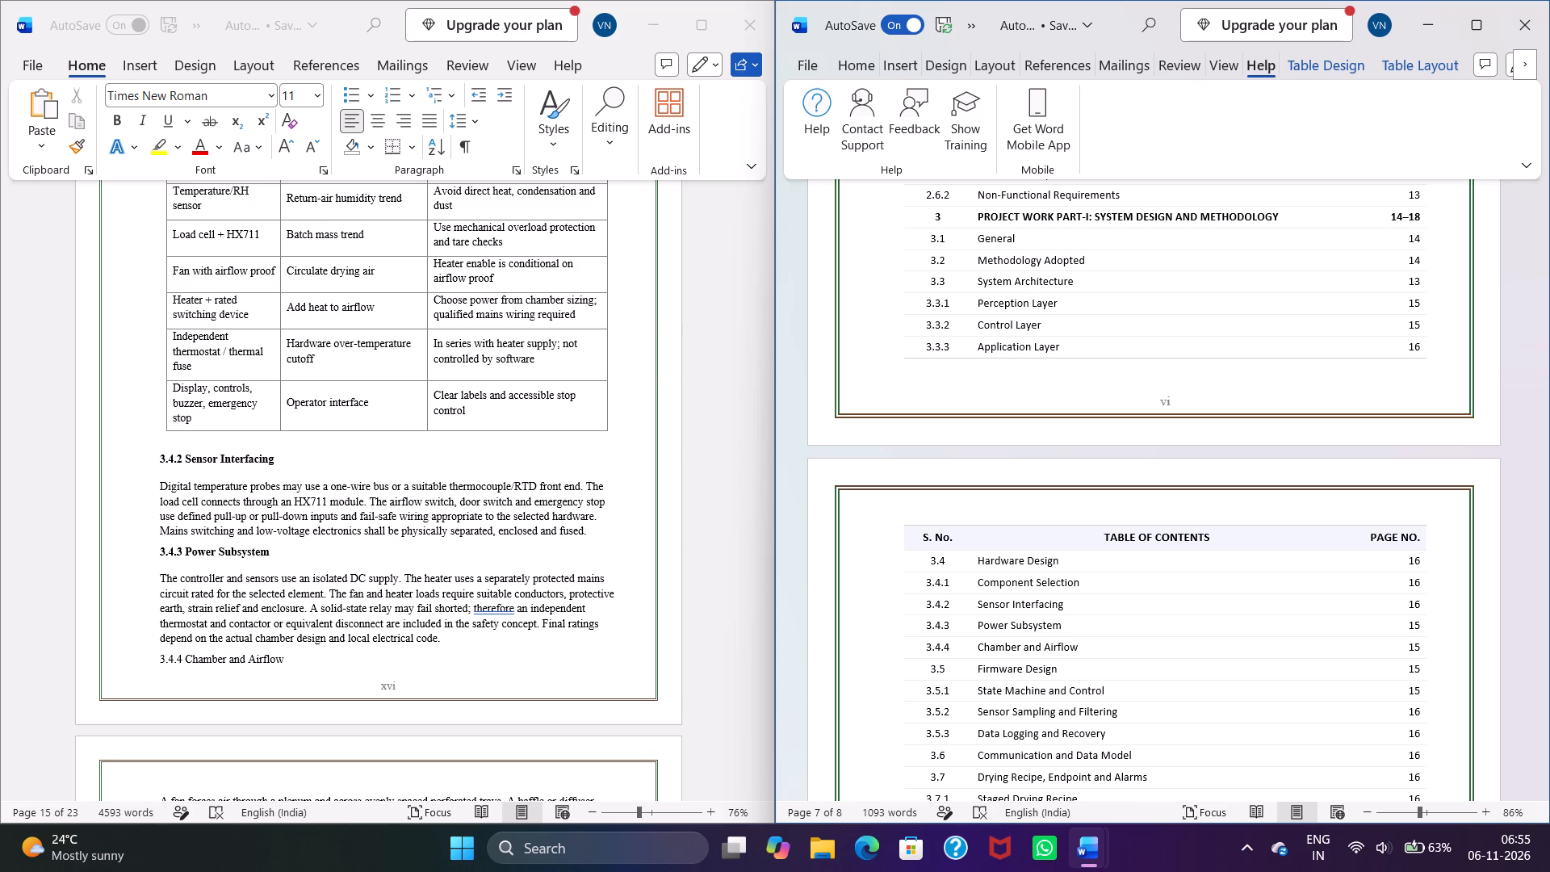
key(BackSpace)
key(6)
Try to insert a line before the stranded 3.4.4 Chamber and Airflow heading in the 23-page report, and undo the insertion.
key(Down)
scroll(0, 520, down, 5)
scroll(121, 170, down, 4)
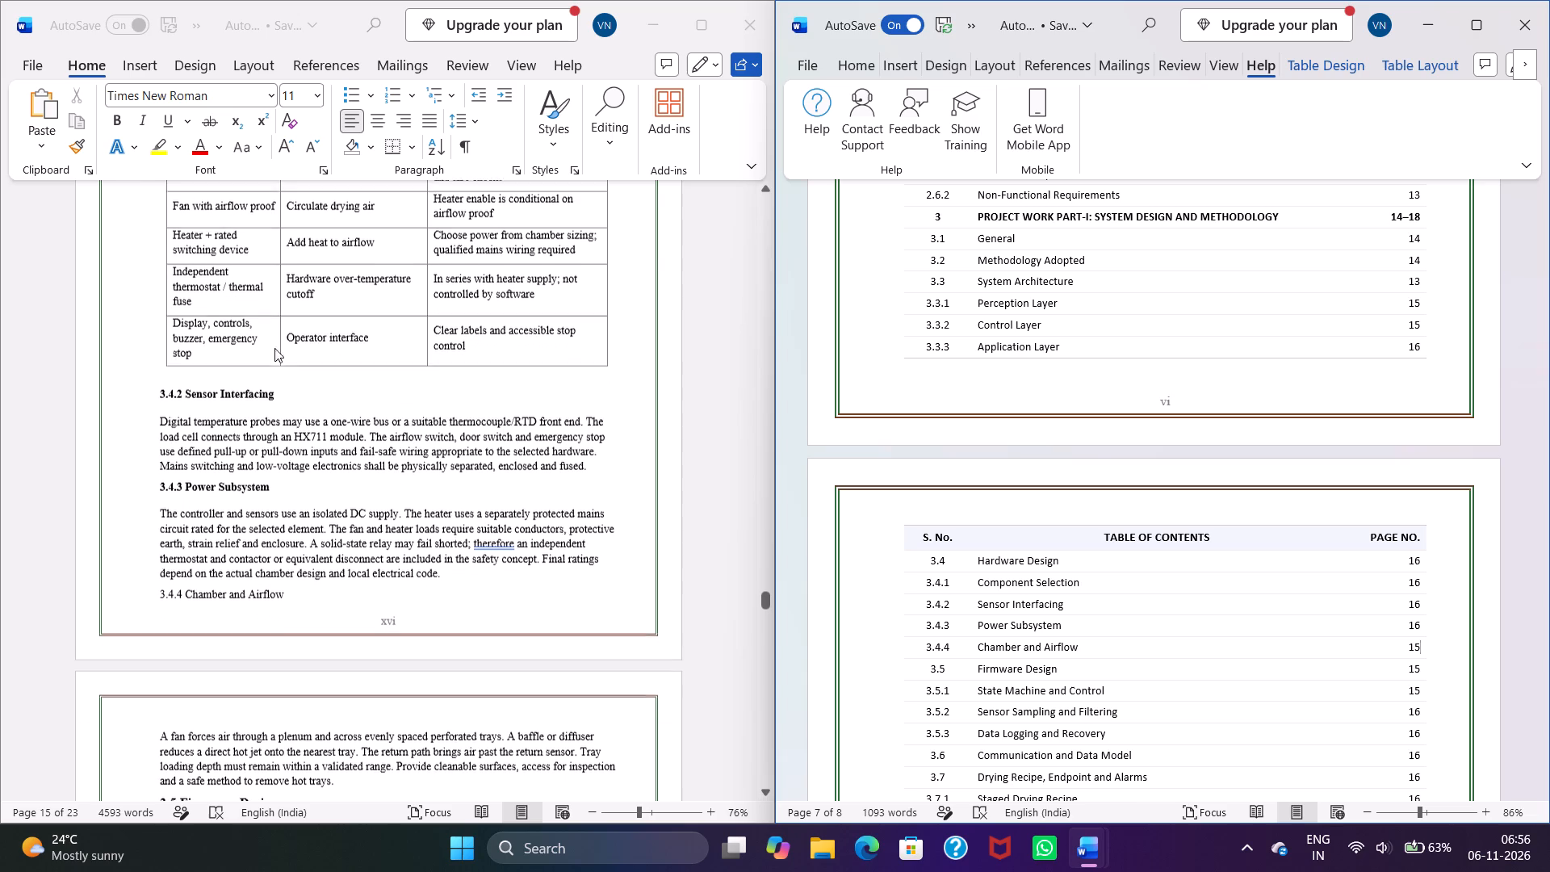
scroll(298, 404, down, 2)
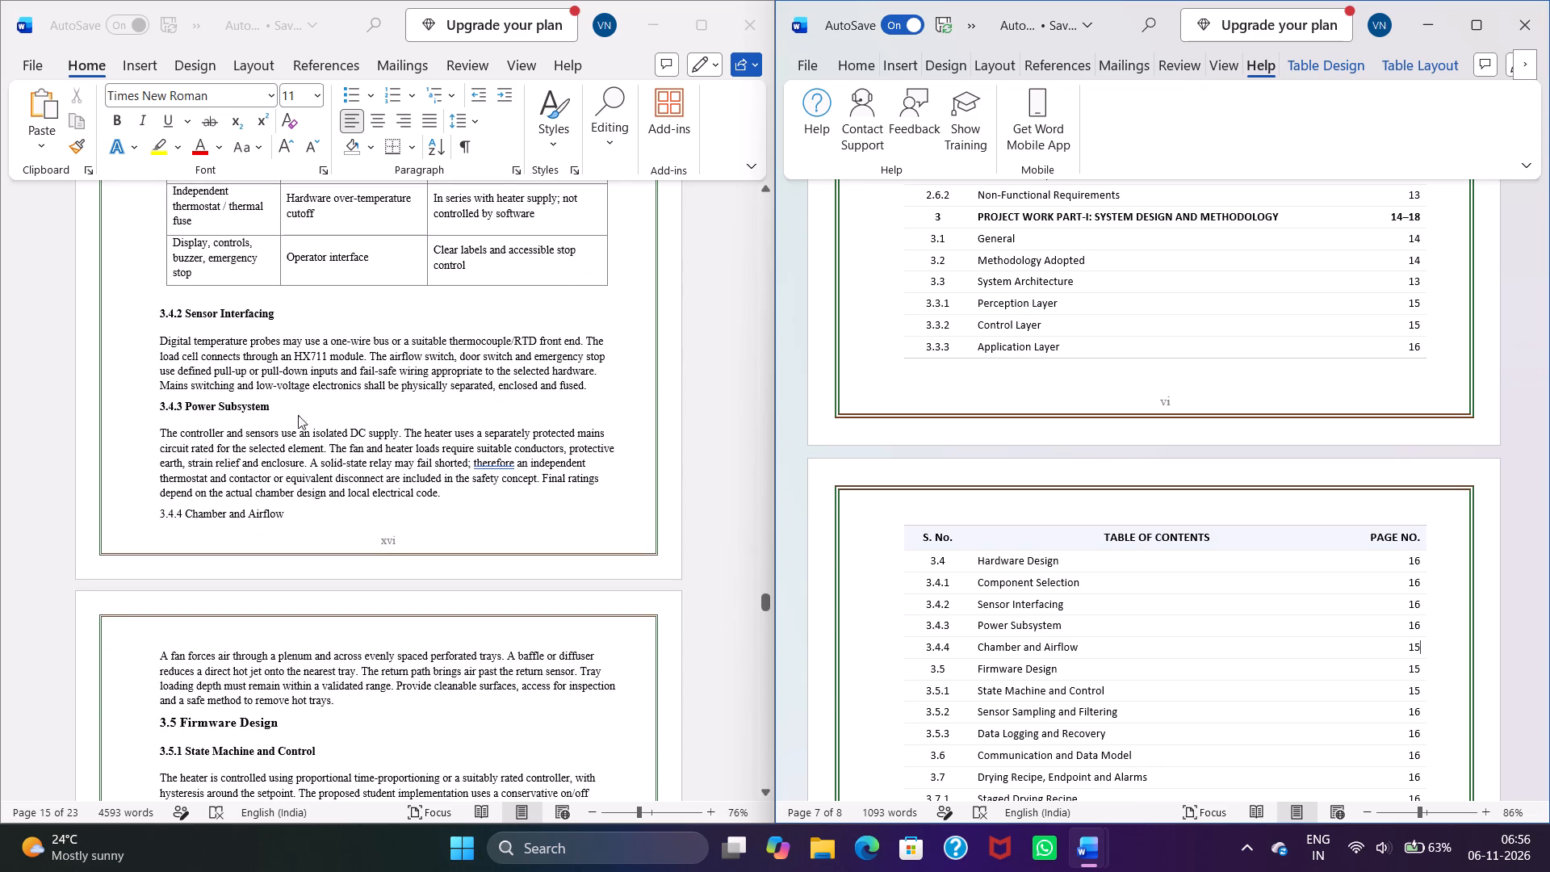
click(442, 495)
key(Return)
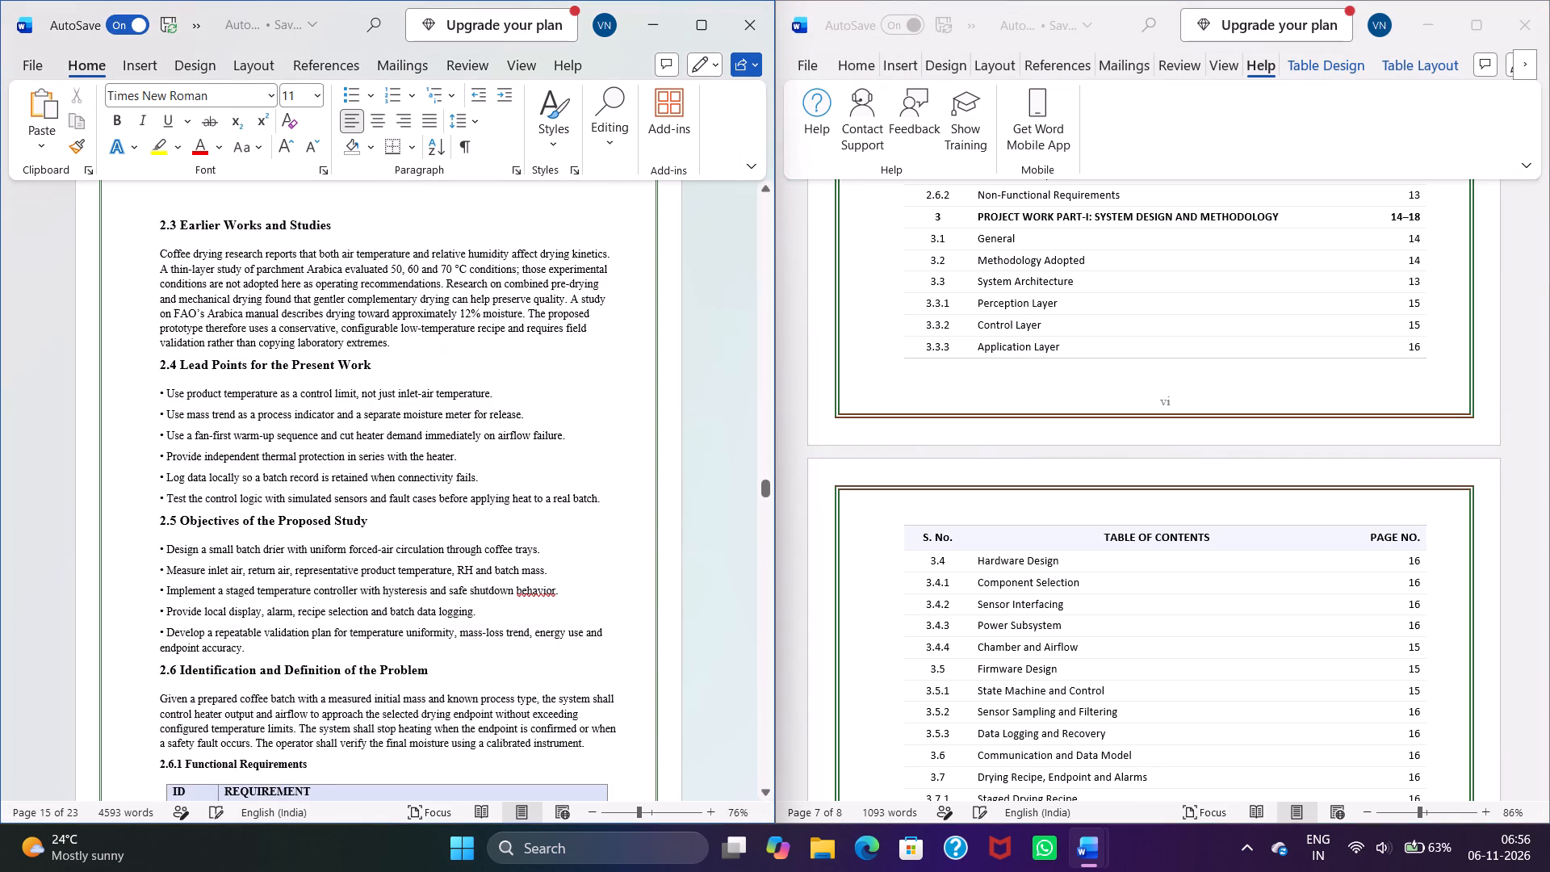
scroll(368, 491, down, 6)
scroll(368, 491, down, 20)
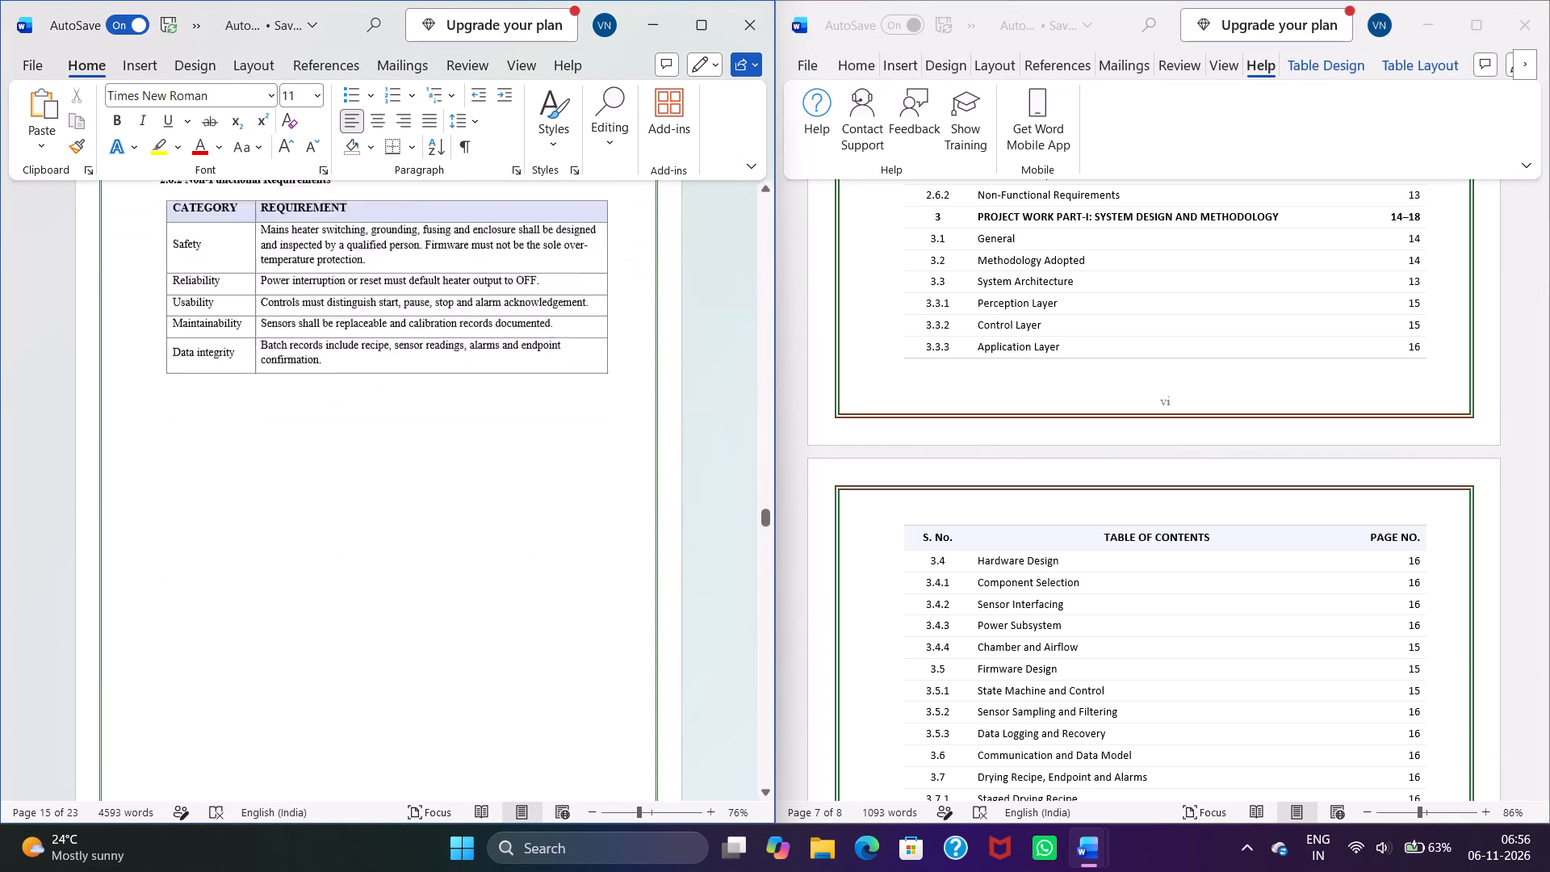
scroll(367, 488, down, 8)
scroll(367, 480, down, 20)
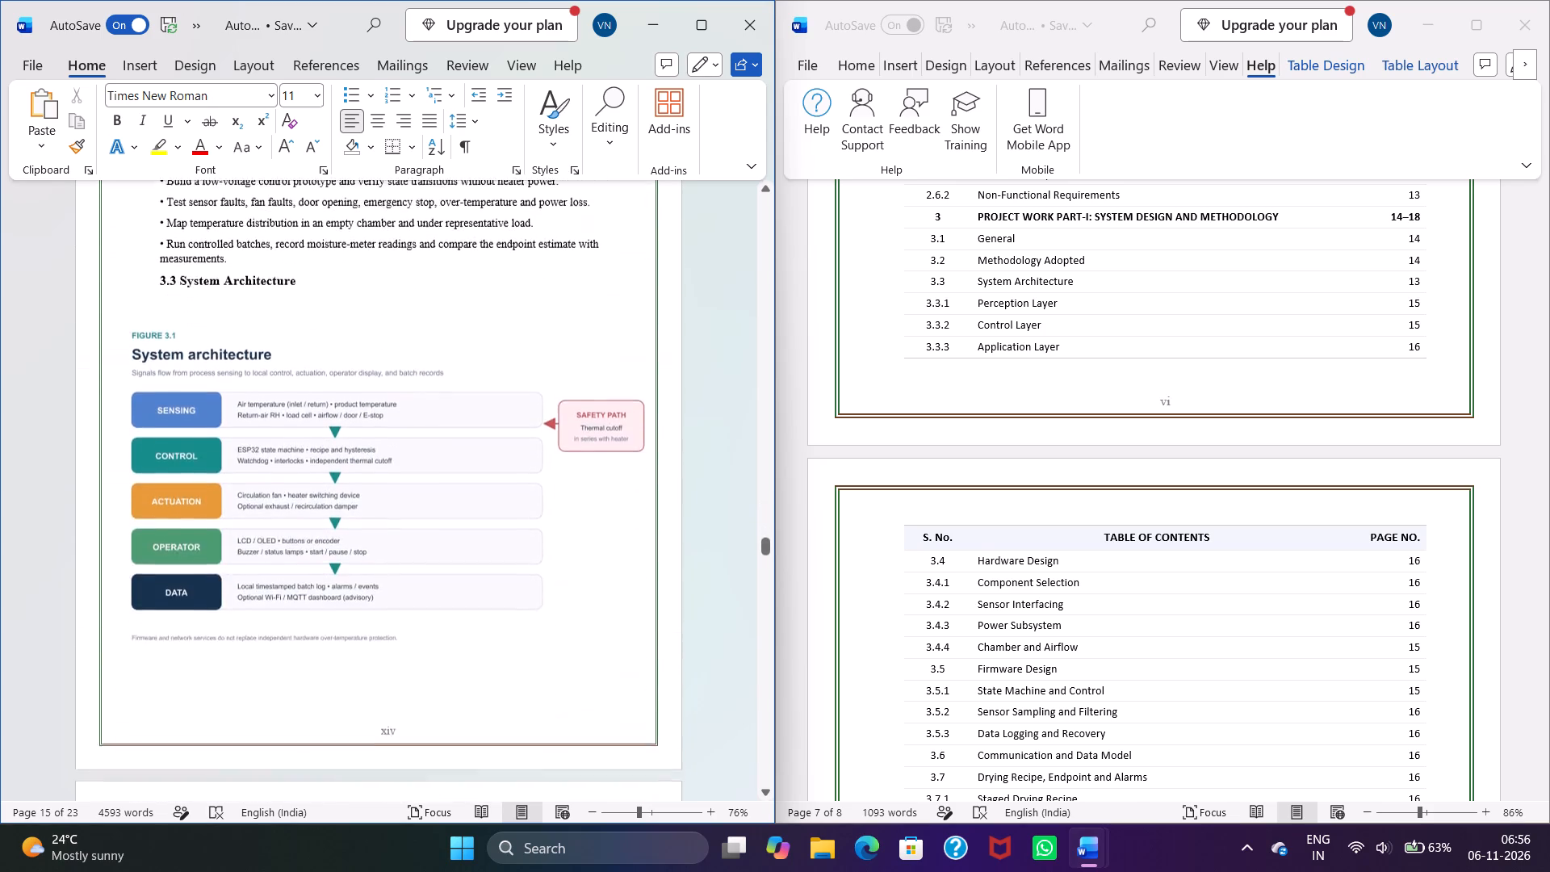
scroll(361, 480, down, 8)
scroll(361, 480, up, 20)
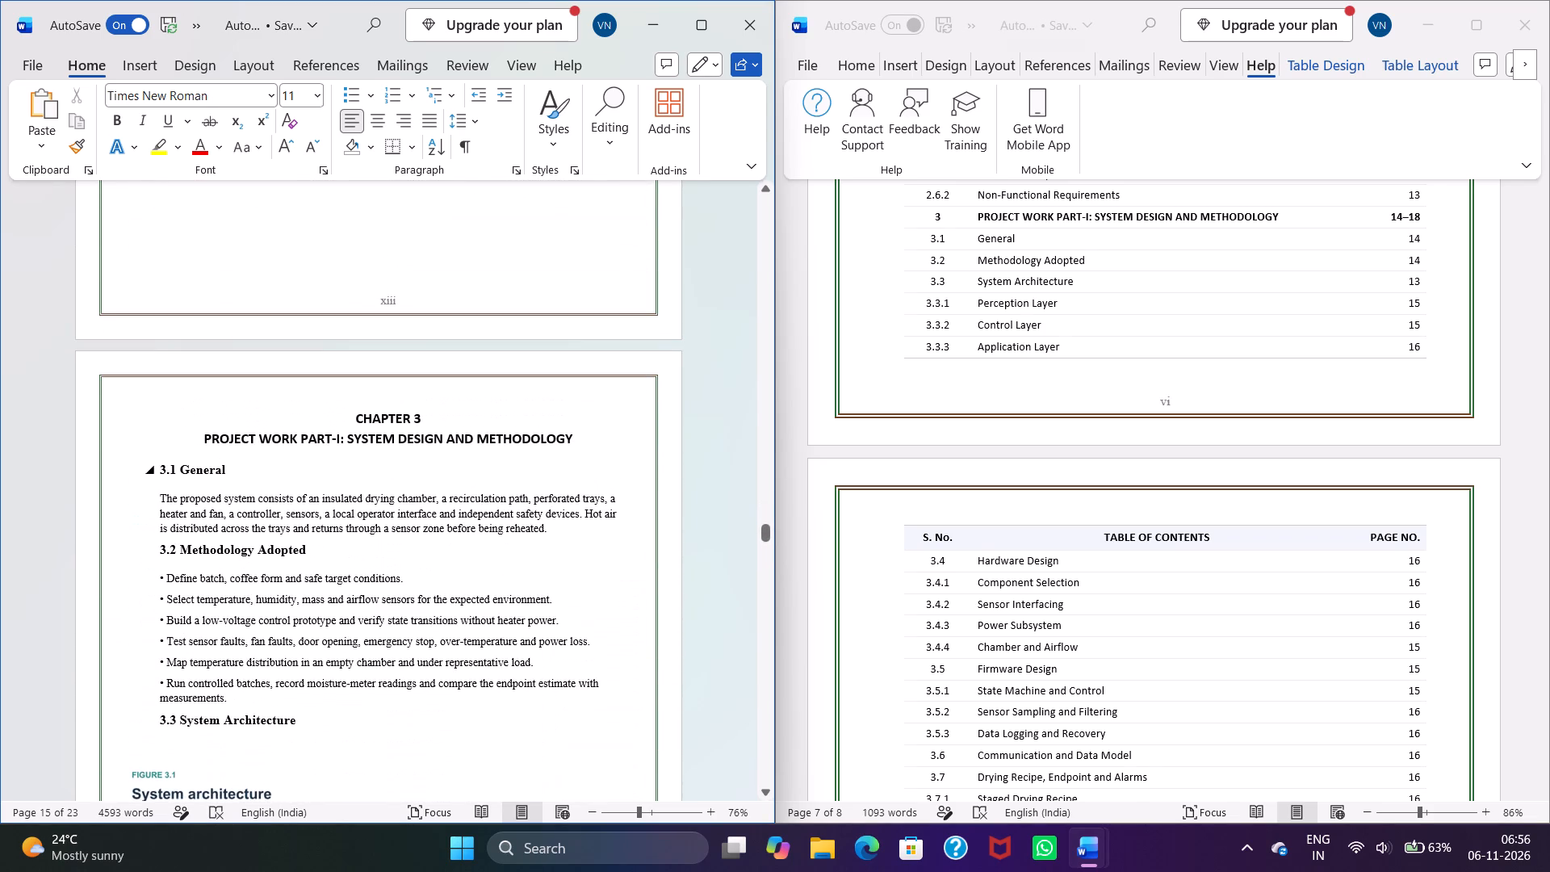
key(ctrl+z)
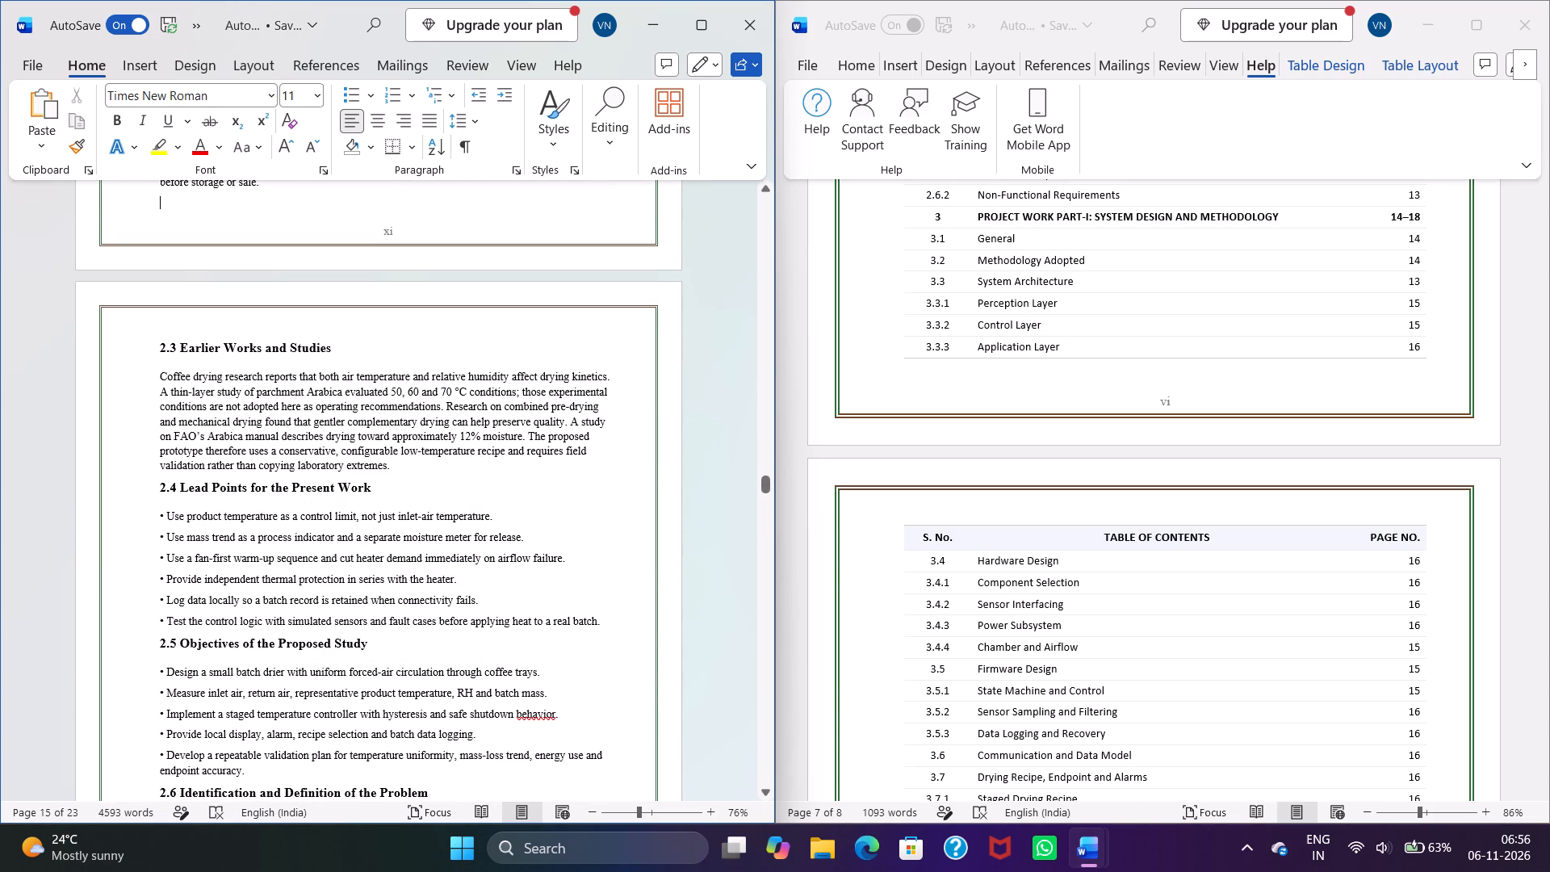
Insert a line break before the stranded 3.4.4 Chamber and Airflow heading in the report to move it to the next page.
scroll(115, 396, down, 2)
scroll(136, 385, up, 7)
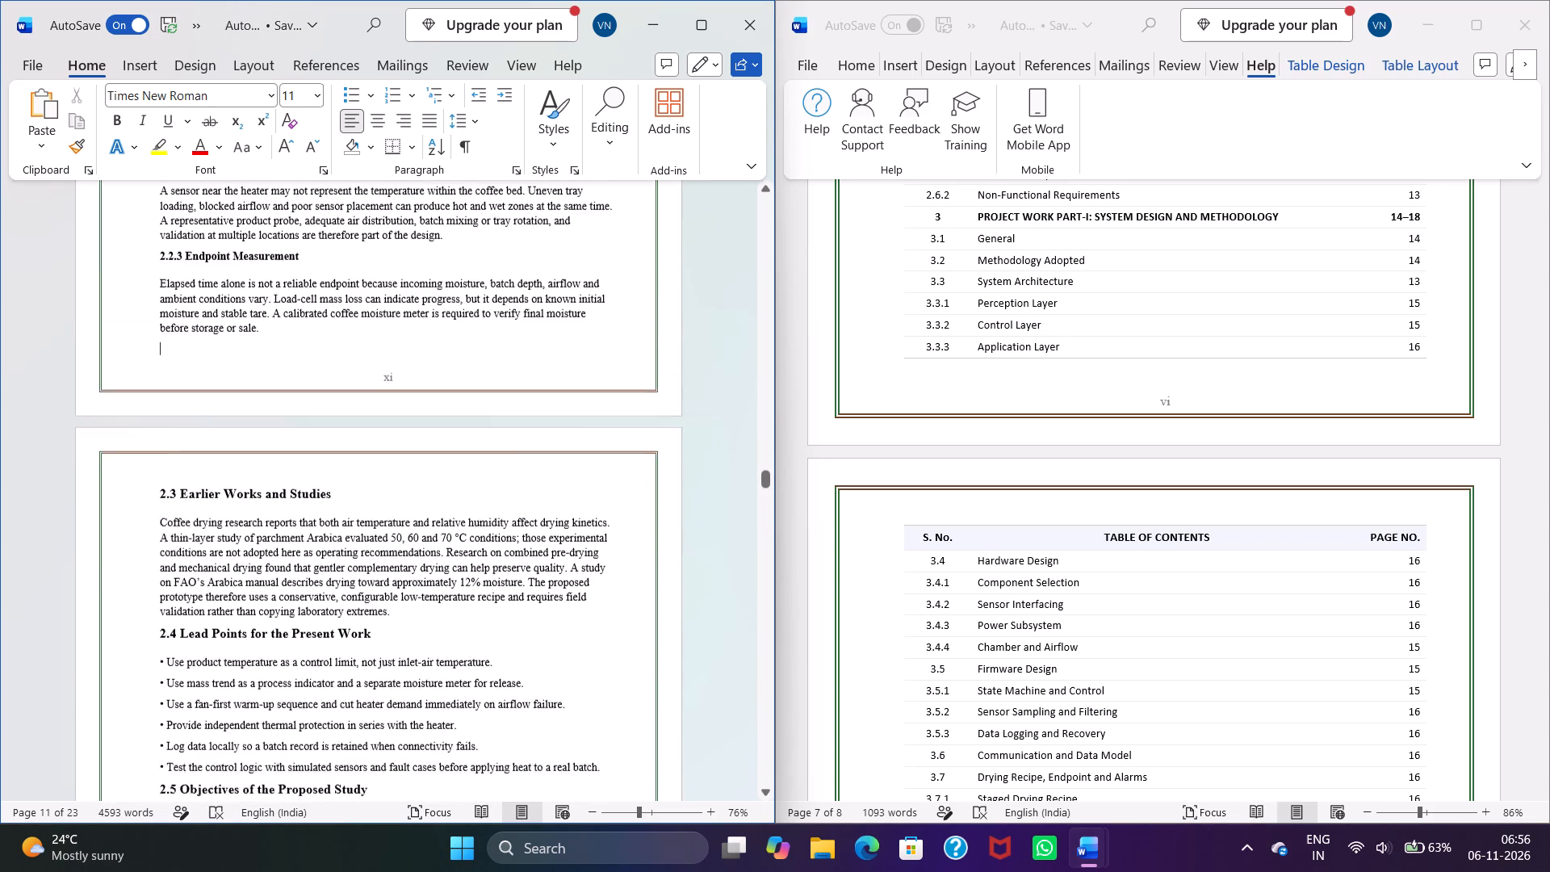
scroll(190, 426, down, 6)
scroll(190, 428, down, 20)
scroll(190, 428, down, 20)
scroll(190, 428, down, 7)
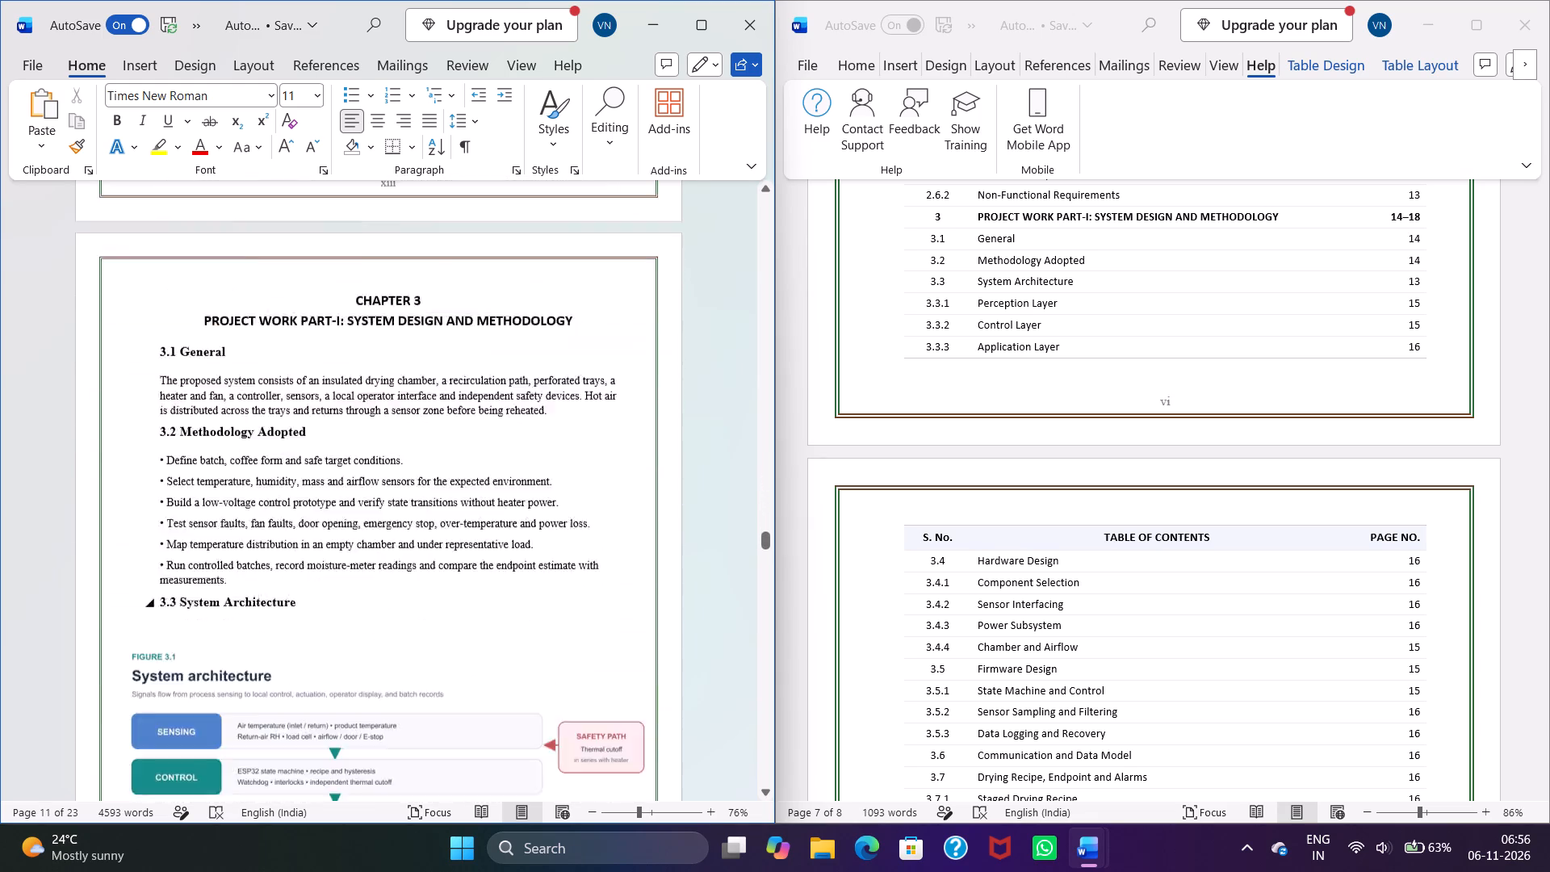
scroll(189, 421, down, 20)
scroll(189, 421, down, 19)
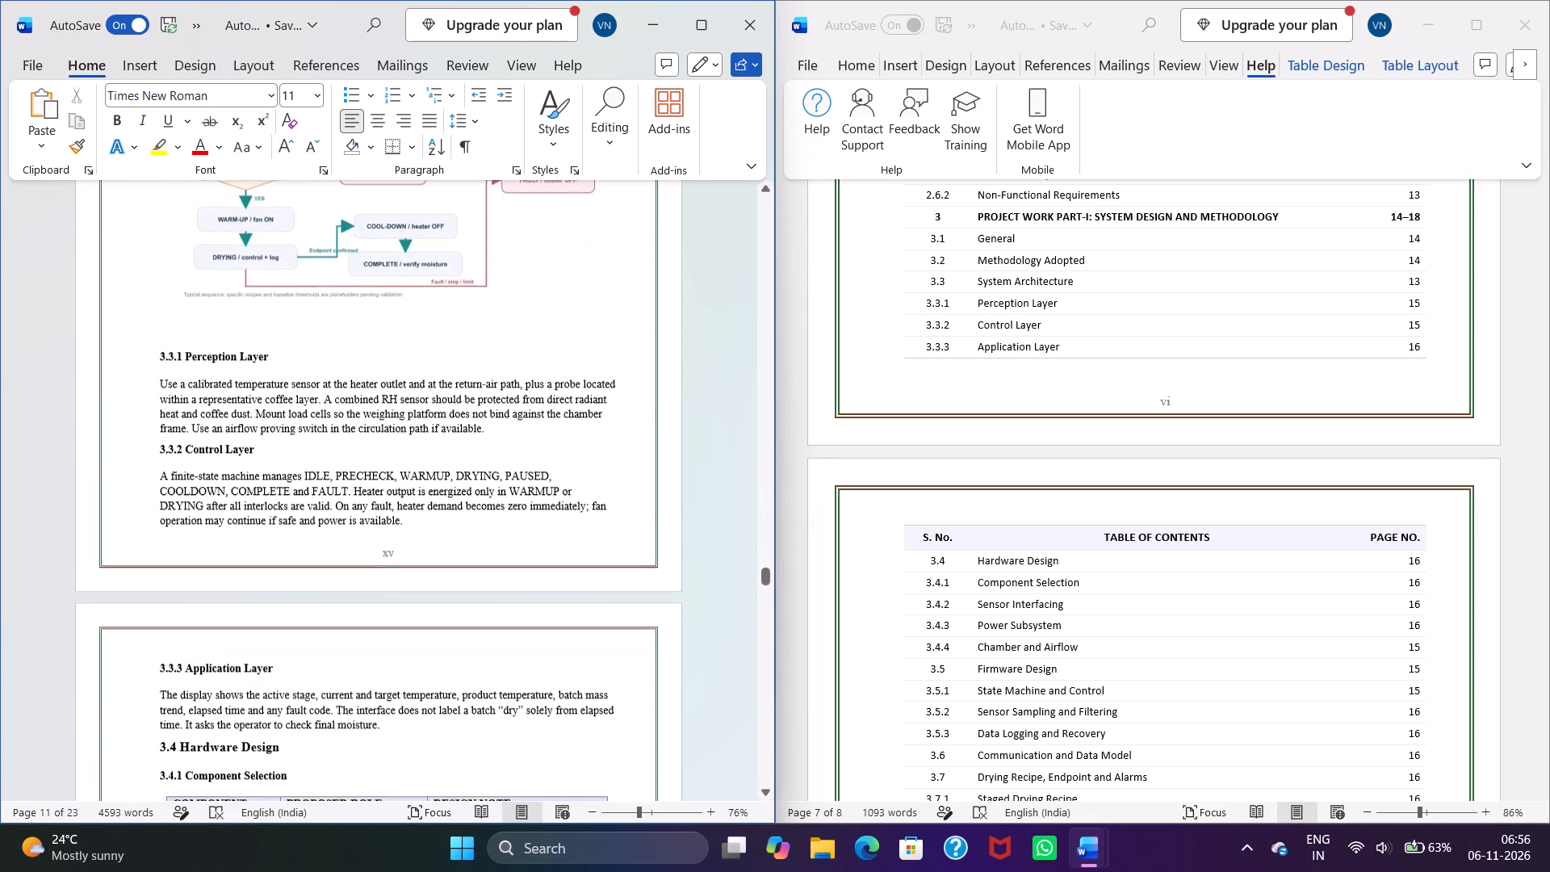
scroll(189, 419, down, 8)
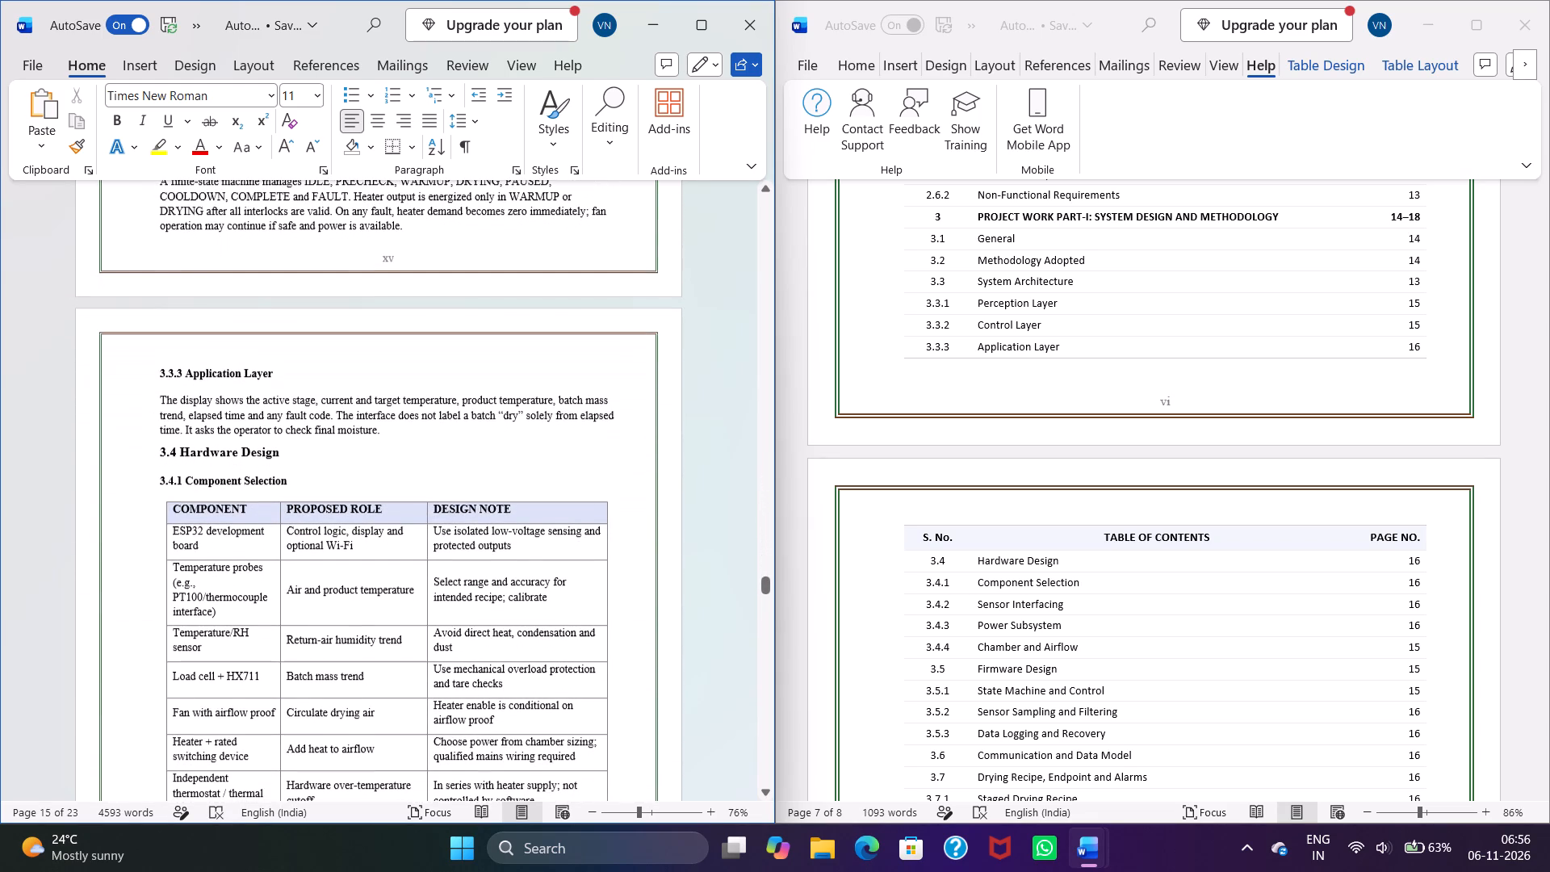
scroll(189, 419, down, 17)
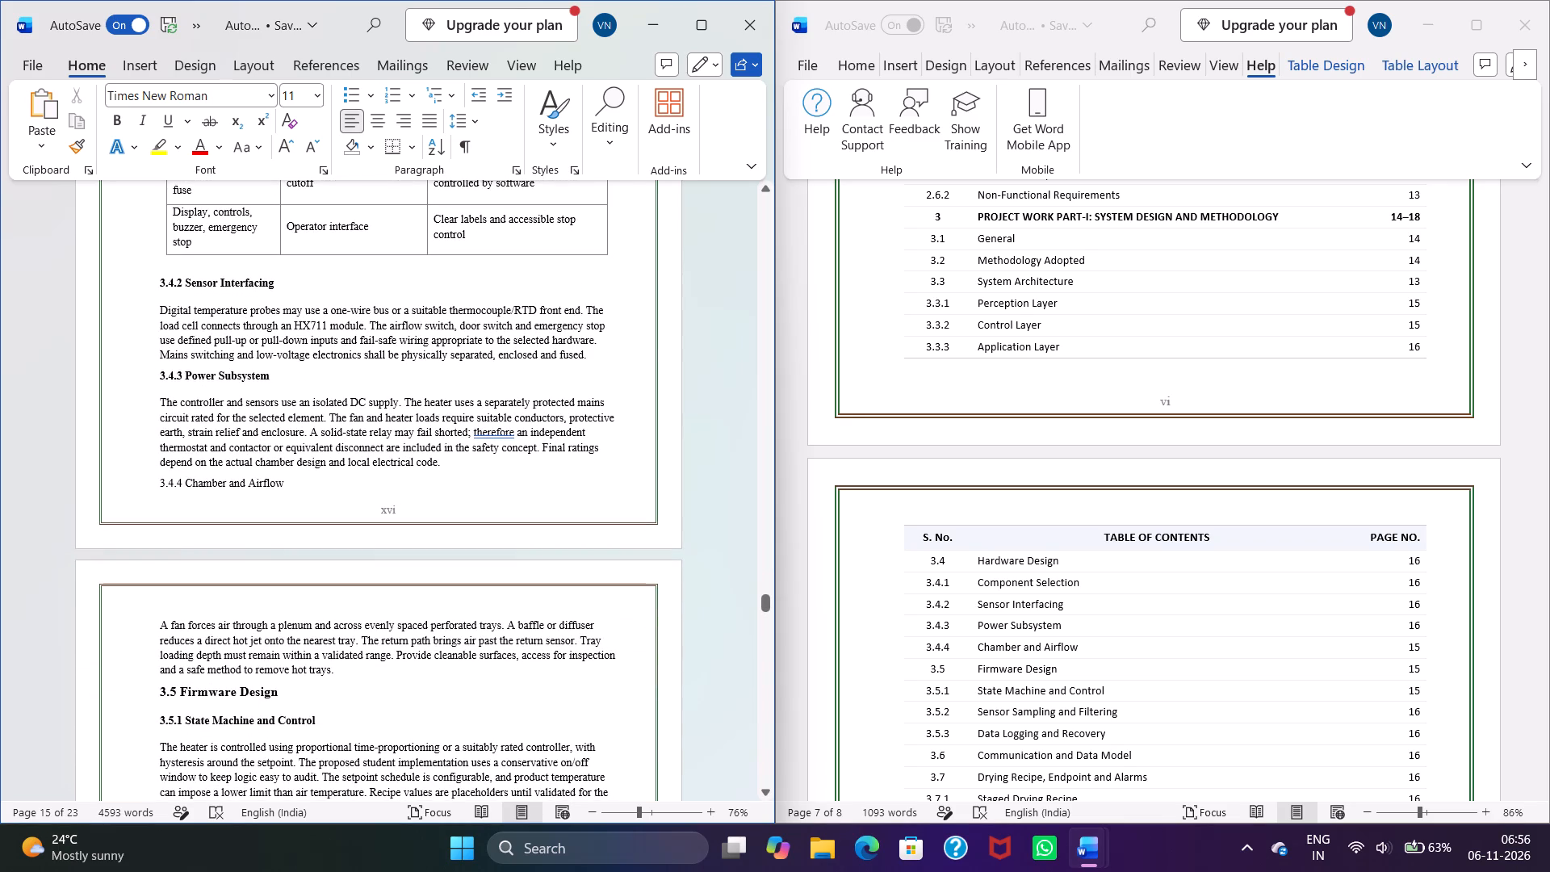
click(304, 484)
click(158, 483)
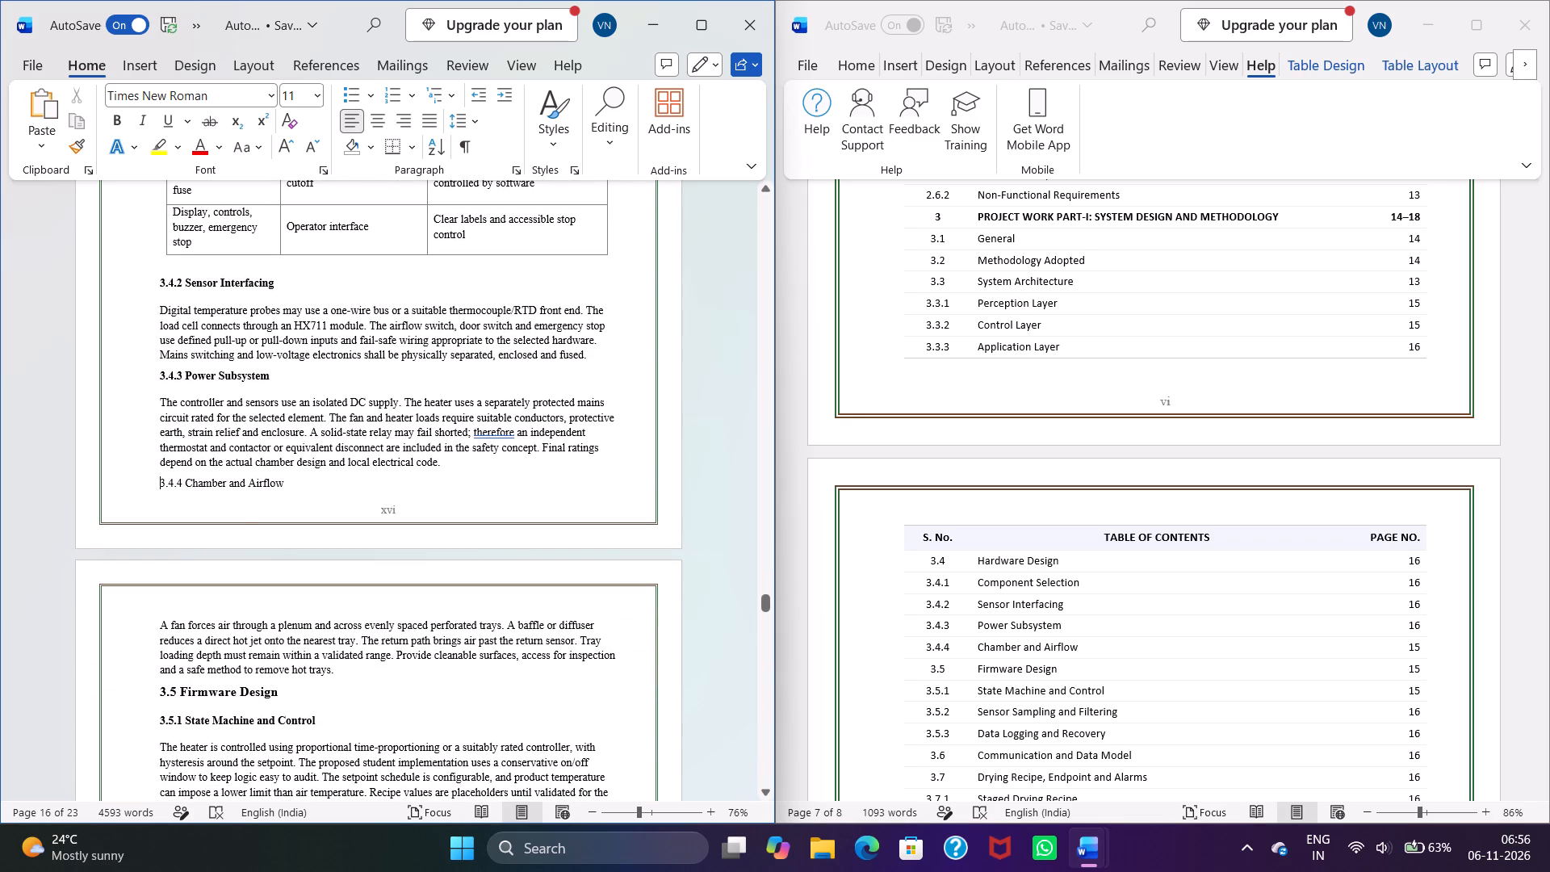
key(Return)
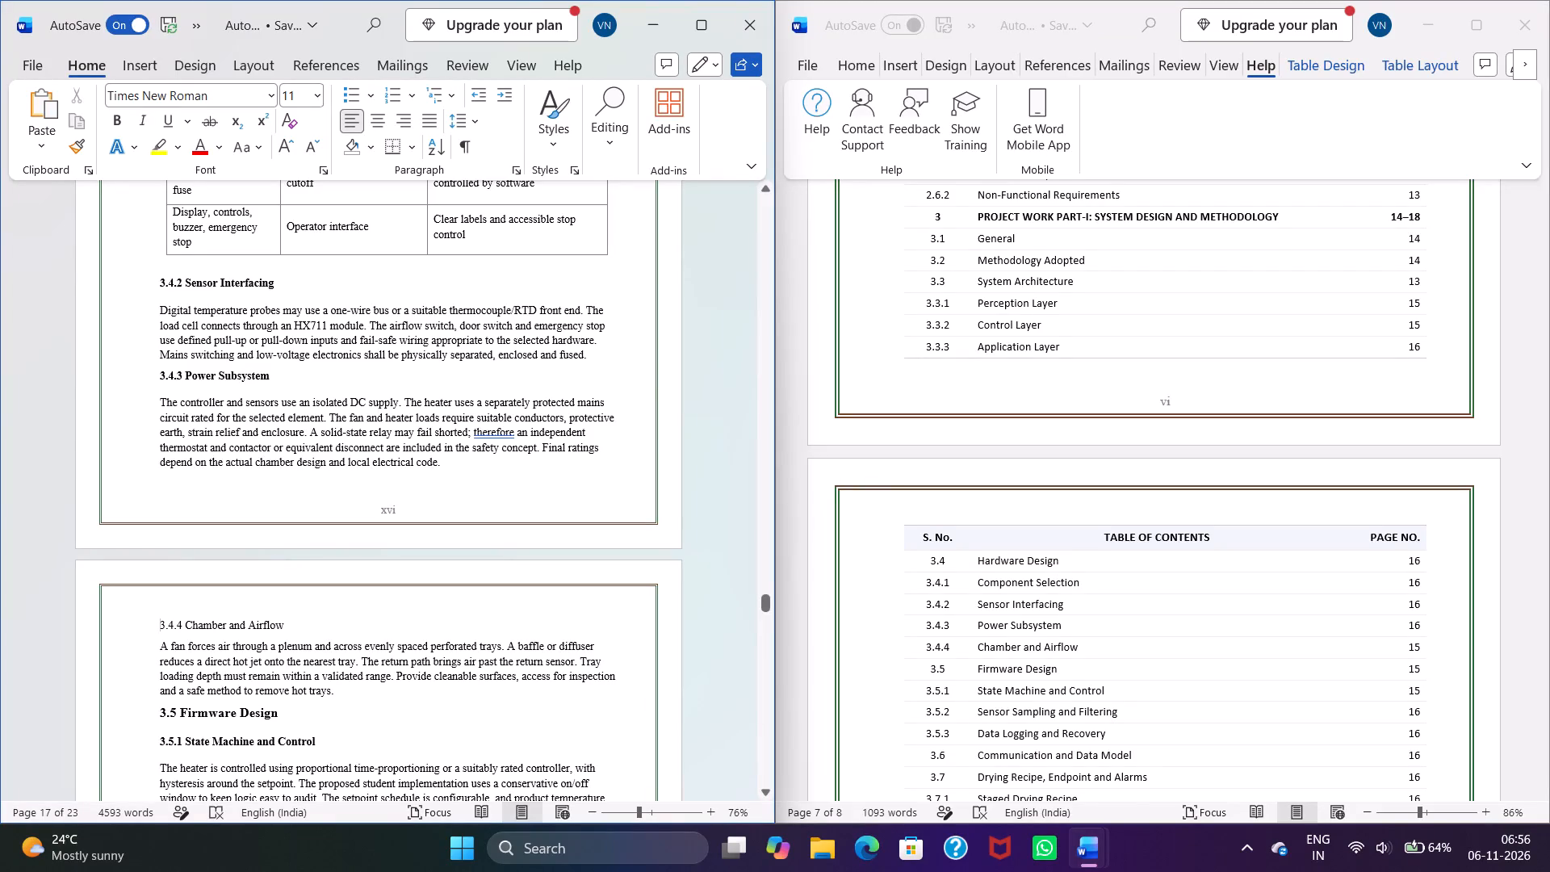
Set contents entries 3.5 Firmware Design and 3.4.4 Chamber and Airflow to page 17.
scroll(894, 669, down, 5)
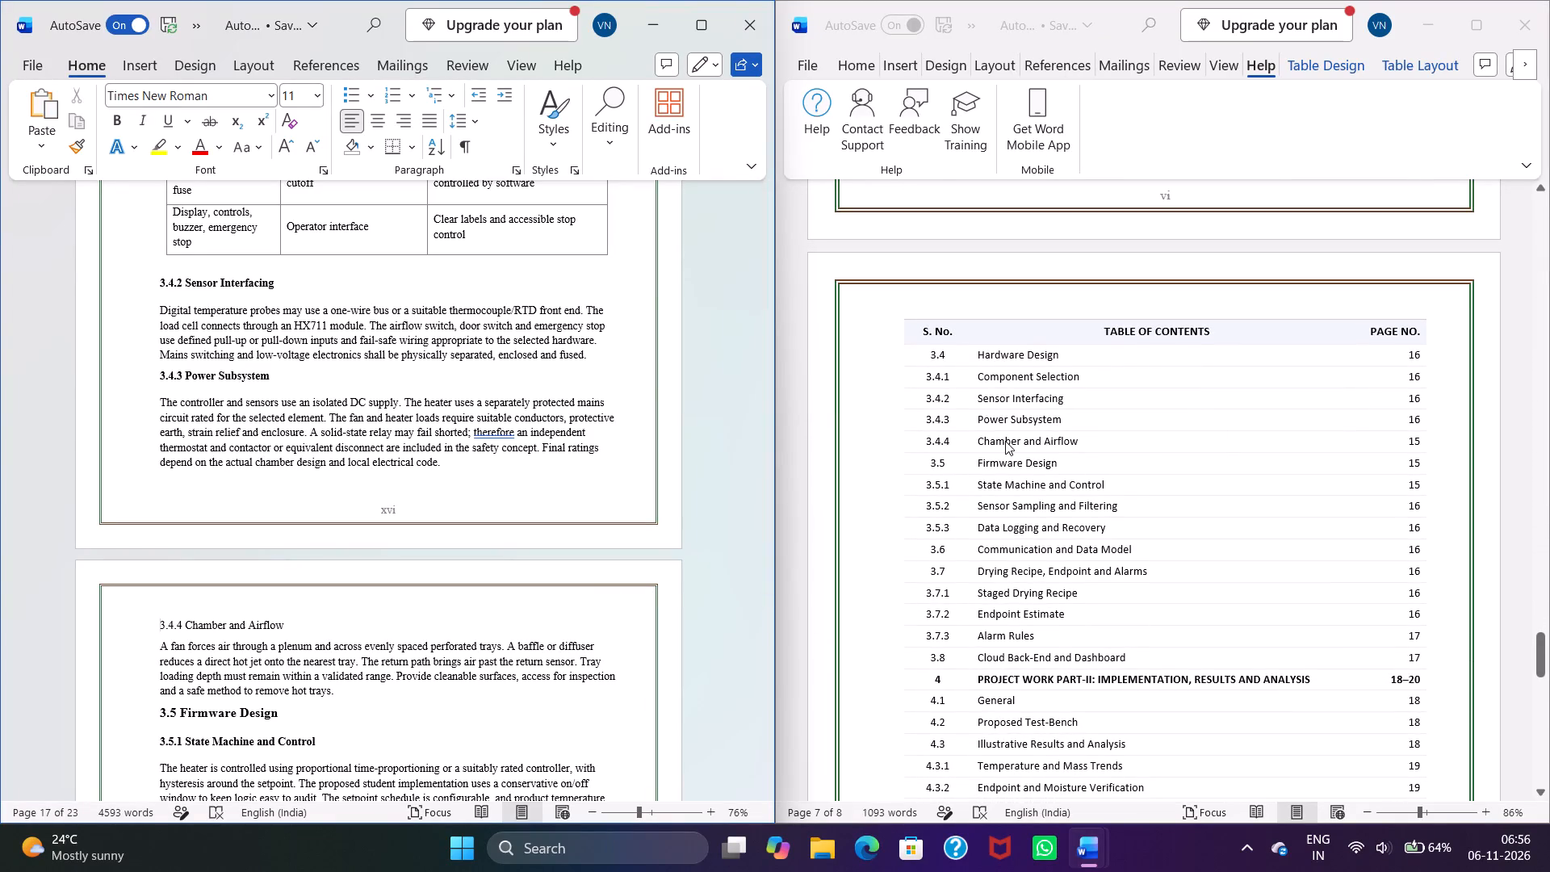
click(1425, 460)
click(1422, 464)
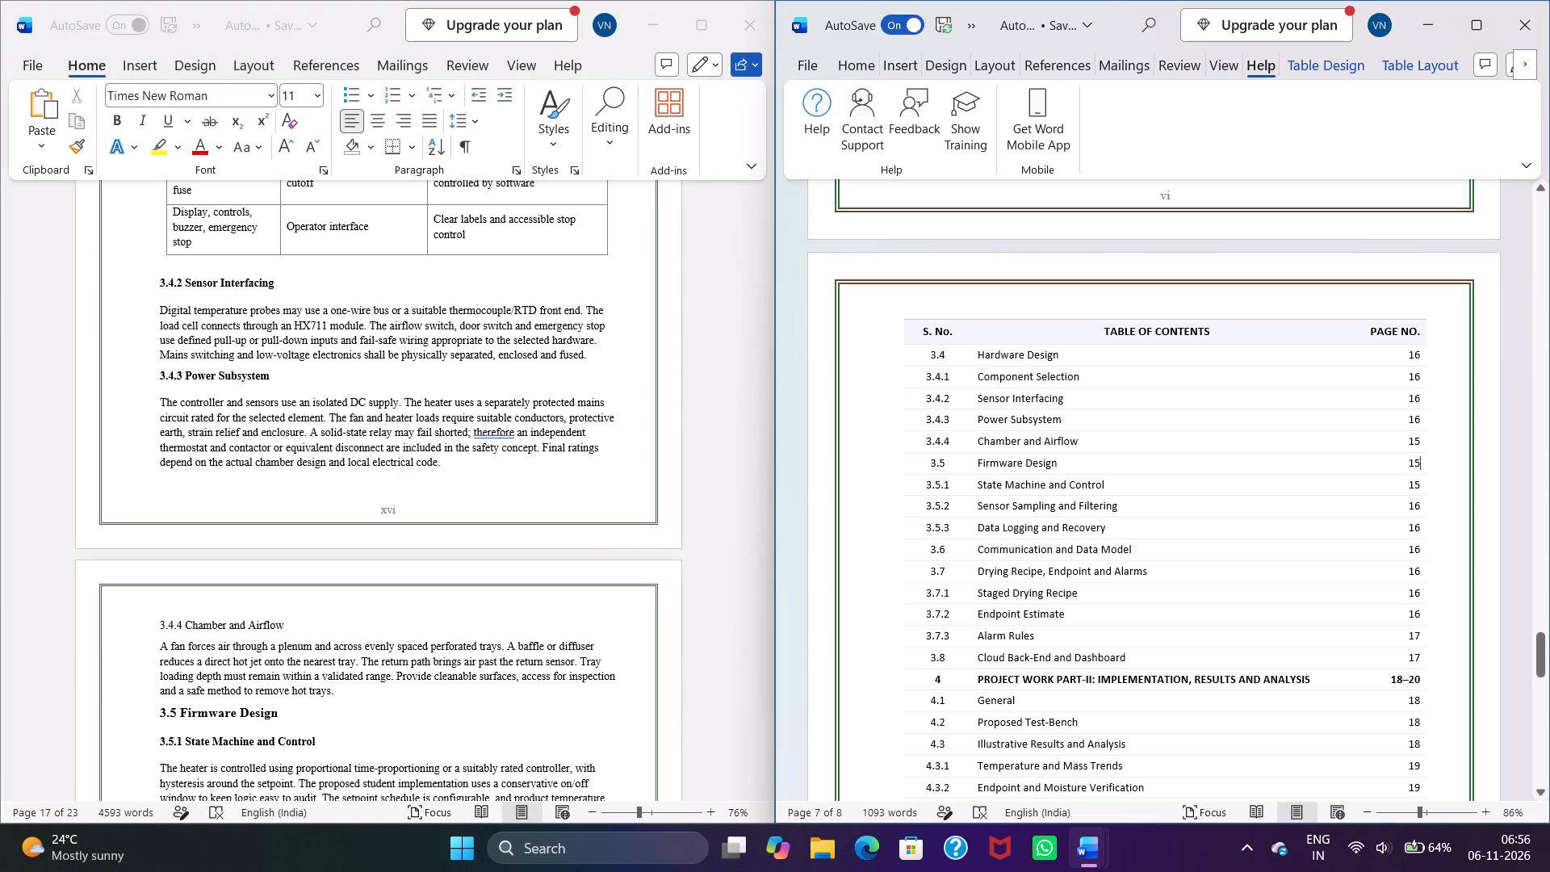
key(BackSpace)
key(7)
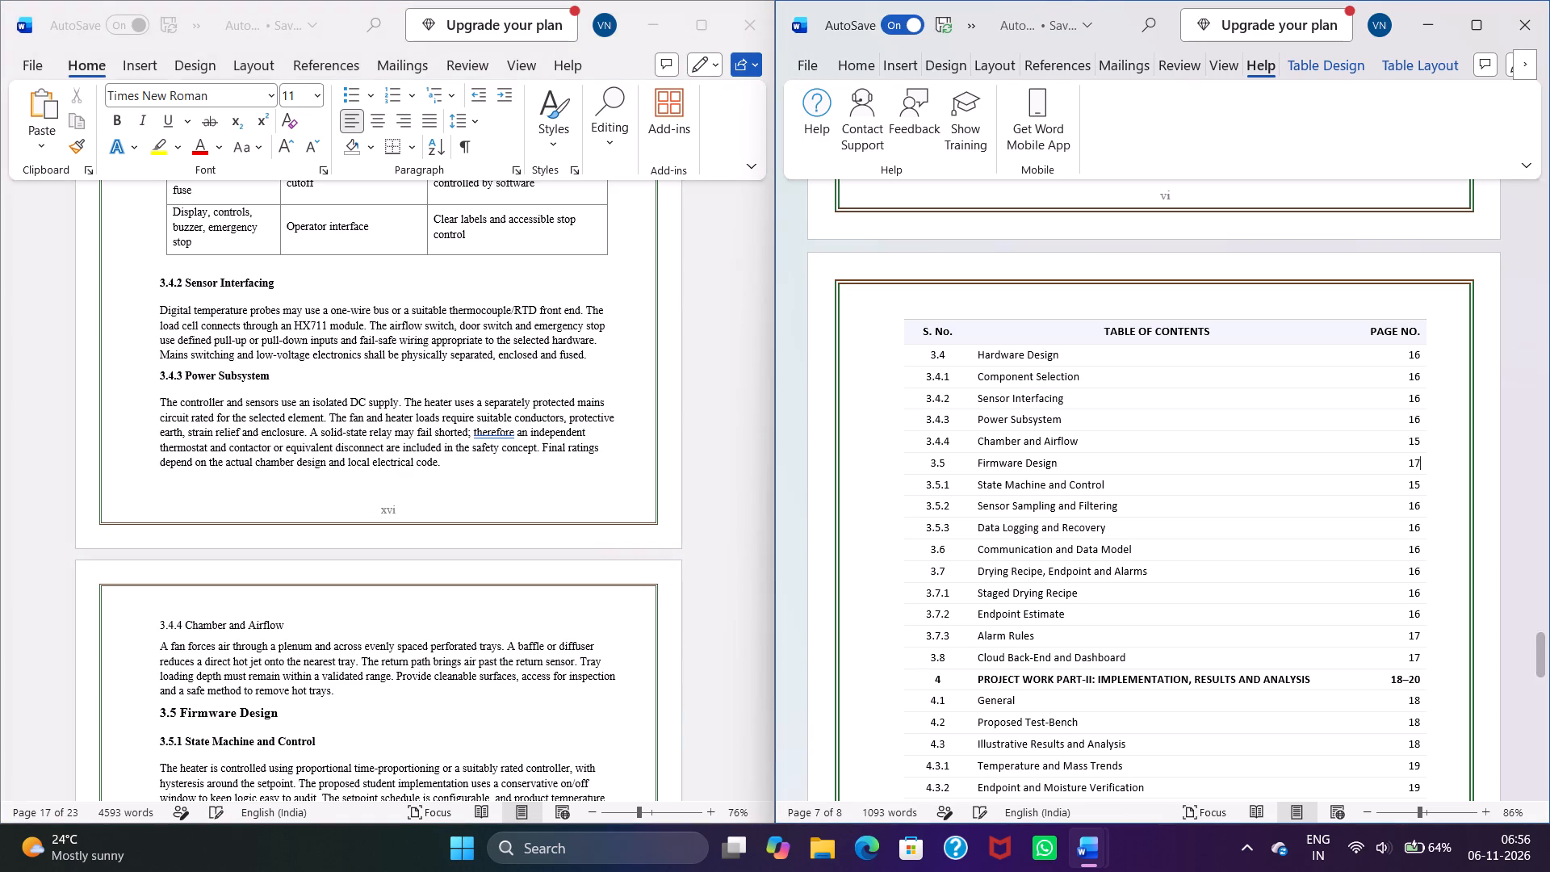
key(Down)
scroll(200, 488, down, 3)
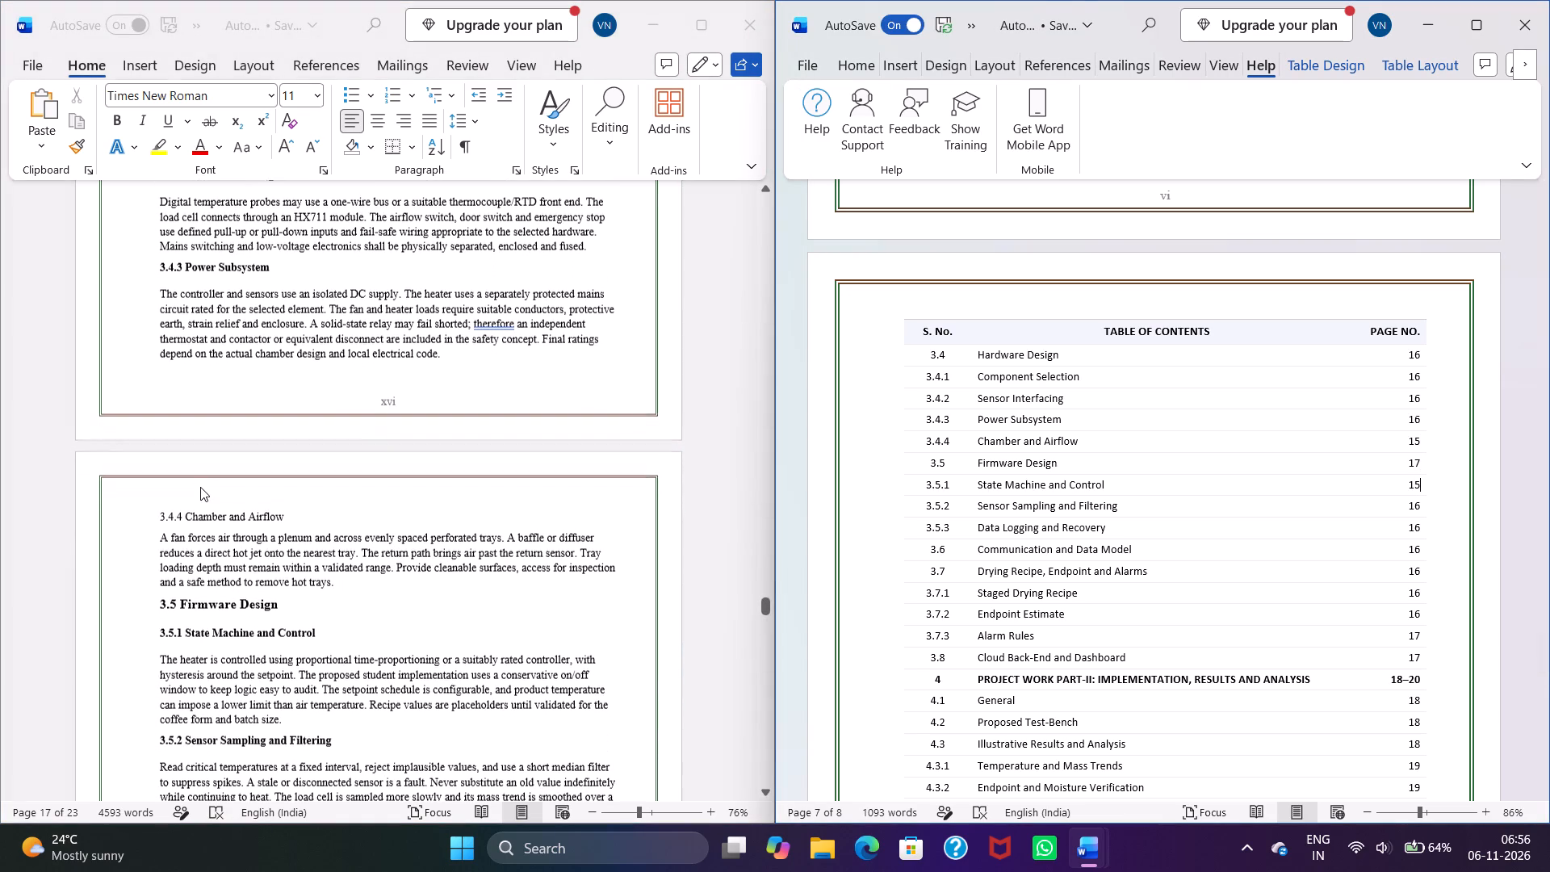
scroll(200, 487, down, 1)
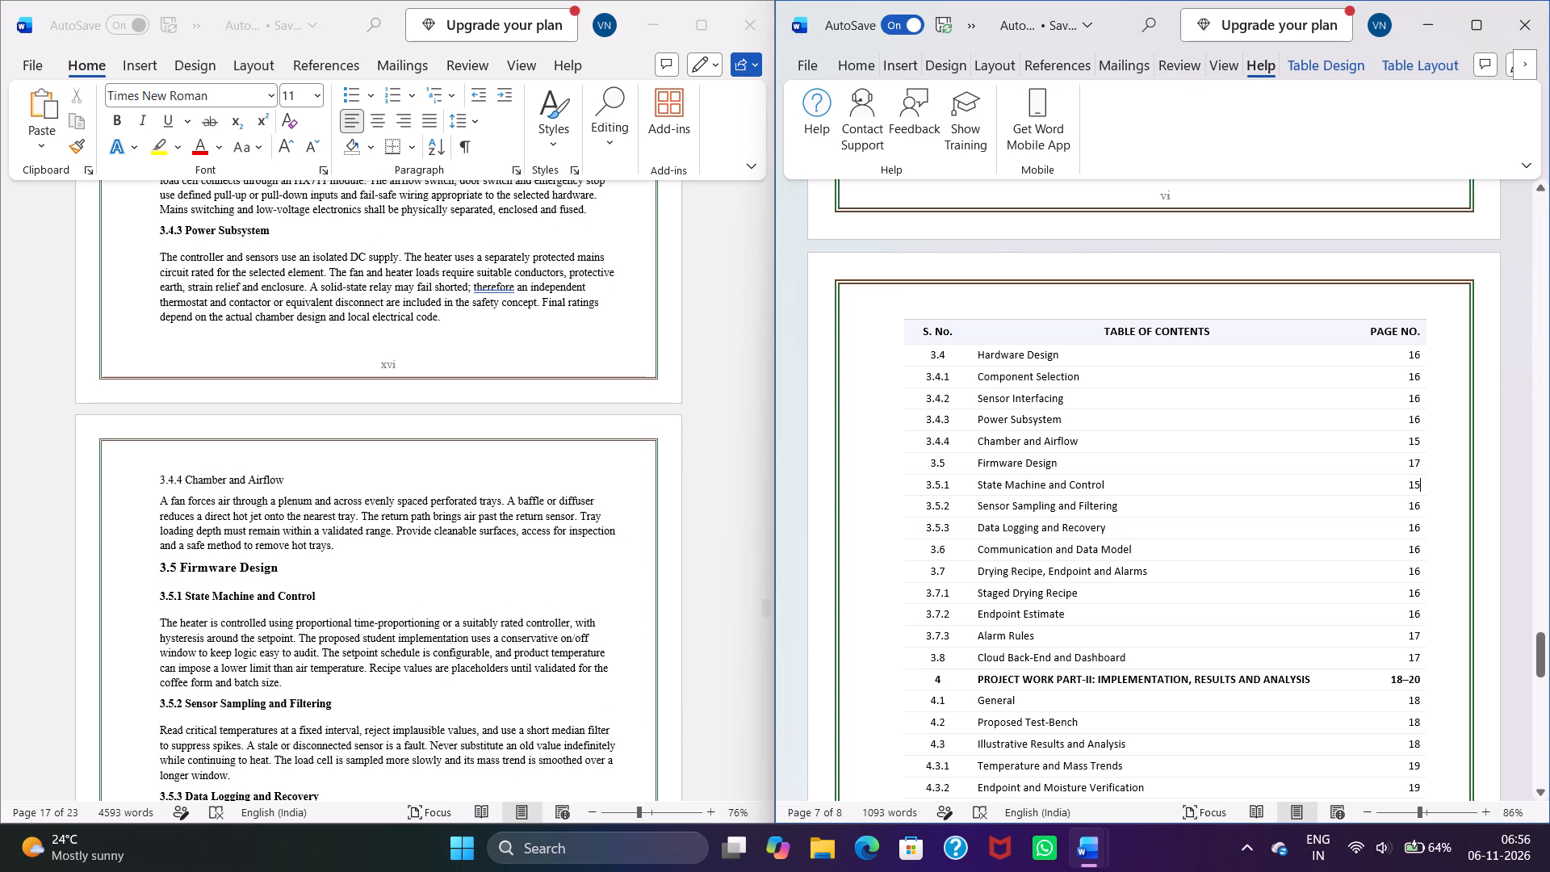
click(1418, 440)
key(BackSpace)
key(7)
Check sections 3.5 to 3.7.1 in the 23-page report and set contents entries 3.7.1, 3.7 and 3.6 to page 17.
key(Down)
key(Down)
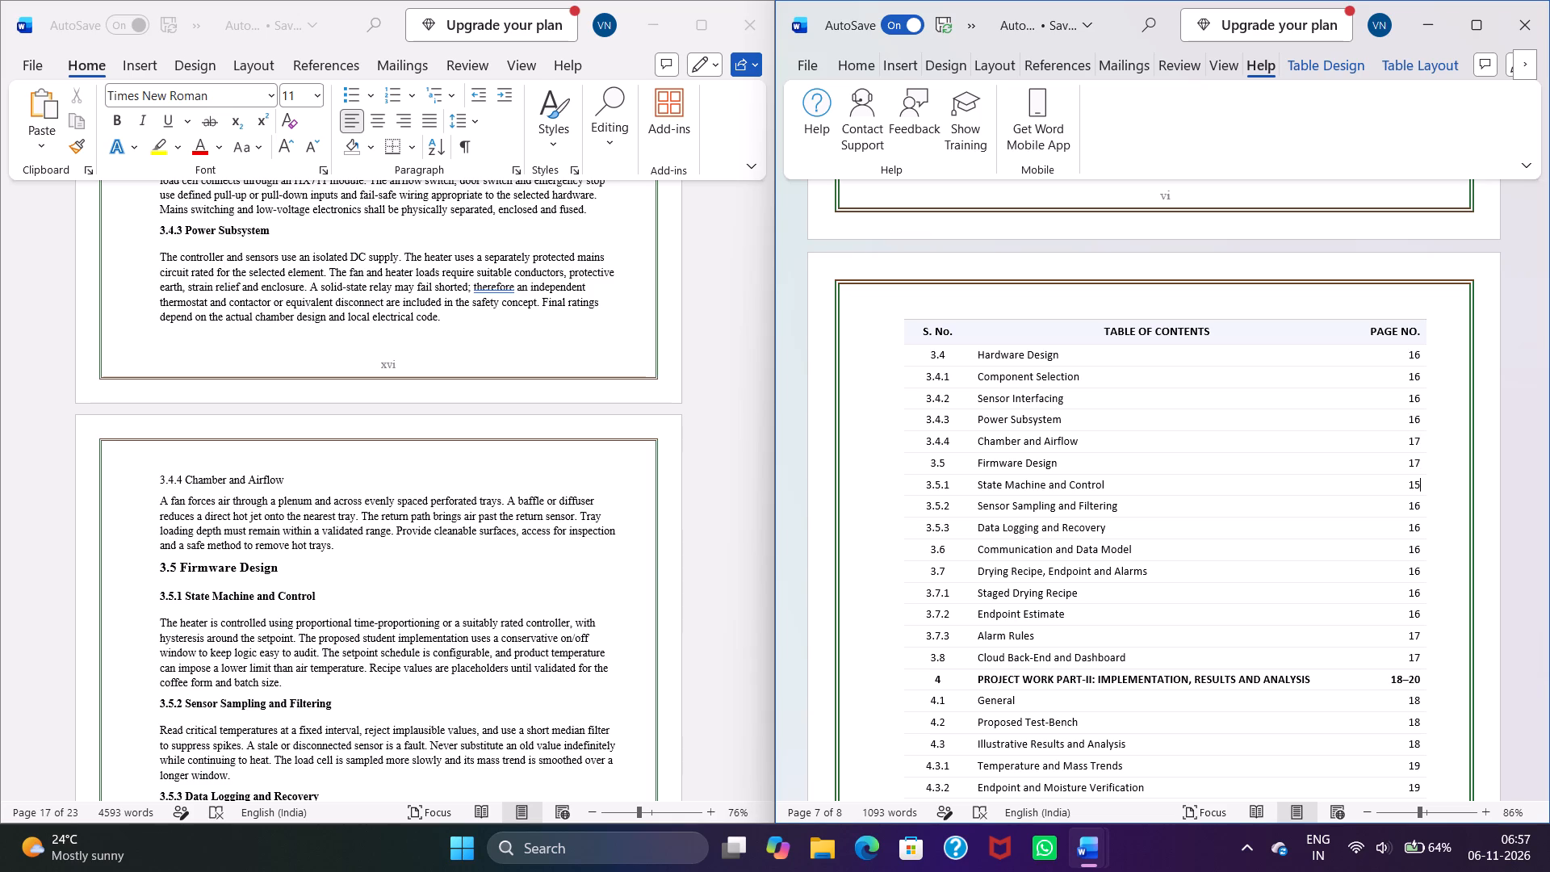
scroll(390, 583, down, 2)
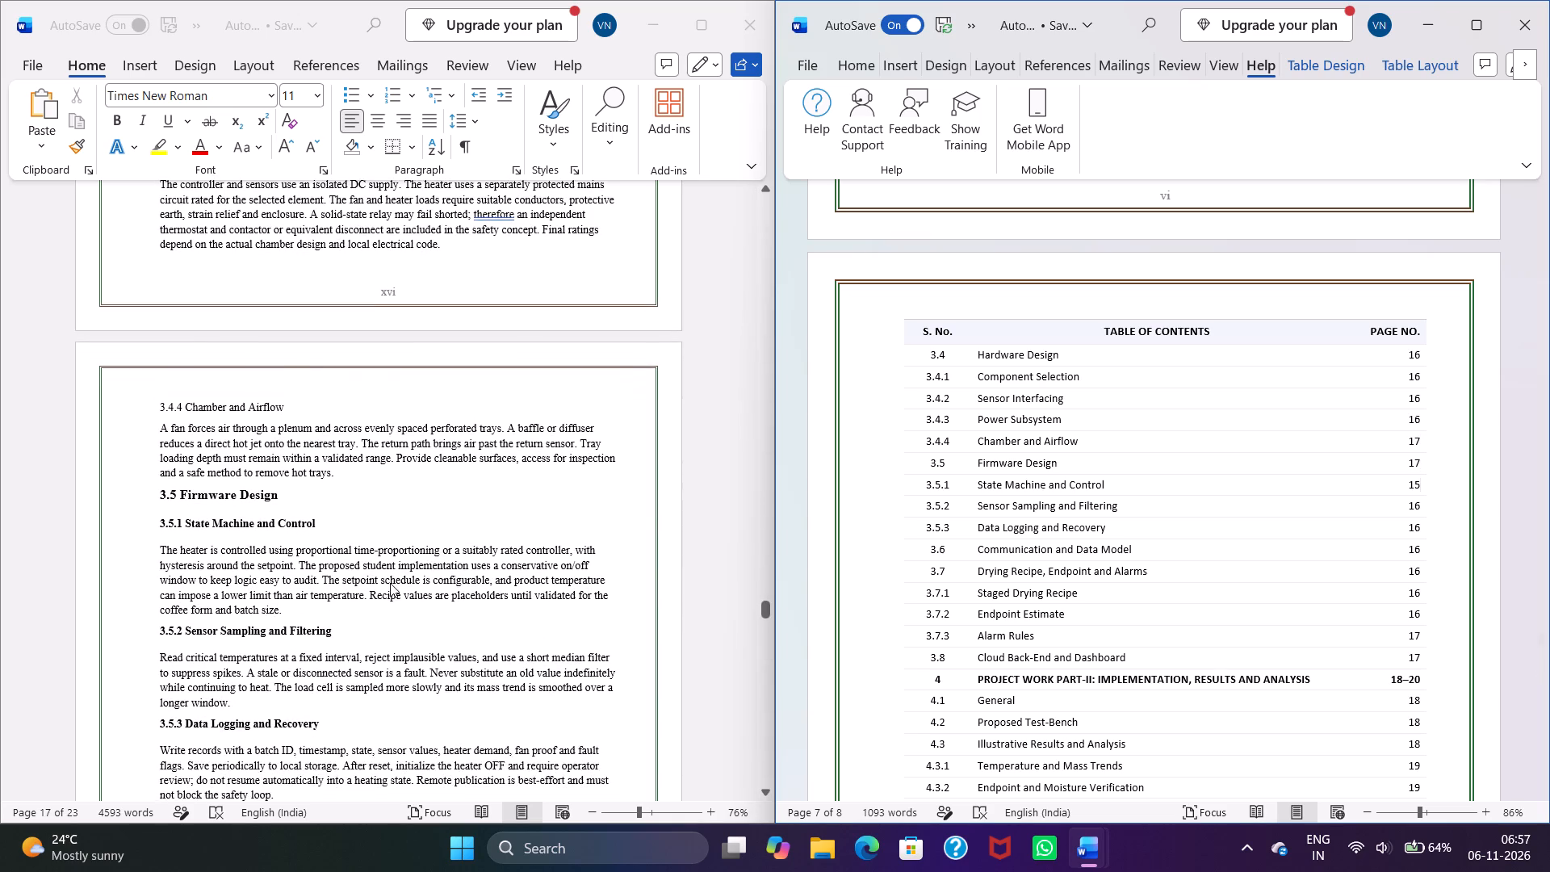
scroll(390, 583, down, 11)
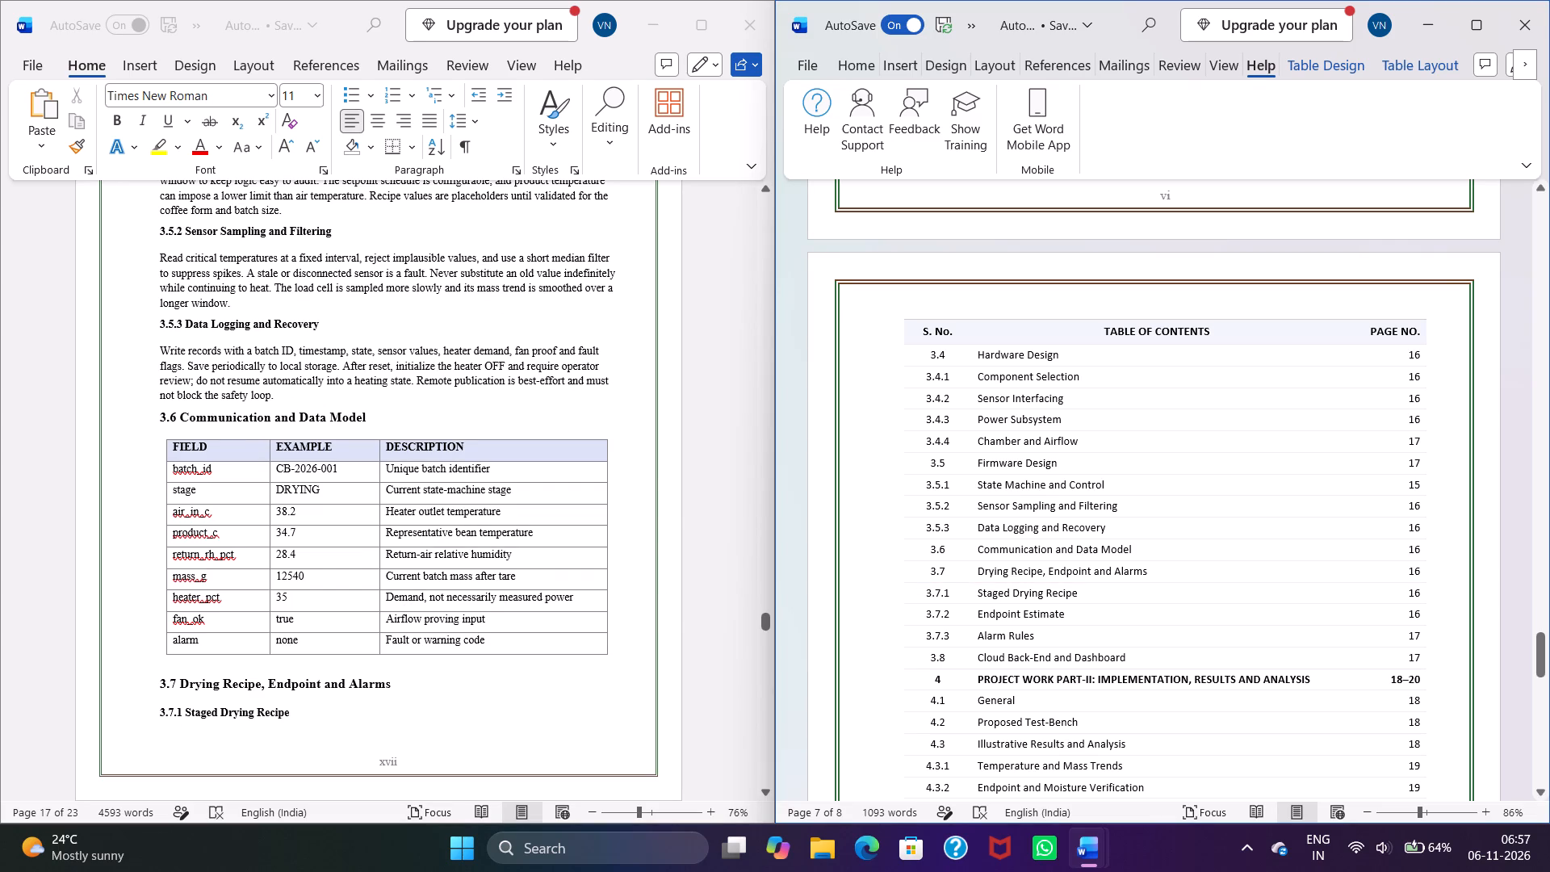
click(1418, 594)
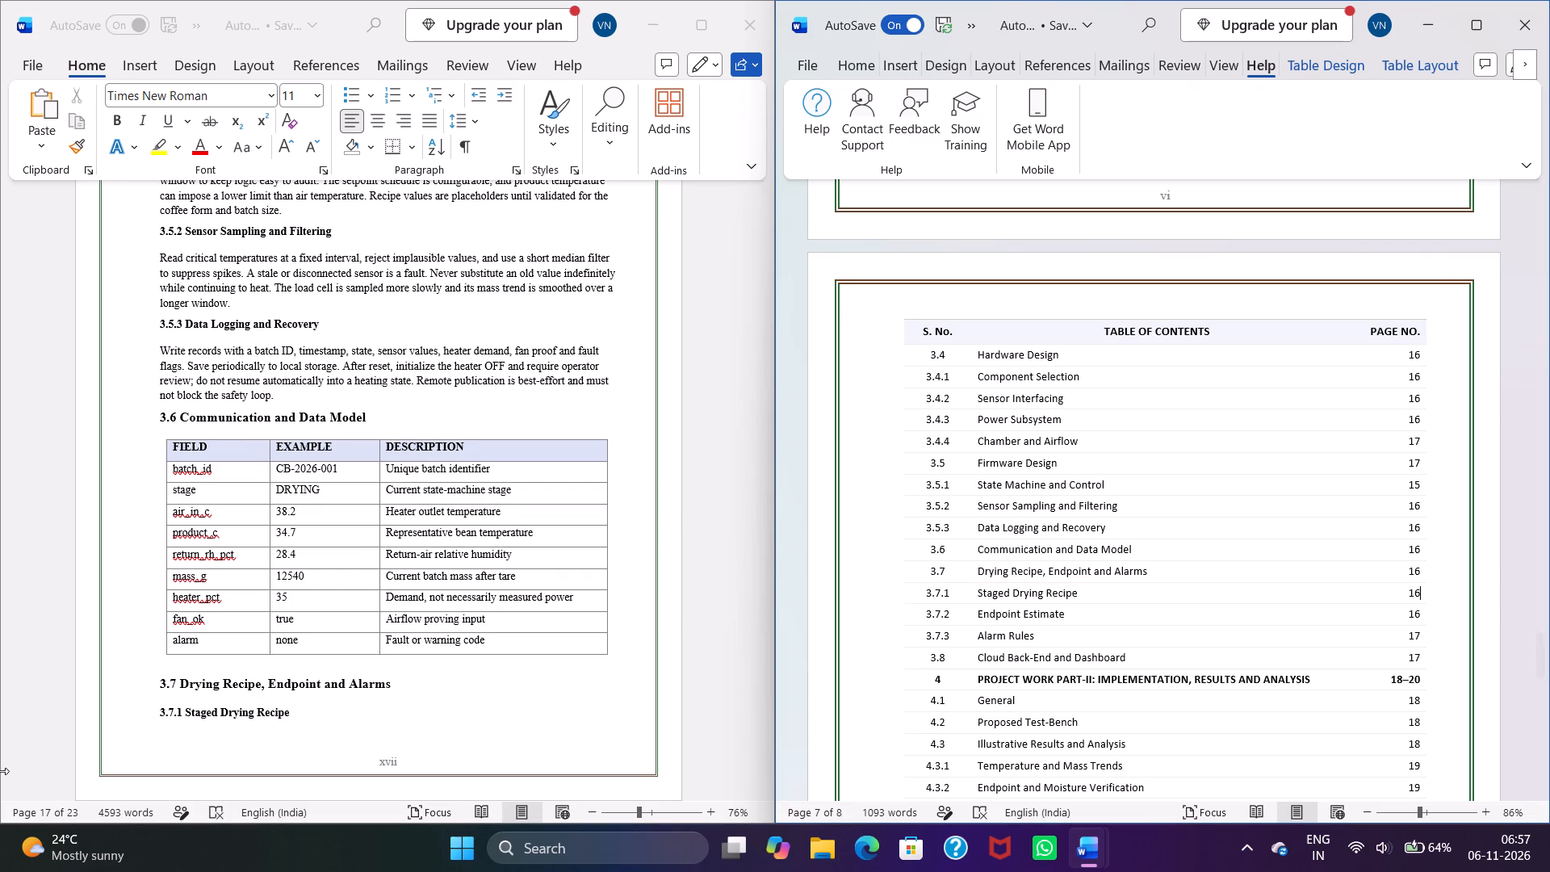
key(BackSpace)
key(7)
key(Up)
key(BackSpace)
key(7)
key(Up)
key(BackSpace)
key(7)
Set contents entries 3.5.3 Data Logging and Recovery and 3.5.2 Sensor Sampling and Filtering to page 17.
key(Up)
key(BackSpace)
key(7)
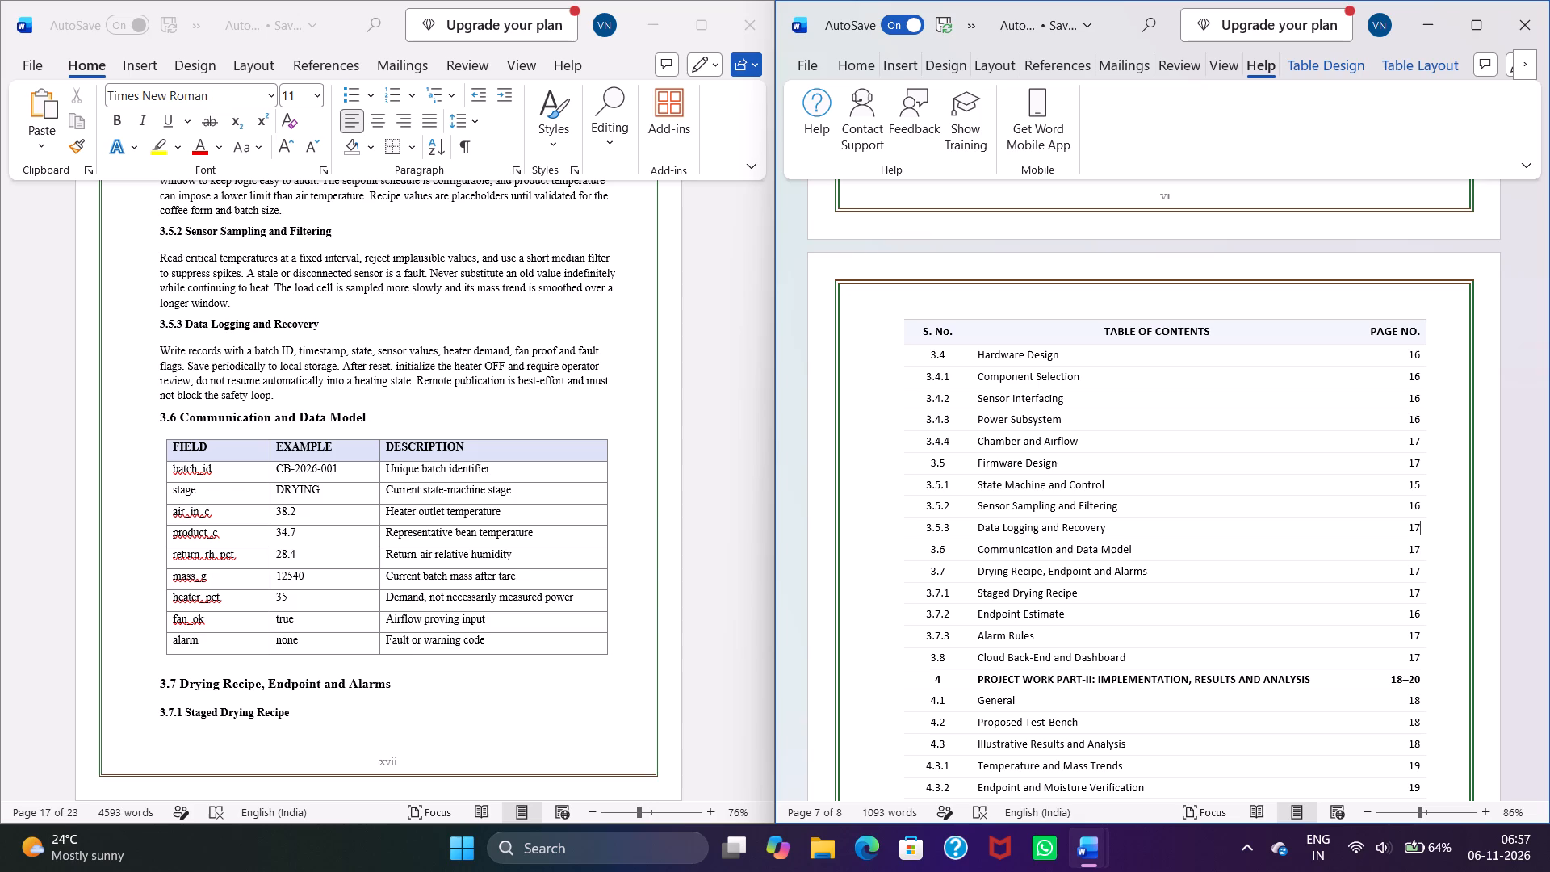
key(BackSpace)
key(7)
key(Up)
key(7)
key(BackSpace)
key(BackSpace)
key(7)
Set contents entry 3.5.1 State Machine and Control to page 17.
key(Up)
key(7)
key(BackSpace)
key(BackSpace)
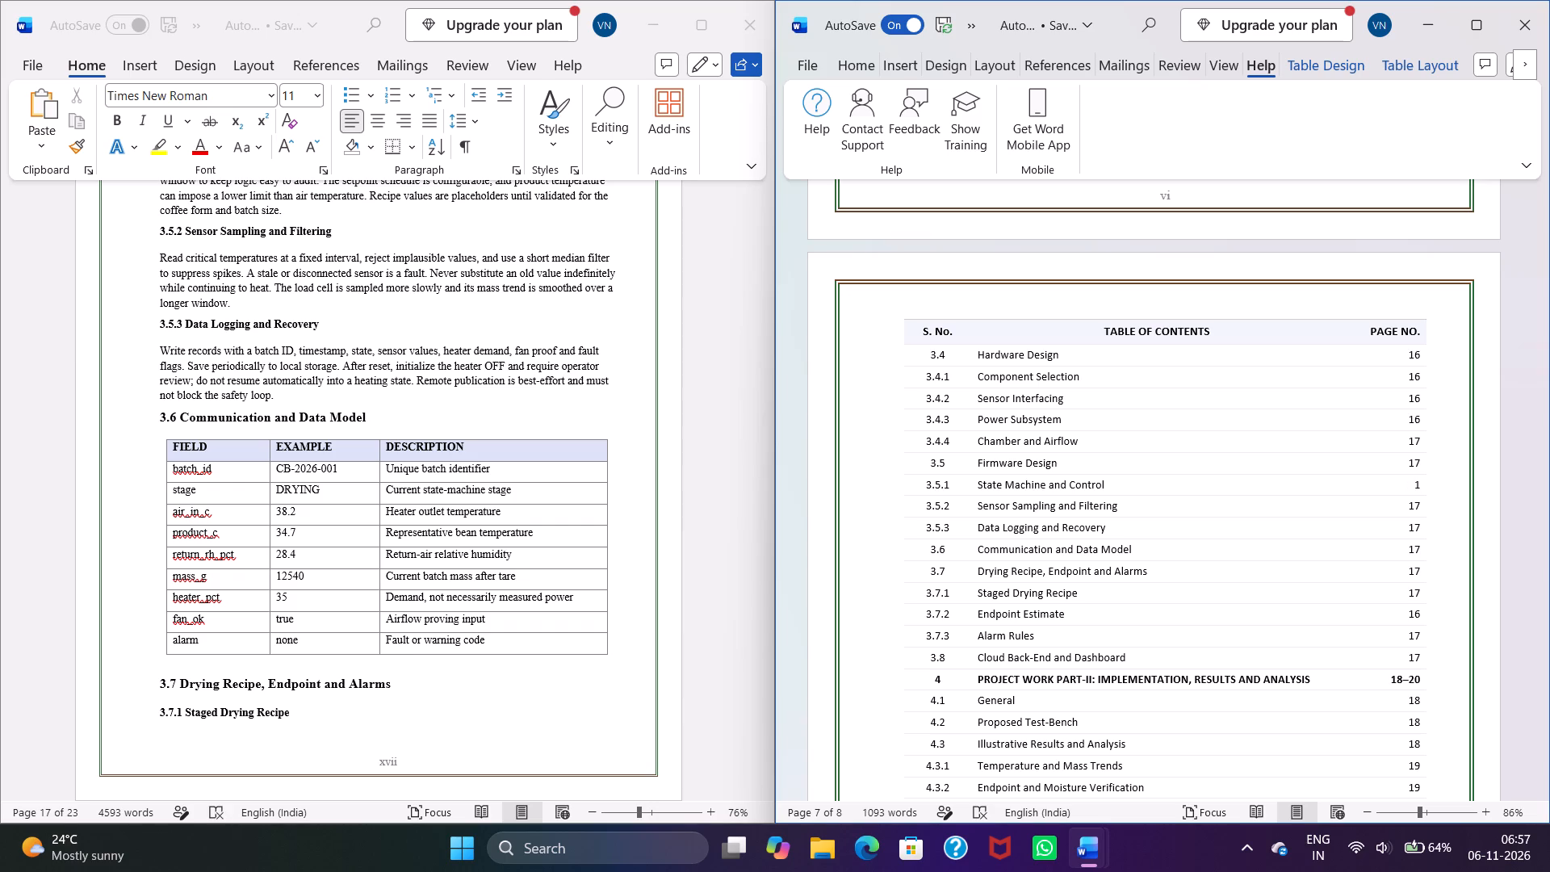
key(7)
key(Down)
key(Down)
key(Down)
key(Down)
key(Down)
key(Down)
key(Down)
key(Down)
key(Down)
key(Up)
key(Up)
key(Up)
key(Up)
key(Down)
Insert a blank line after the 3.7 Drying Recipe, Endpoint and Alarms heading in the report to move stranded heading 3.7.1 to the next page.
scroll(333, 610, down, 5)
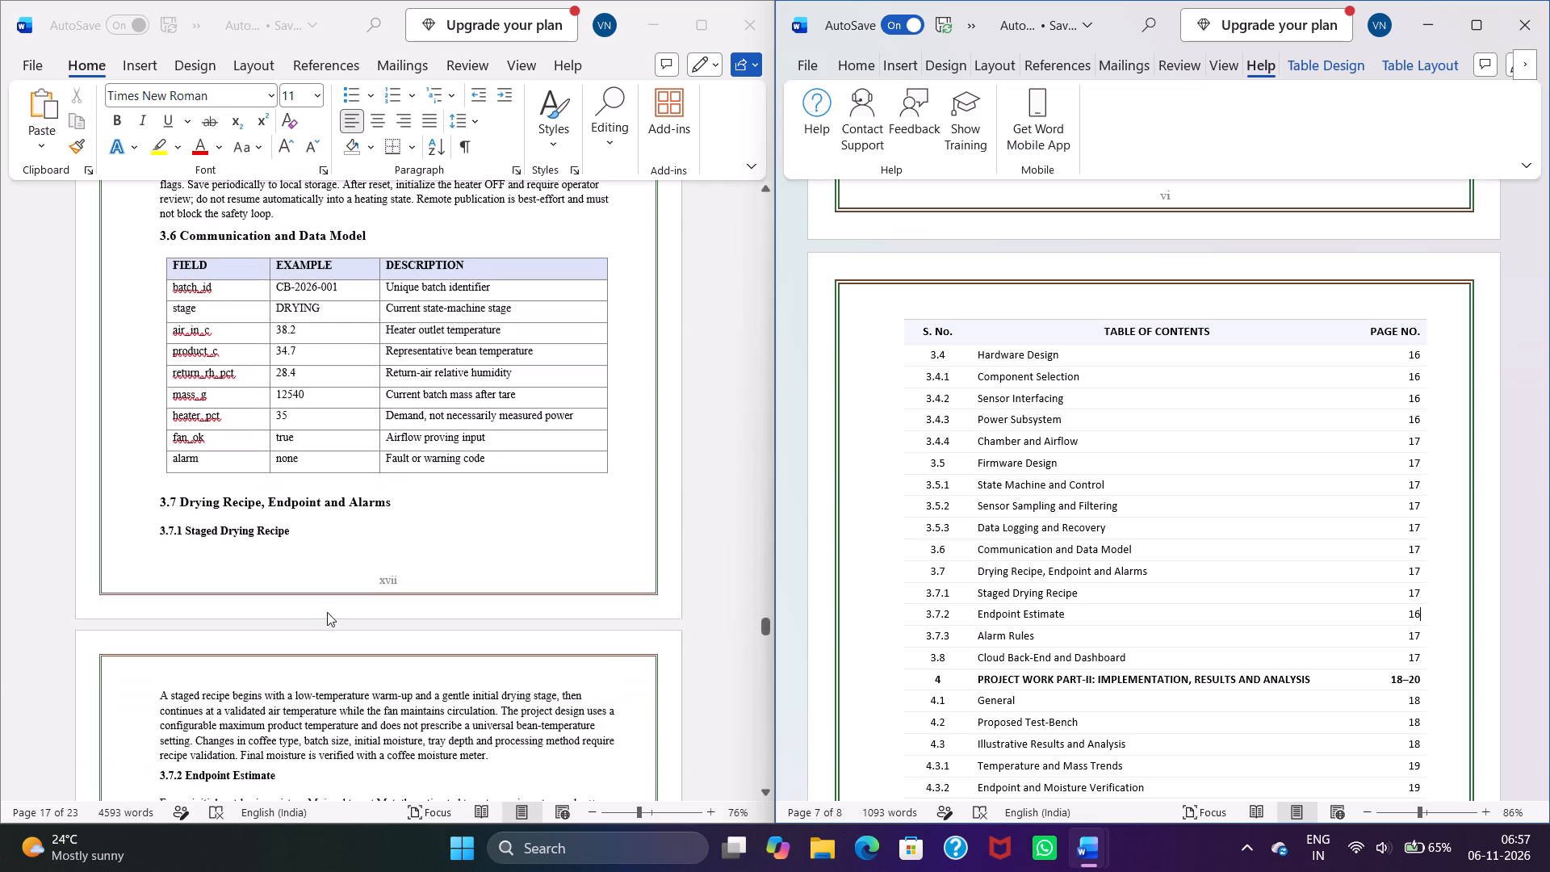
scroll(340, 612, down, 3)
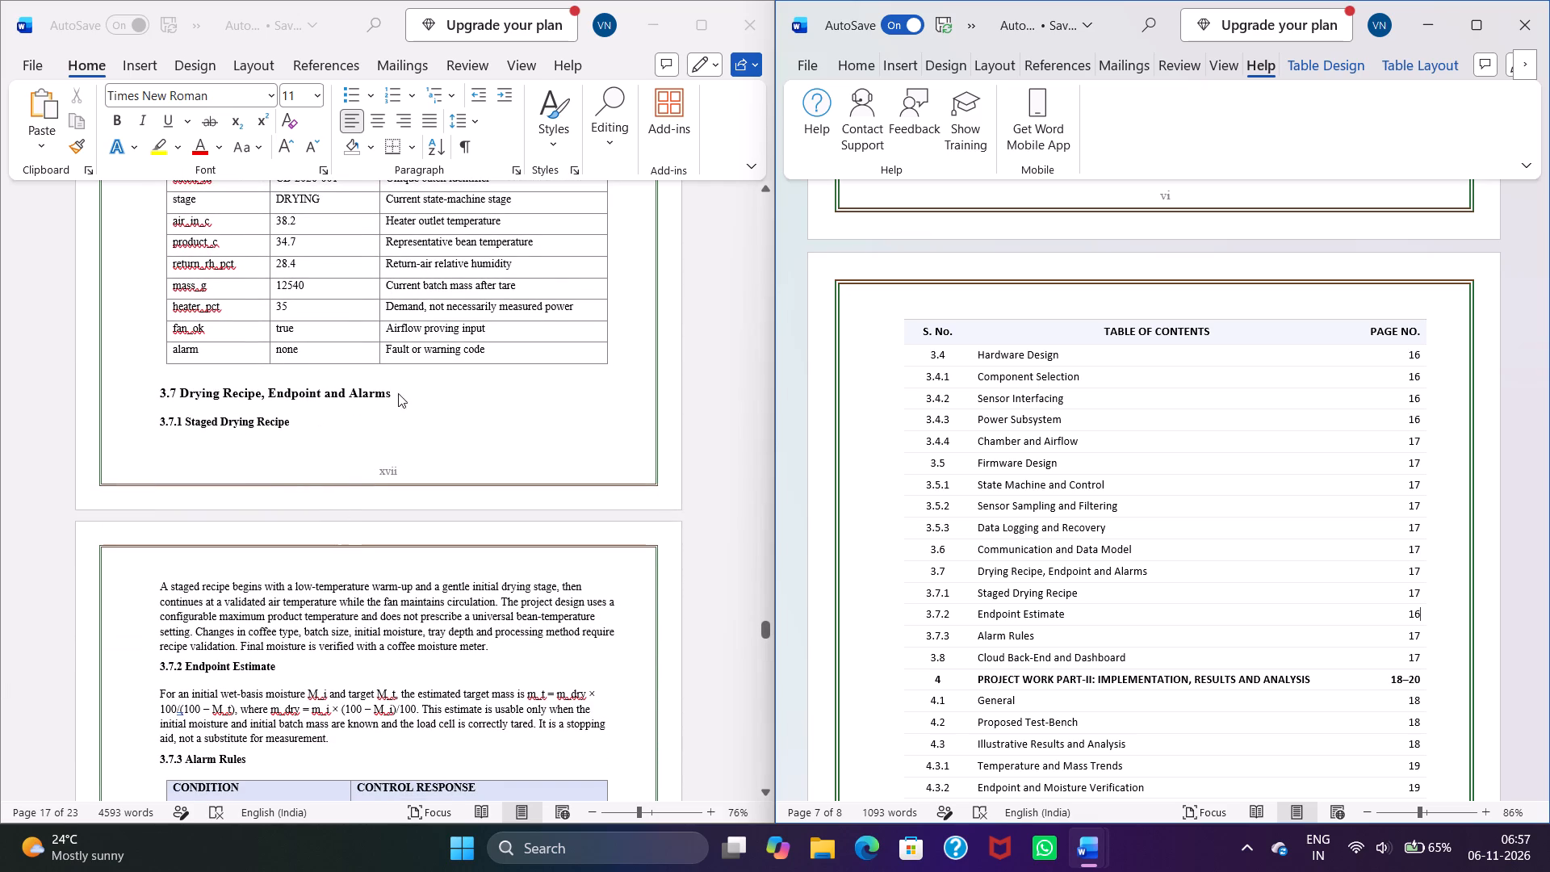
click(398, 393)
click(404, 400)
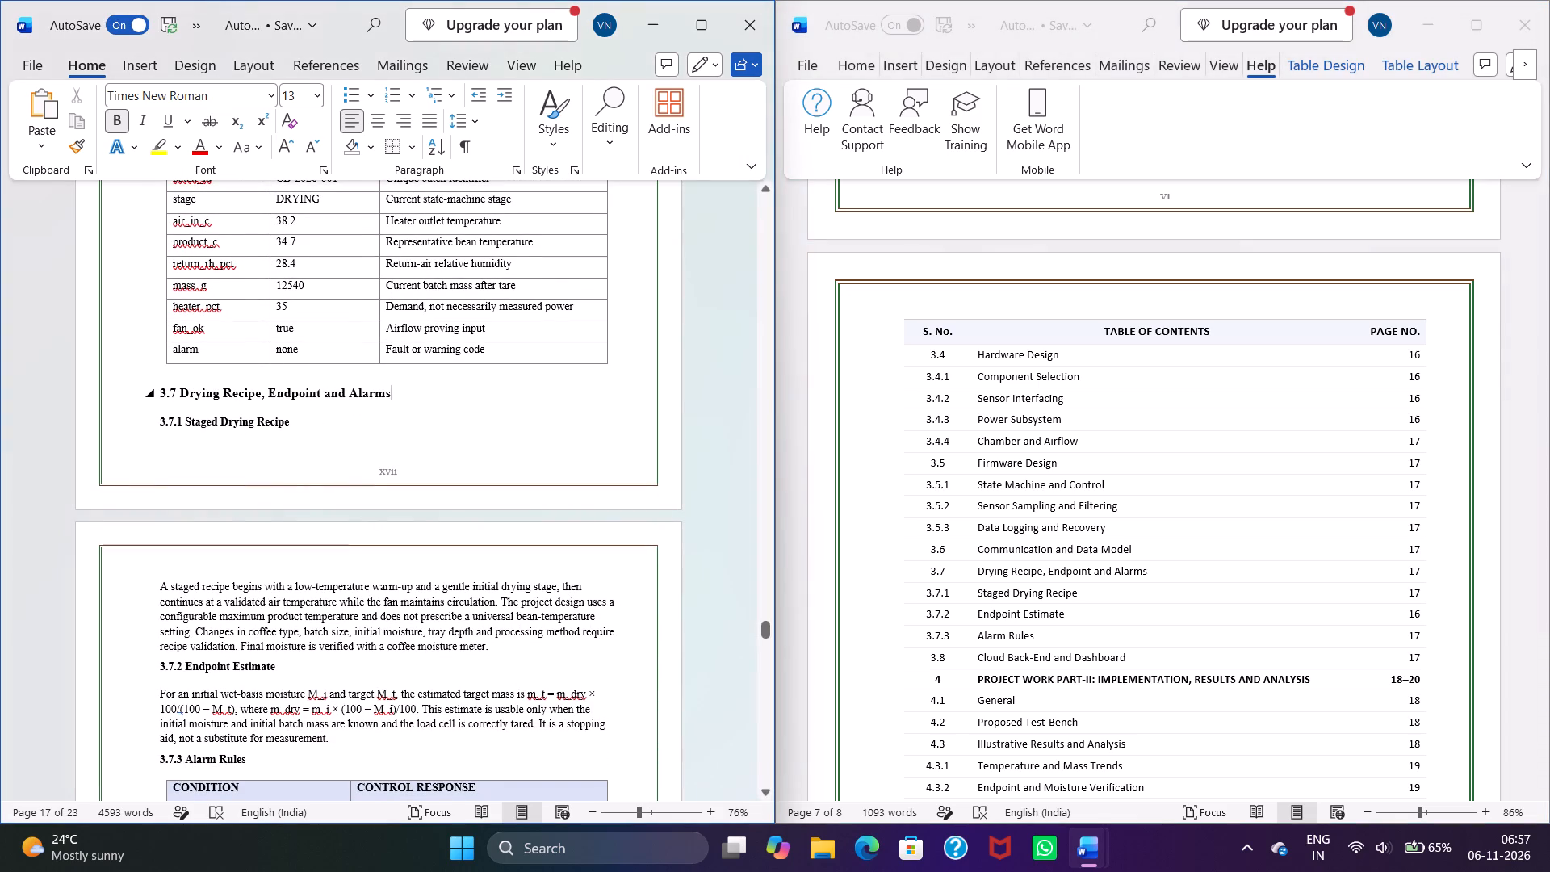
key(Return)
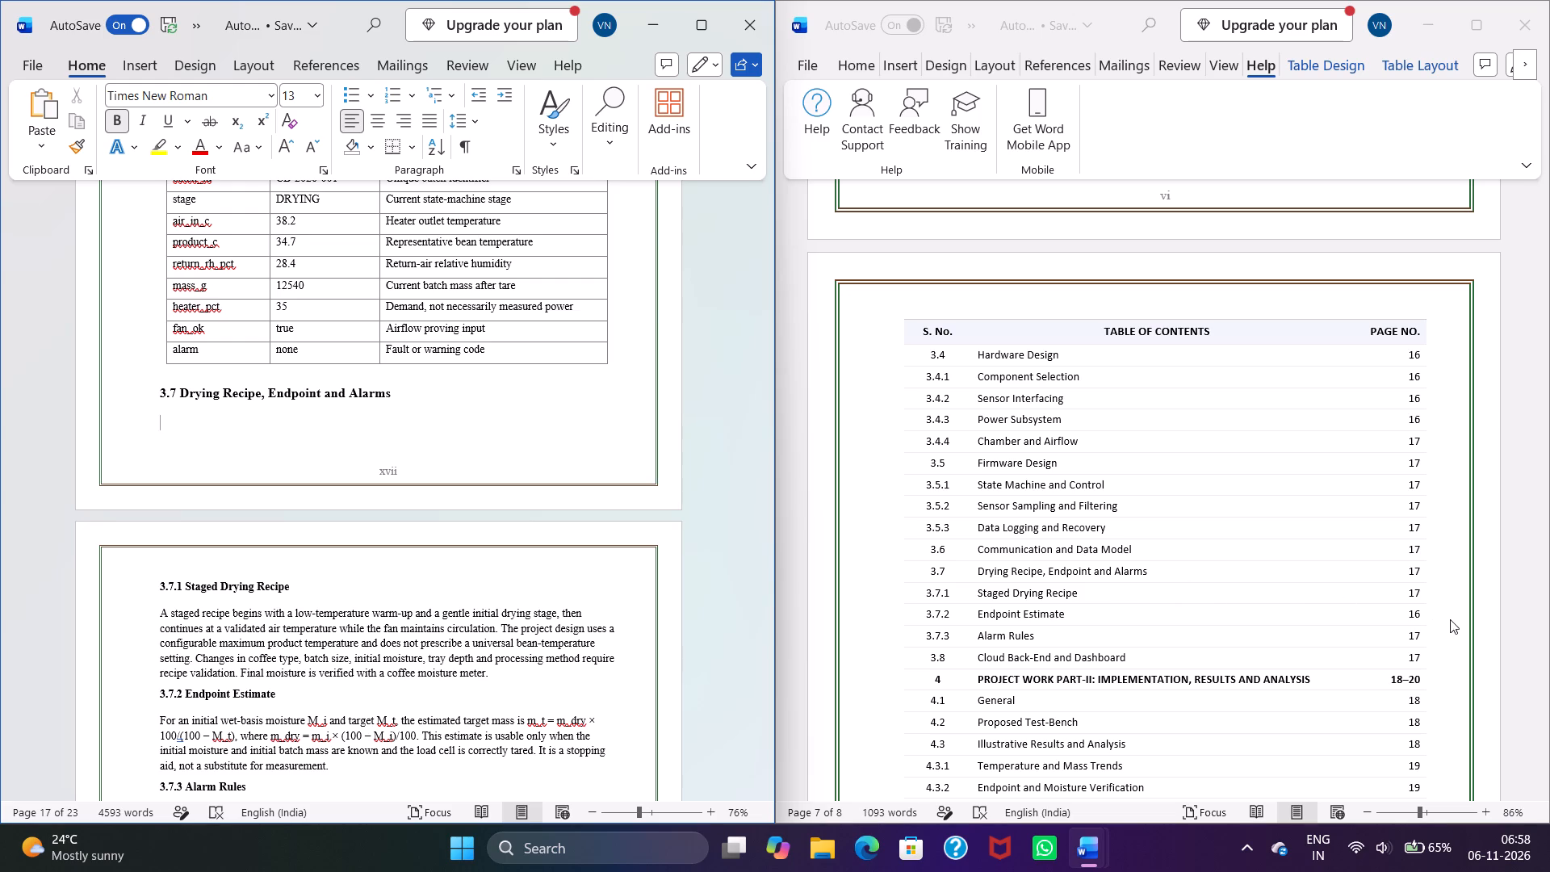
Set contents entries 3.7.1 Staged Drying Recipe, 3.7.2 Endpoint Estimate, 3.7.3 Alarm Rules and 3.8 Cloud Back-End and Dashboard to page 18.
click(1423, 593)
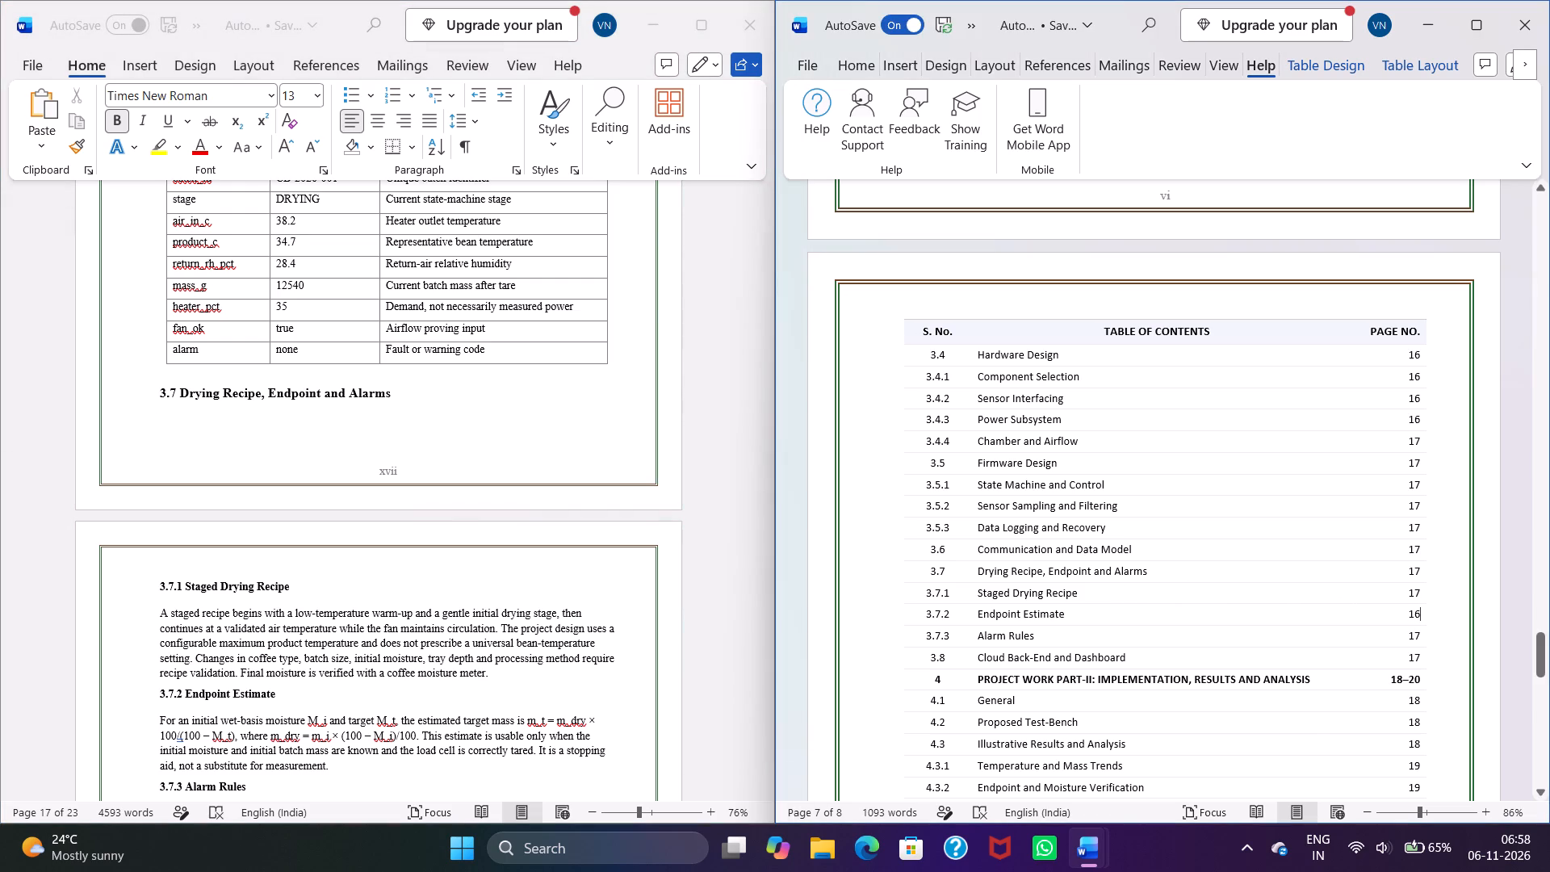
click(1422, 597)
key(BackSpace)
key(8)
click(1419, 616)
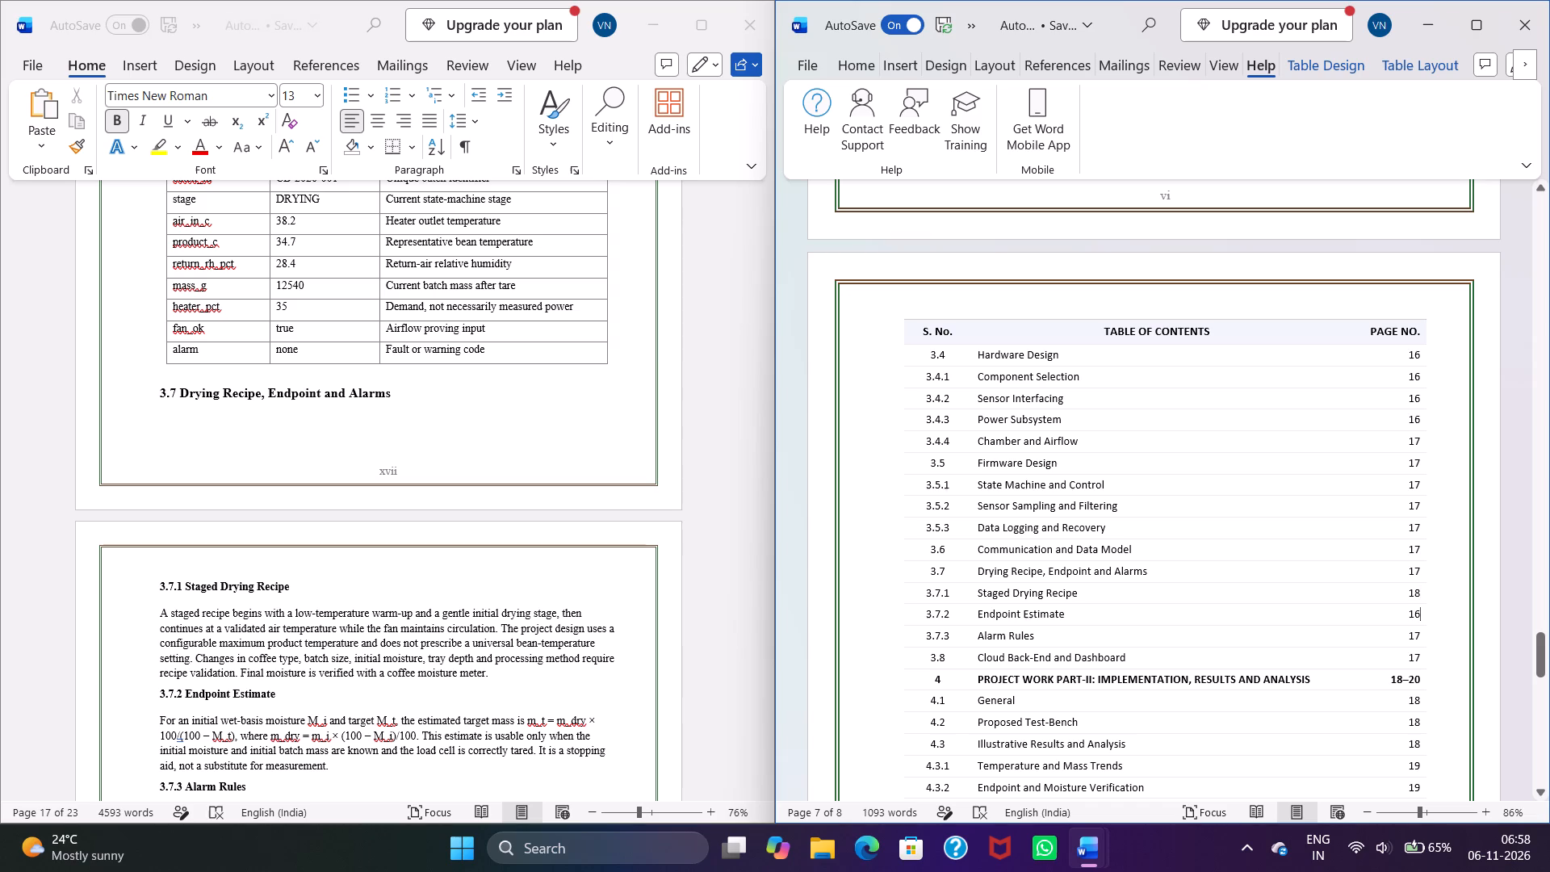
key(BackSpace)
key(8)
key(Down)
key(BackSpace)
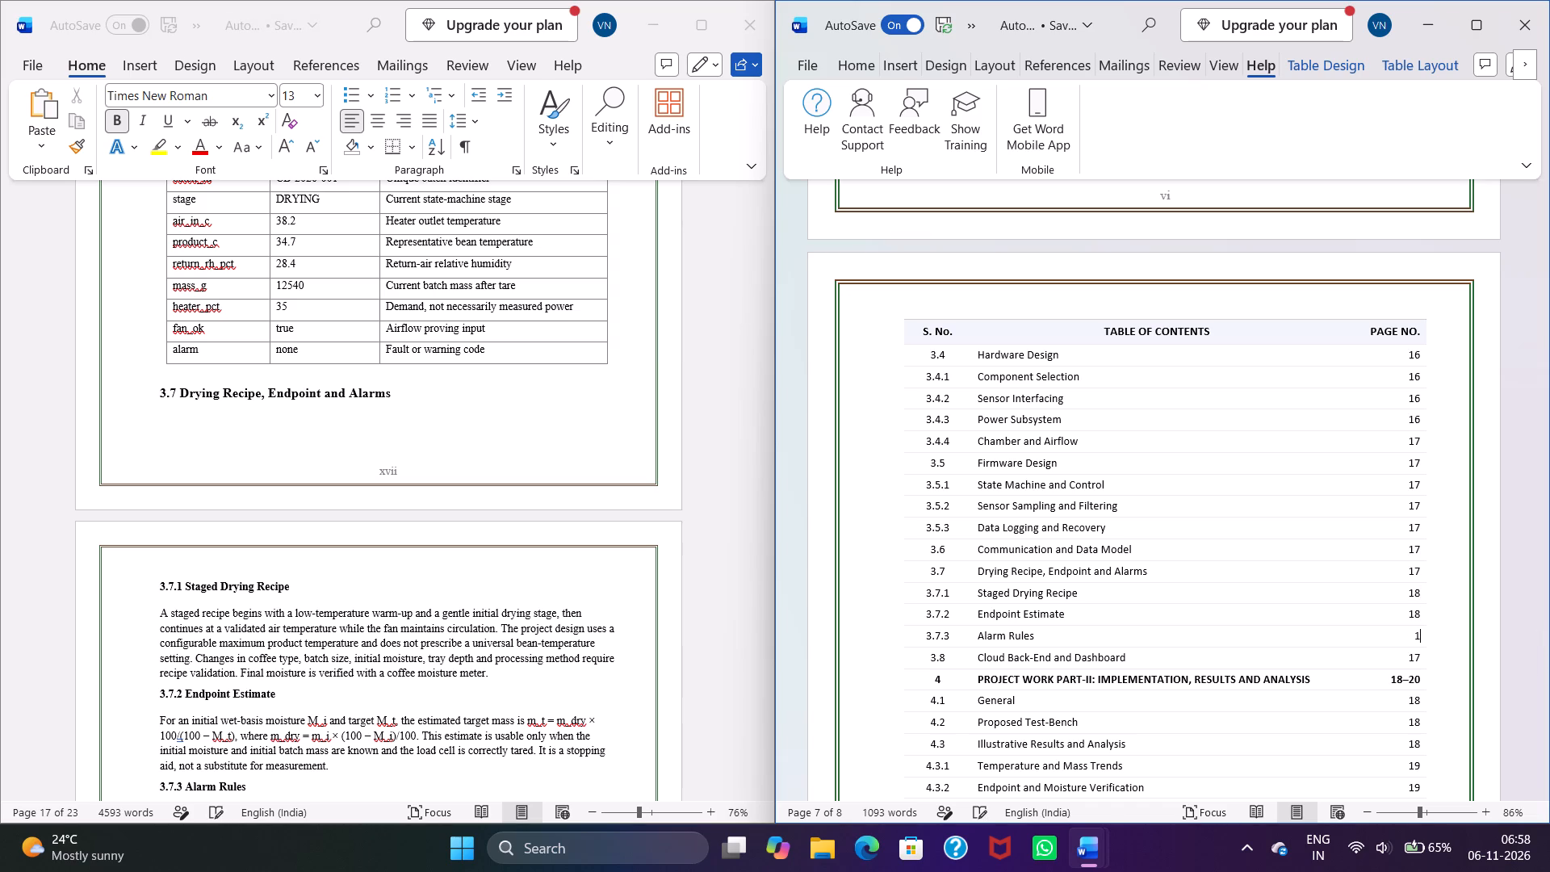
key(8)
key(Down)
key(BackSpace)
key(8)
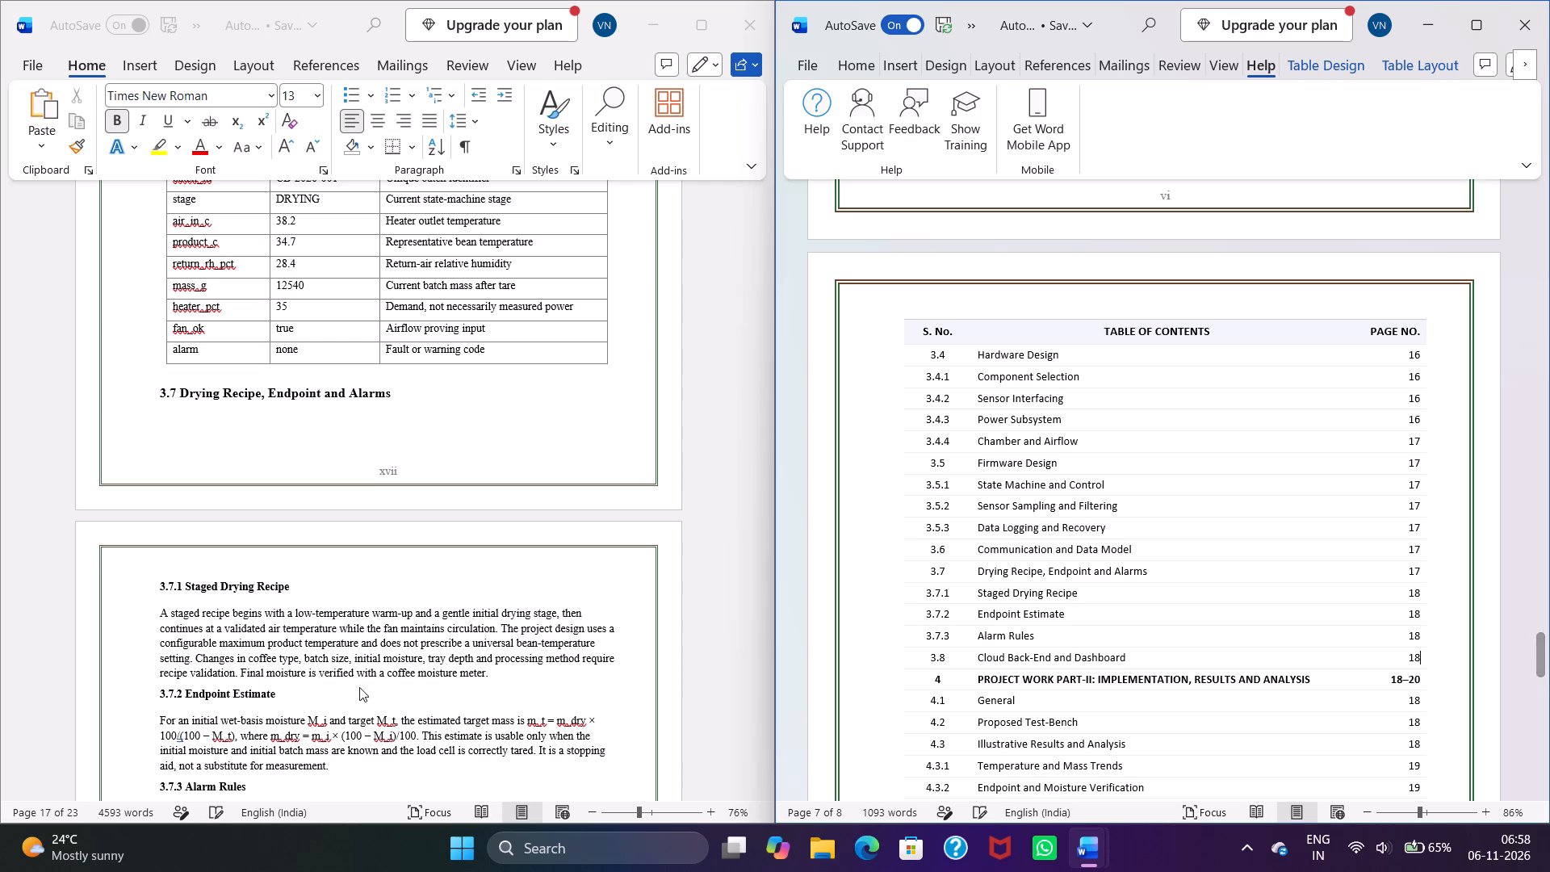
Check where Chapter 4 starts in the report and set its contents entry's page range to 19–21.
scroll(333, 690, down, 16)
scroll(345, 637, down, 8)
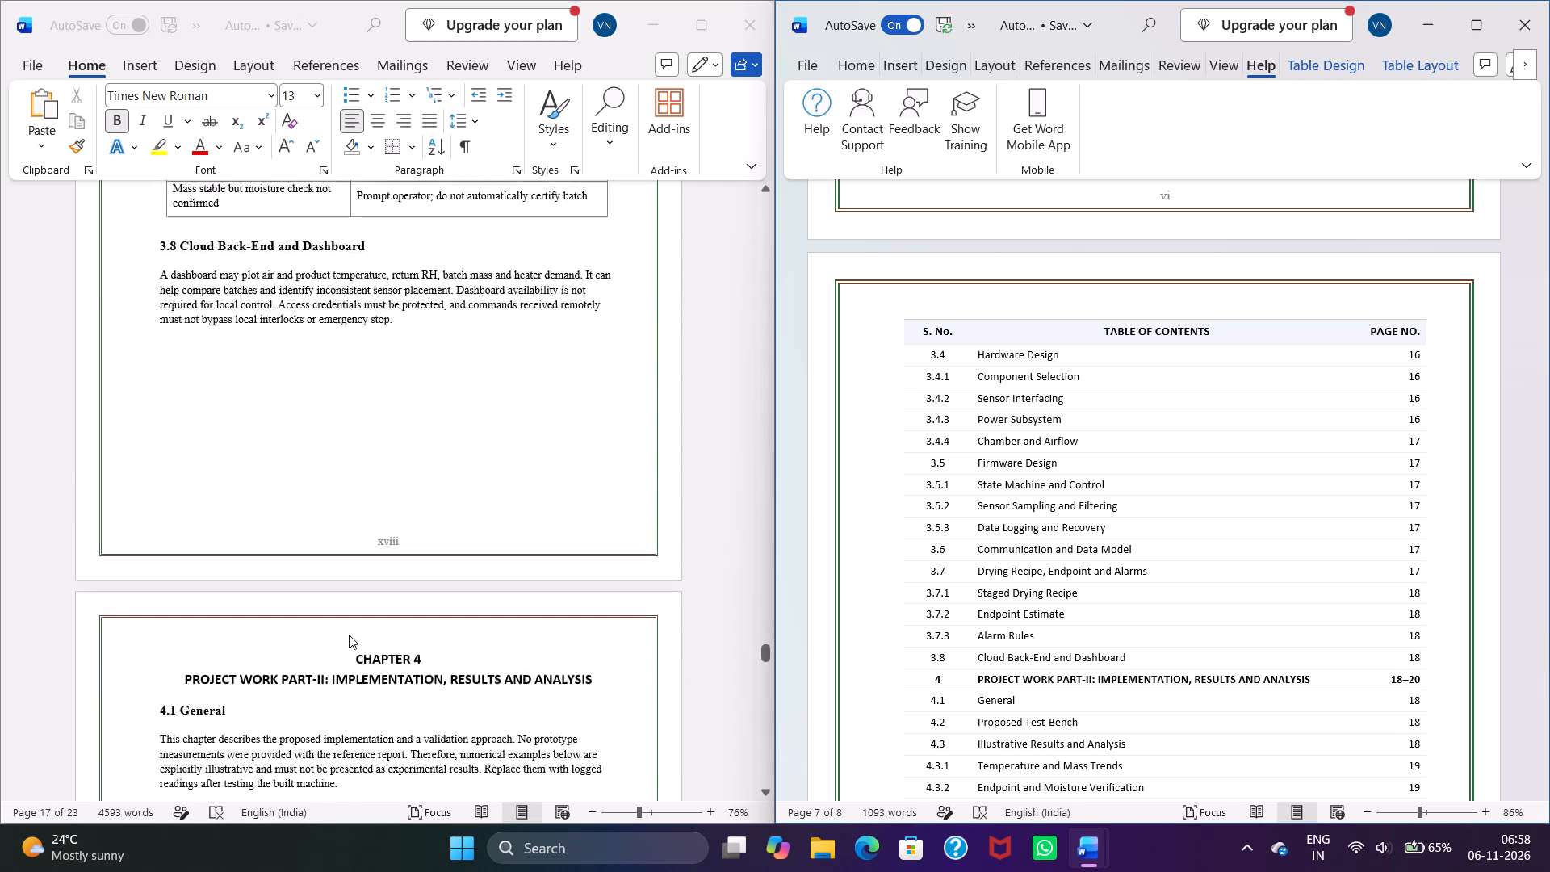
scroll(349, 635, down, 2)
scroll(1296, 619, down, 4)
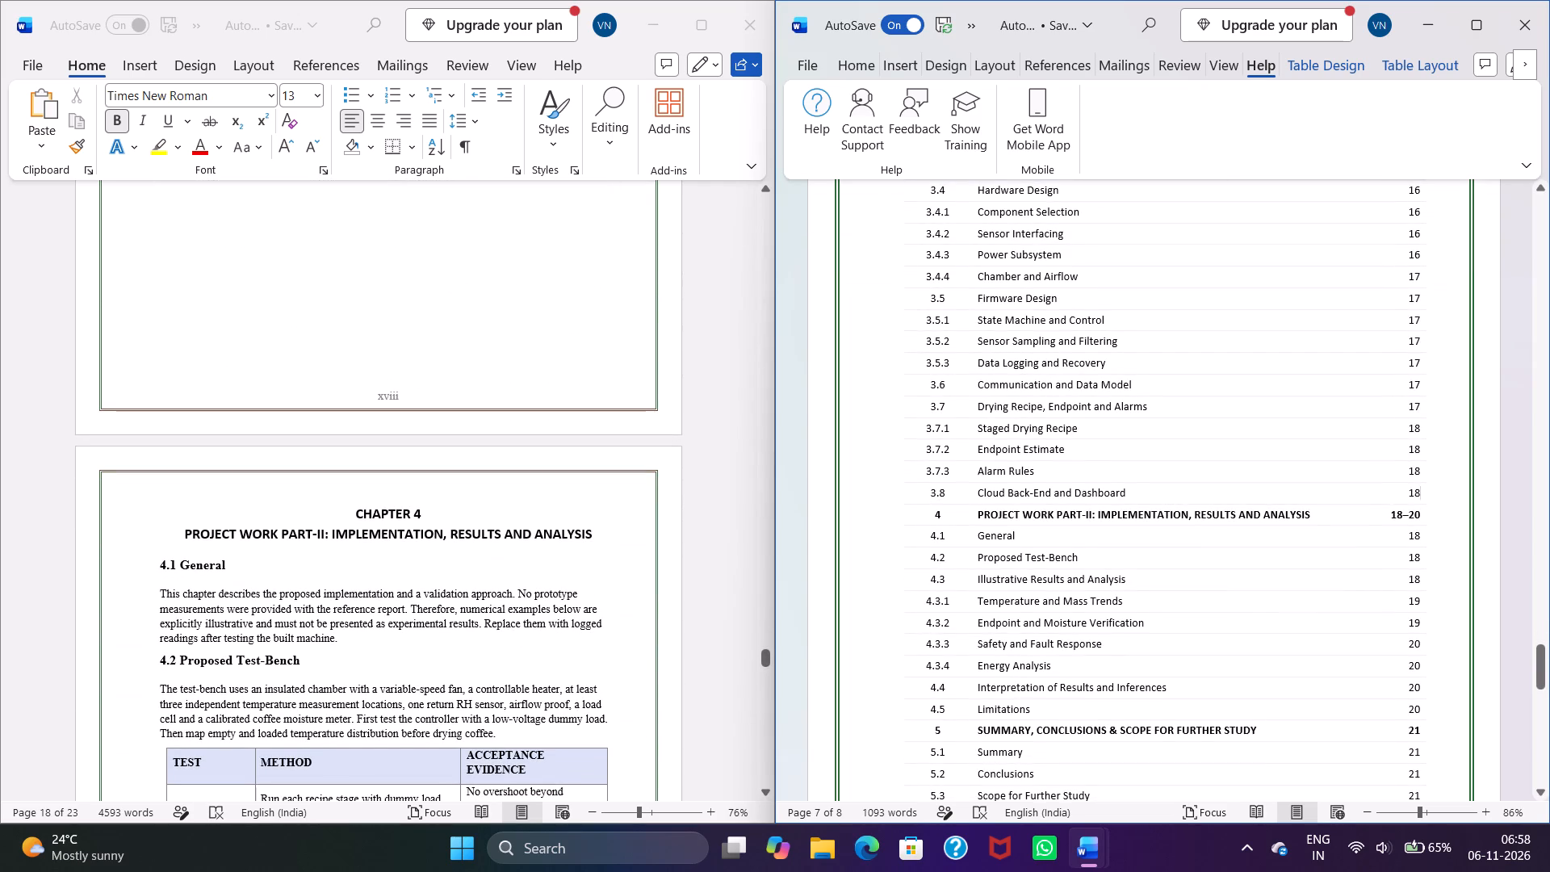
click(1403, 517)
key(BackSpace)
key(9)
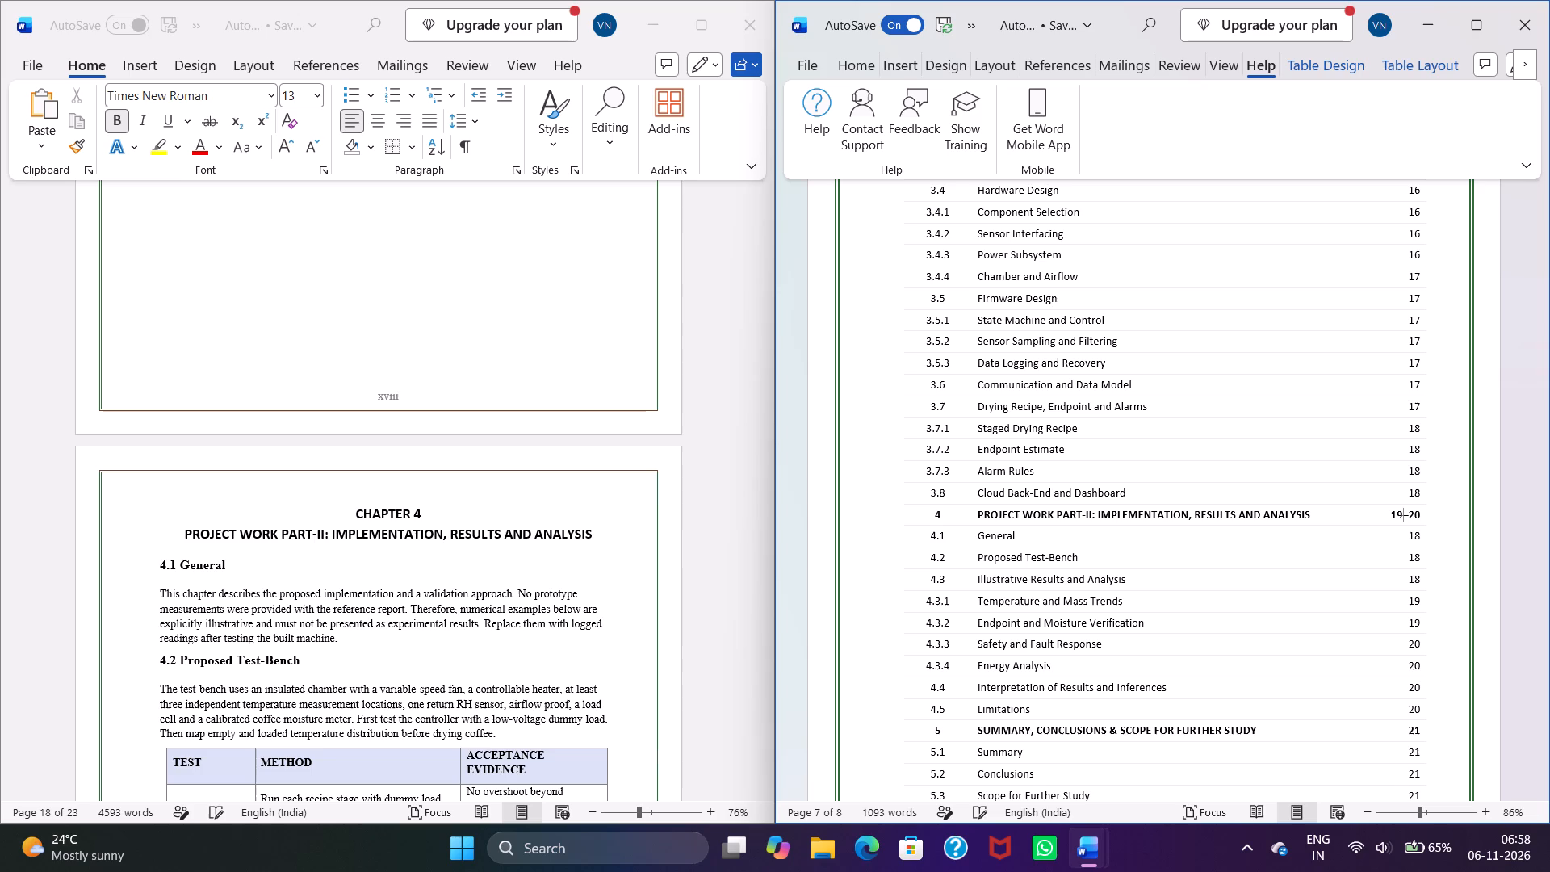
key(Right)
key(Right)
key(Right)
key(BackSpace)
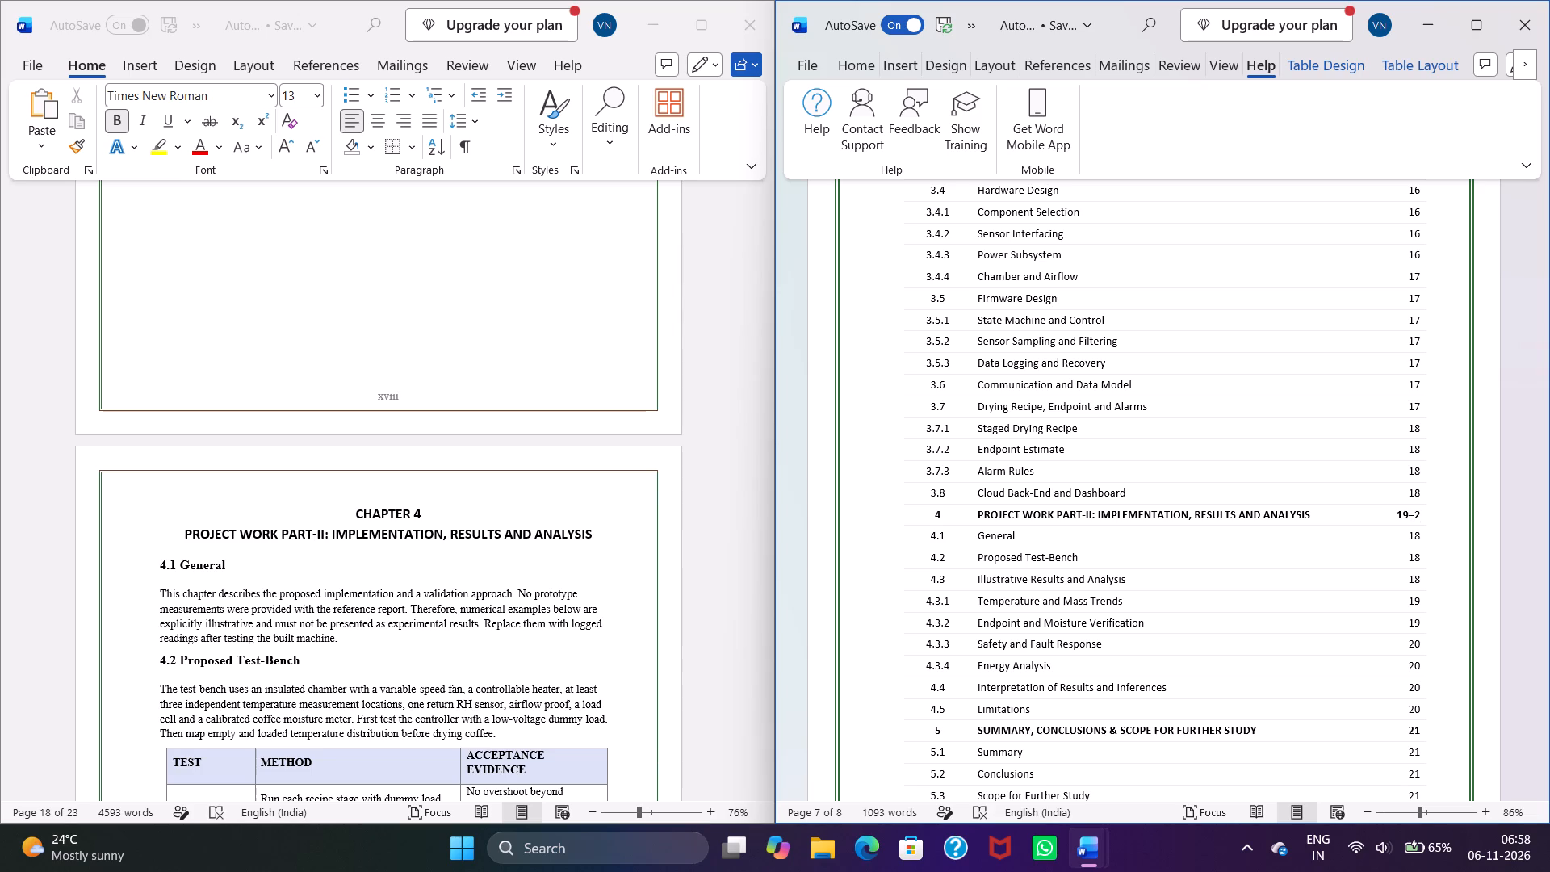
key(1)
Set contents entries 4.1 General and 4.2 Proposed Test-Bench to page 19.
key(Down)
key(BackSpace)
key(9)
key(Down)
key(BackSpace)
key(9)
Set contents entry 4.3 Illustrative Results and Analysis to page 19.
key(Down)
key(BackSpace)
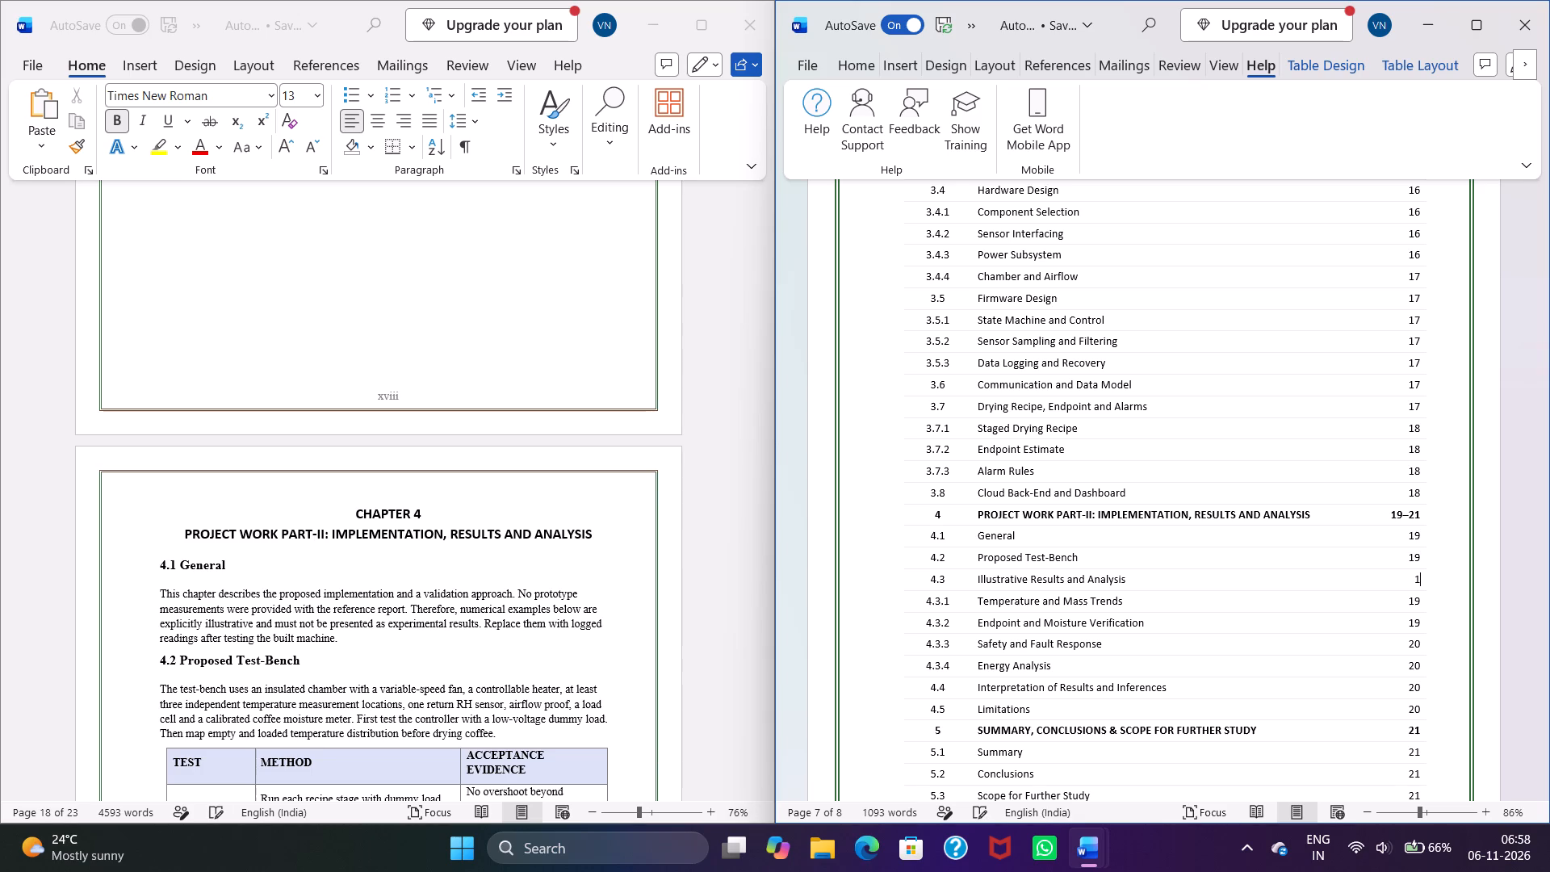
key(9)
Check what follows section 4.2 in the report and set contents entry 4.3 Illustrative Results and Analysis to page 20.
scroll(0, 551, down, 5)
scroll(229, 500, down, 15)
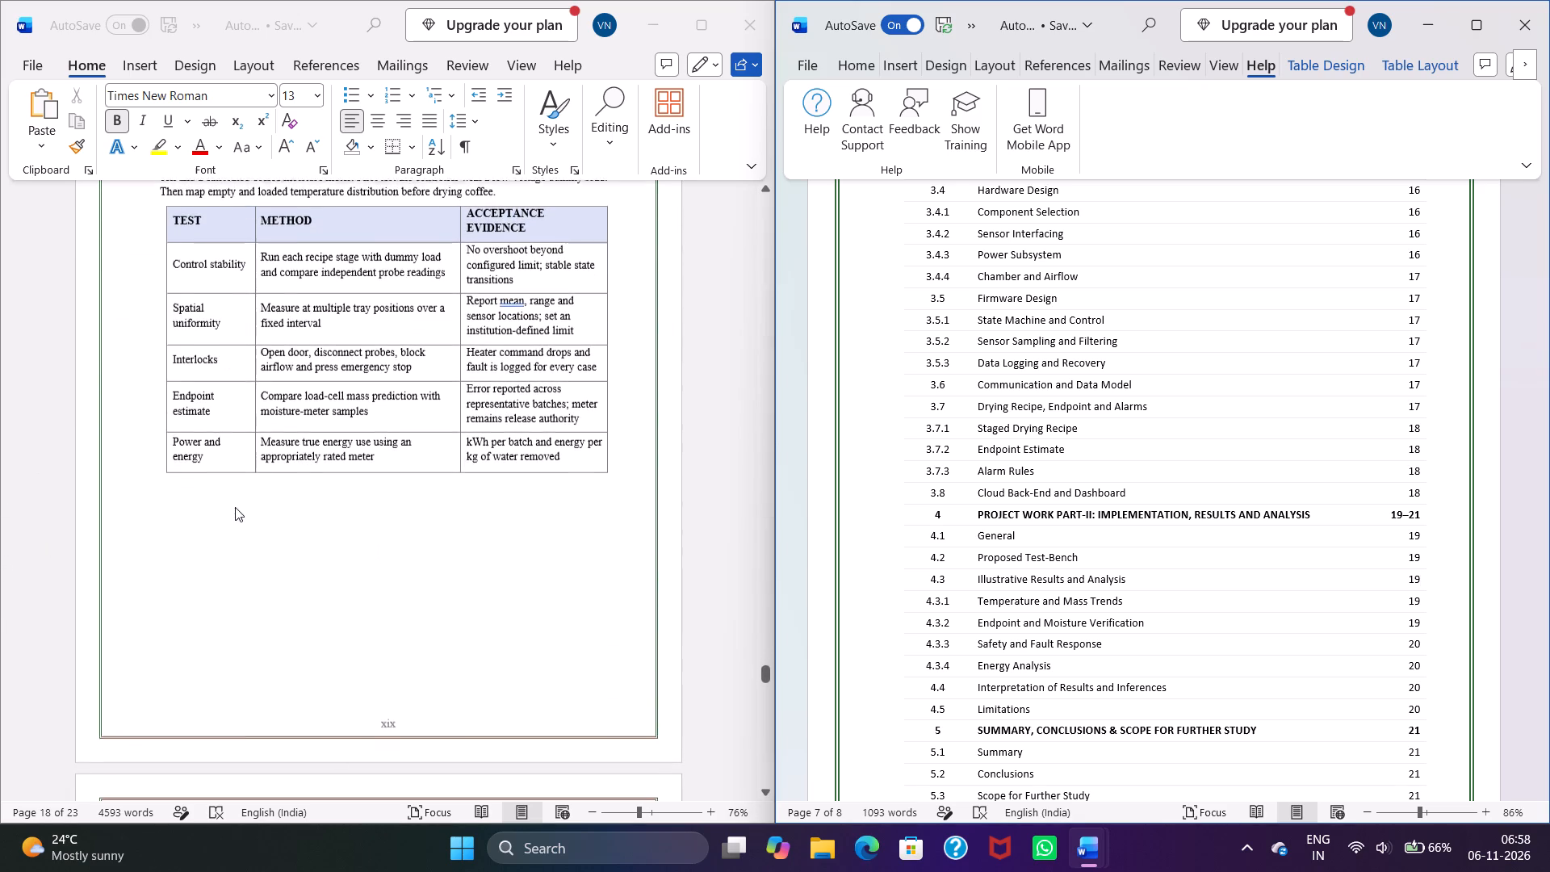
scroll(235, 507, up, 4)
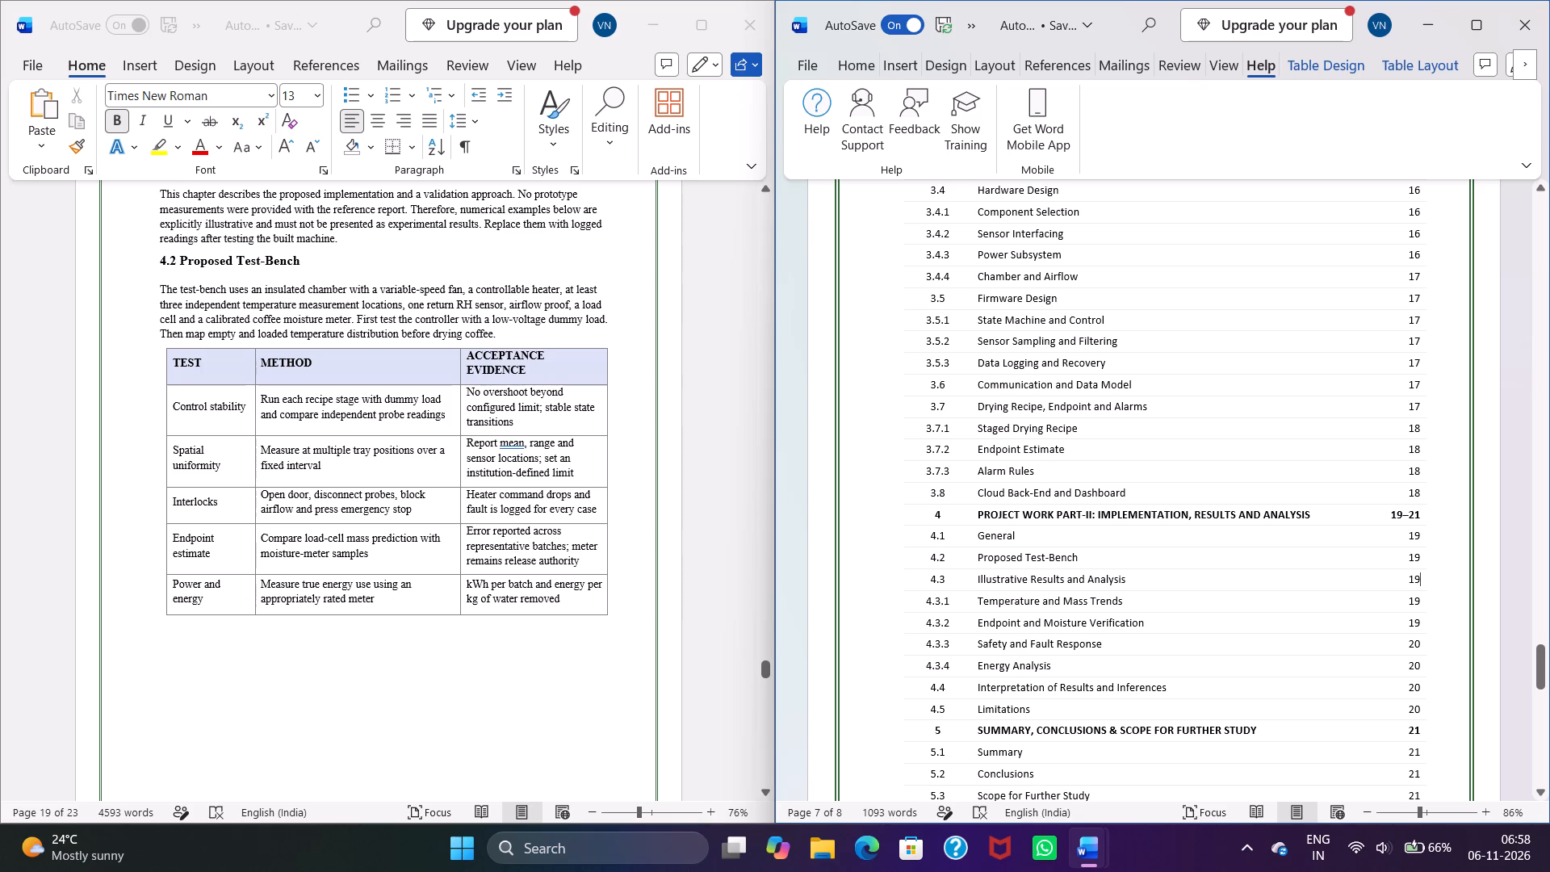
click(1426, 583)
click(1426, 583)
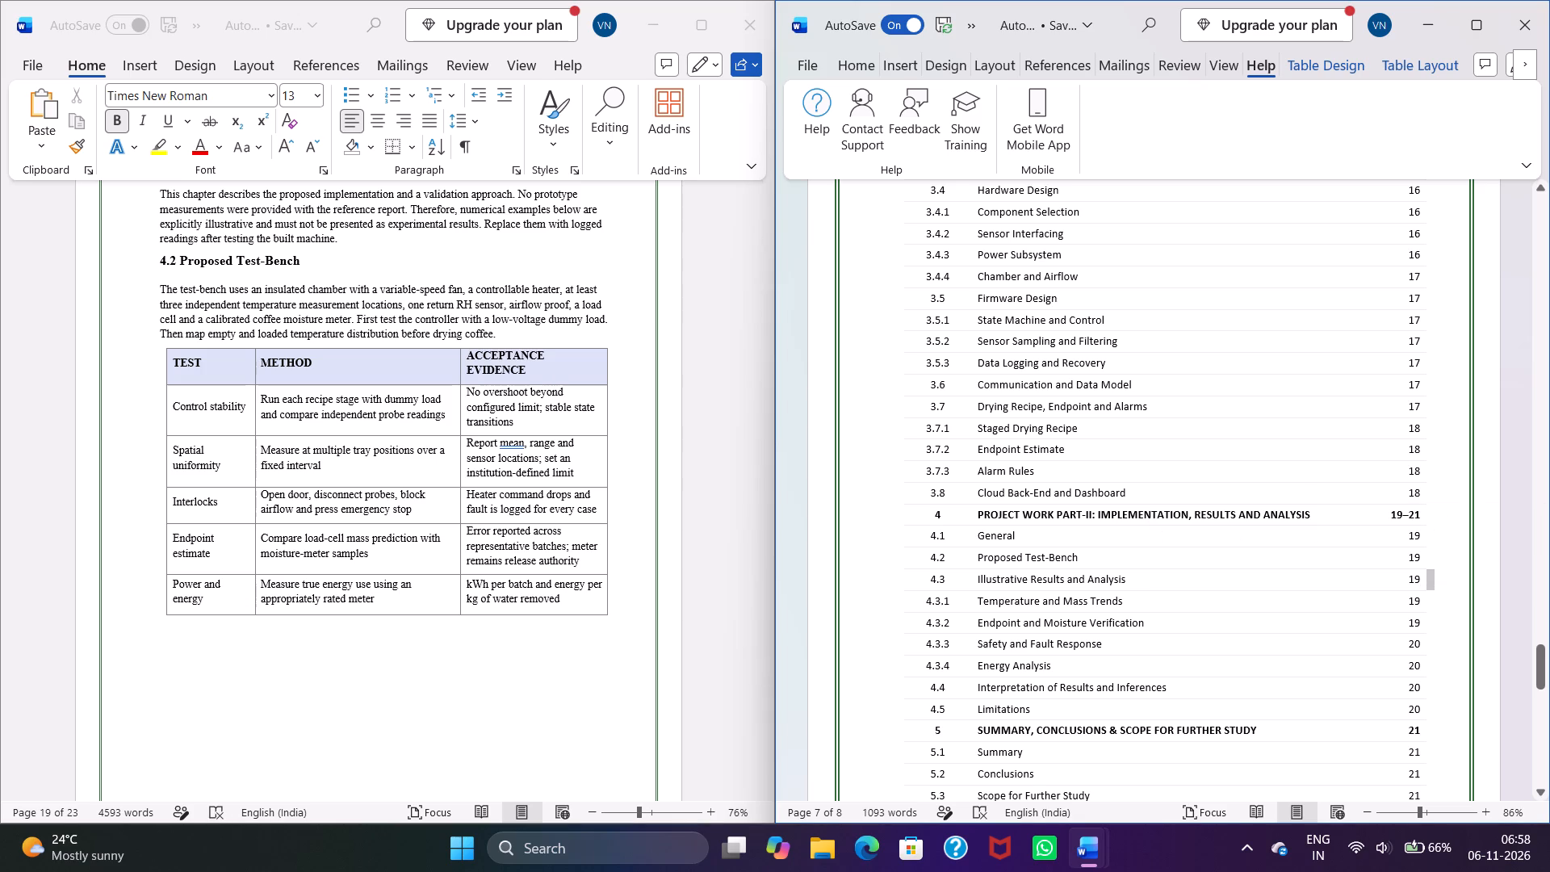
click(1419, 581)
key(BackSpace)
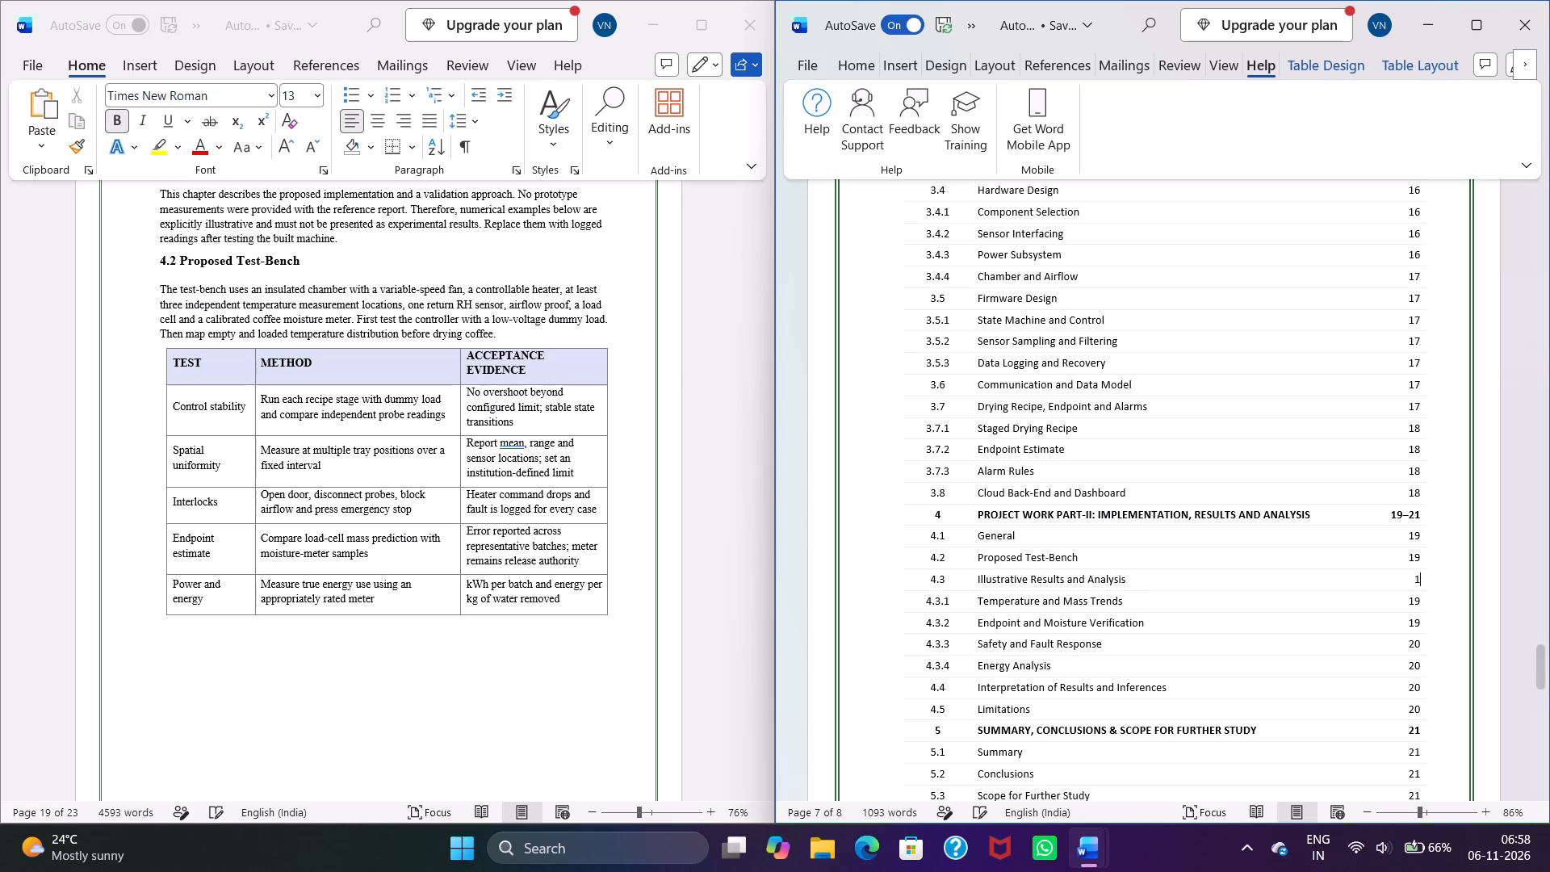
key(BackSpace)
text(20)
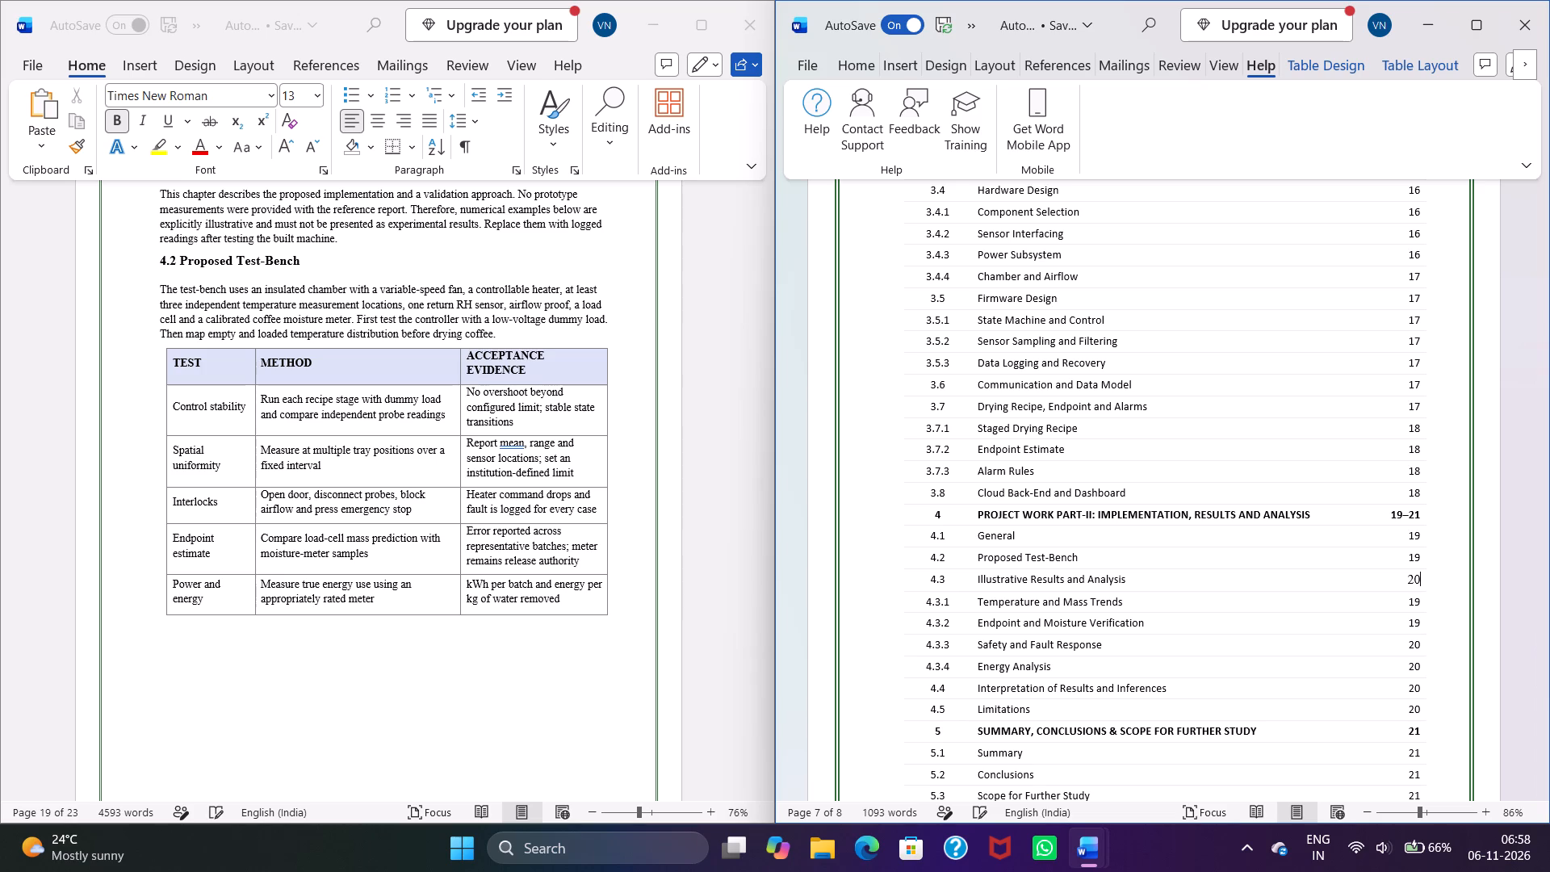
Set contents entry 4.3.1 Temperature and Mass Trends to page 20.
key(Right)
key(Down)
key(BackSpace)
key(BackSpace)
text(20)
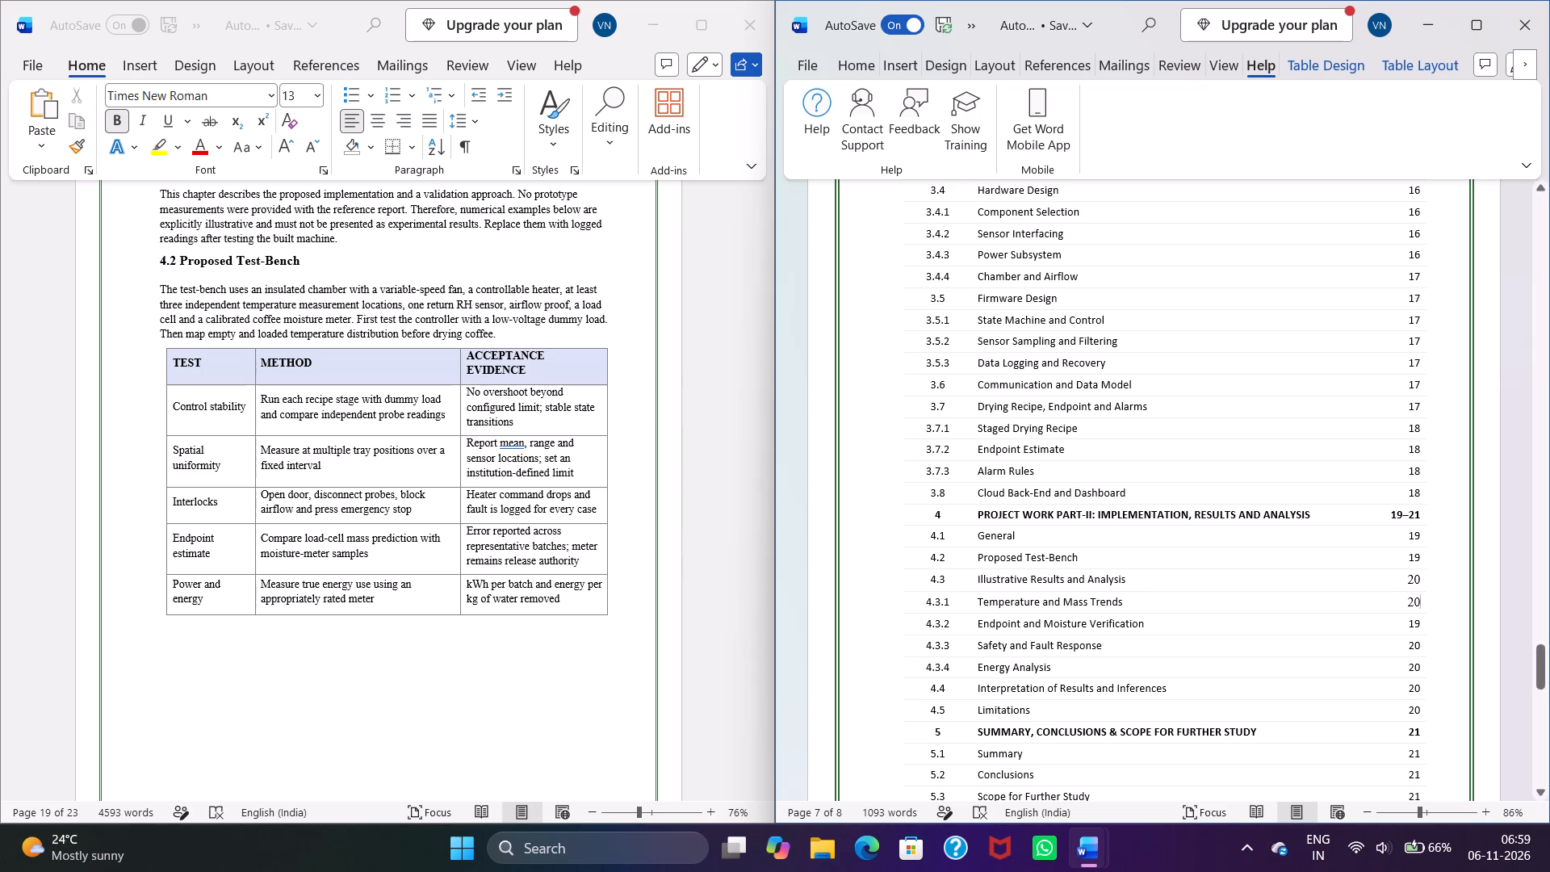
Check which page section 4.3.1 Temperature and Mass Trends falls on in the report and set its contents entry to page 21.
scroll(295, 556, down, 19)
scroll(304, 538, down, 4)
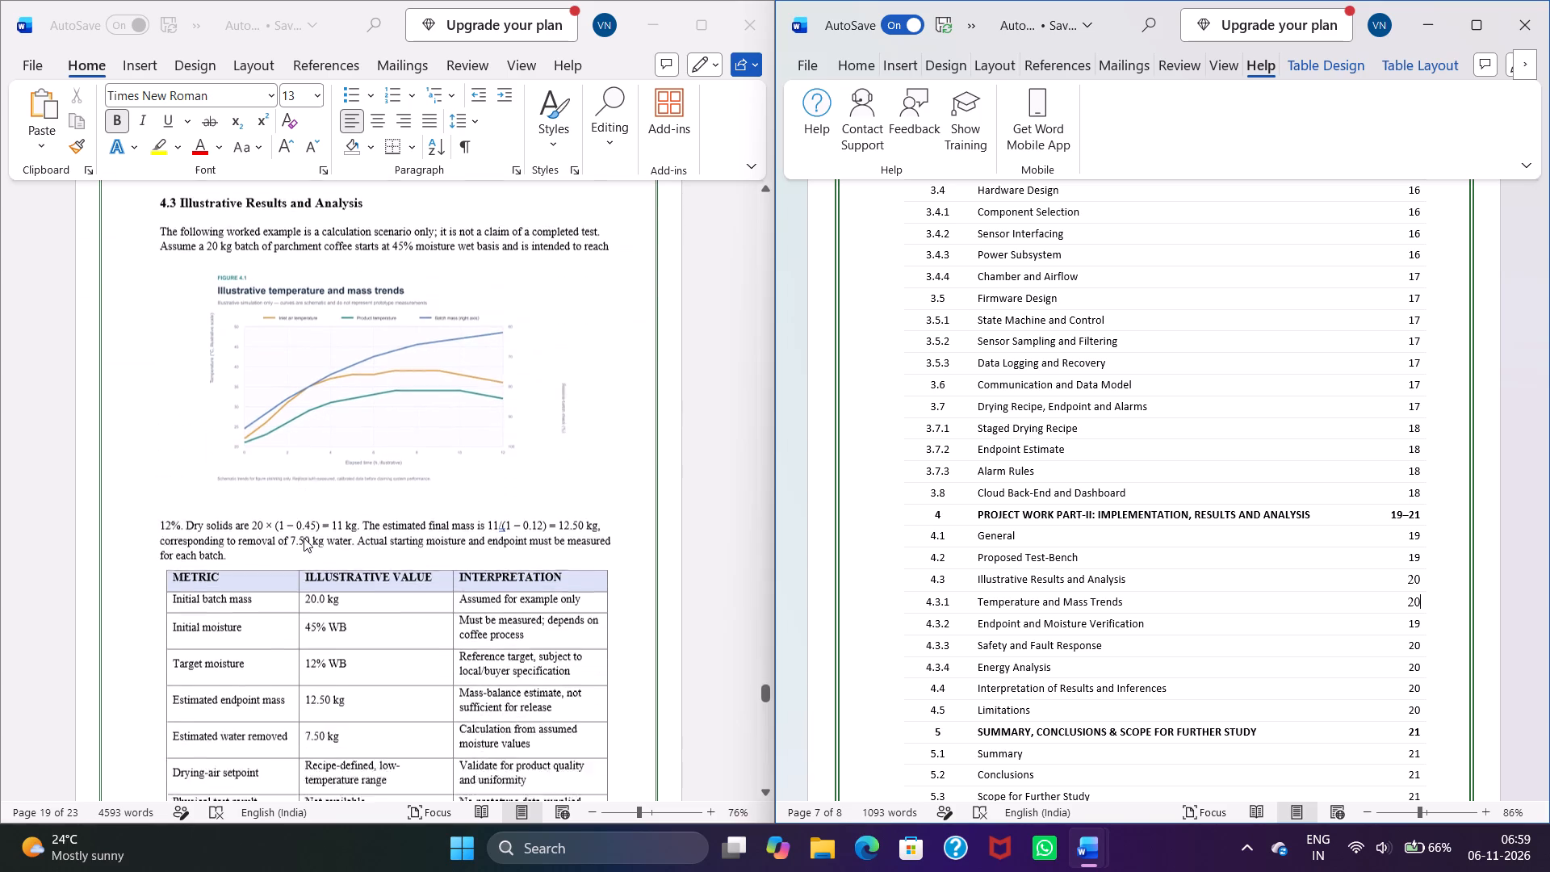
scroll(304, 538, down, 14)
scroll(304, 537, down, 7)
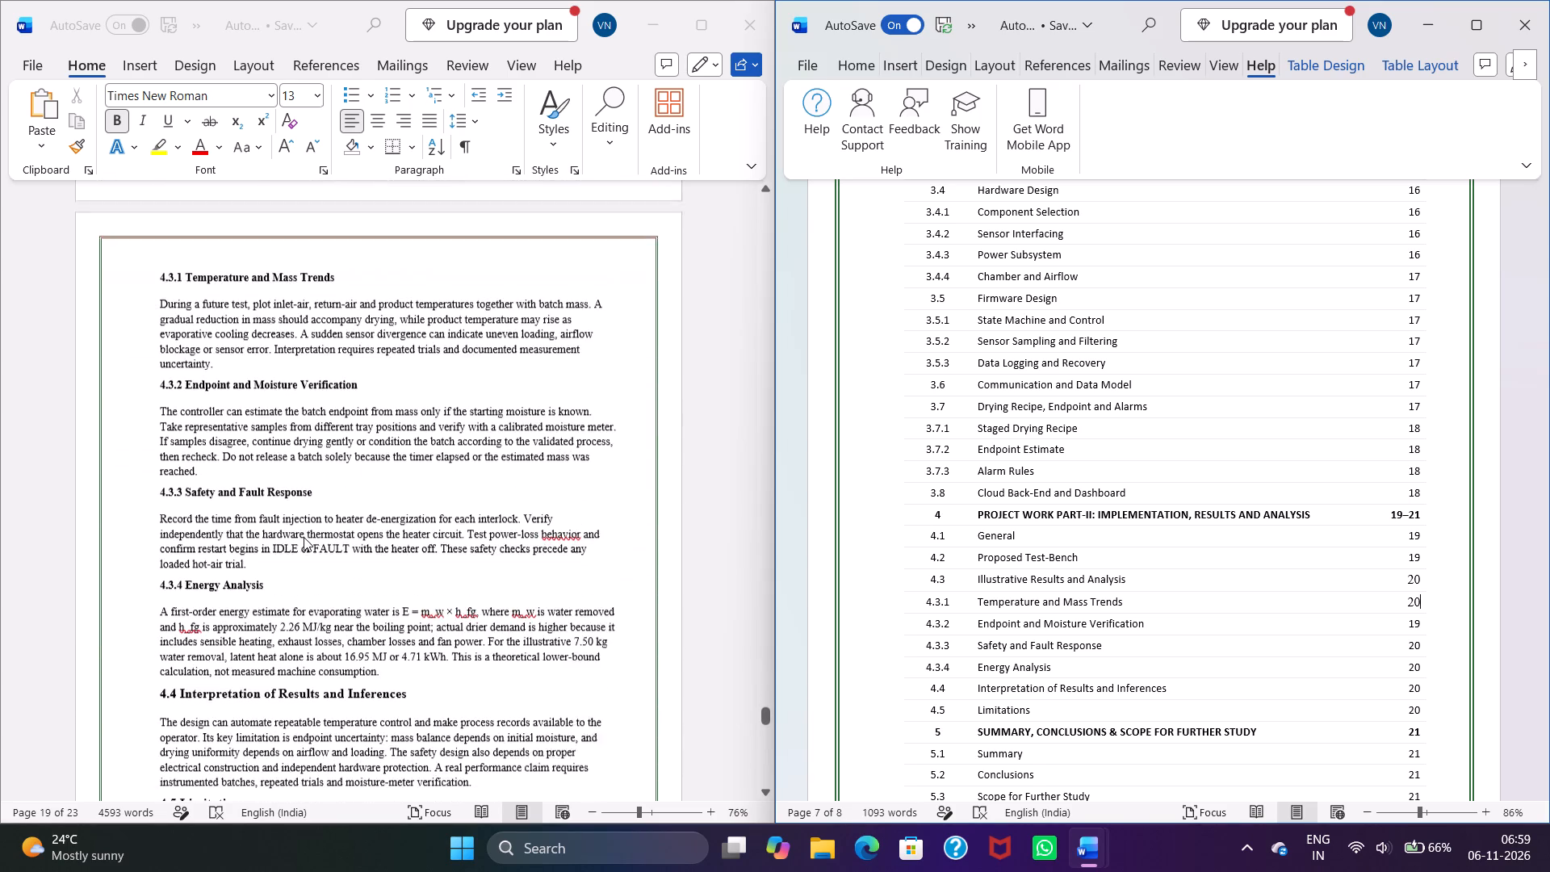
scroll(304, 537, up, 3)
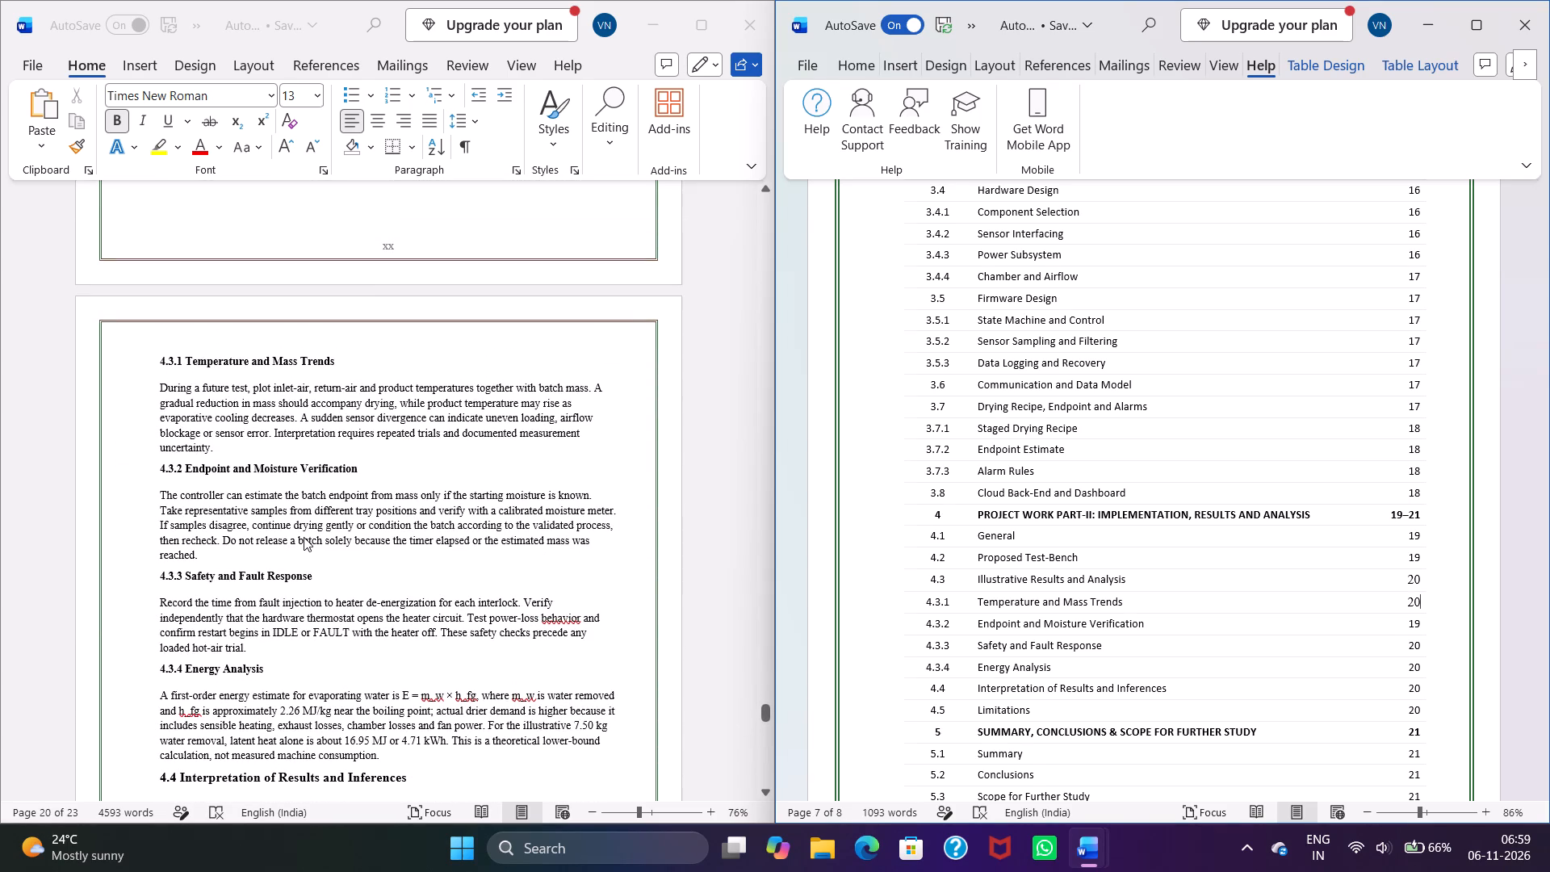
scroll(305, 537, down, 2)
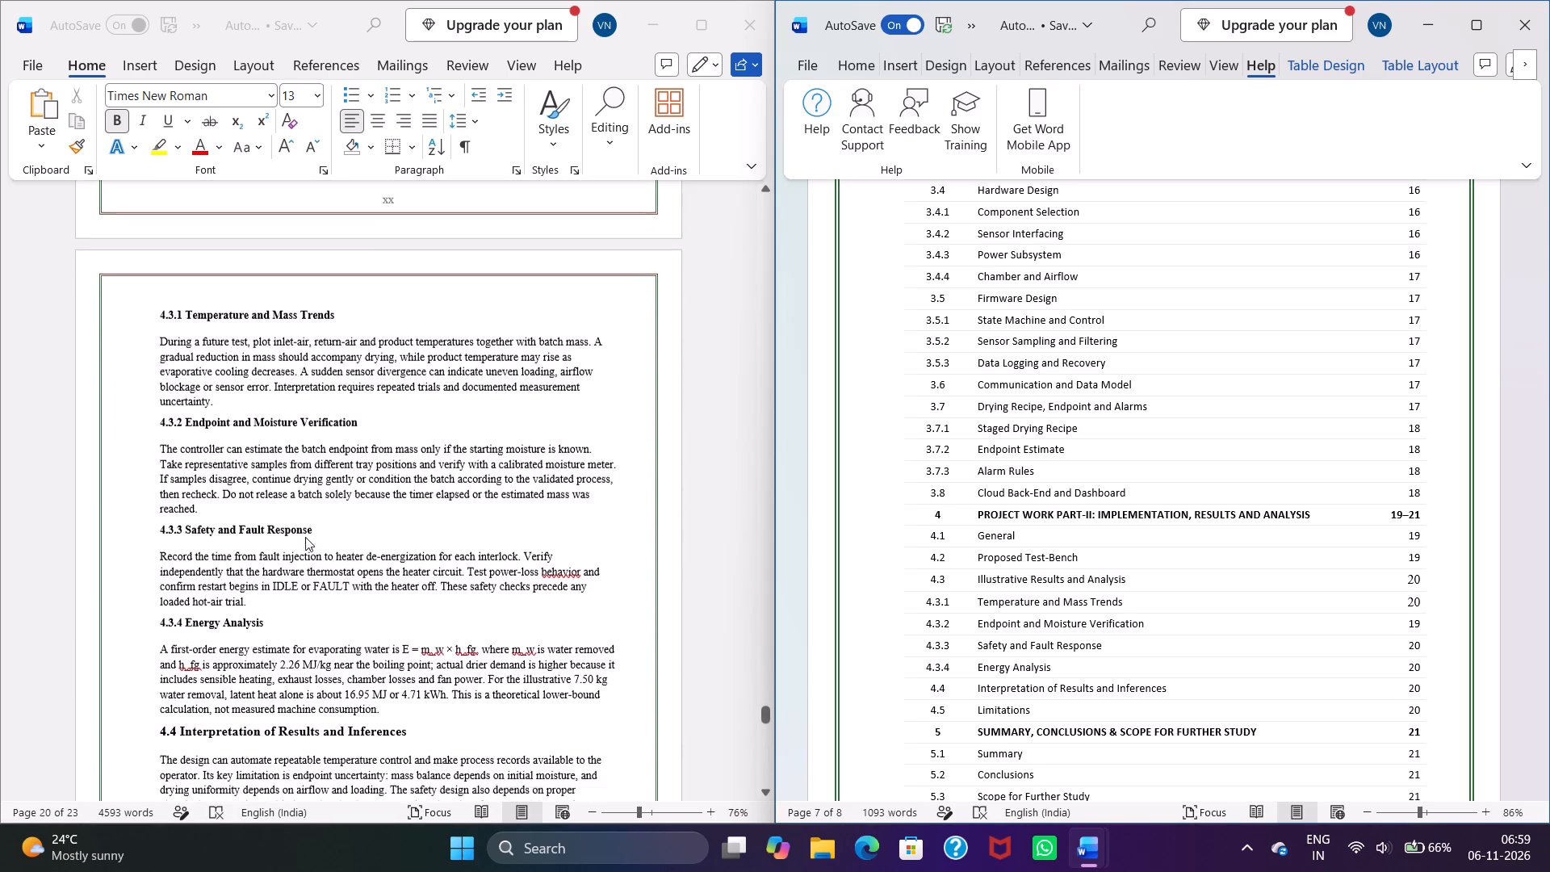
scroll(305, 537, down, 9)
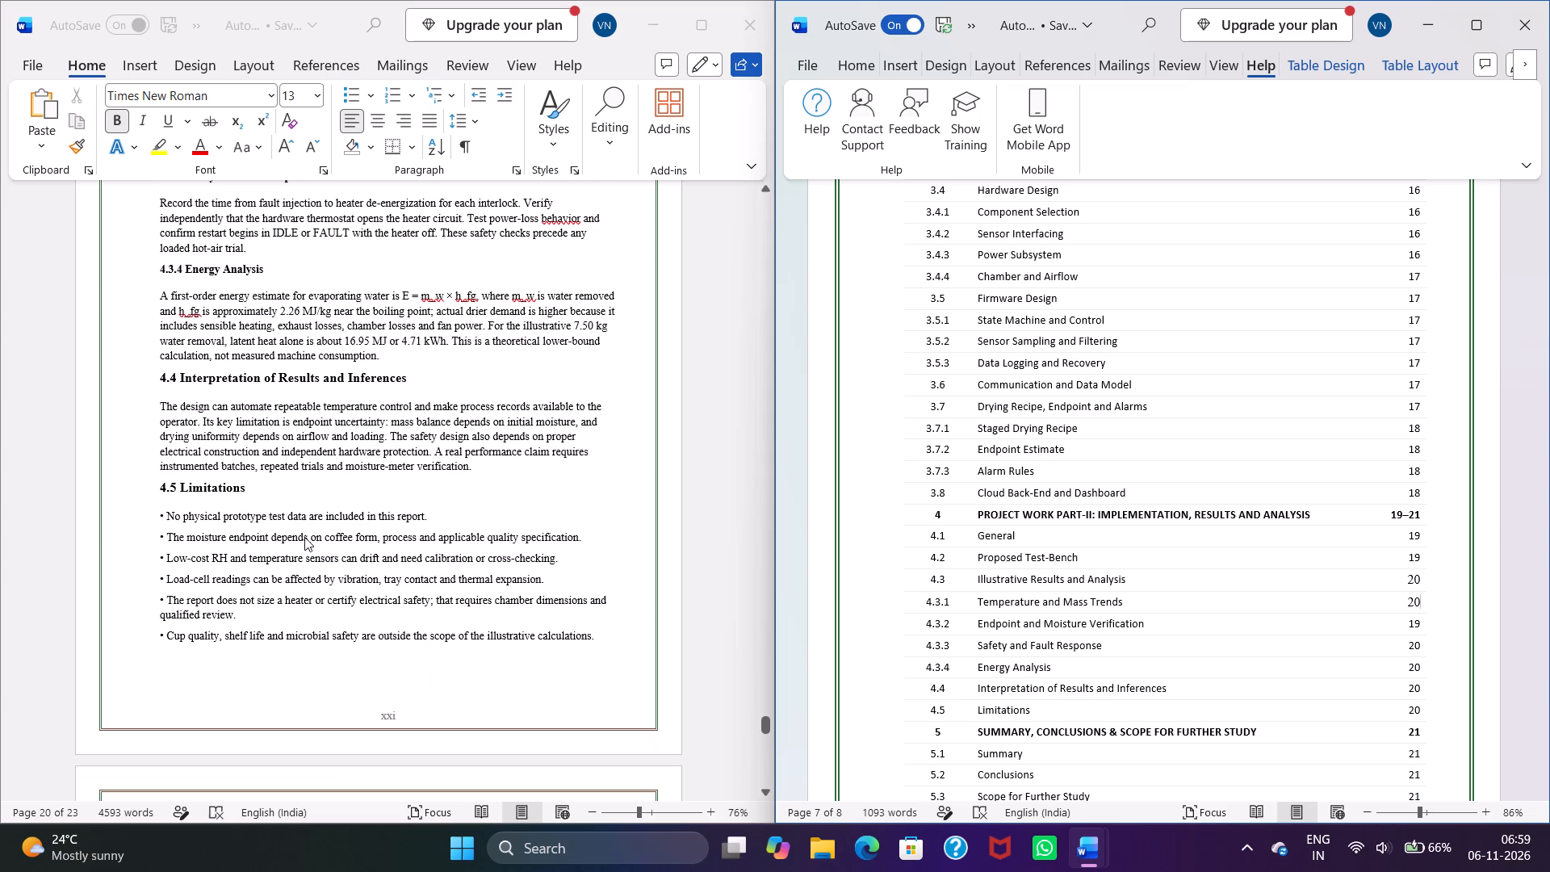
key(BackSpace)
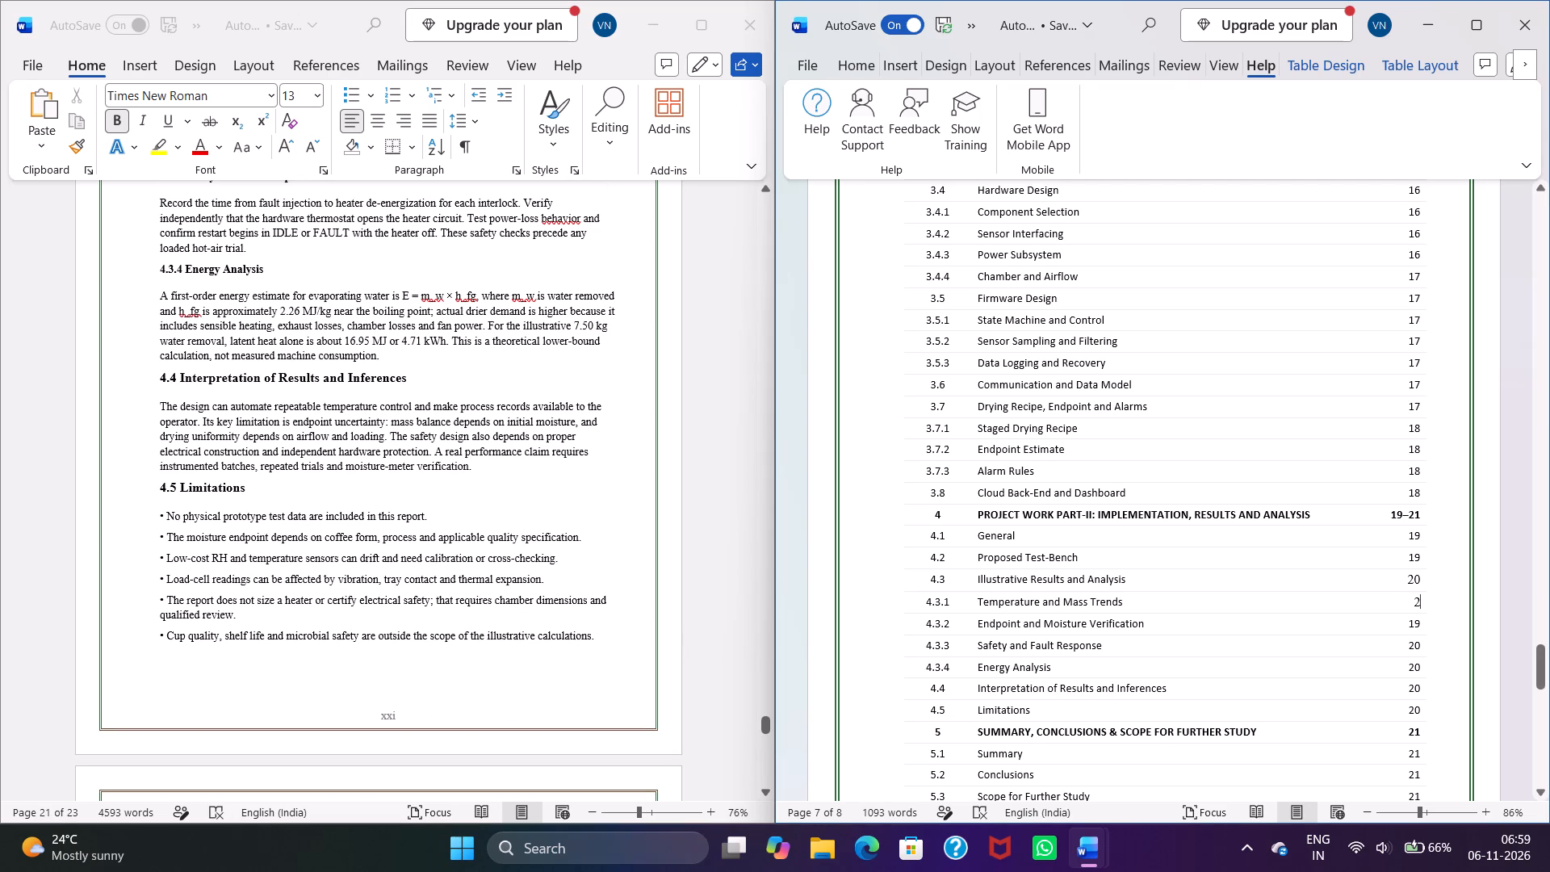
key(1)
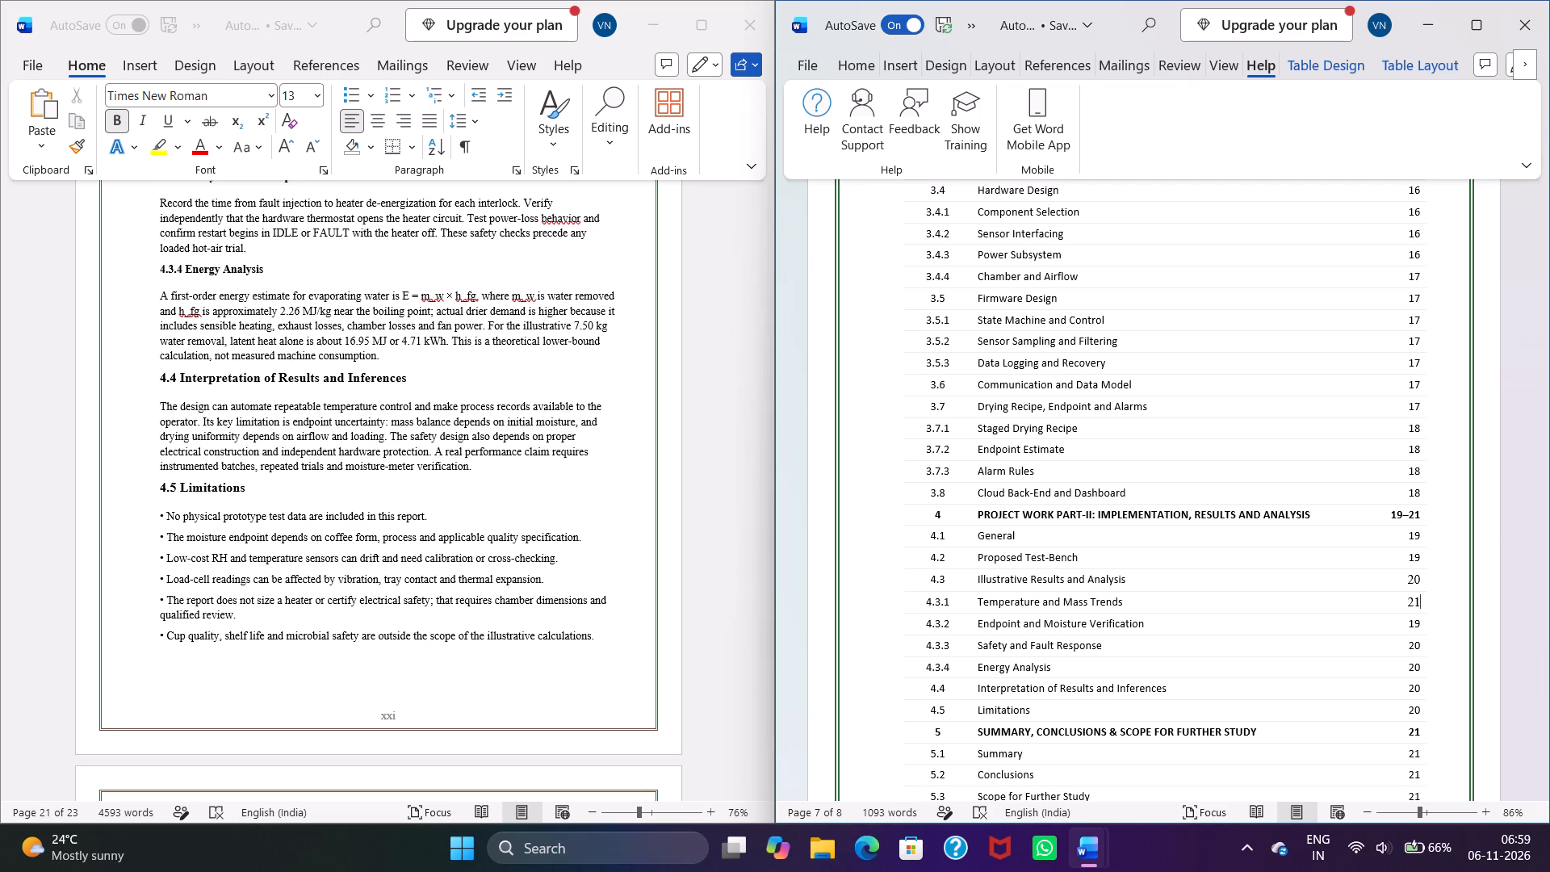
Set contents entries 4.5 Limitations and 4.4 Interpretation of Results and Inferences to page 21.
key(Down)
key(Down)
key(Down)
key(Down)
key(Down)
key(BackSpace)
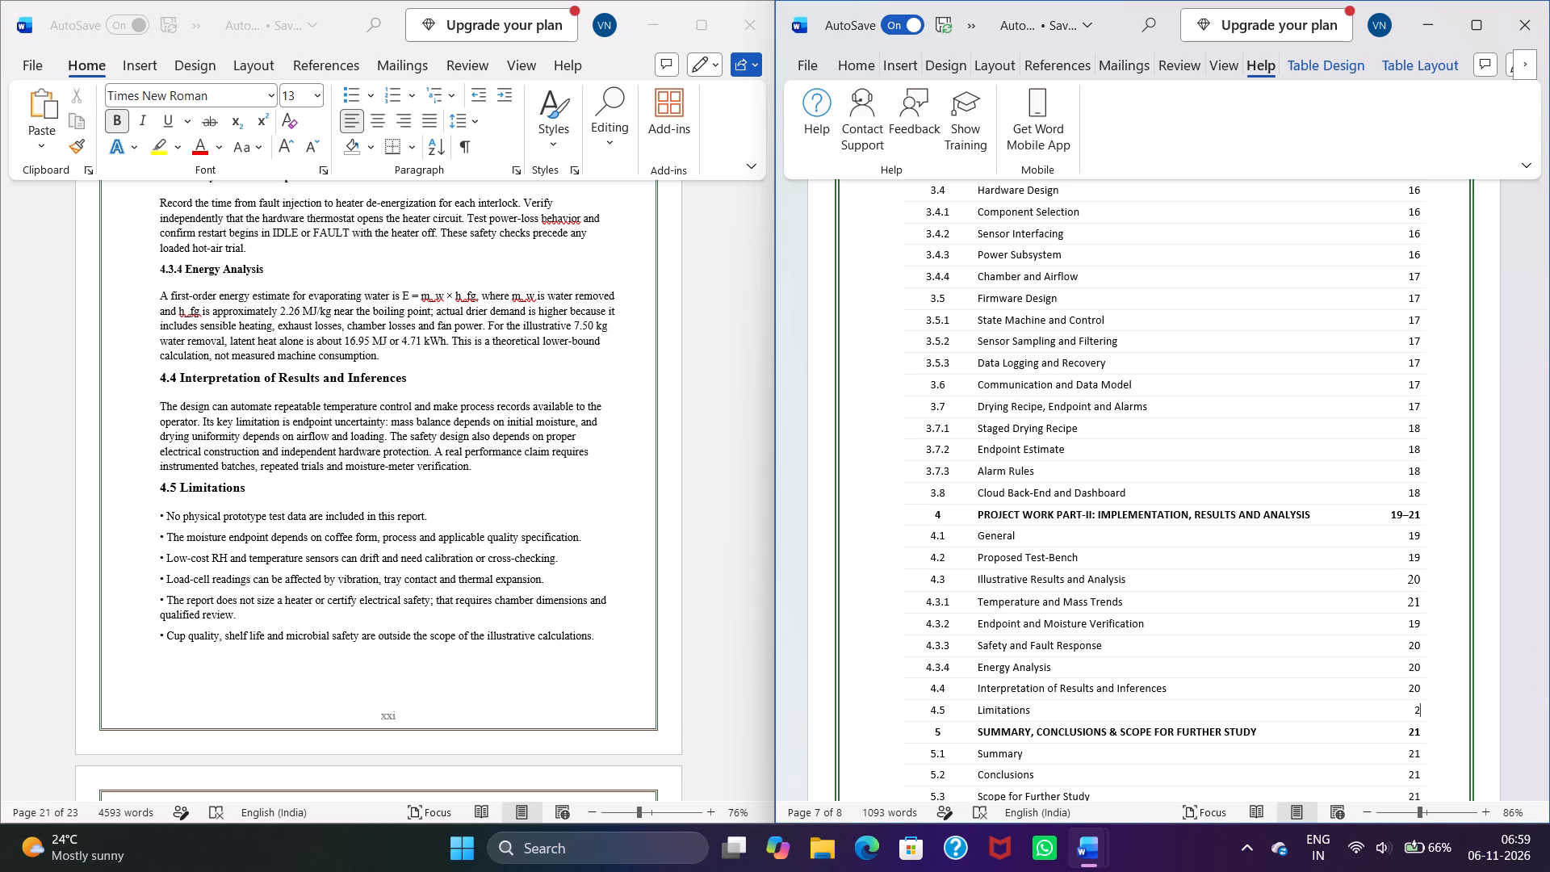
key(1)
key(Up)
key(BackSpace)
key(1)
Set contents entries 4.3.4 Energy Analysis, 4.3.3 Safety and Fault Response and 4.3.2 Endpoint and Moisture Verification to page 21.
key(Up)
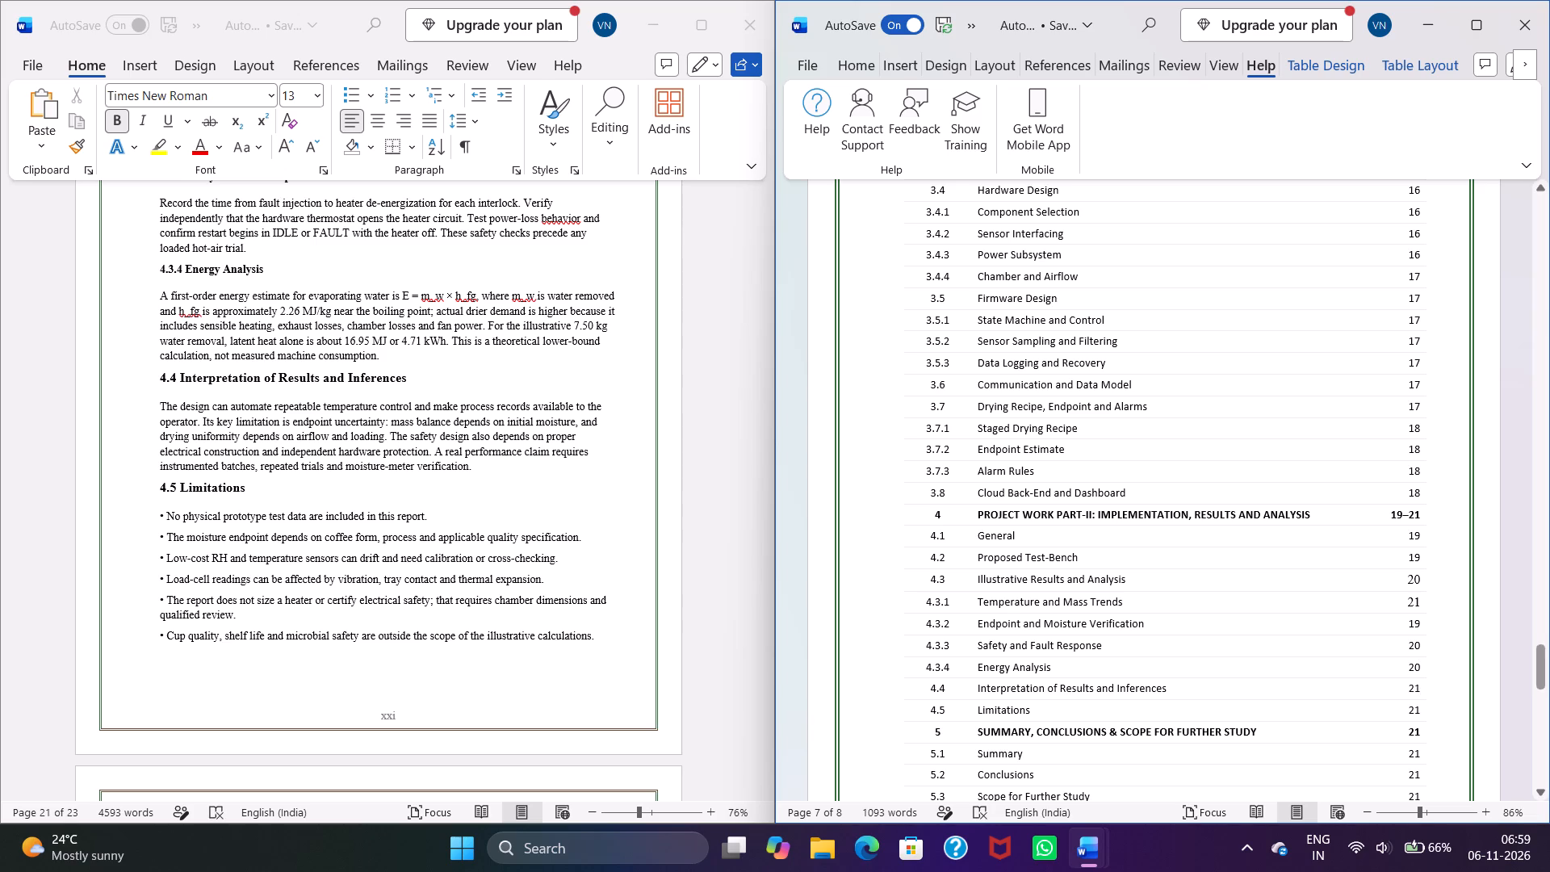
key(BackSpace)
key(1)
key(Up)
key(BackSpace)
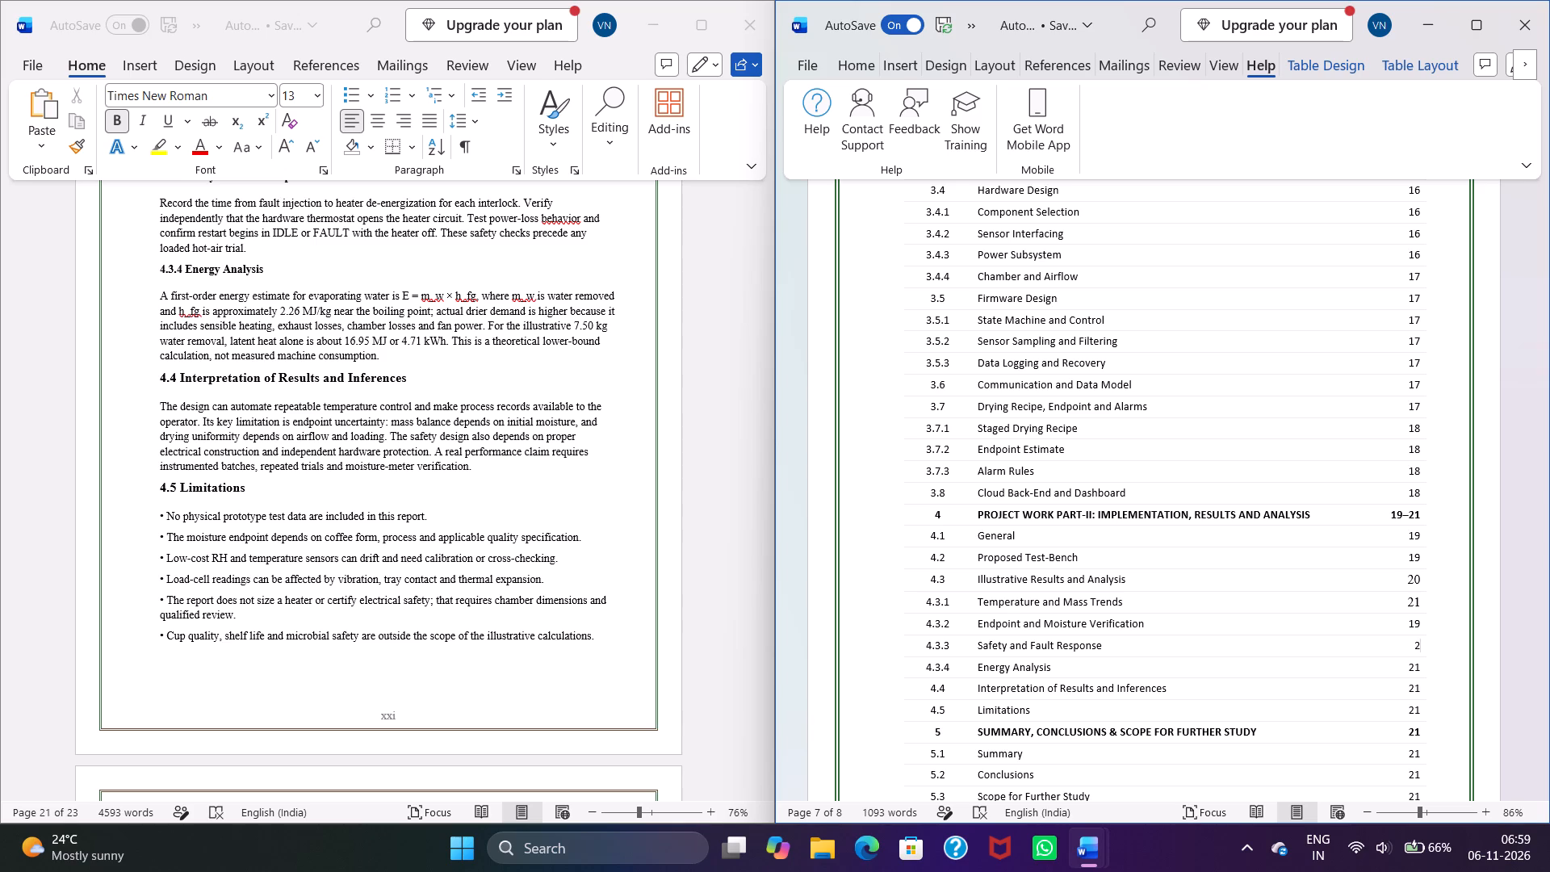
key(2)
key(BackSpace)
key(1)
key(Up)
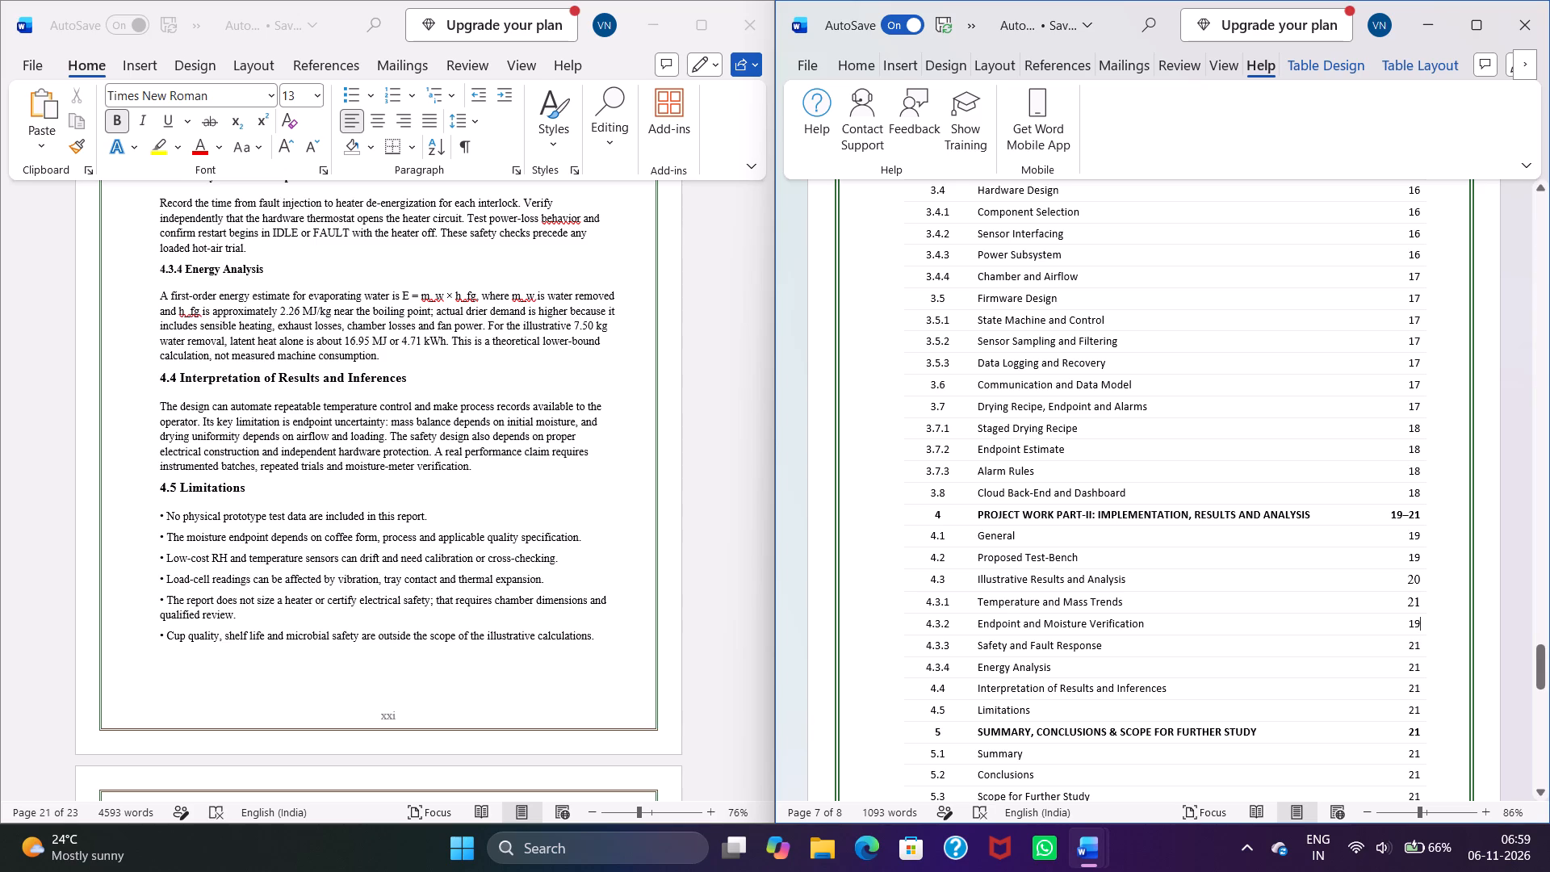
key(BackSpace)
key(BackSpace)
text(21)
Check where Chapter 5 falls in the report and set its Summary, Conclusions & Scope for Further Study contents entry to page 22.
scroll(1359, 699, down, 6)
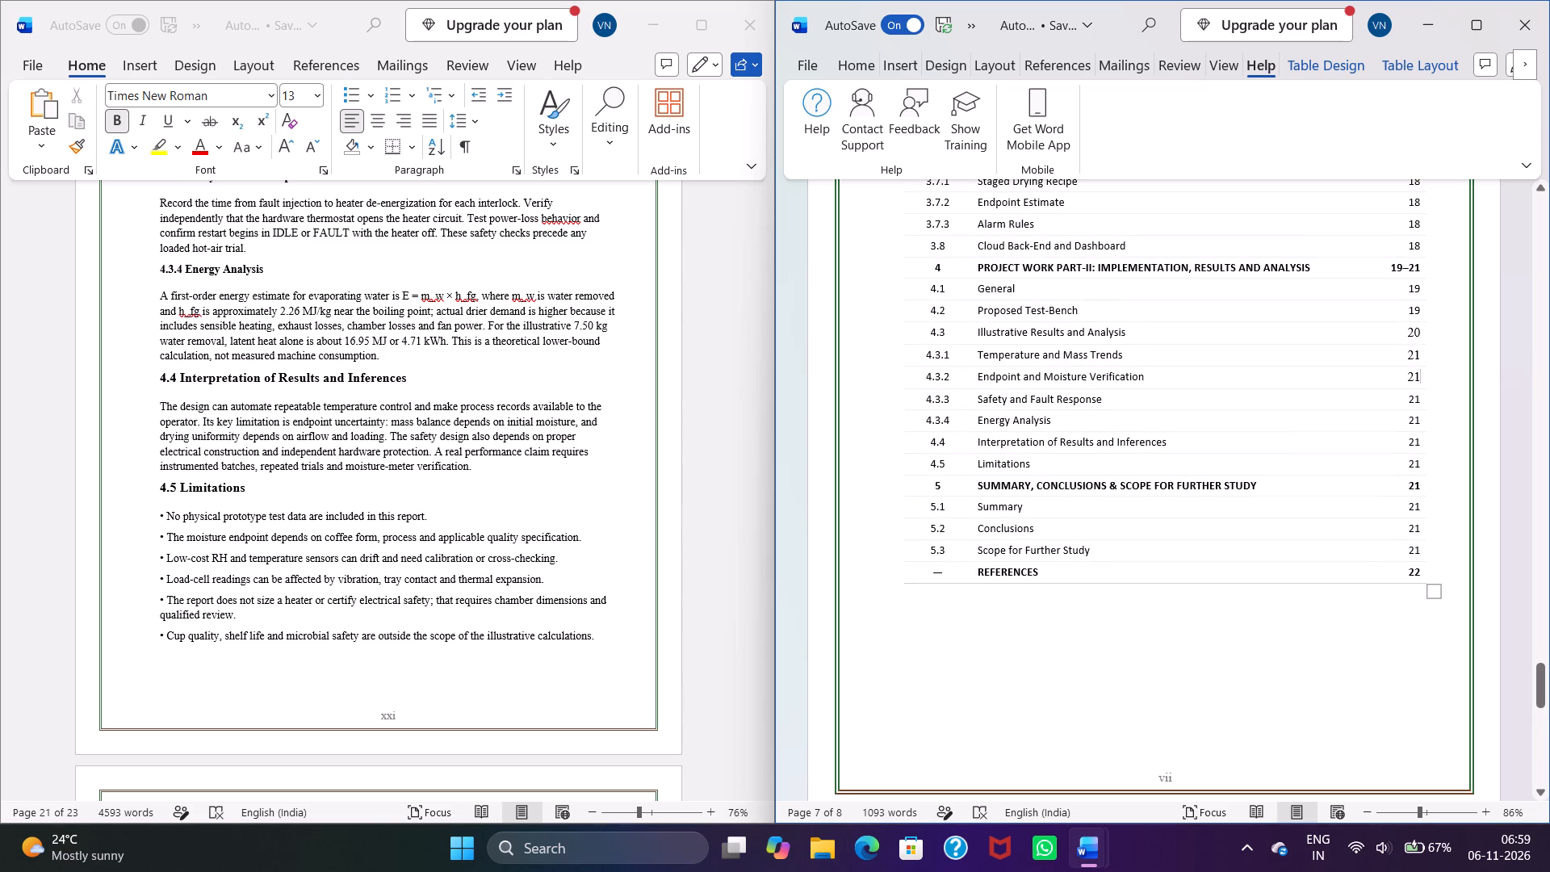
scroll(388, 448, down, 14)
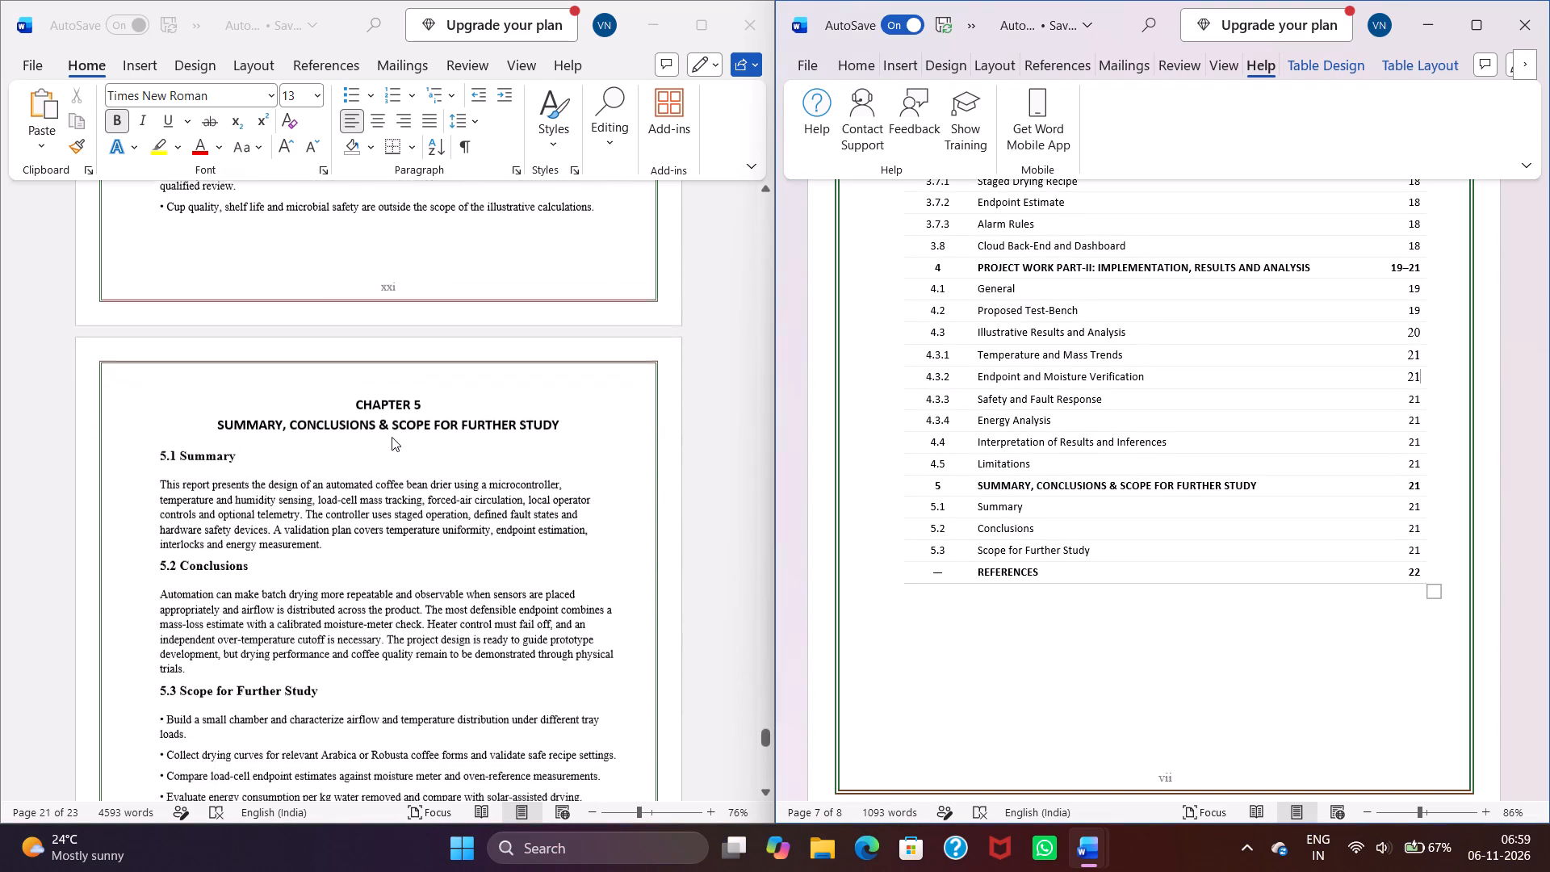
scroll(392, 437, down, 13)
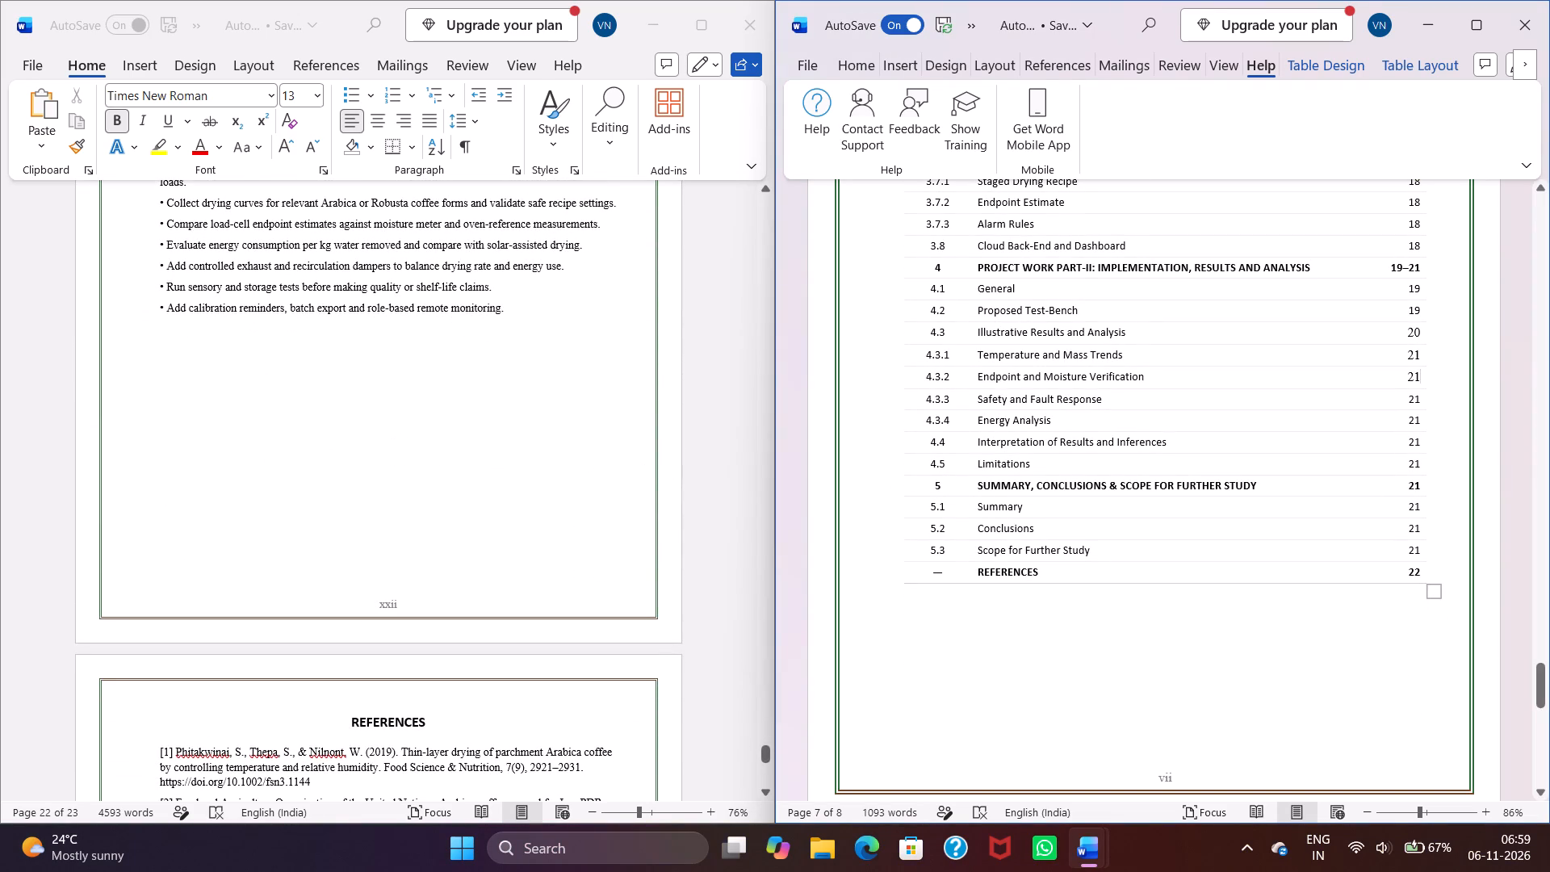
click(1420, 487)
key(BackSpace)
key(2)
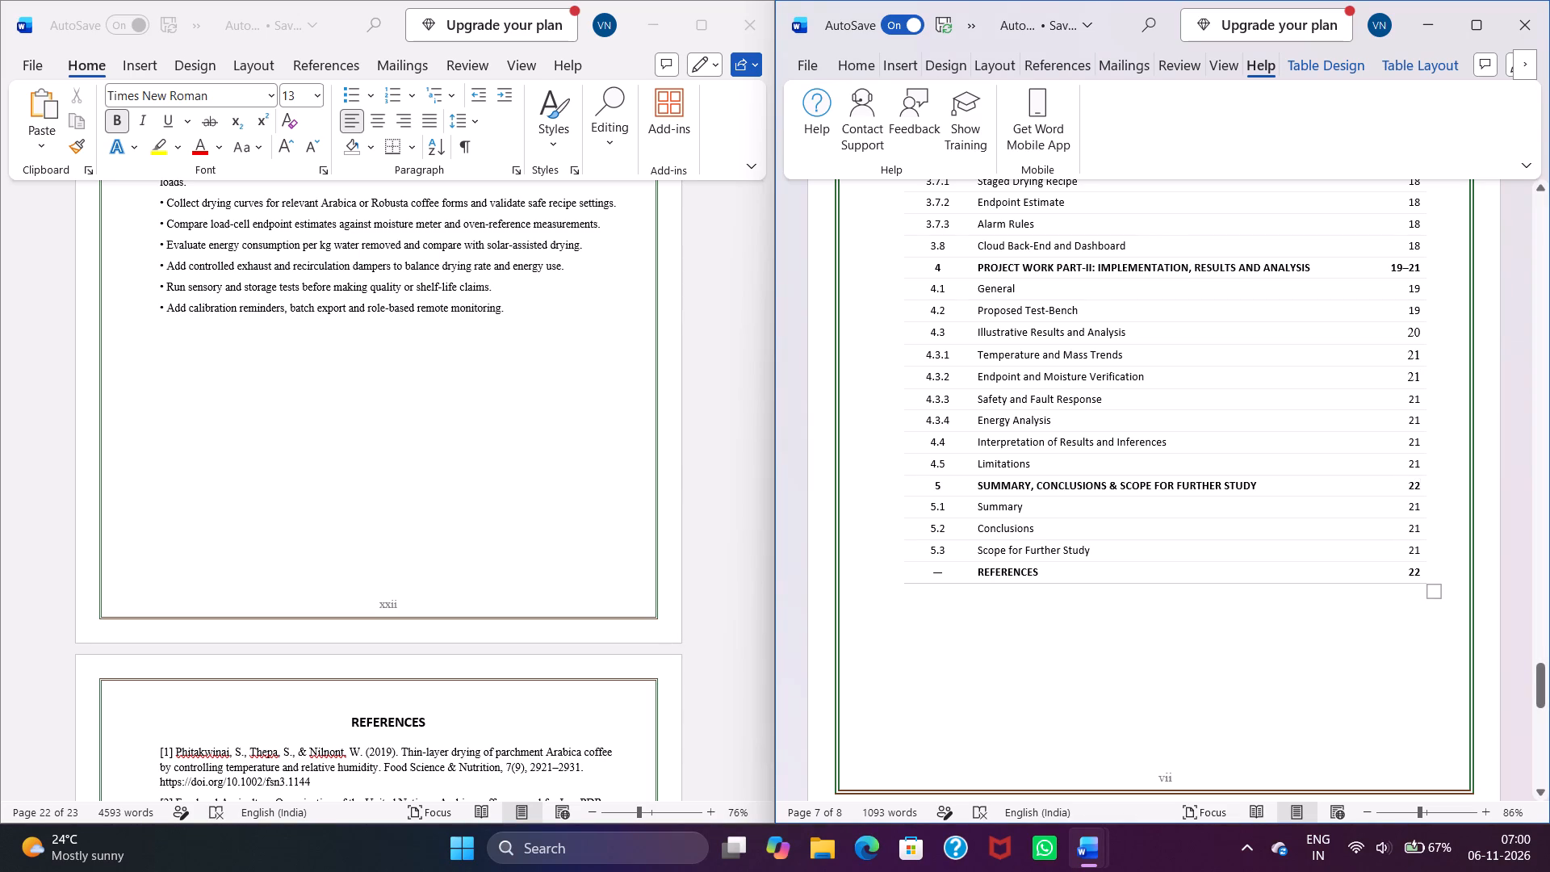
Check the report's final pages and set contents entries 5.1 Summary, 5.2 Conclusions and 5.3 Scope for Further Study to page 22.
key(Down)
scroll(427, 392, down, 20)
scroll(427, 392, down, 7)
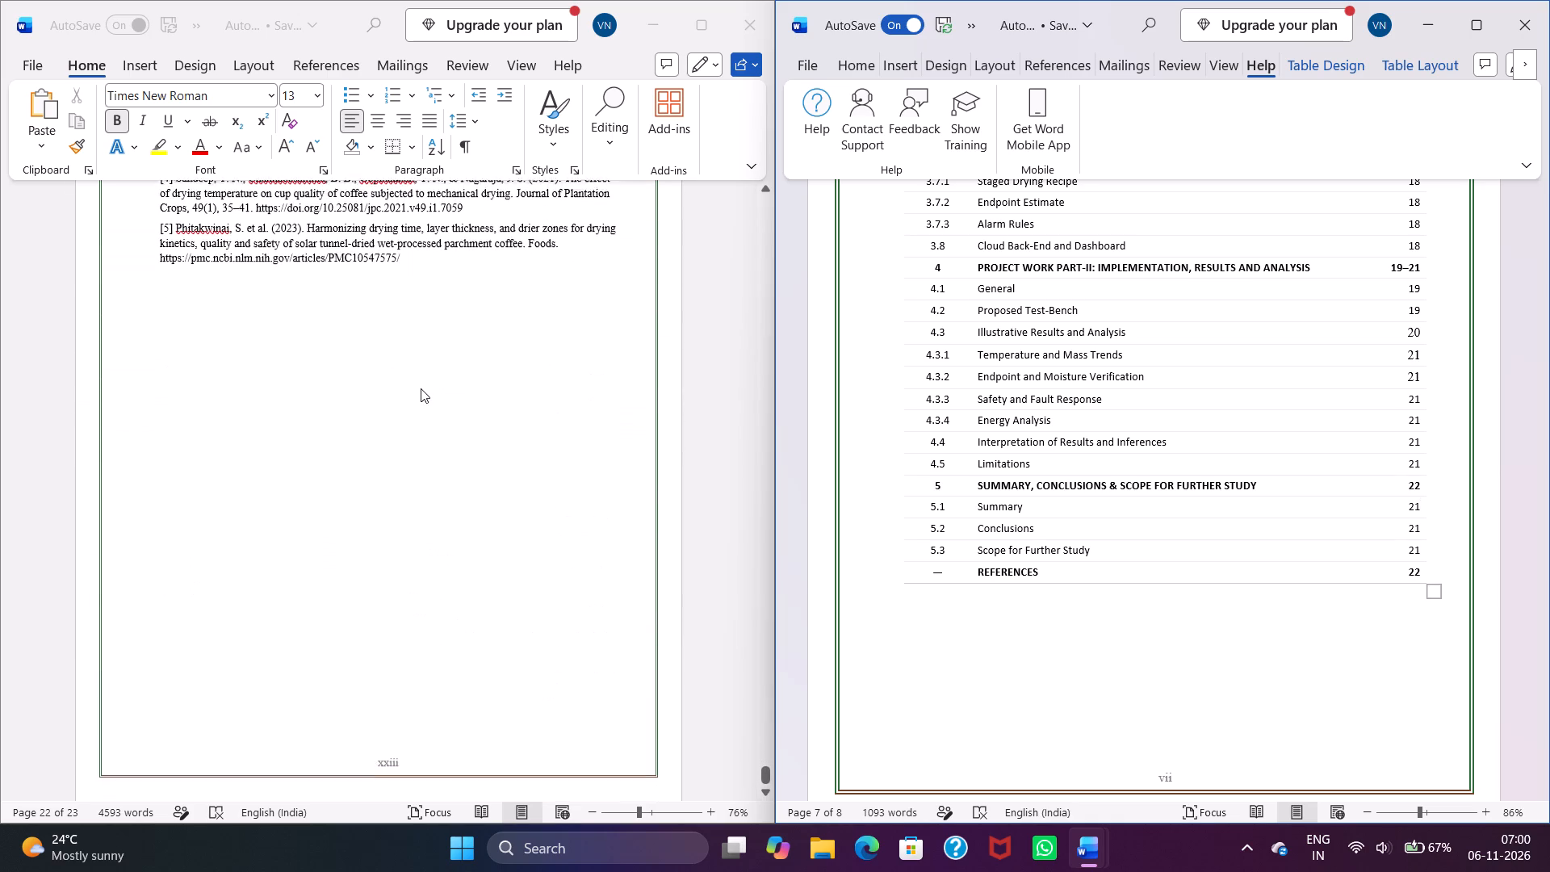
scroll(421, 388, down, 3)
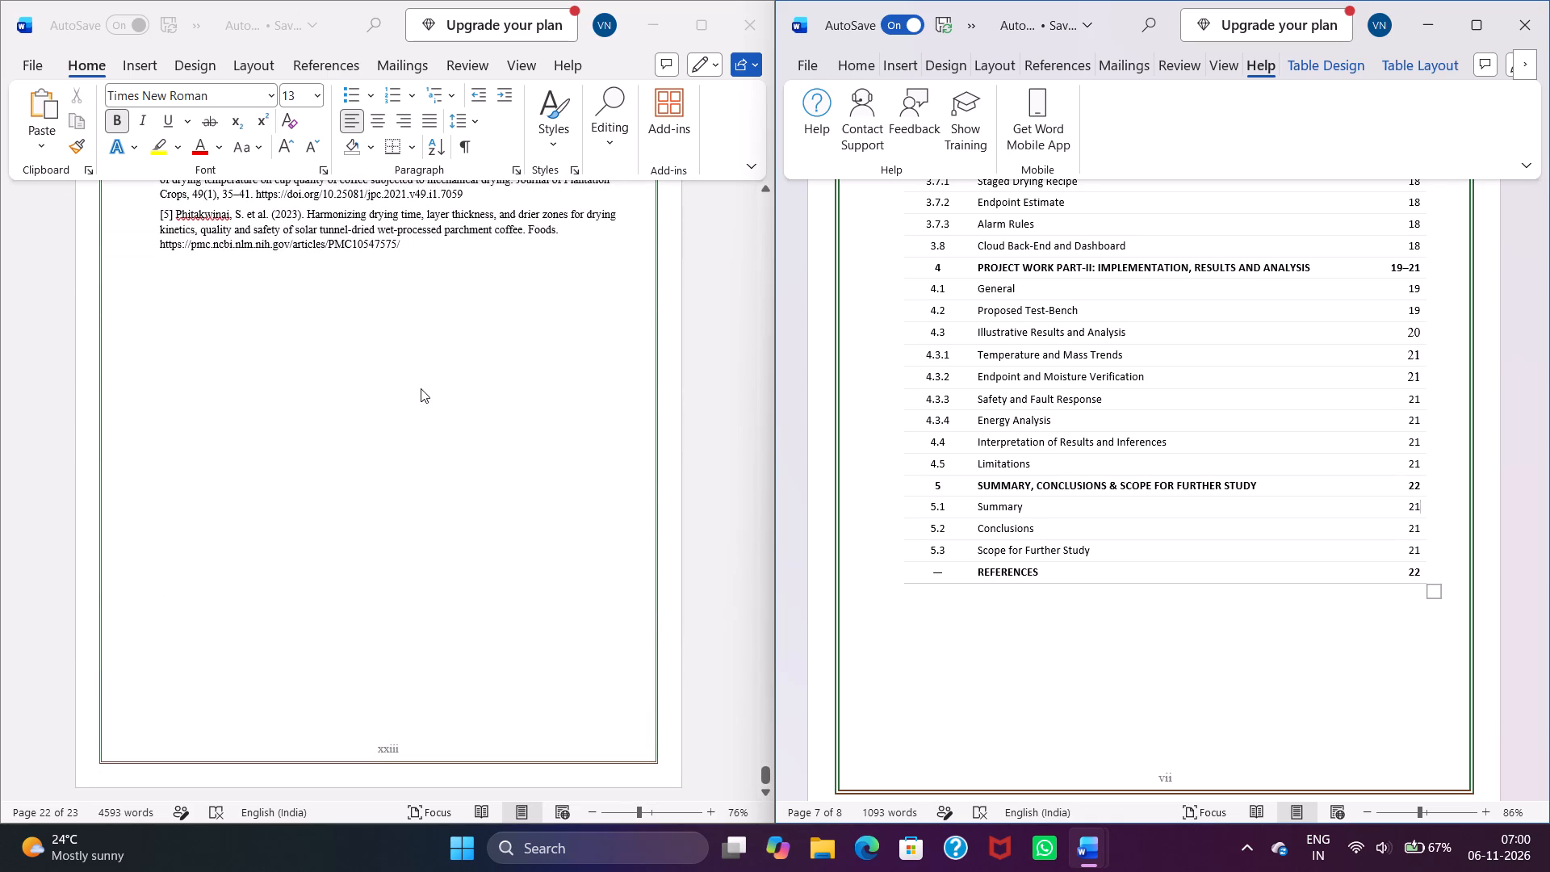
key(BackSpace)
key(2)
key(Down)
key(BackSpace)
key(2)
key(Down)
key(BackSpace)
key(2)
Set the References contents entry to page 23.
key(Down)
key(BackSpace)
key(3)
Save a copy of the corrected front-matter document to the Desktop as Automated_Coffee_Bean_Drier_Project_Report_FRONT FORMAT.
scroll(318, 381, down, 6)
scroll(829, 553, down, 8)
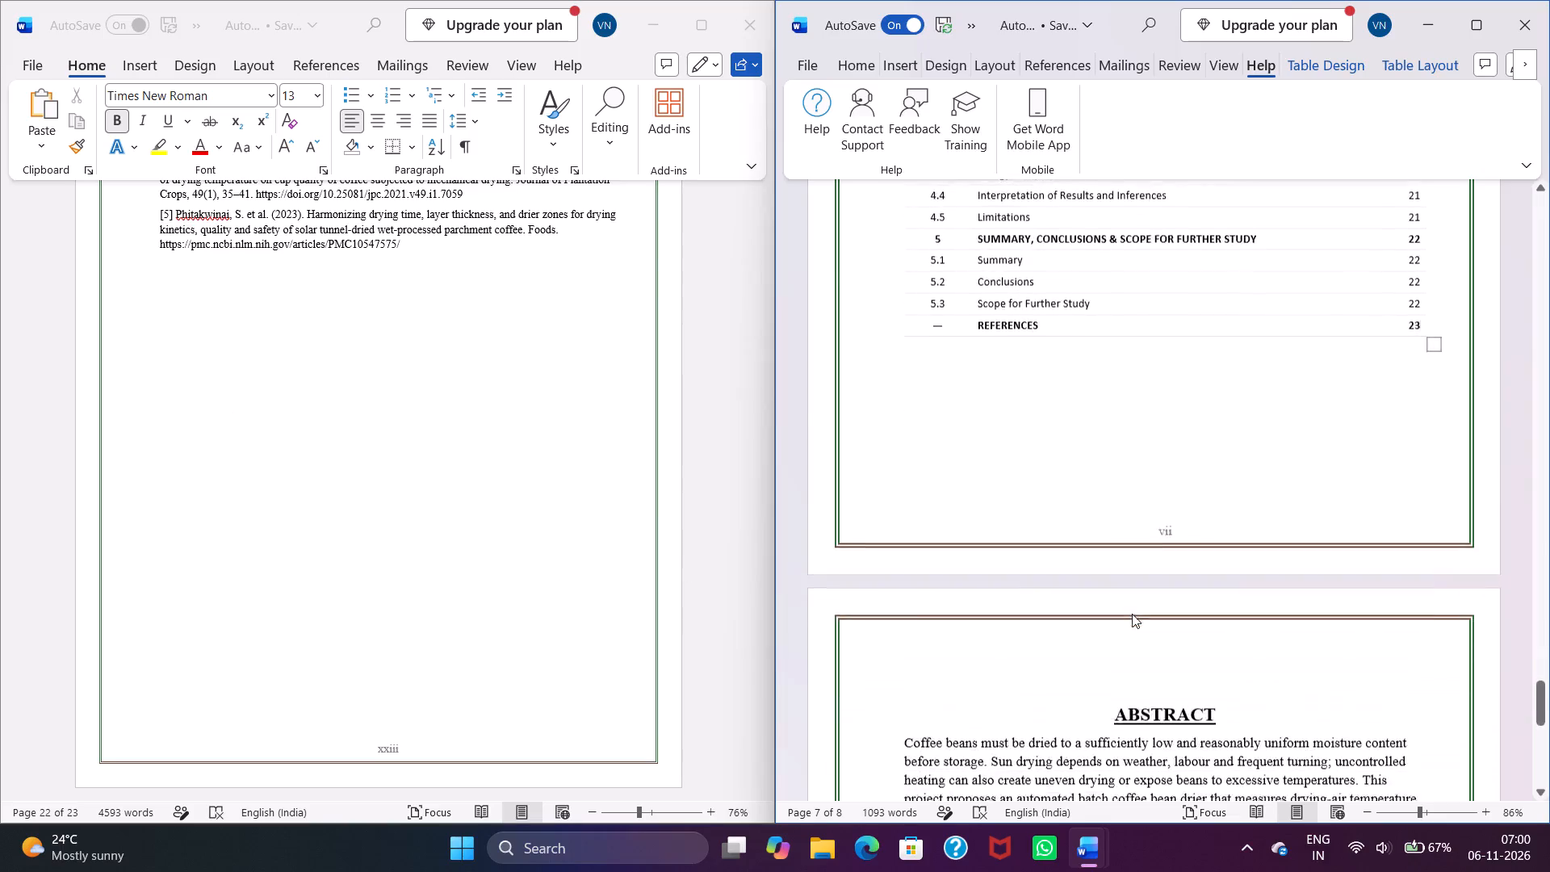
scroll(1132, 614, down, 10)
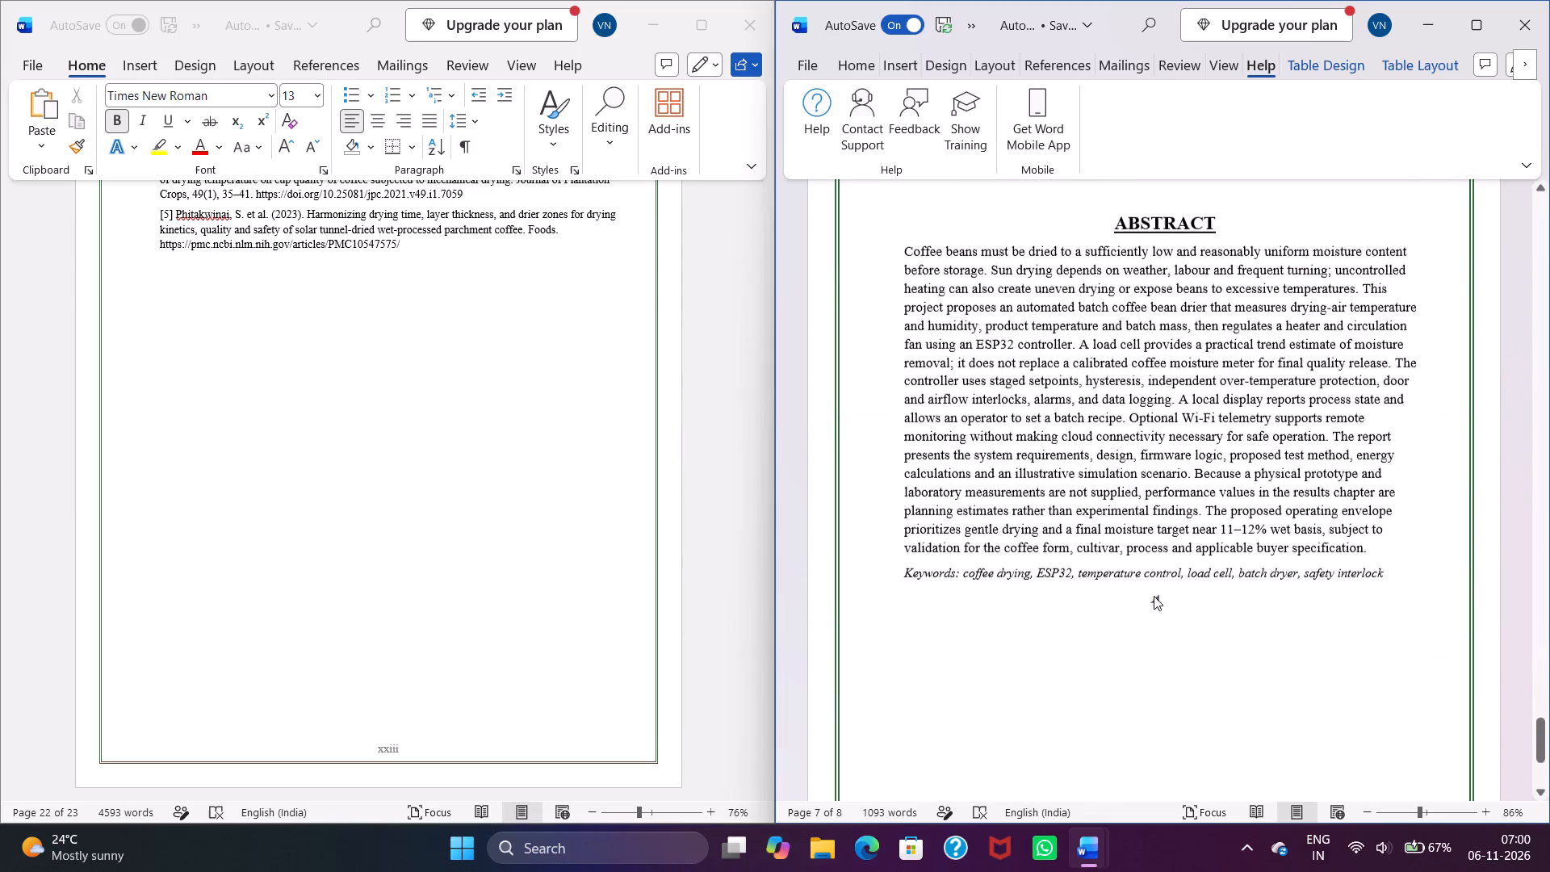
scroll(1154, 596, down, 17)
scroll(1066, 585, up, 1)
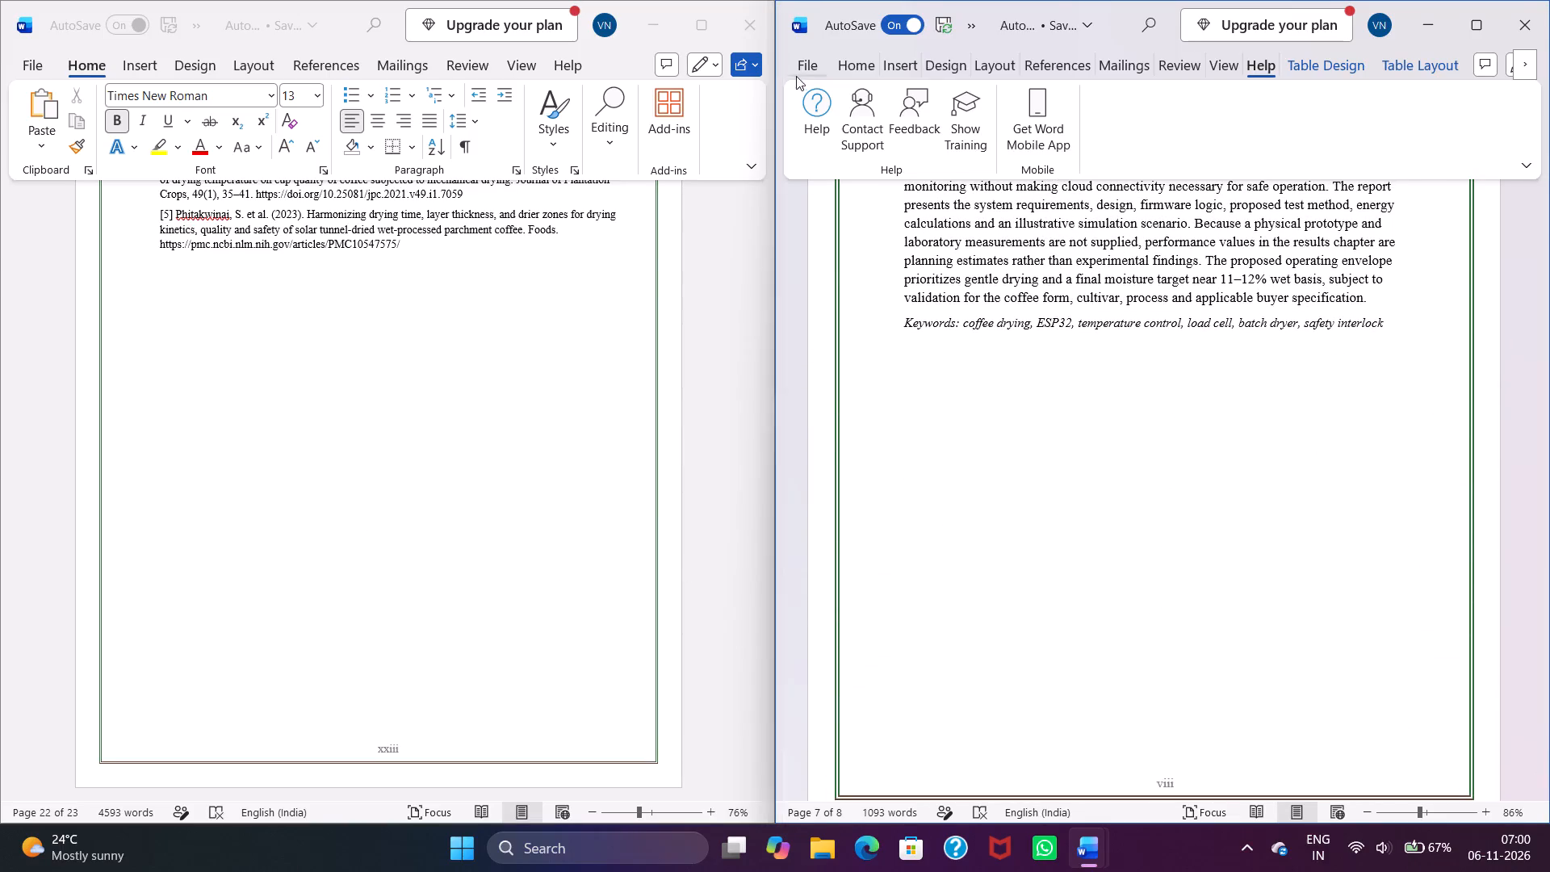
click(806, 63)
click(851, 337)
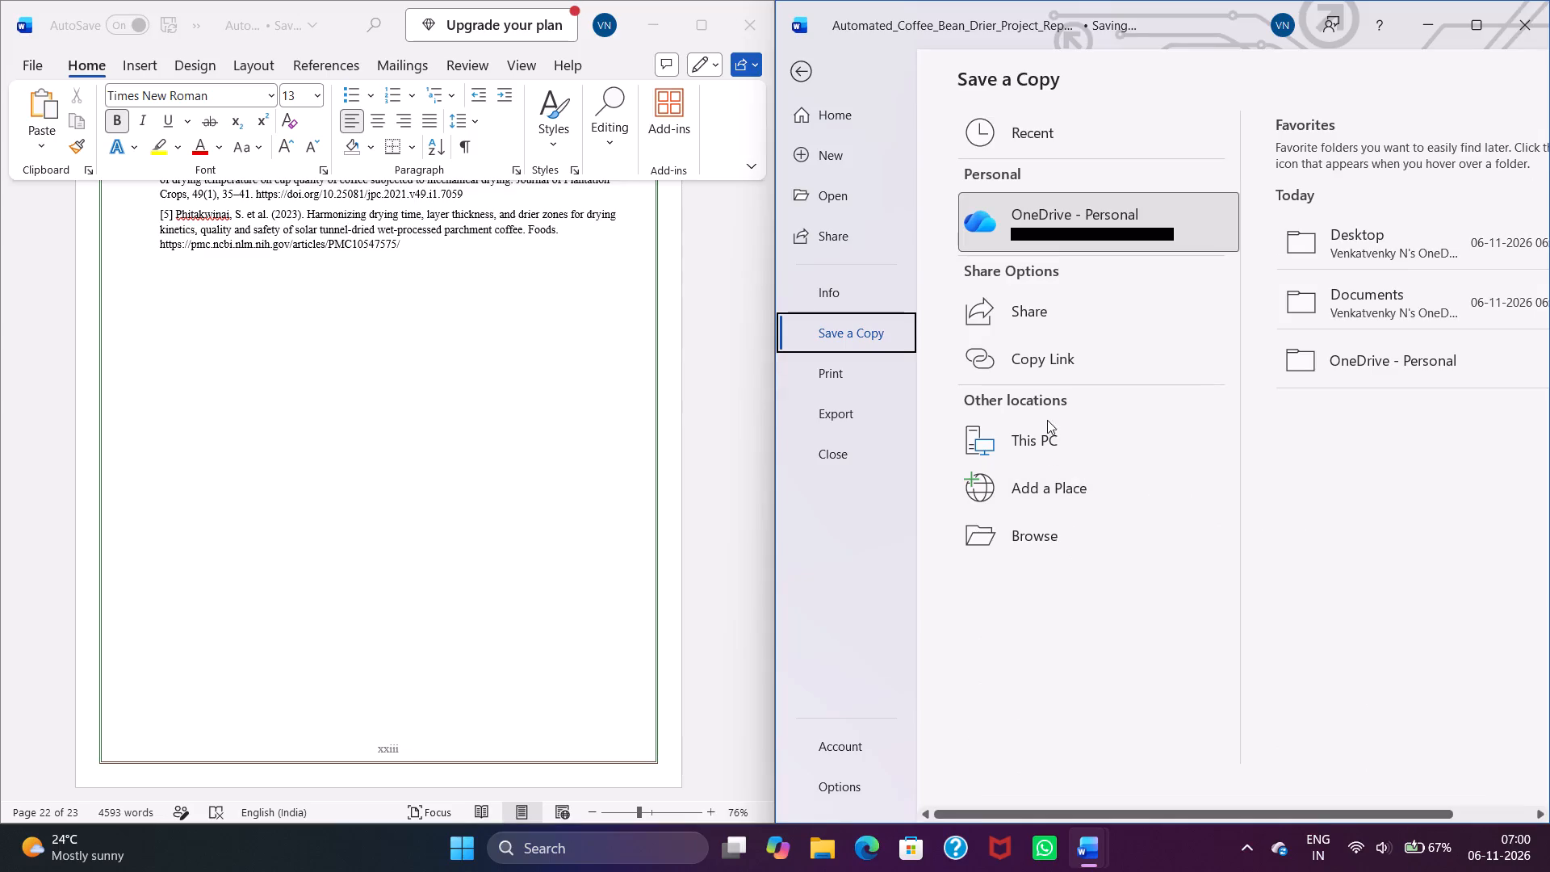
click(1047, 417)
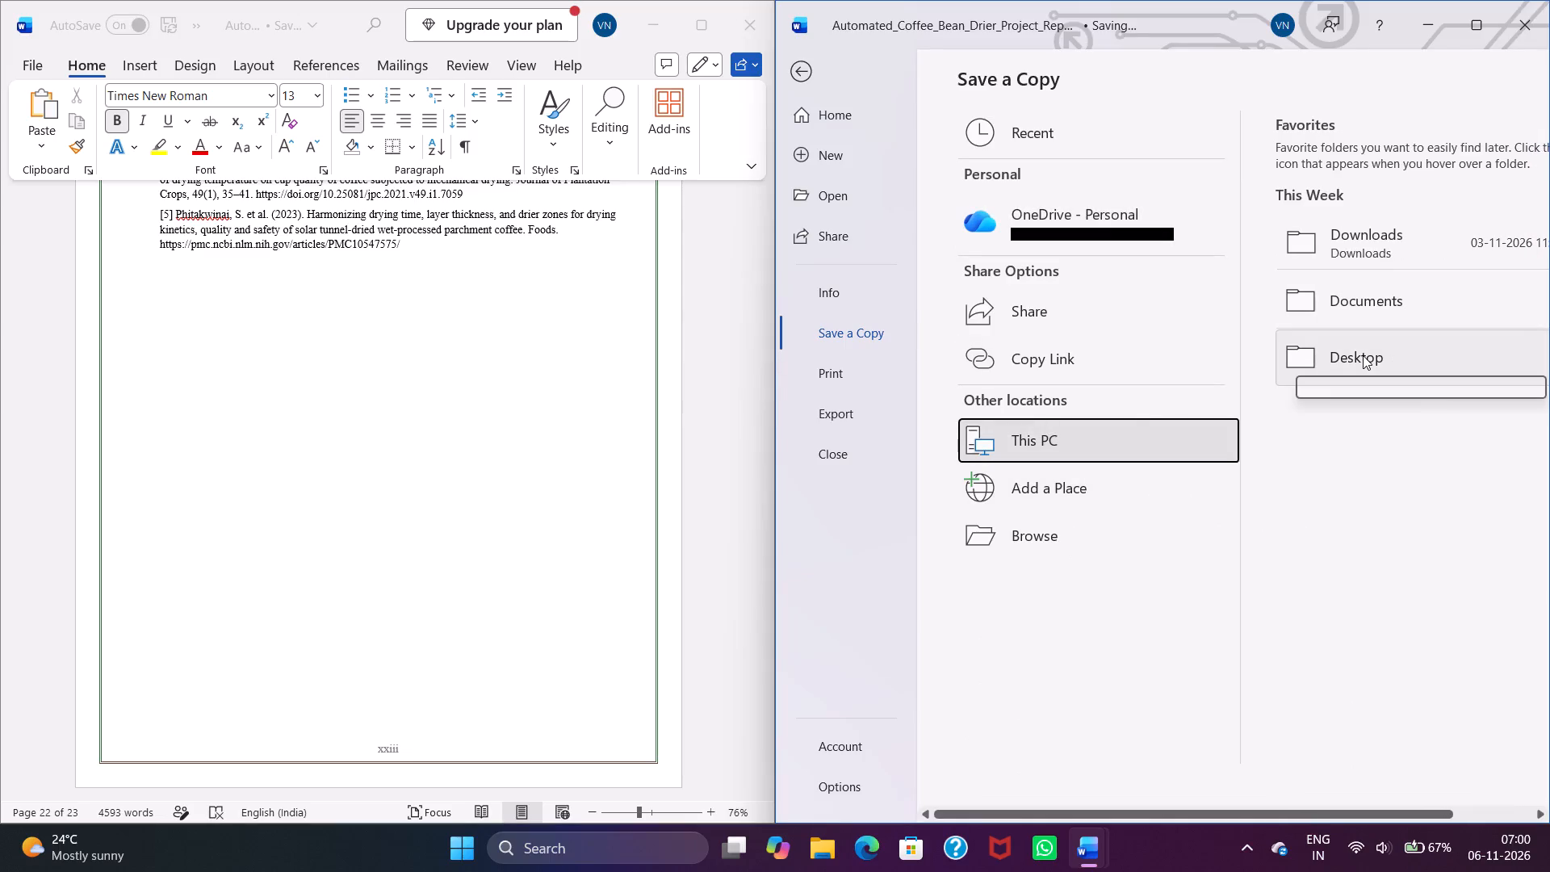
click(1363, 355)
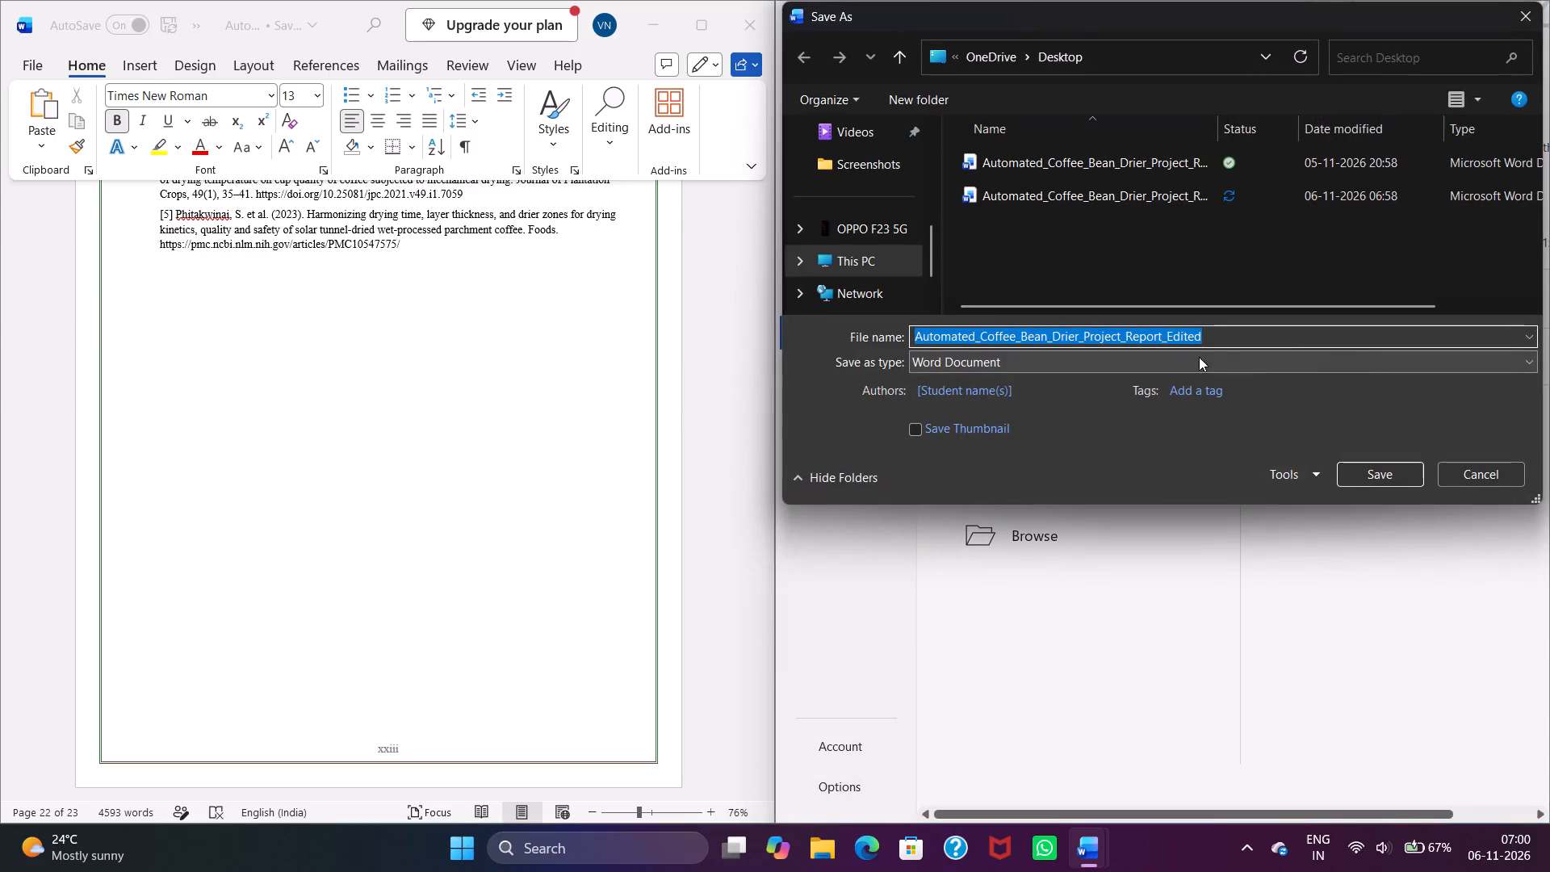
click(1214, 332)
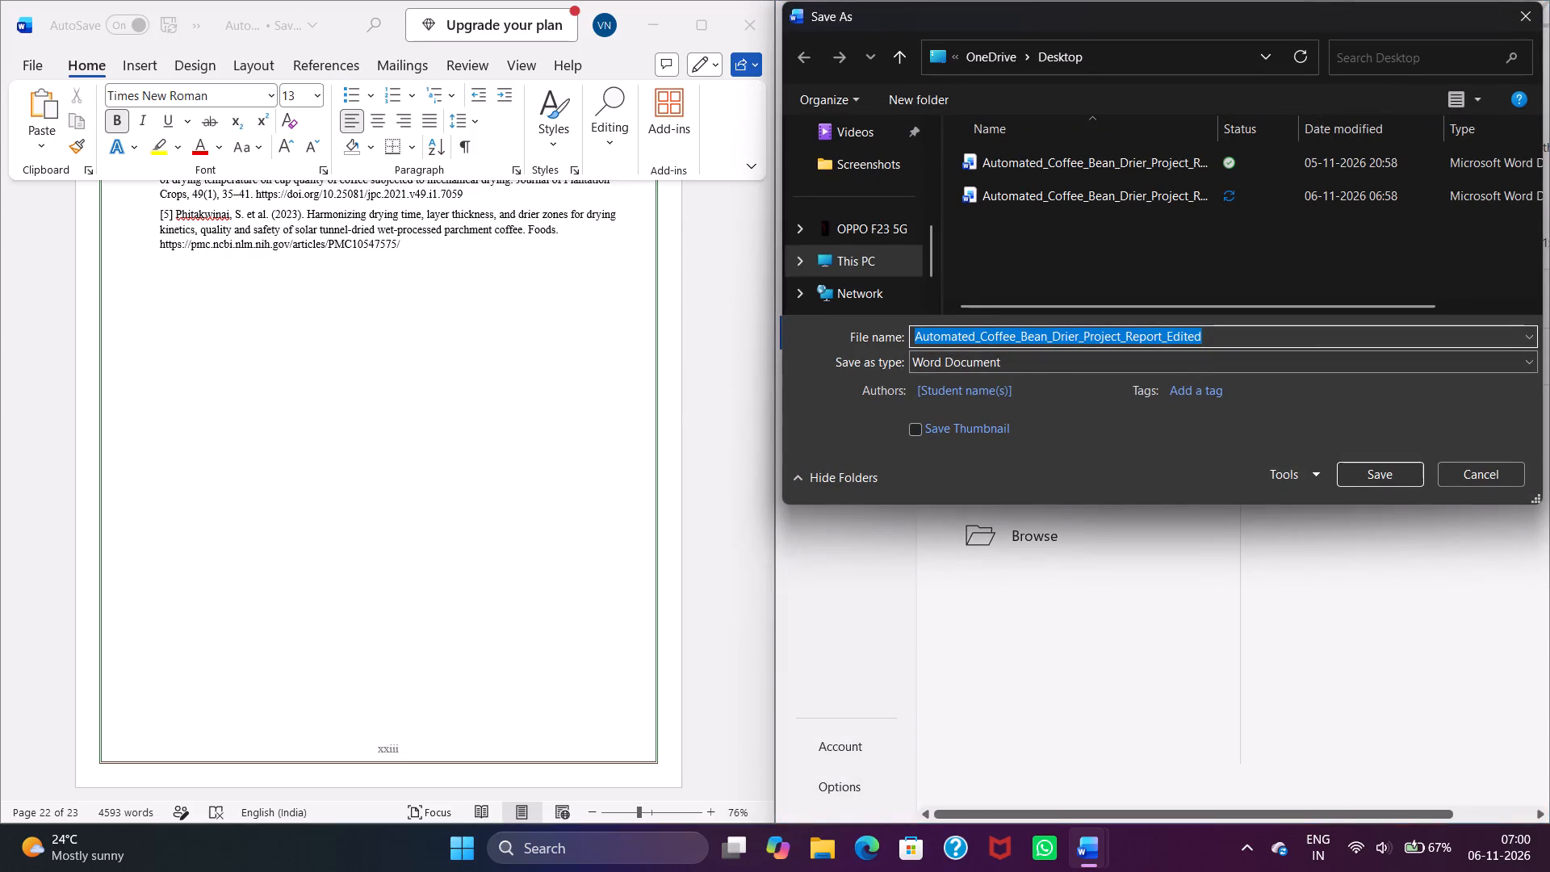
click(1214, 332)
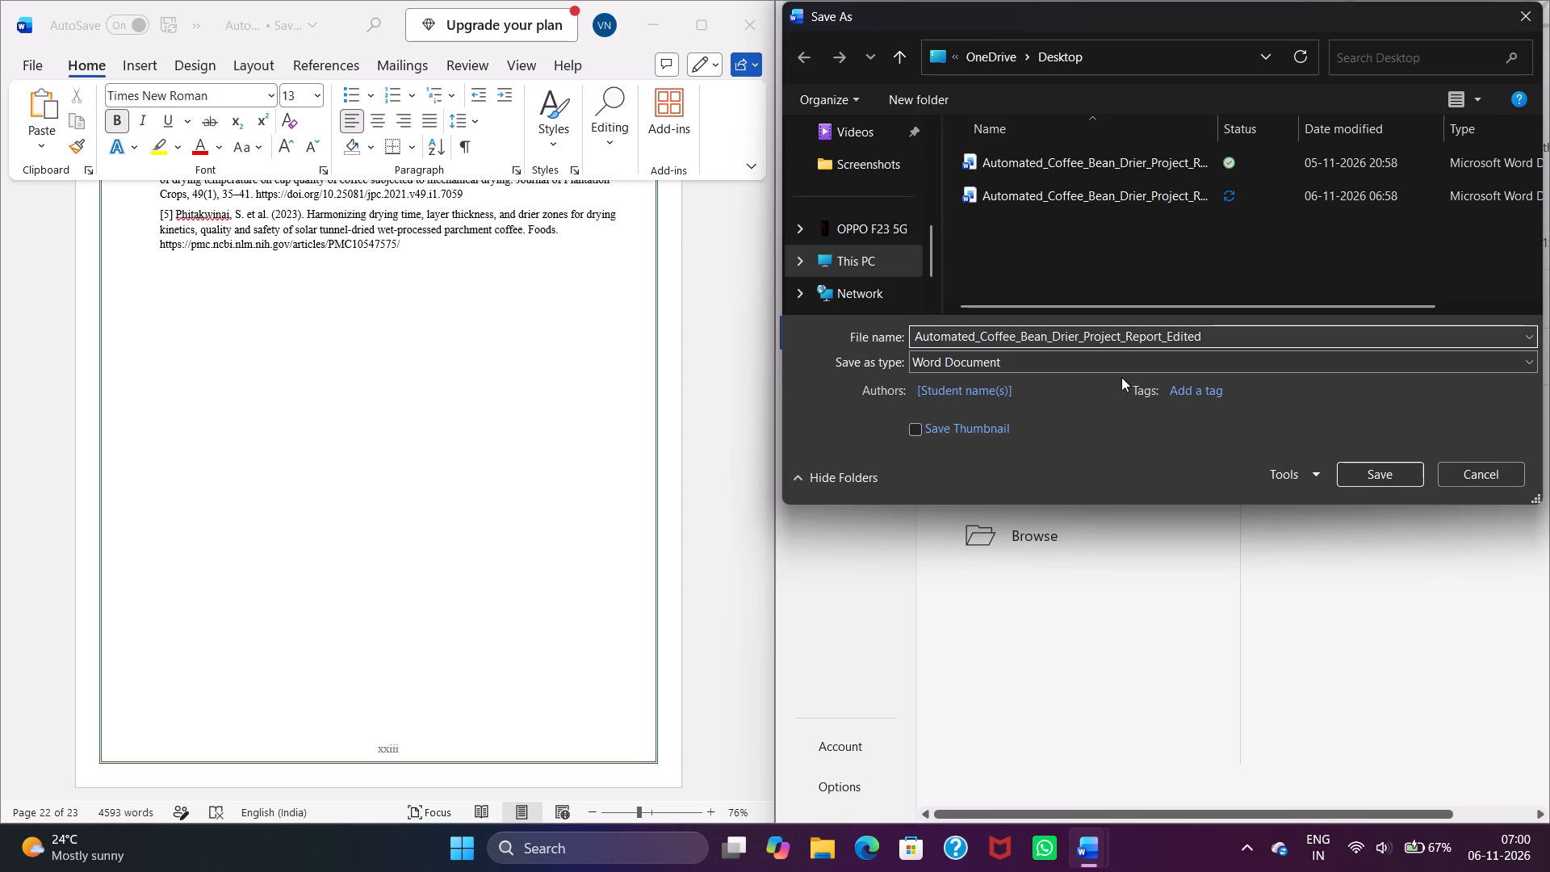
key(BackSpace)
key(BackSpace)
key(BackSpace)
key(BackSpace)
key(BackSpace)
key(BackSpace)
text(FROMT)
key(BackSpace)
key(BackSpace)
text(NT)
key(space)
key(f)
text(ORMAT)
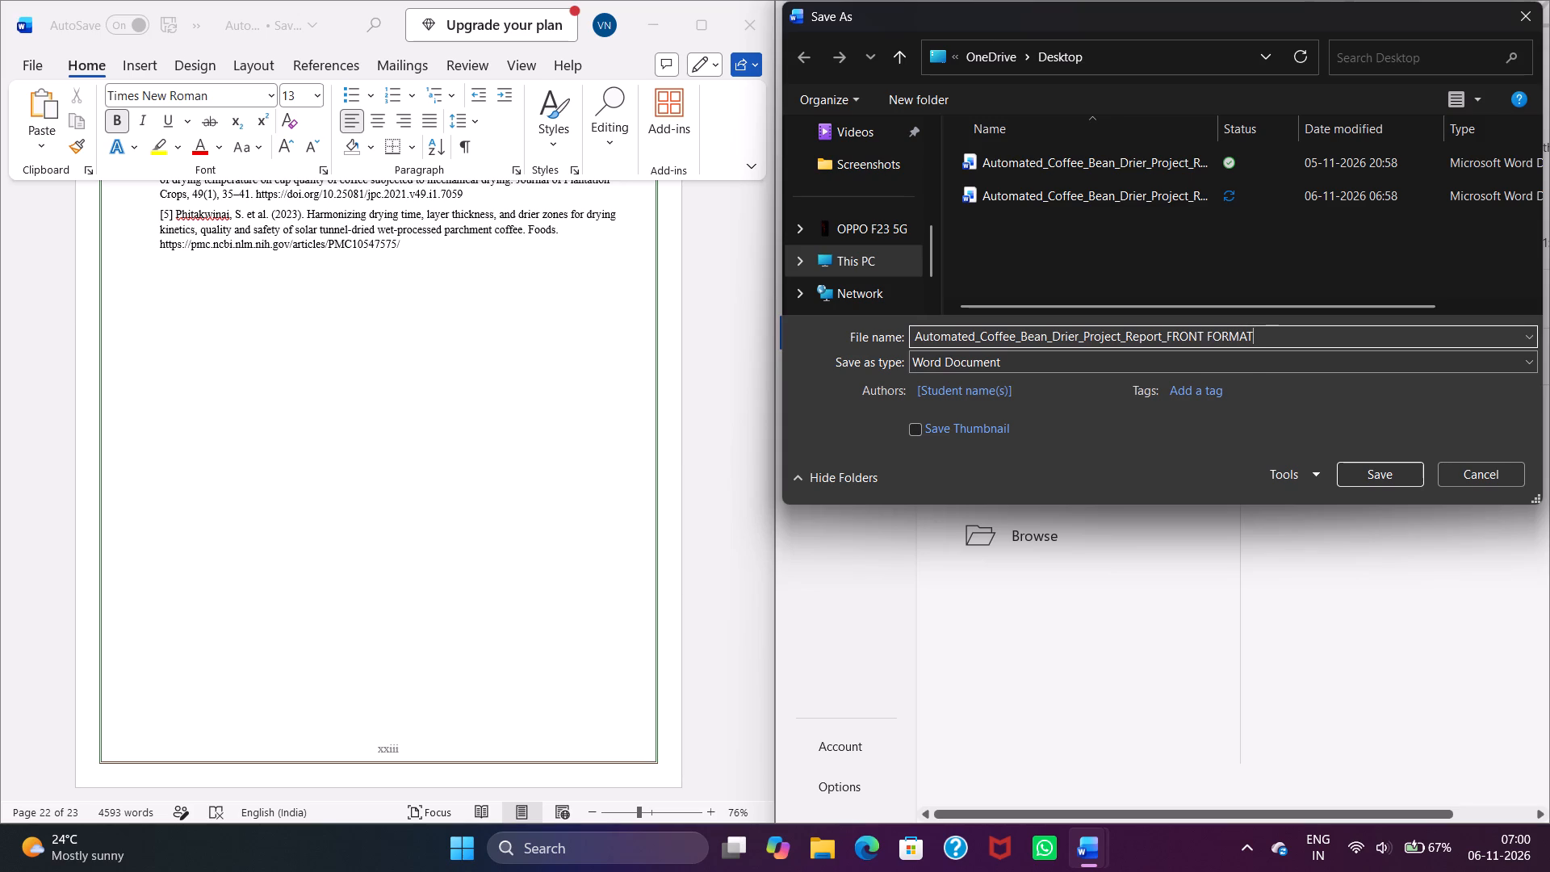
click(1391, 472)
click(1377, 469)
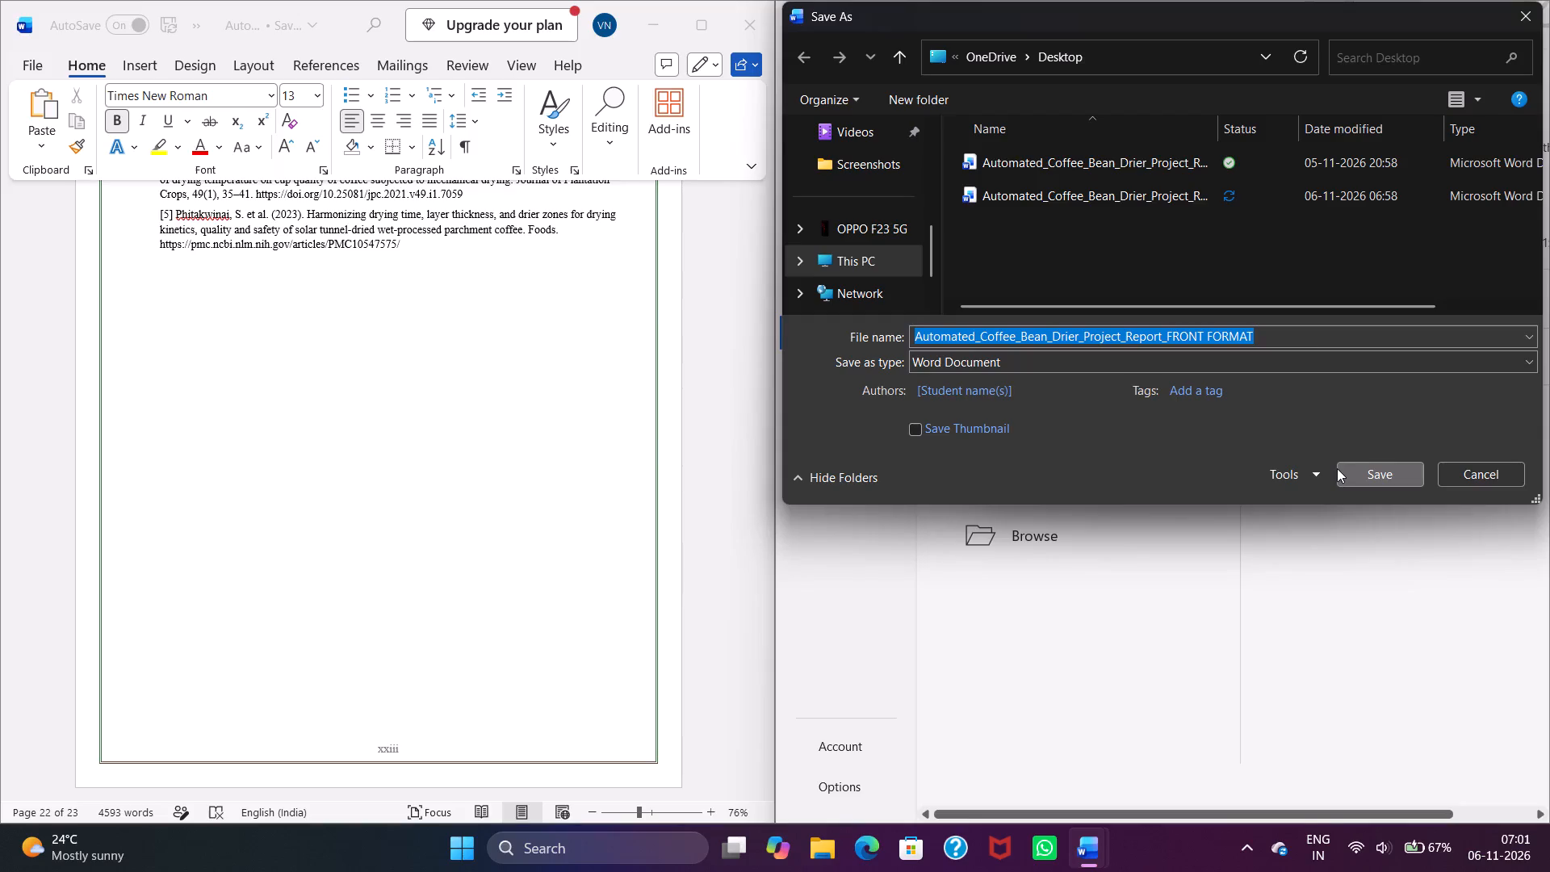
click(1354, 478)
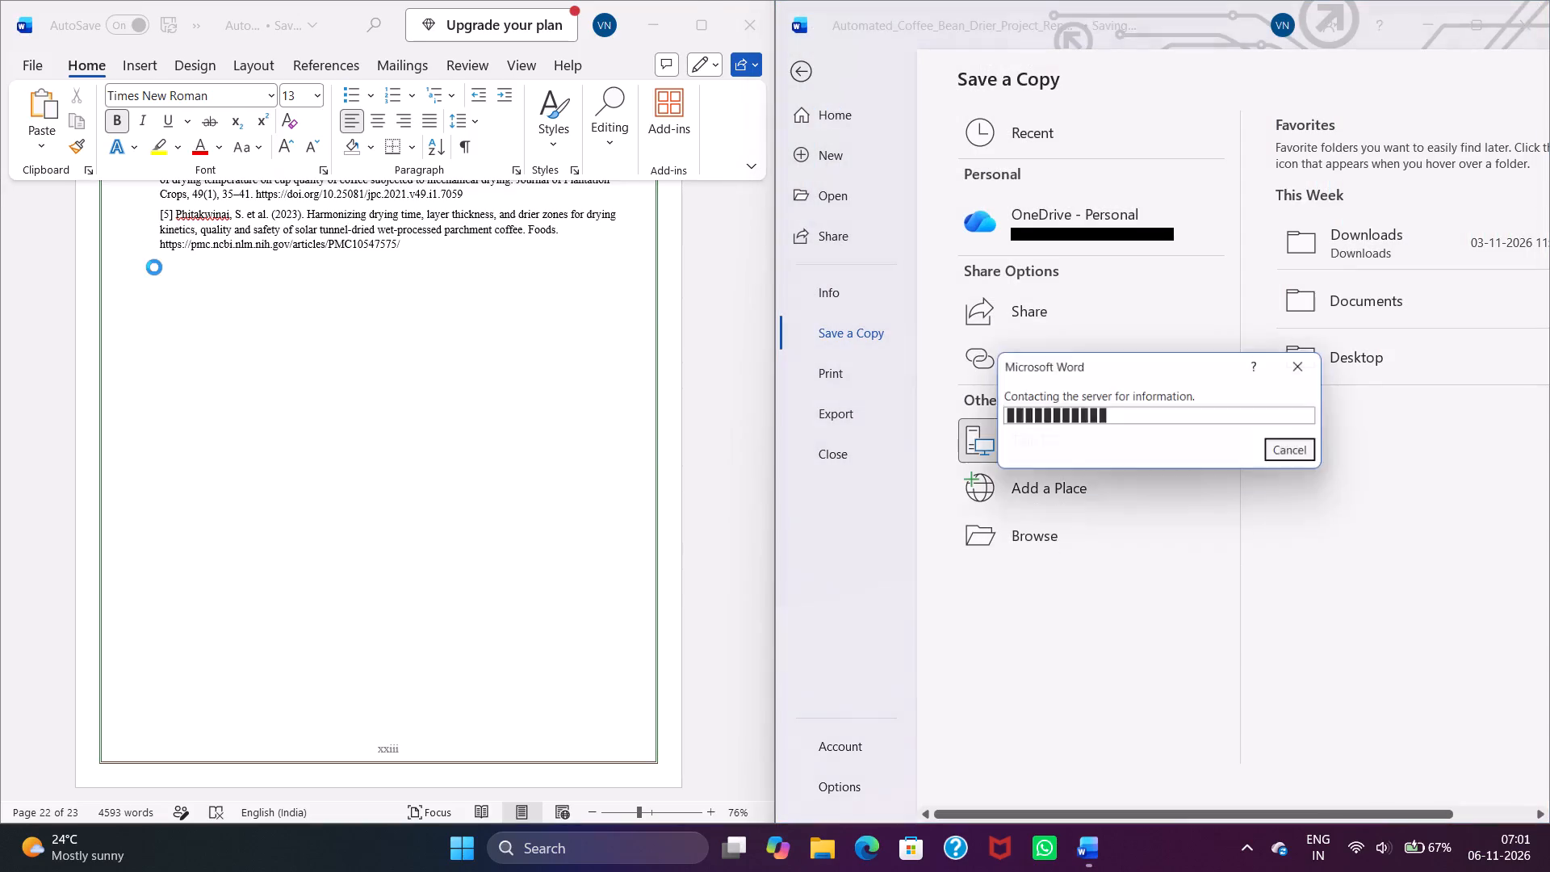
Close the front-matter document and maximise the window of the full 23-page report.
scroll(335, 376, up, 3)
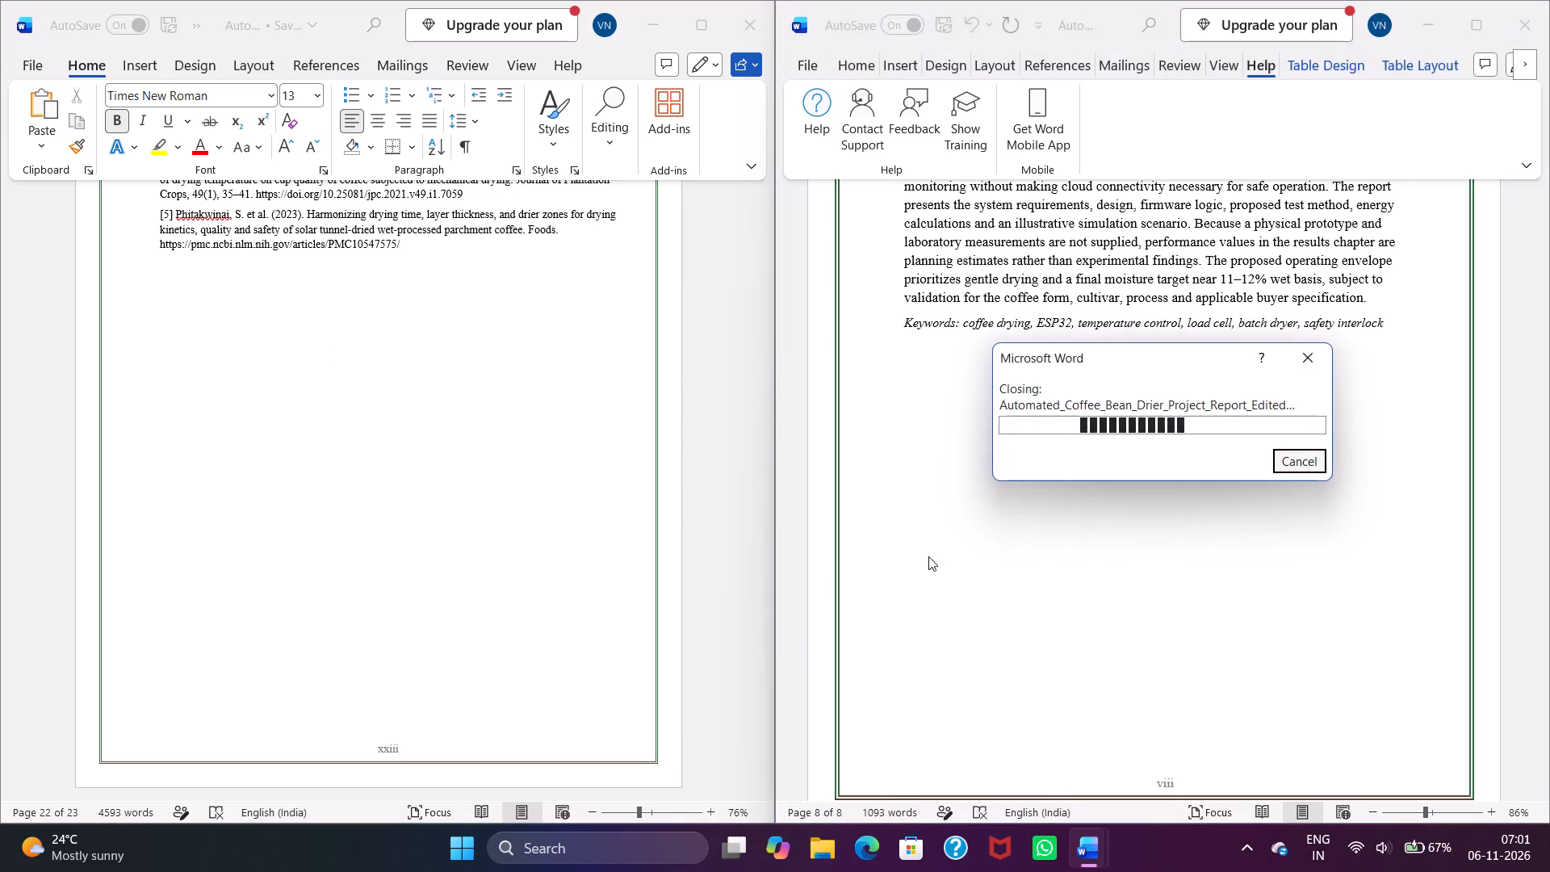
click(1536, 20)
scroll(447, 464, up, 1)
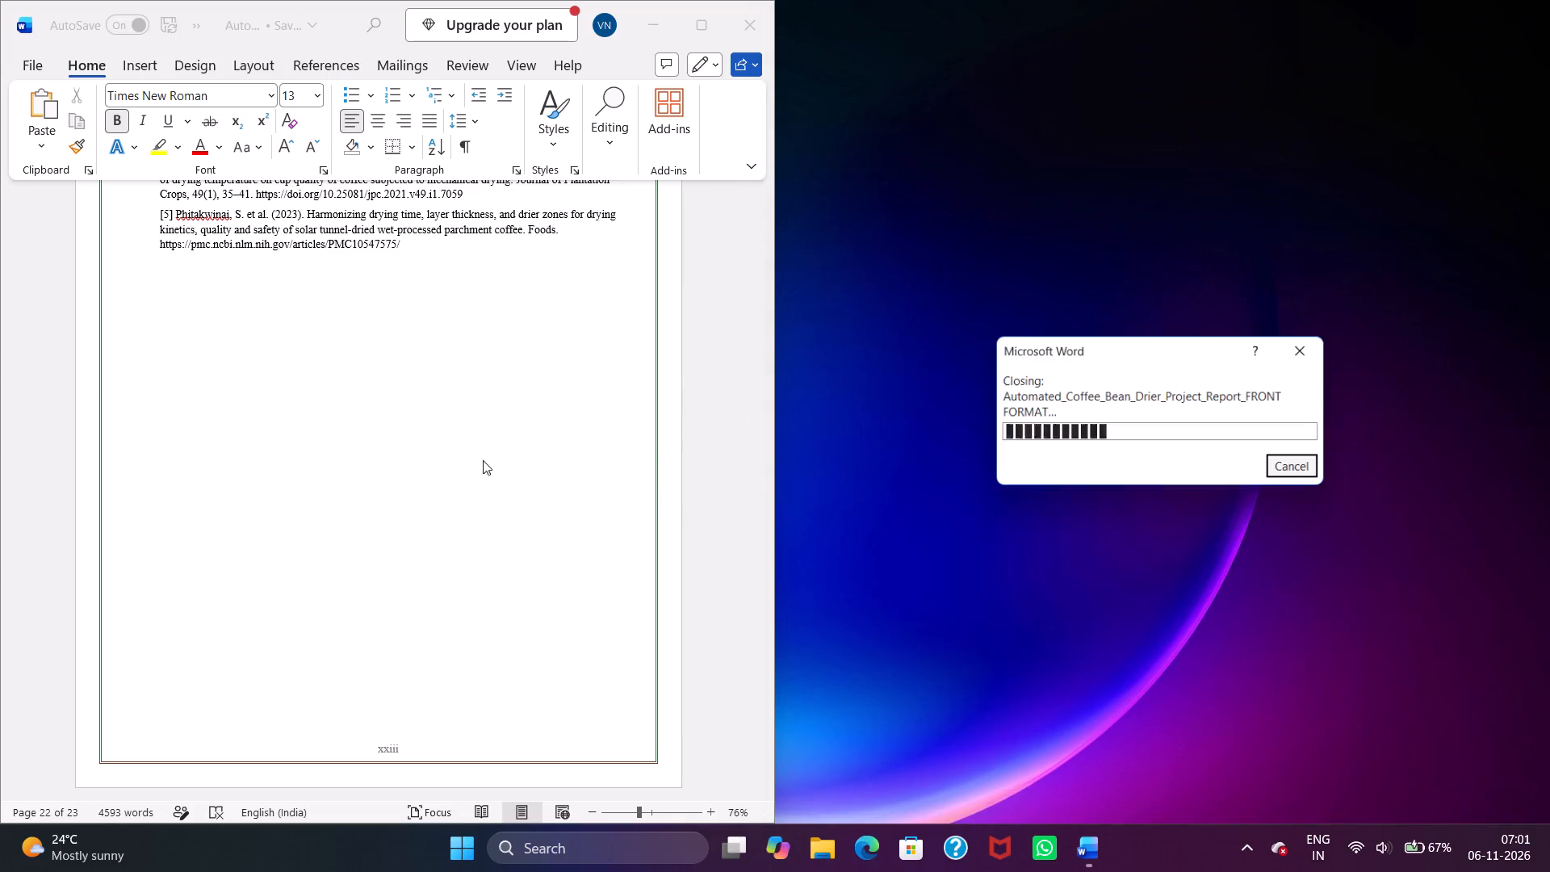
click(701, 14)
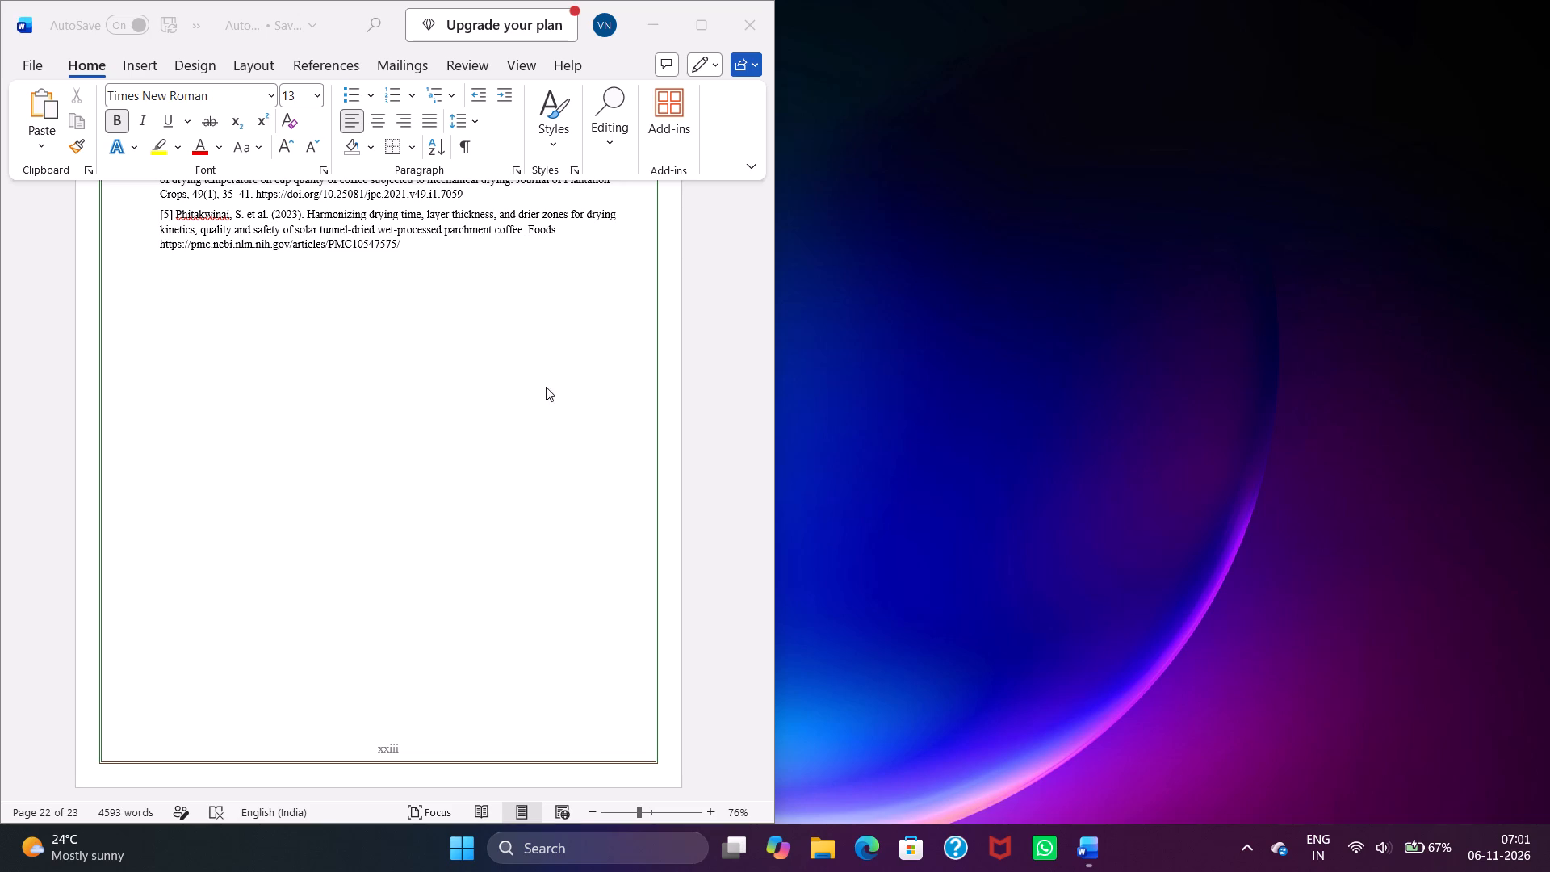
click(693, 21)
Delete all front matter from the full report, from the title page through the Abstract's keywords line before Chapter 1.
scroll(775, 538, up, 2)
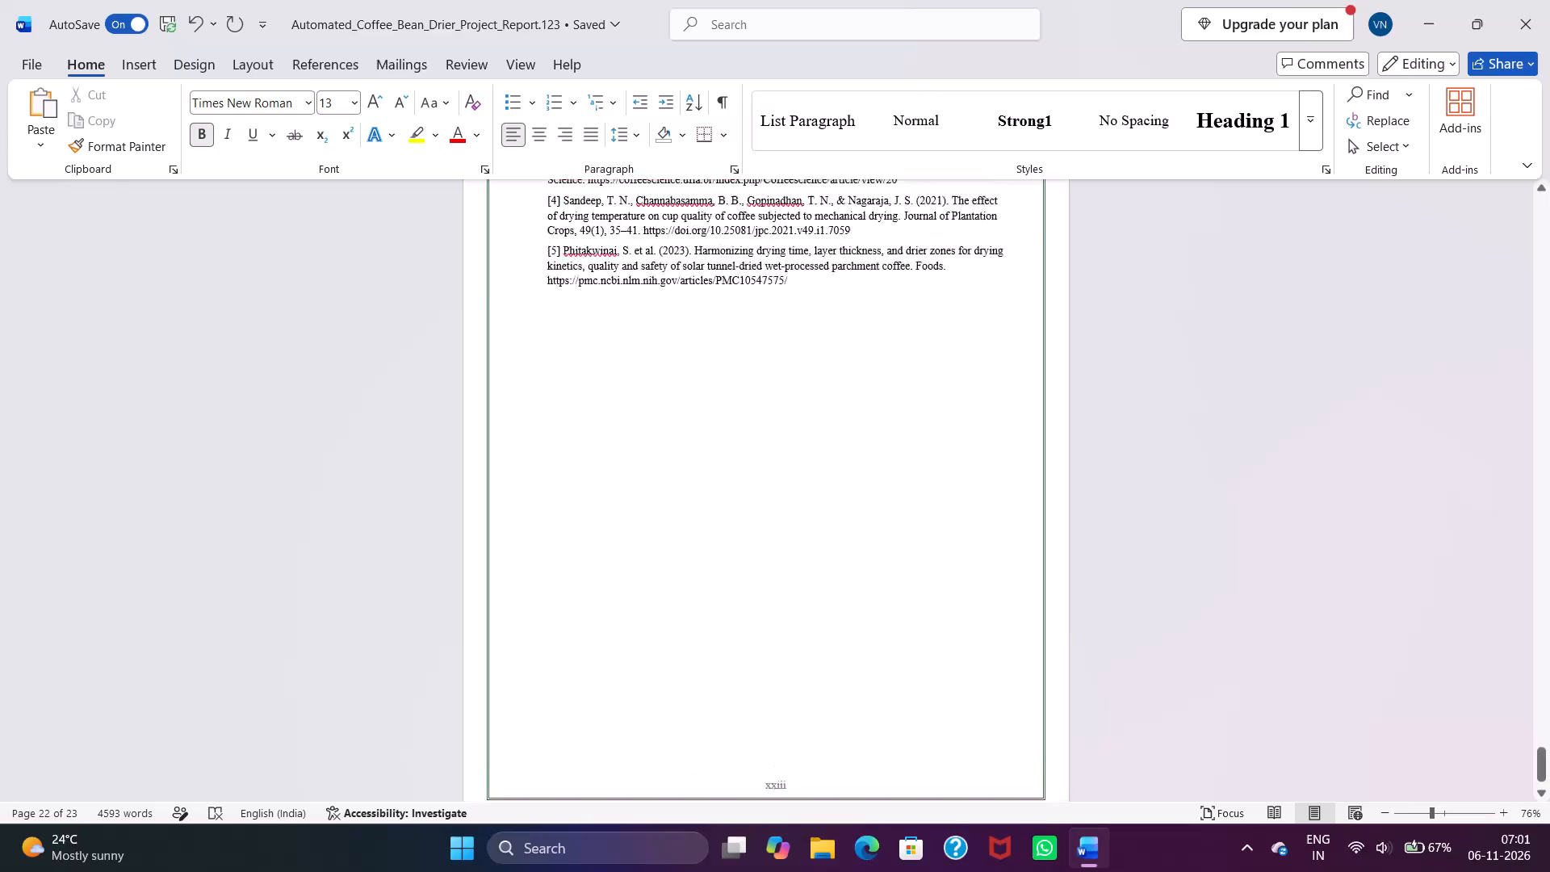
scroll(775, 538, up, 18)
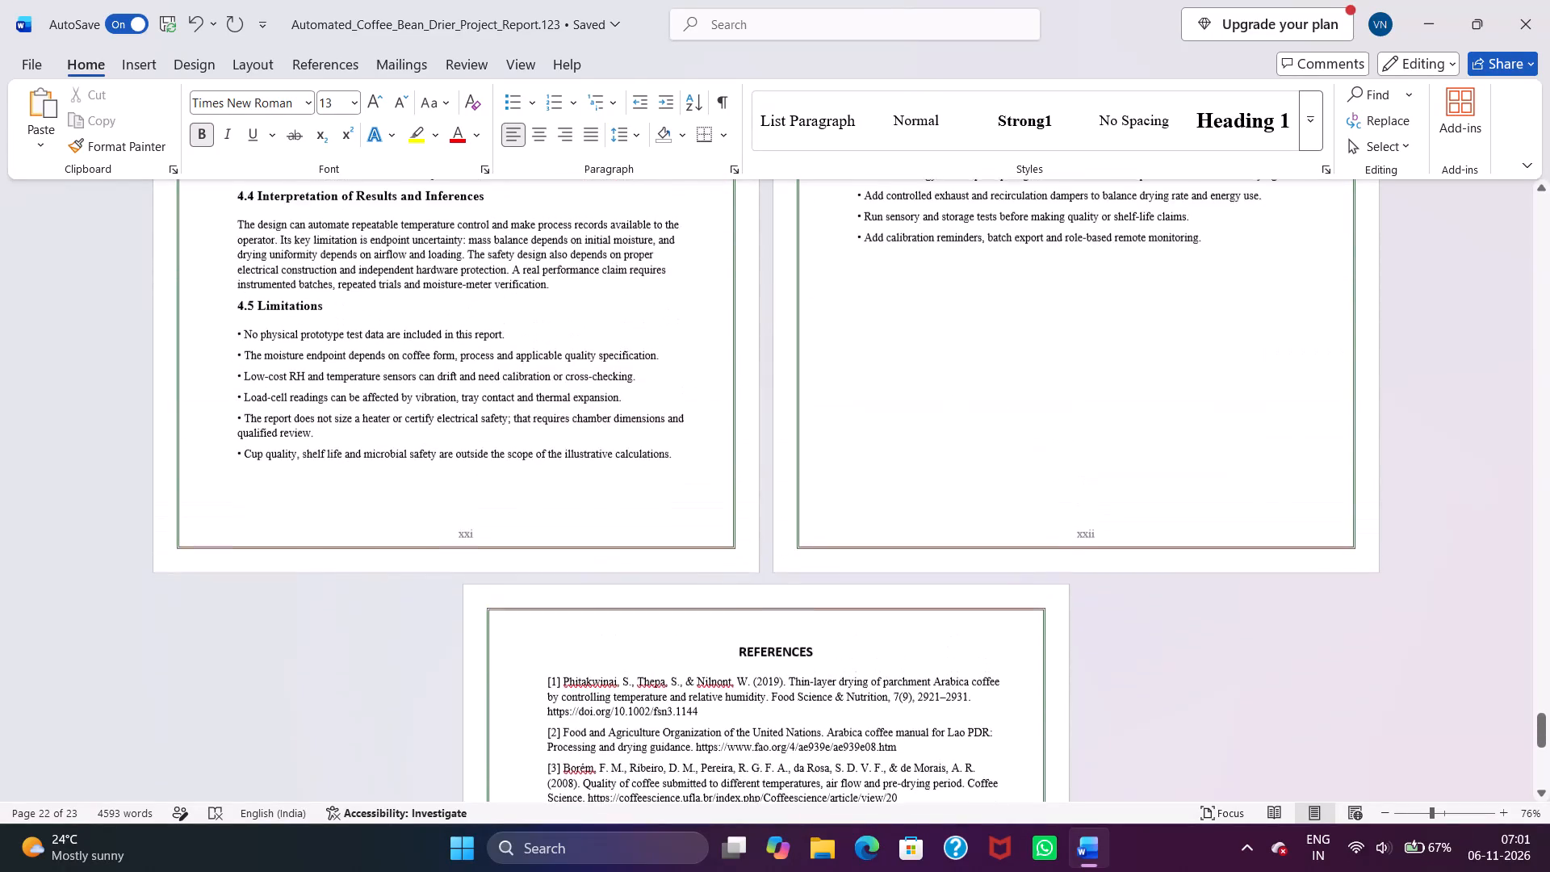
scroll(775, 538, up, 20)
scroll(775, 538, up, 14)
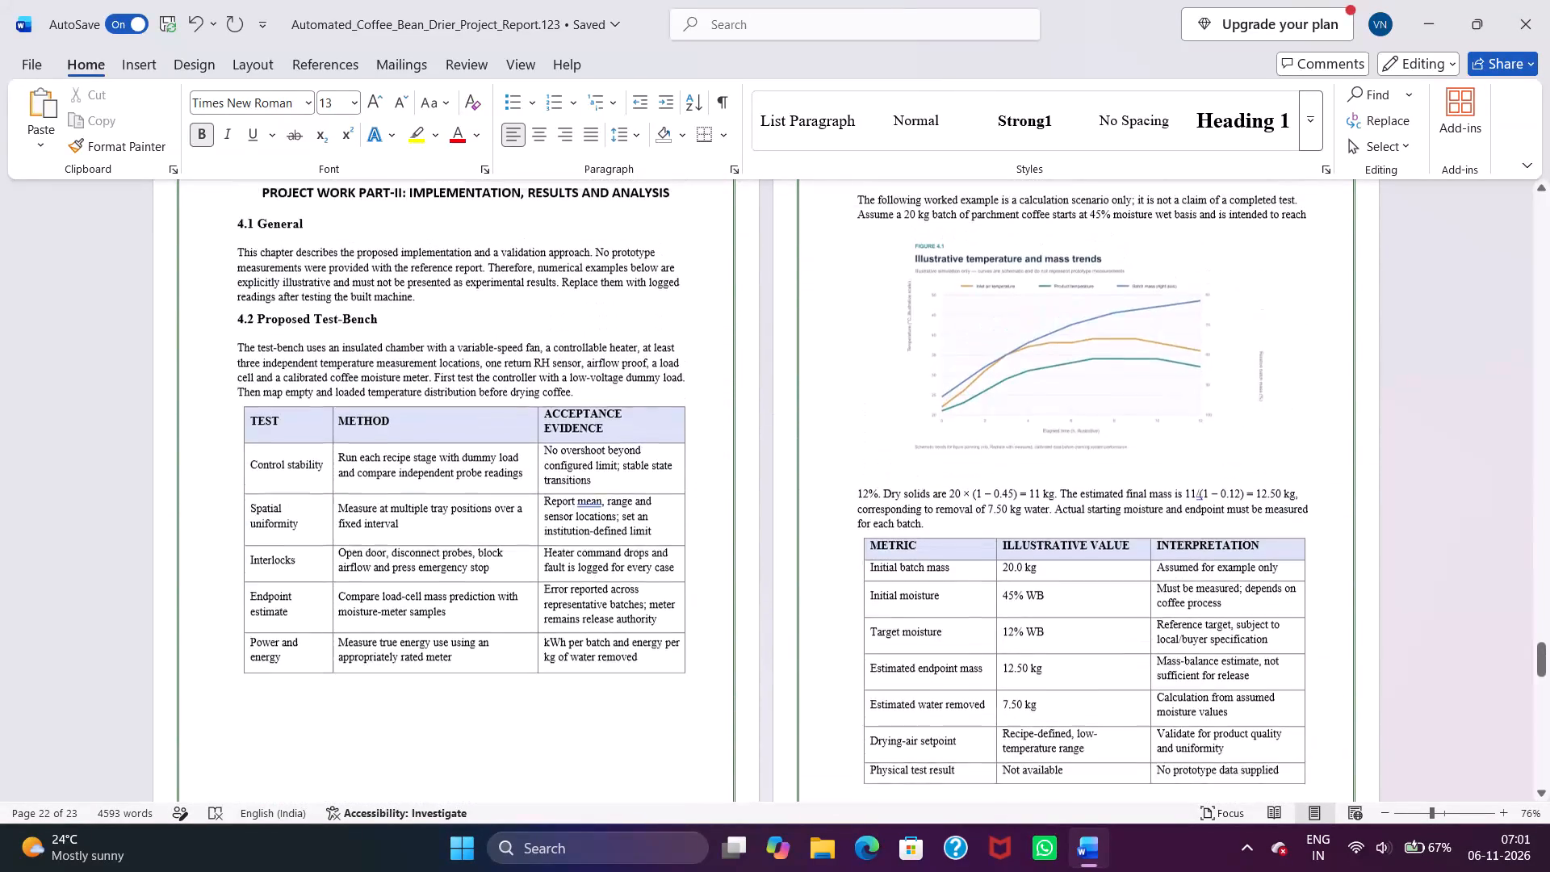
scroll(775, 535, up, 11)
scroll(775, 526, up, 20)
scroll(775, 526, up, 2)
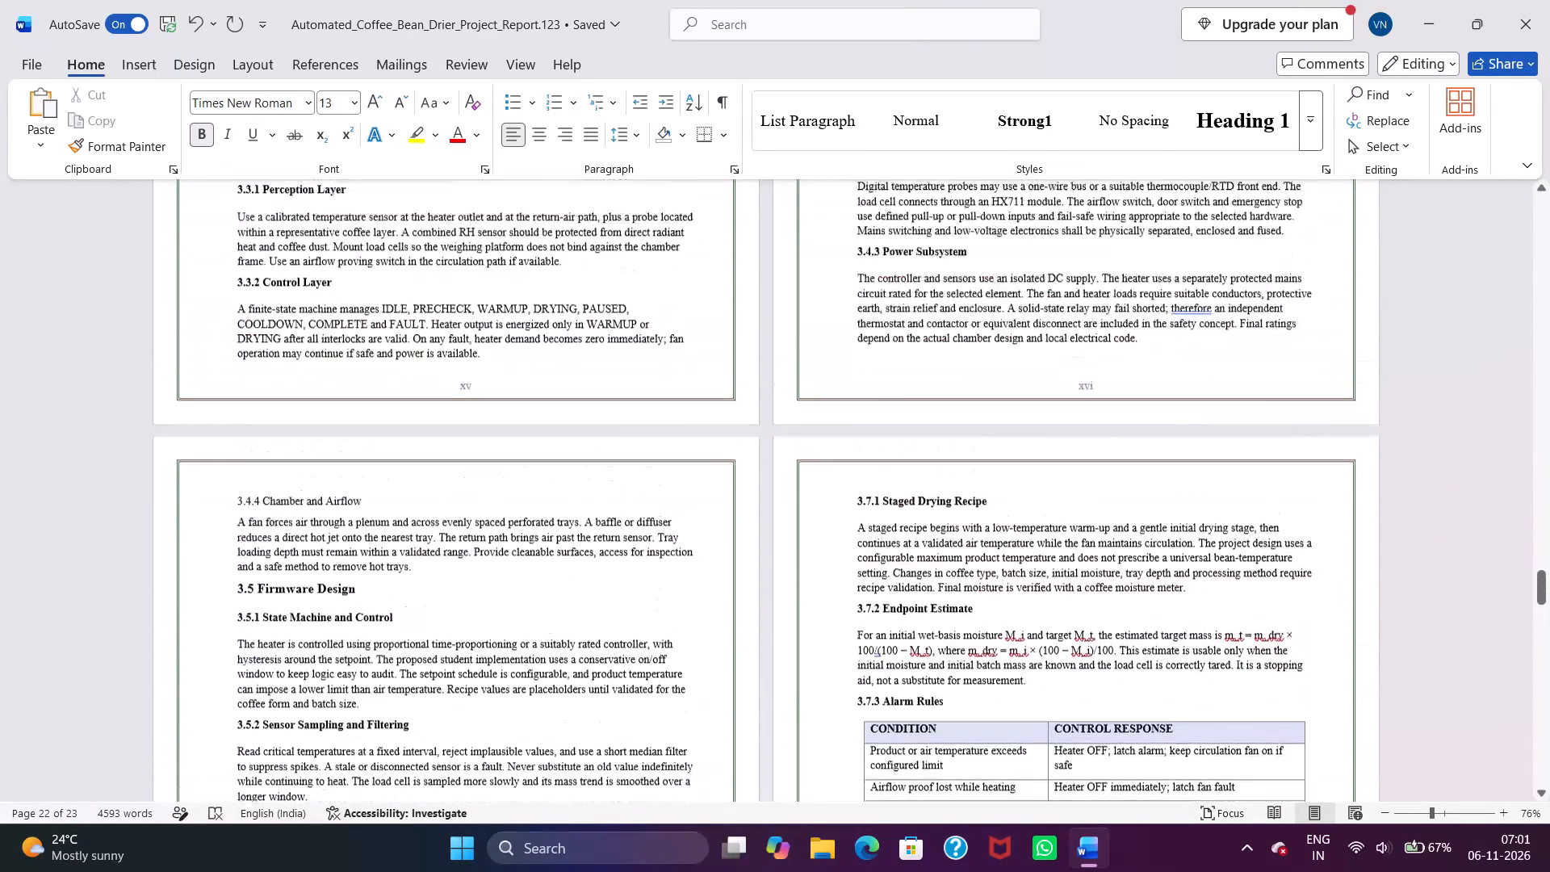
scroll(775, 526, up, 20)
scroll(775, 526, up, 13)
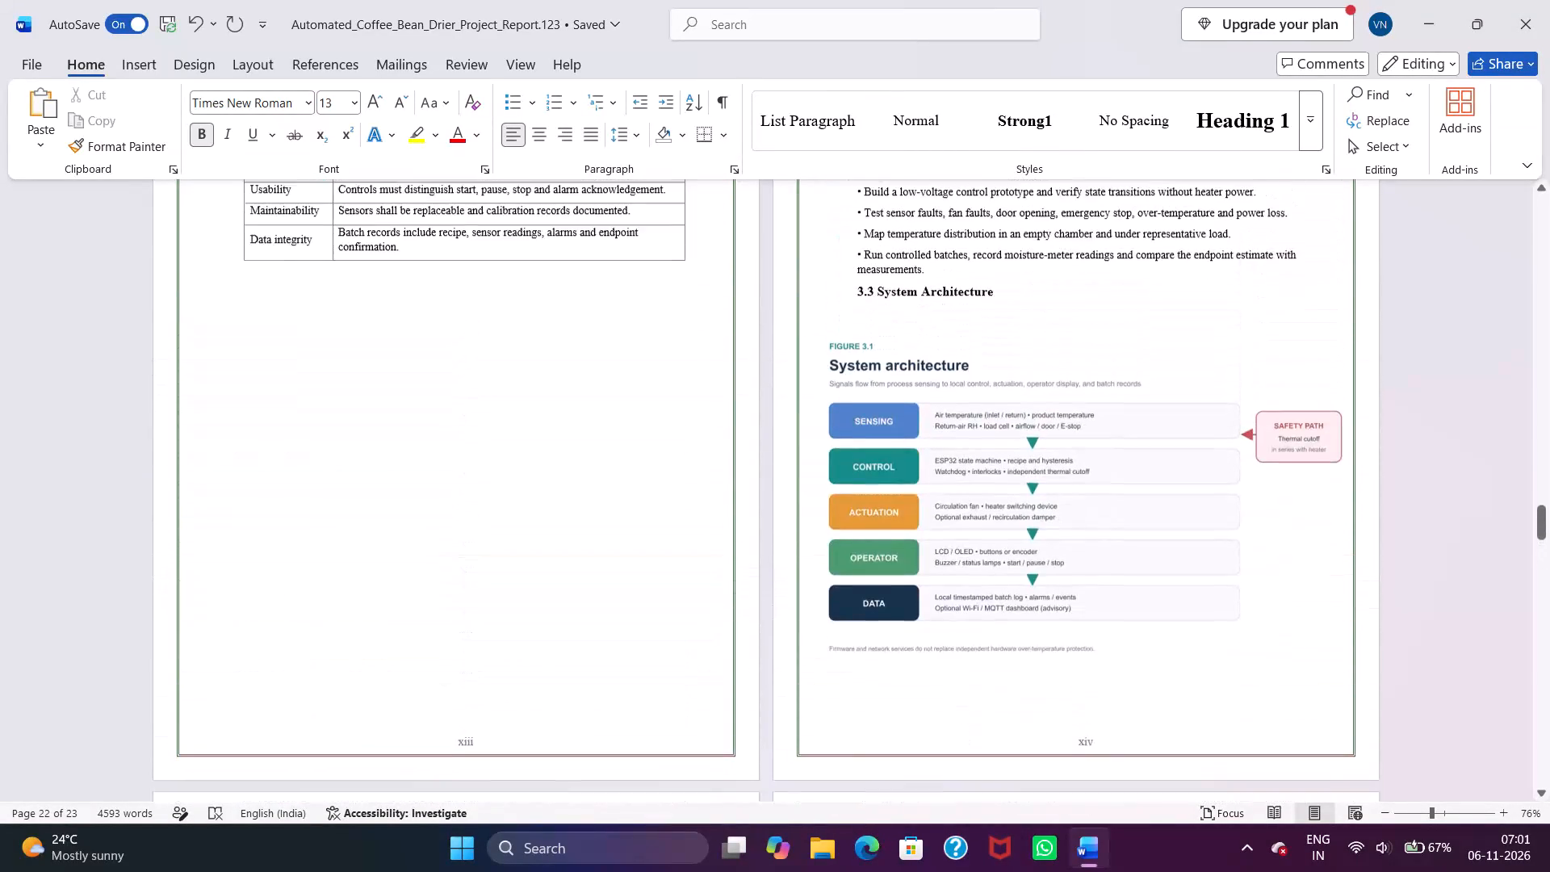
scroll(775, 526, up, 15)
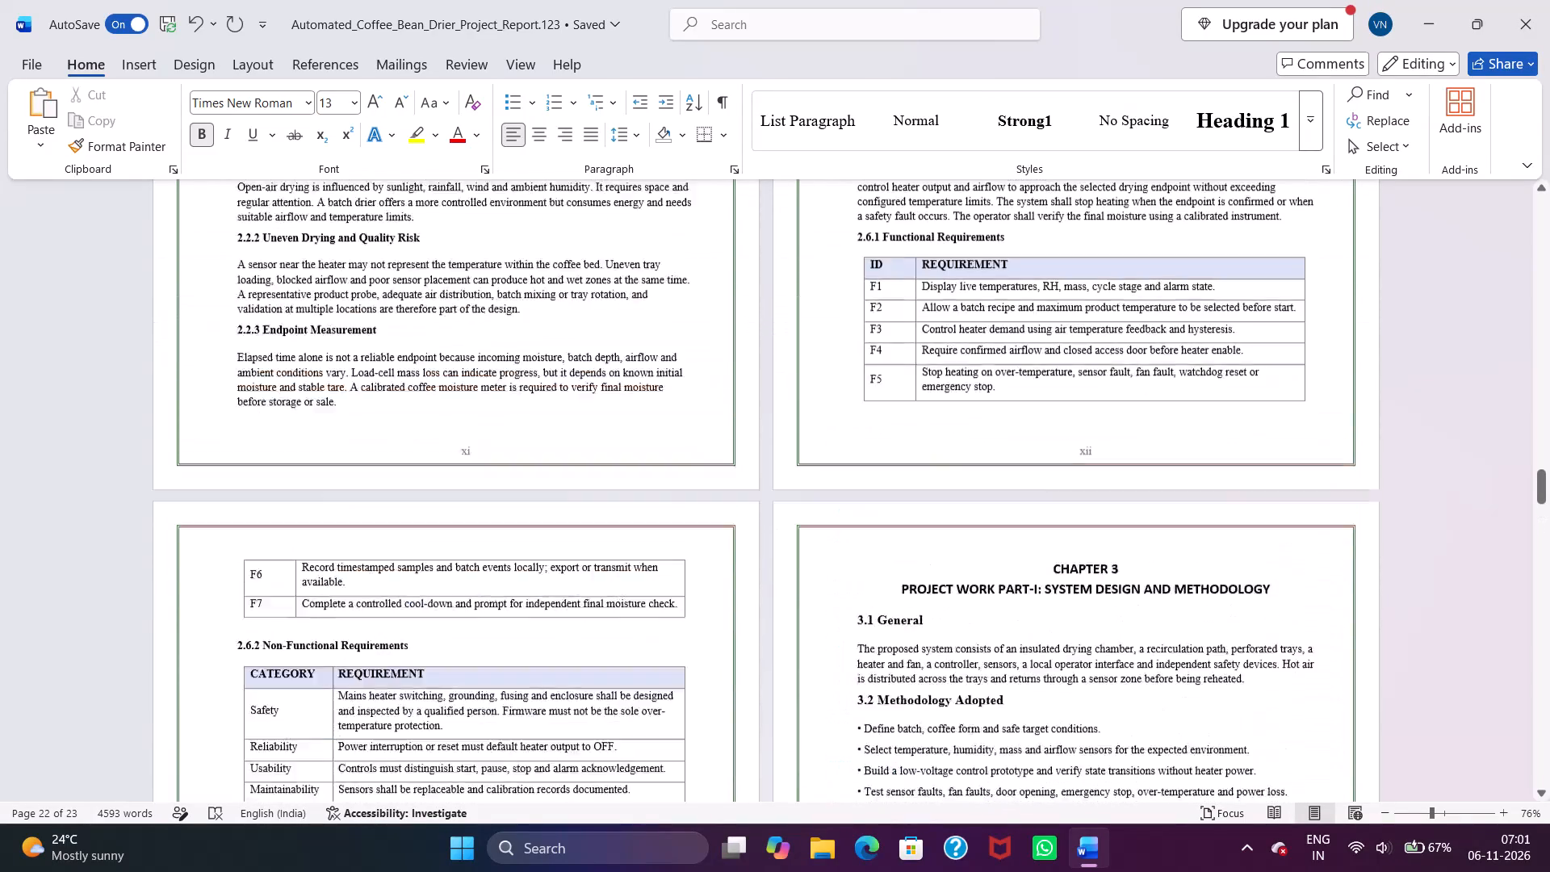
scroll(777, 526, up, 9)
scroll(785, 524, up, 20)
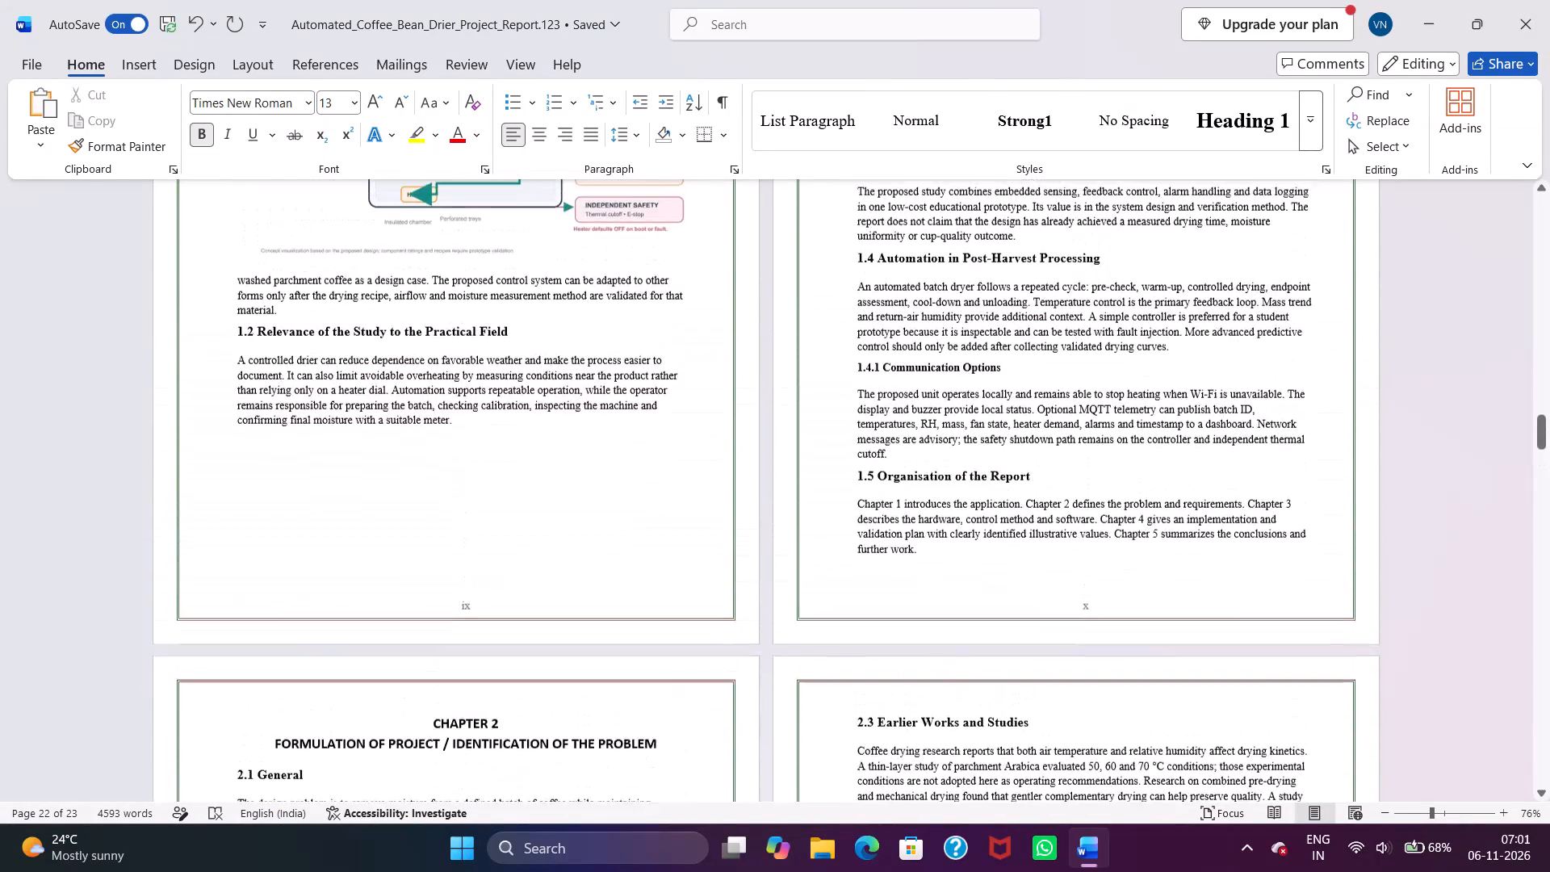
scroll(785, 524, up, 4)
scroll(785, 524, up, 19)
scroll(785, 524, up, 6)
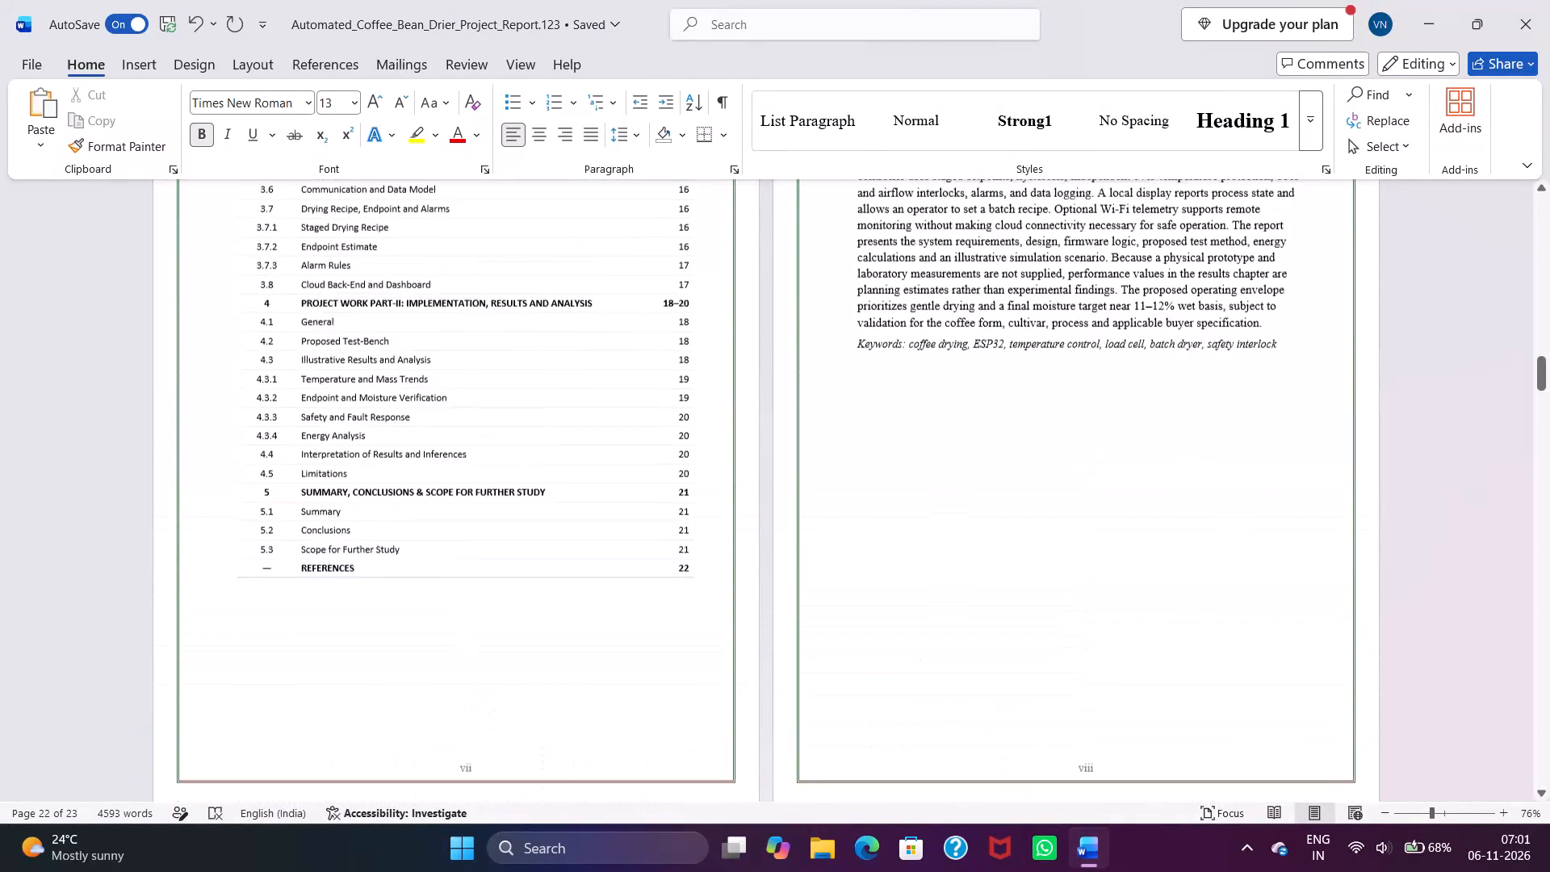
scroll(785, 524, up, 1)
drag(1284, 426, 1284, 429)
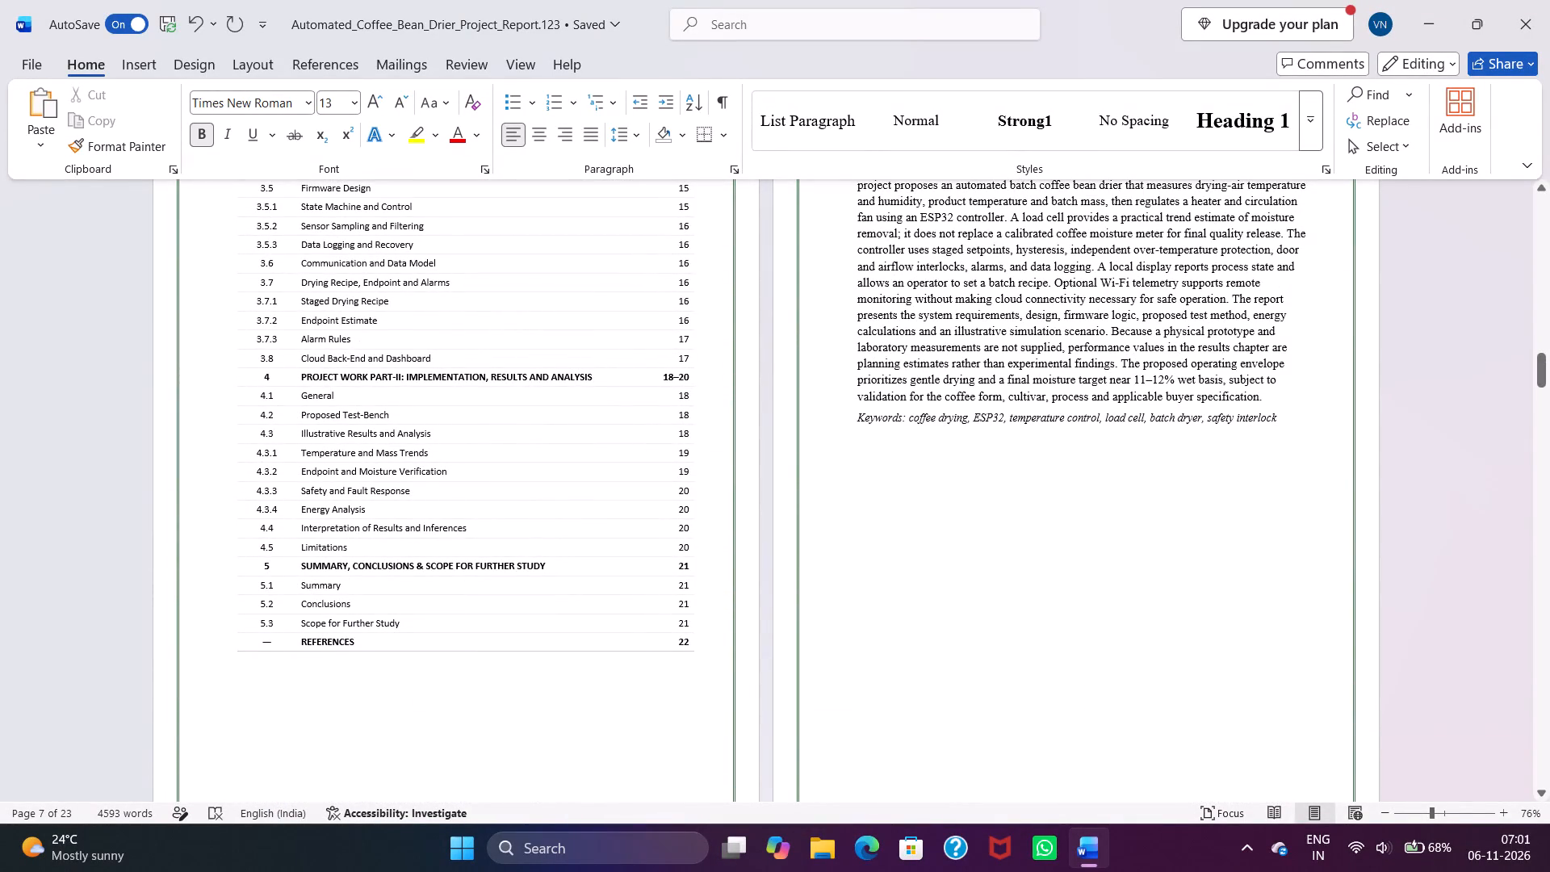
drag(1284, 429, 1208, 411)
scroll(1208, 411, up, 19)
scroll(1208, 411, up, 4)
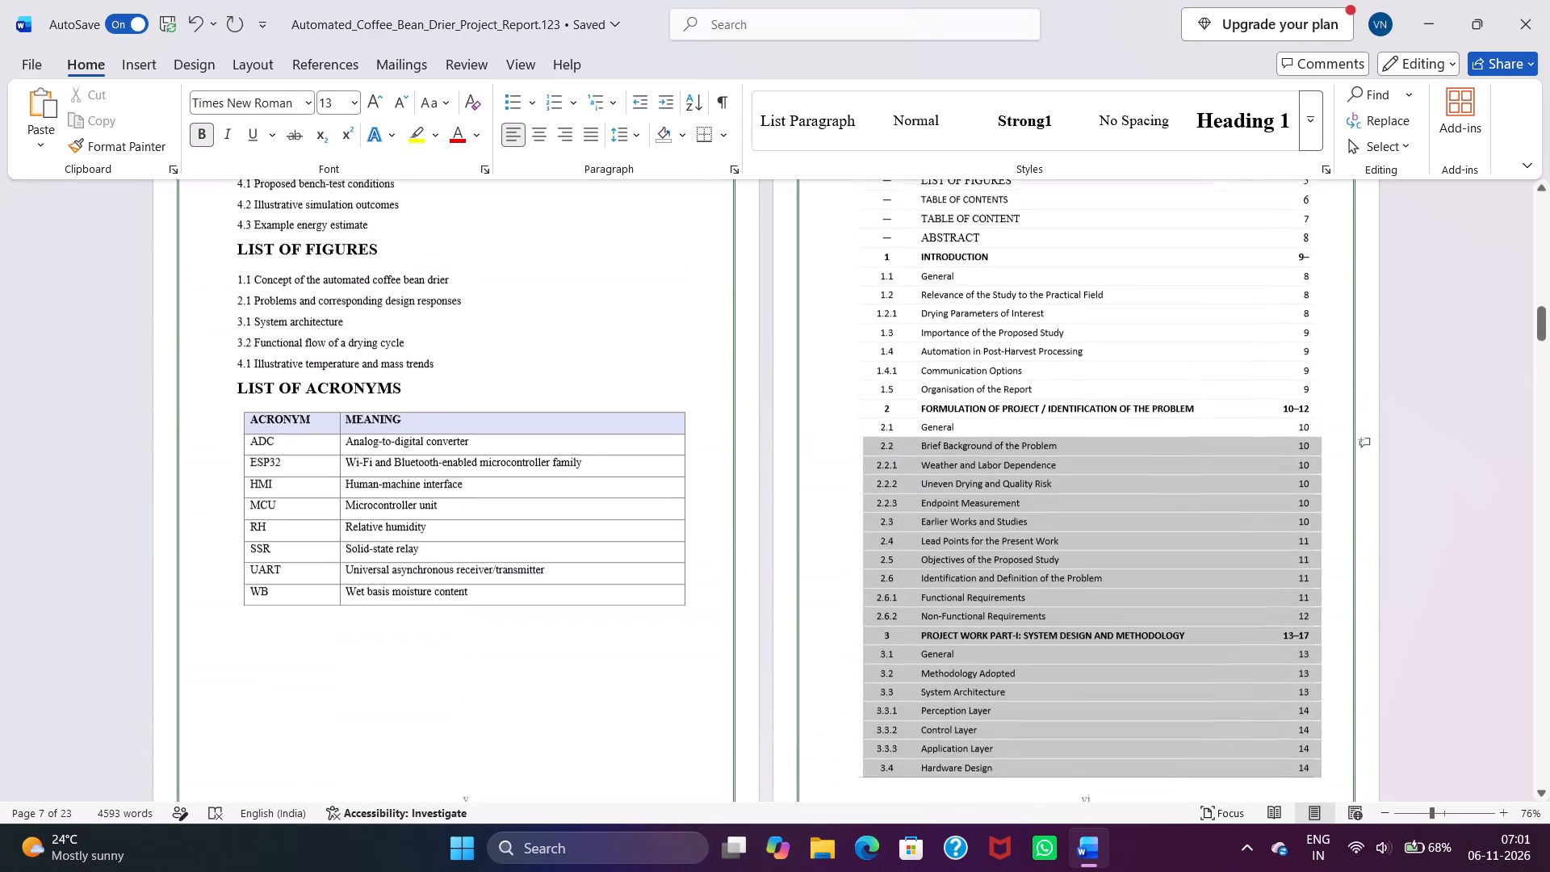
drag(1208, 411, 775, 376)
scroll(1208, 411, up, 5)
scroll(775, 376, up, 16)
scroll(775, 376, up, 9)
drag(775, 376, 261, 390)
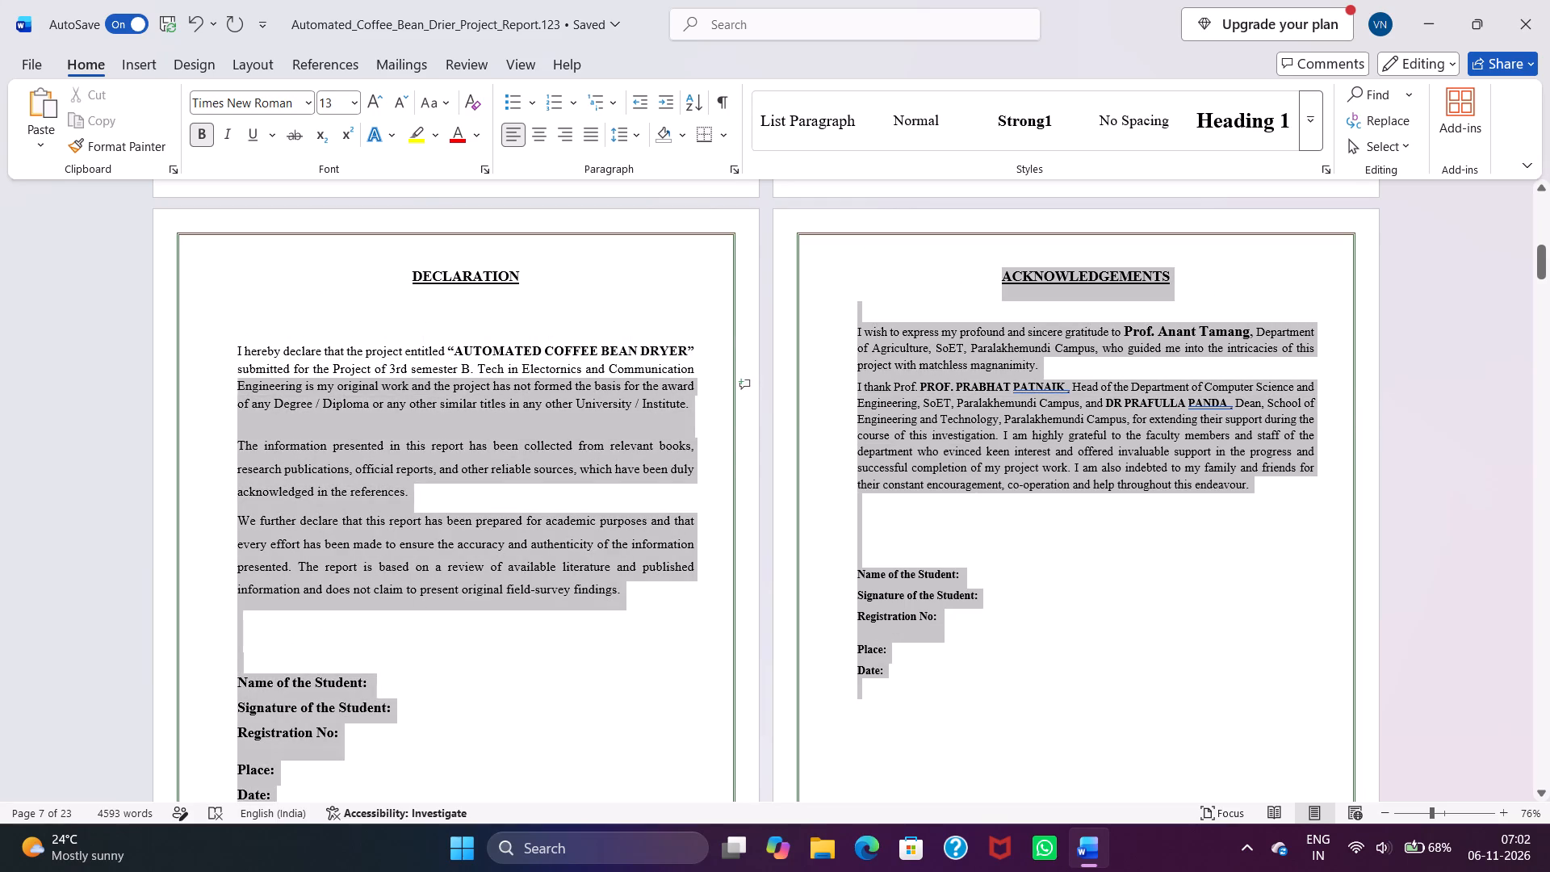
drag(261, 390, 264, 380)
scroll(264, 388, up, 16)
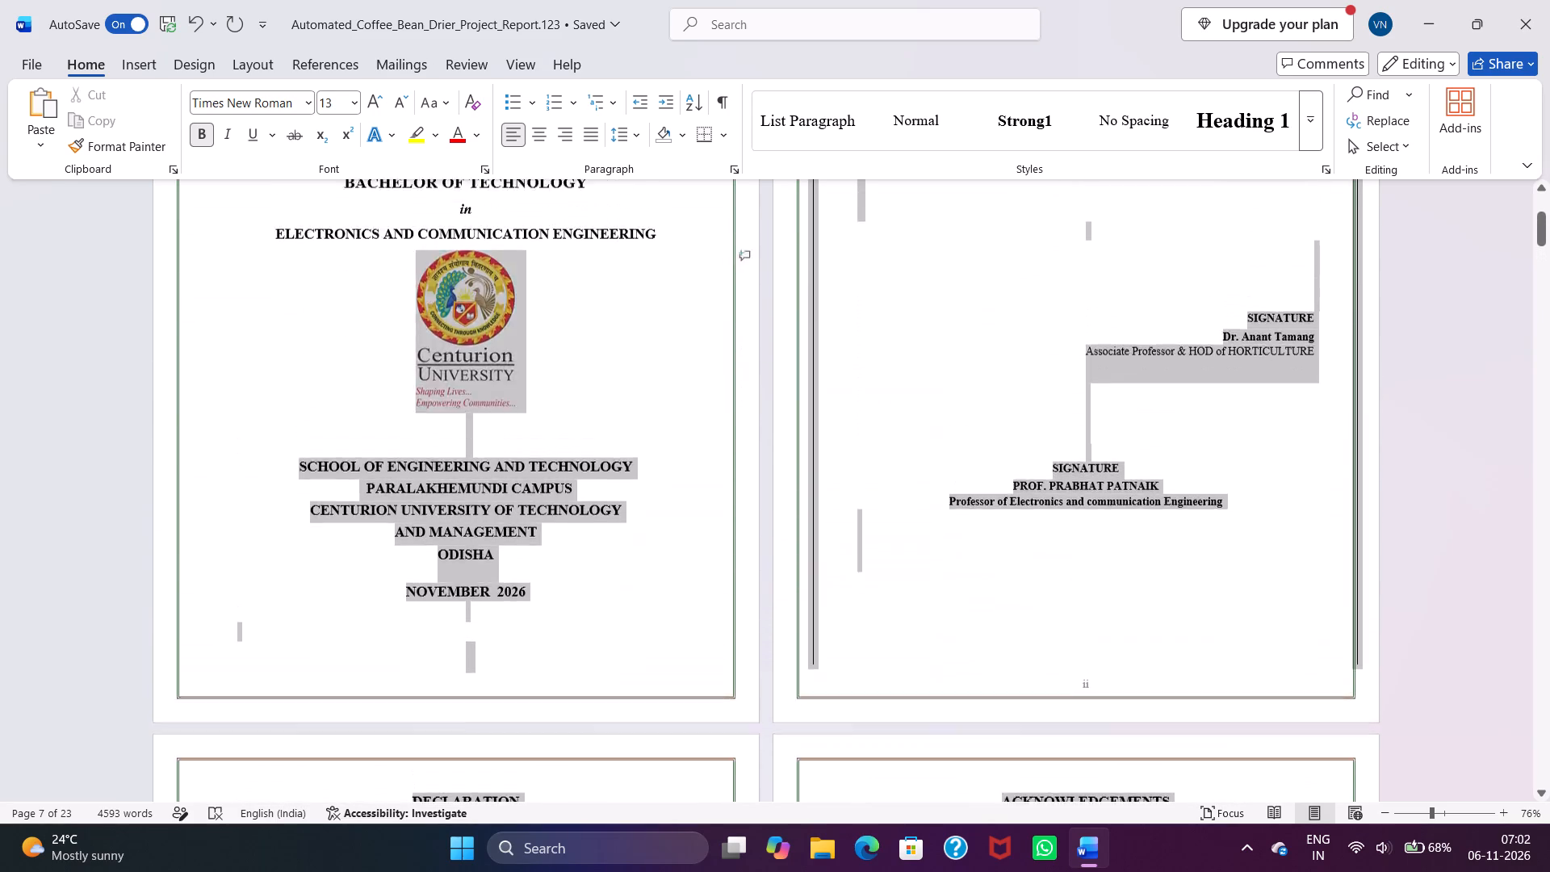
scroll(264, 380, up, 3)
drag(264, 380, 262, 342)
scroll(264, 380, up, 13)
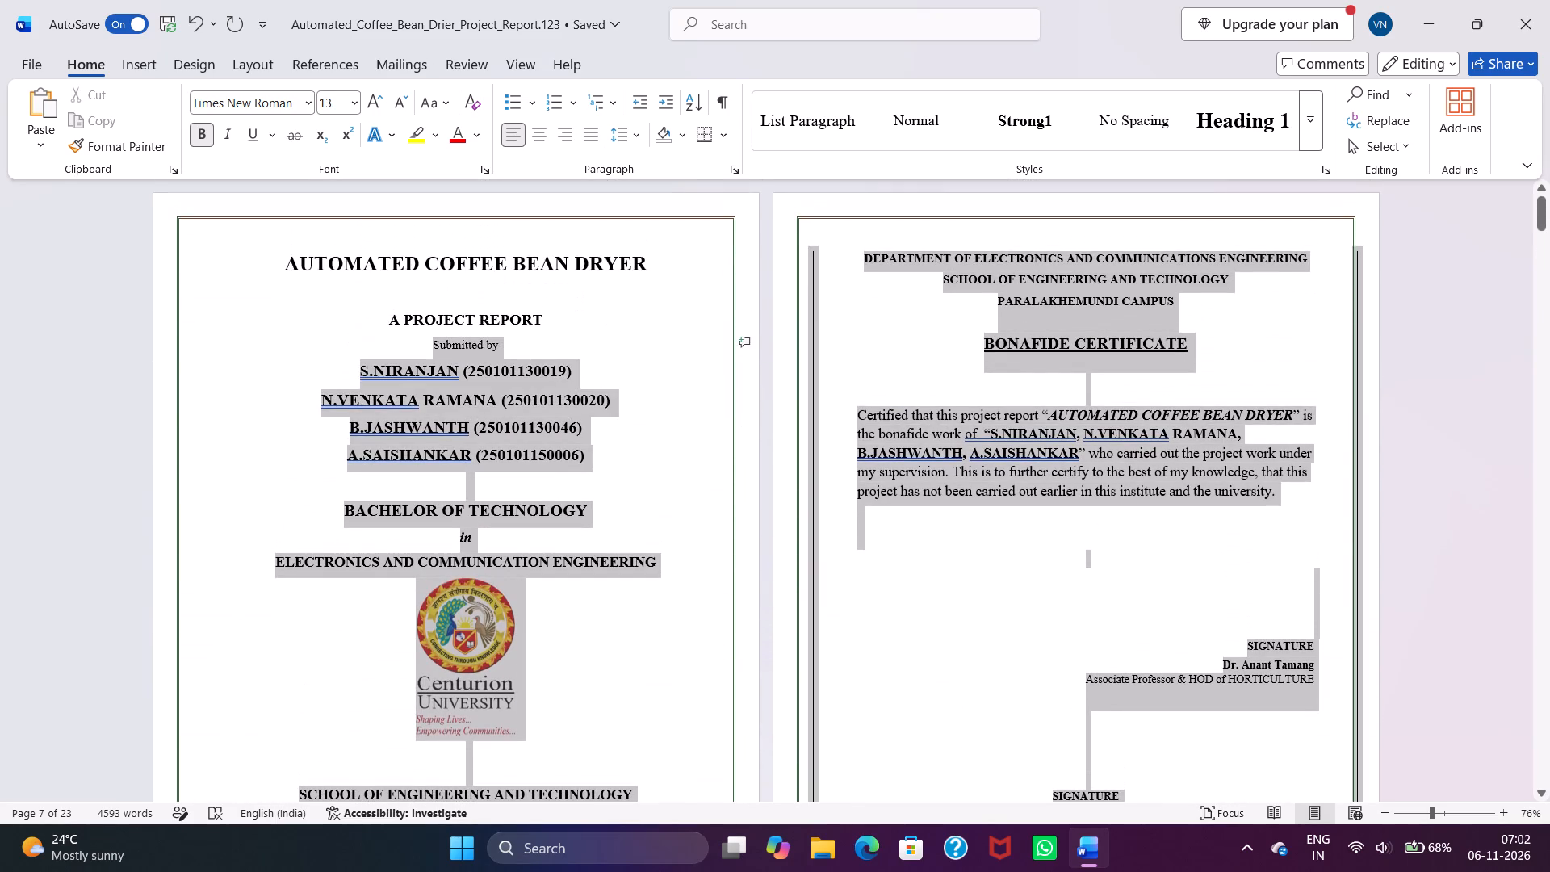
drag(262, 342, 246, 251)
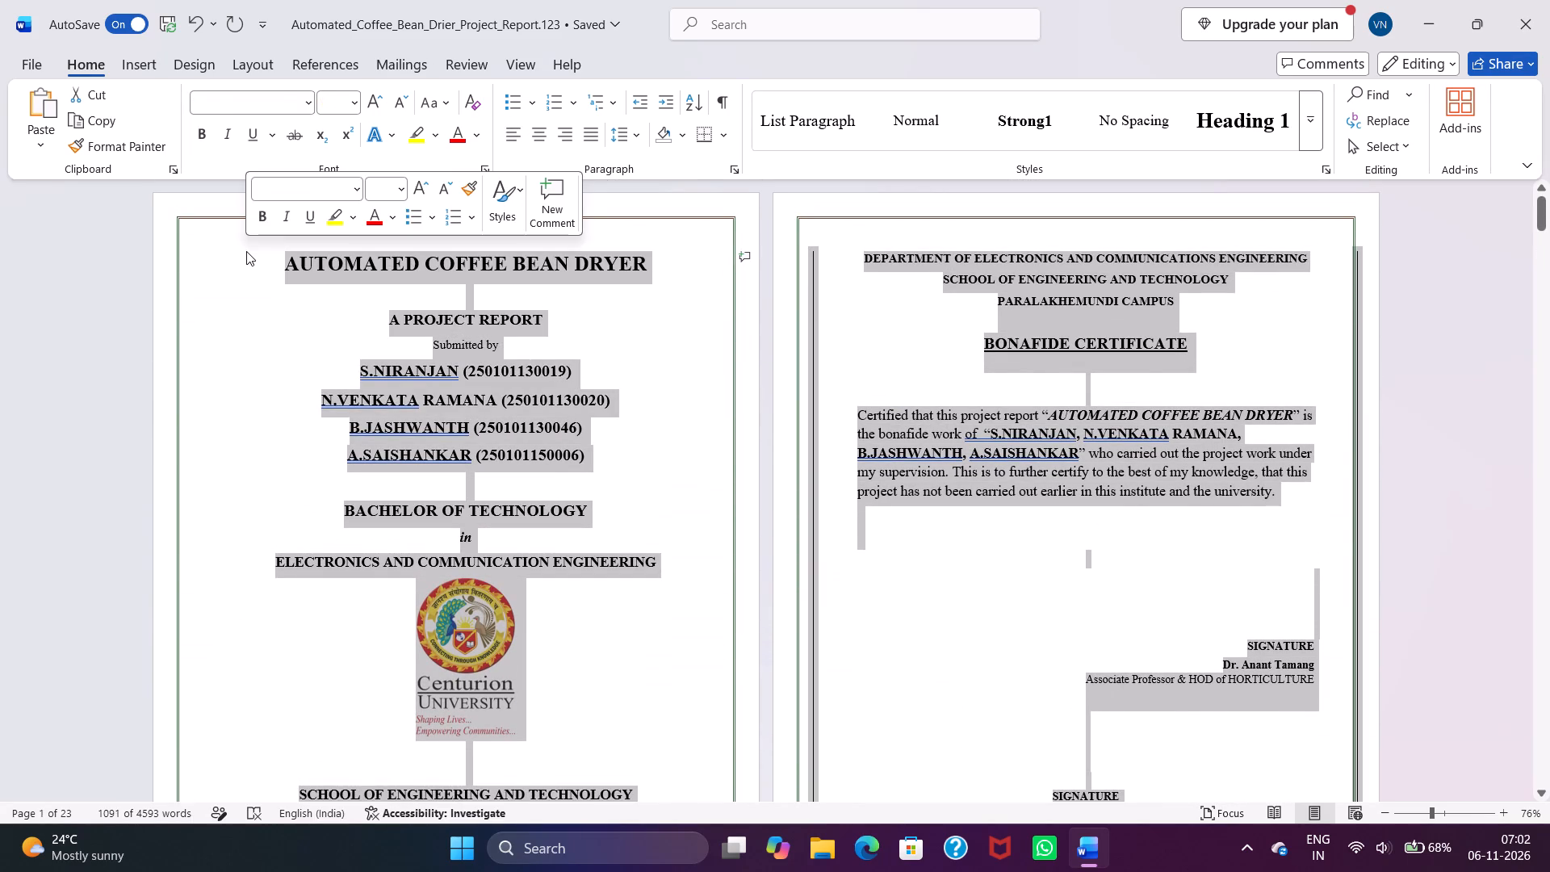
key(BackSpace)
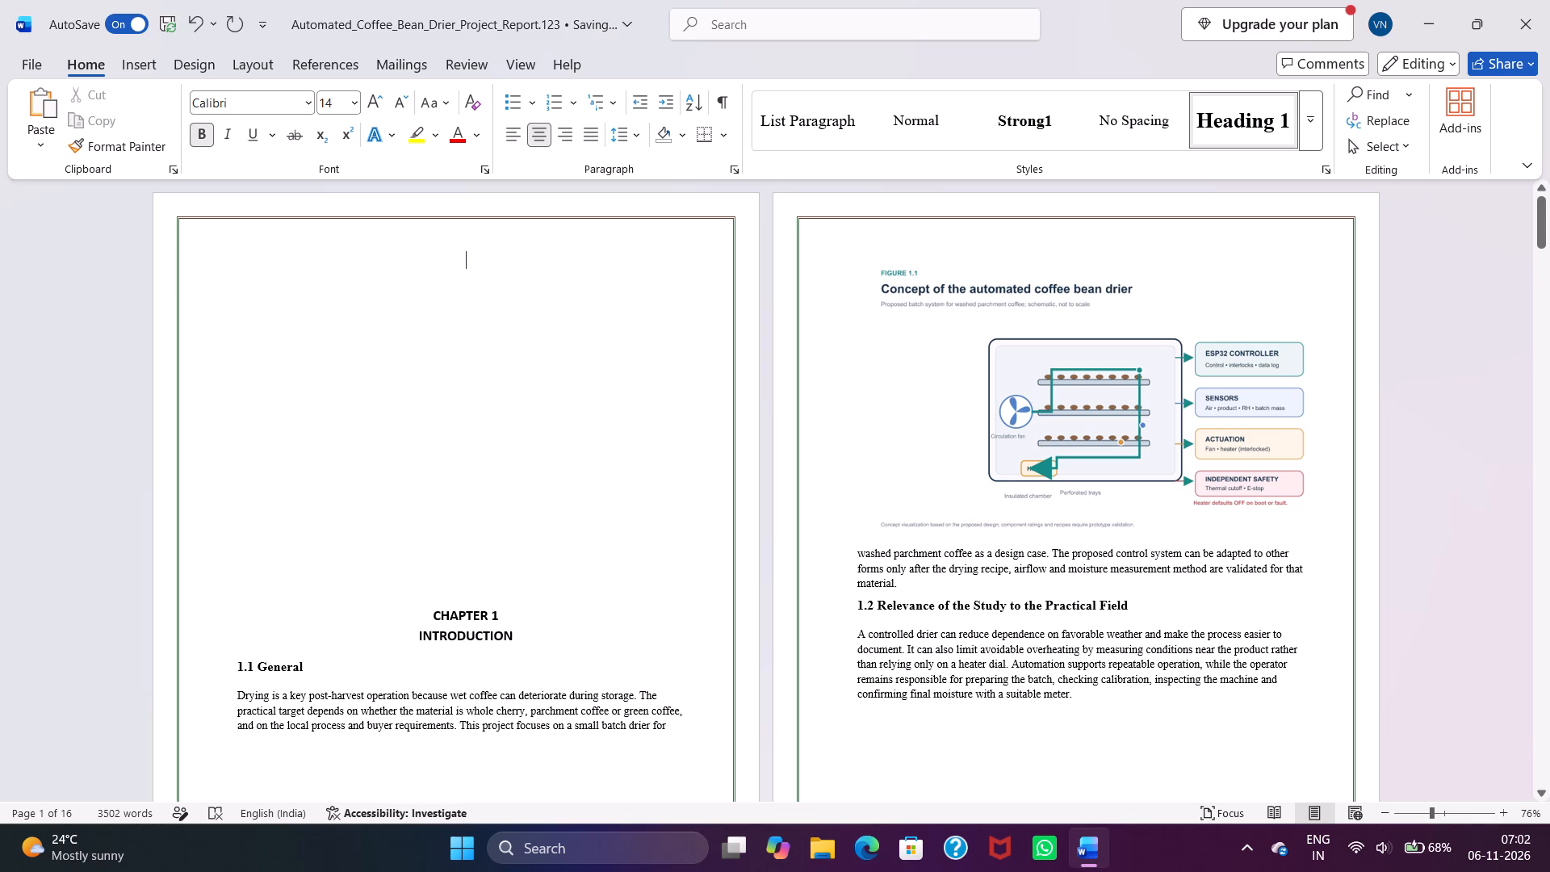
Remove the blank lines above the CHAPTER 1 heading so it starts at the top of the first page.
key(BackSpace)
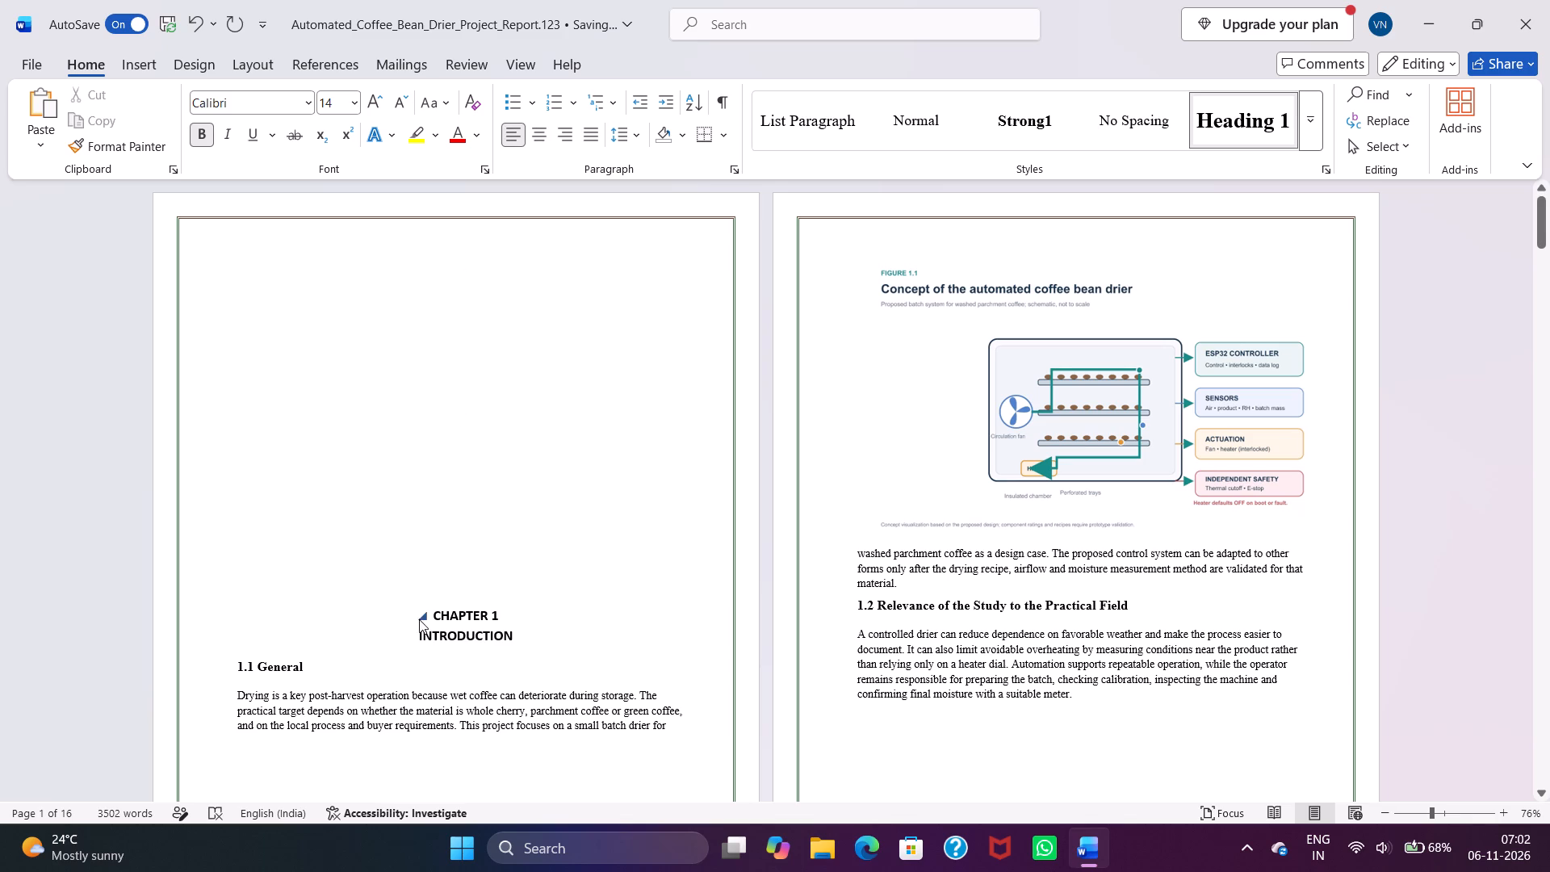
click(415, 623)
key(BackSpace)
key(BackSpace)
key(BackSpace)
key(BackSpace)
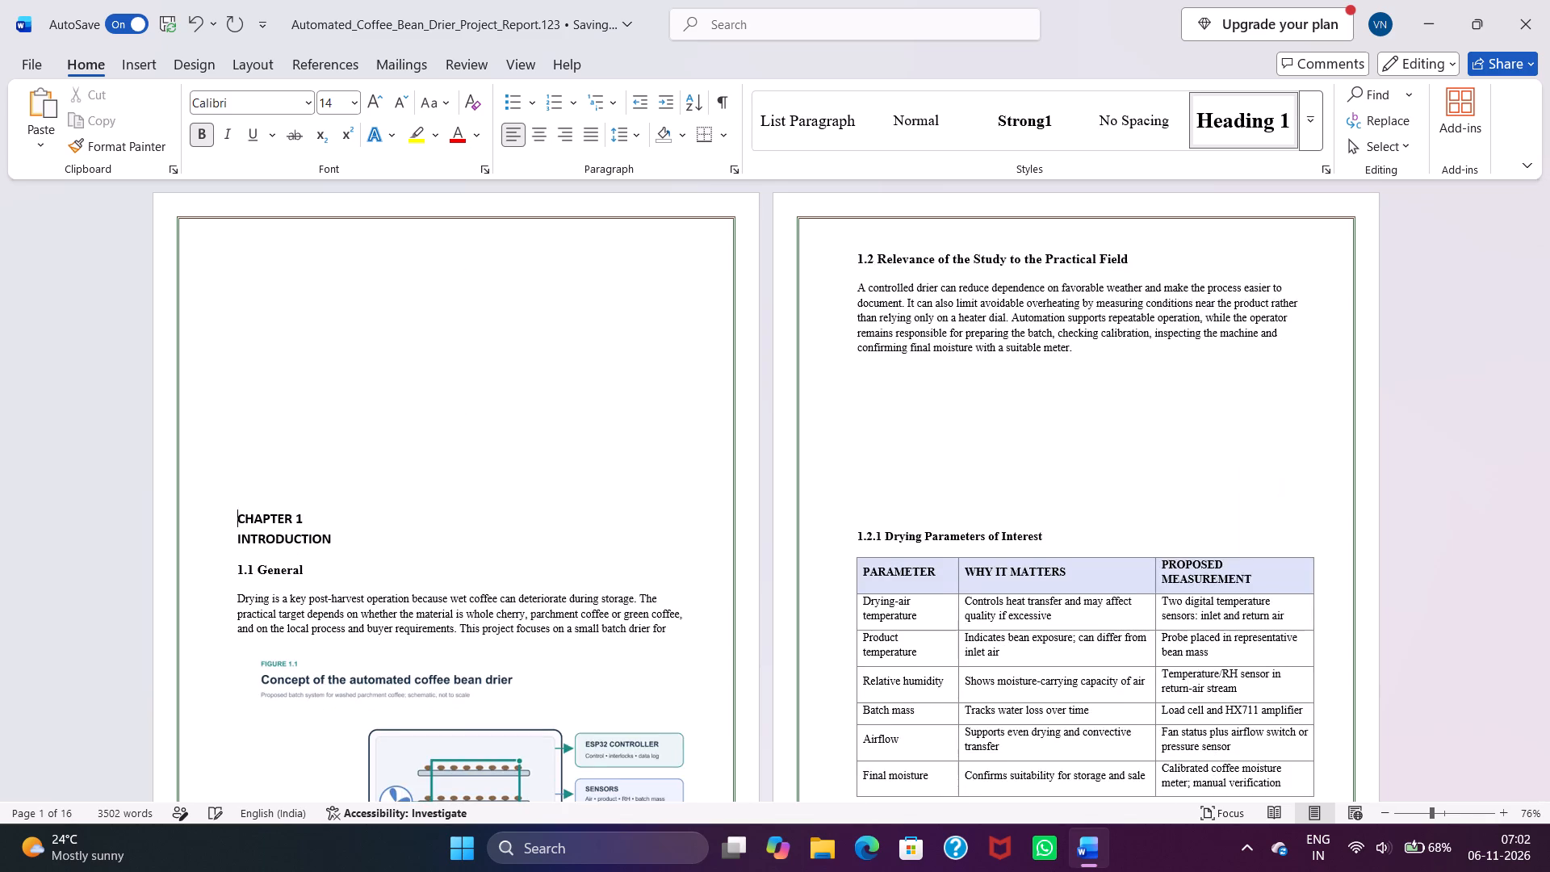
key(BackSpace)
key(BackSpace)
key(BackSpace)
key(BackSpace)
key(BackSpace)
key(BackSpace)
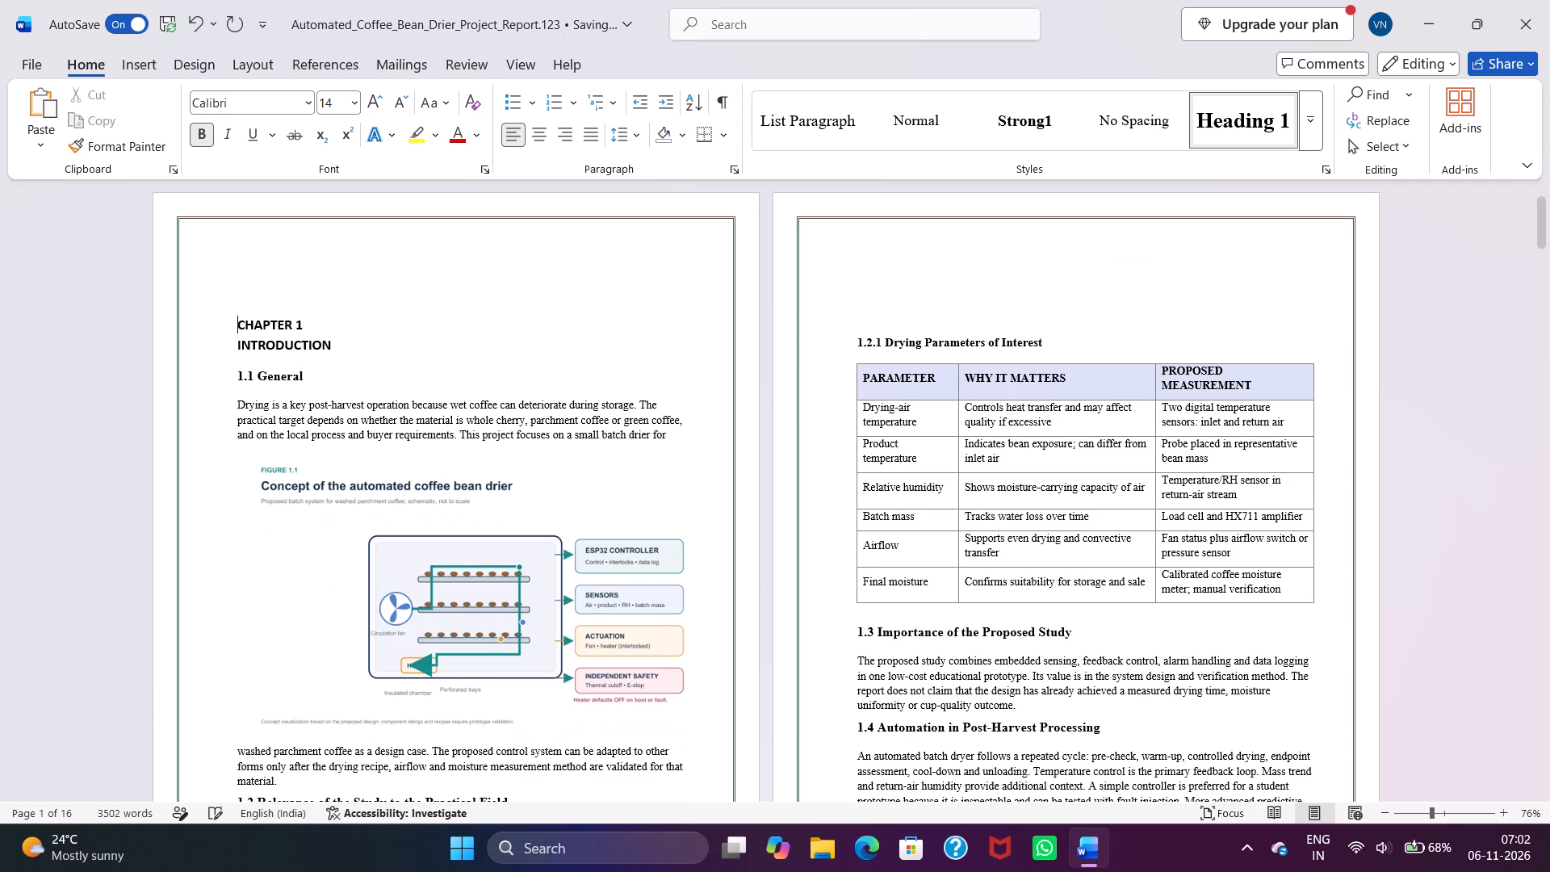
key(BackSpace)
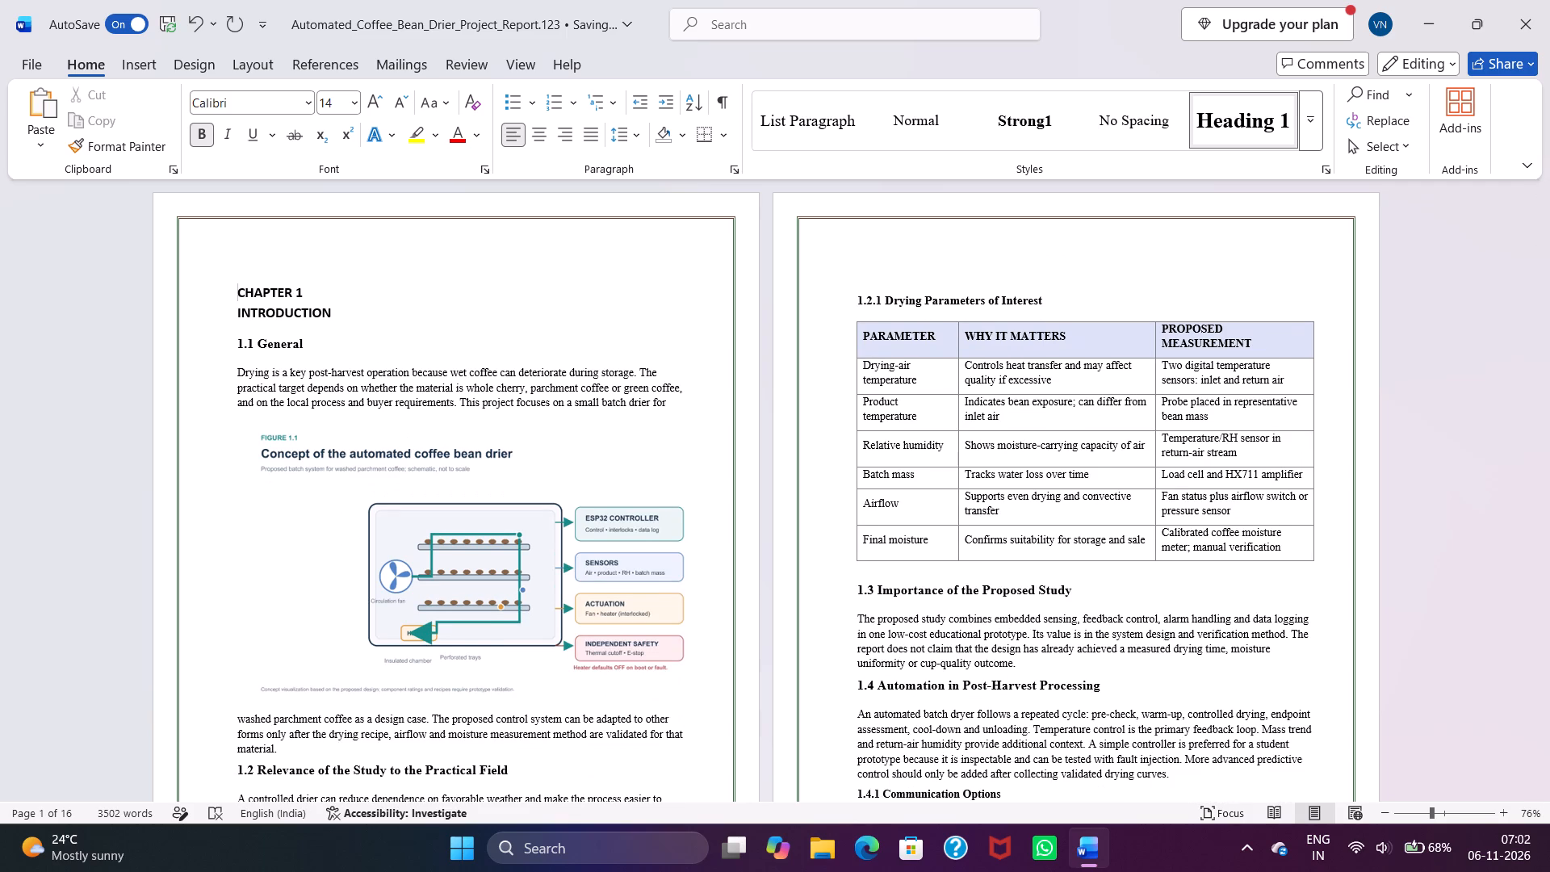
key(BackSpace)
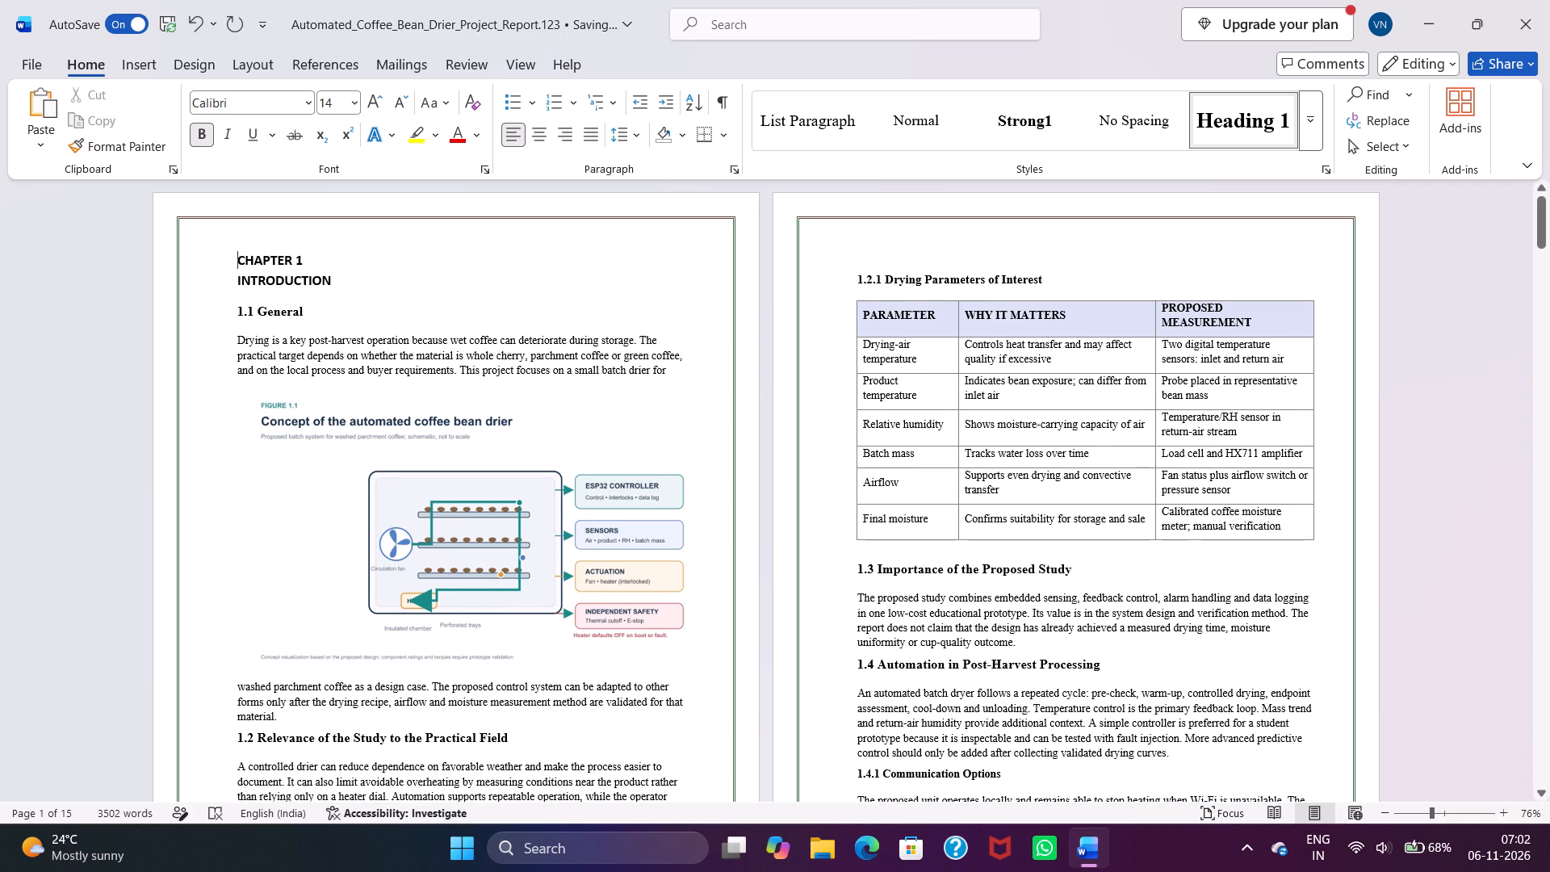
Centre the CHAPTER 1 and INTRODUCTION heading lines and set their font size to 16.
drag(237, 258, 279, 277)
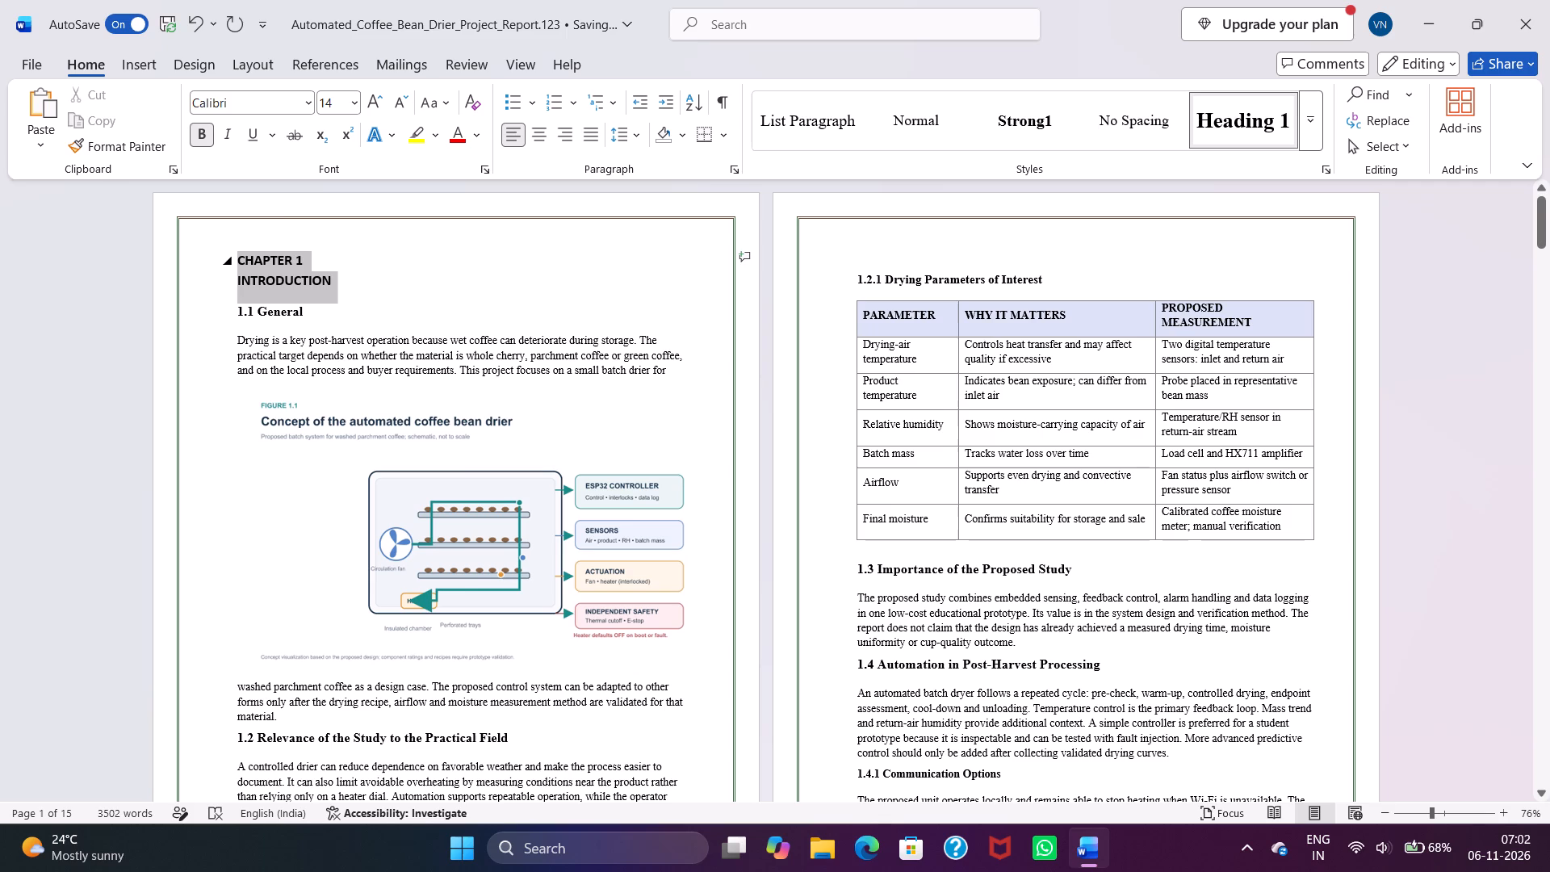
drag(279, 277, 283, 277)
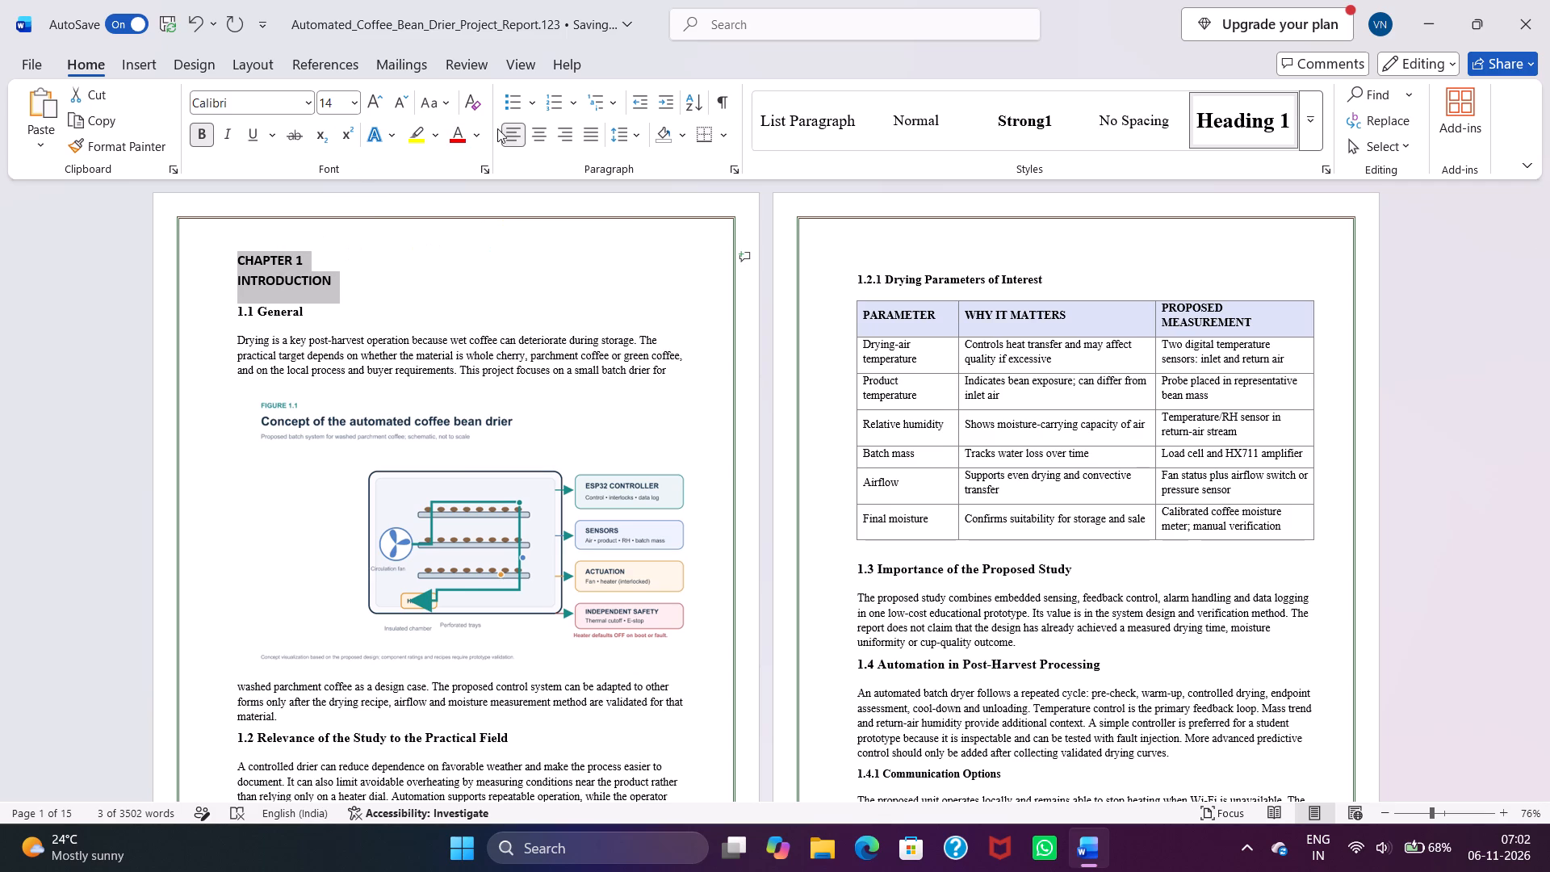
click(530, 135)
click(575, 270)
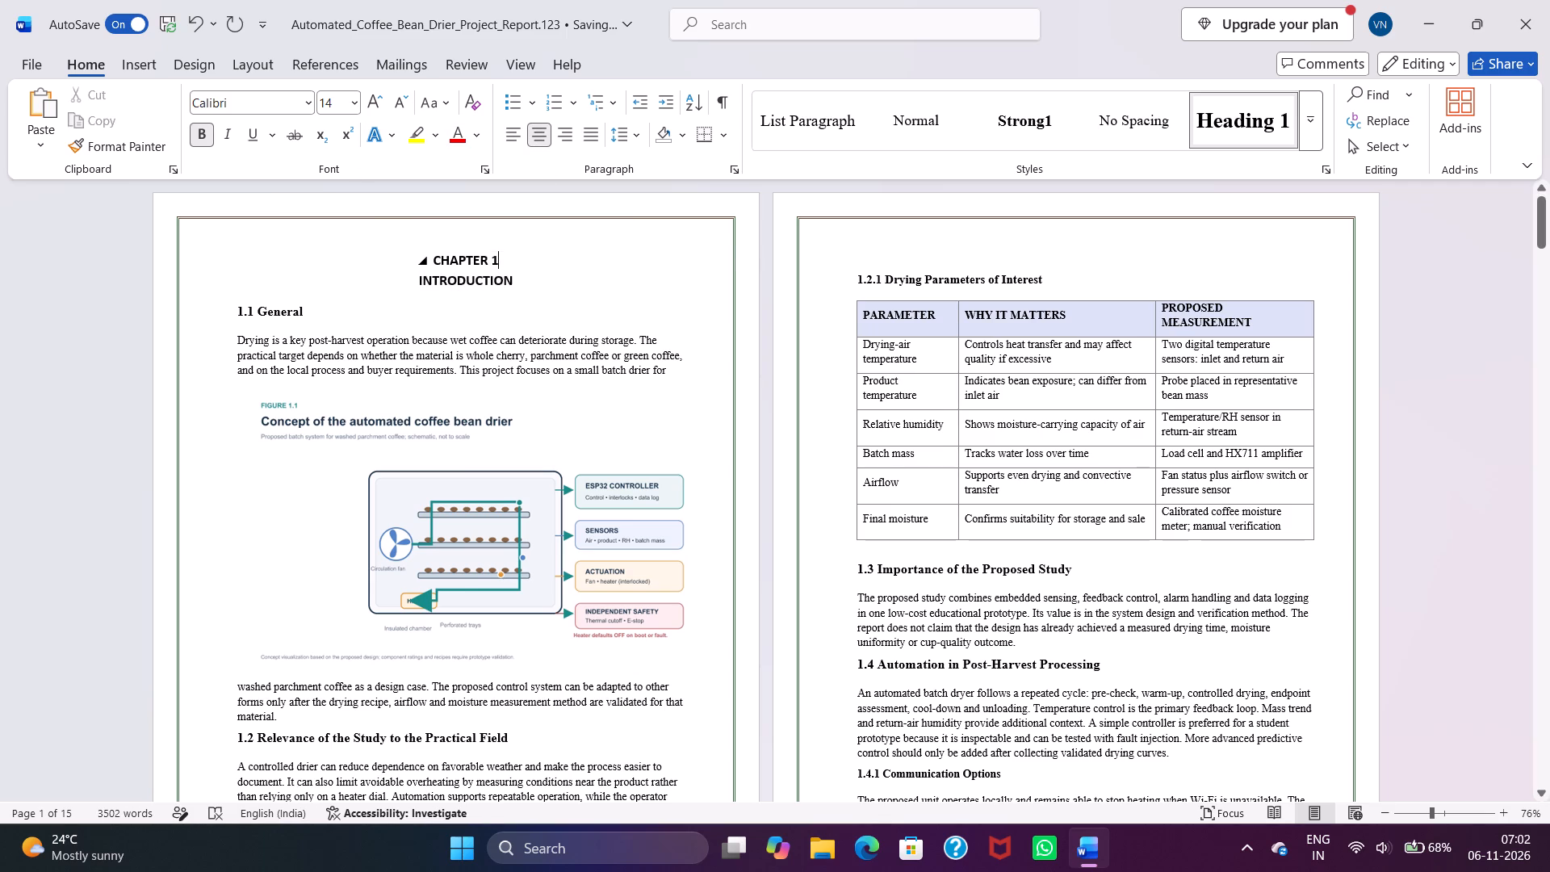
drag(513, 282, 417, 269)
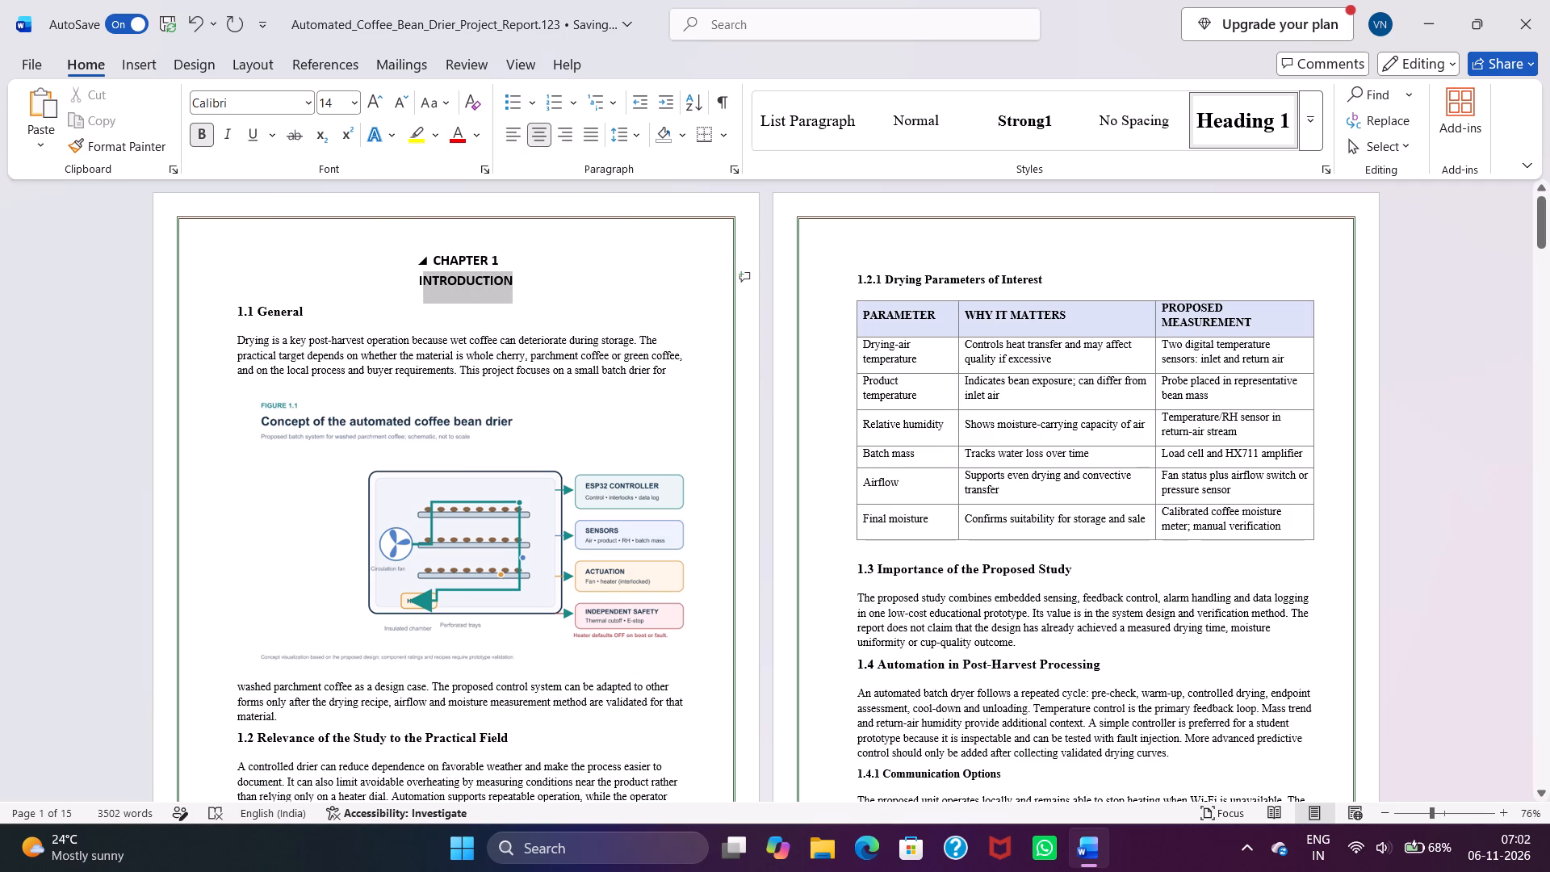
drag(417, 269, 415, 254)
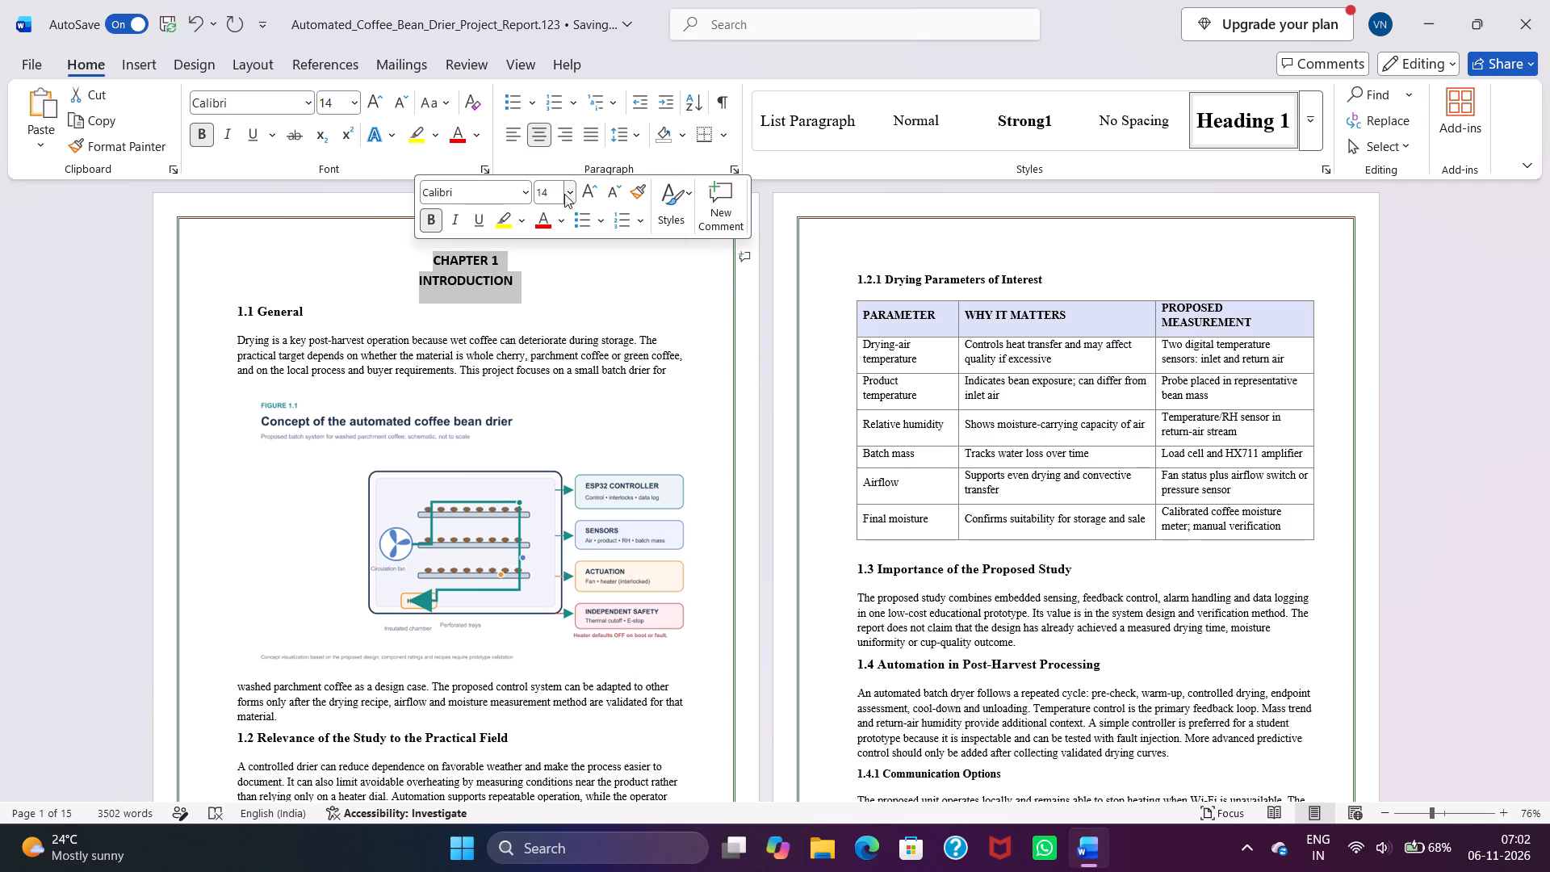
click(566, 193)
click(554, 359)
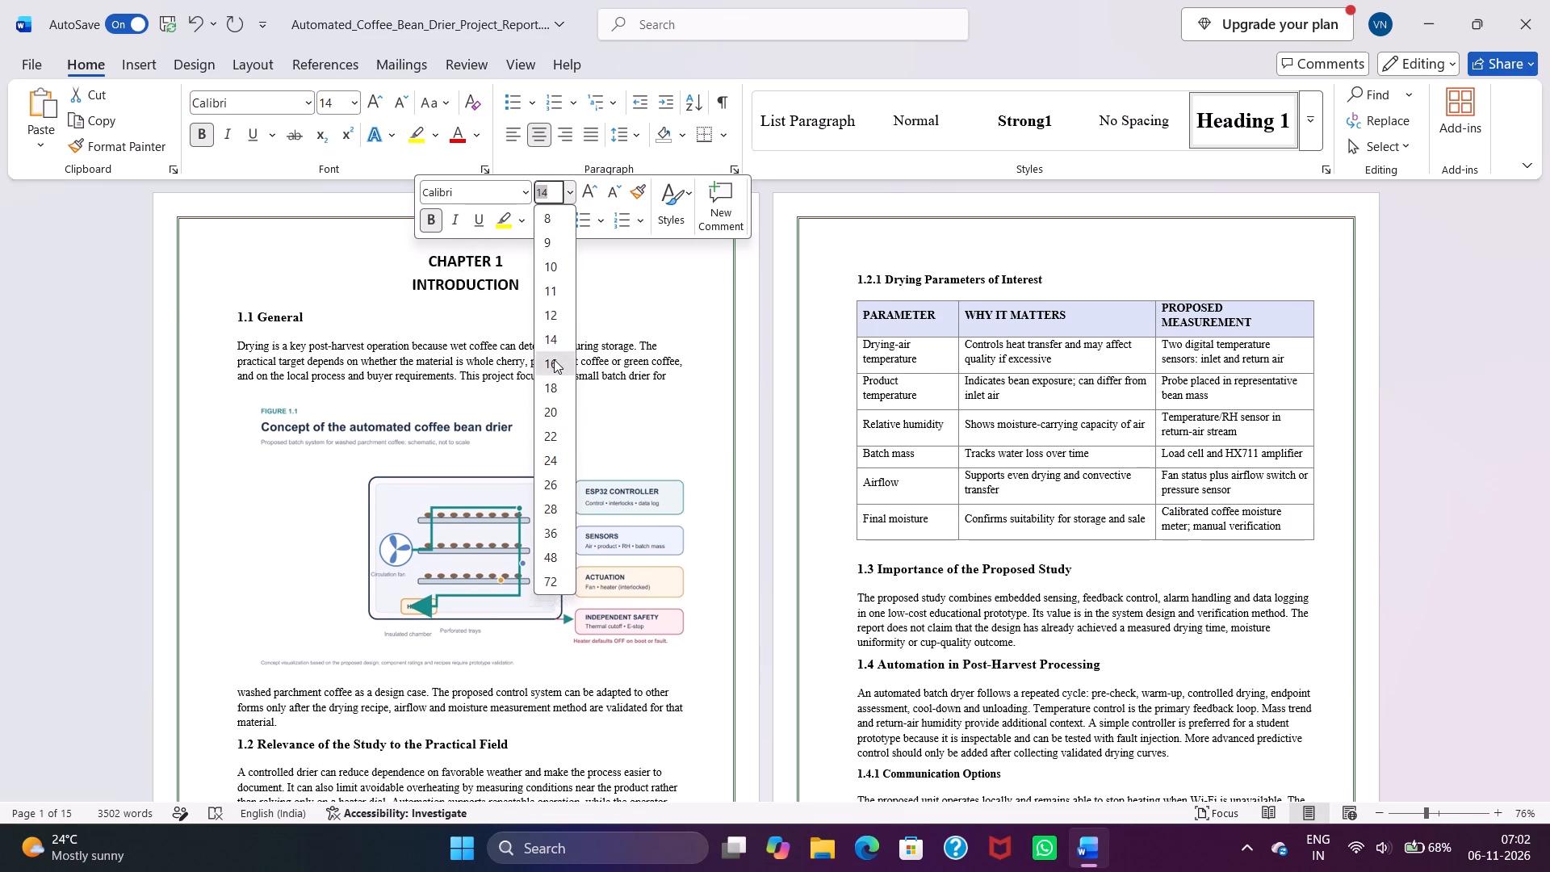
click(568, 288)
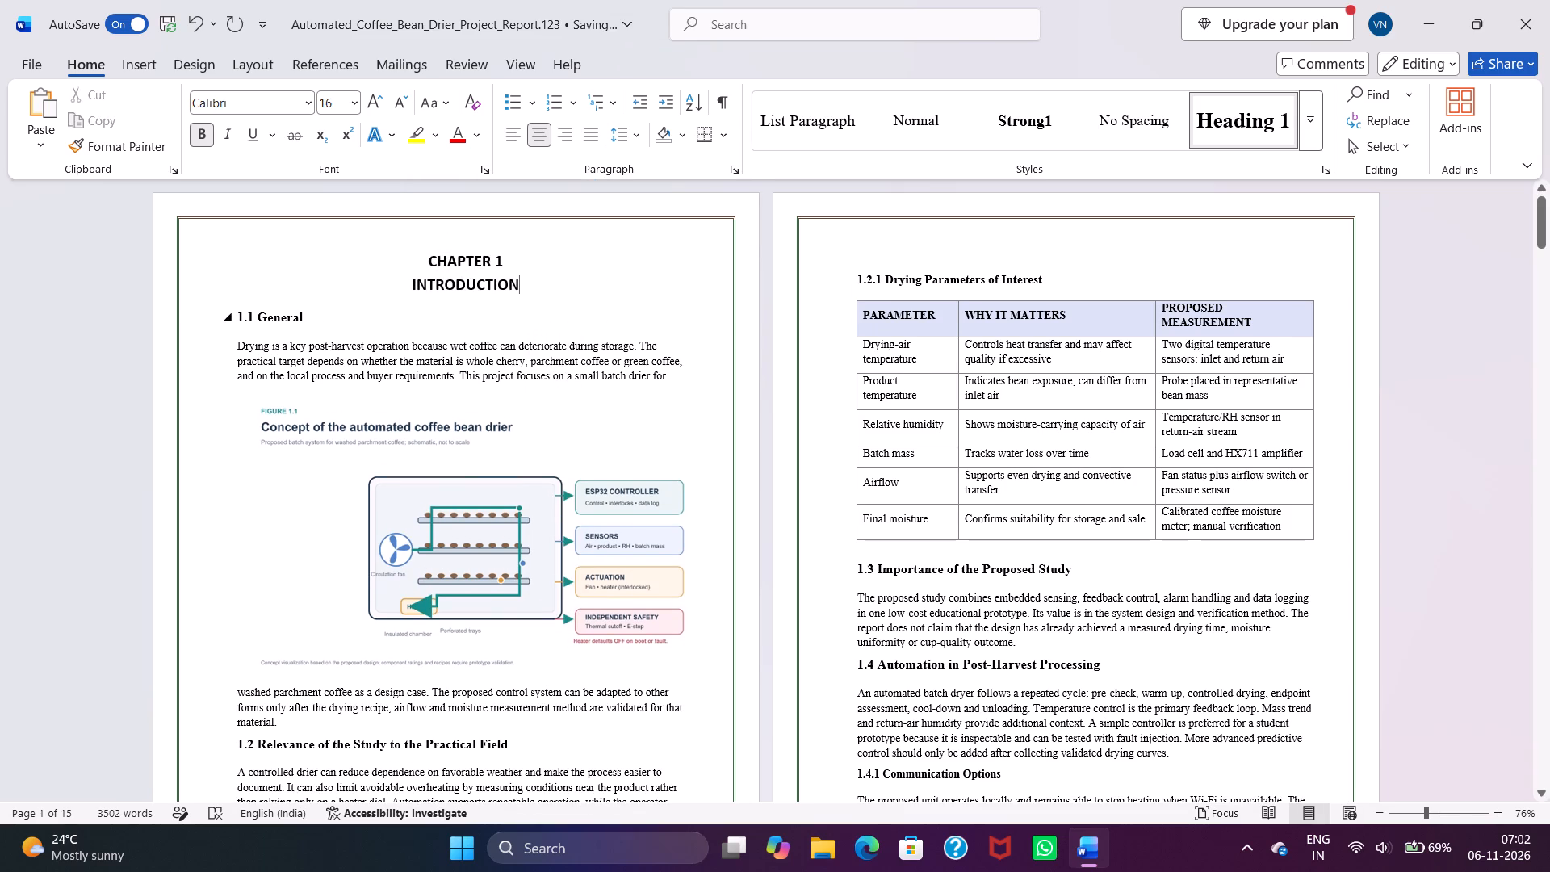
Set the font size of the 1.1 General heading to 14.
drag(307, 315, 221, 310)
drag(221, 310, 218, 310)
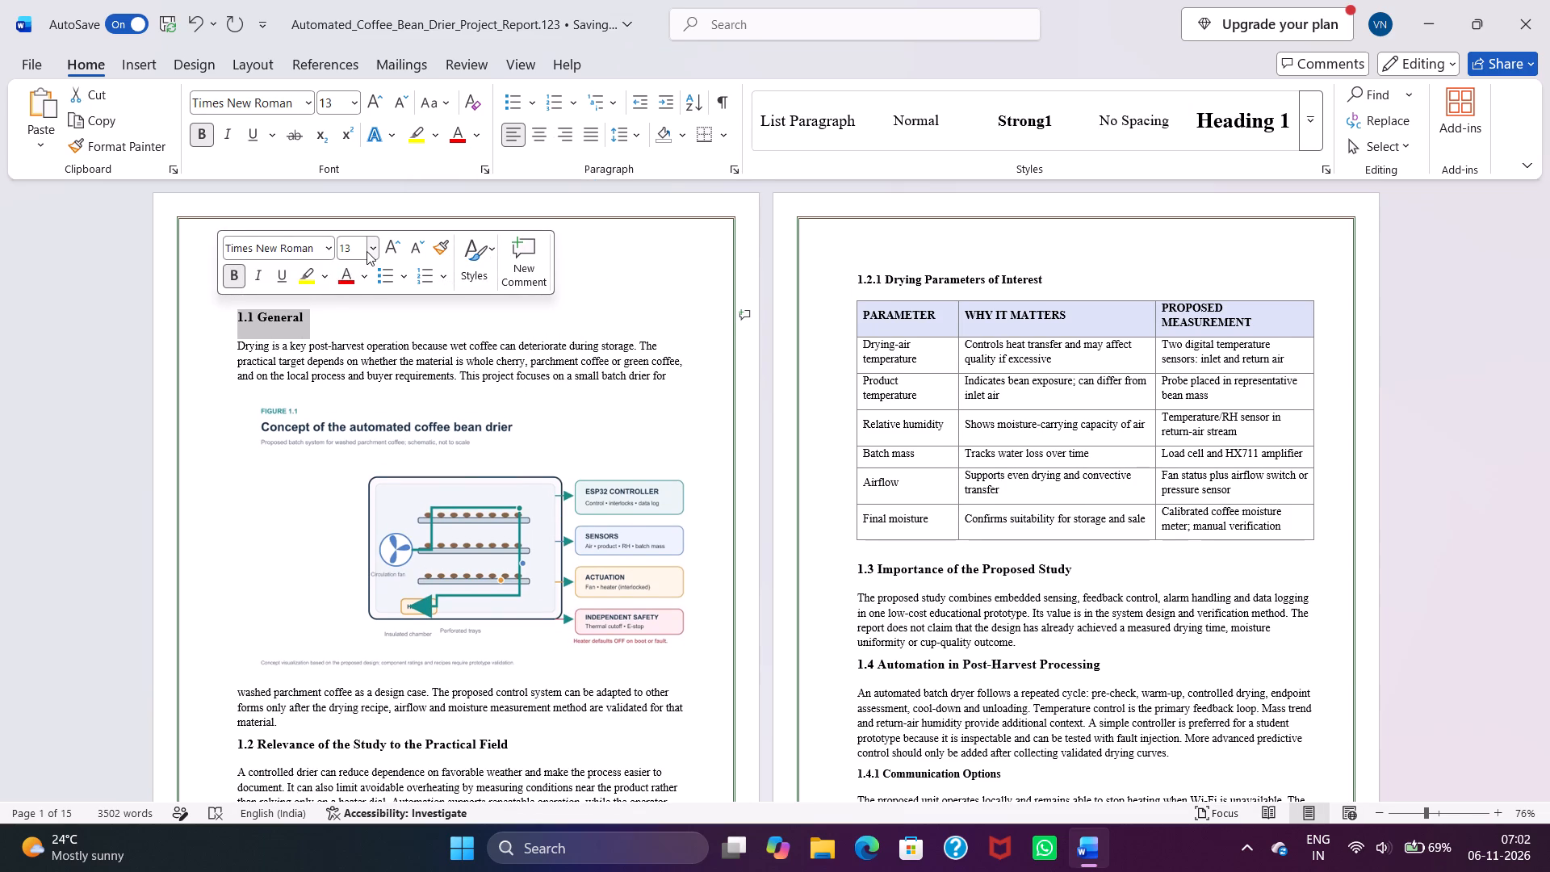
click(367, 251)
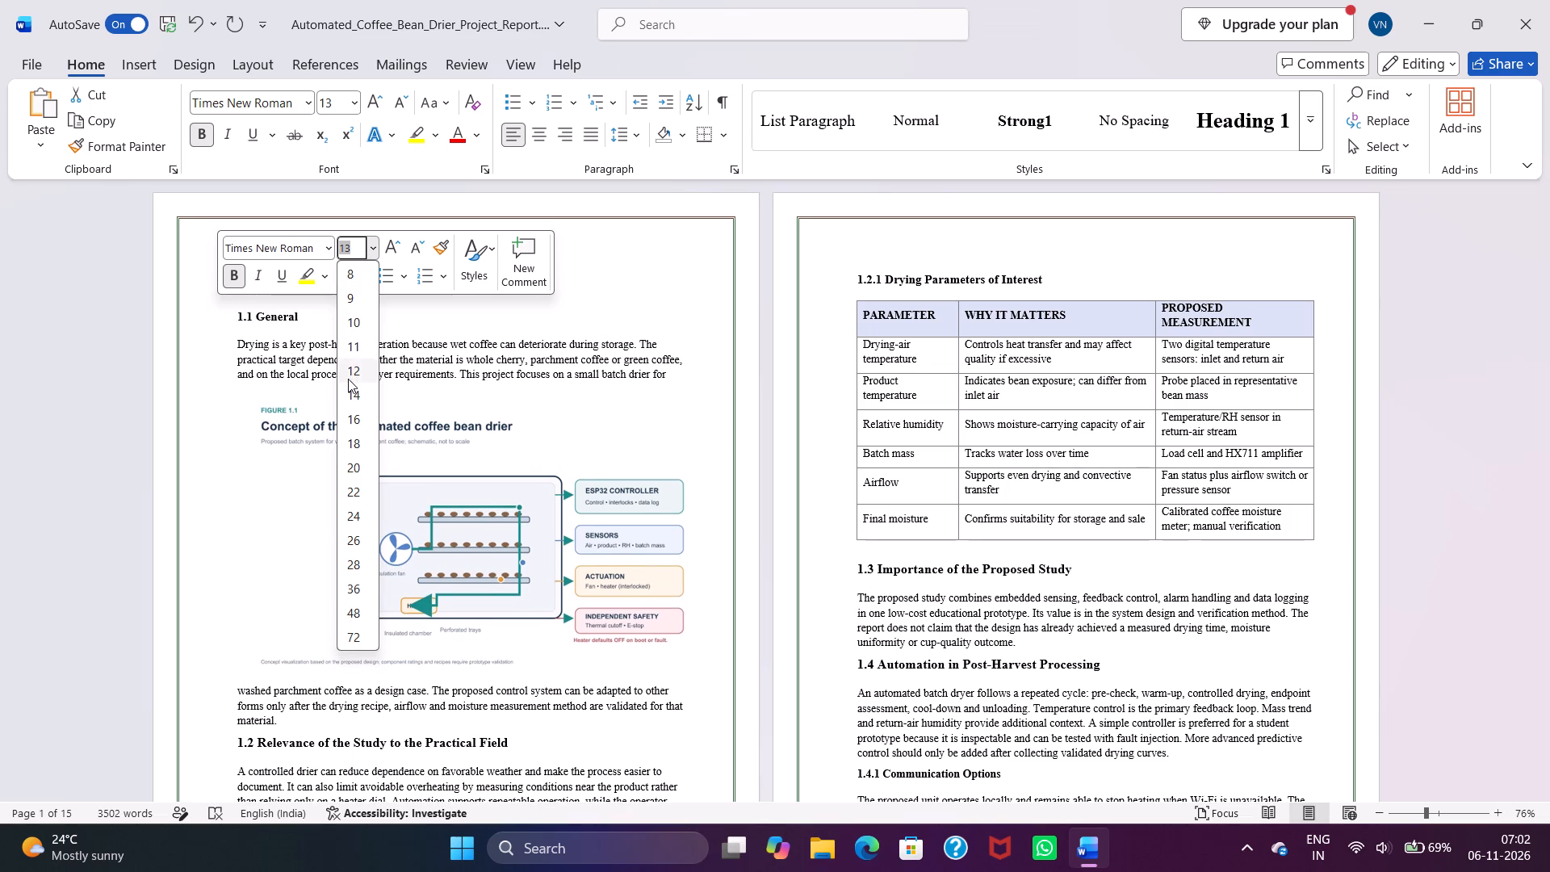
click(348, 387)
click(400, 320)
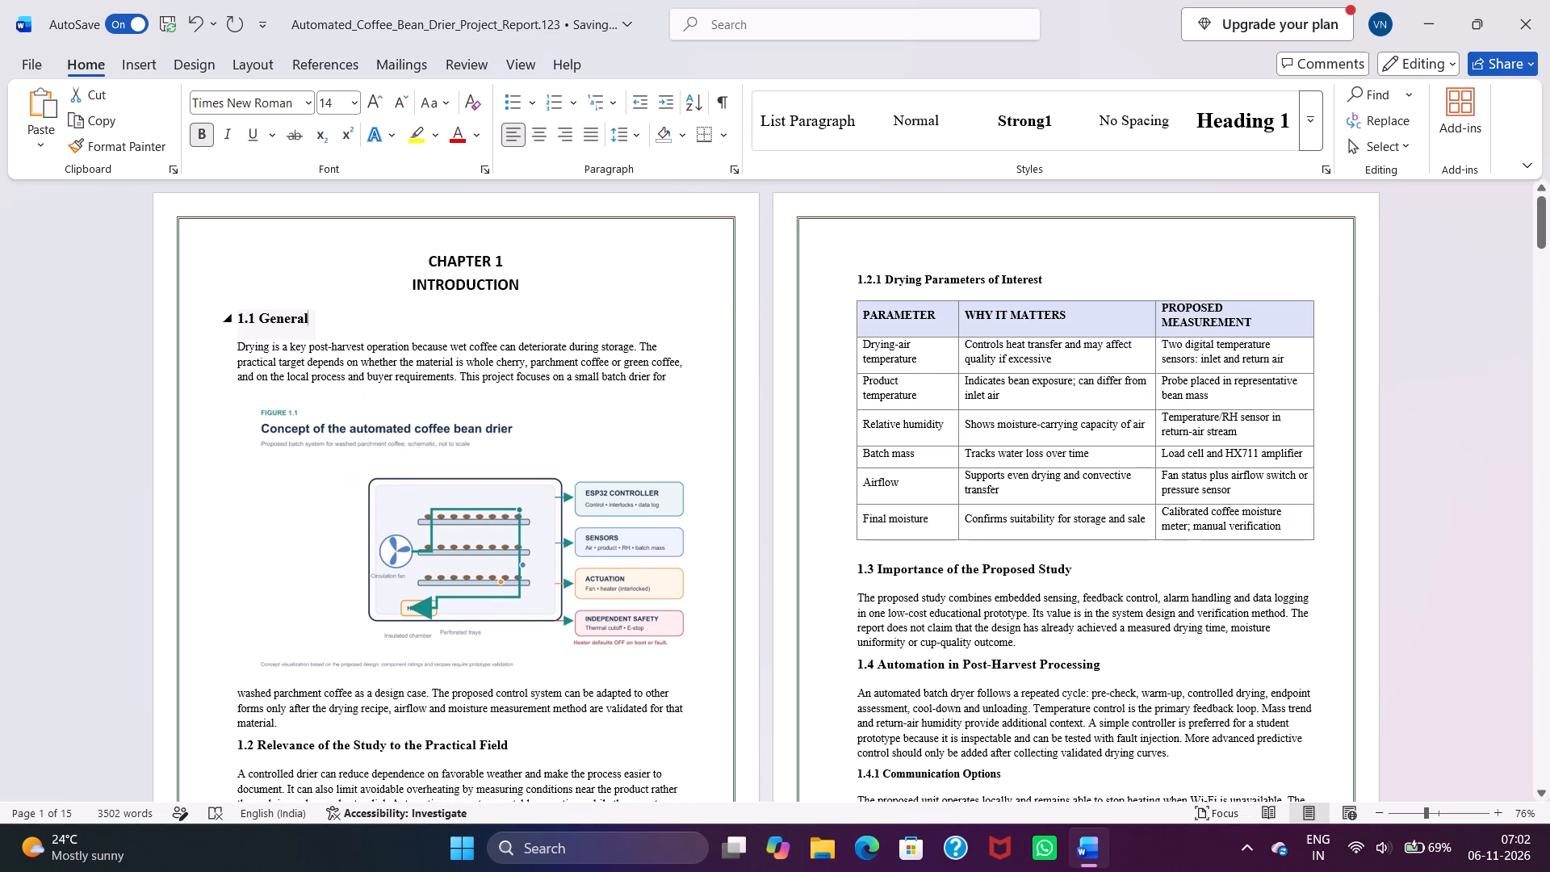
Set the font size of the 1.1 General paragraph above Figure 1.1 to 12.
drag(235, 344, 329, 385)
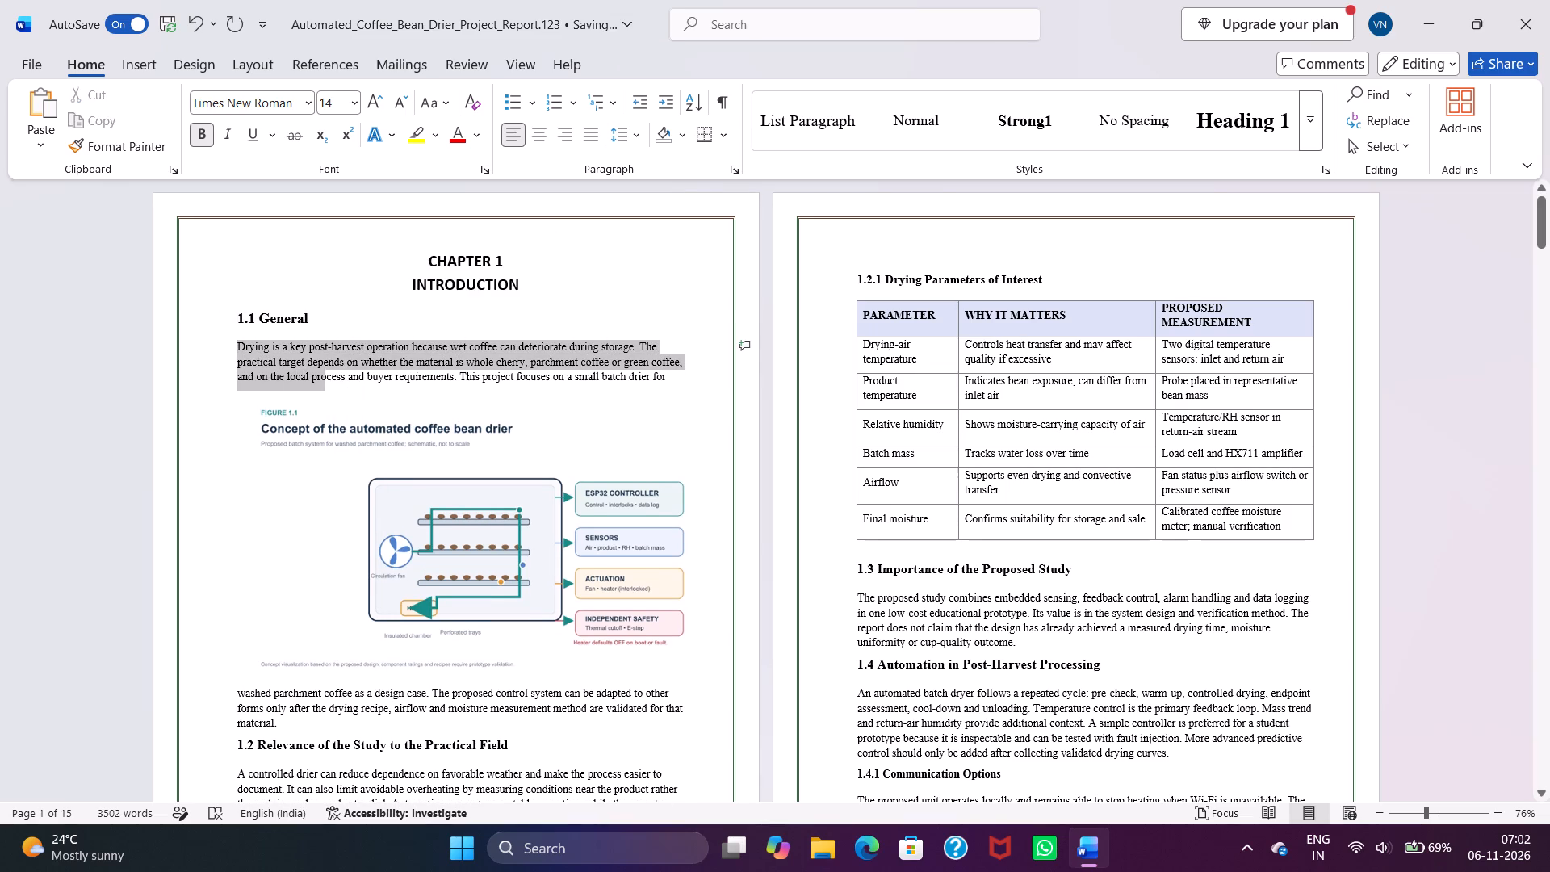
drag(329, 385, 677, 382)
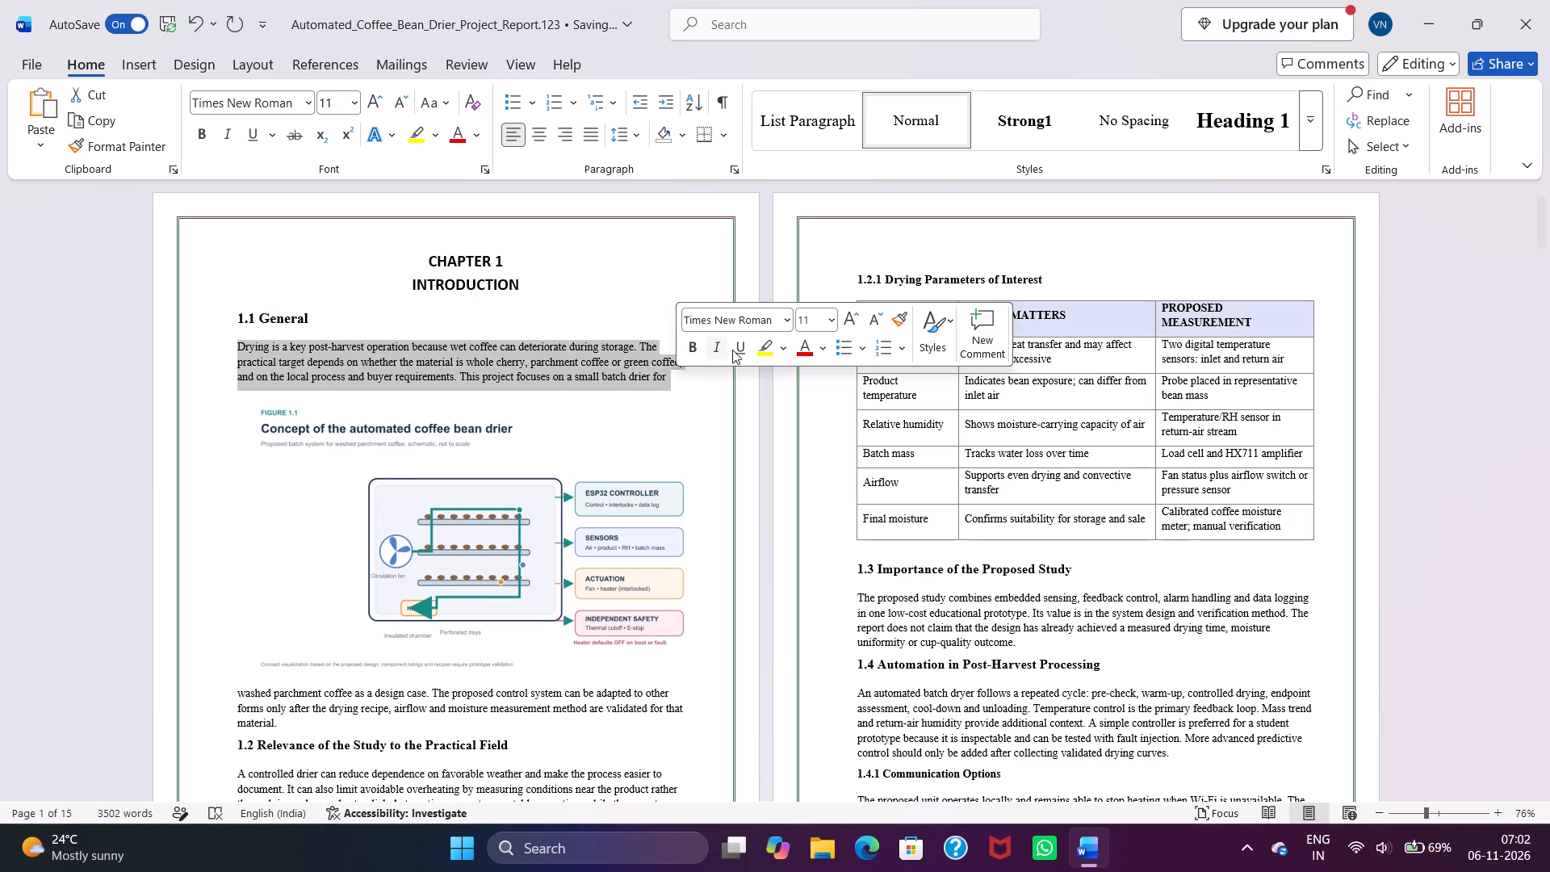
click(827, 322)
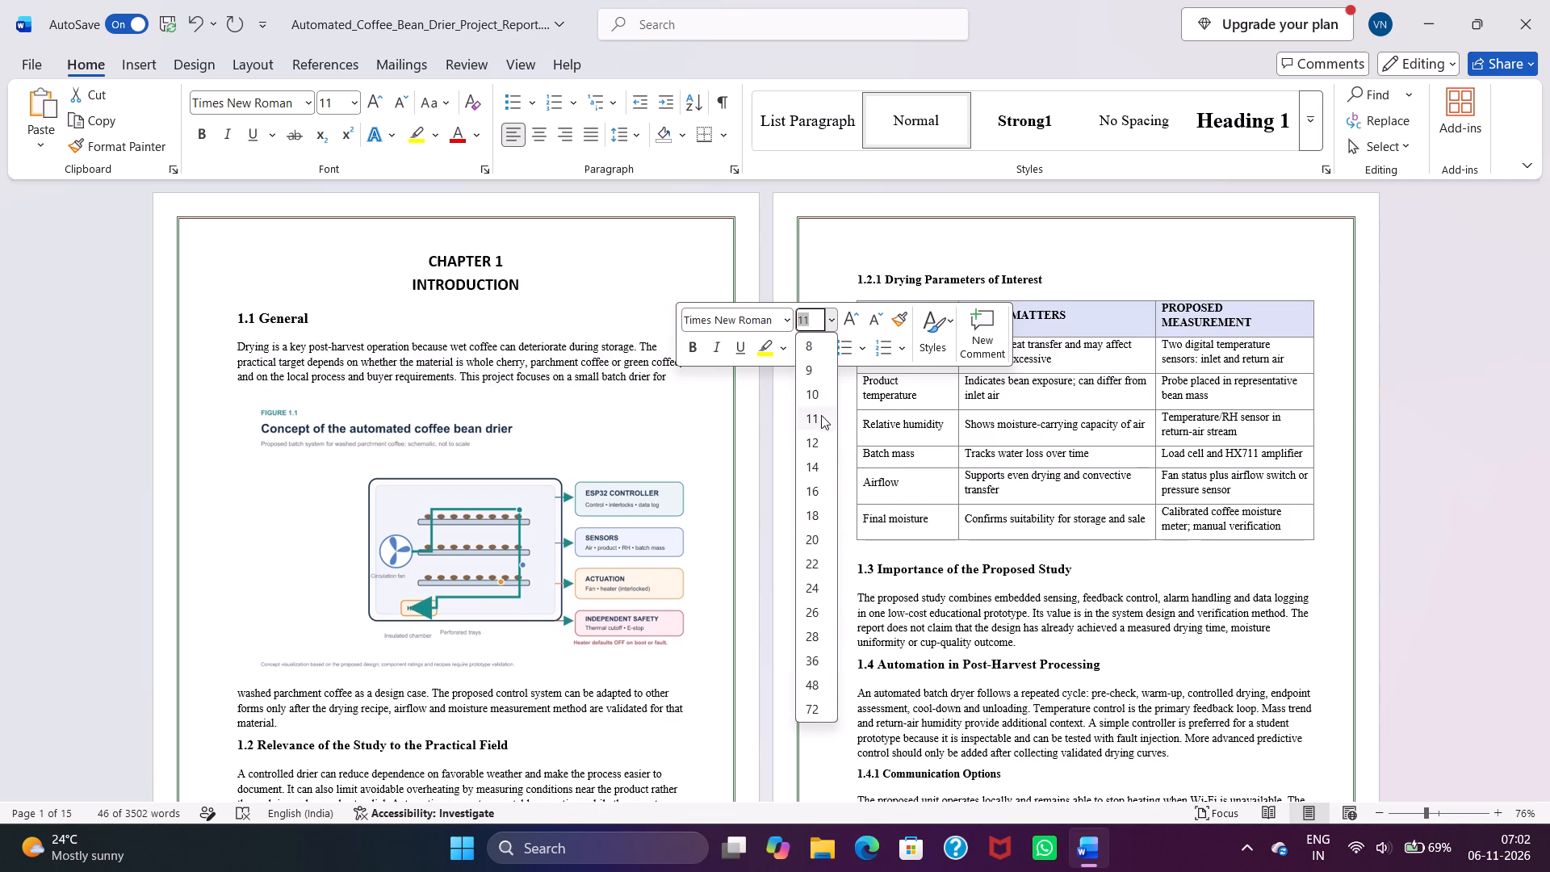
click(818, 438)
click(664, 435)
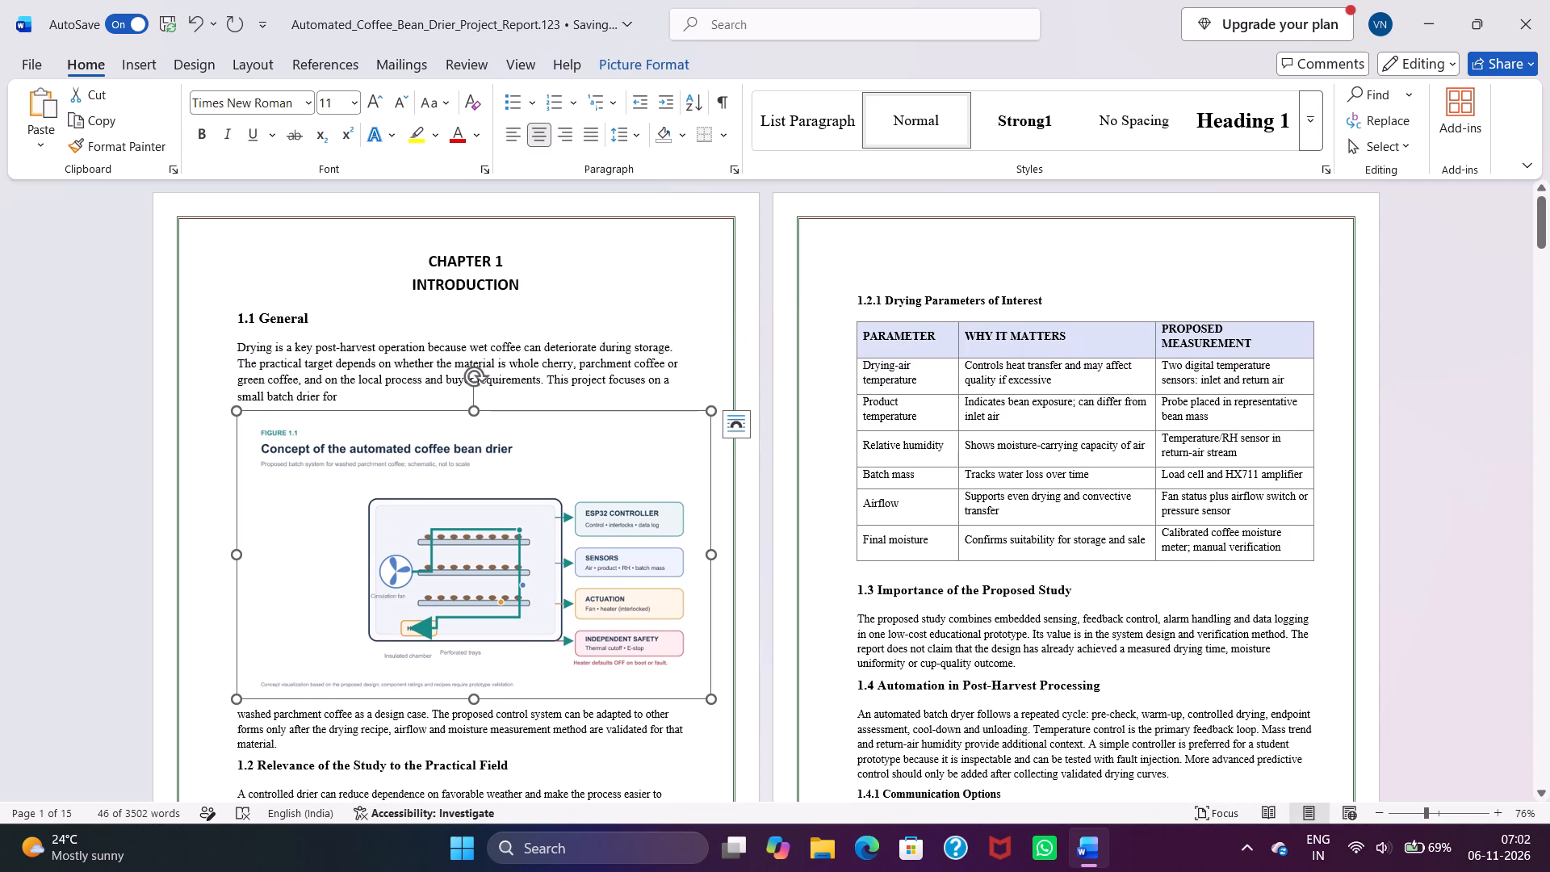
click(660, 441)
click(609, 435)
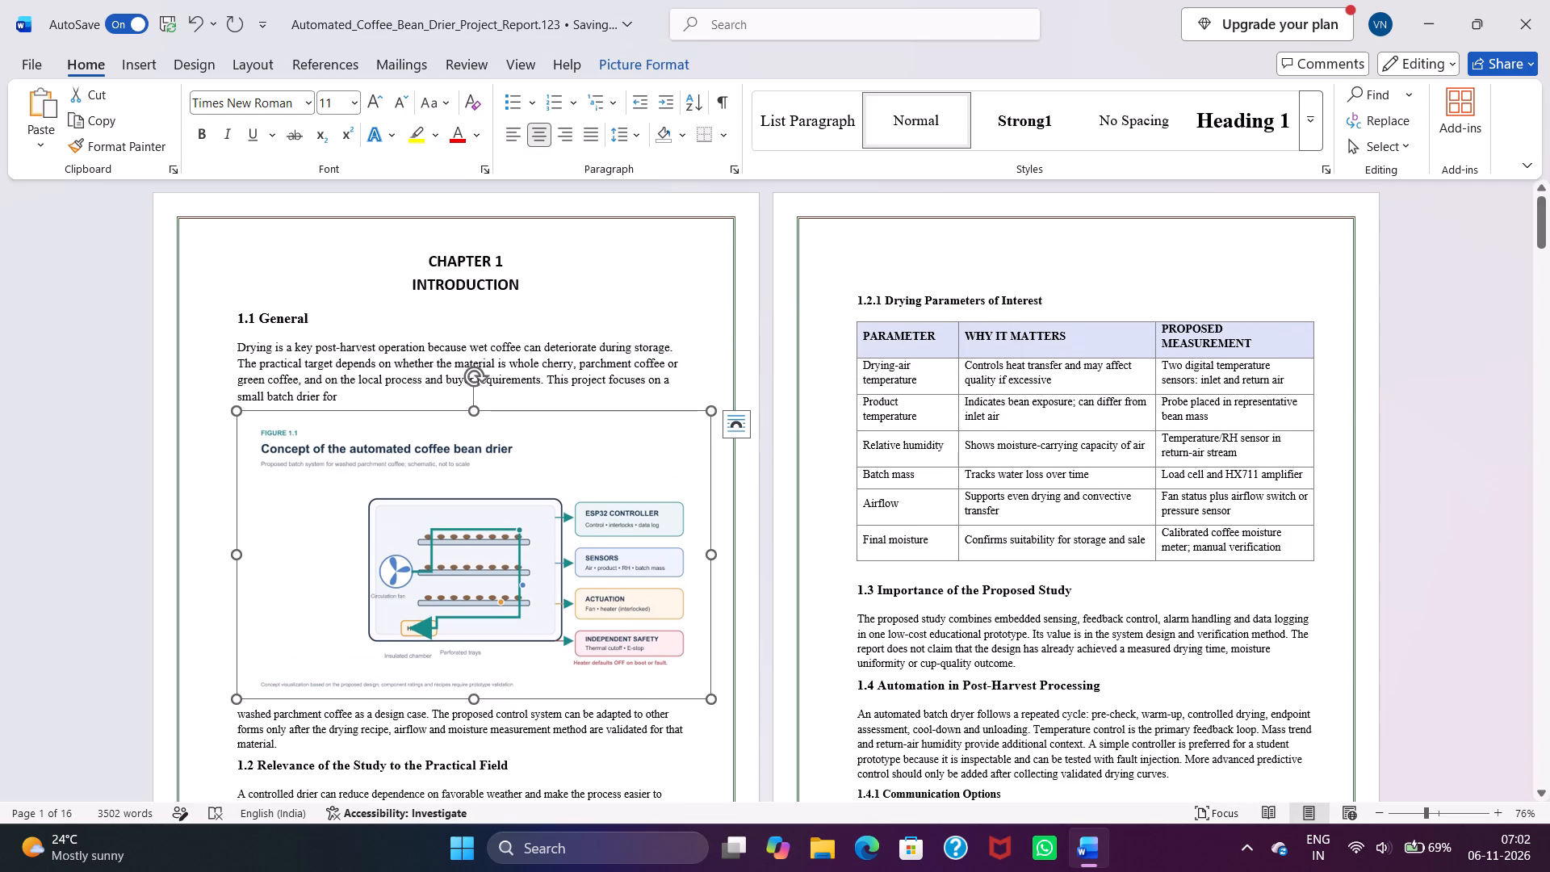
click(687, 270)
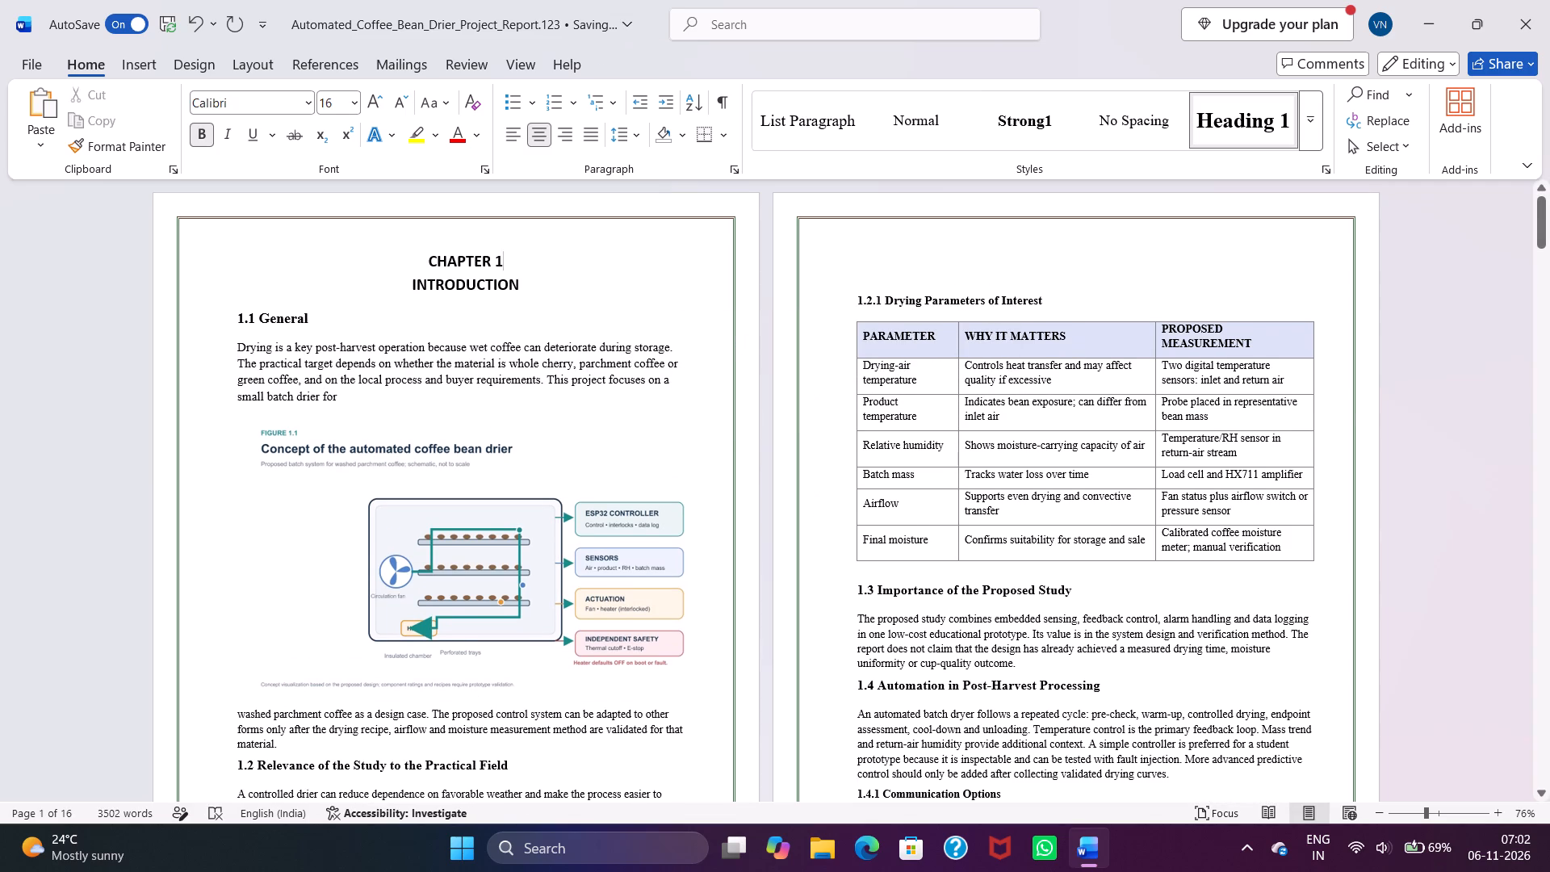
Set the font size of the continuing paragraph below Figure 1.1, beginning "washed parchment coffee", to 12.
scroll(452, 507, down, 6)
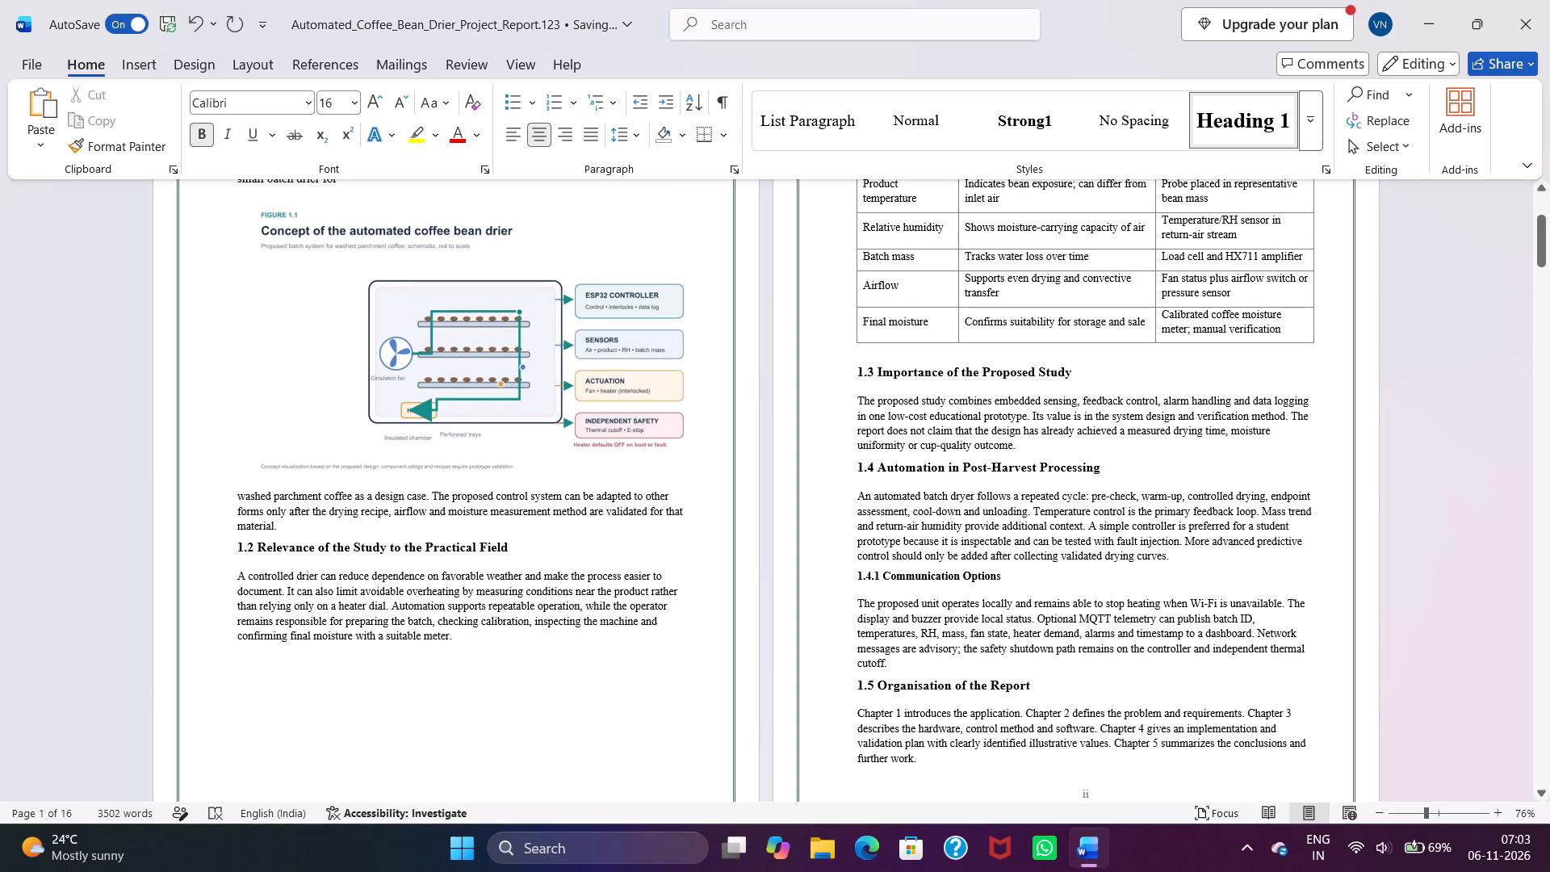
drag(235, 492, 261, 522)
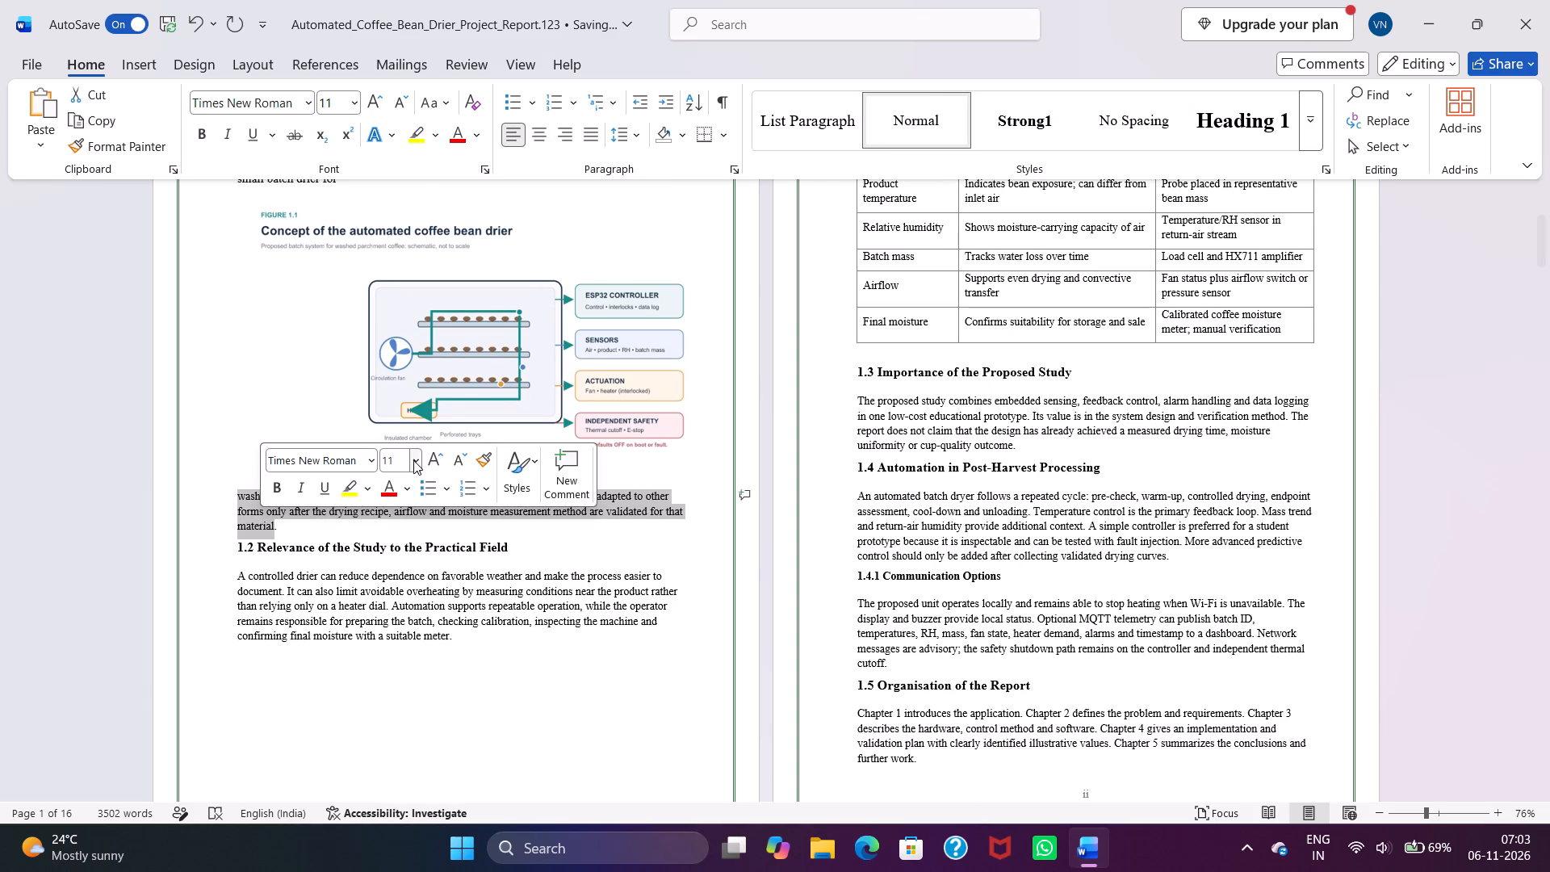
click(417, 457)
click(388, 165)
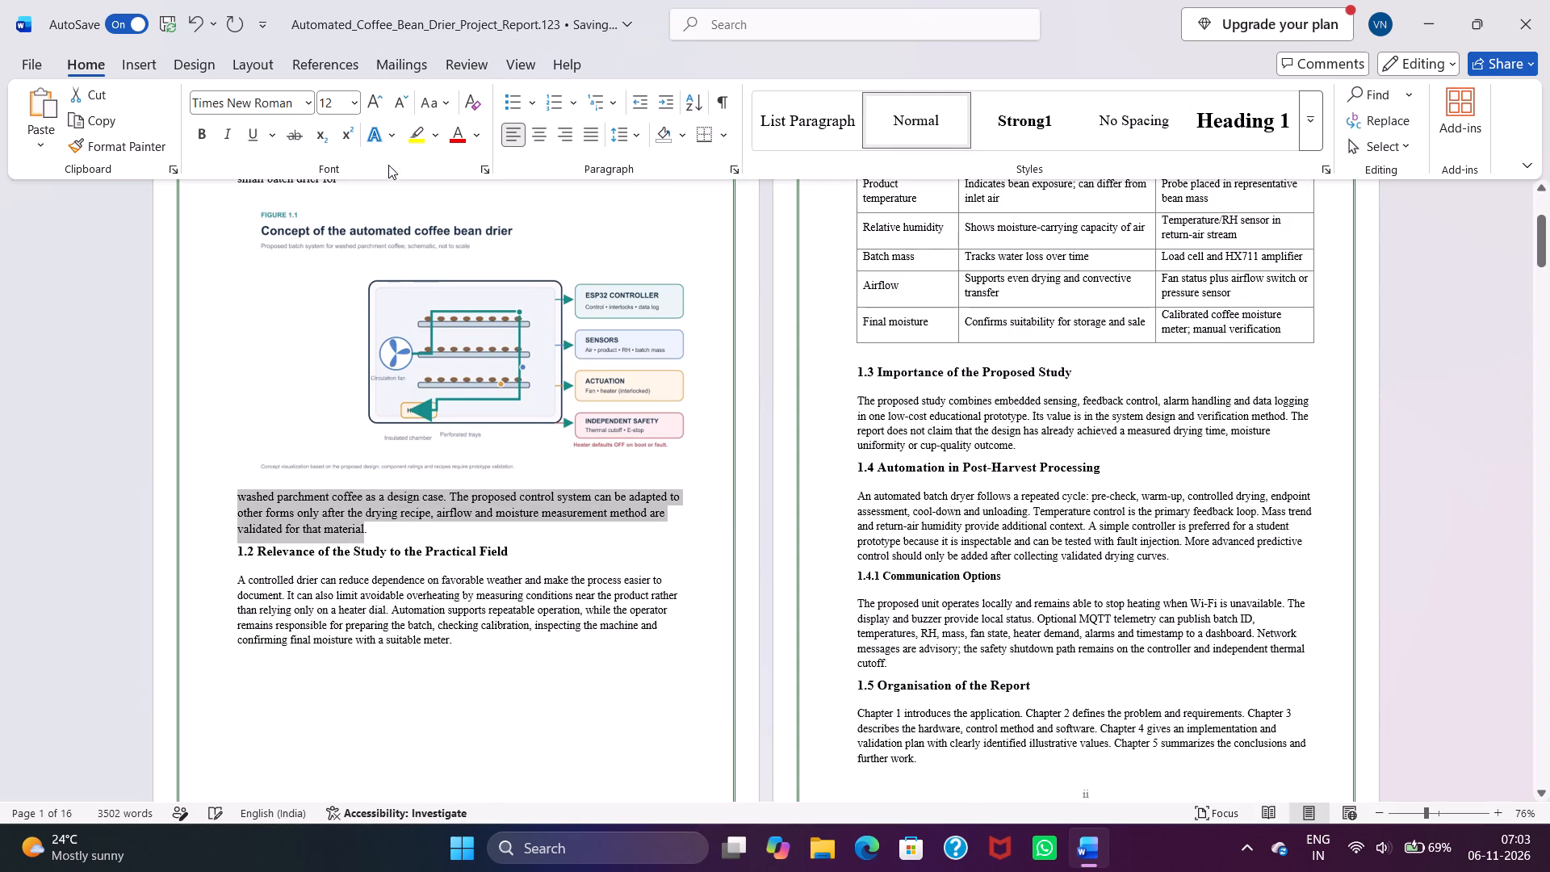
click(238, 686)
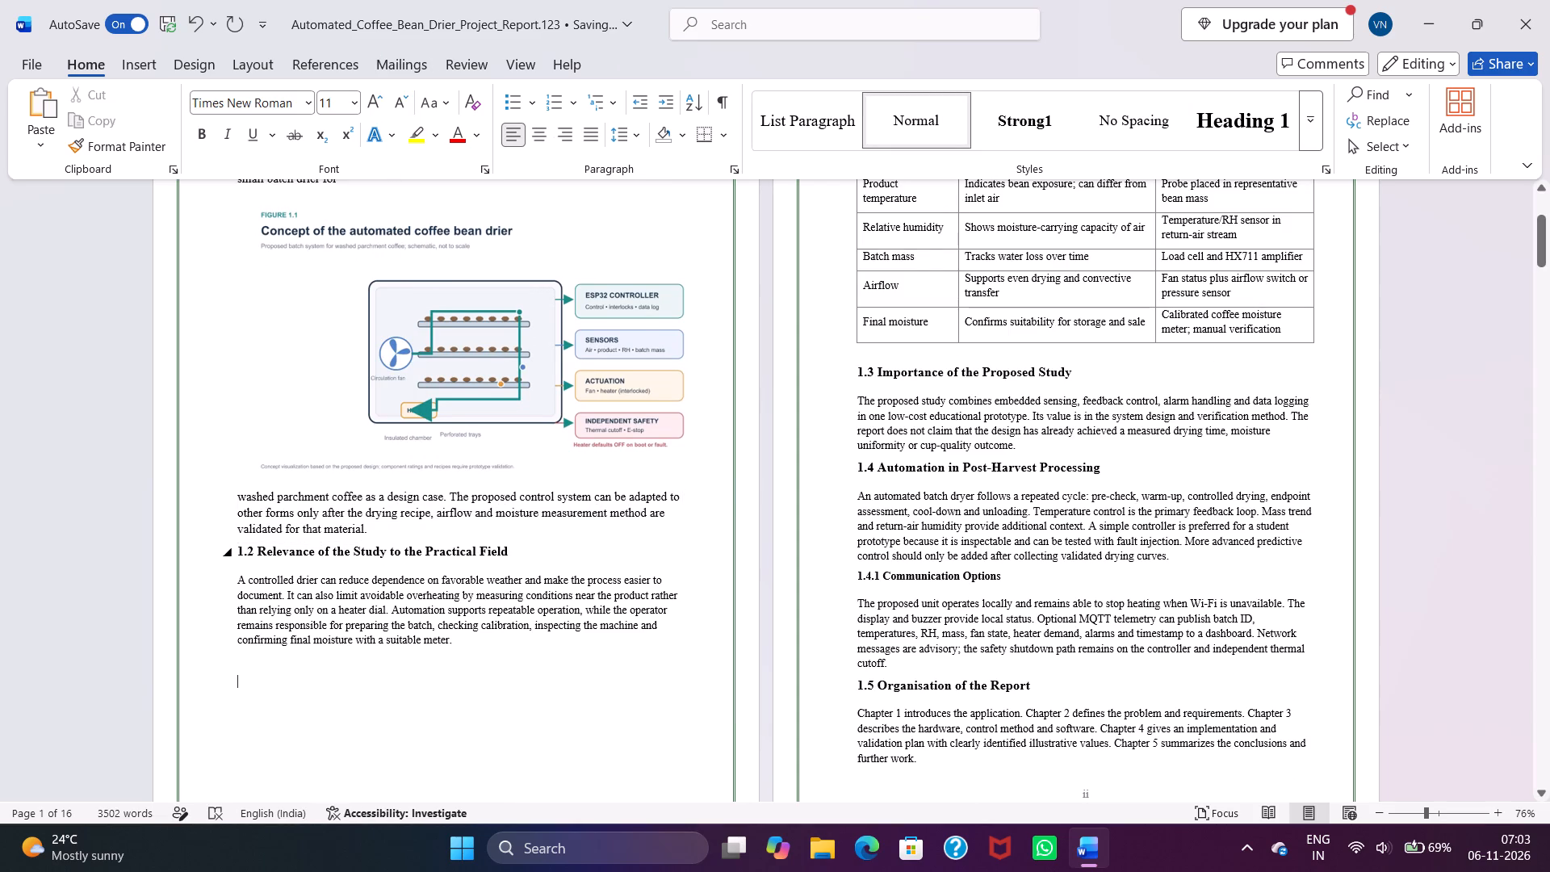
Set the font size of the 1.2 Relevance of the Study to the Practical Field heading to 14.
drag(510, 549, 210, 548)
click(362, 487)
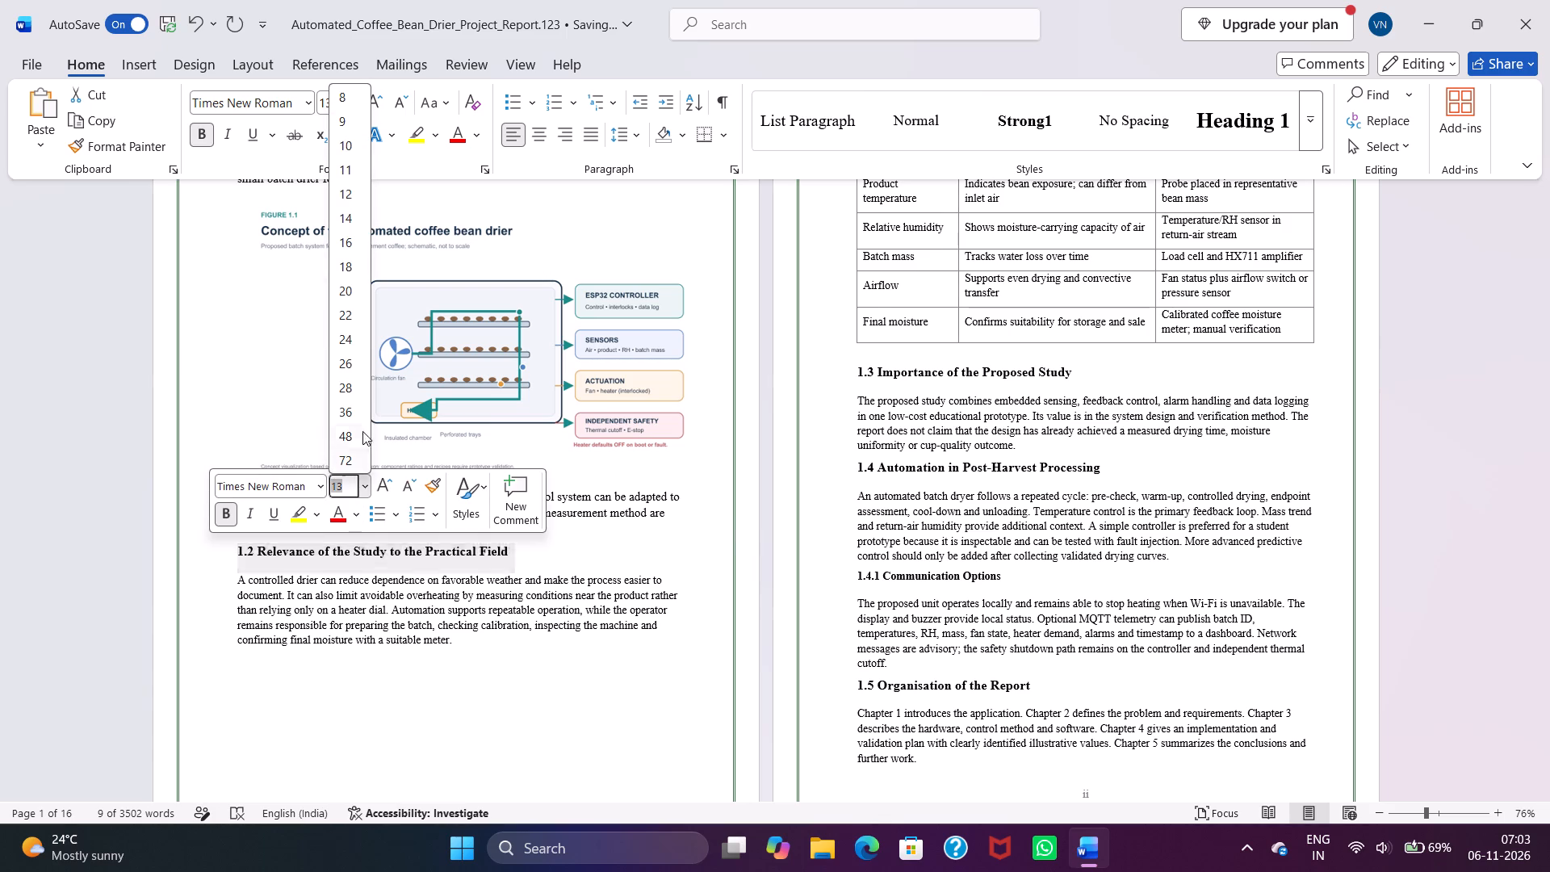
click(347, 224)
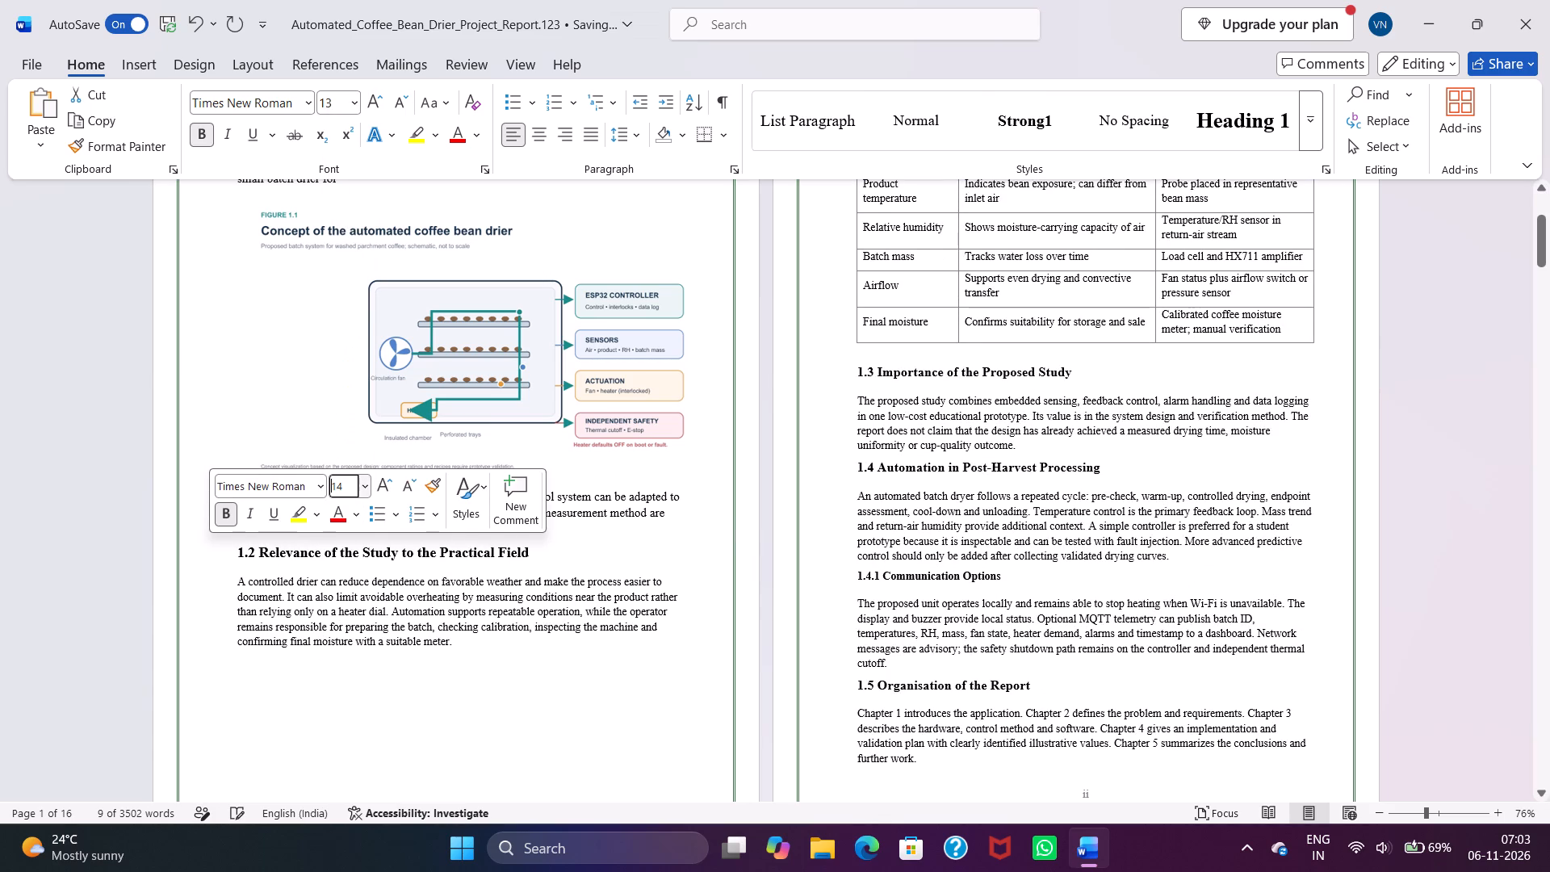
click(282, 750)
Set the font size of the body paragraph under heading 1.2 to 12.
drag(235, 586, 238, 585)
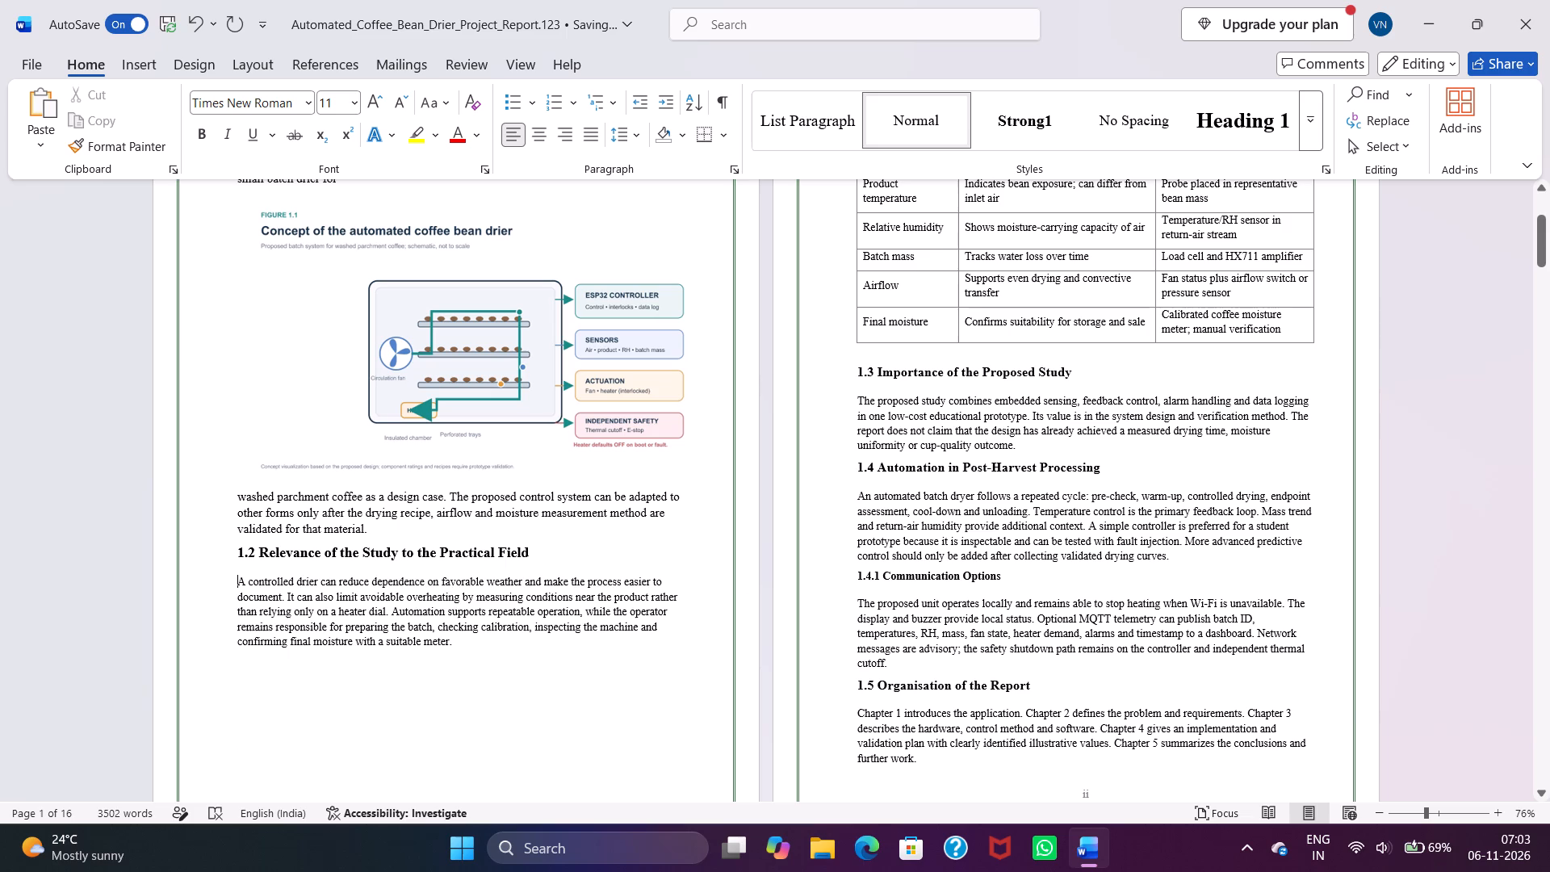
drag(238, 585, 460, 644)
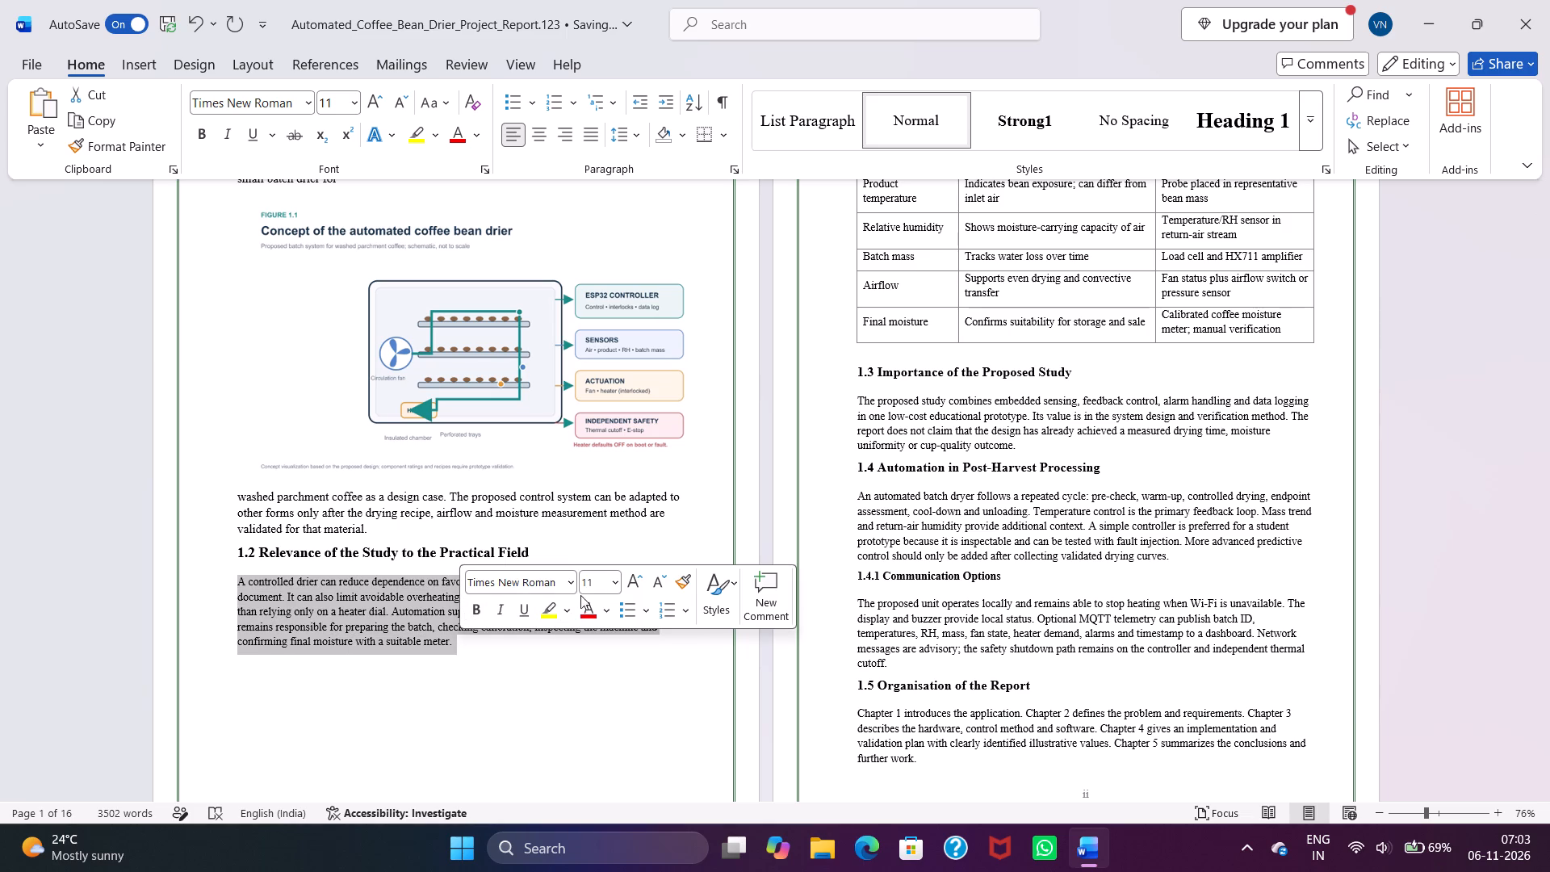
click(614, 578)
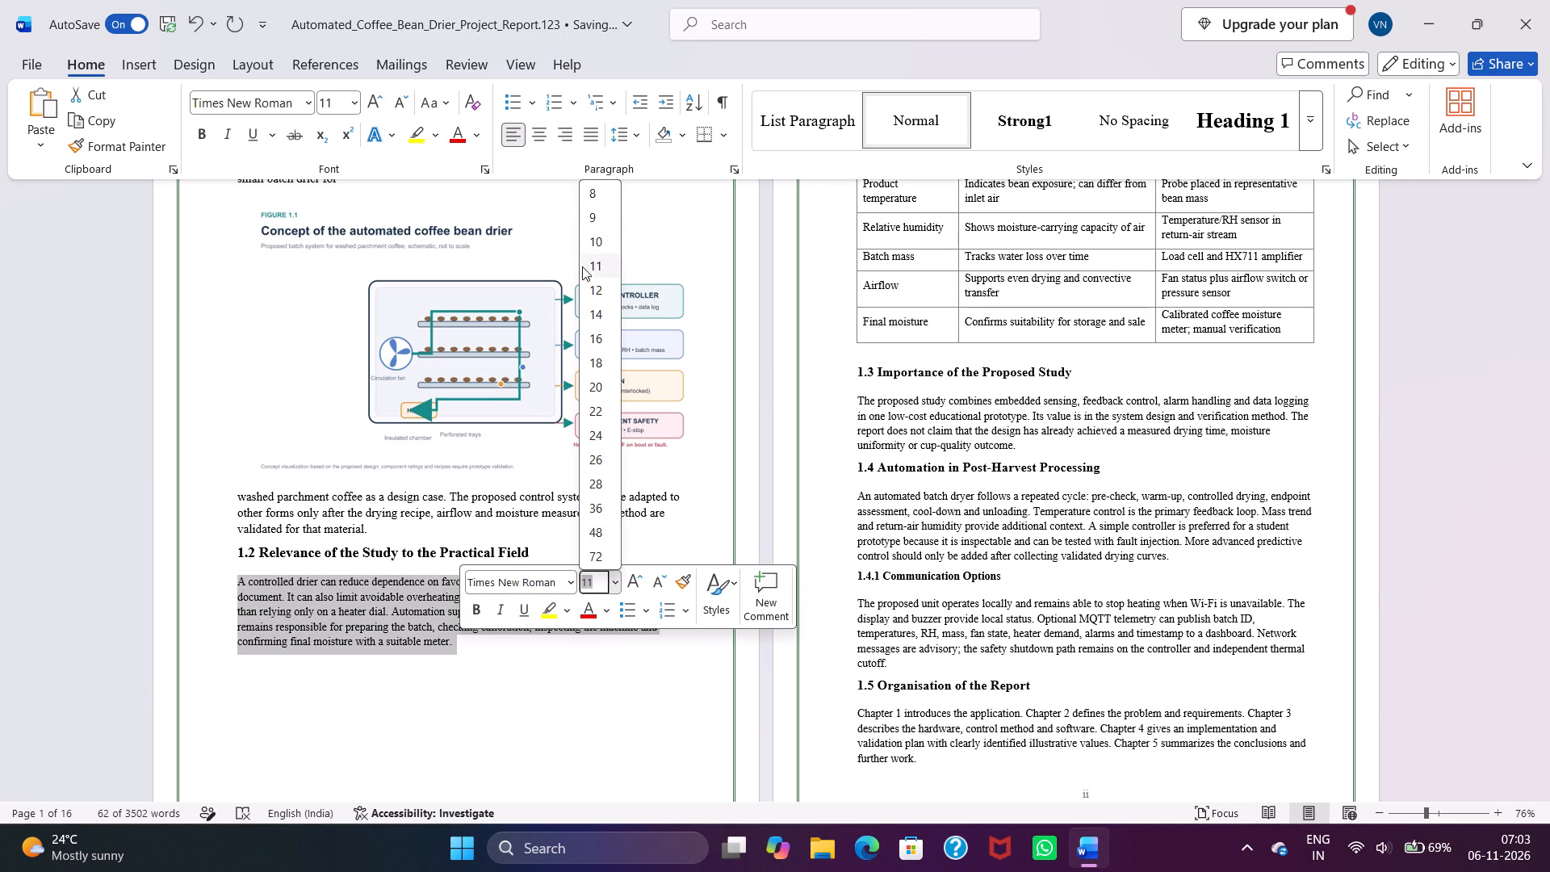
click(598, 280)
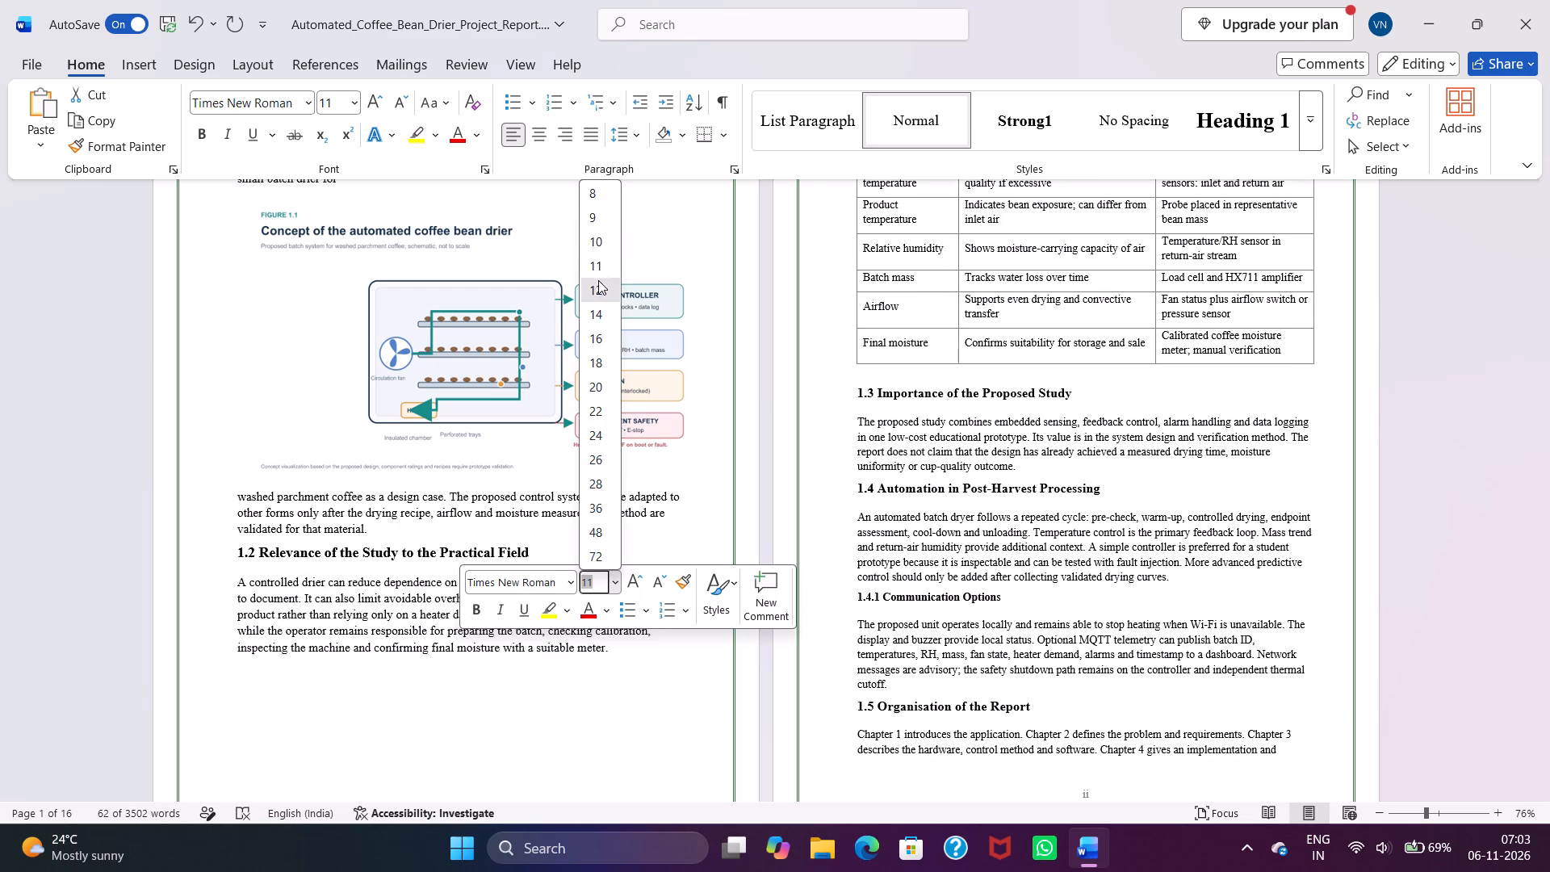
click(421, 770)
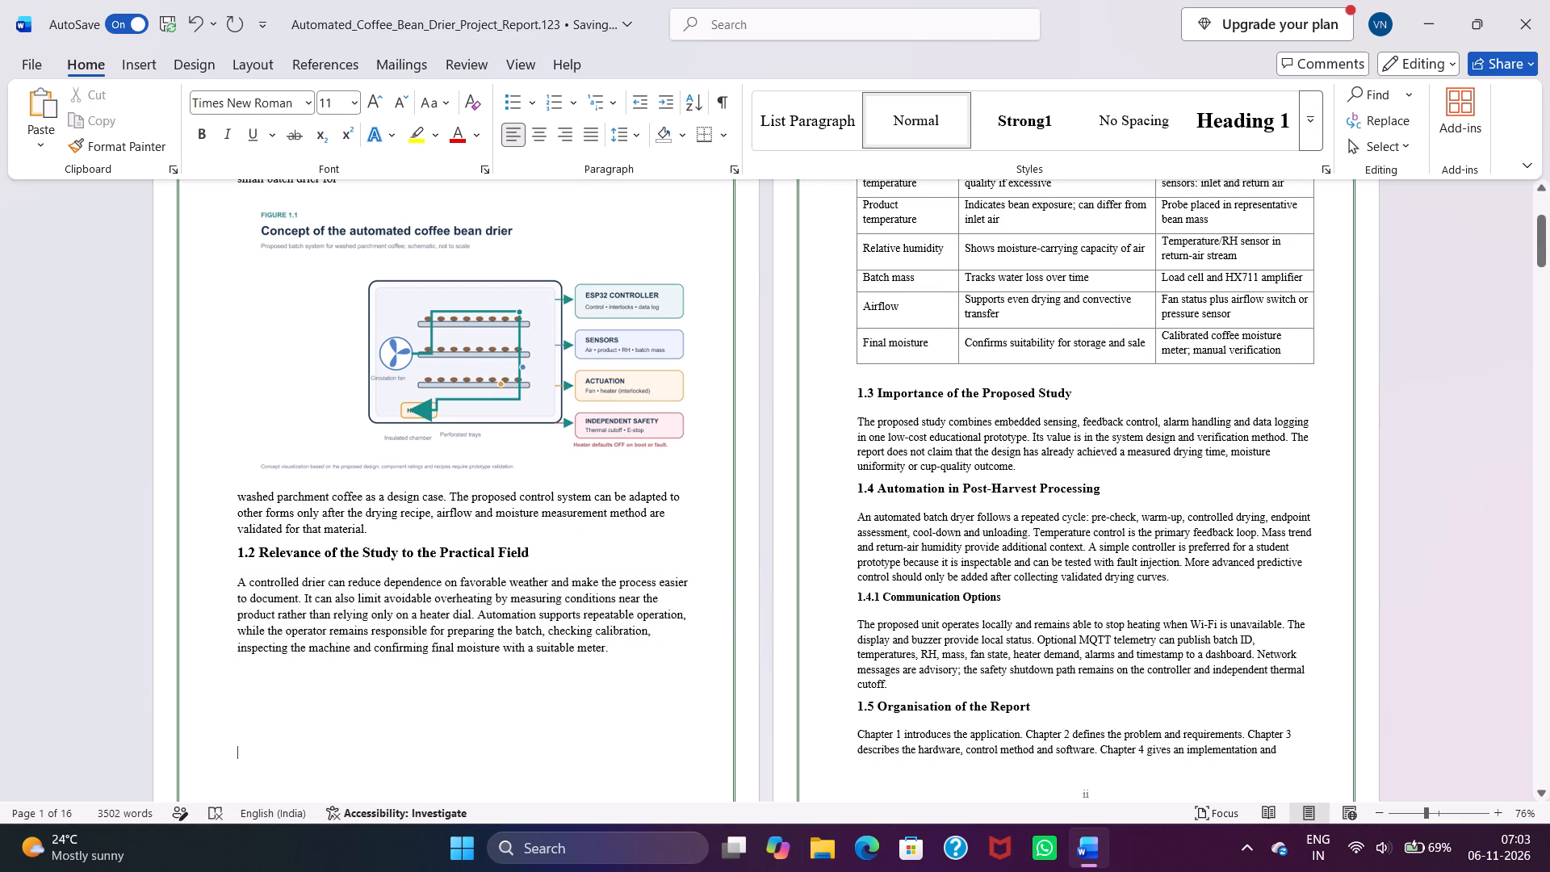
scroll(926, 639, up, 5)
scroll(668, 551, up, 4)
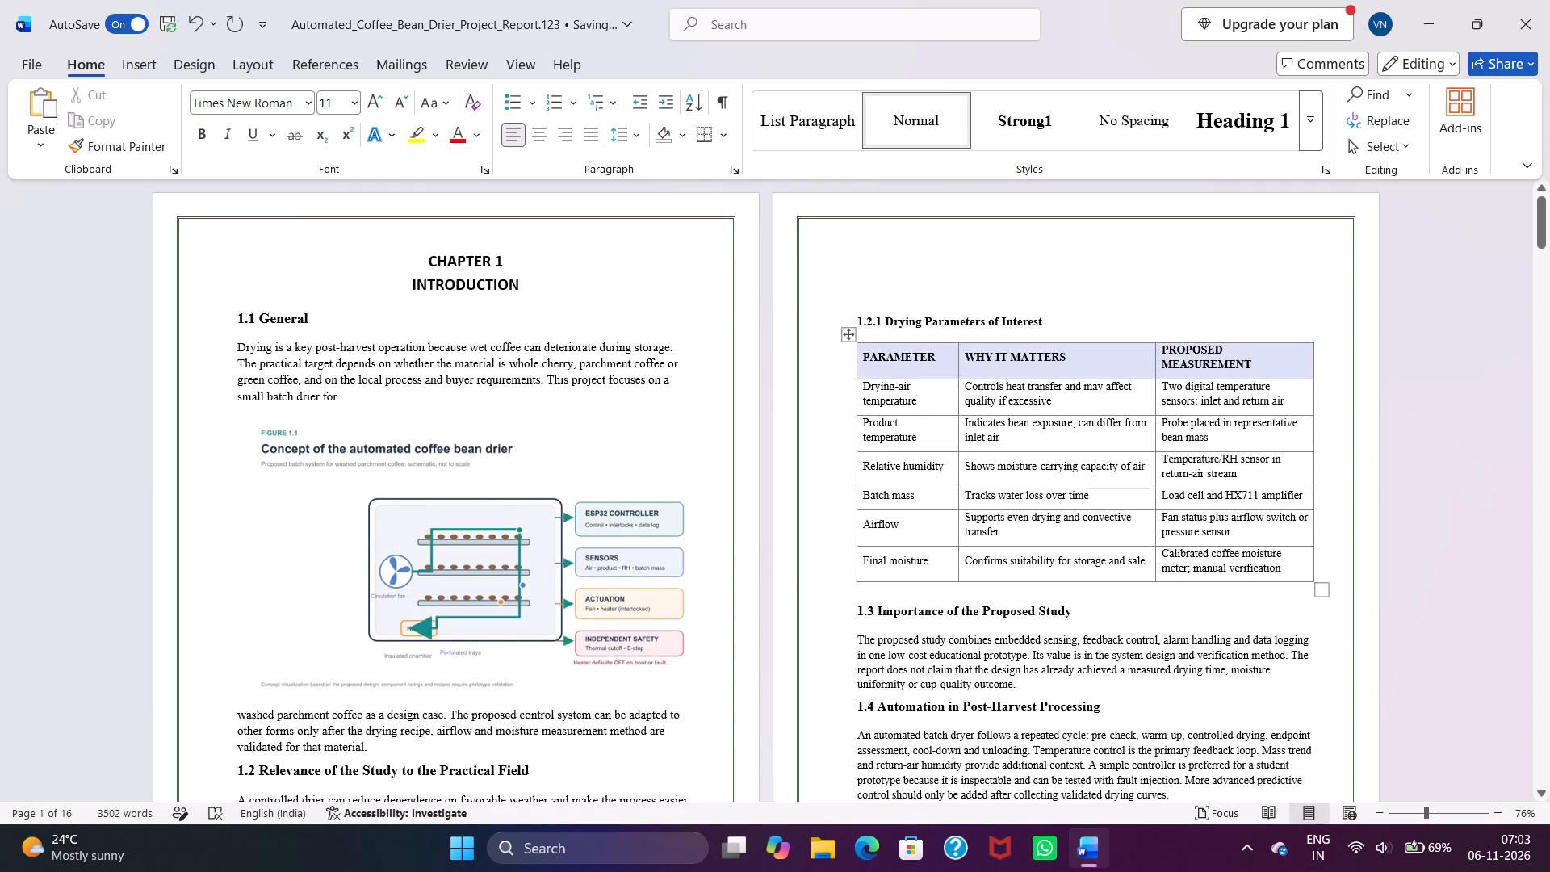
Delete the blank lines above the 1.2.1 Drying Parameters of Interest heading so it starts at the top of its page.
click(856, 307)
key(BackSpace)
key(BackSpace)
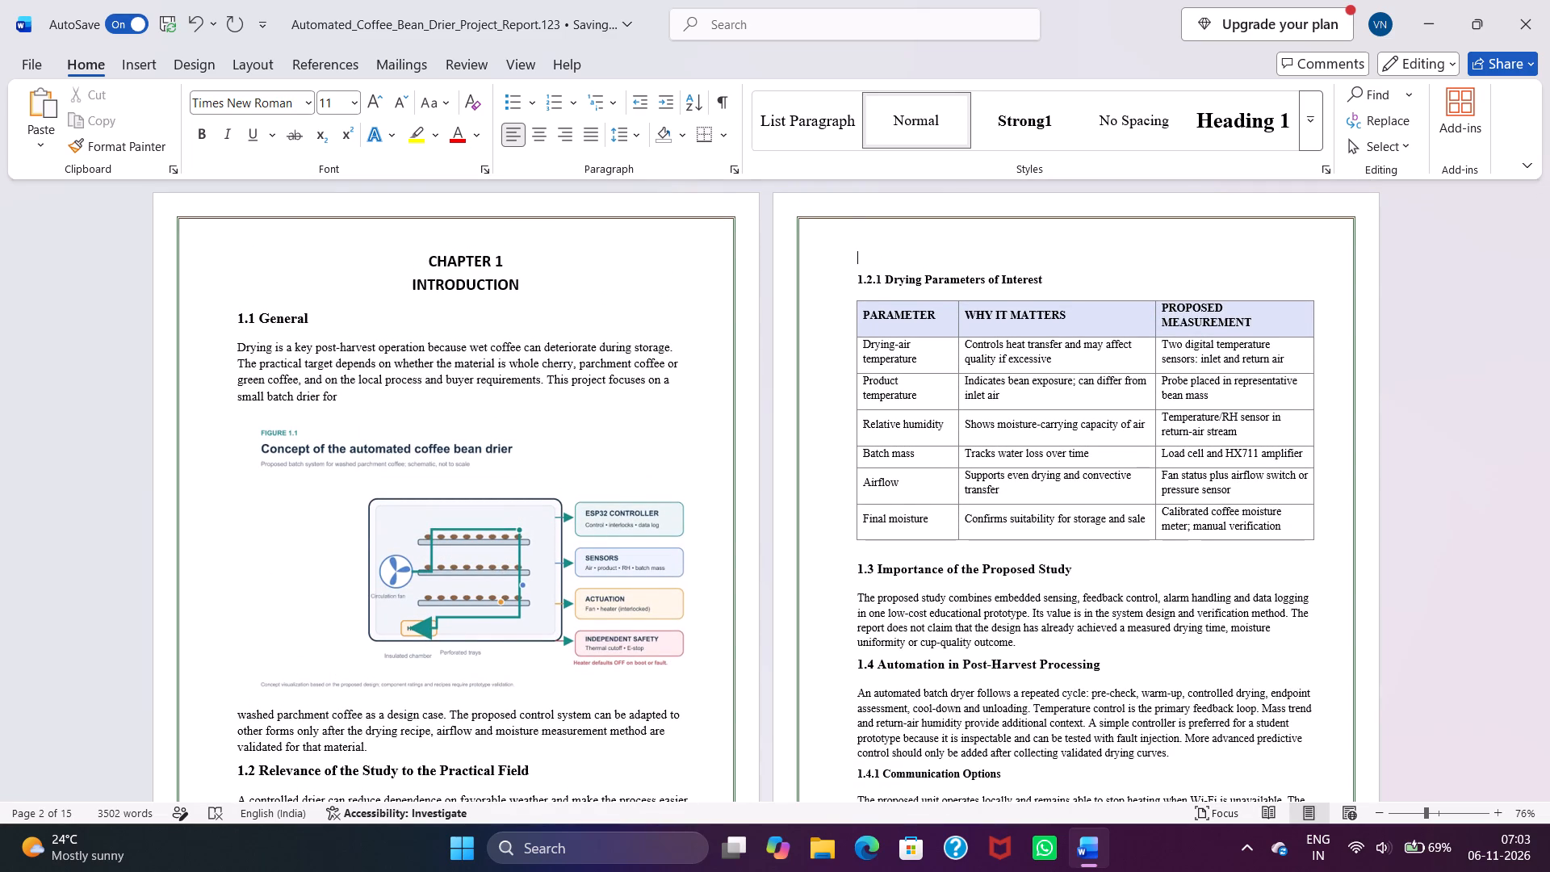
key(BackSpace)
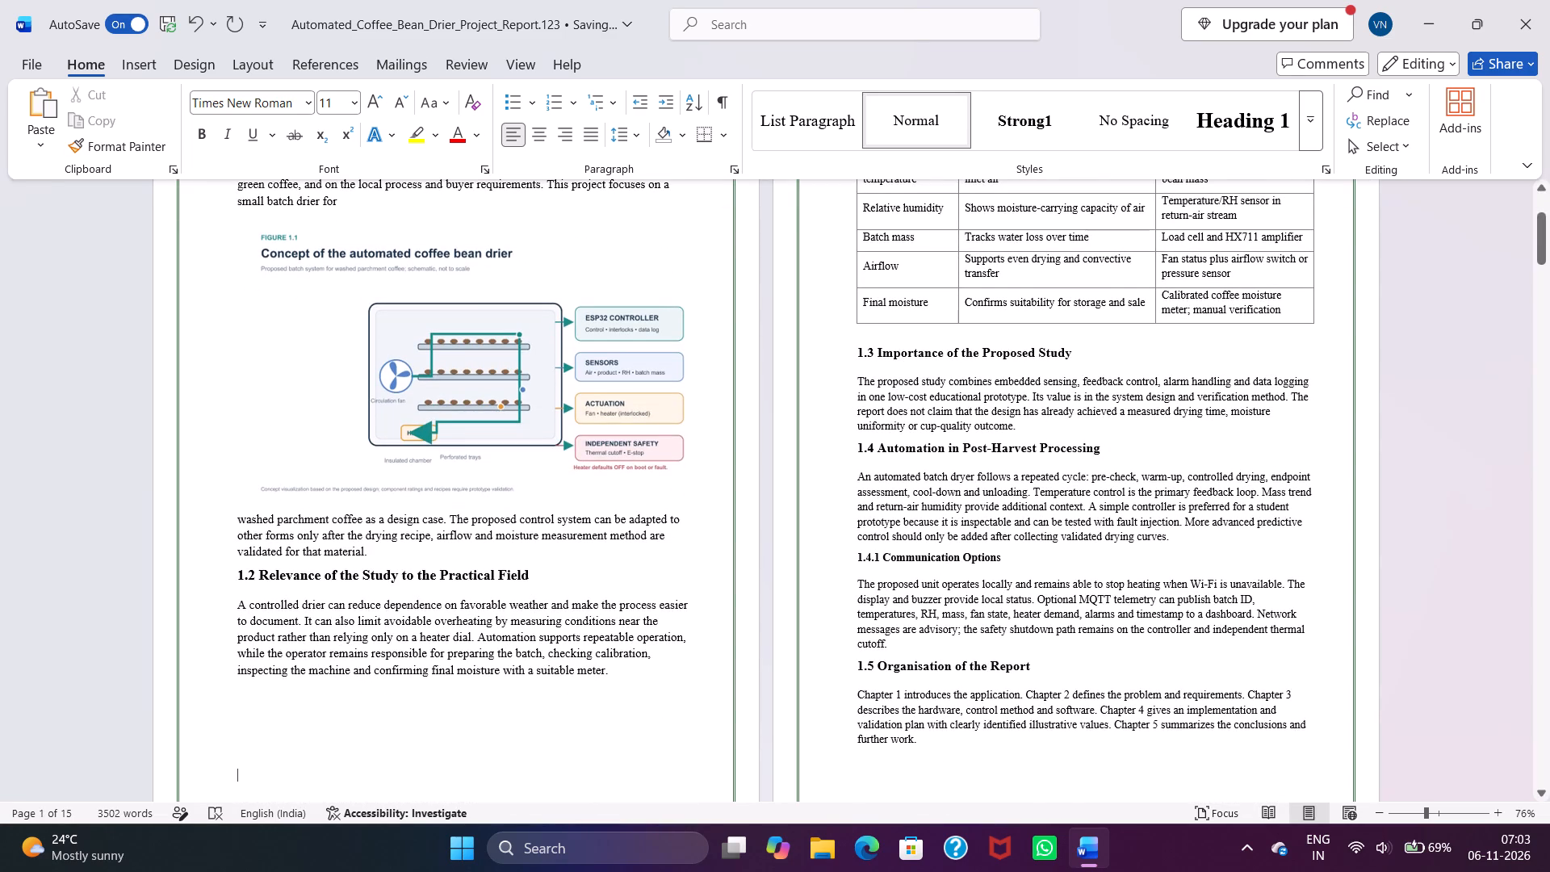
Set the font size of the 1.2.1 Drying Parameters of Interest heading to 14.
scroll(773, 481, up, 9)
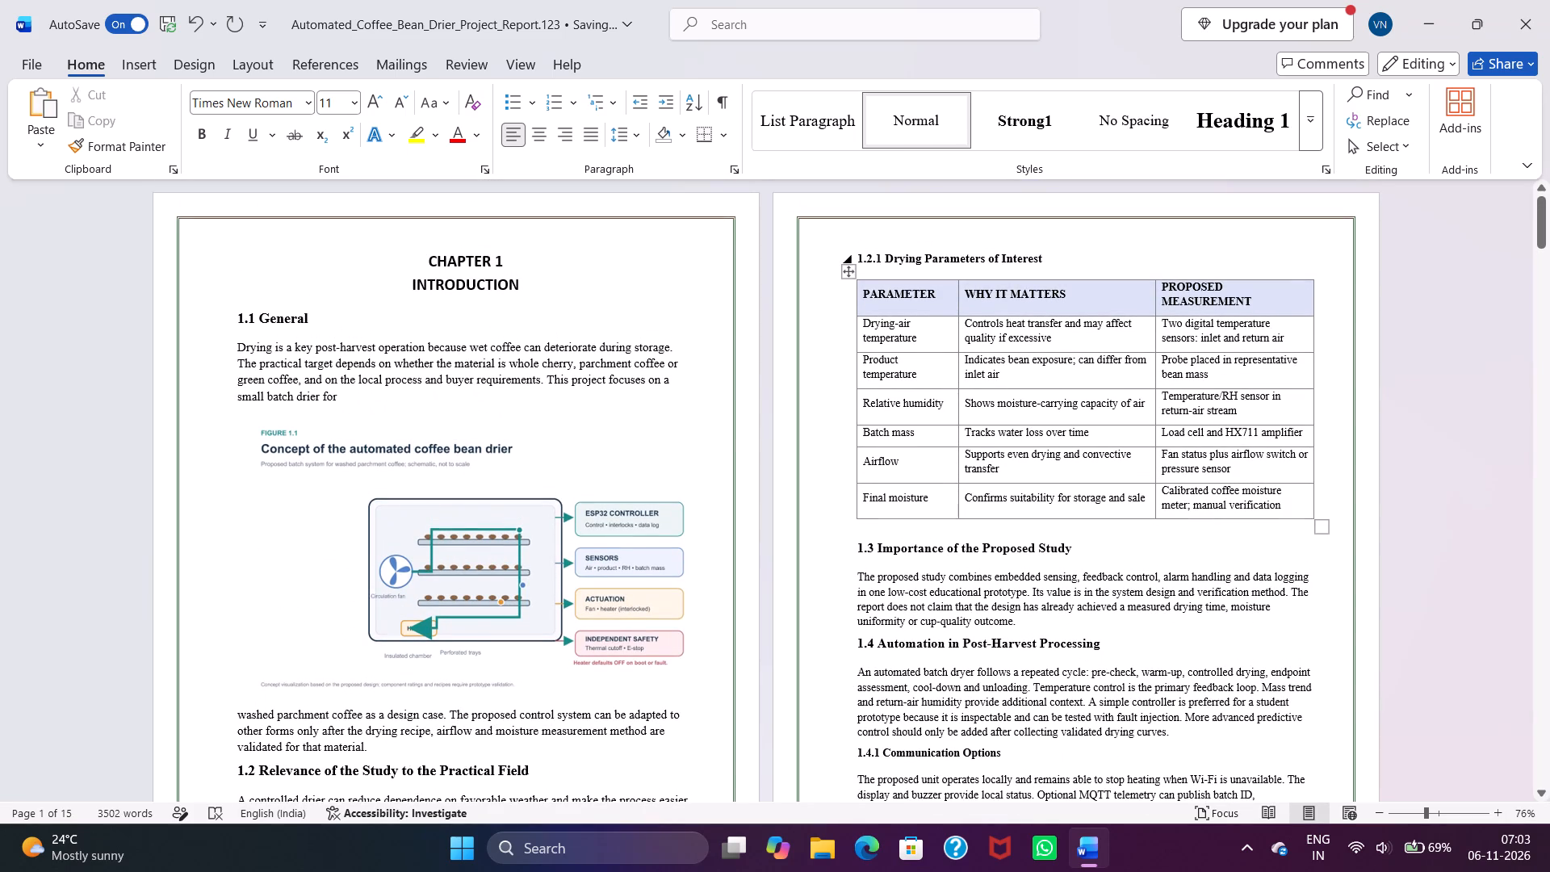
click(1041, 260)
drag(1041, 260, 873, 266)
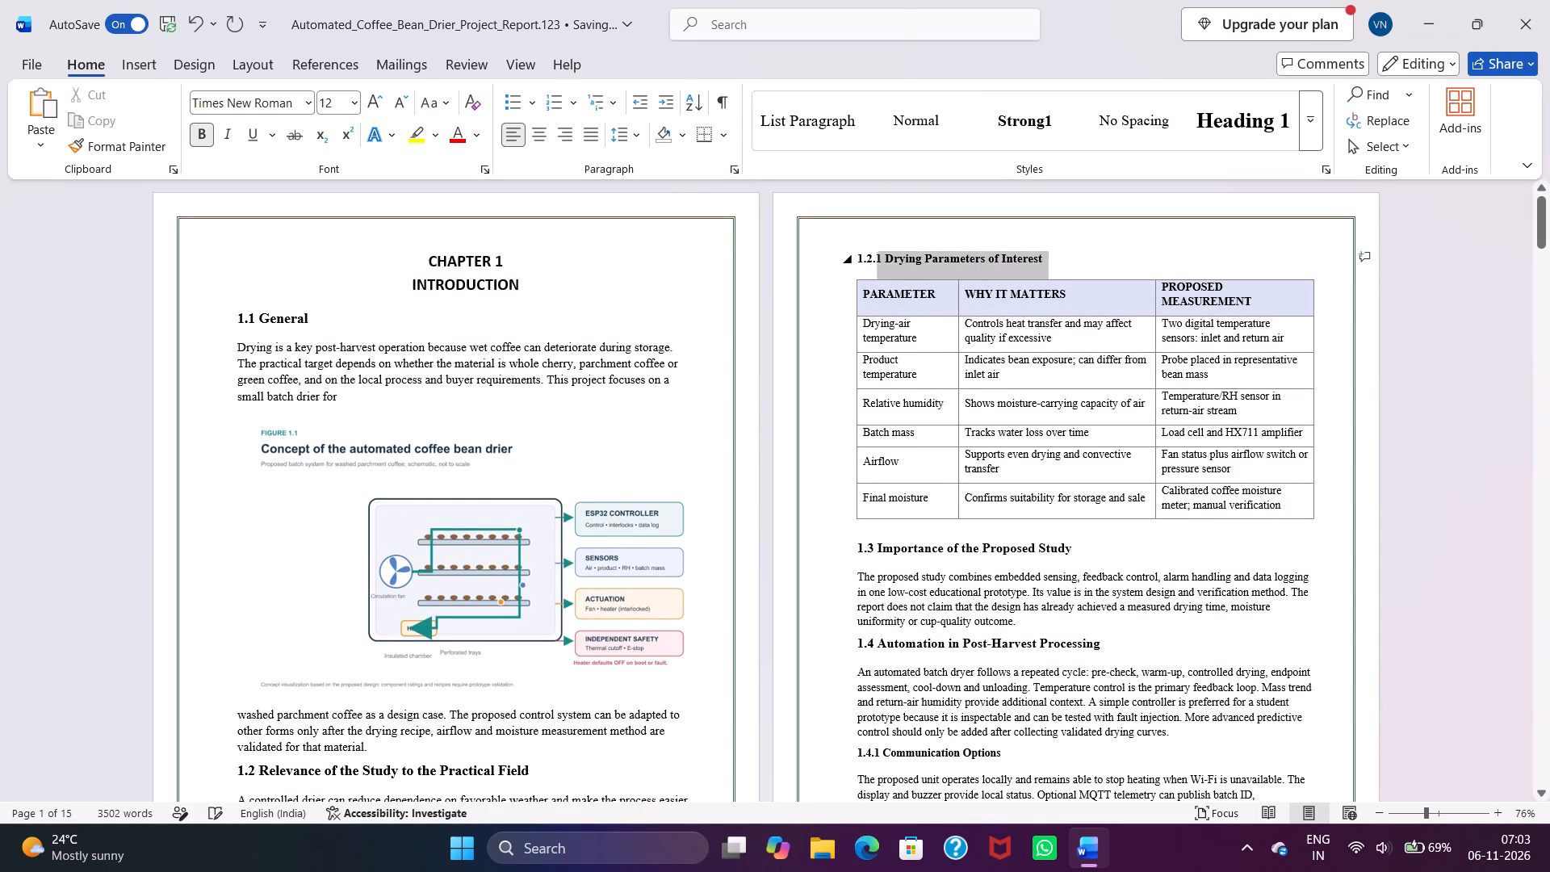
drag(873, 266, 850, 266)
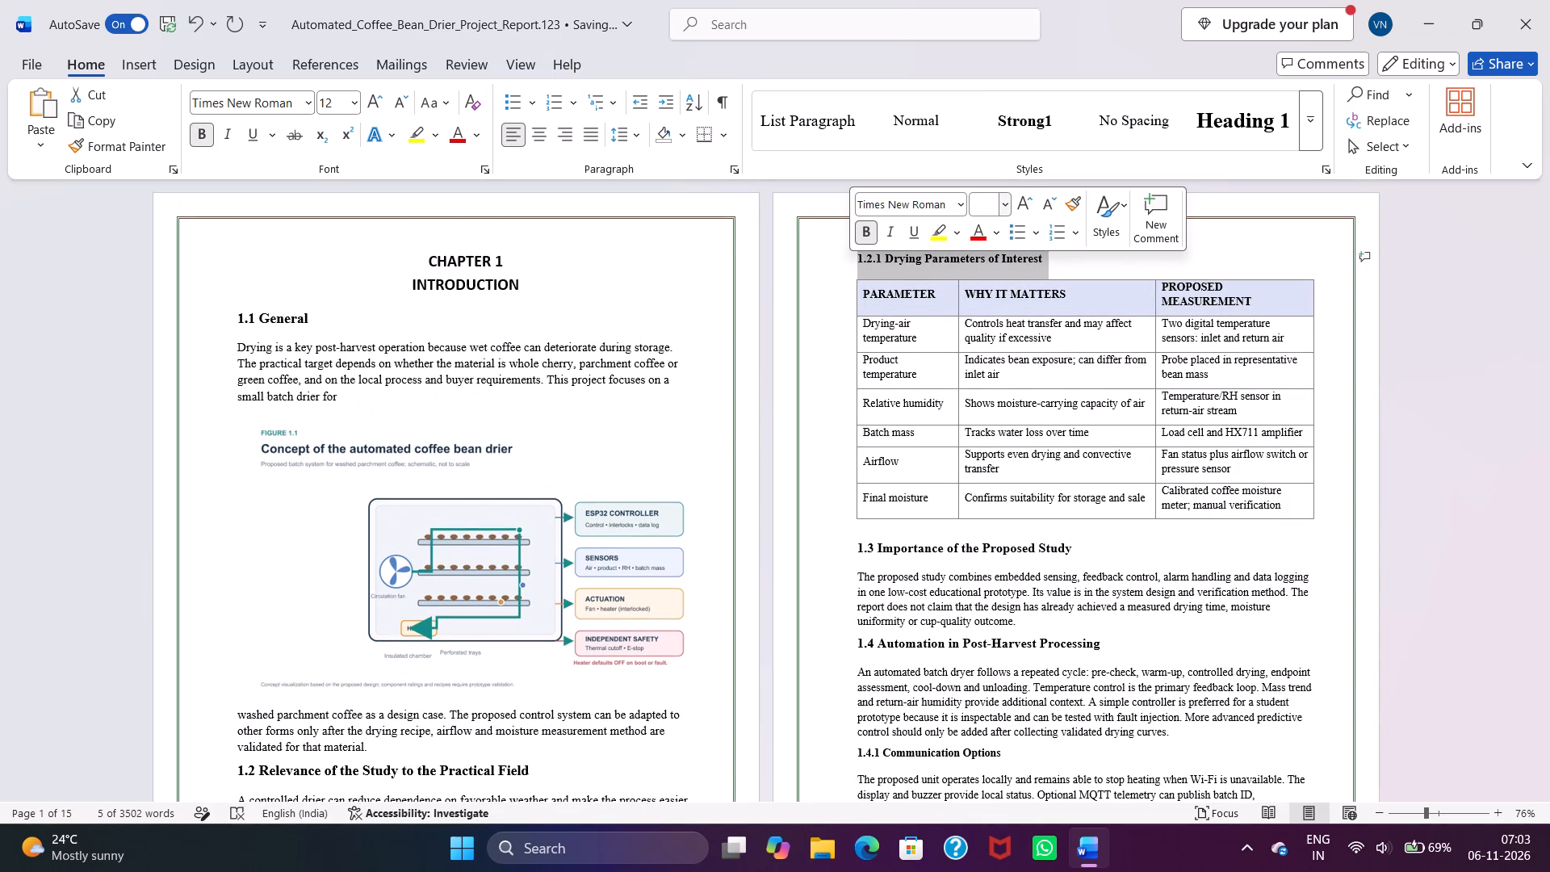
click(1001, 203)
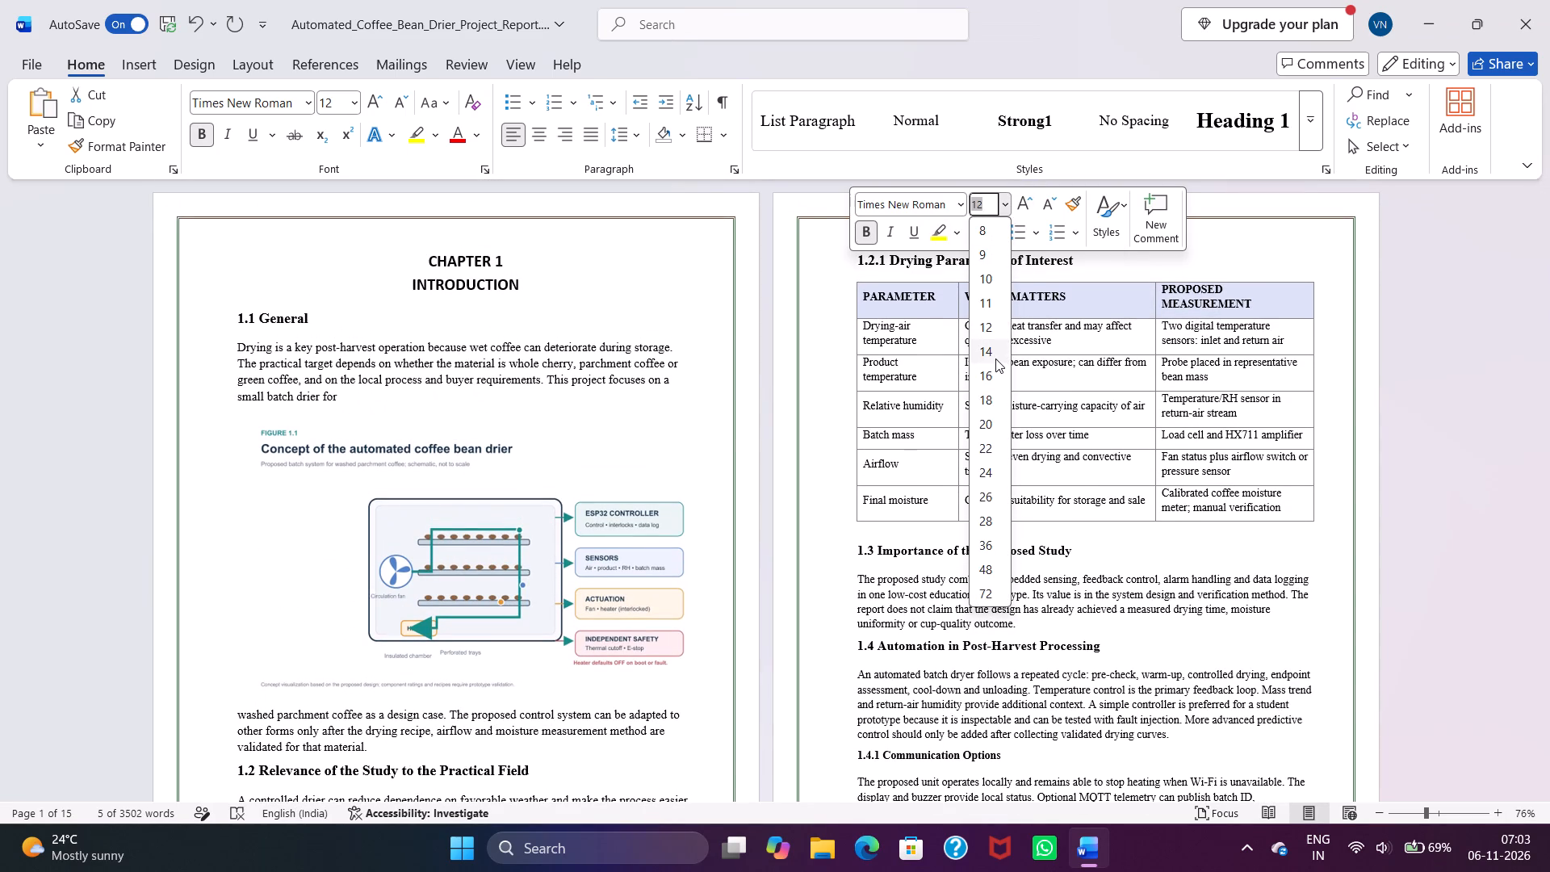
click(995, 358)
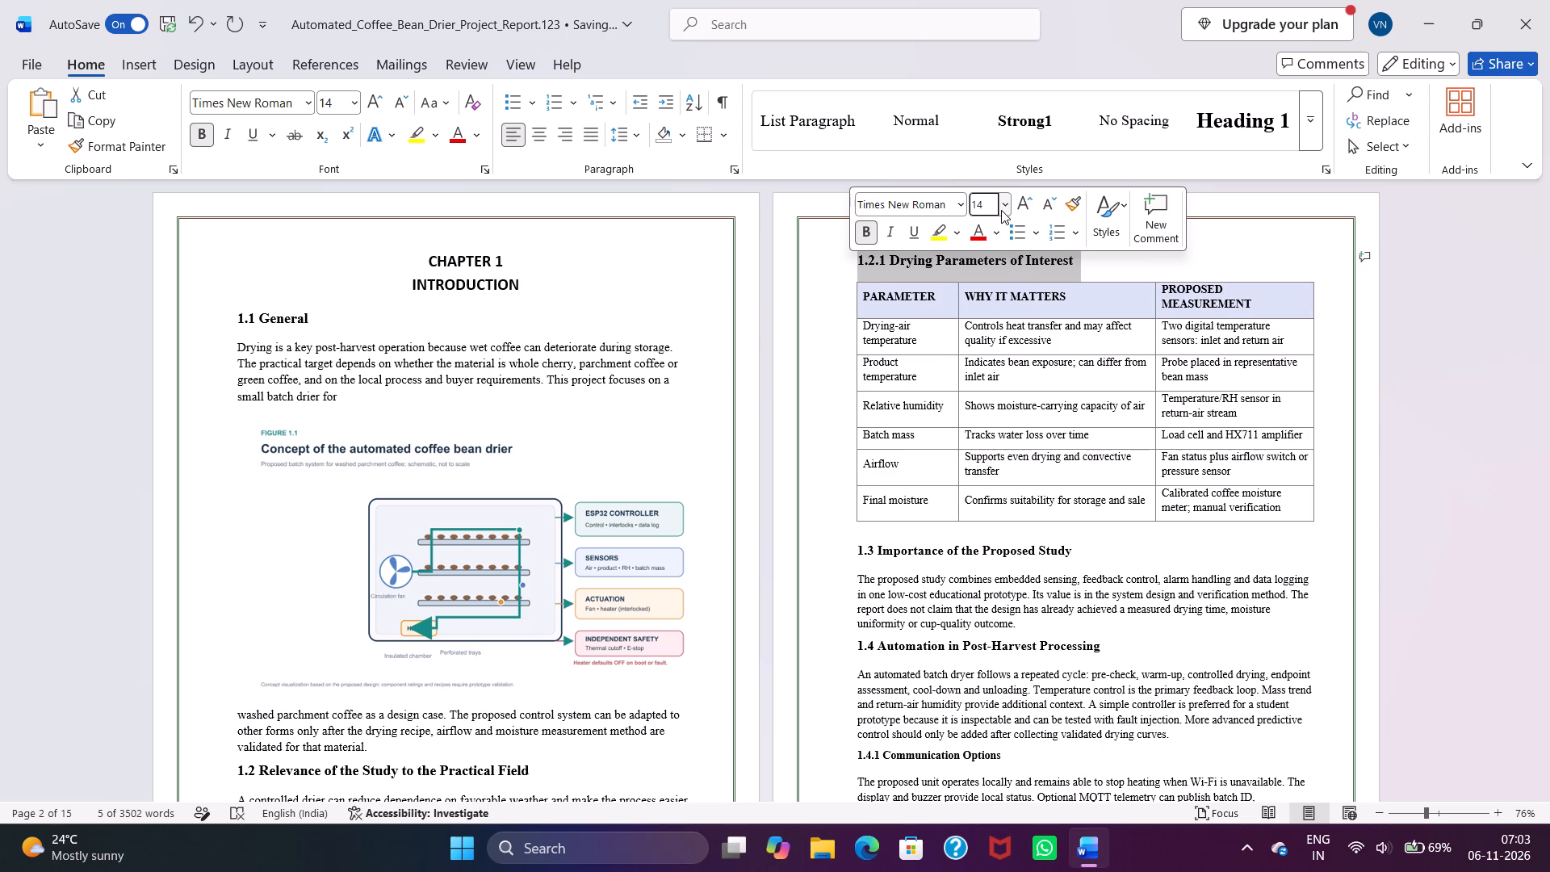
click(1001, 208)
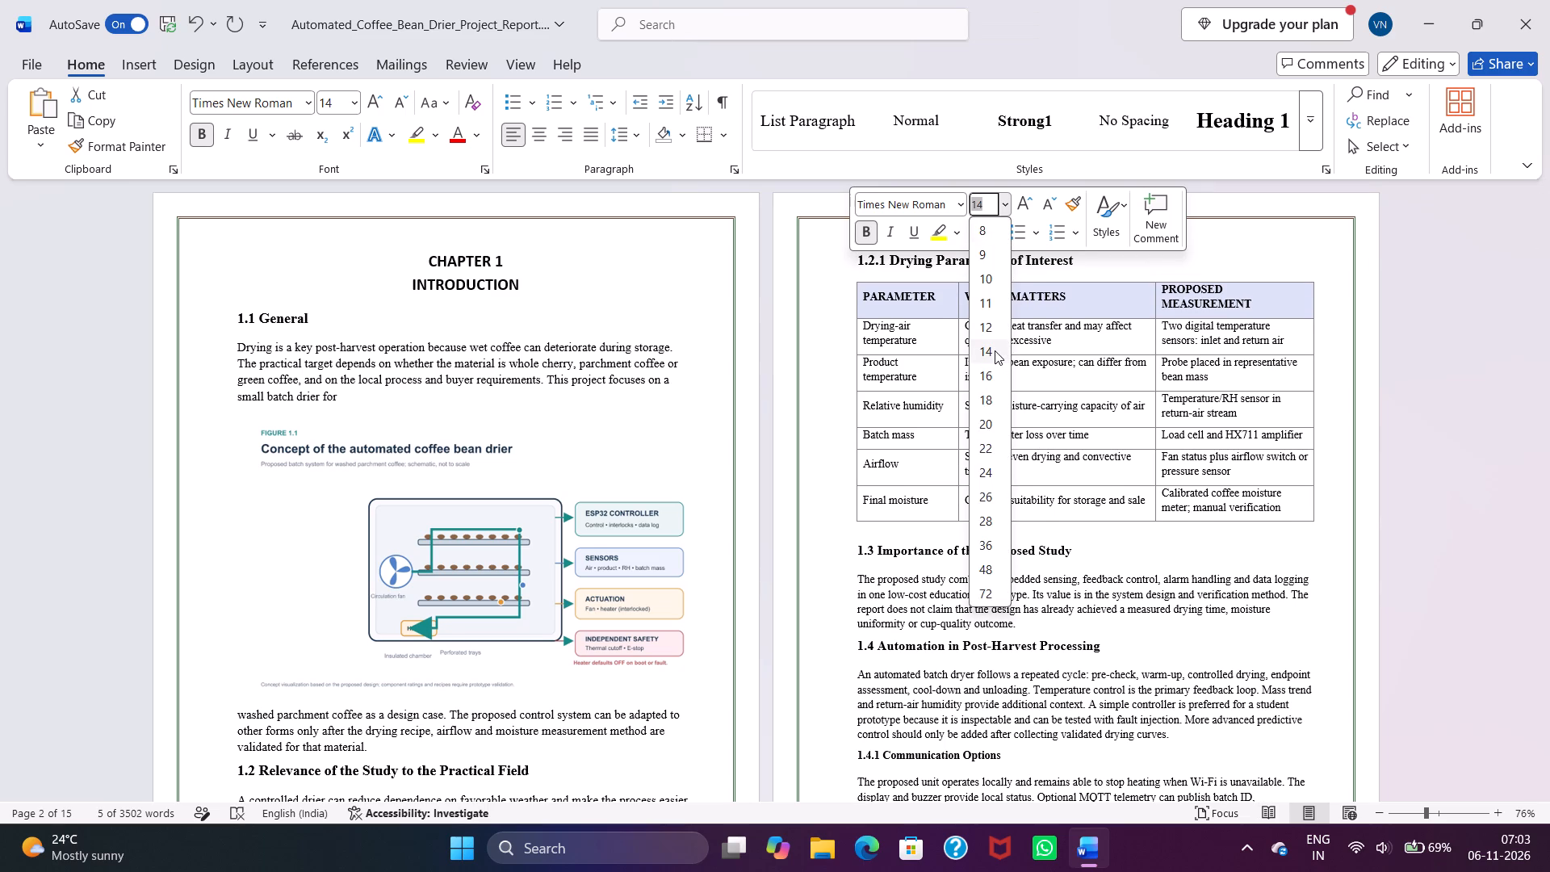
click(995, 350)
click(1116, 272)
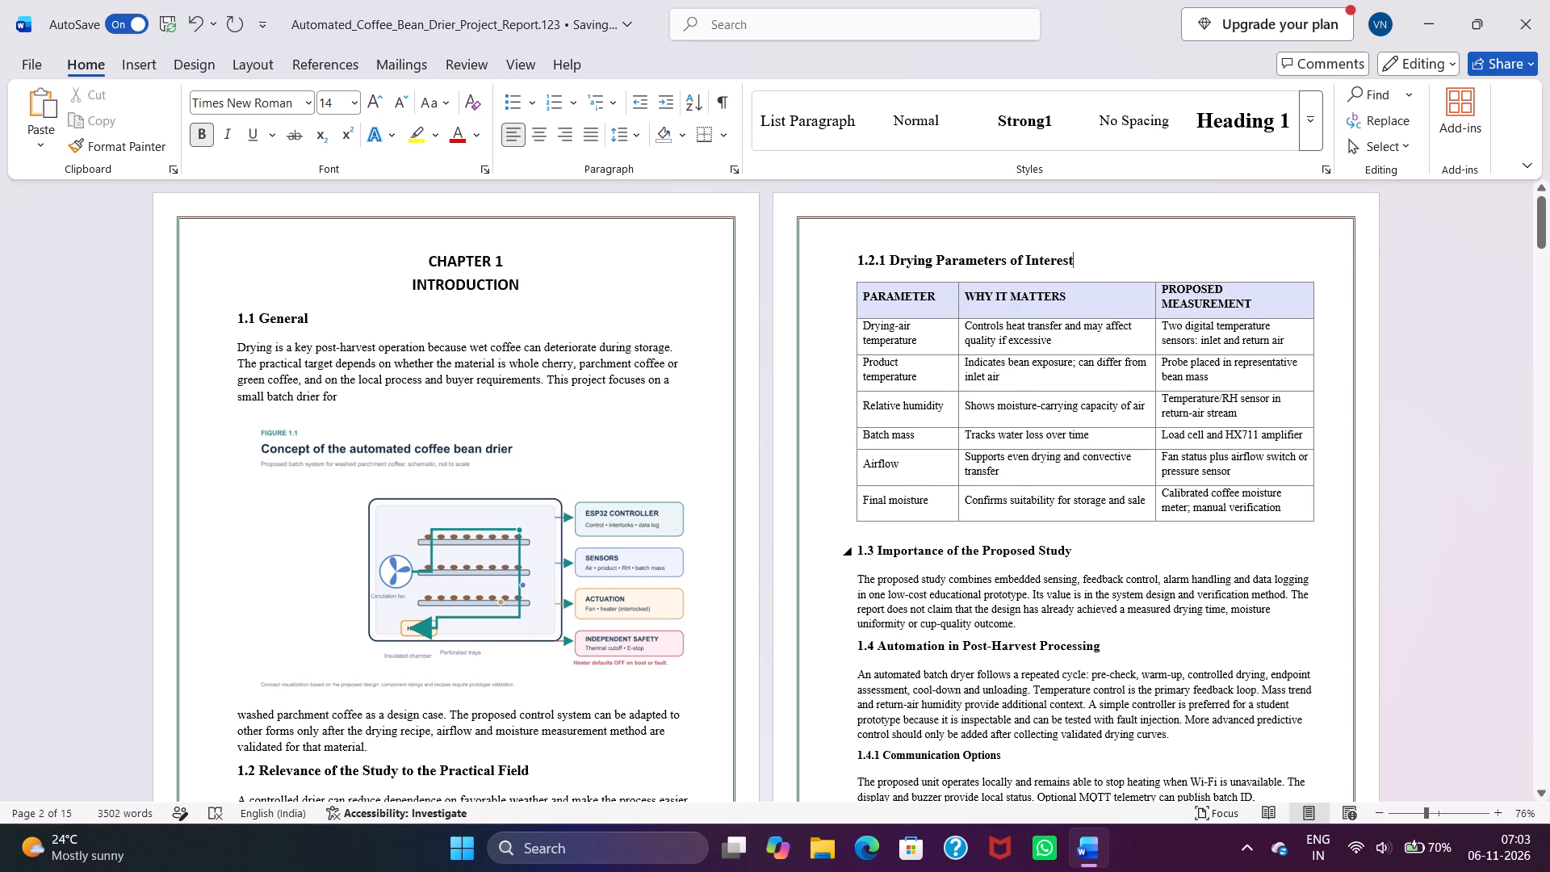
Set the font size of the 1.3 Importance of the Proposed Study heading to 14.
drag(1072, 548, 903, 566)
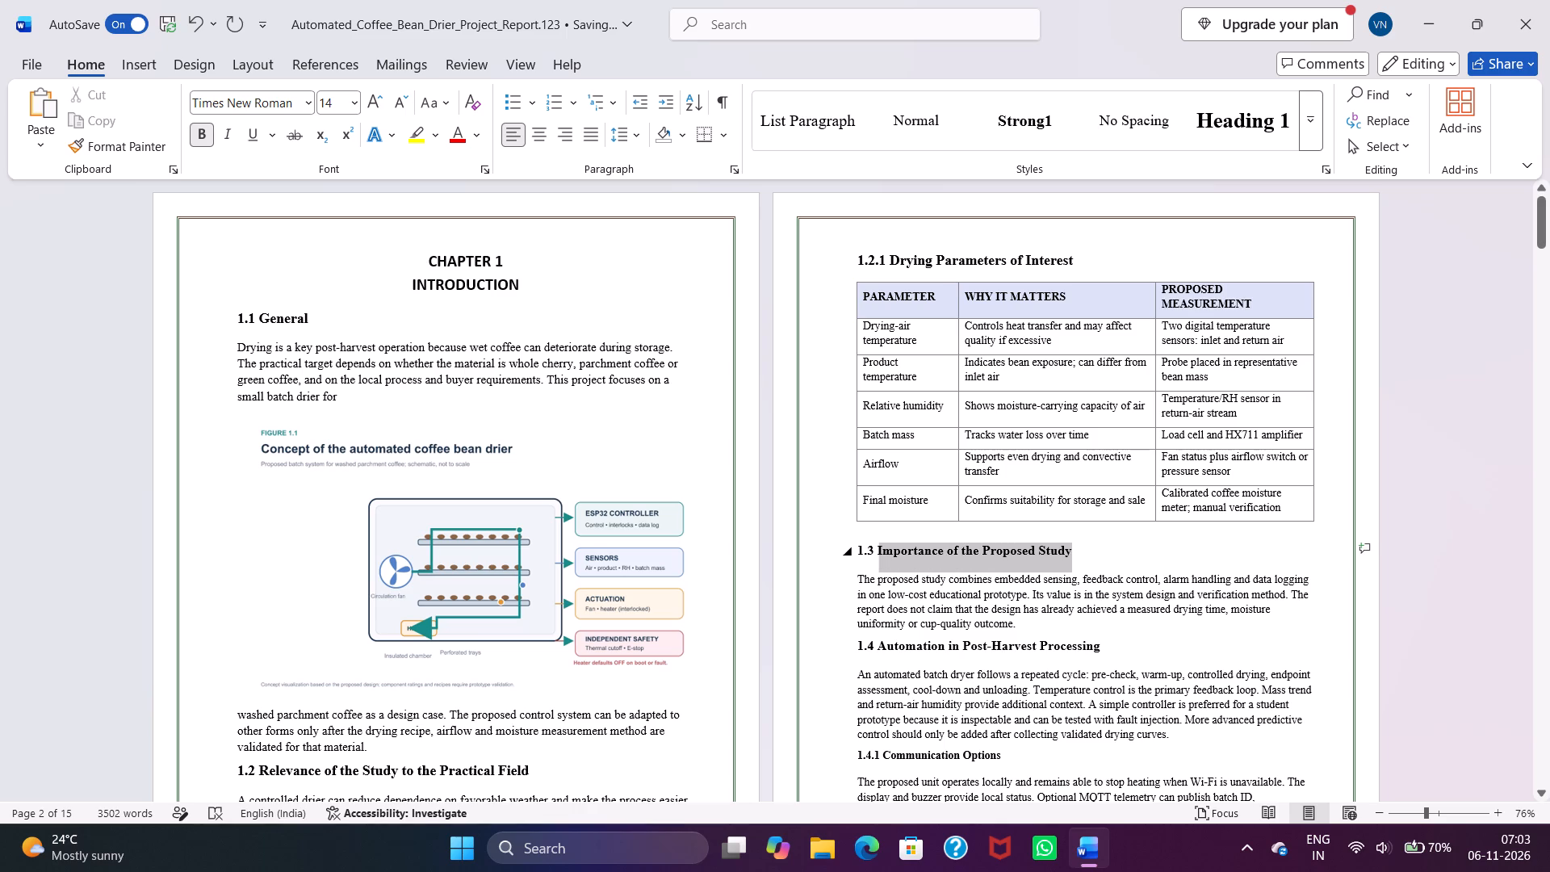
drag(903, 566, 856, 561)
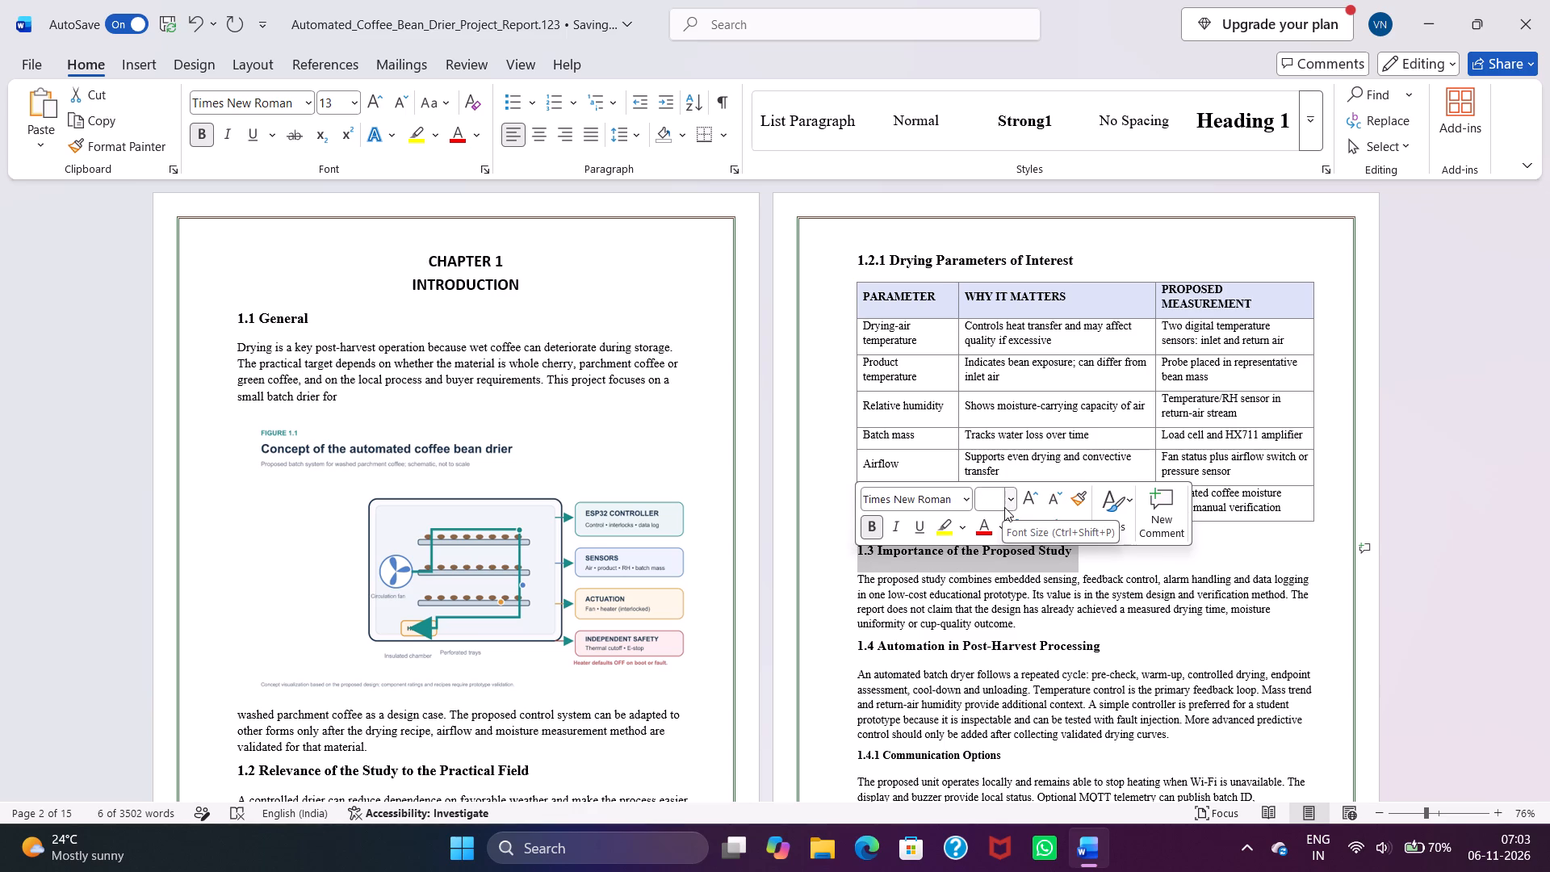
click(1007, 500)
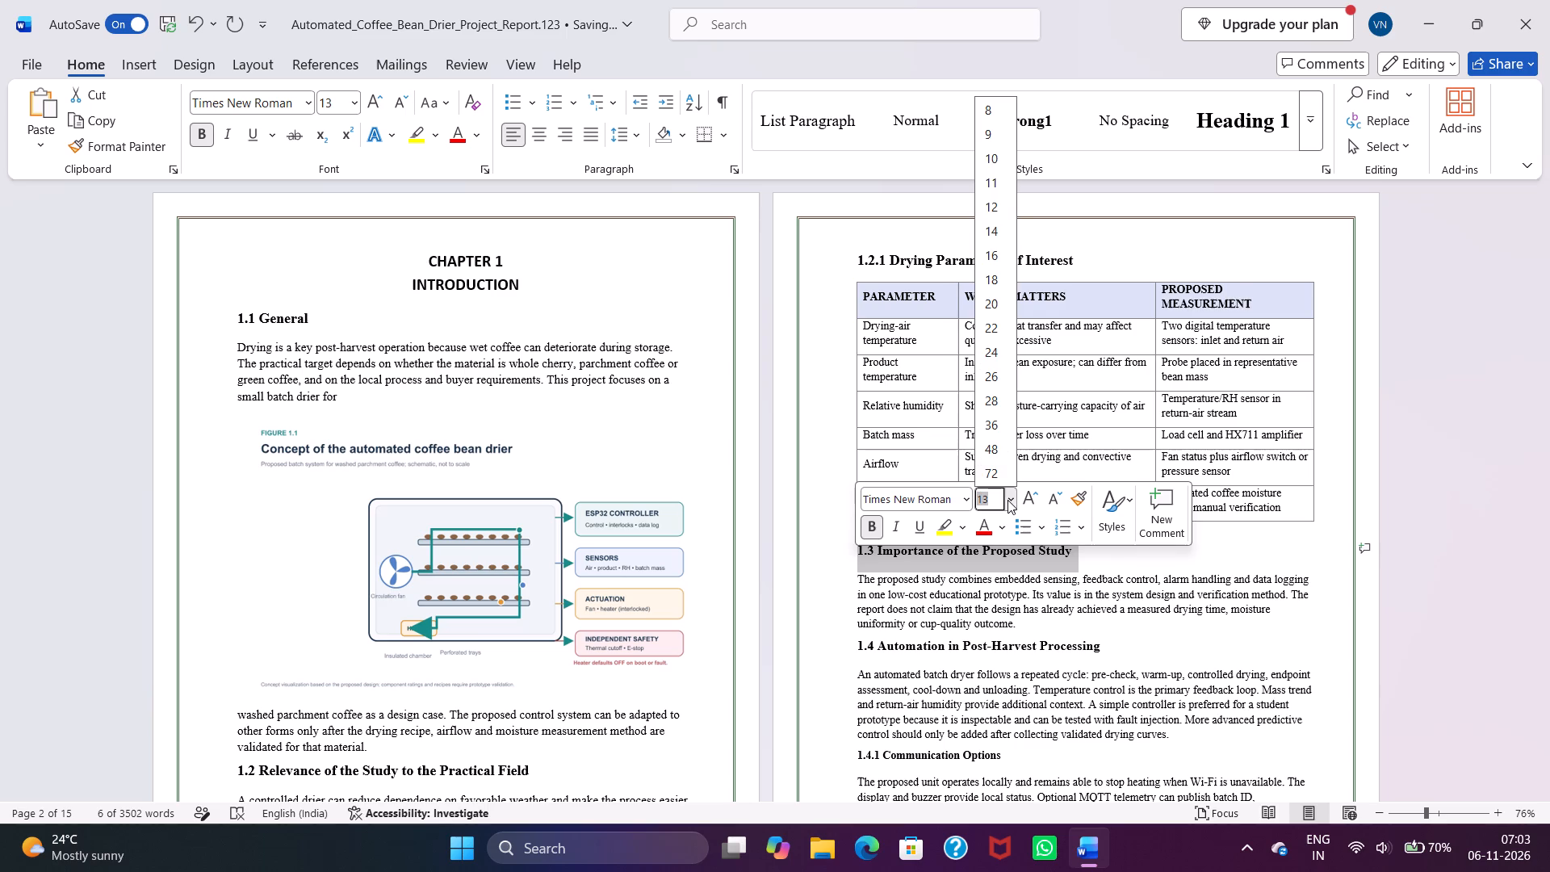
click(989, 236)
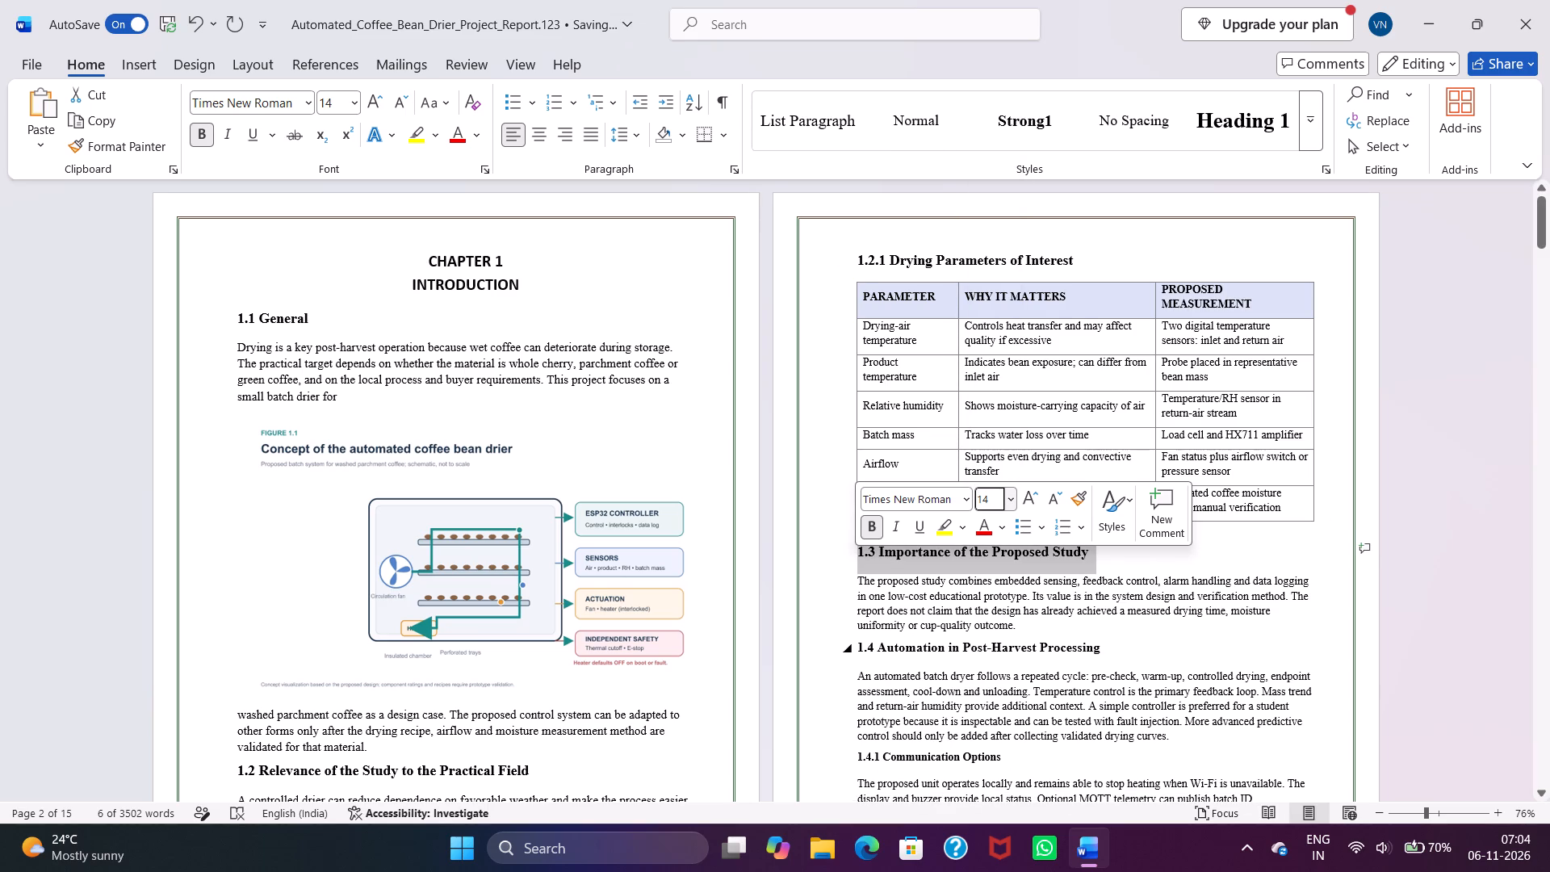
Set the font size of the 1.4 Automation in Post-Harvest Processing heading to 14.
click(1104, 651)
drag(1101, 648, 891, 662)
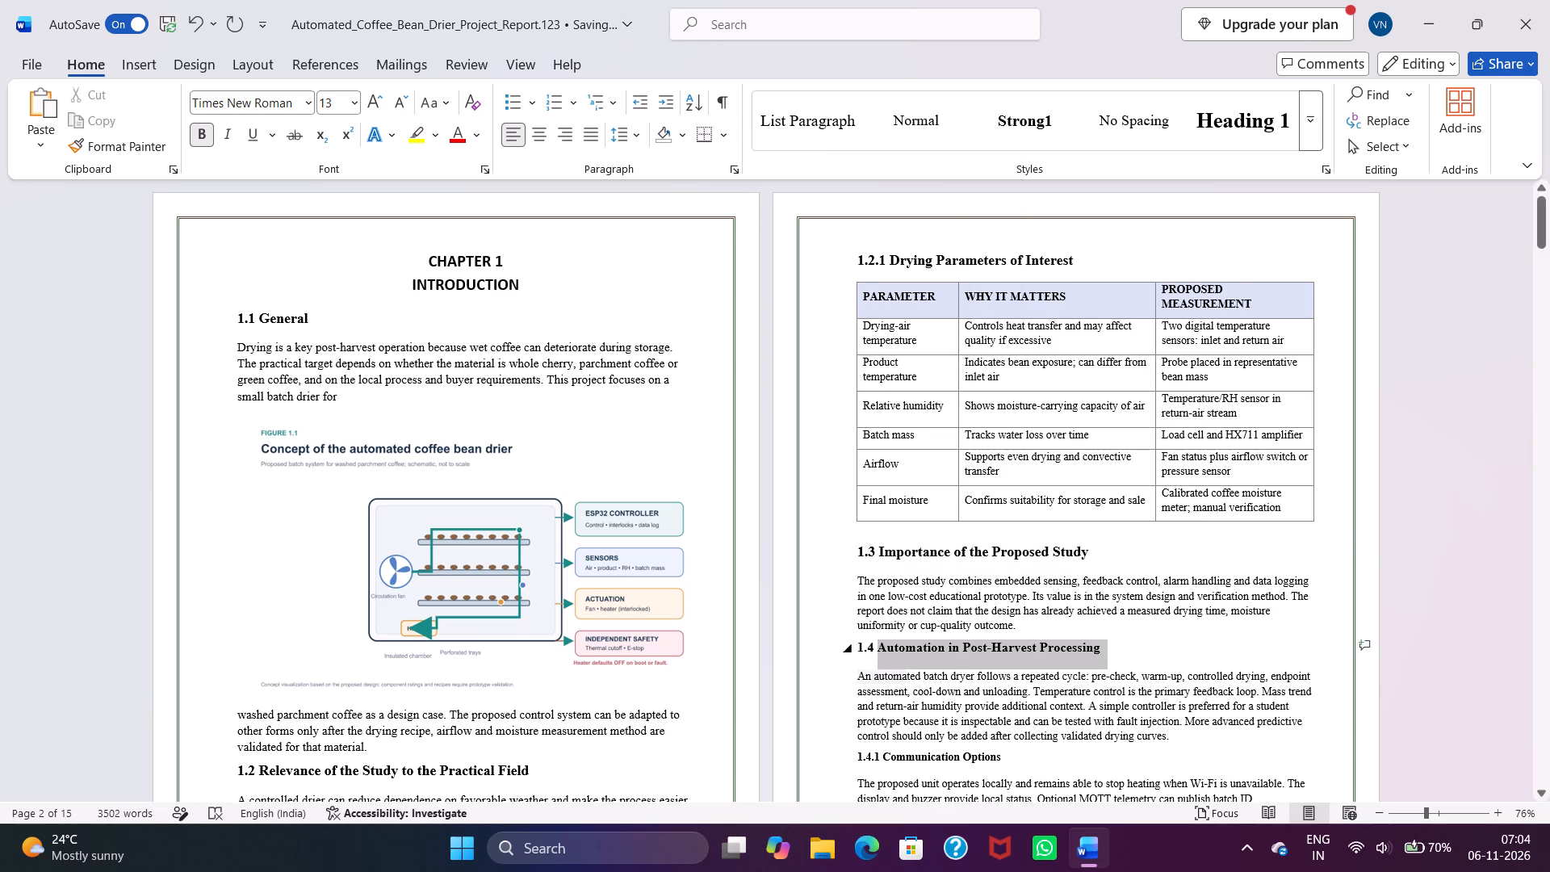
drag(891, 662, 860, 653)
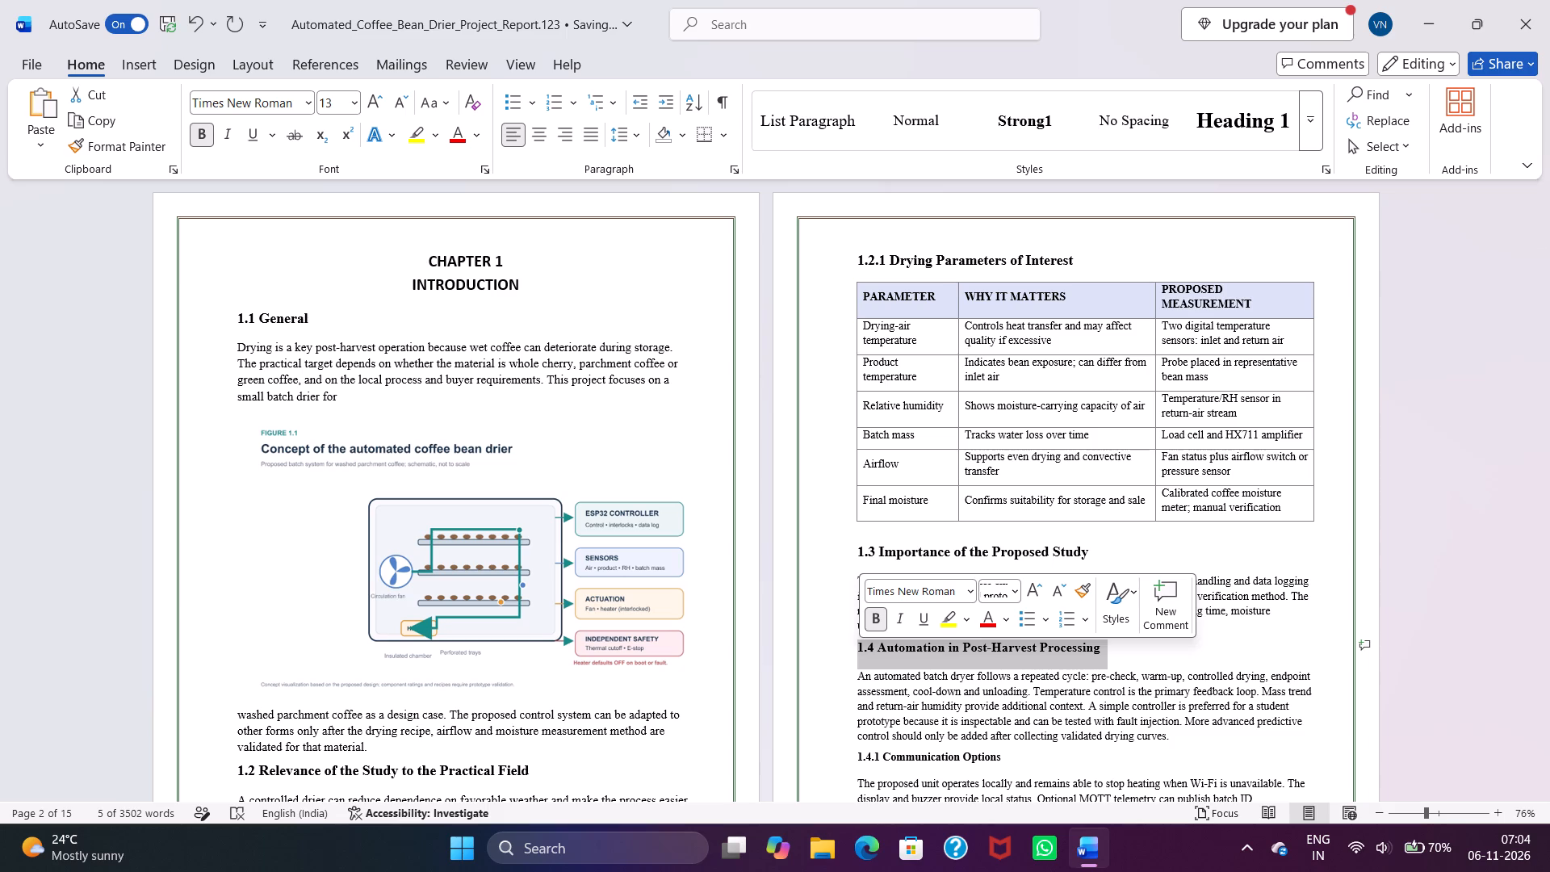
click(1012, 589)
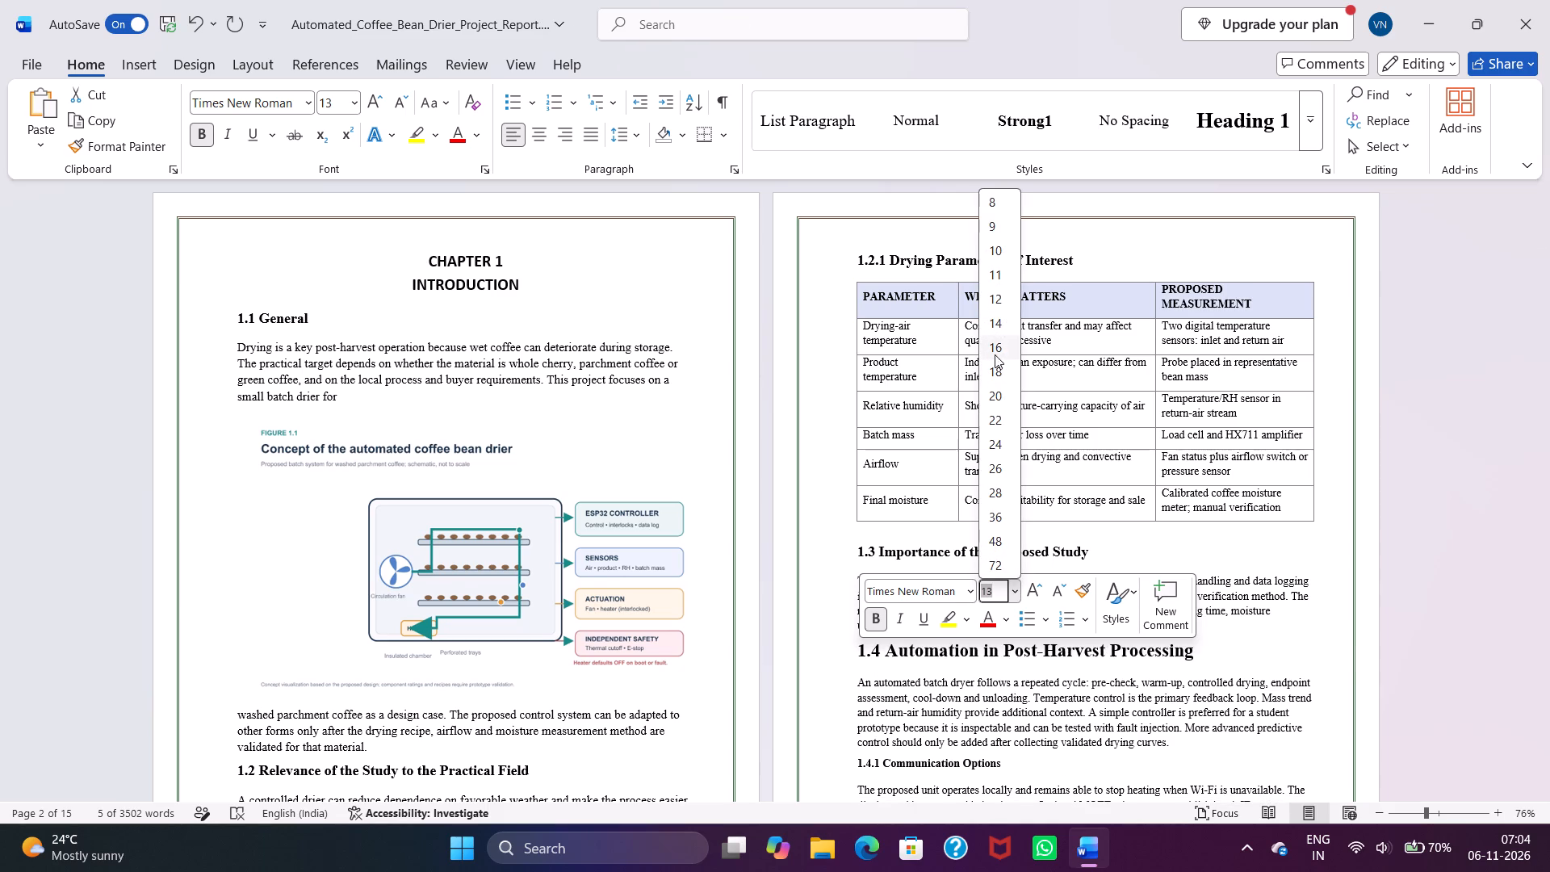
click(995, 330)
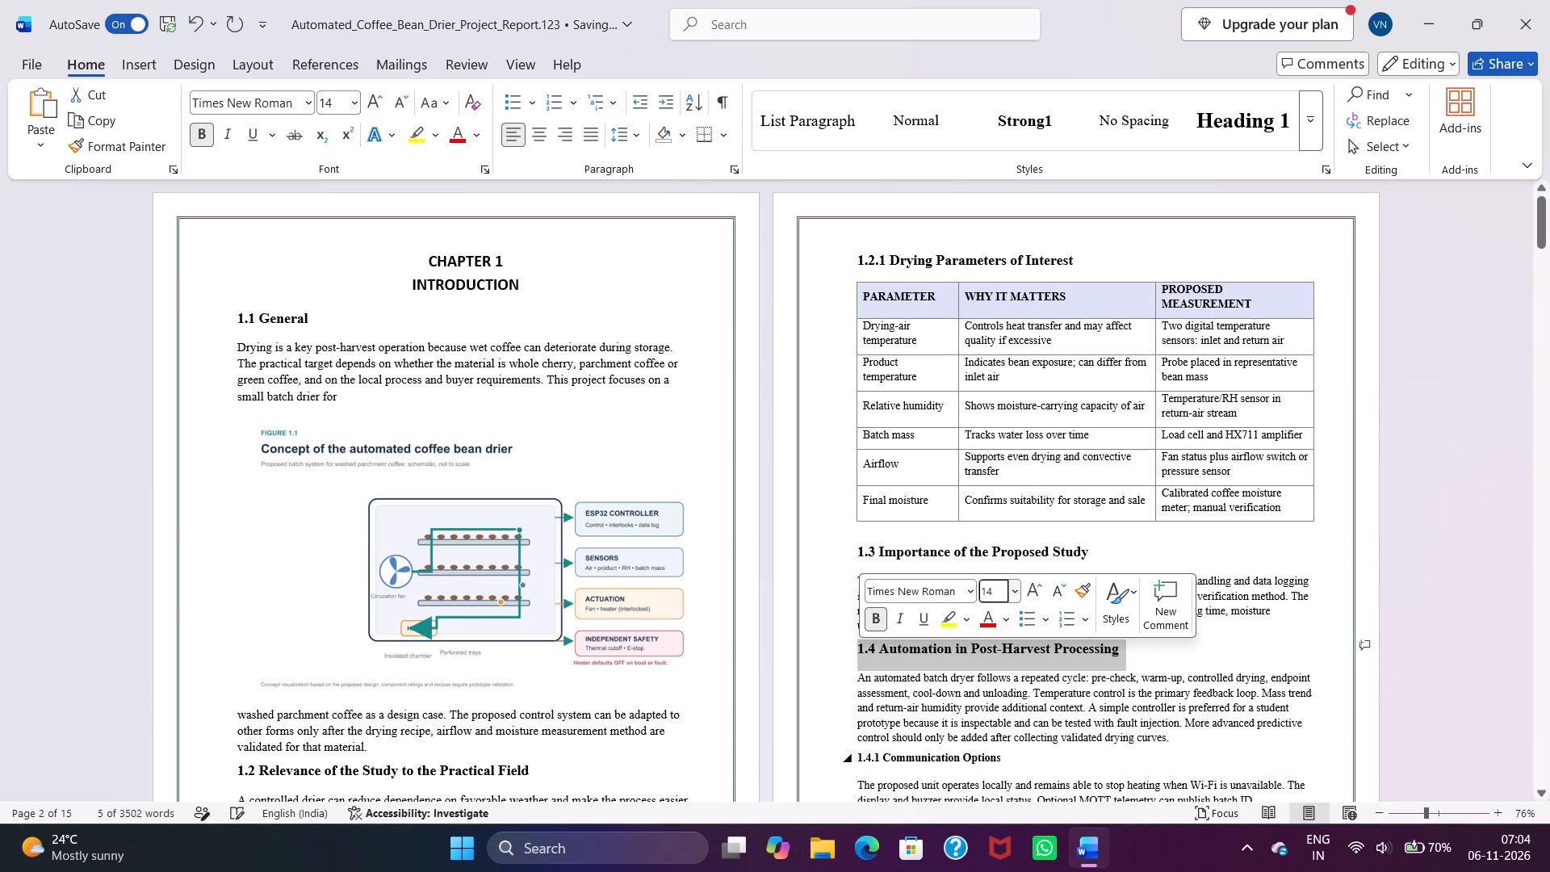
Set the font size of the 1.4.1 Communication Options subheading to 12.
click(1021, 754)
drag(1005, 759, 871, 757)
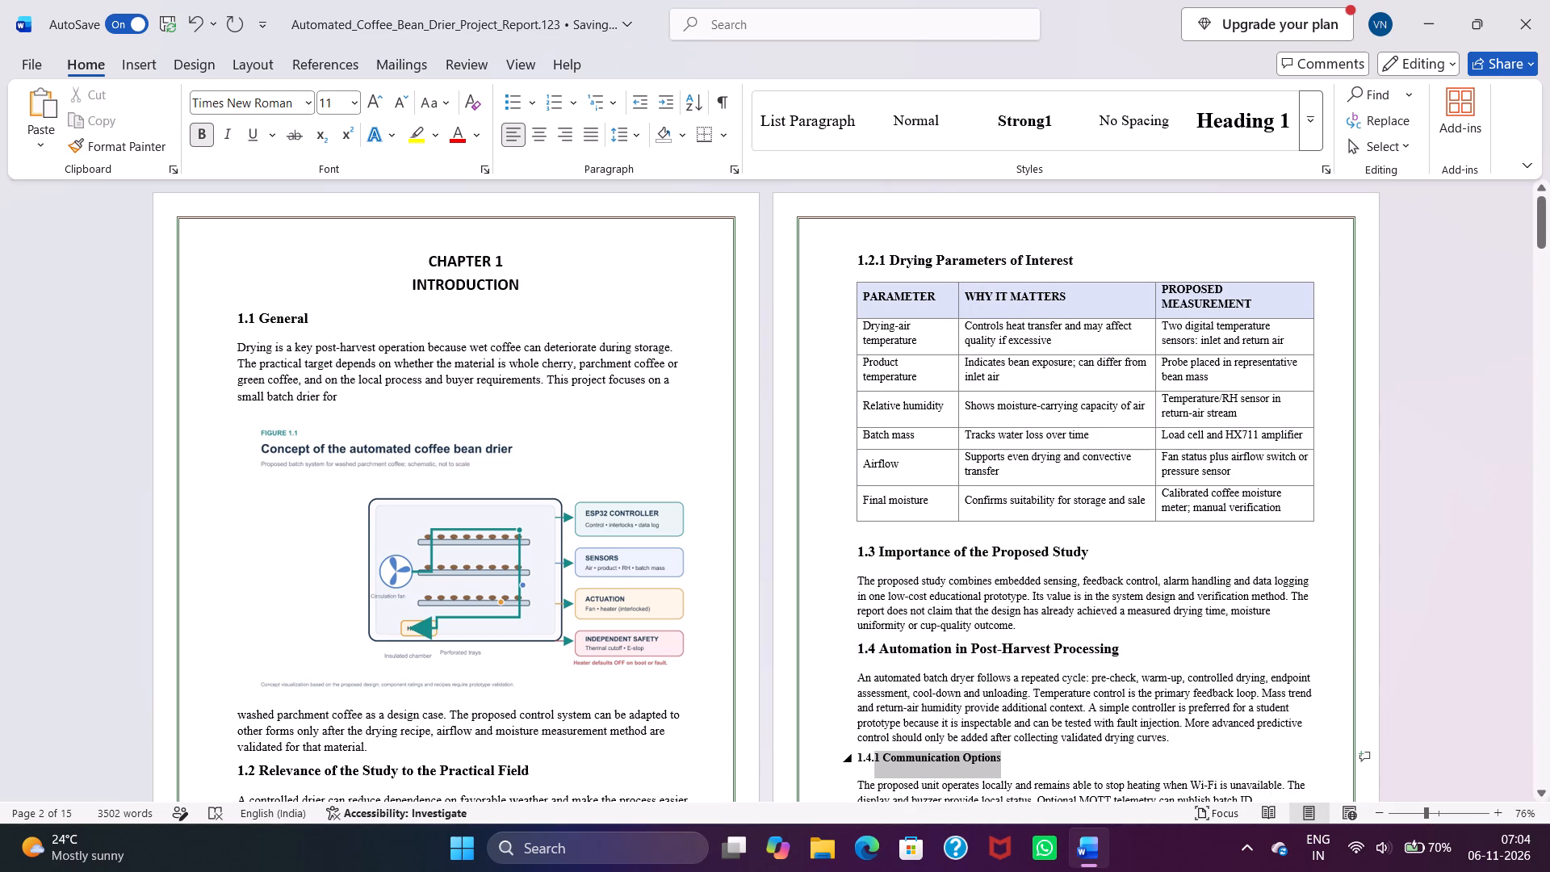
drag(871, 757, 857, 757)
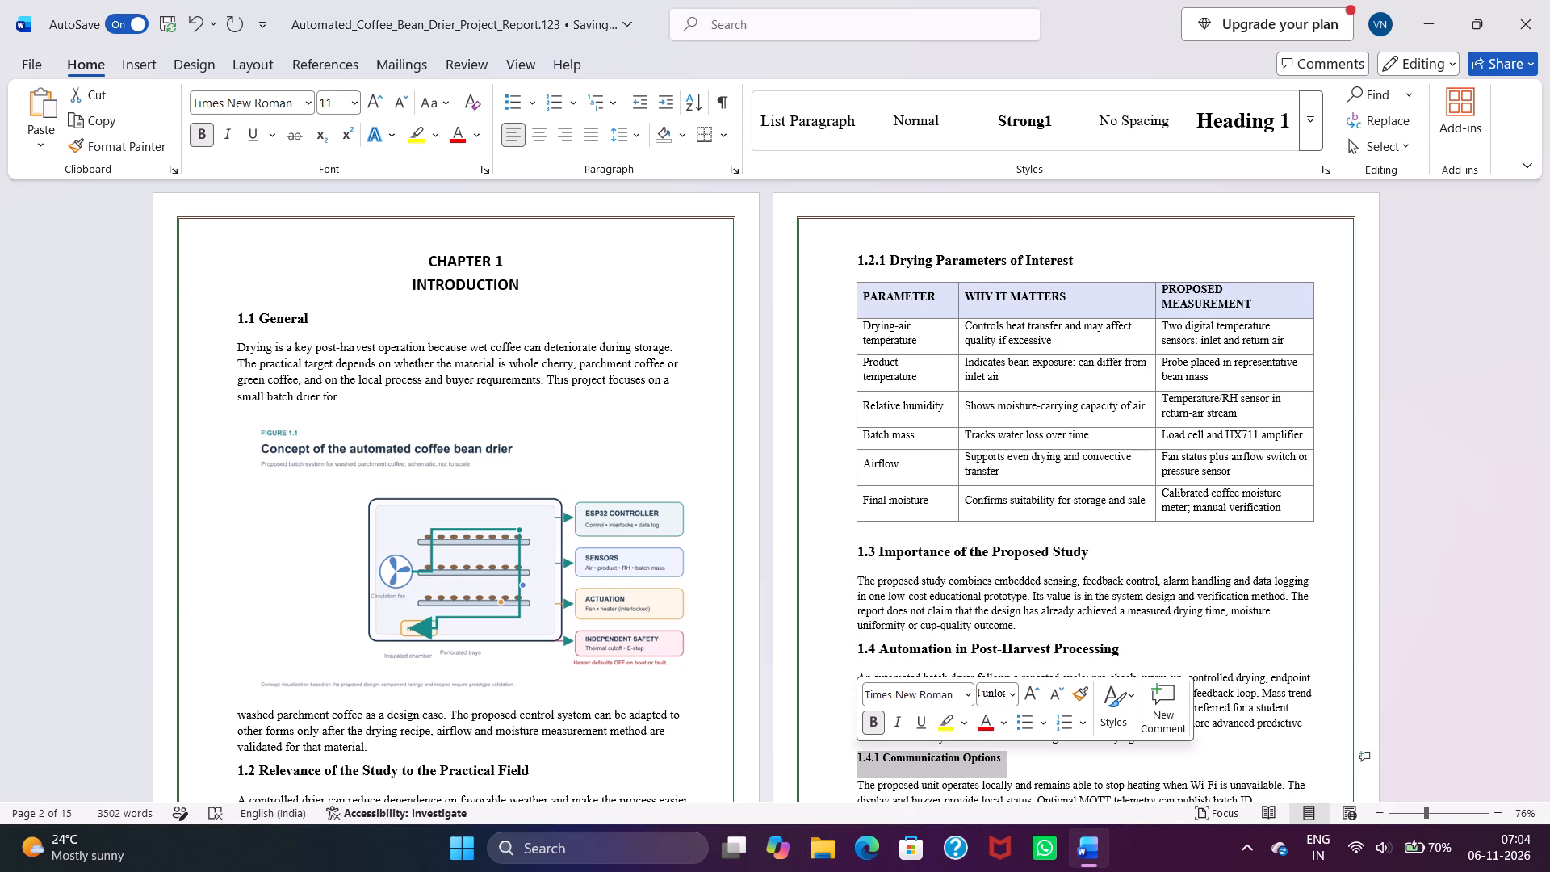
click(1007, 695)
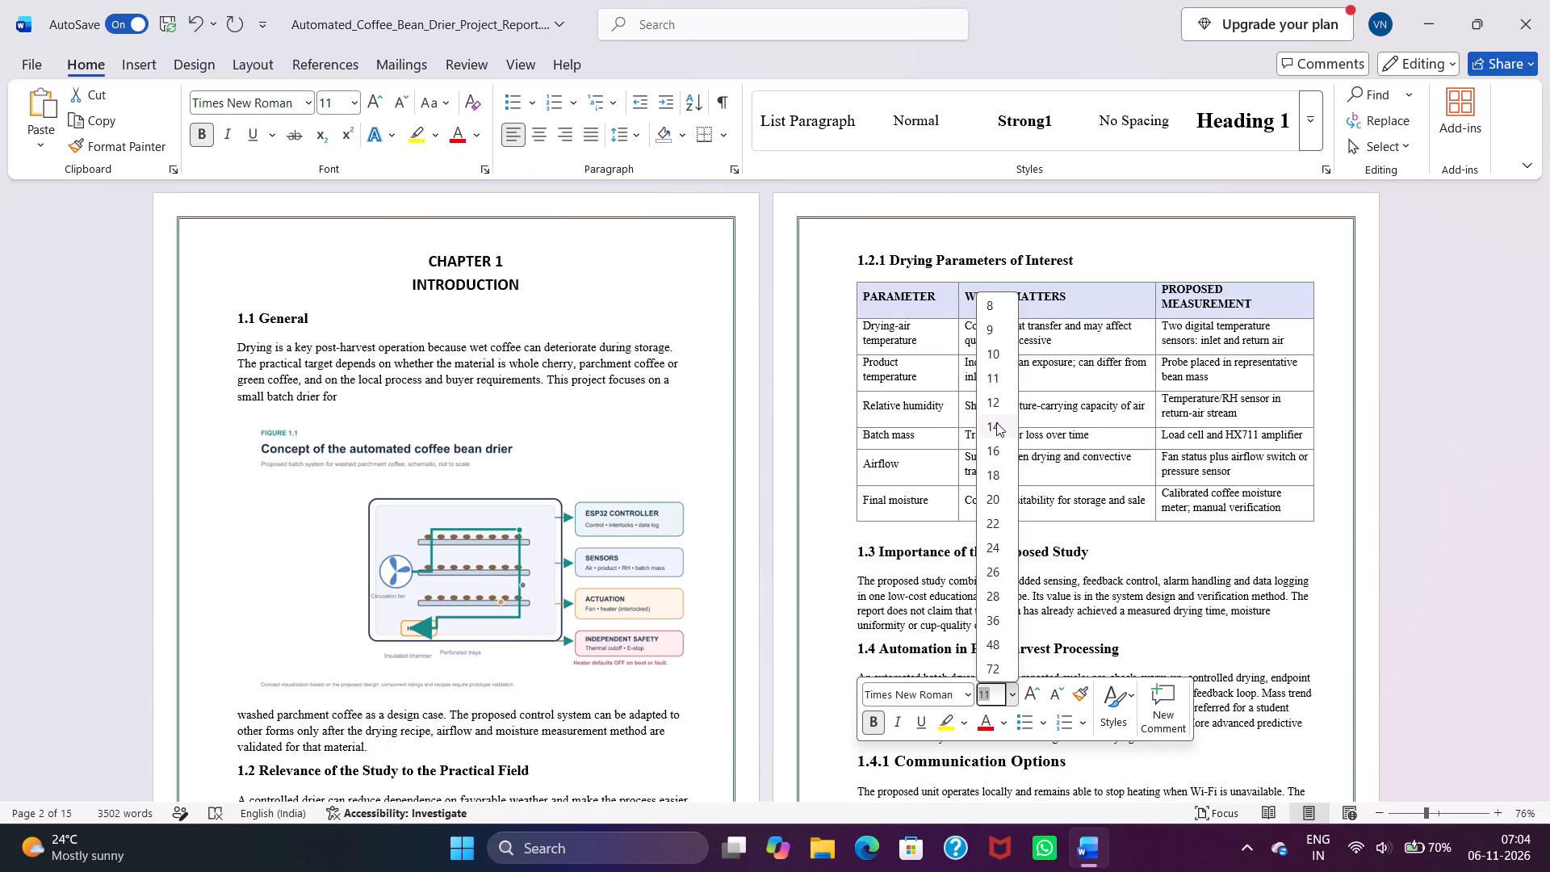
click(995, 409)
click(1163, 632)
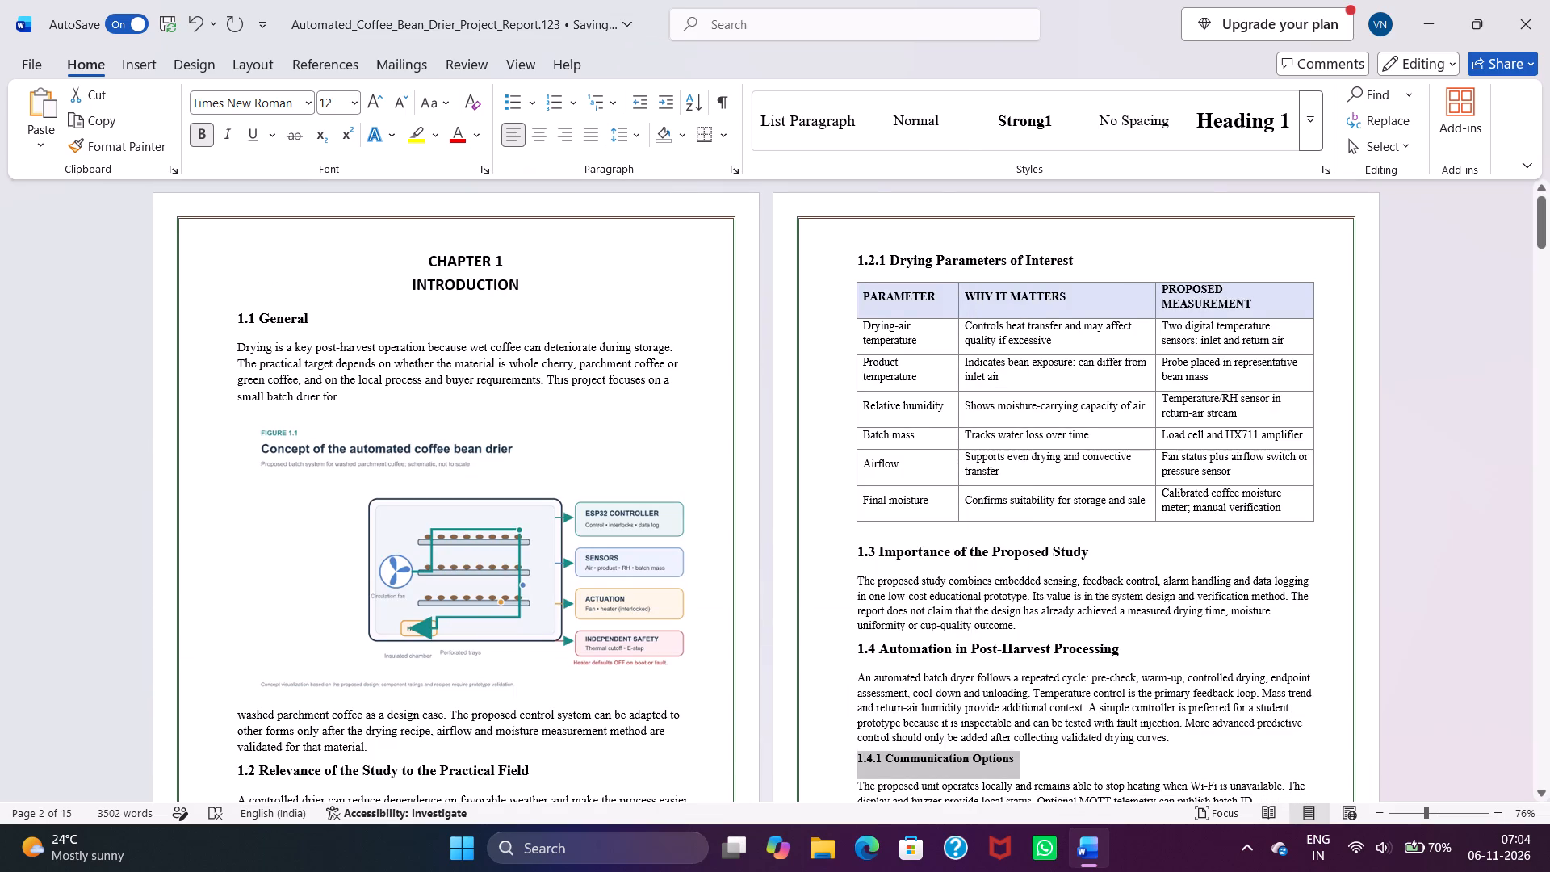
Set the font size of the 1.5 Organisation of the Report heading to 14.
scroll(934, 777, down, 4)
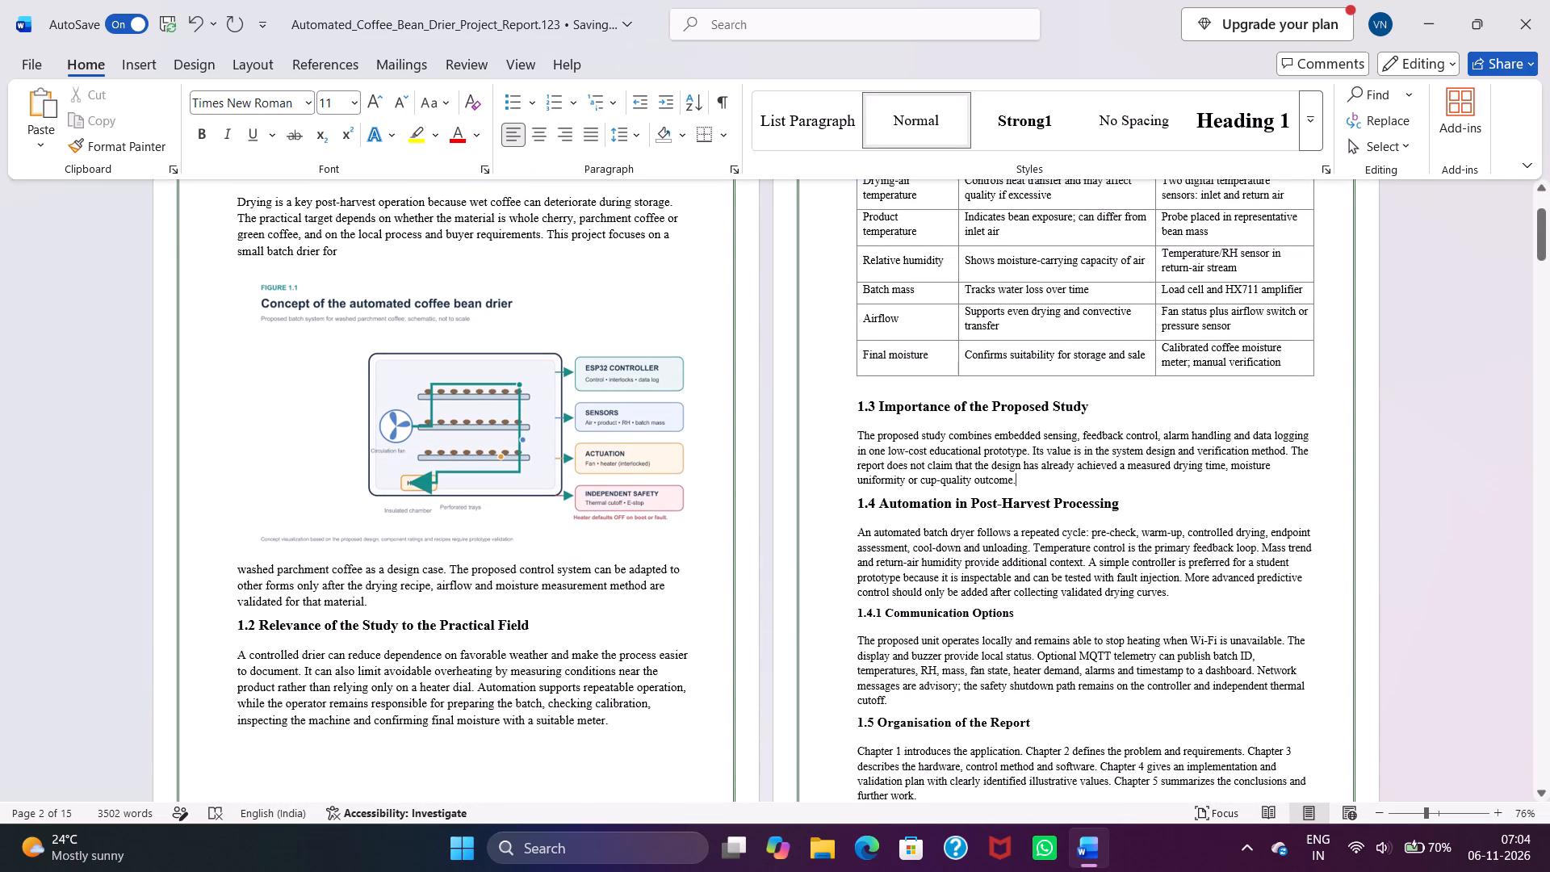
scroll(444, 775, down, 1)
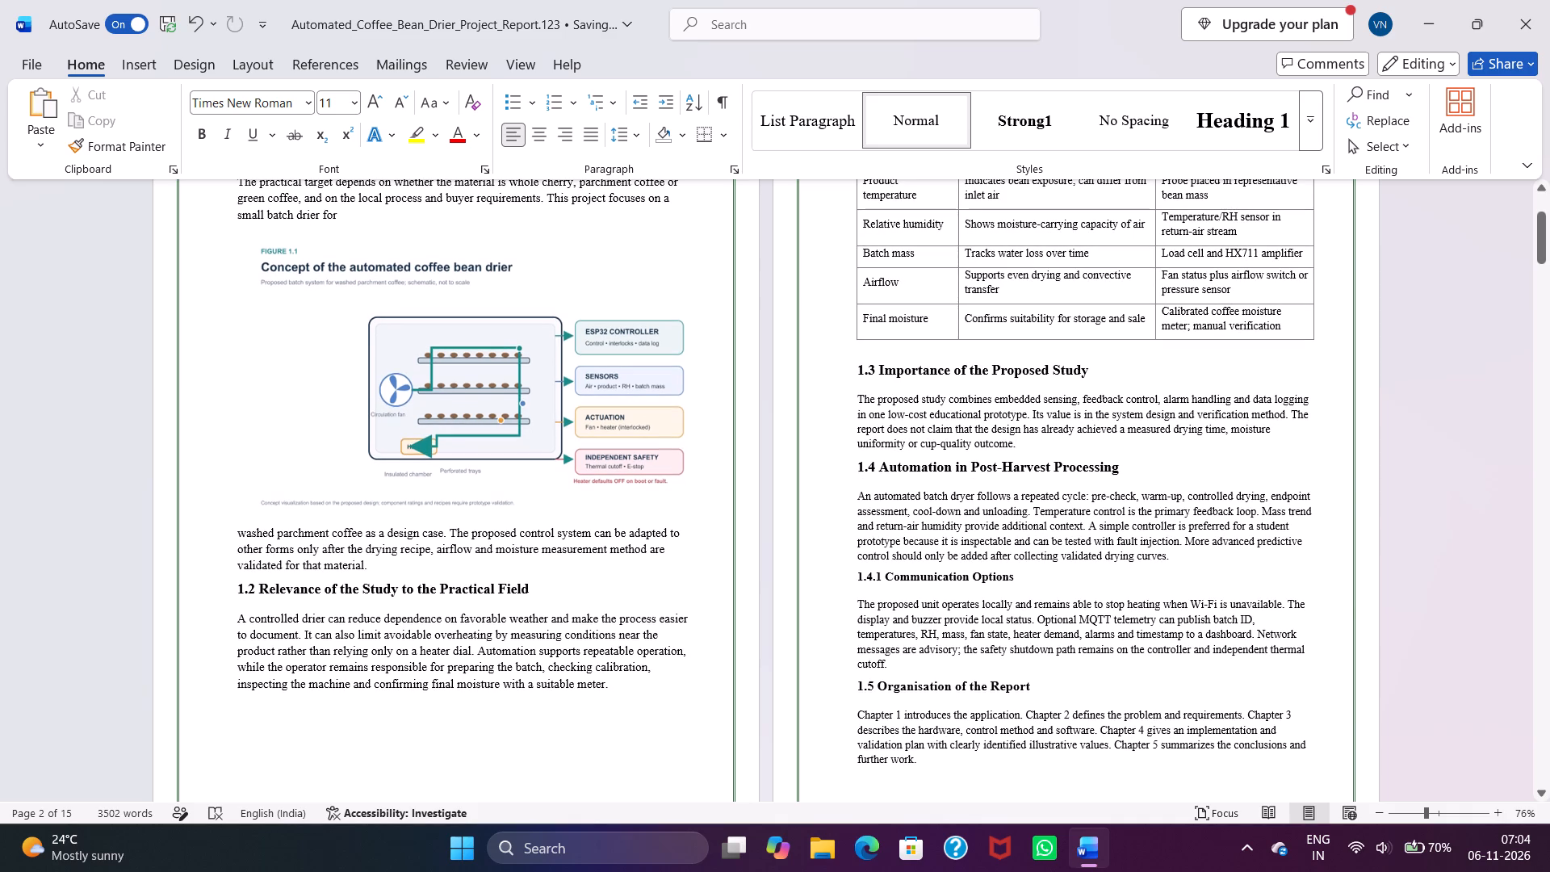
scroll(885, 758, down, 3)
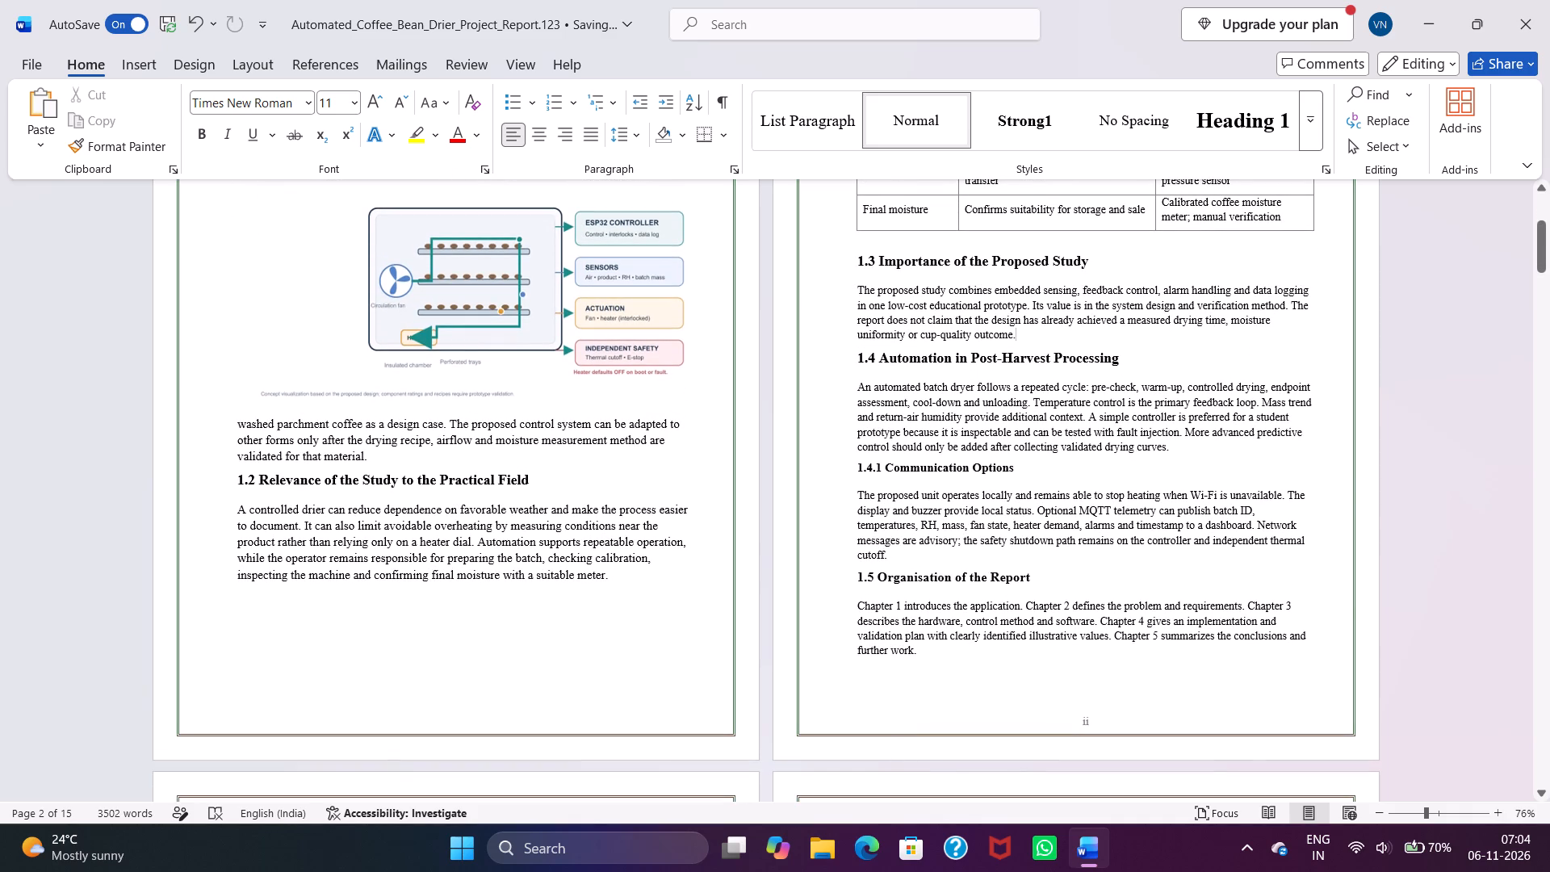
drag(1038, 572, 863, 593)
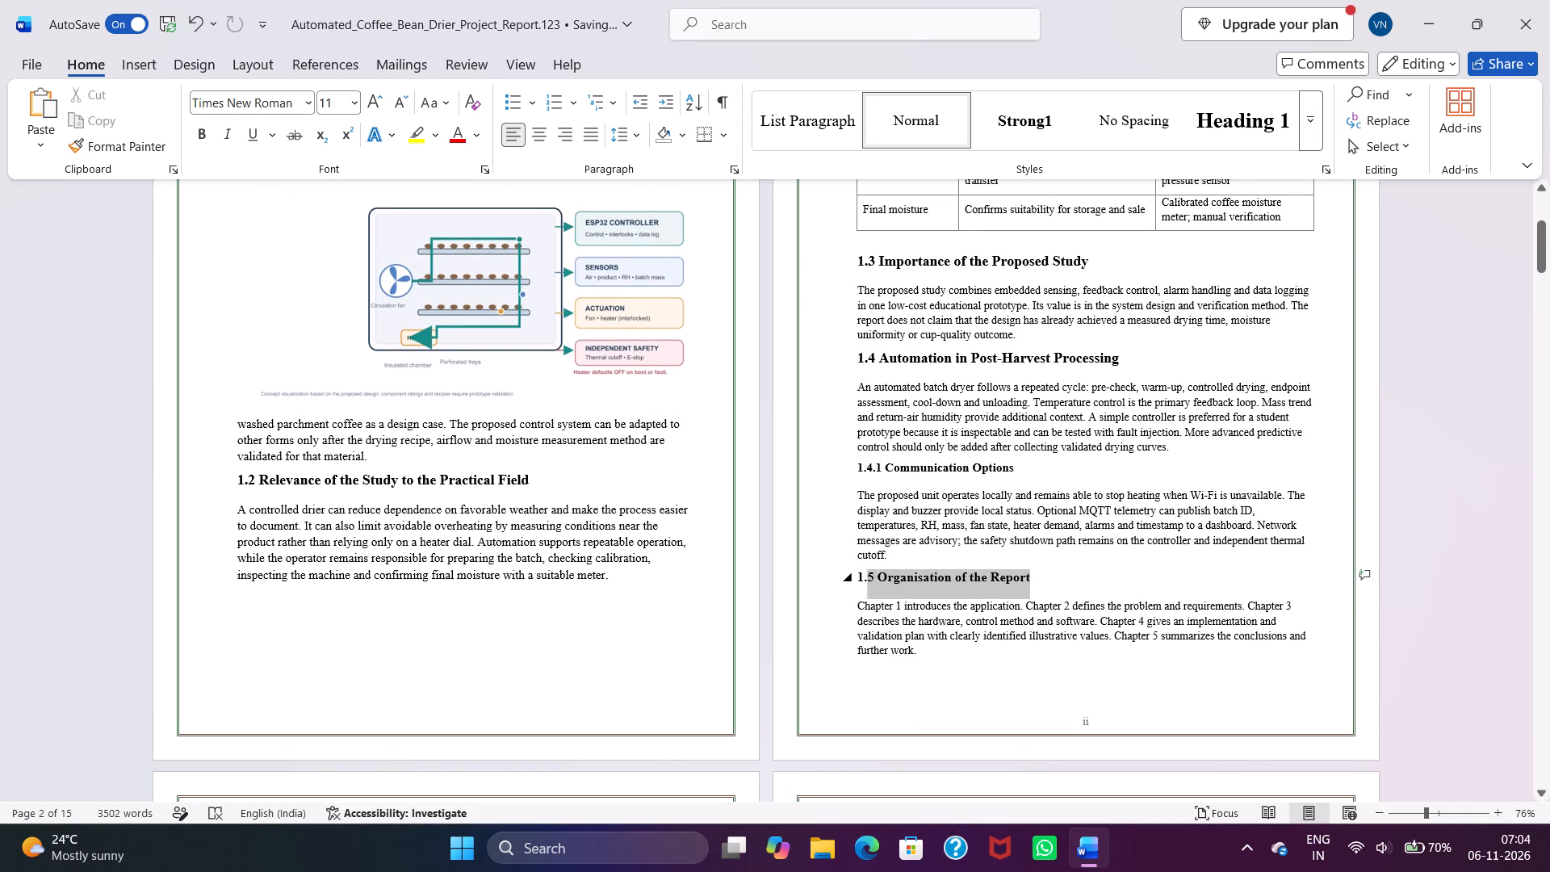
drag(863, 593, 844, 593)
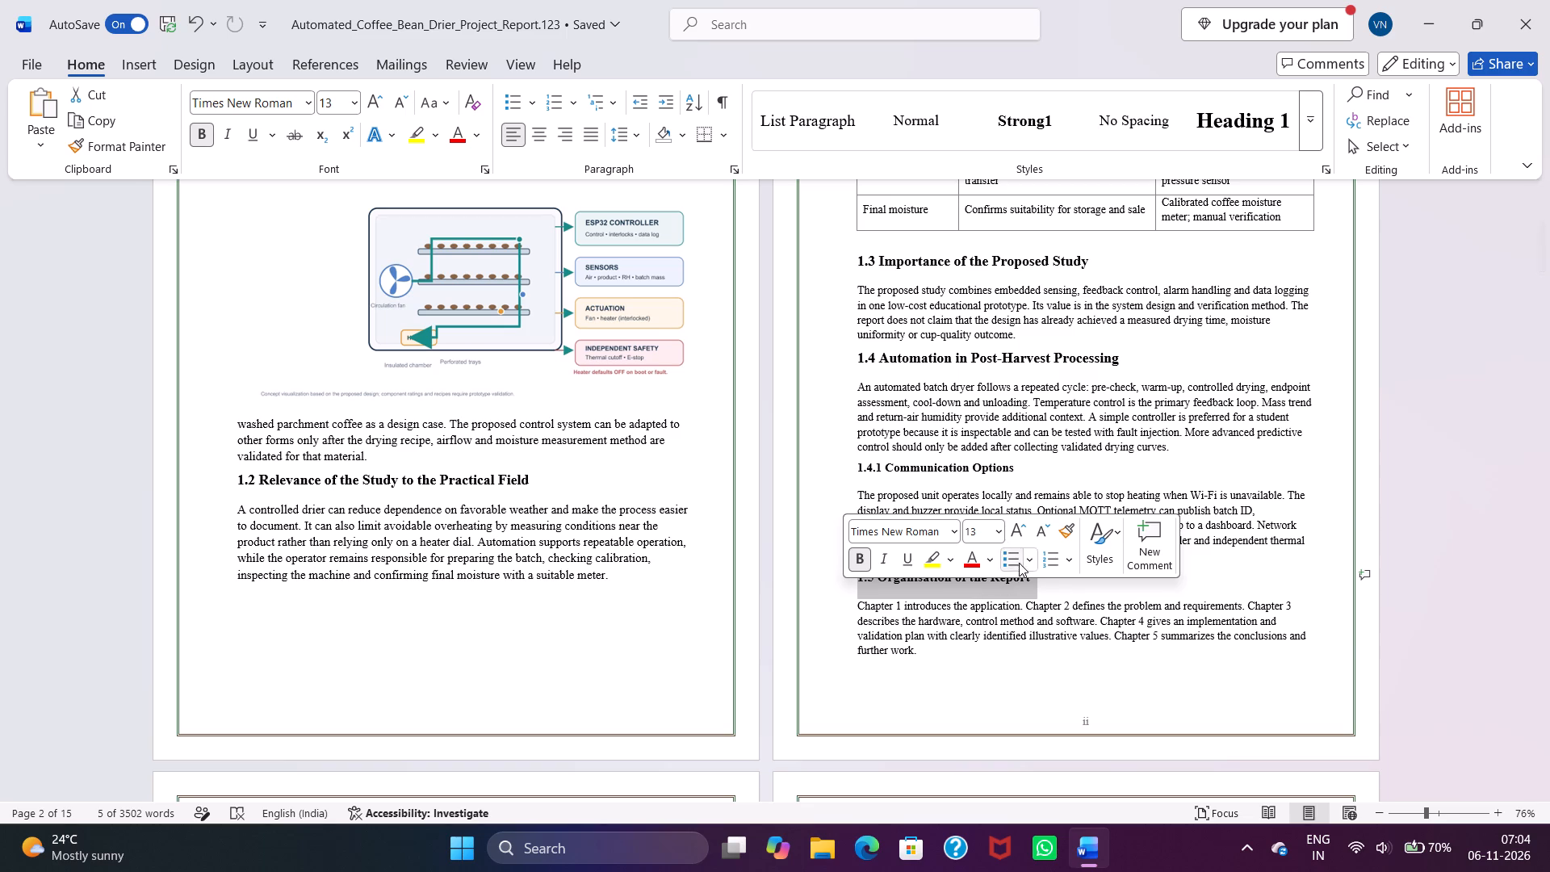
click(1001, 536)
click(981, 262)
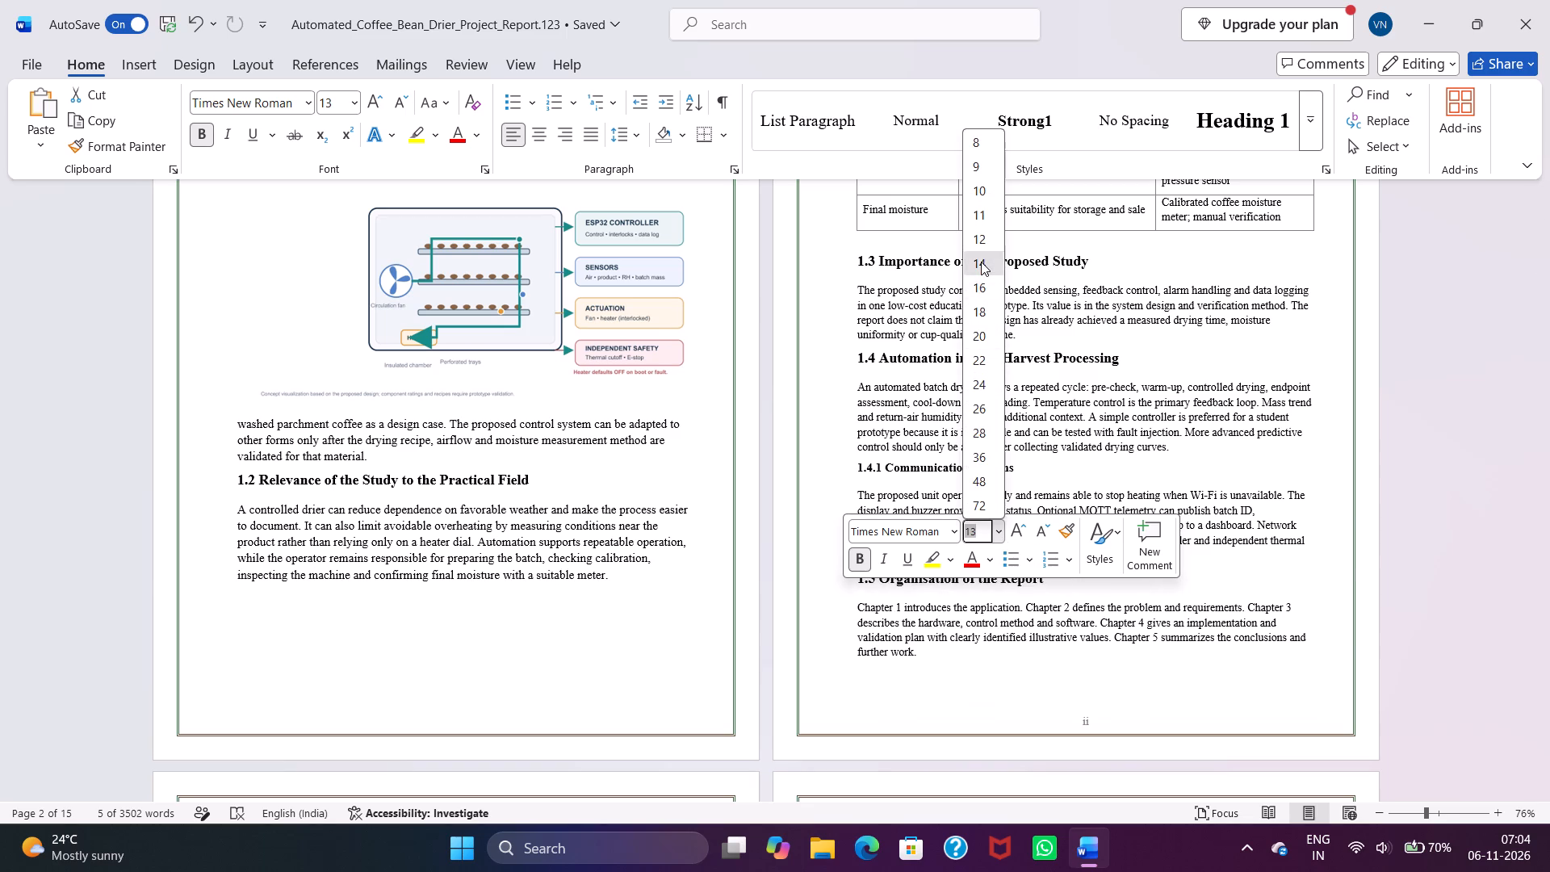
click(969, 698)
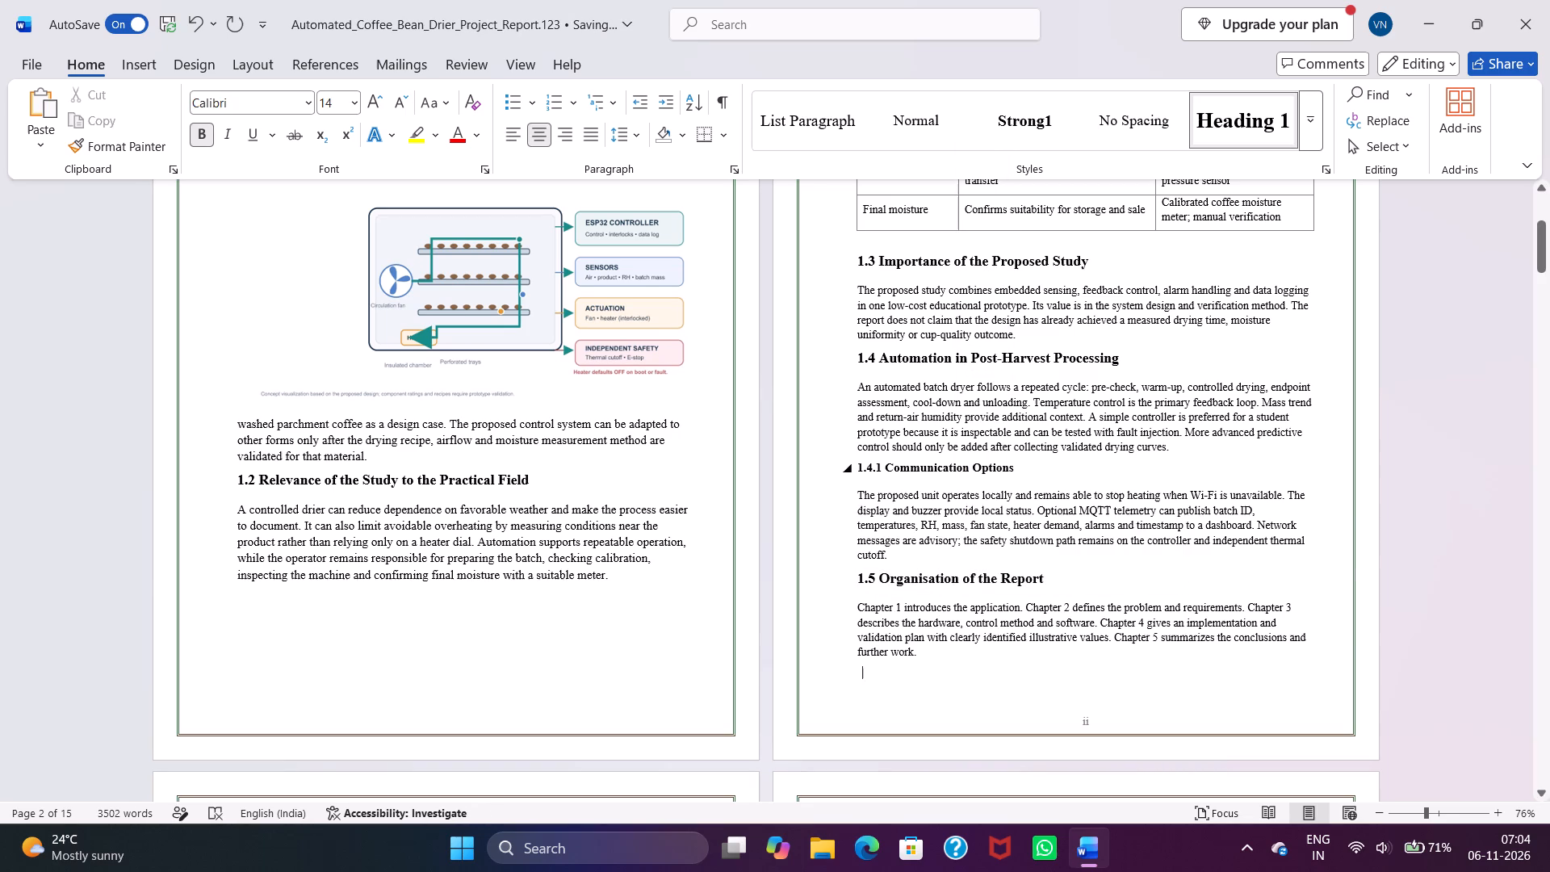
Set the font size of the two-line Chapter 2 title, Formulation of Project / Identification of the Problem, to 16.
scroll(932, 481, up, 6)
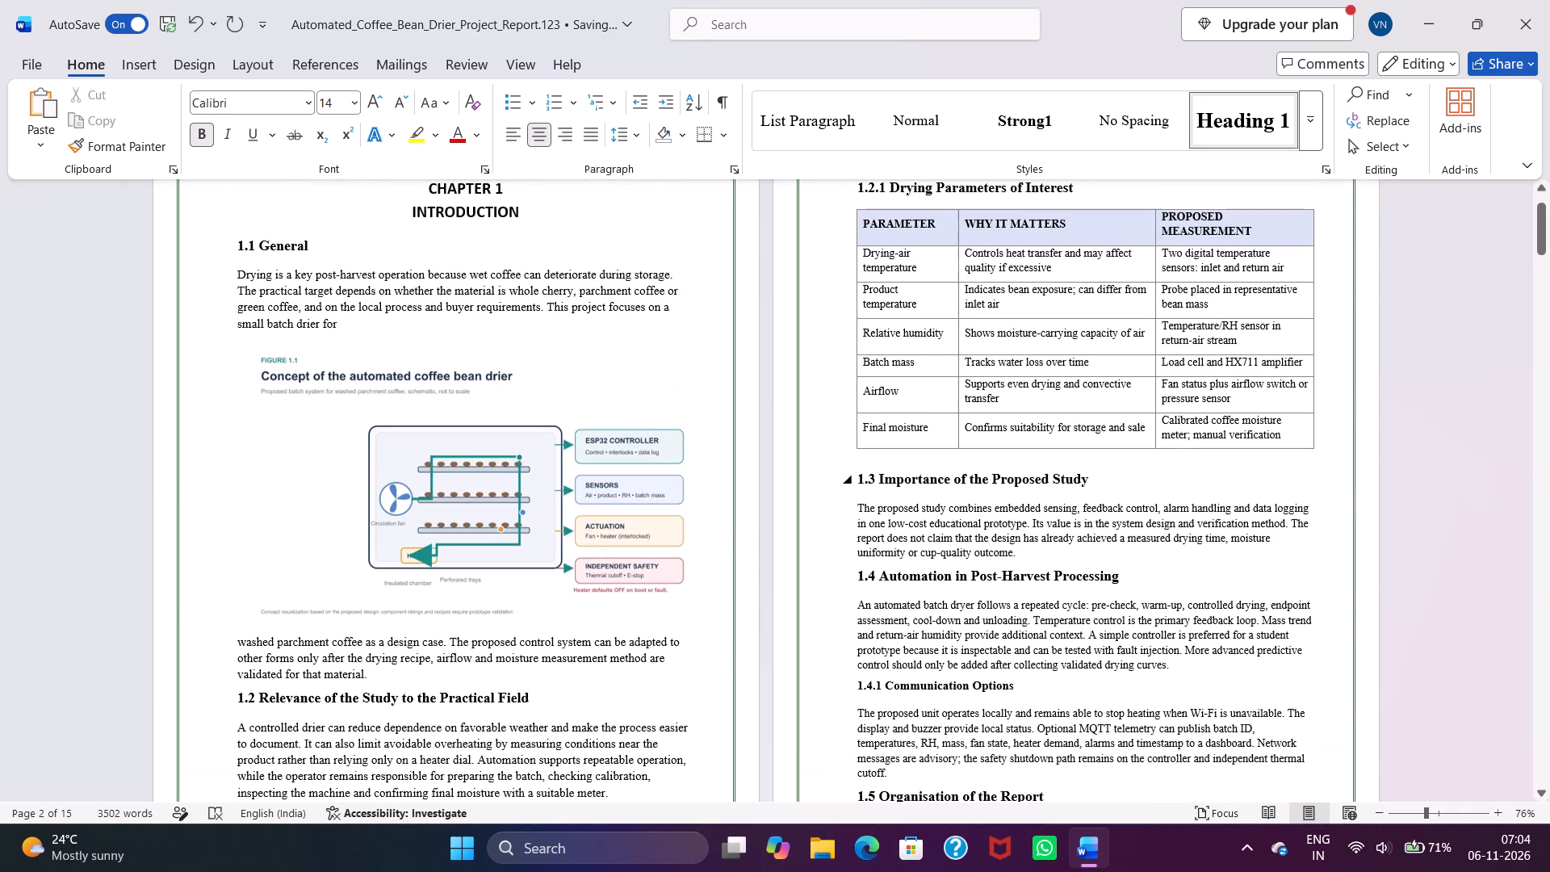
scroll(920, 616, down, 17)
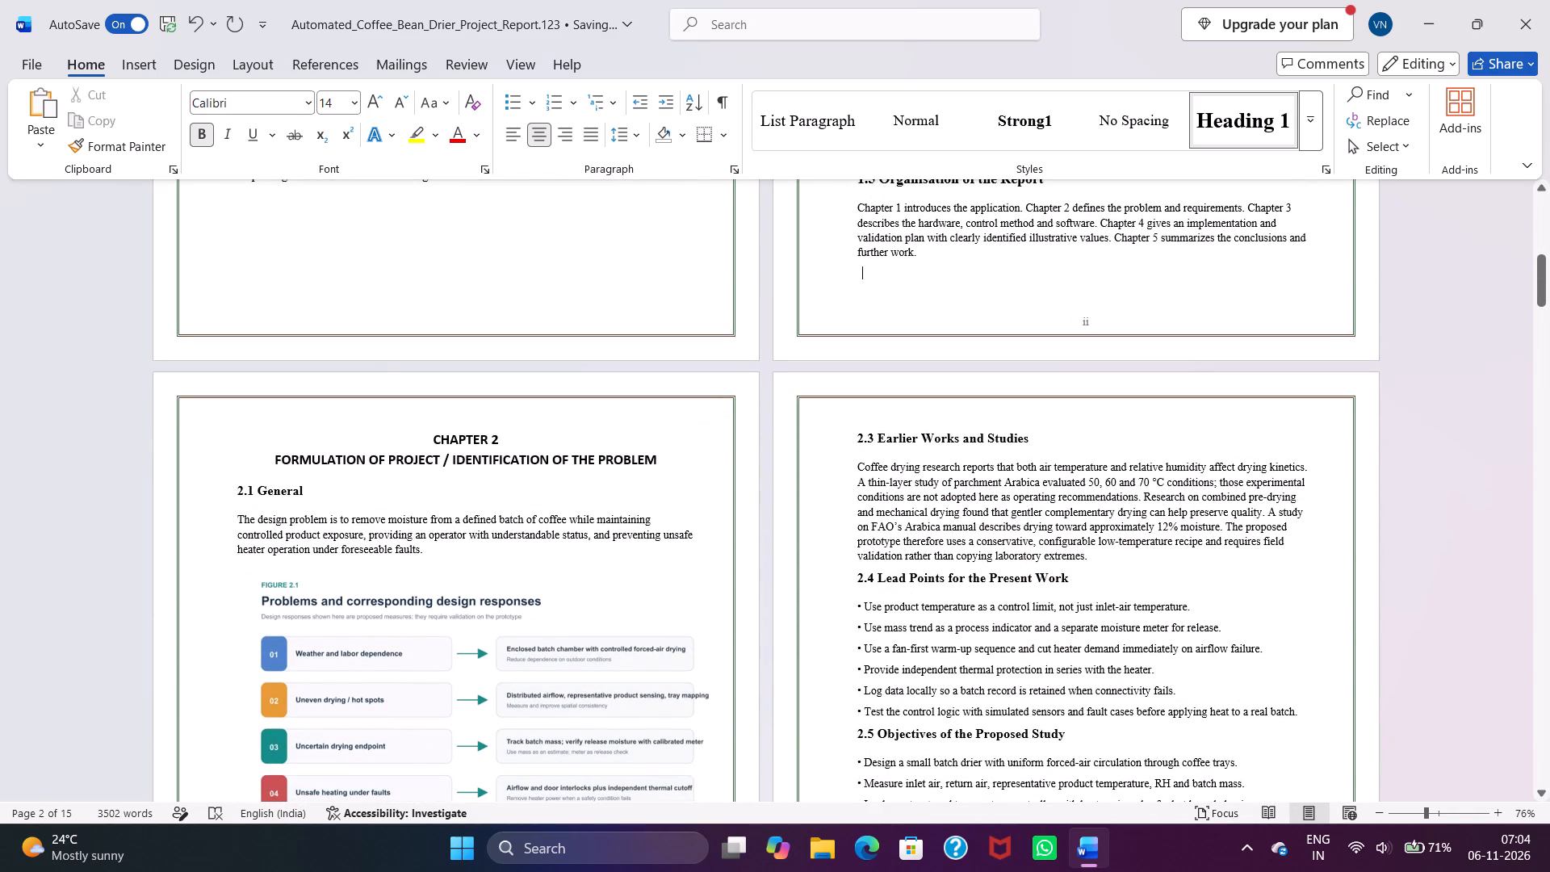
drag(430, 429, 464, 474)
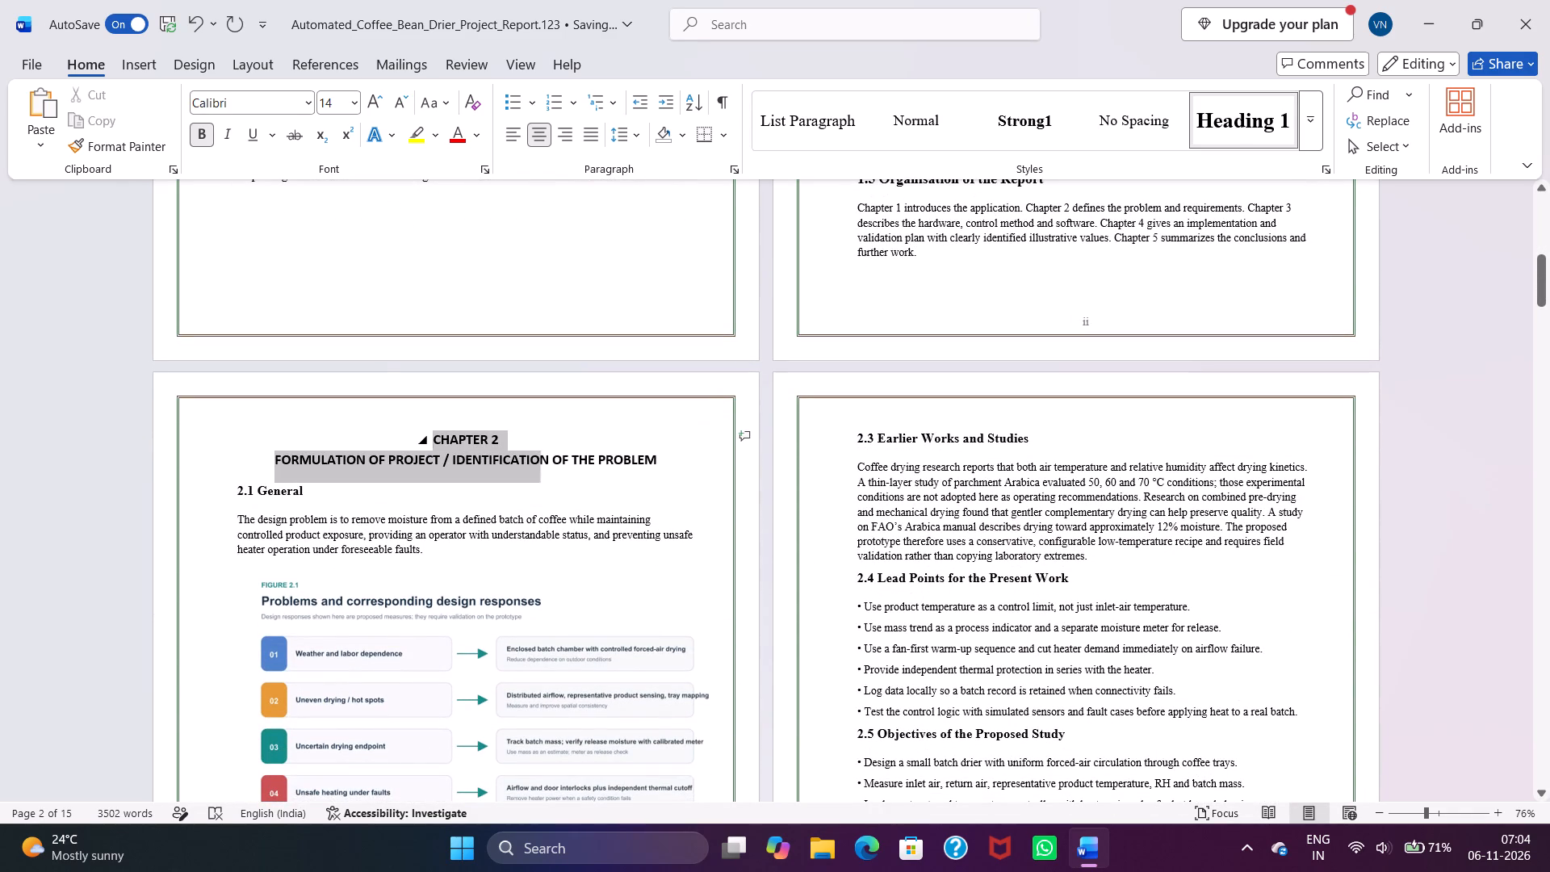
drag(464, 474, 639, 462)
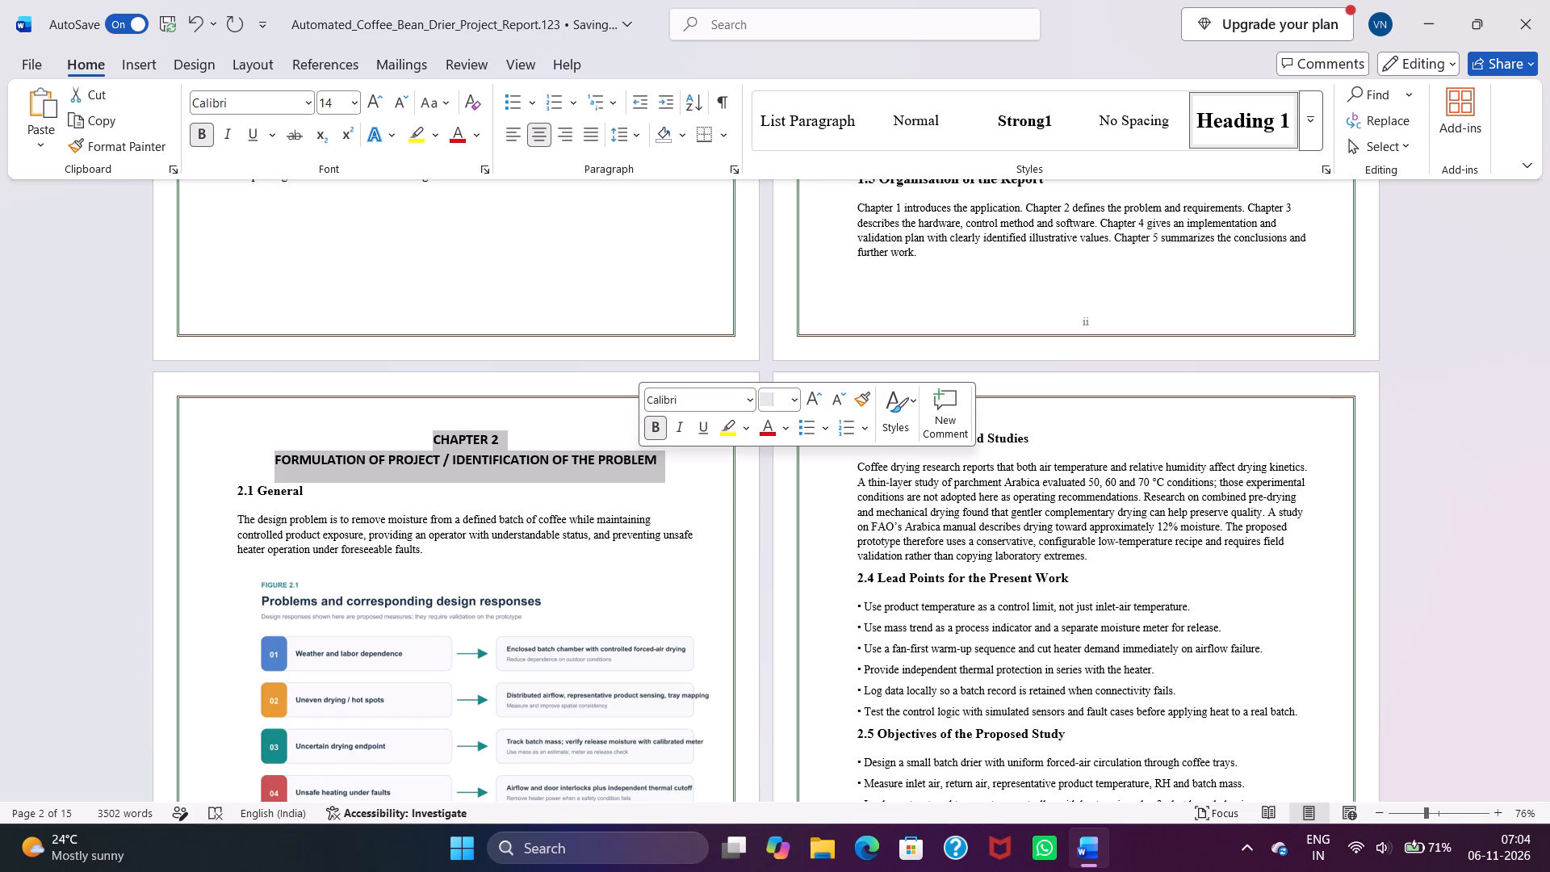
click(790, 400)
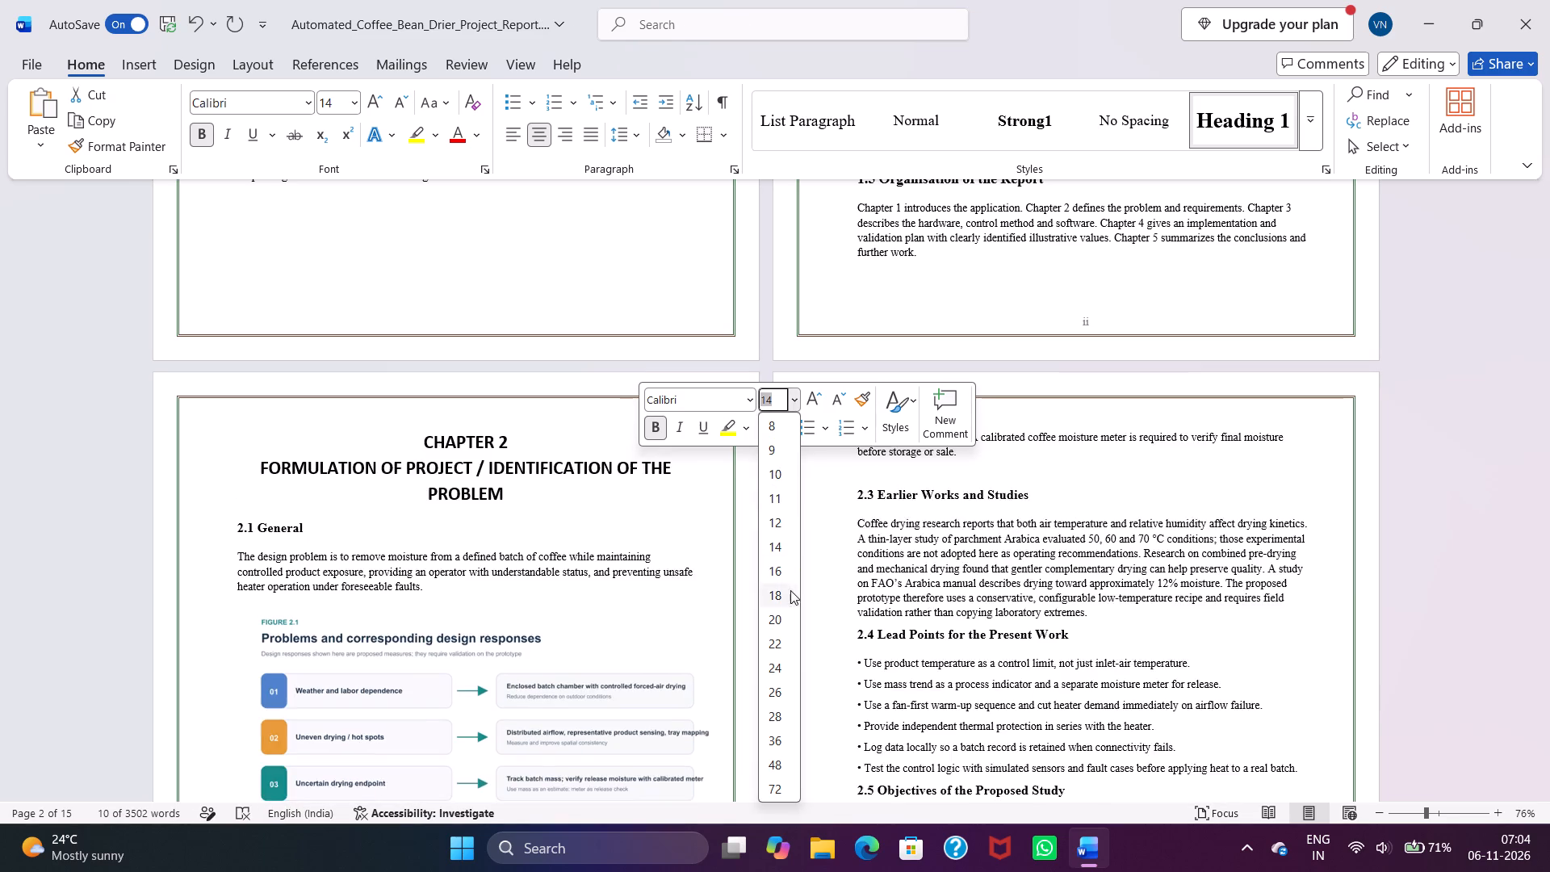
click(781, 567)
click(684, 503)
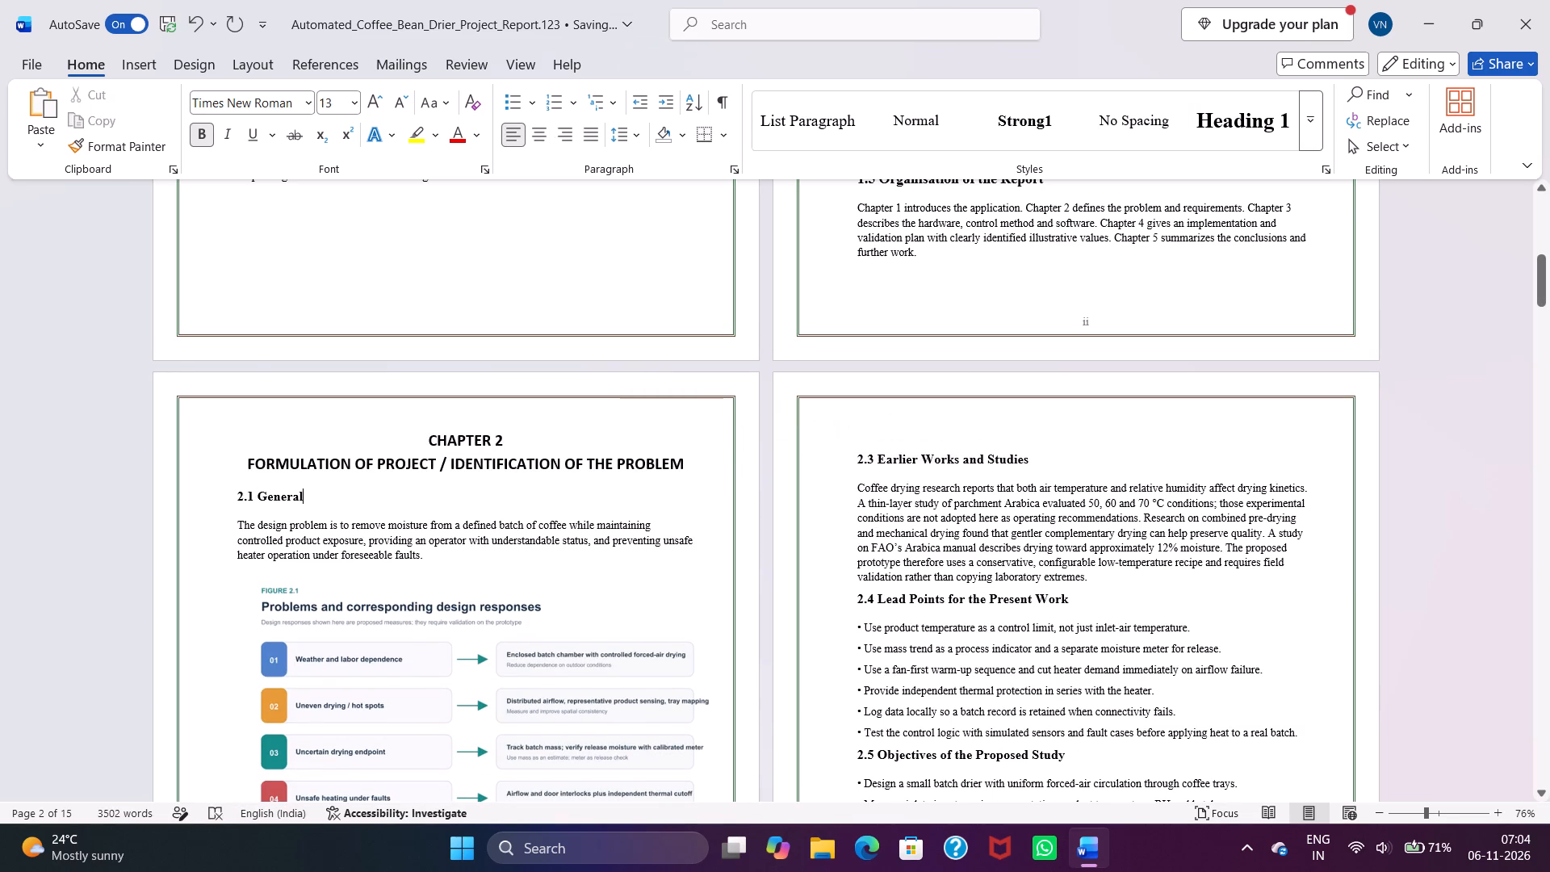
Set the font size of the 2.1 General heading to 14.
drag(308, 503, 274, 502)
drag(274, 502, 231, 502)
click(386, 446)
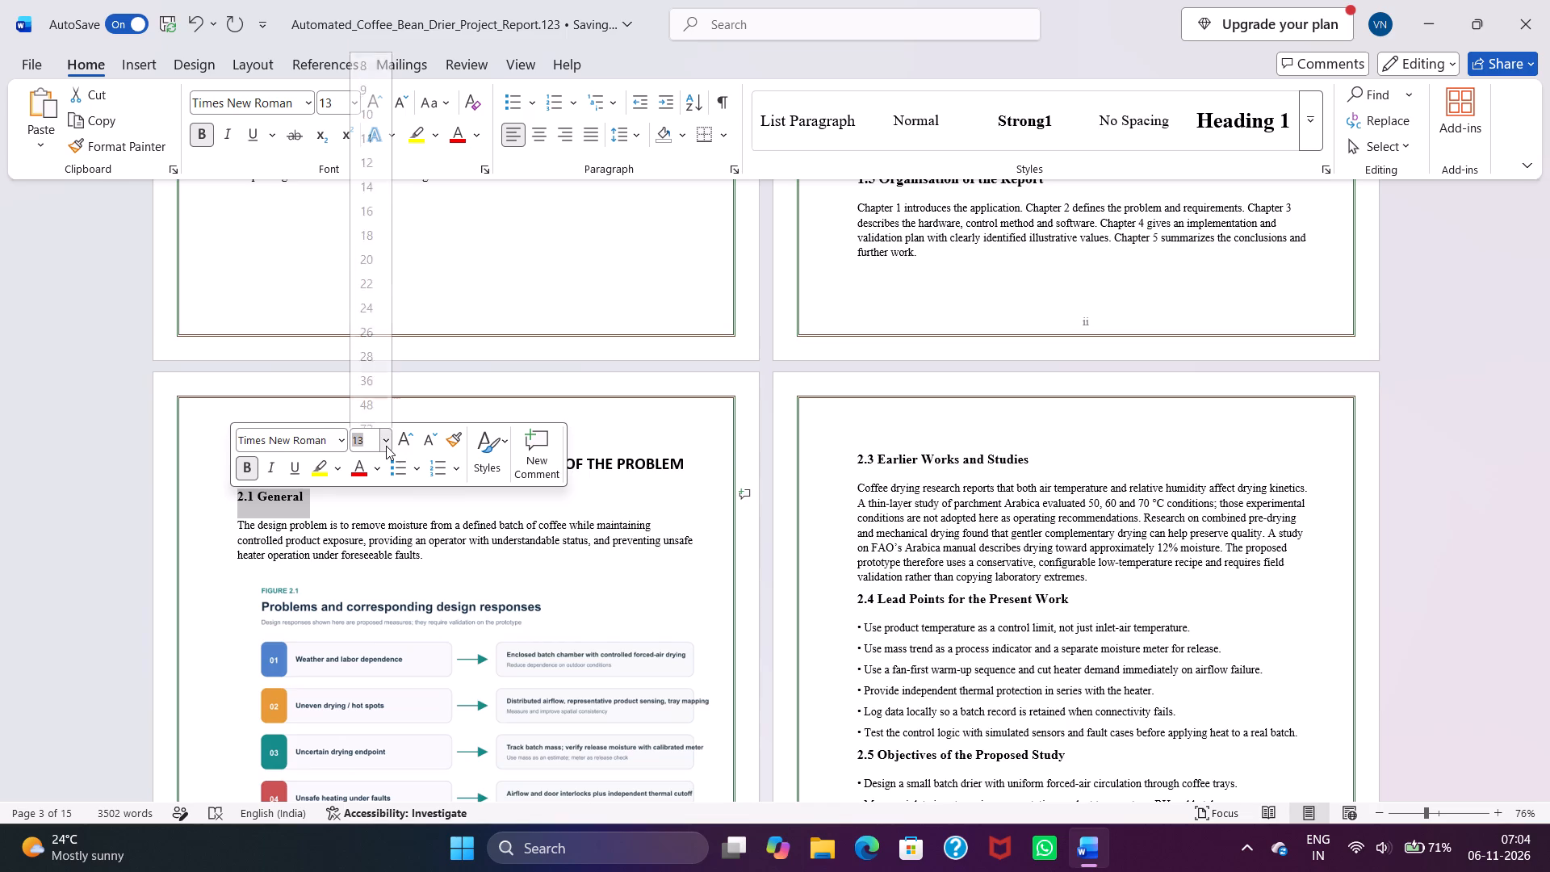
click(372, 181)
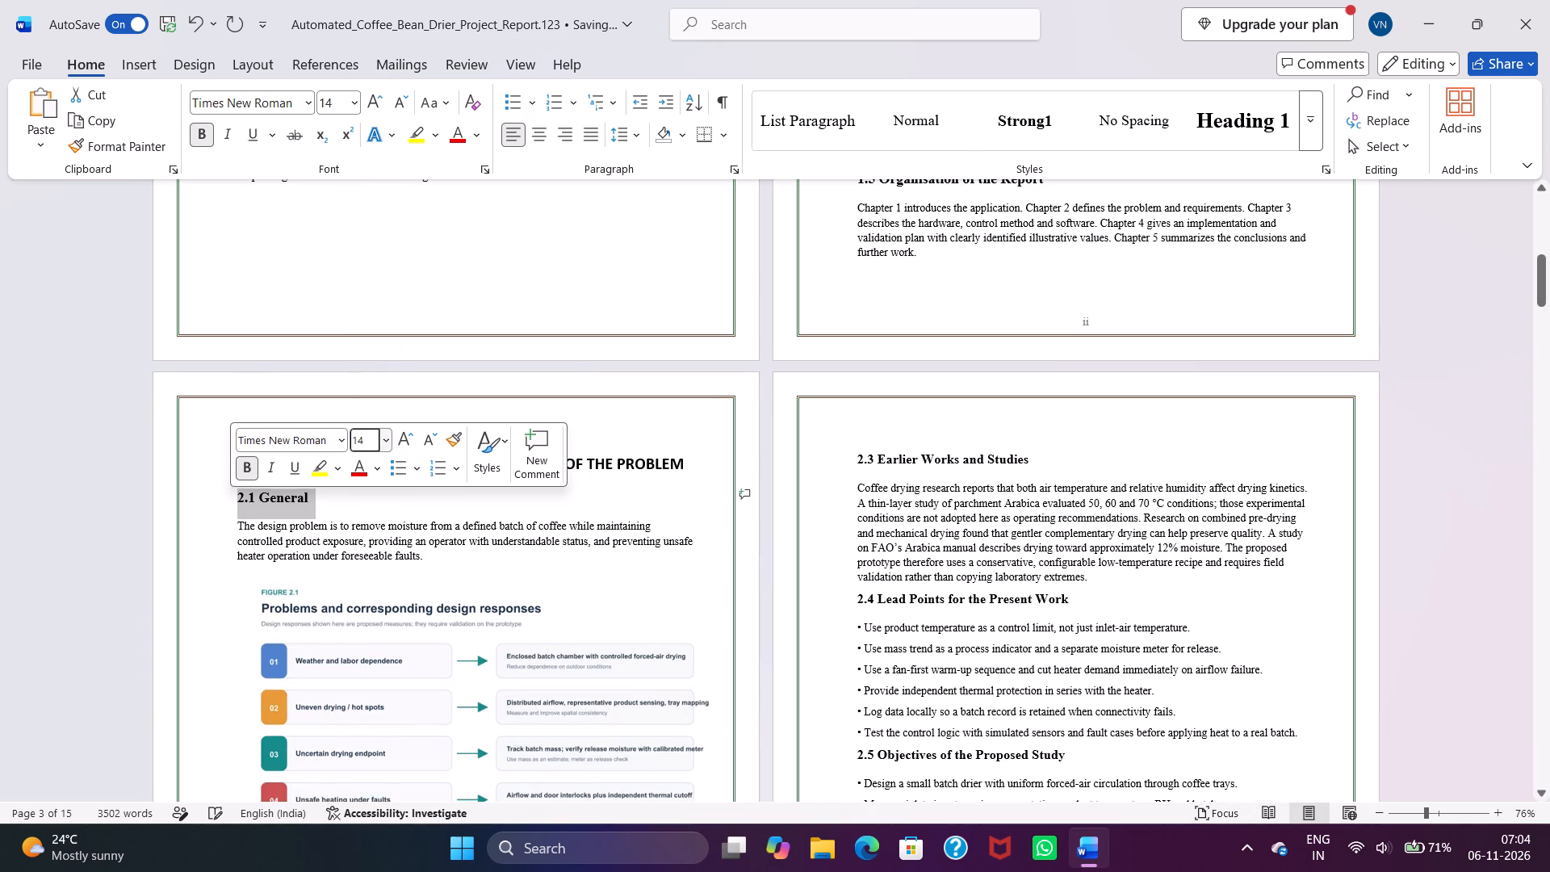
click(220, 631)
click(503, 490)
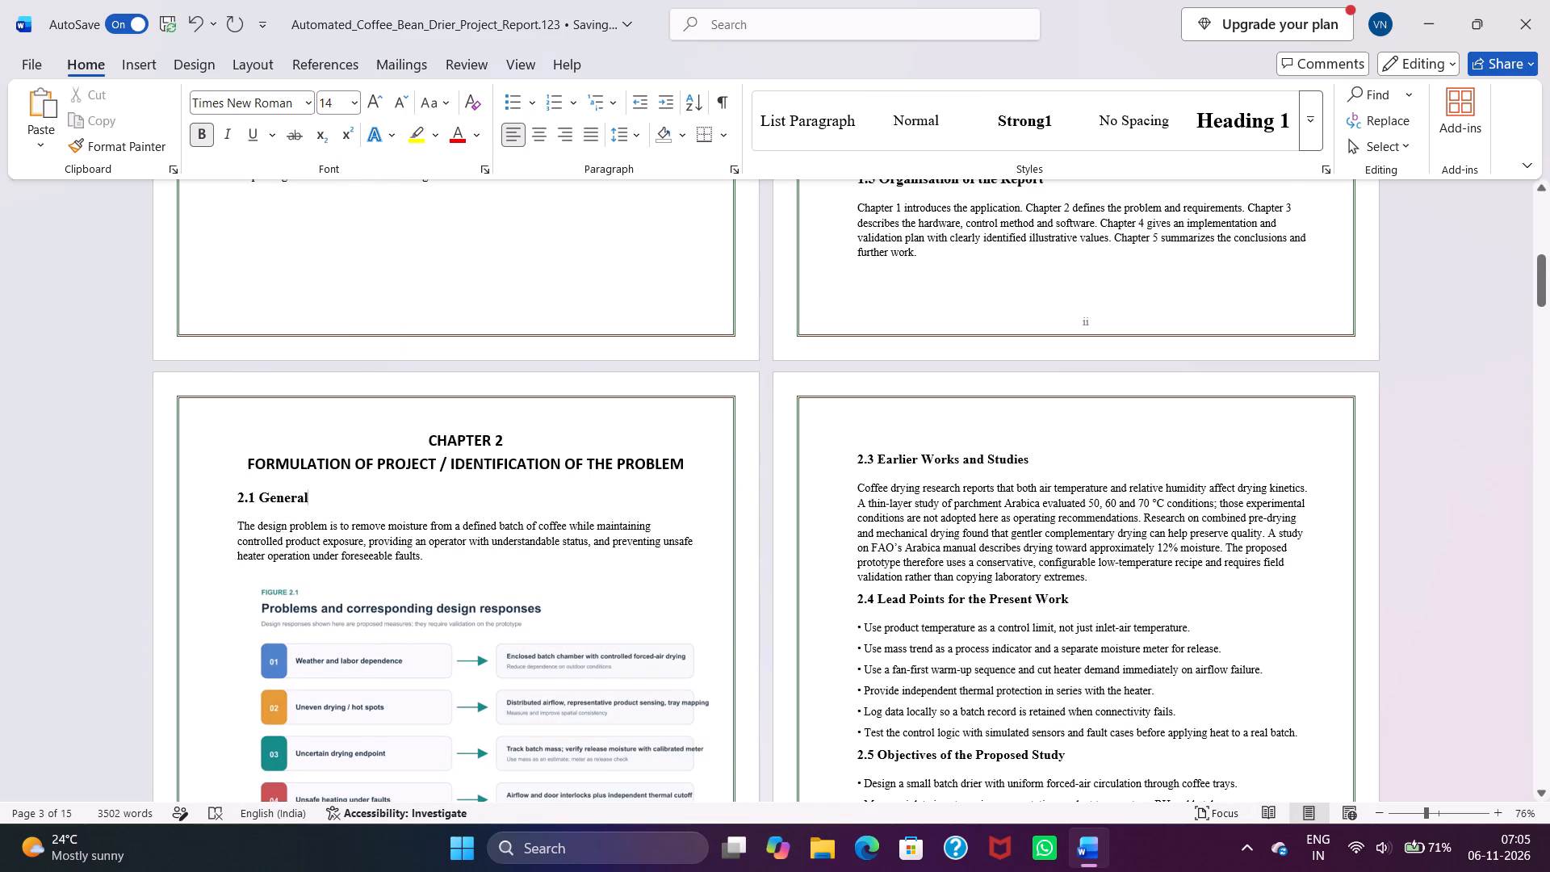
Set the font size of the 2.2 Brief Background of the Problem heading to 14.
scroll(477, 589, down, 10)
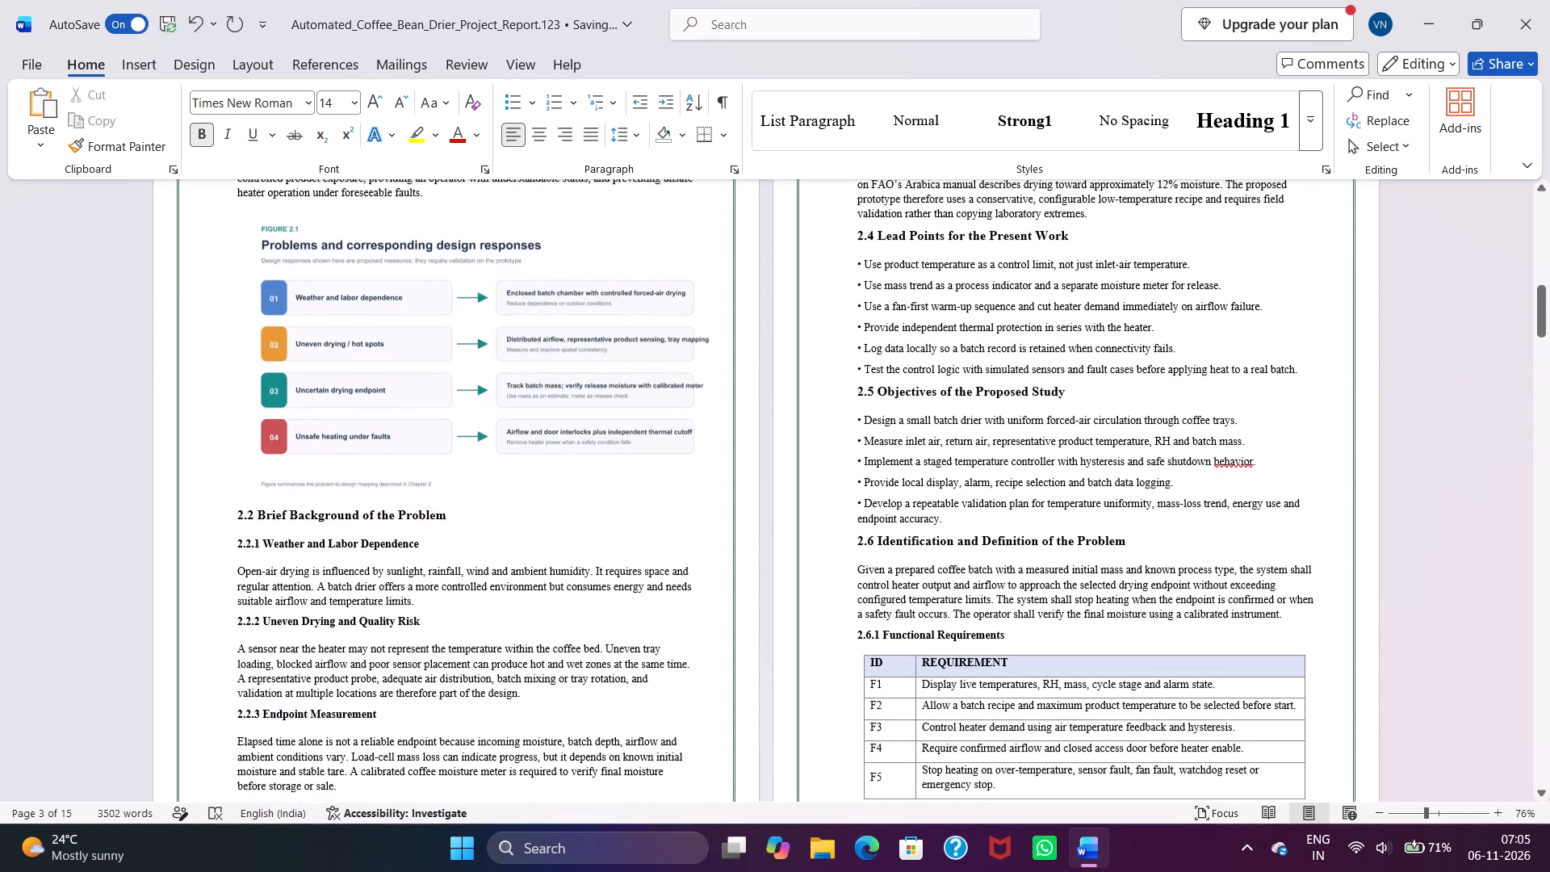
scroll(383, 570, up, 3)
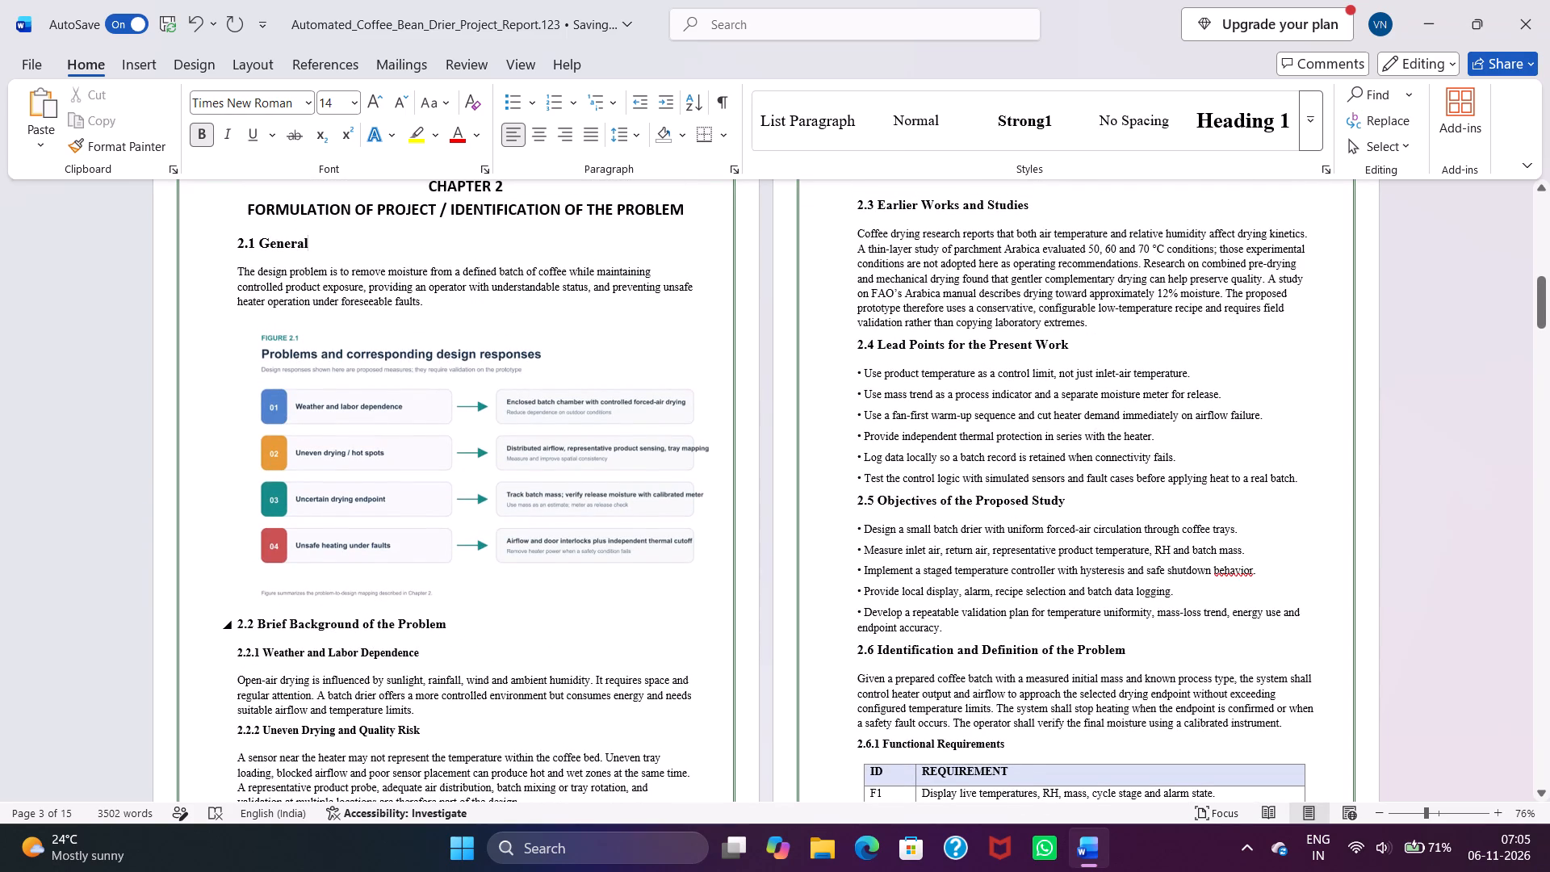
drag(450, 626, 228, 620)
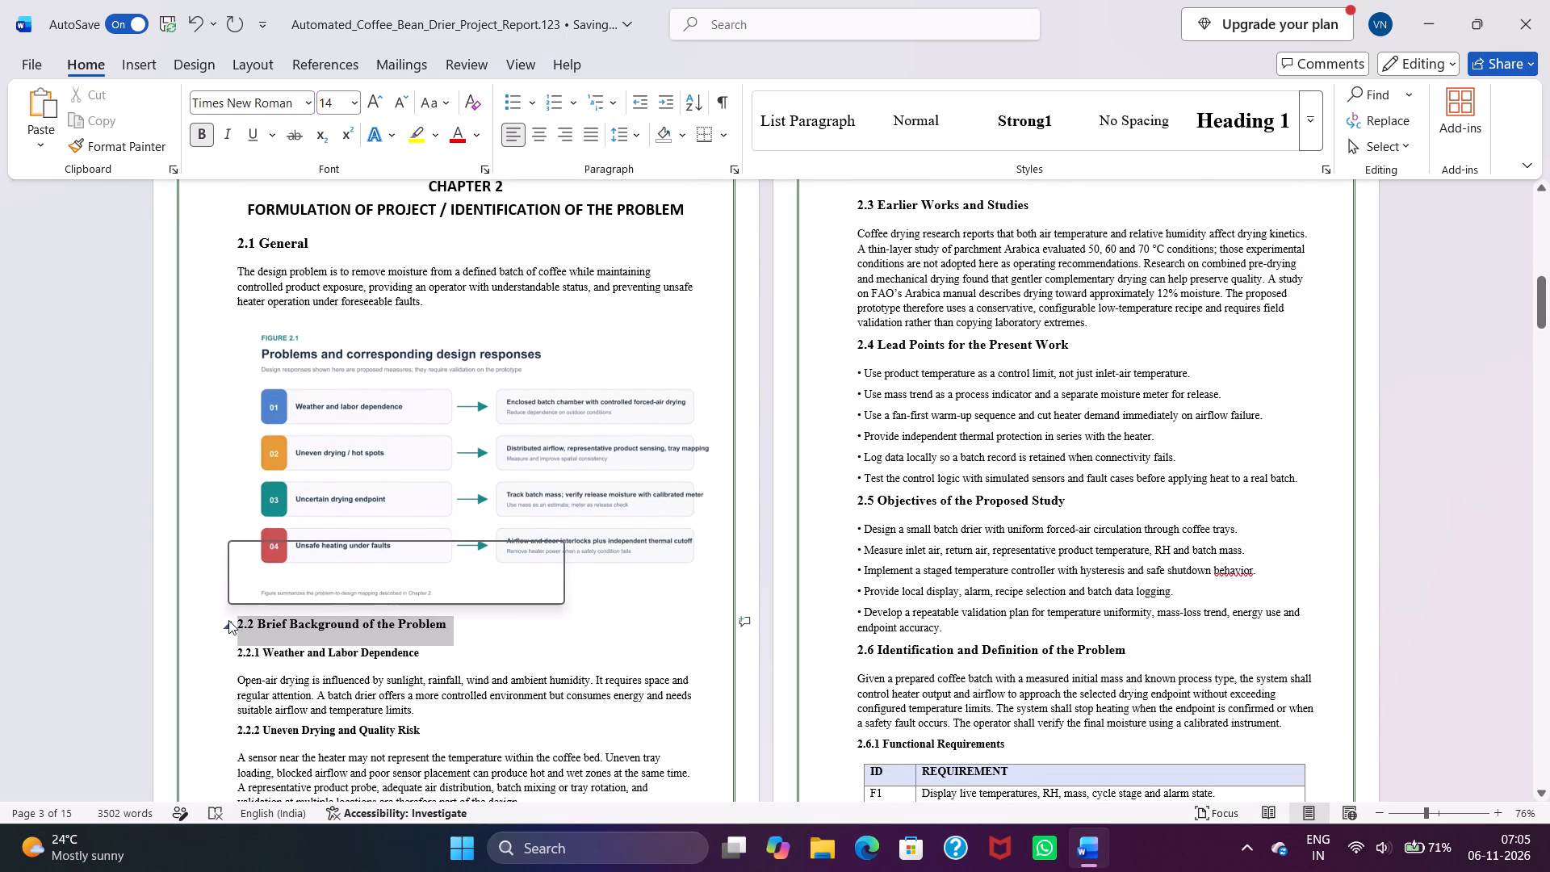
click(384, 564)
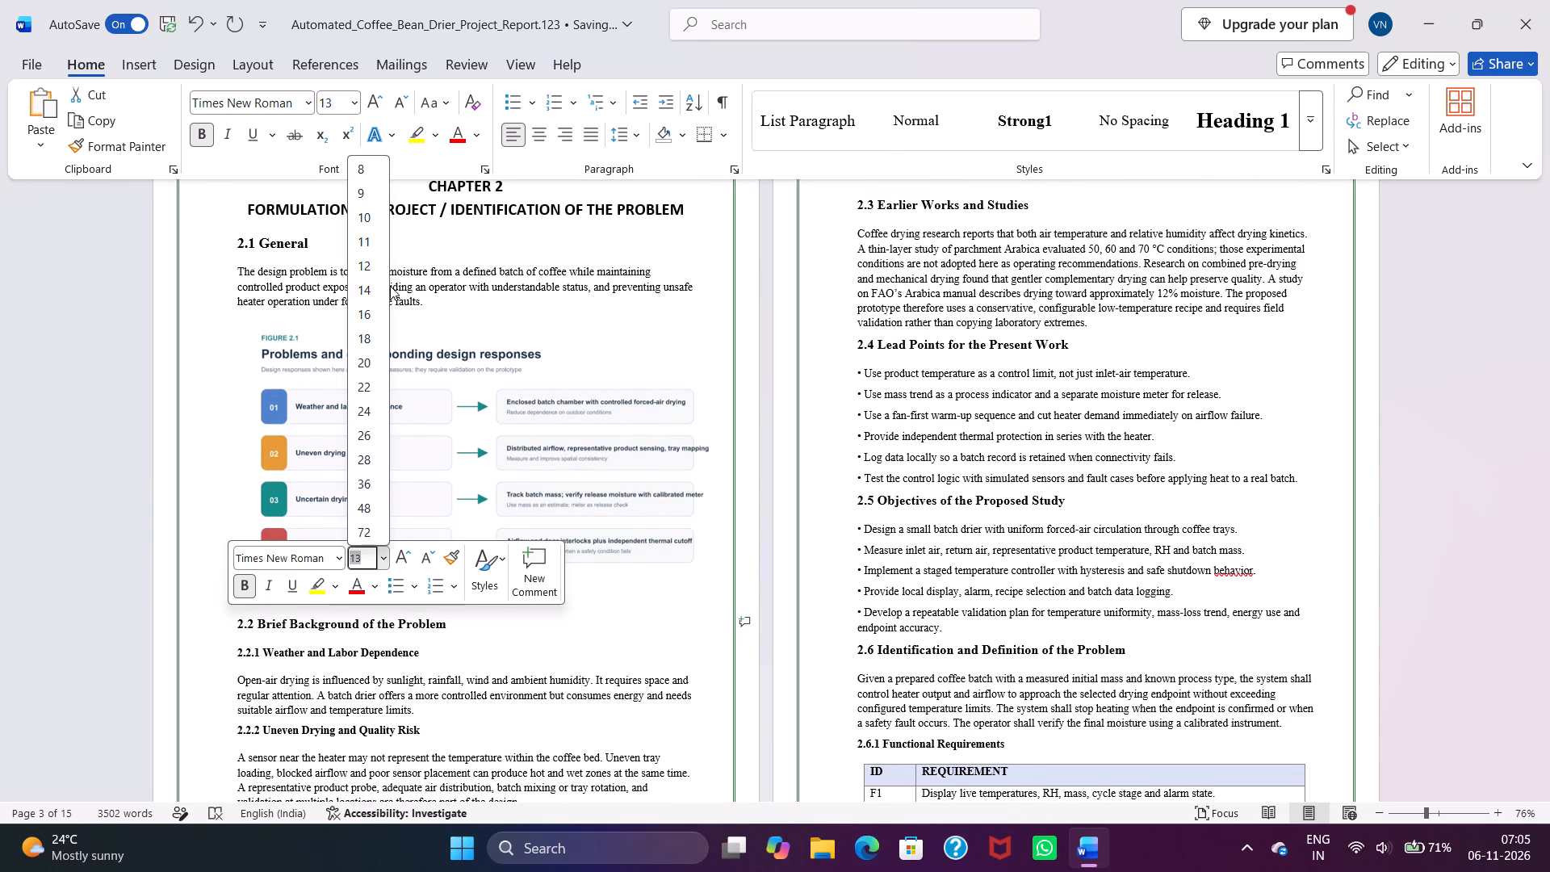
click(372, 285)
click(551, 612)
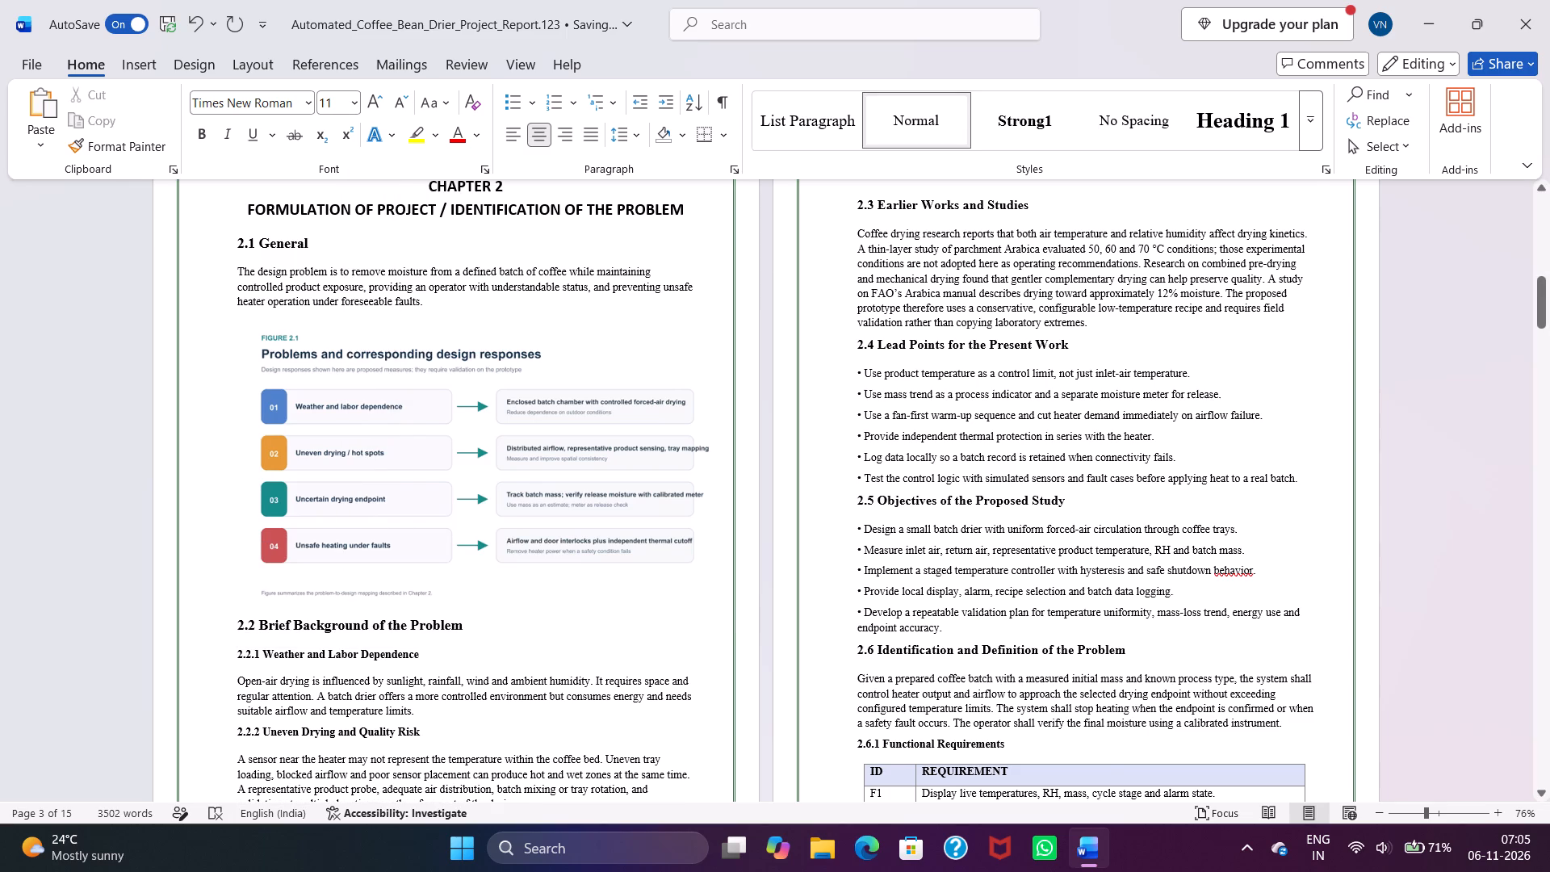
Set the font size of the 2.3 Earlier Works and Studies heading to 14.
scroll(519, 707, down, 6)
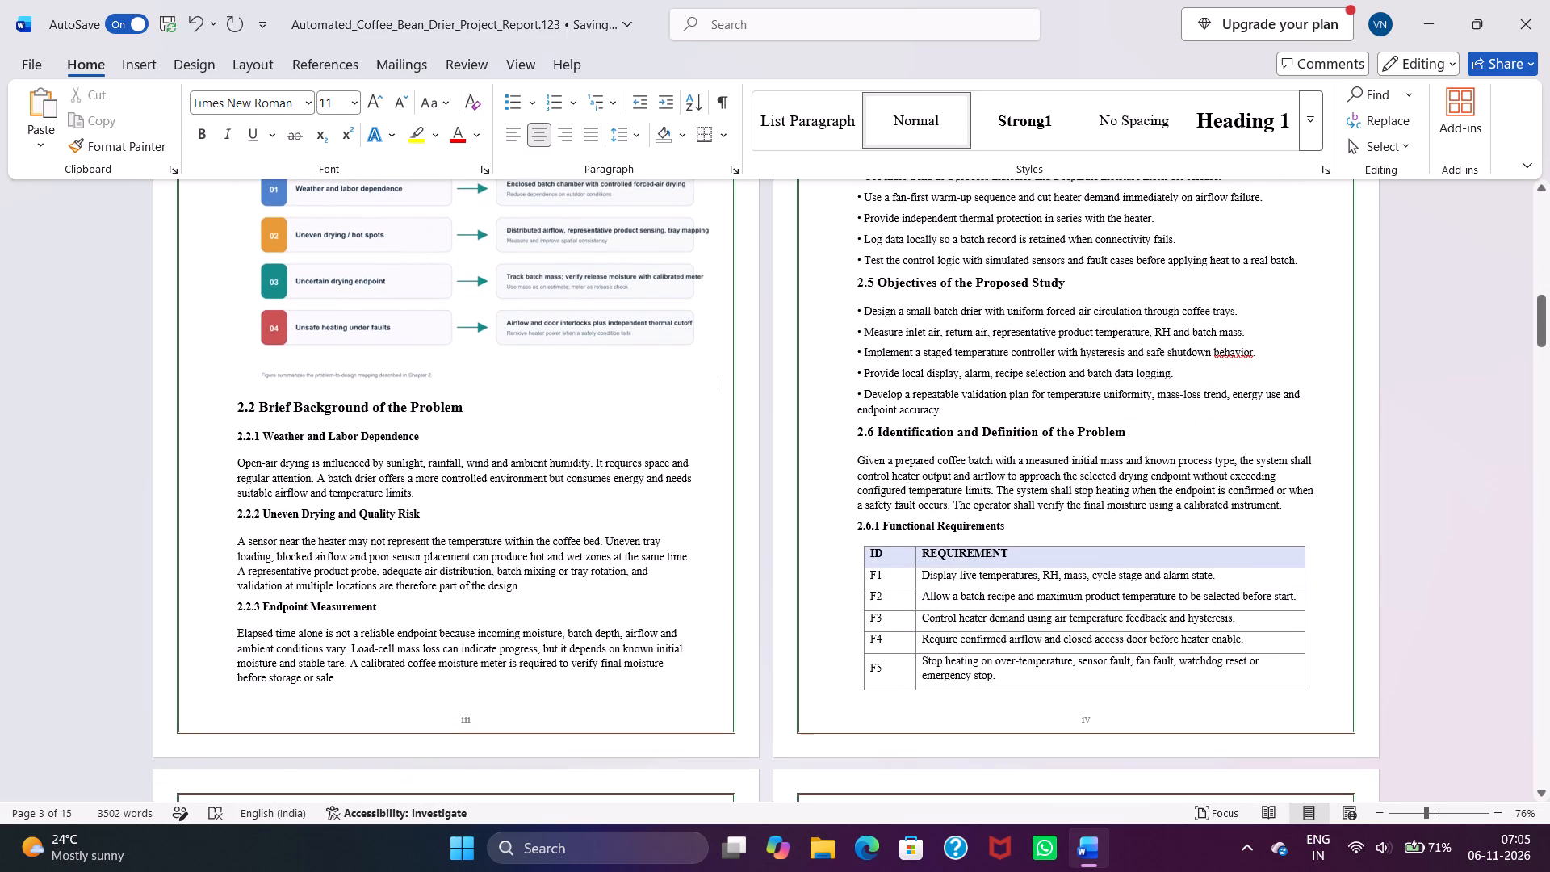
scroll(839, 702, up, 8)
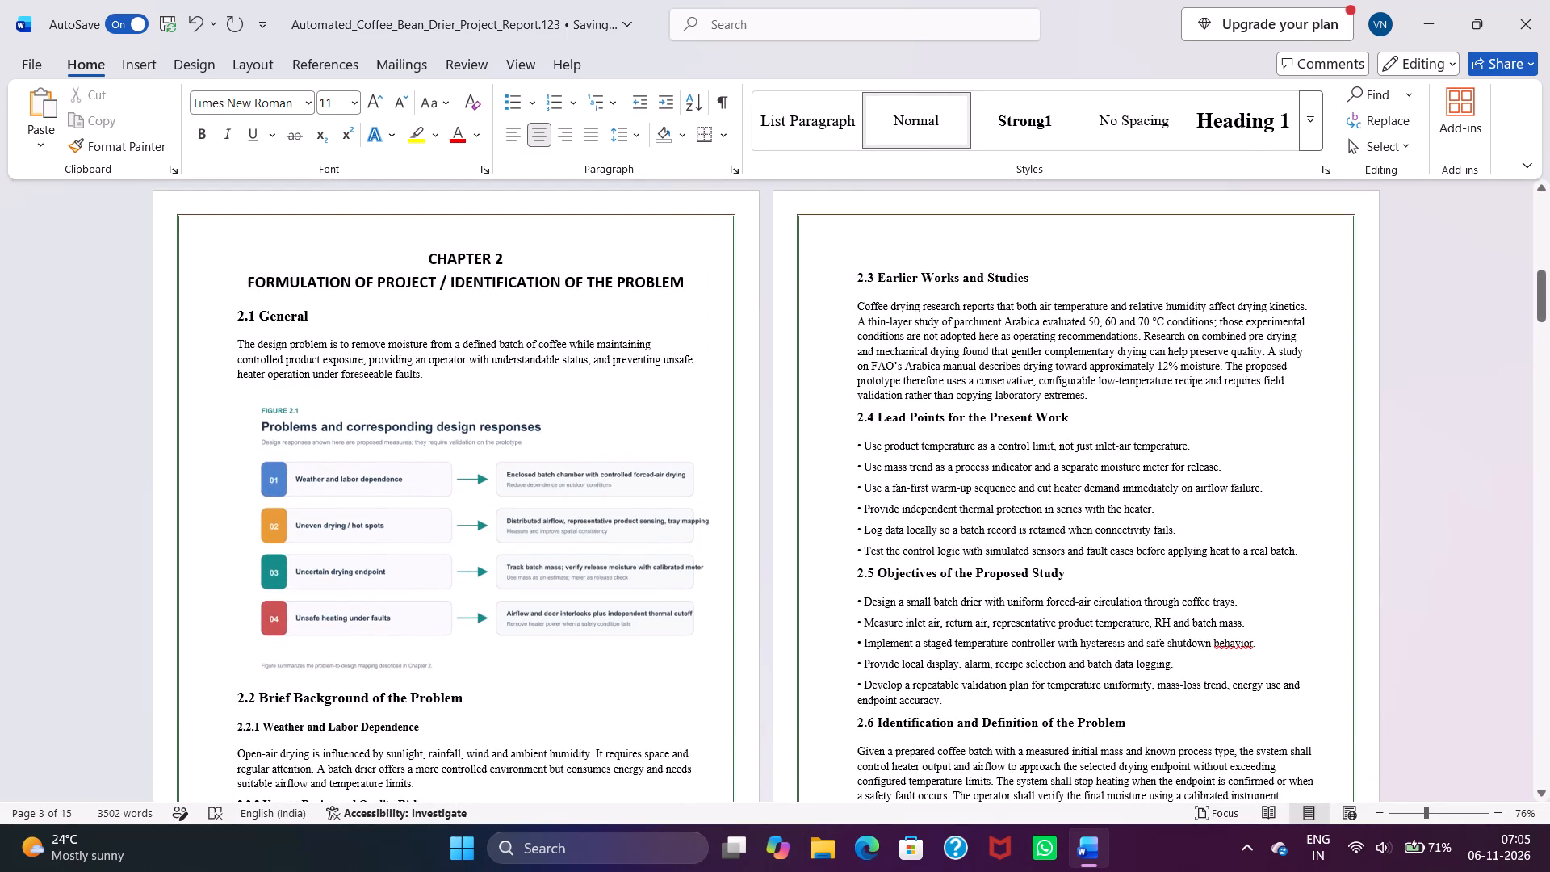
drag(1033, 276, 851, 290)
click(1001, 225)
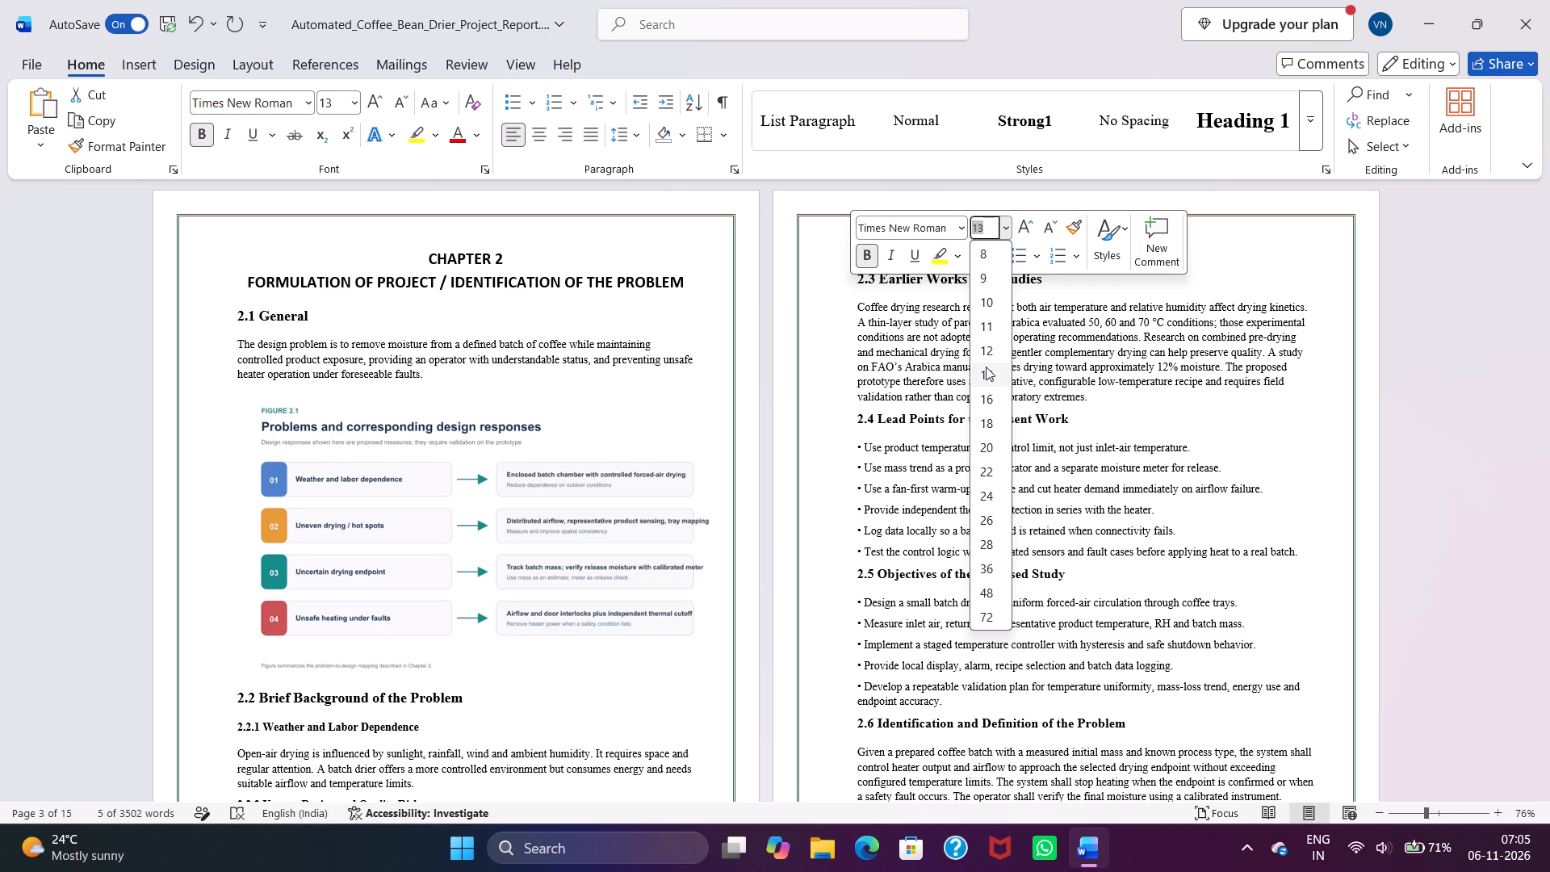
click(986, 367)
click(1233, 378)
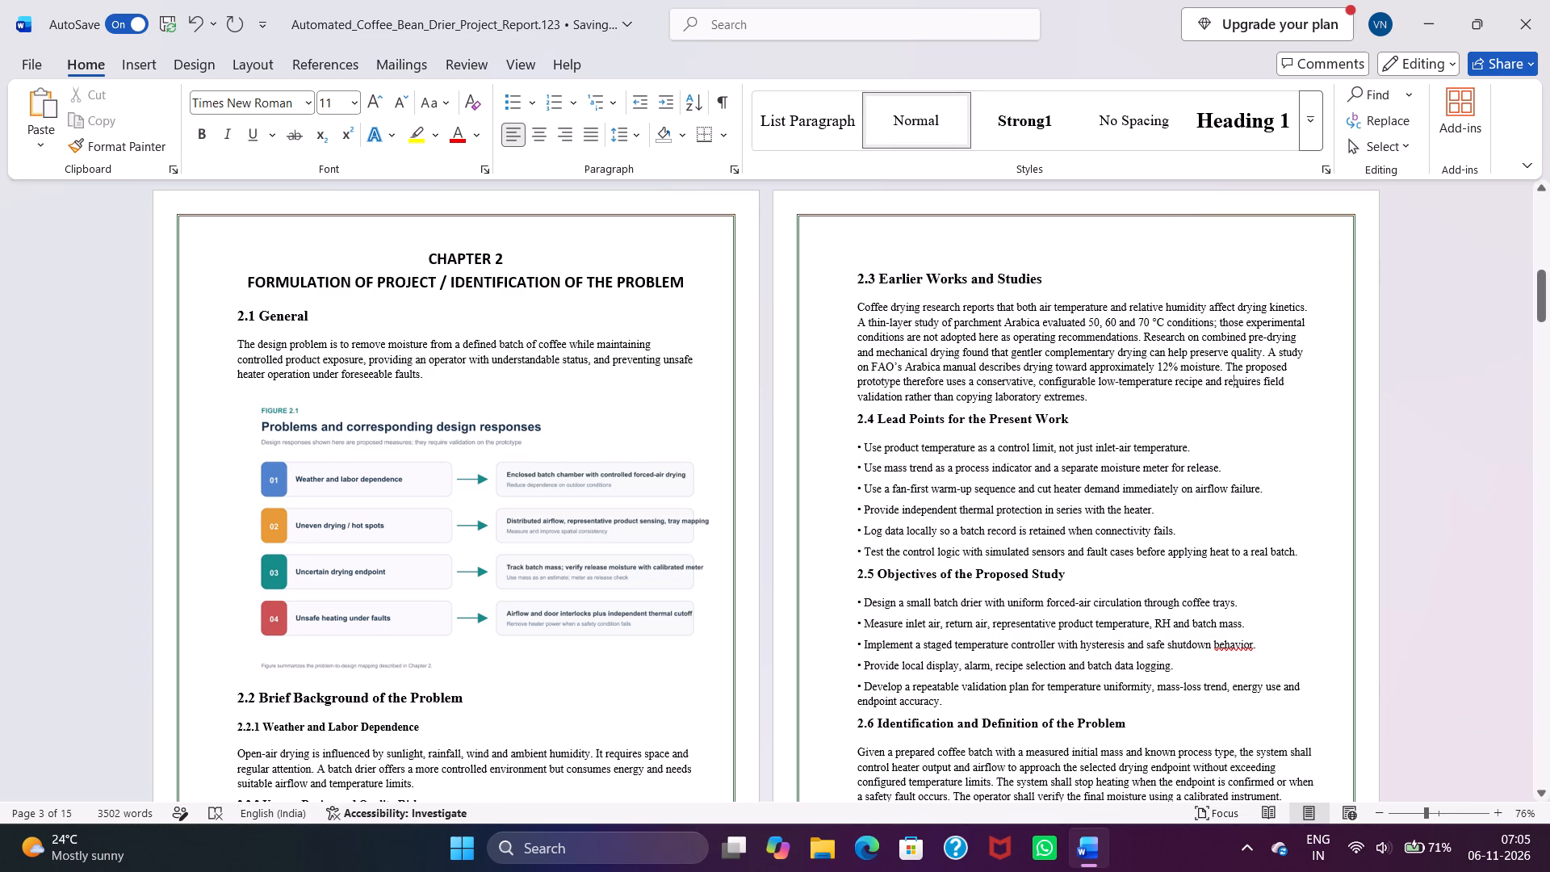
Set the font size of the 2.4 Lead Points for the Present Work heading to 14.
drag(1075, 424, 872, 429)
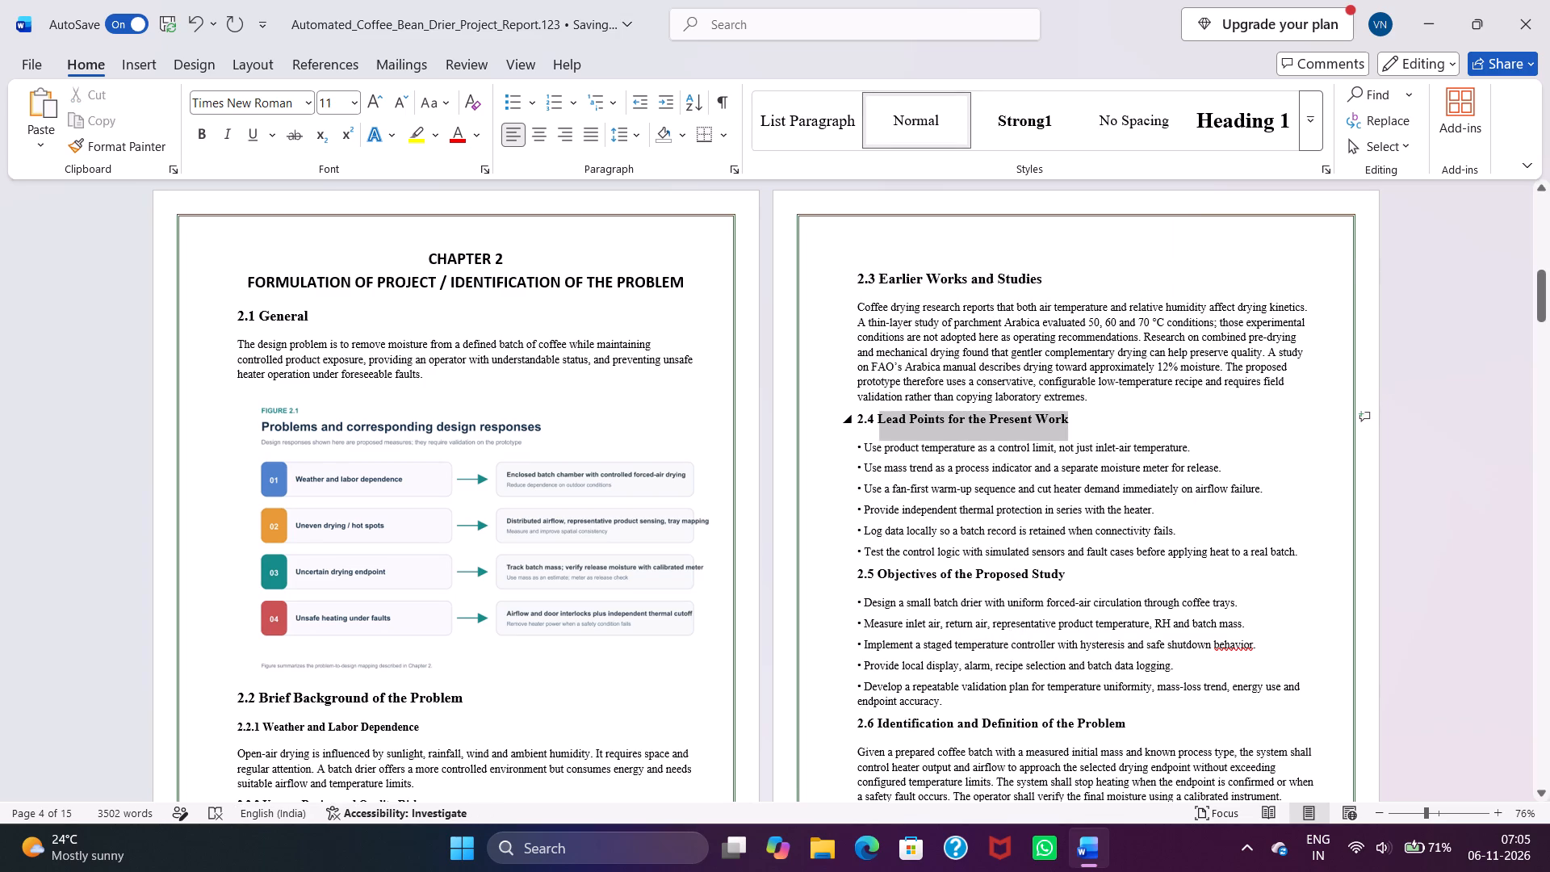
drag(872, 429, 844, 428)
click(999, 364)
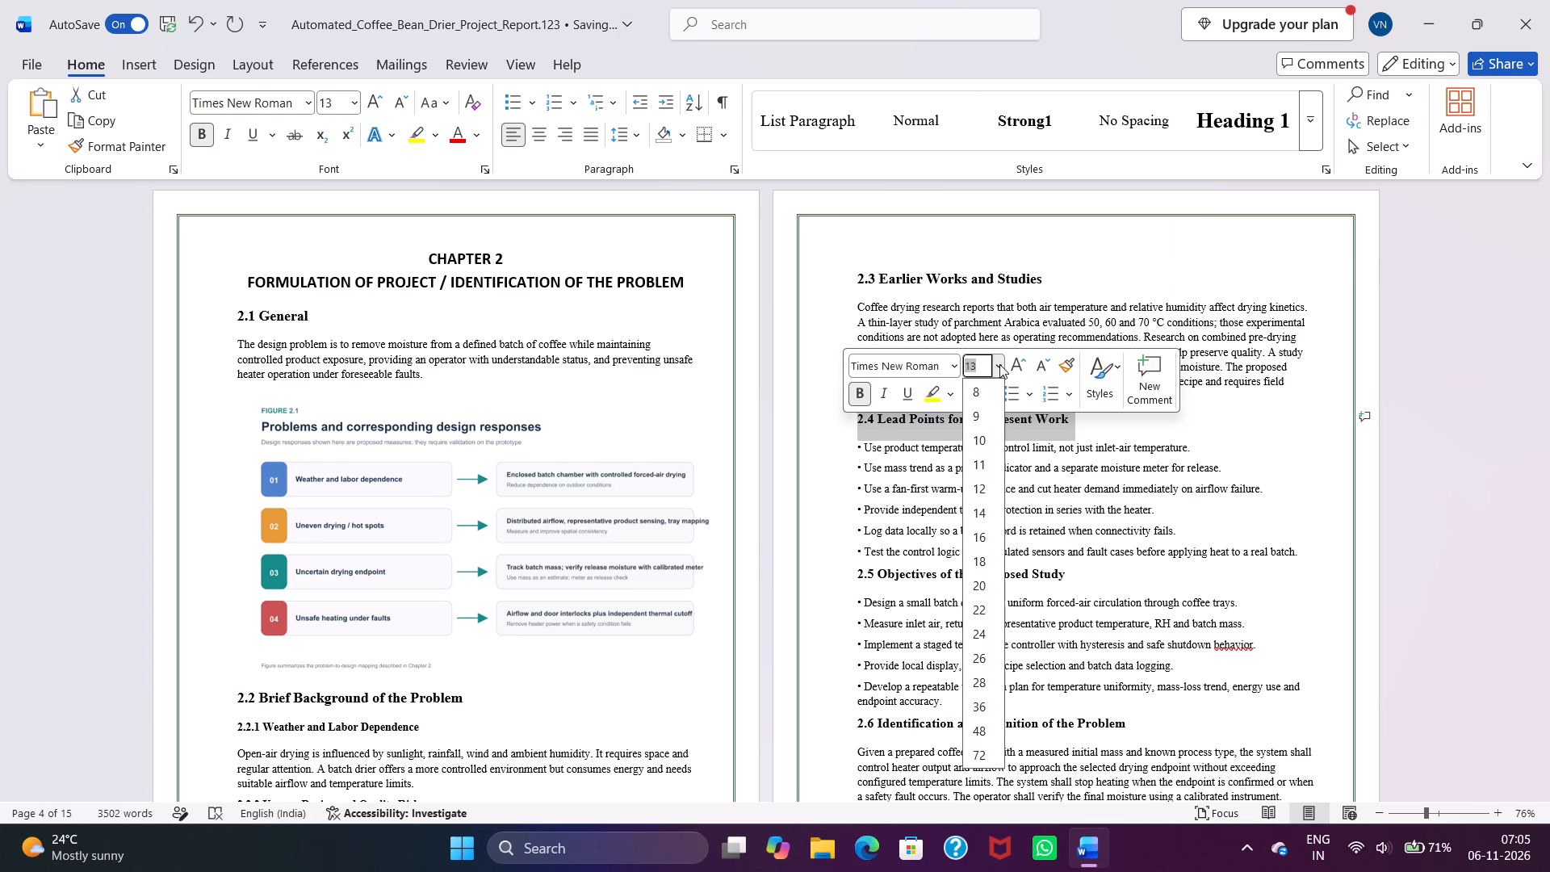
click(979, 512)
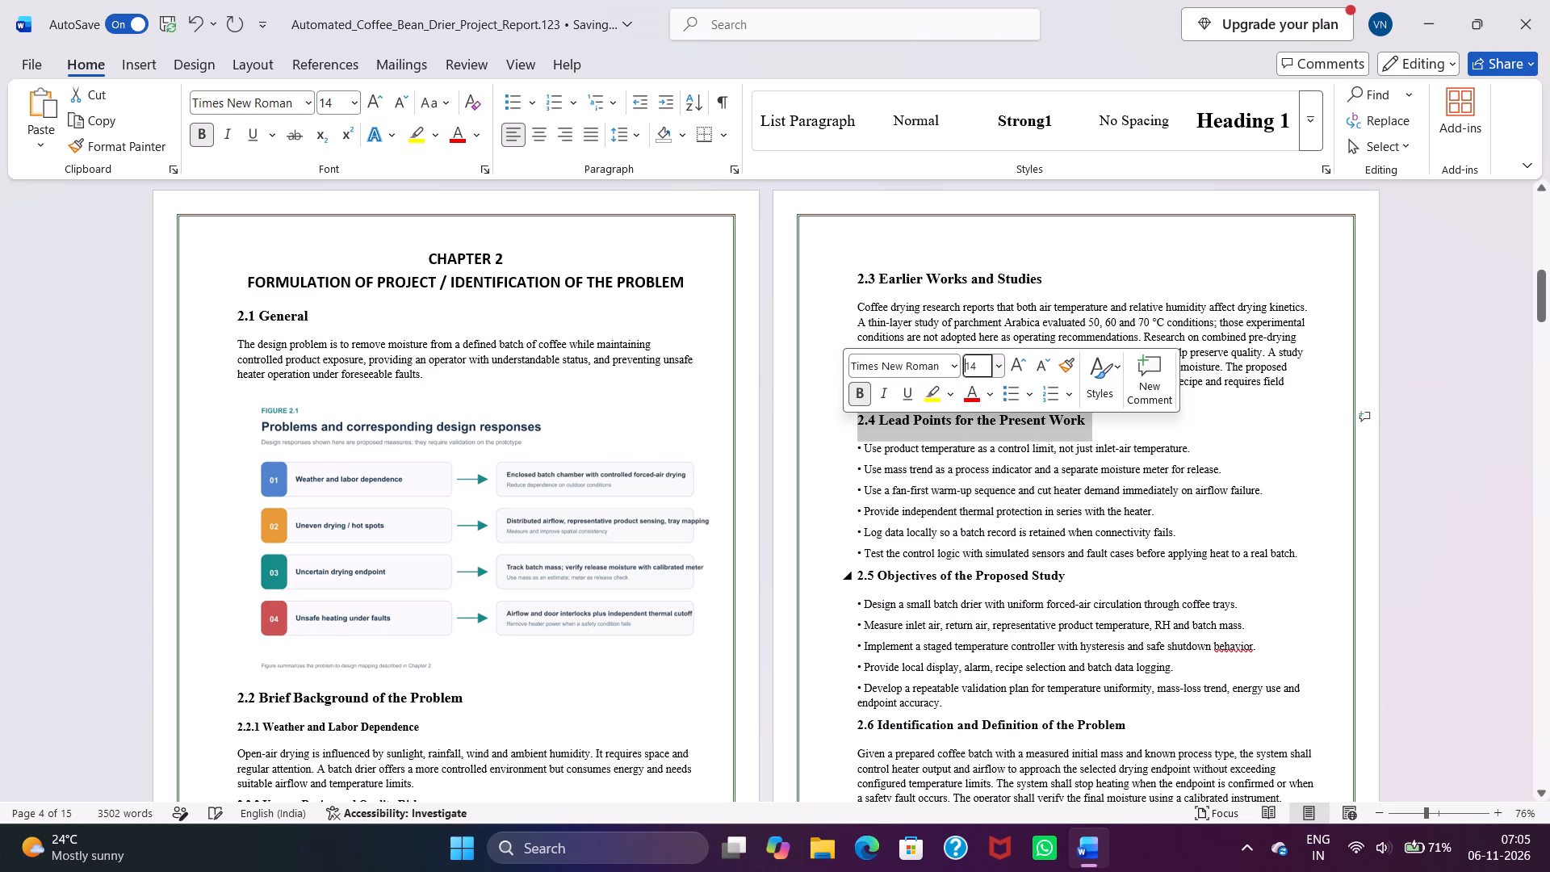
Set the font size of the 2.5 Objectives of the Proposed Study heading to 14.
drag(1075, 574, 852, 578)
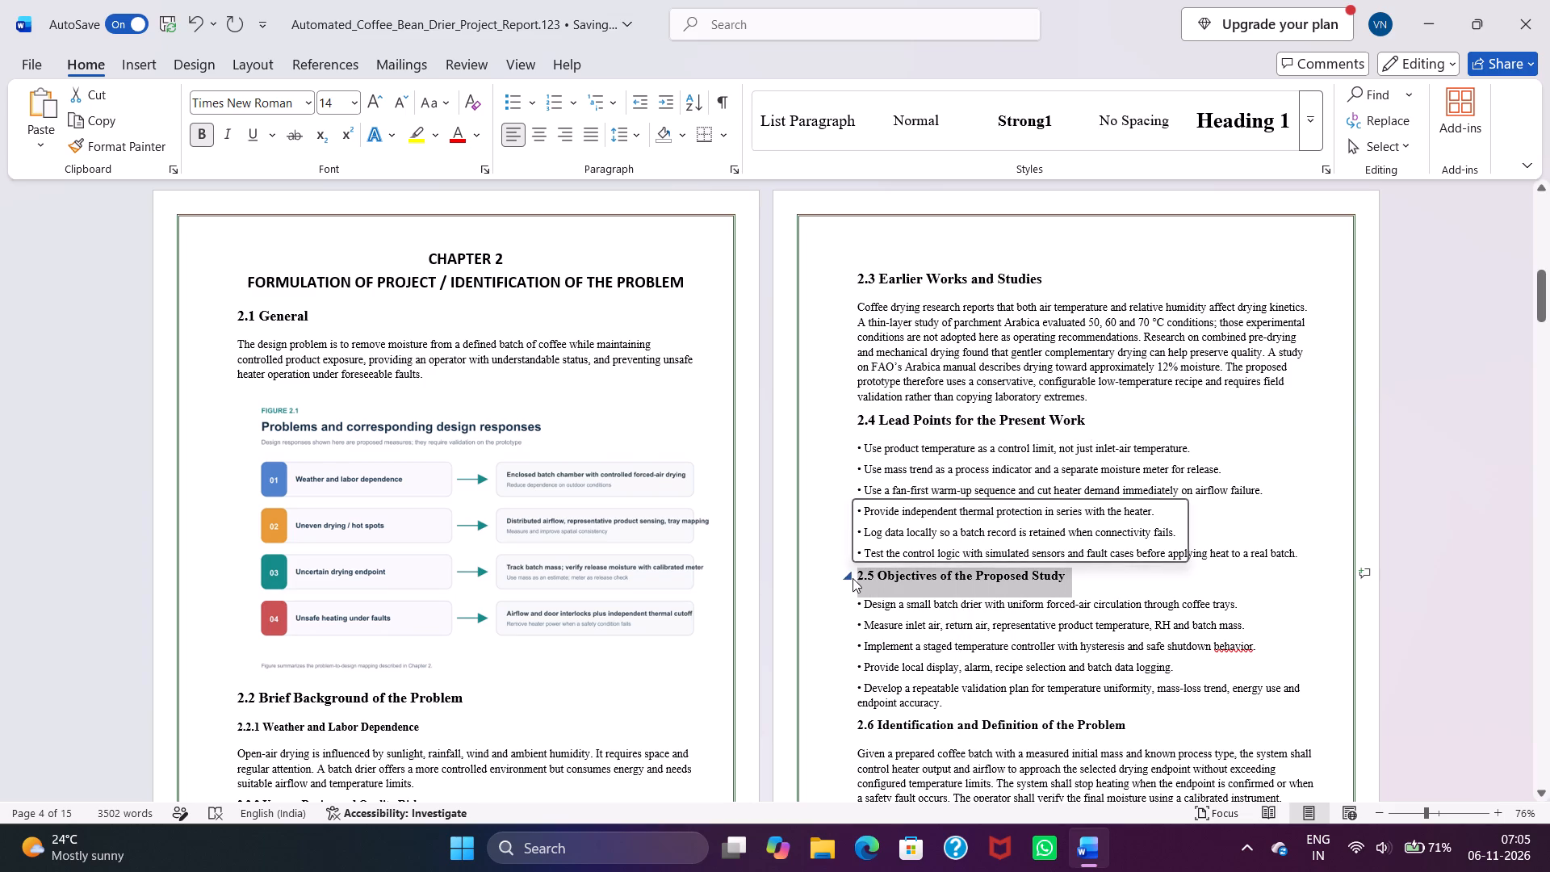
click(1006, 514)
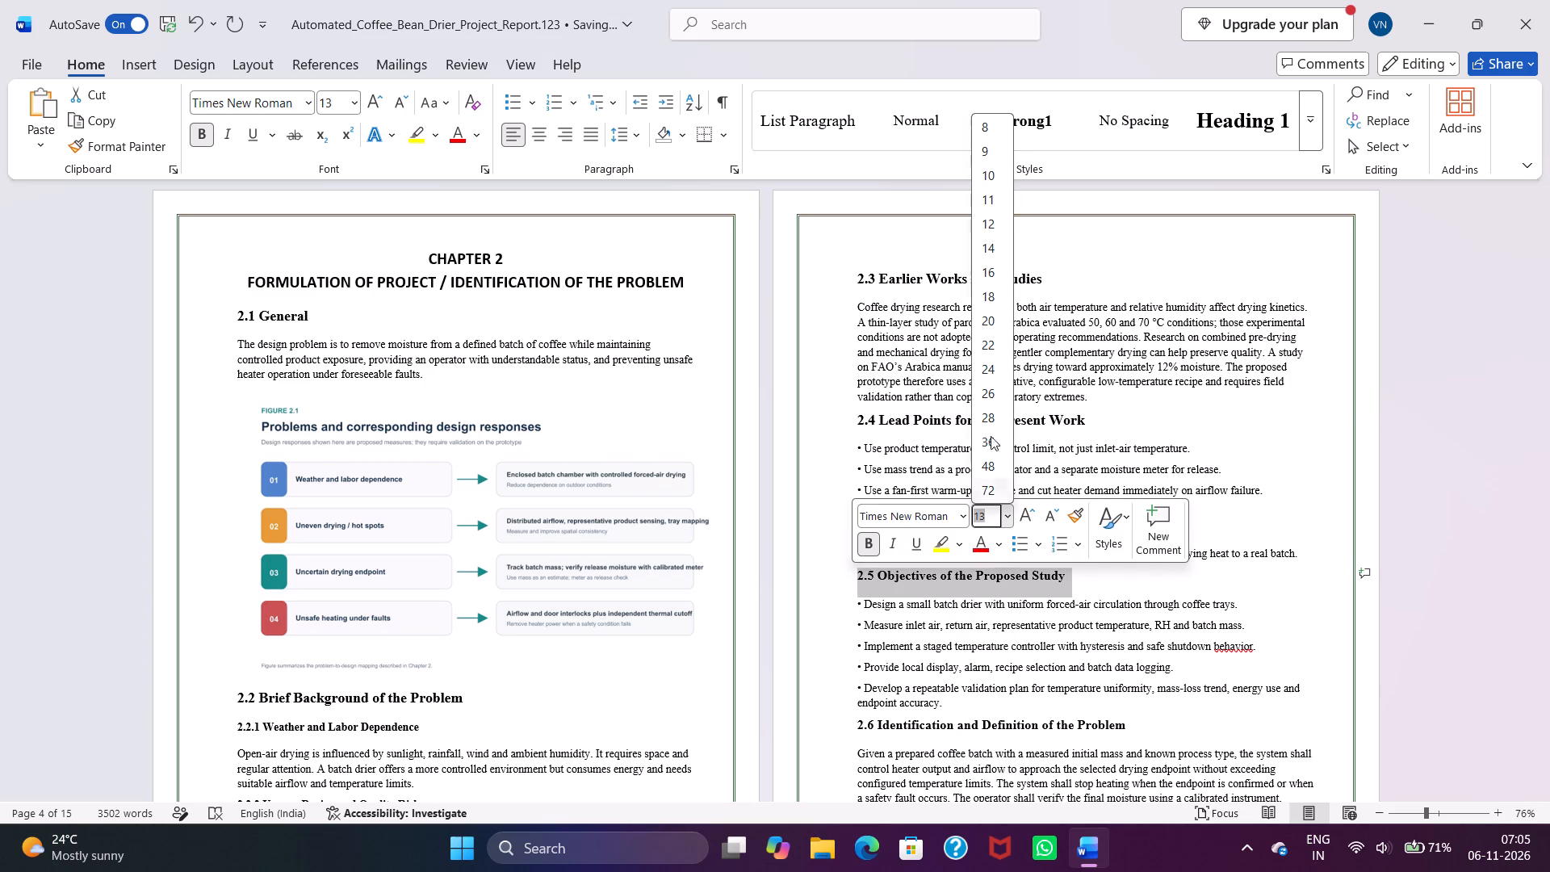
click(986, 249)
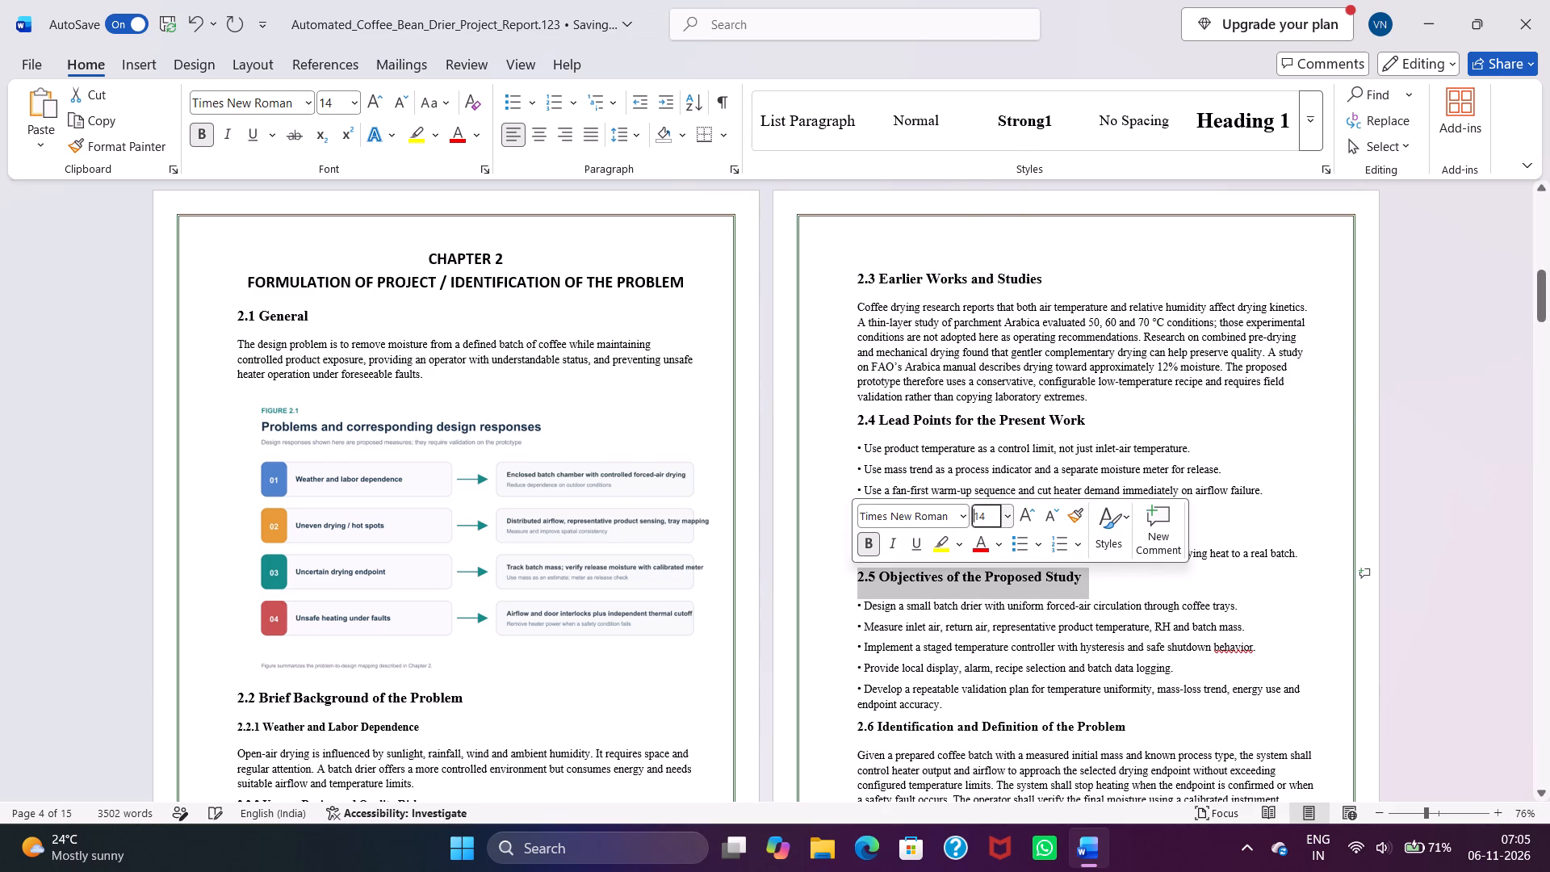
Set the font size of the 2.6 Identification and Definition of the Problem heading to 14.
drag(1133, 723, 1096, 727)
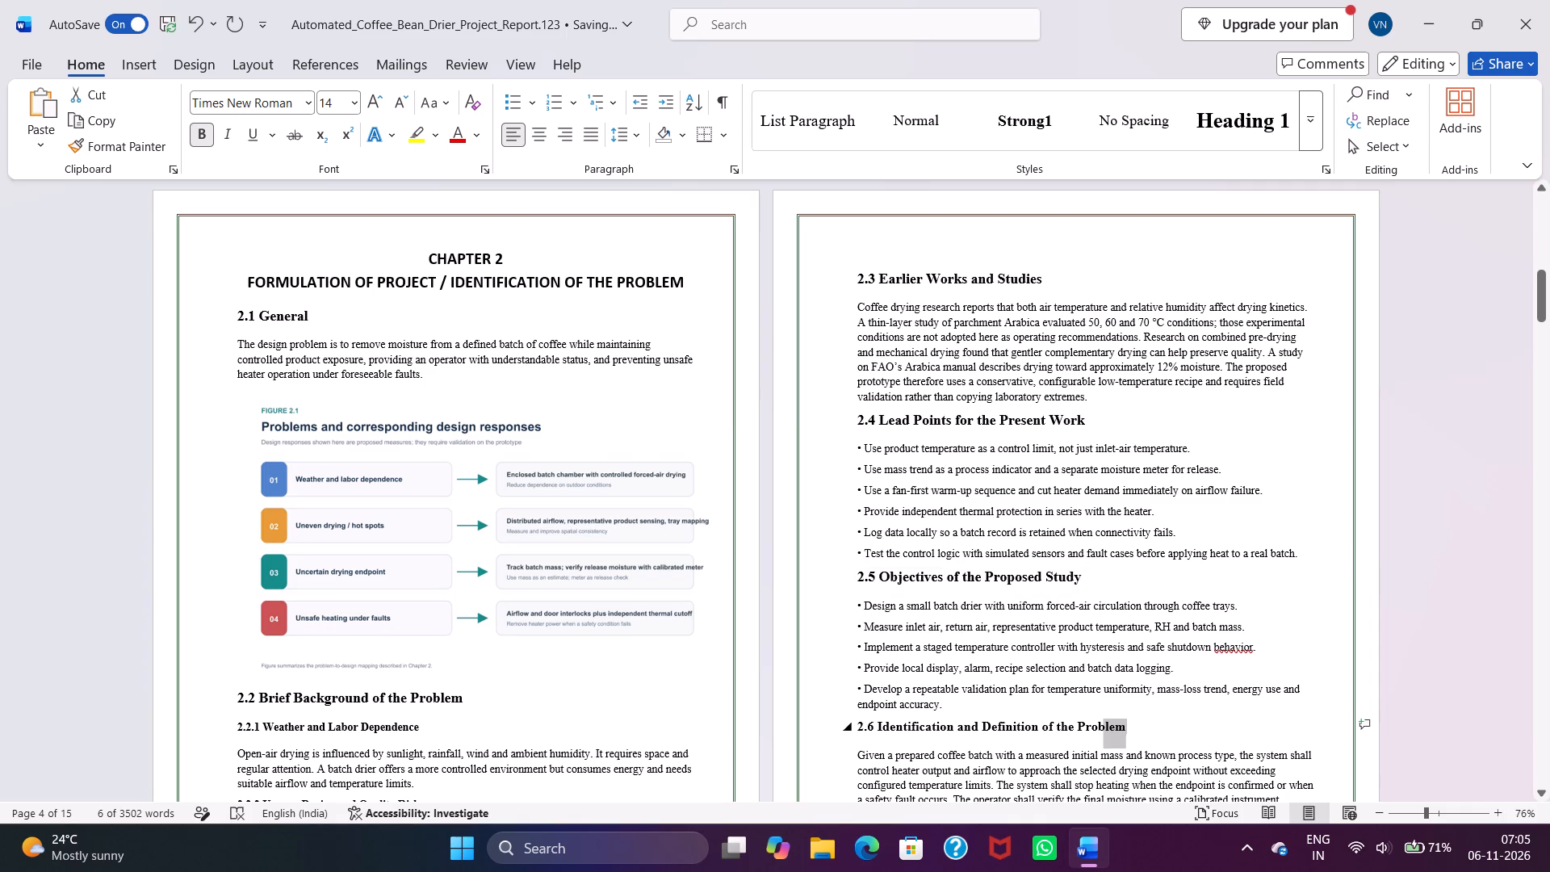
drag(1096, 727, 870, 722)
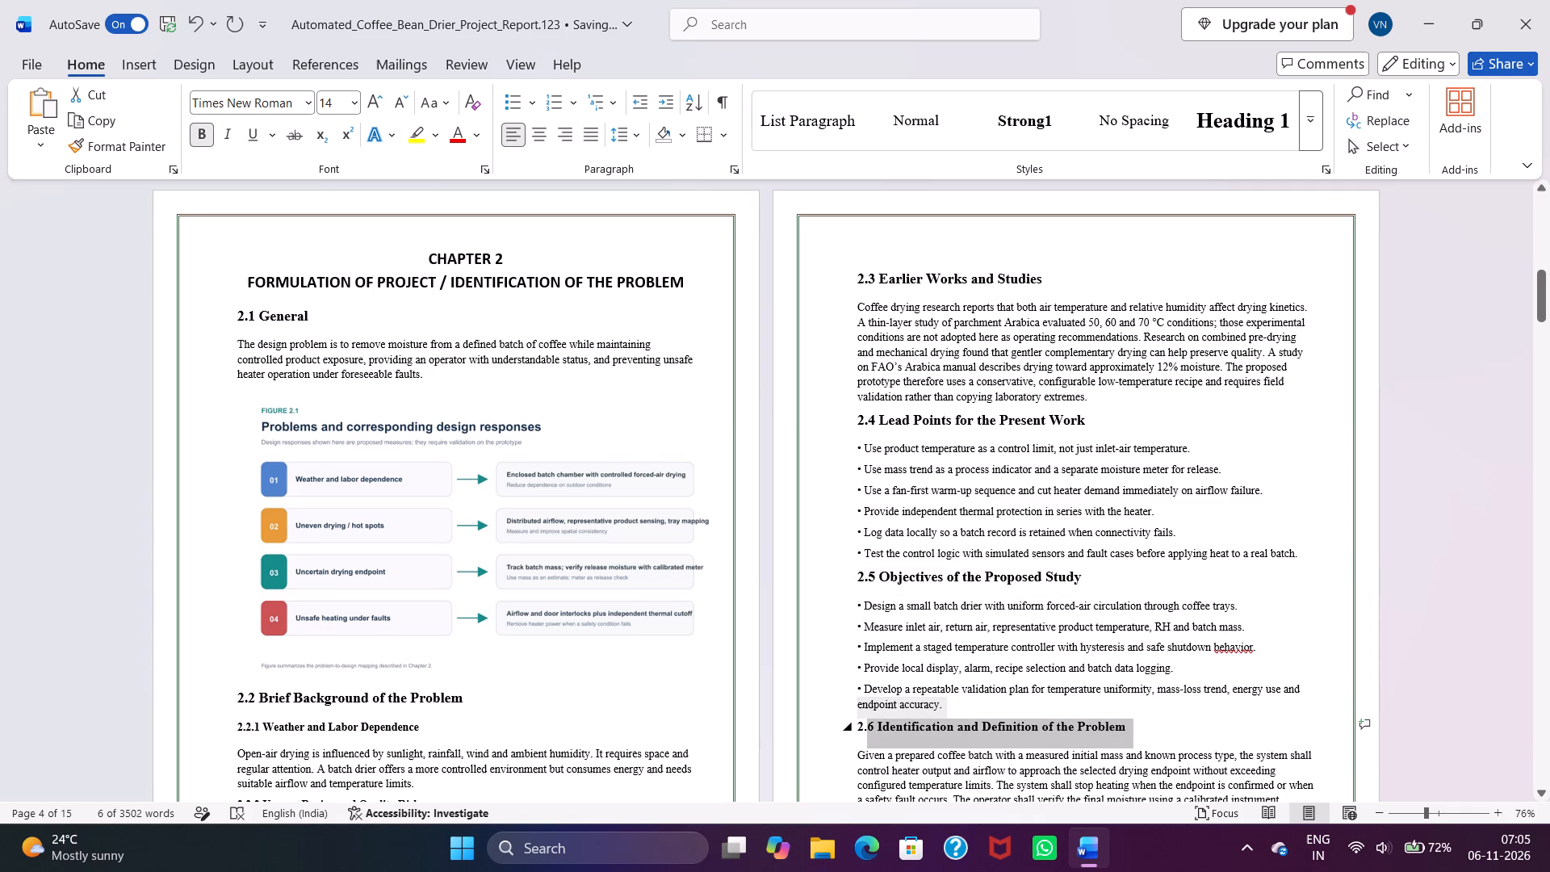
drag(870, 722, 860, 720)
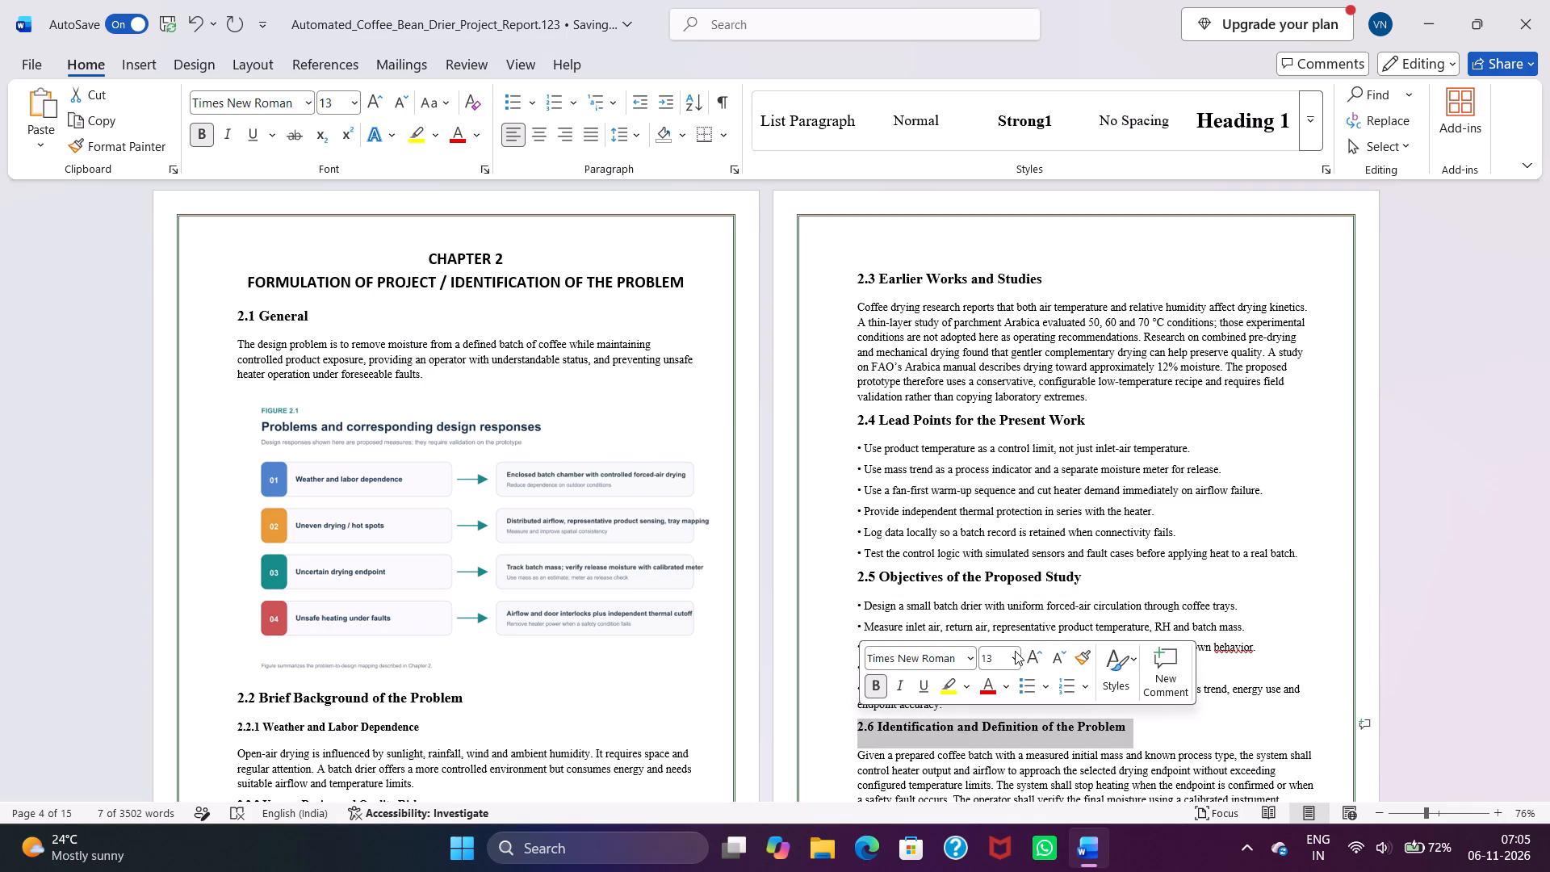
click(1015, 651)
click(999, 400)
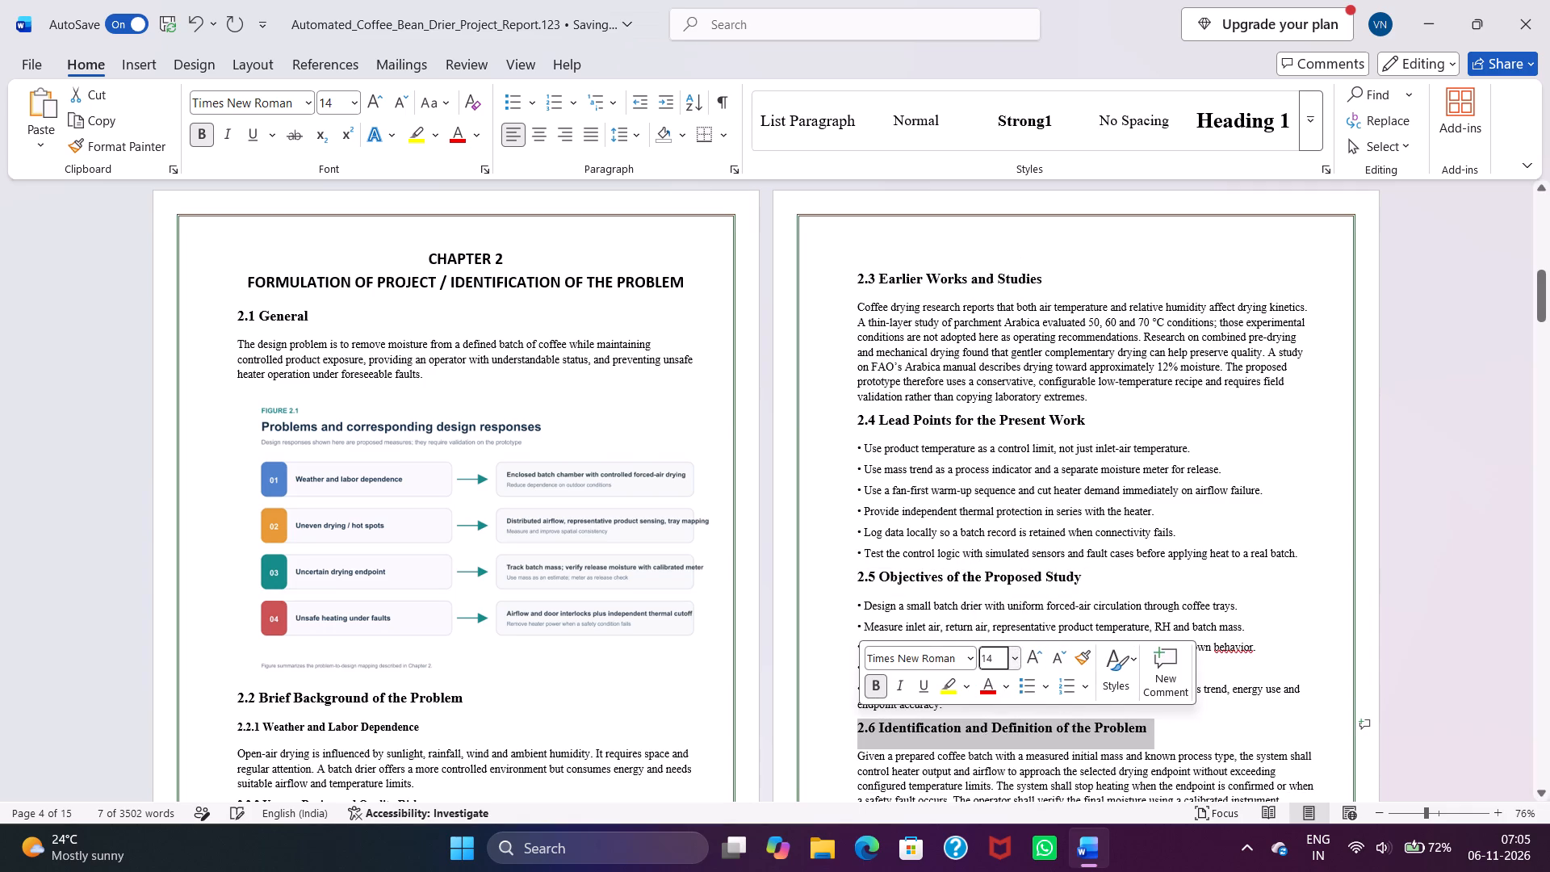
click(1234, 708)
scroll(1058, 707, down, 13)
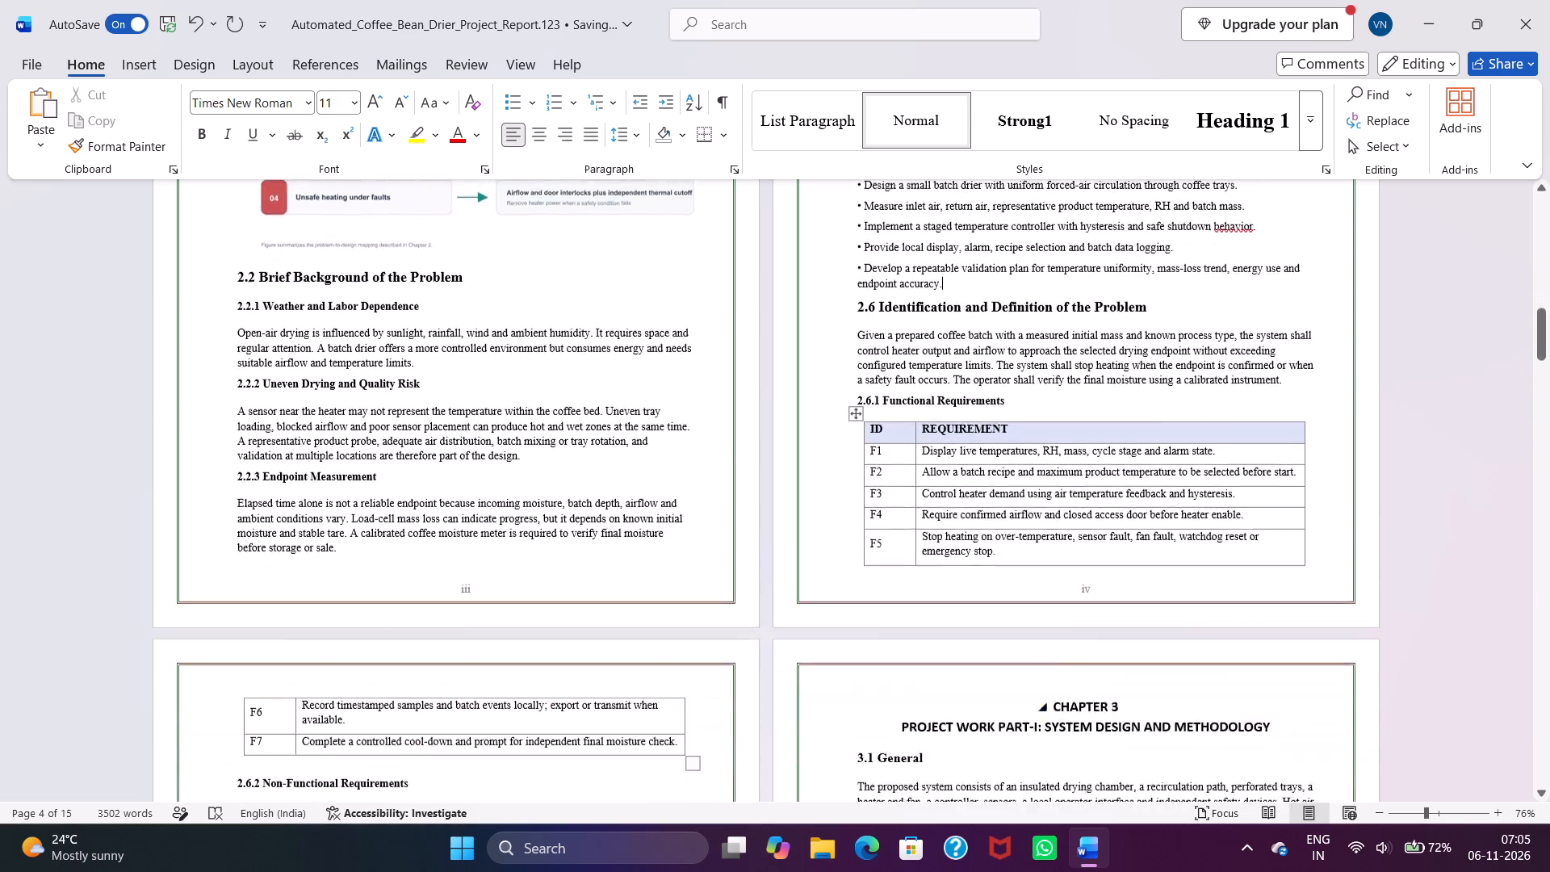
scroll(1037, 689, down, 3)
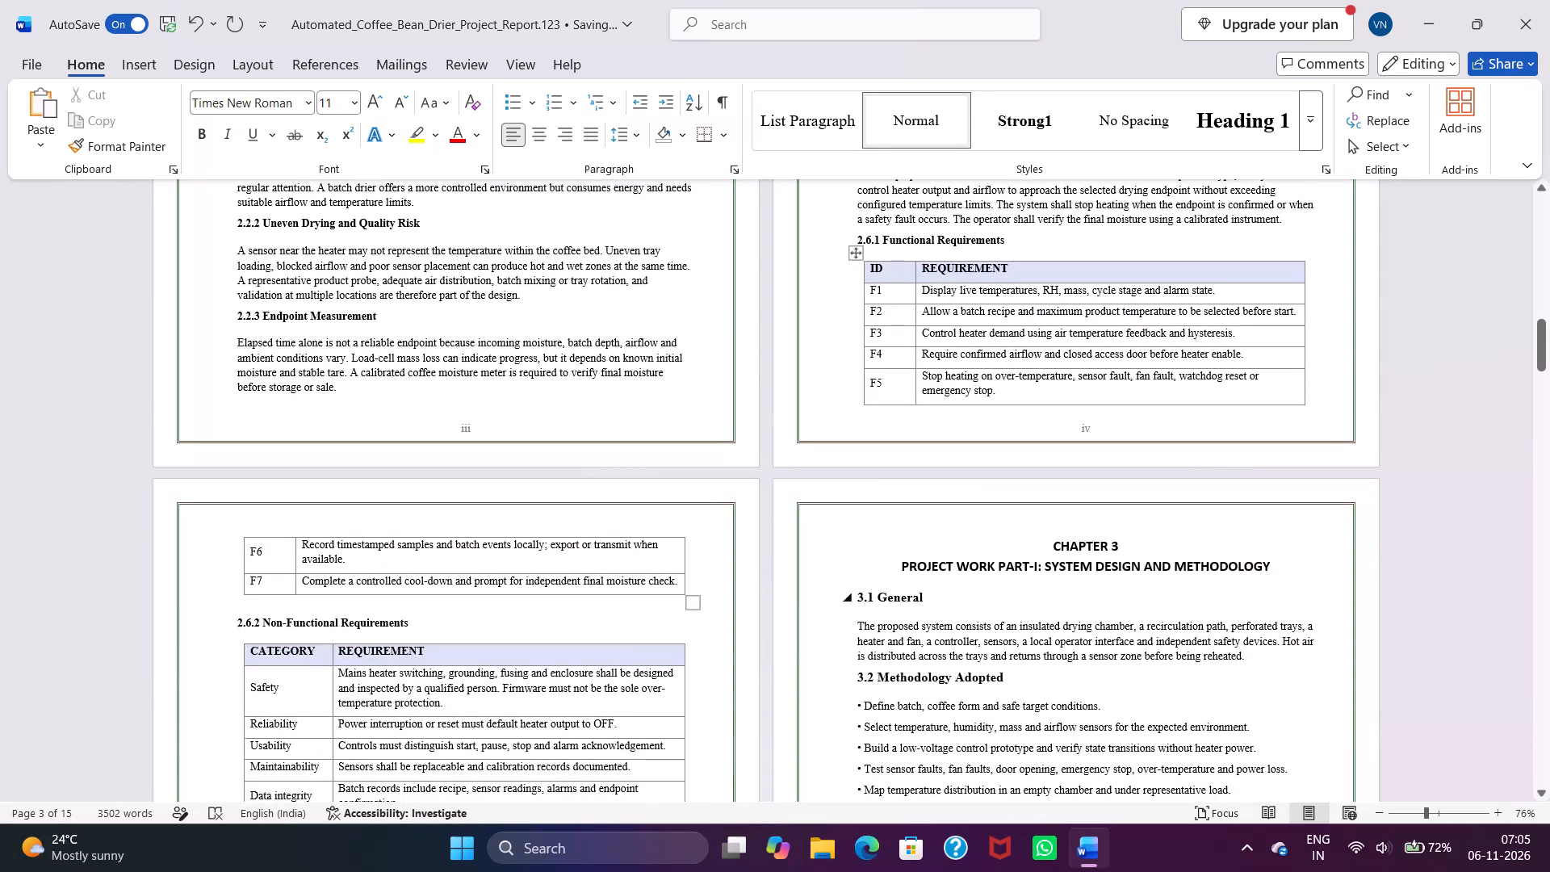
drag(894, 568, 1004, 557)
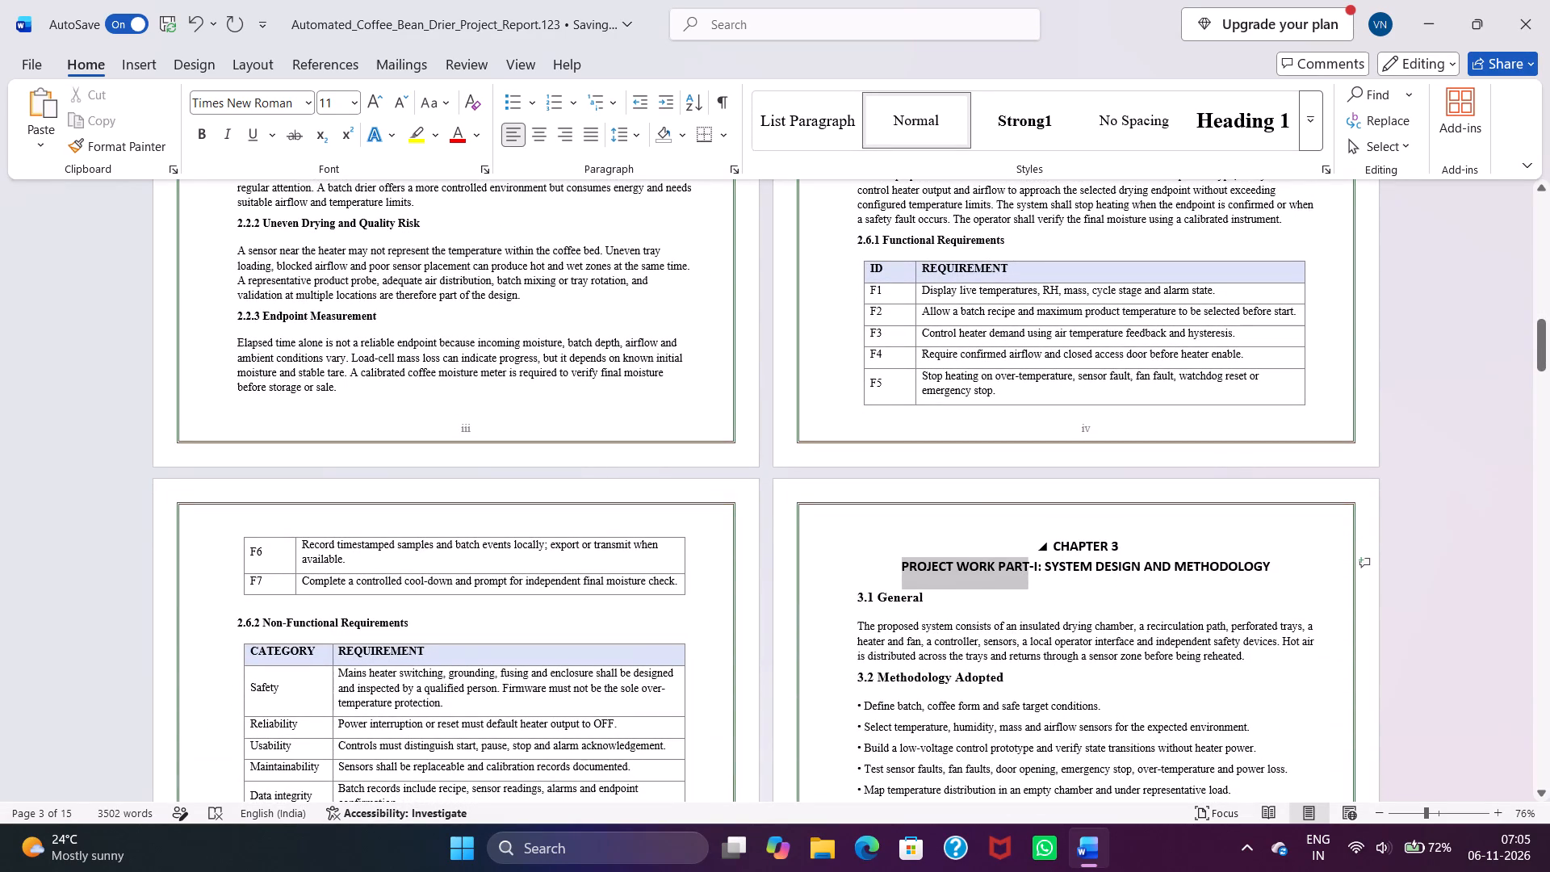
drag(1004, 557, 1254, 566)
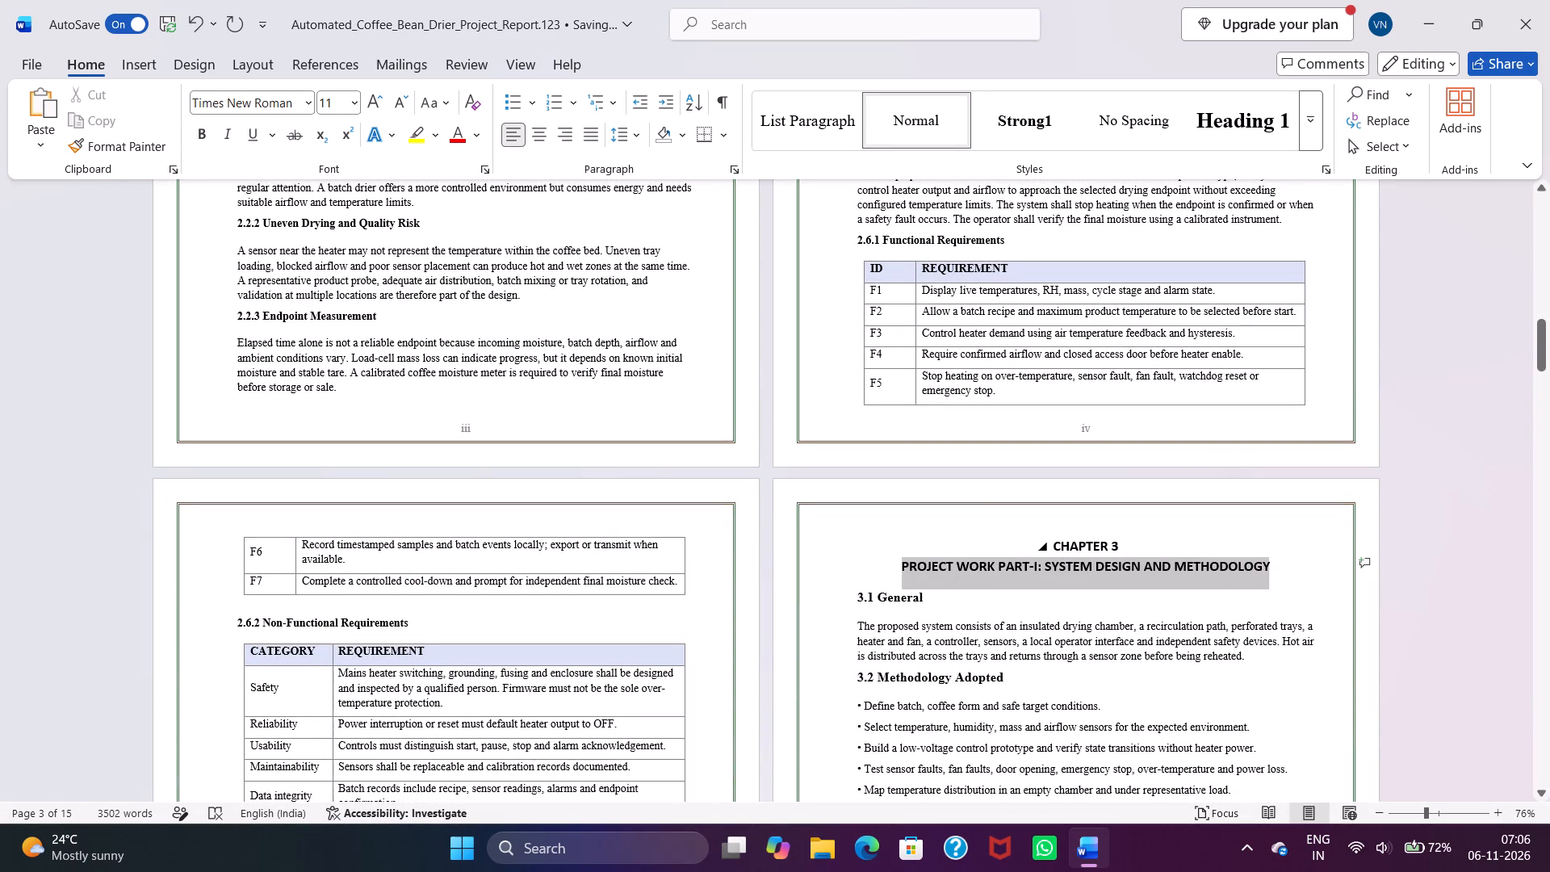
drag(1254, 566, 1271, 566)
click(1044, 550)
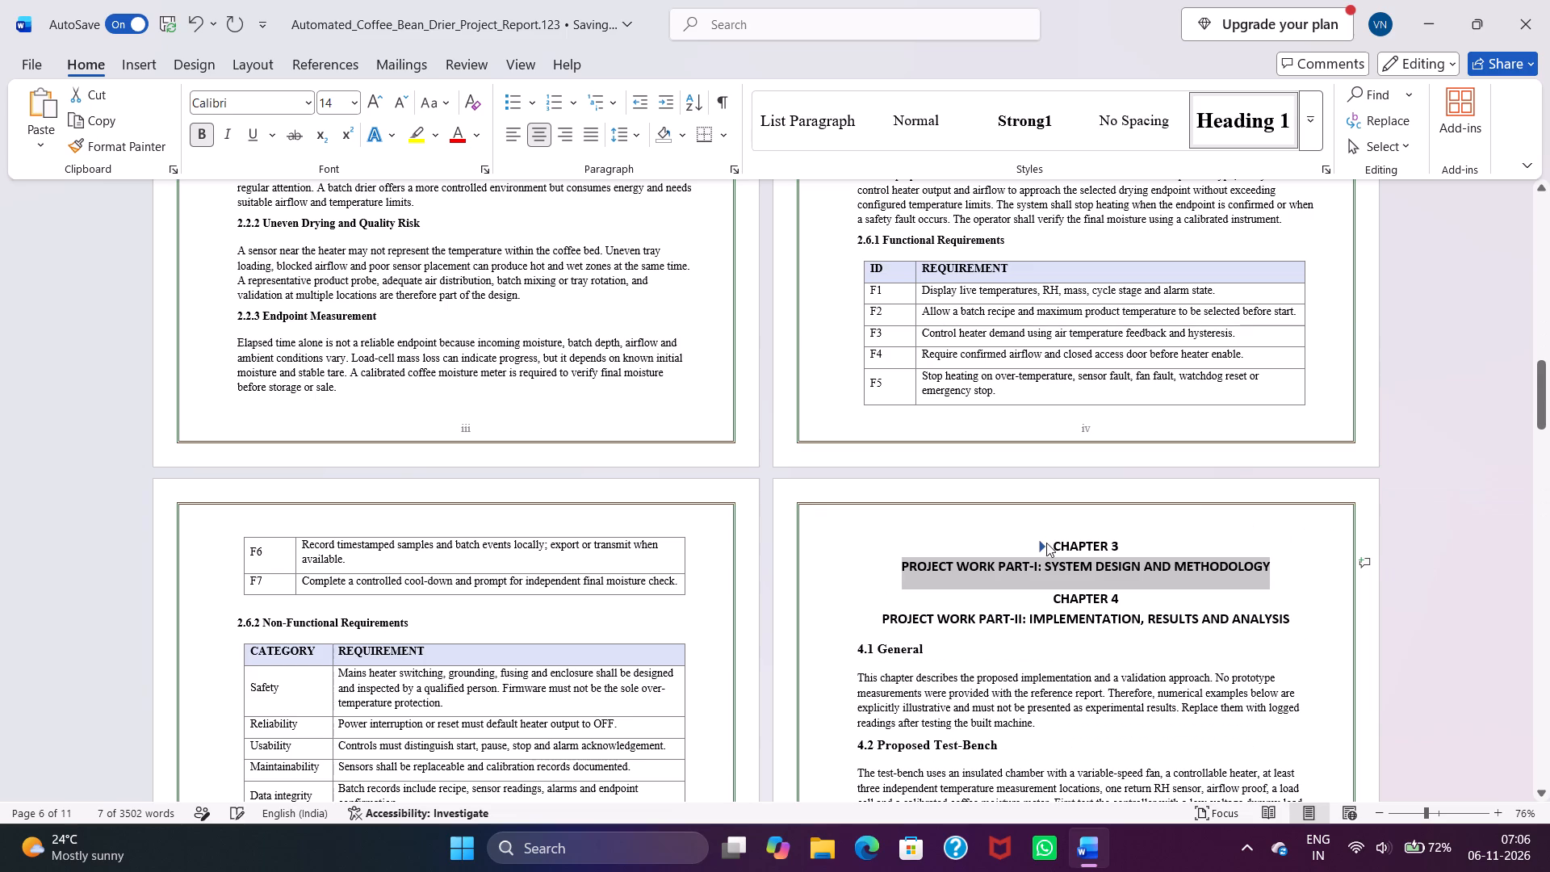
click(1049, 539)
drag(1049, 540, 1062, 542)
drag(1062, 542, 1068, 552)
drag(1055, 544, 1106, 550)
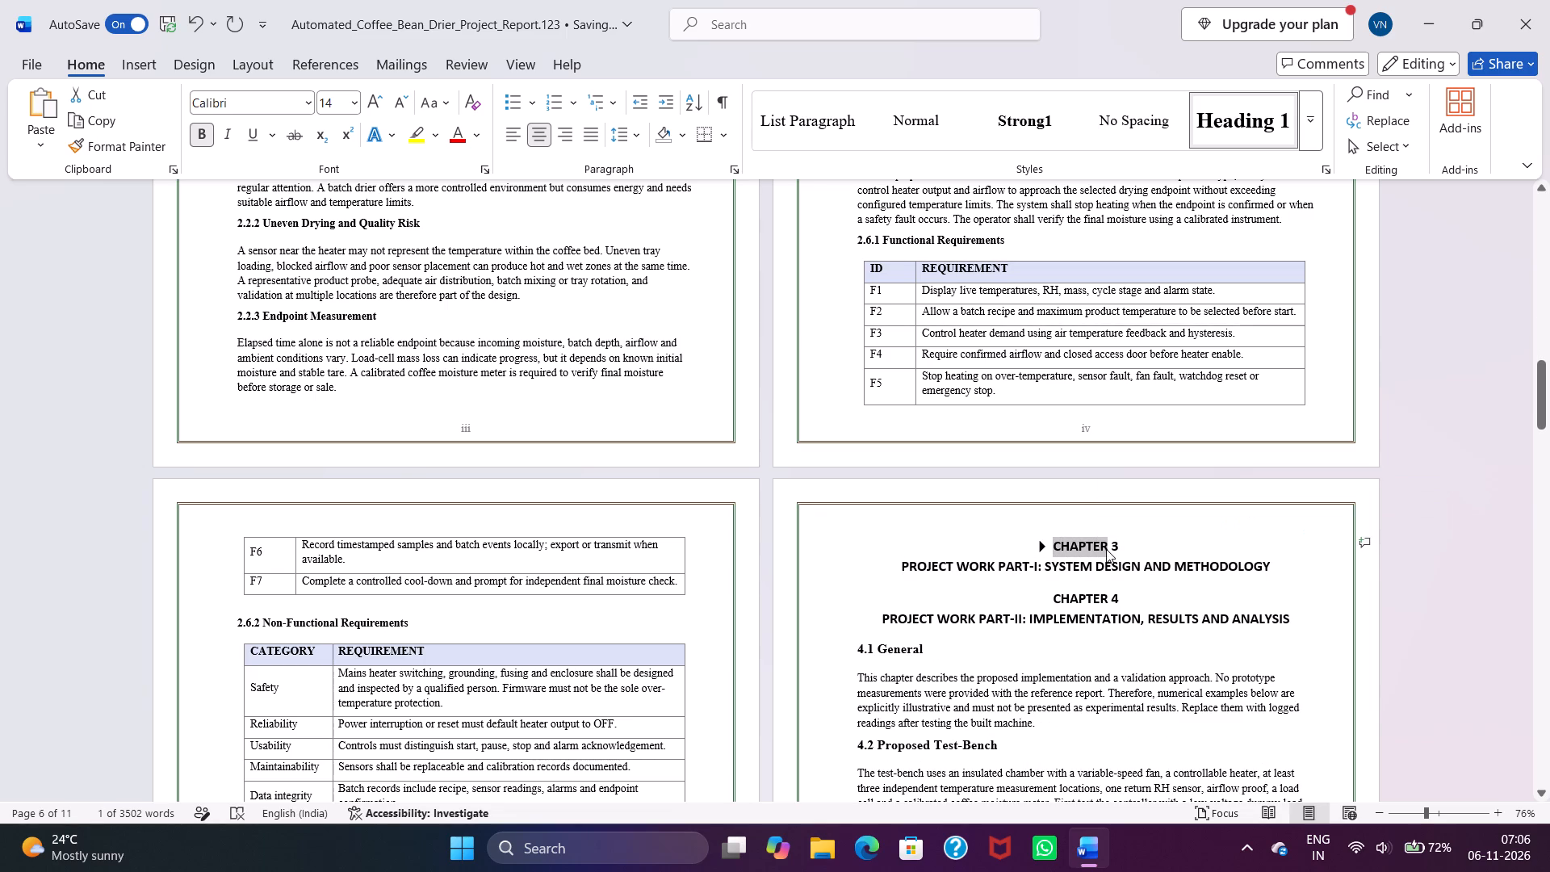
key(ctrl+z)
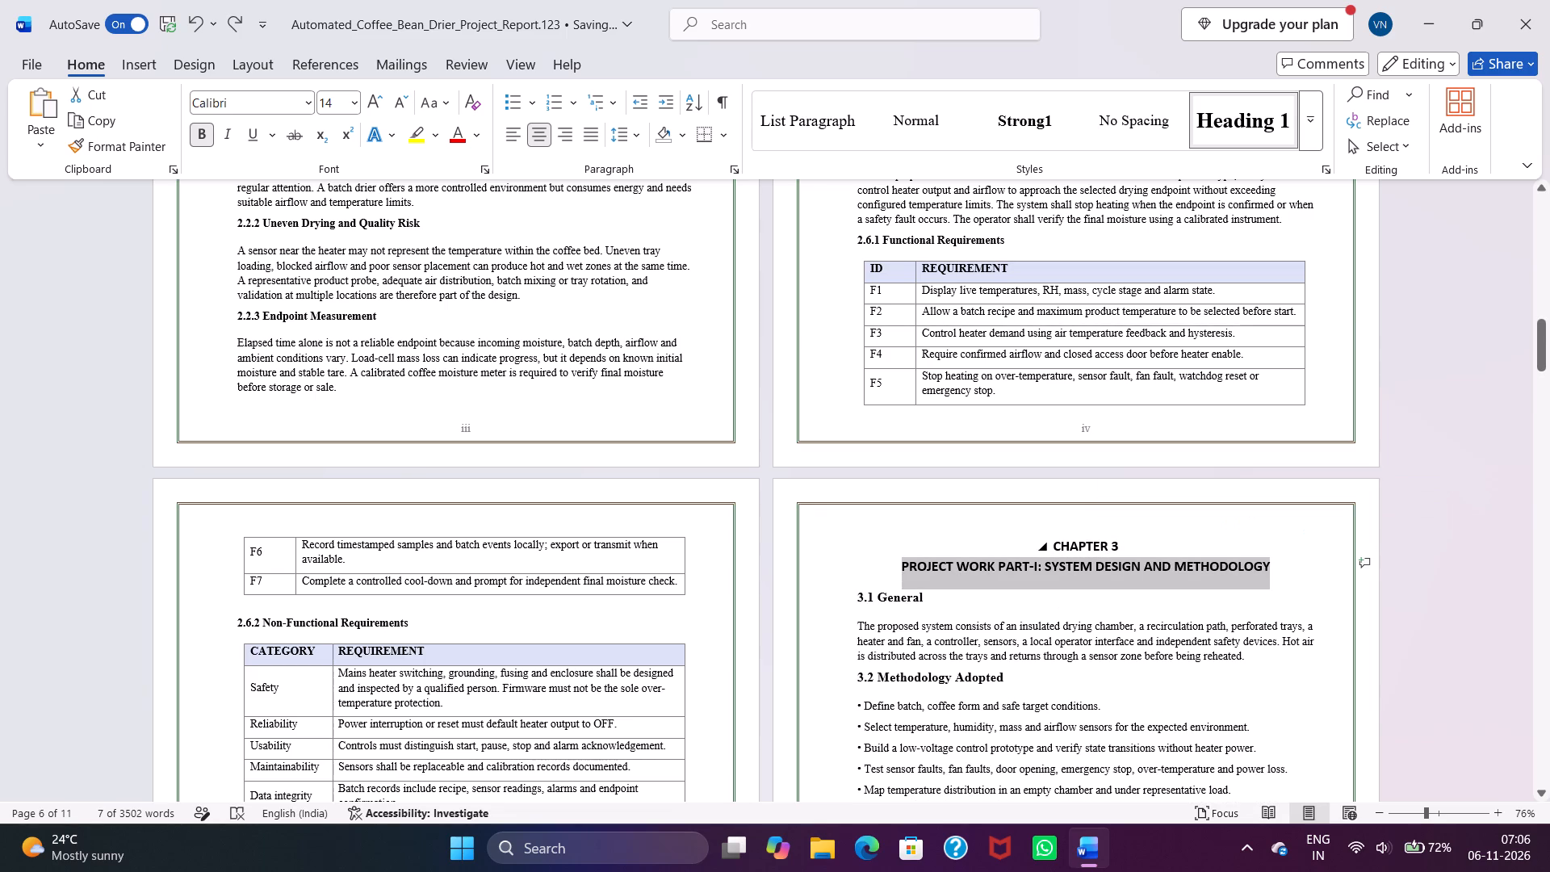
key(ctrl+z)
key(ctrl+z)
Set the font size of both Chapter 3 title lines, including PROJECT WORK PART-I: SYSTEM DESIGN AND METHODOLOGY, to 16.
click(1155, 600)
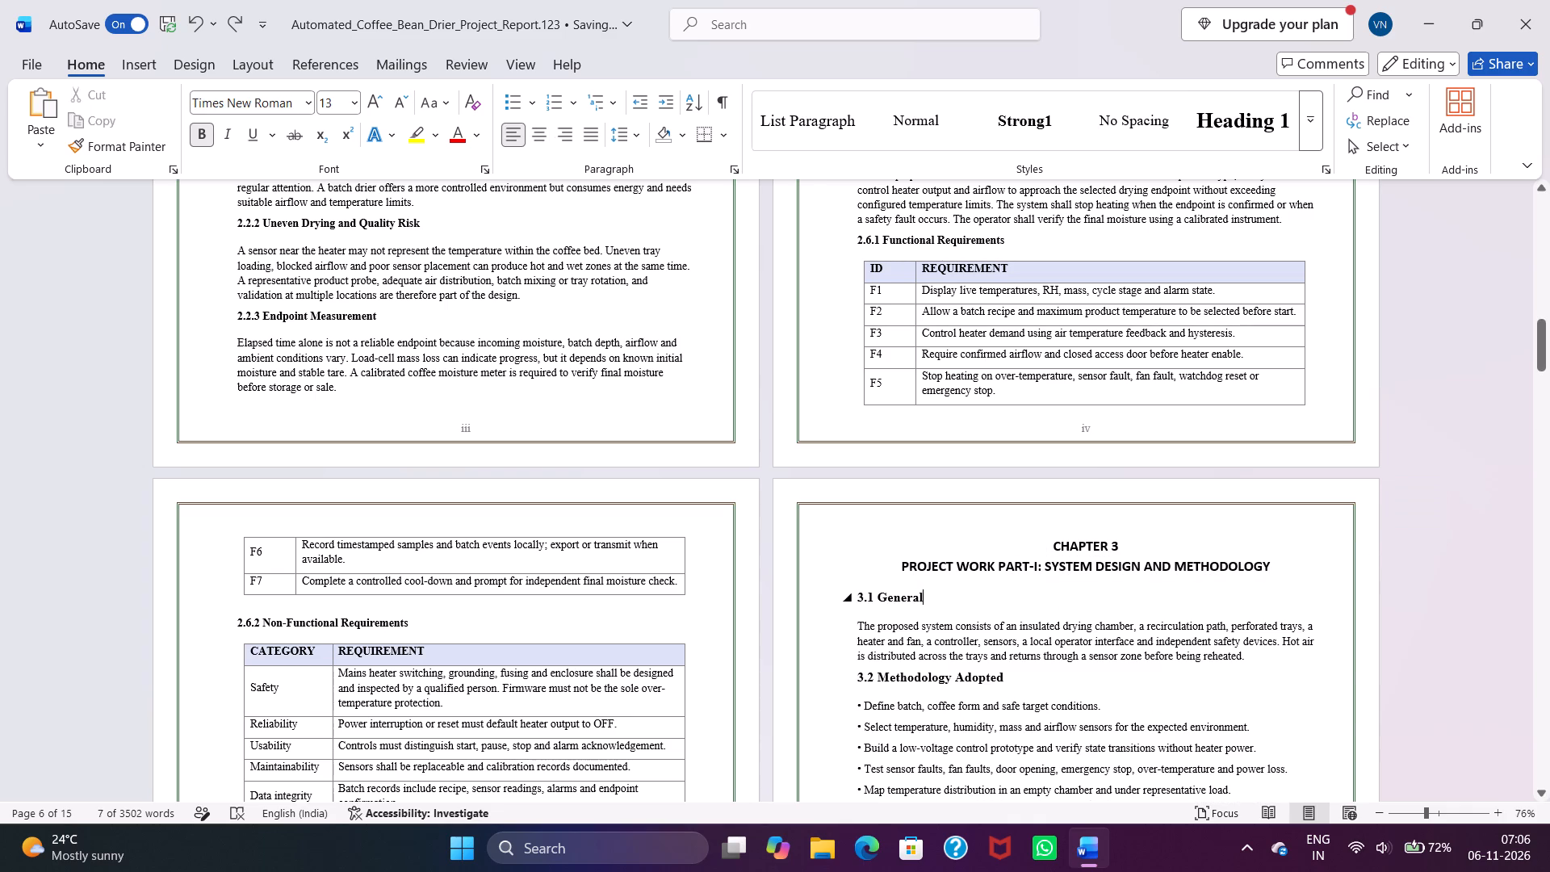
drag(1054, 547, 1085, 564)
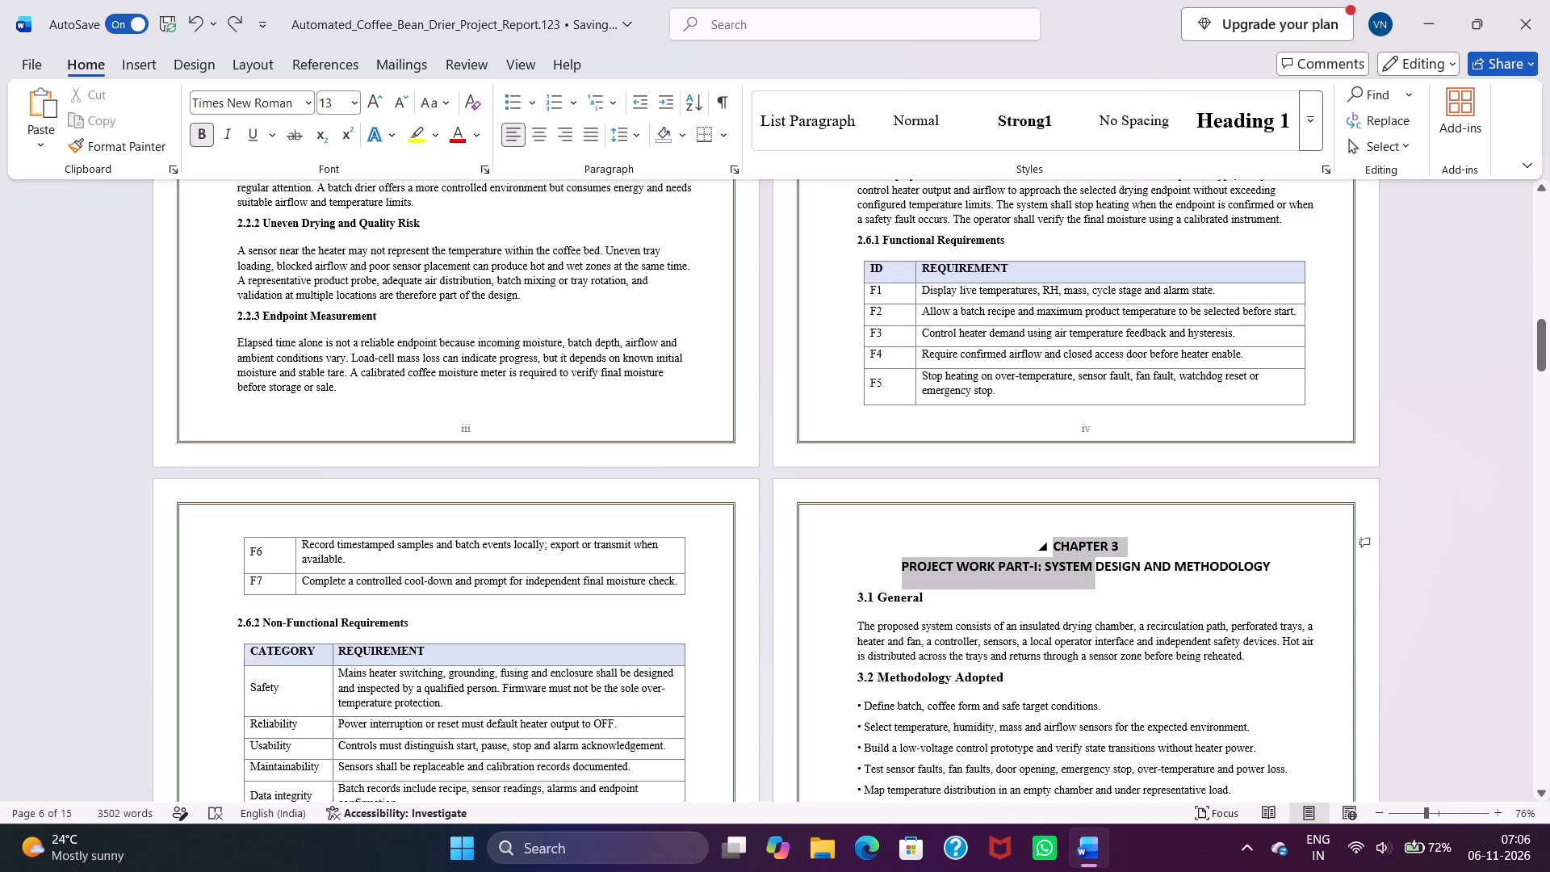
drag(1085, 564, 1234, 564)
click(1234, 564)
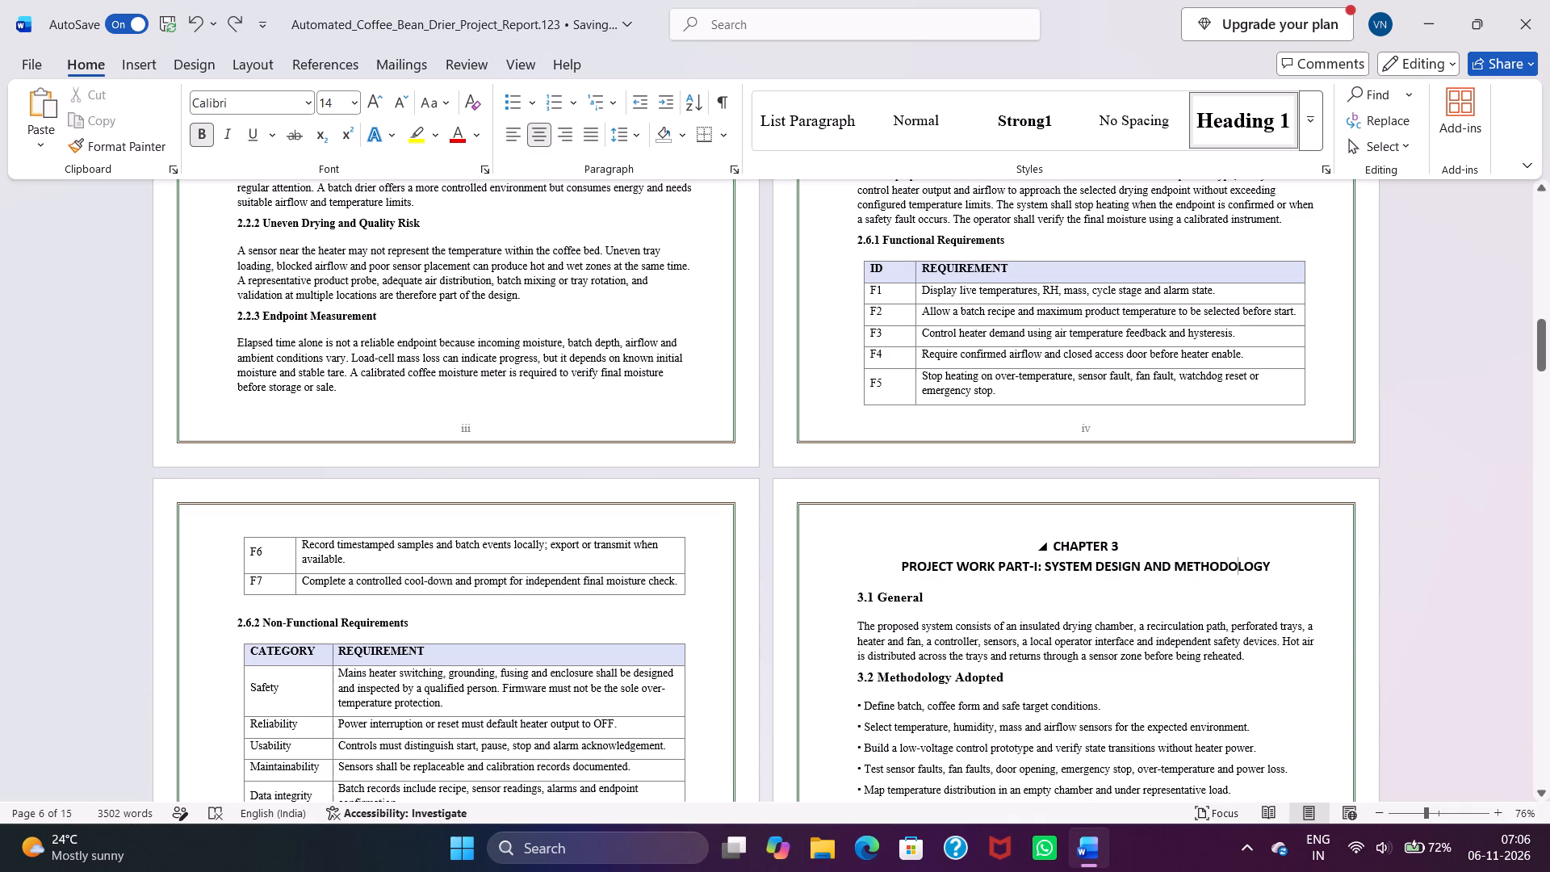
drag(1052, 545, 1220, 572)
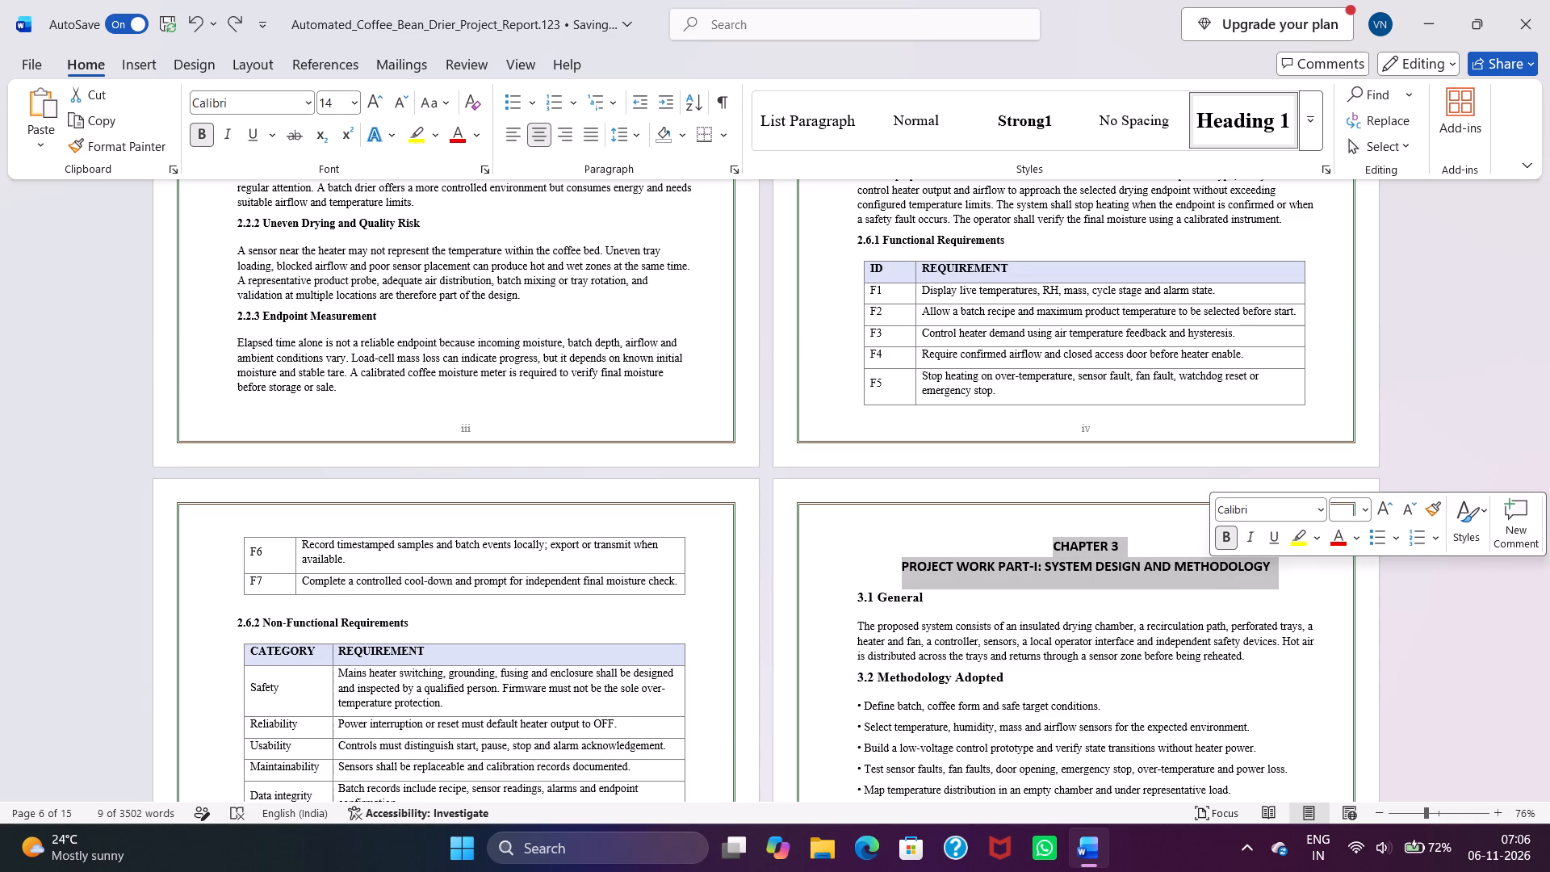
click(1360, 510)
click(1360, 509)
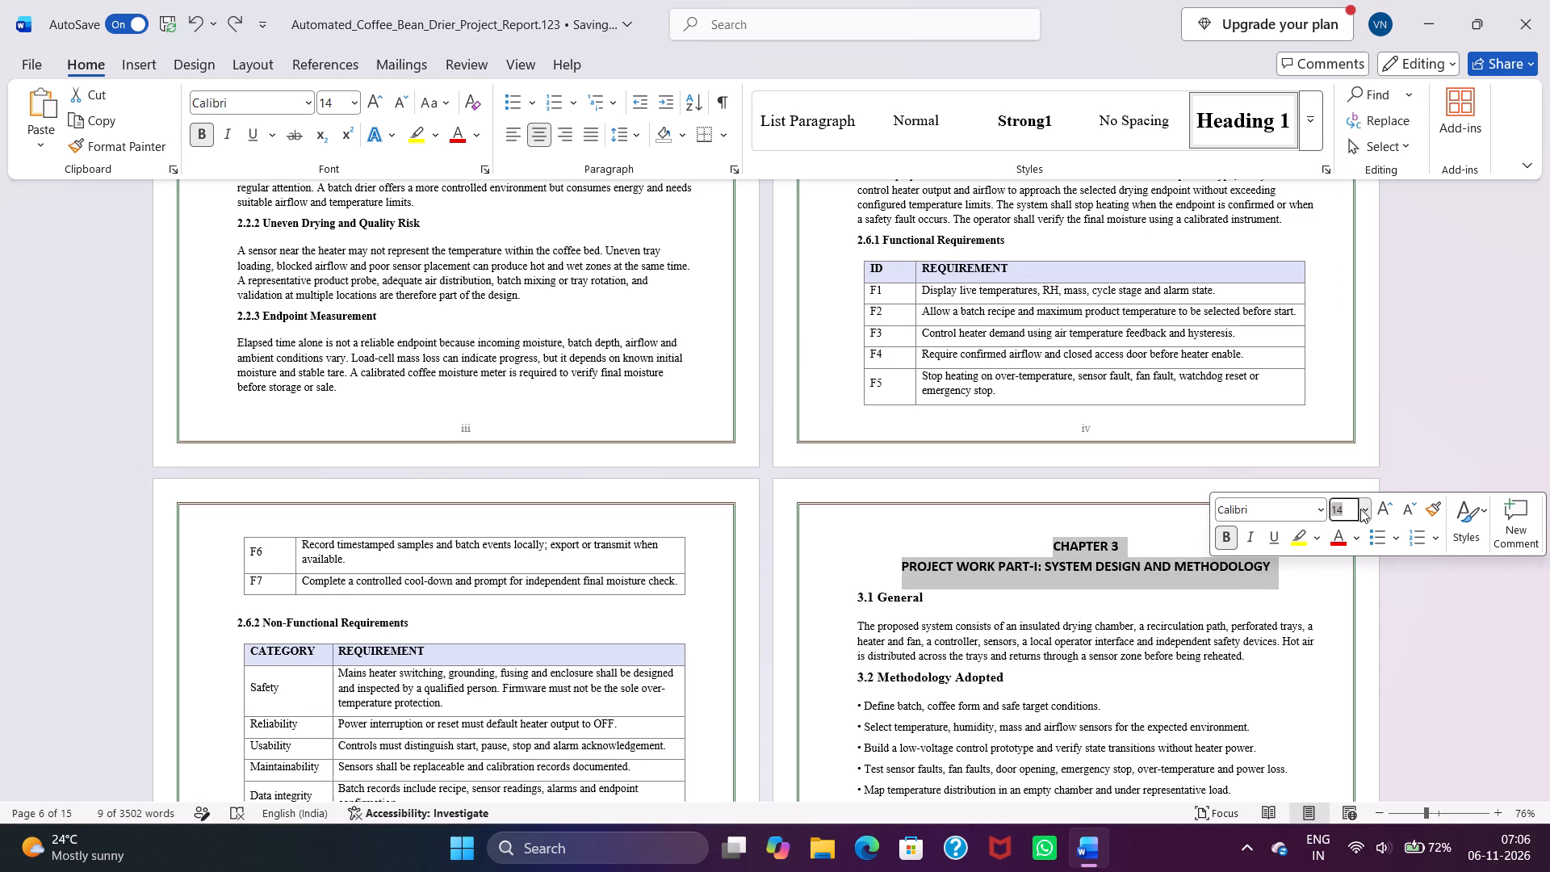
click(1359, 509)
click(1364, 263)
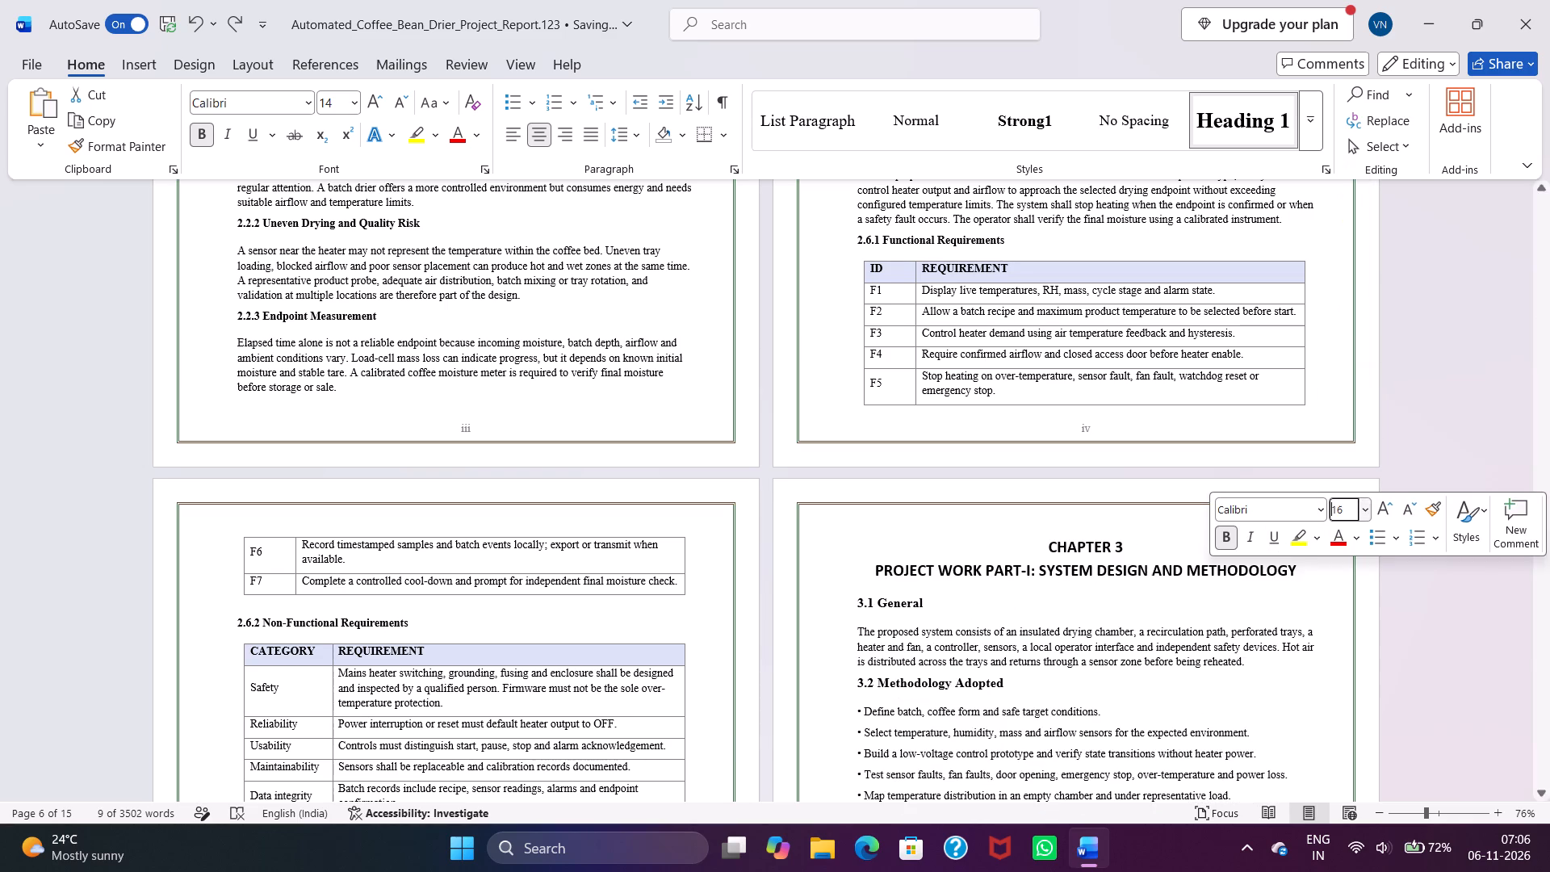
click(1093, 618)
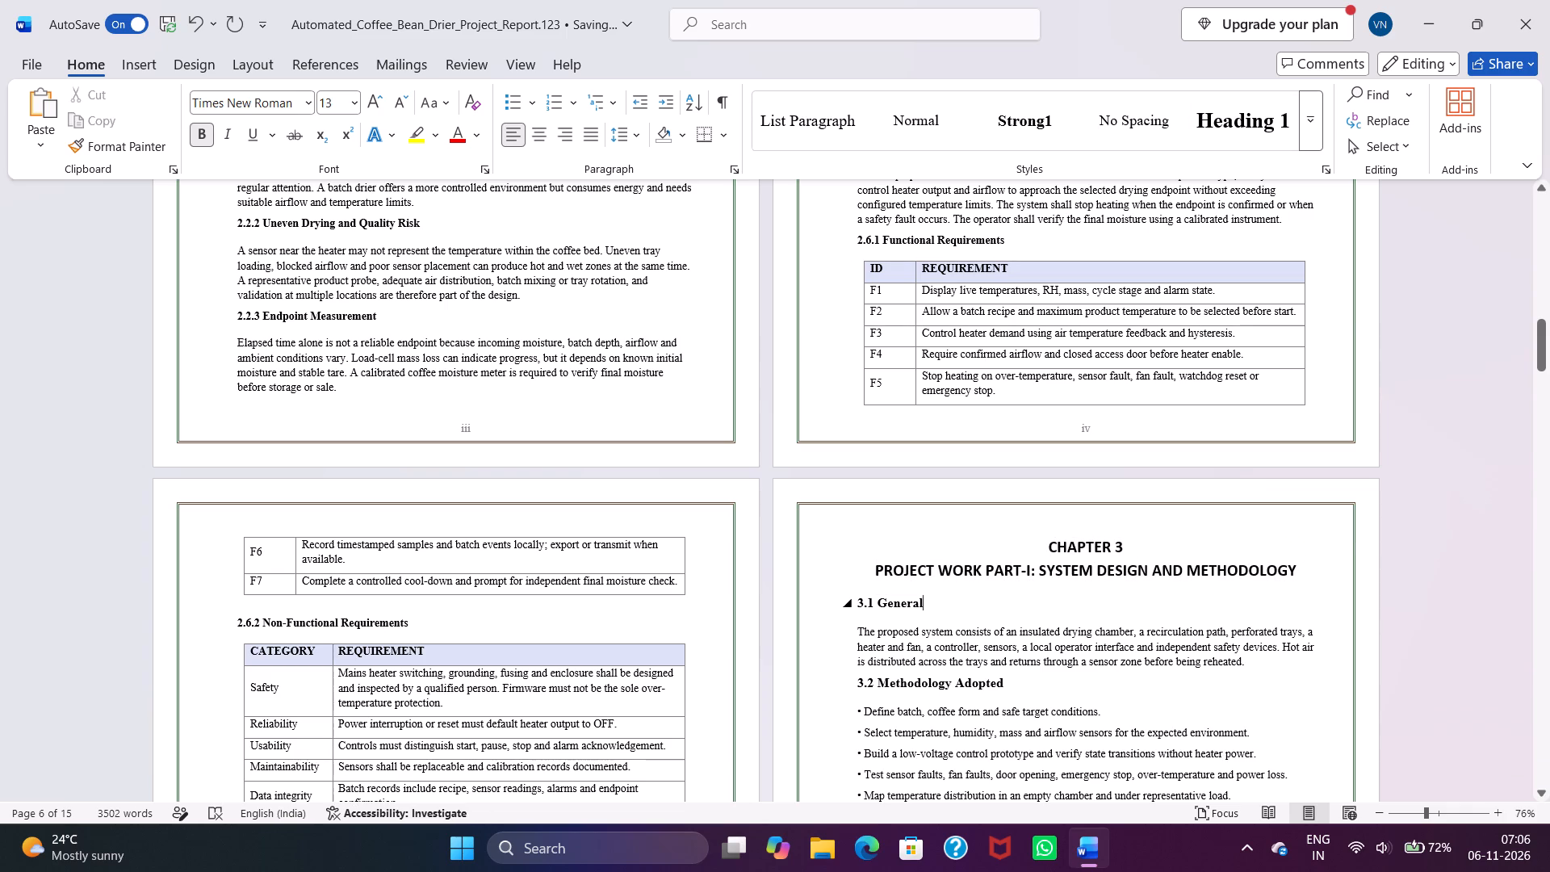
Set the font size of the 3.1 General heading to 14.
drag(929, 608, 854, 606)
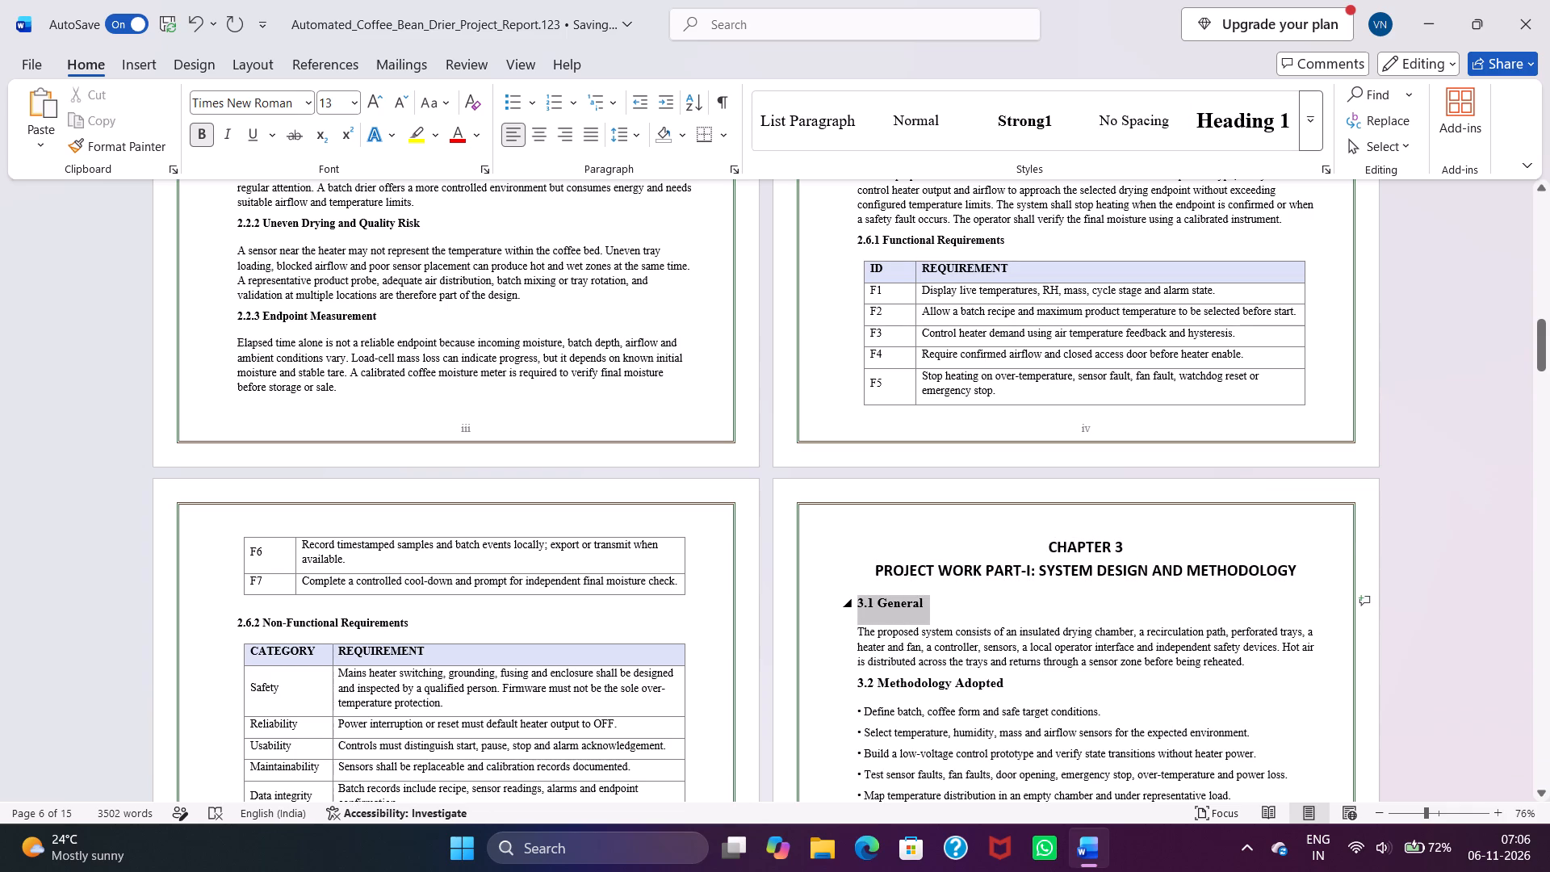
drag(854, 606, 853, 606)
click(1005, 545)
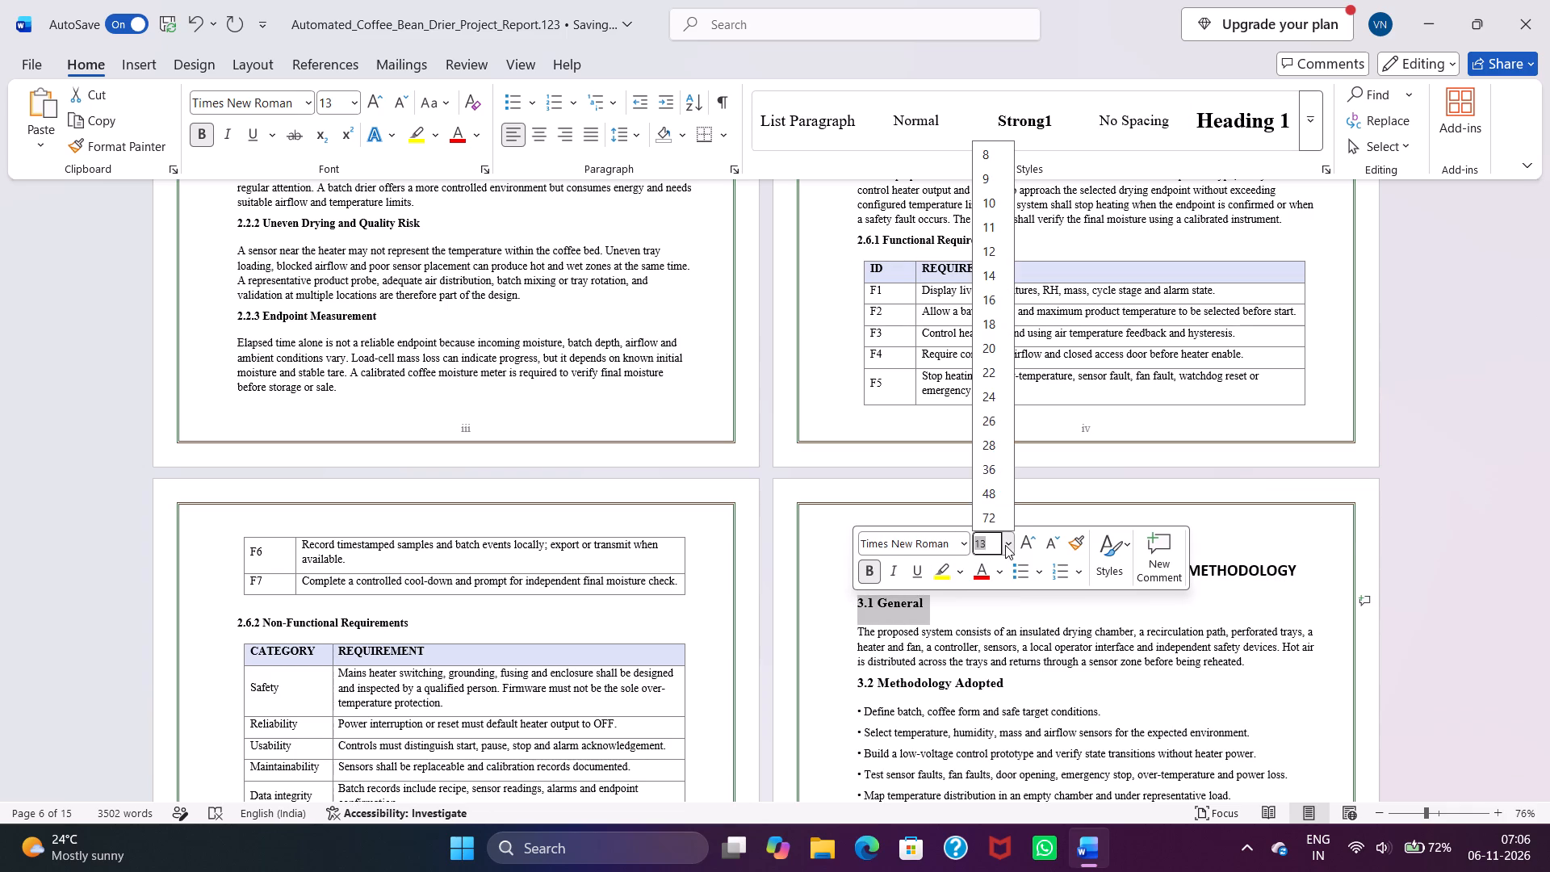
click(1003, 275)
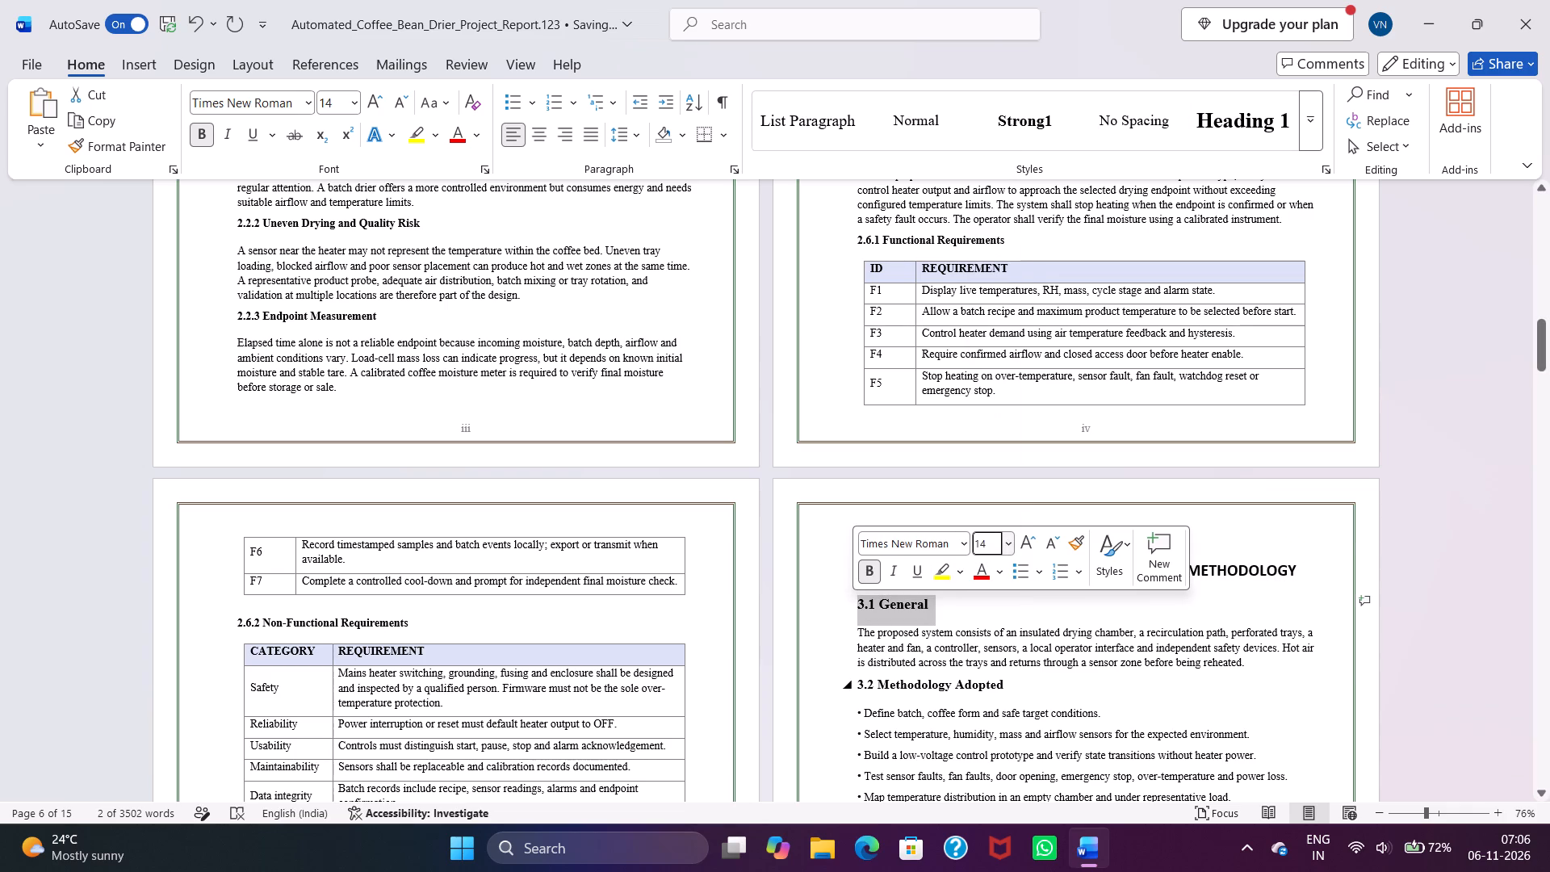
Set the font size of the 3.2 Methodology Adopted heading to 14.
drag(1006, 687, 857, 694)
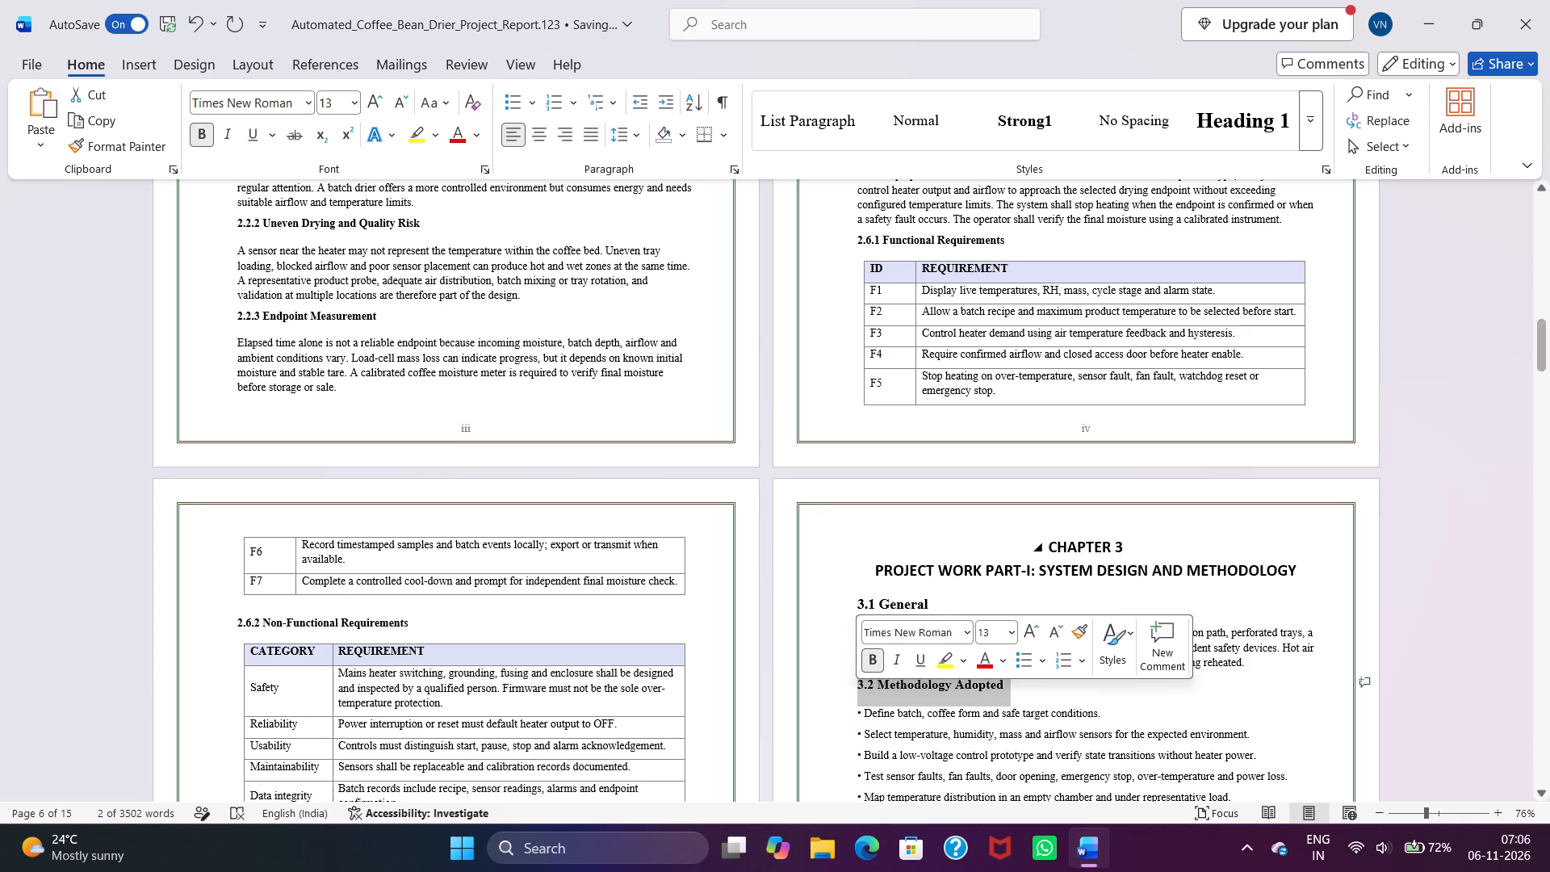
click(1007, 631)
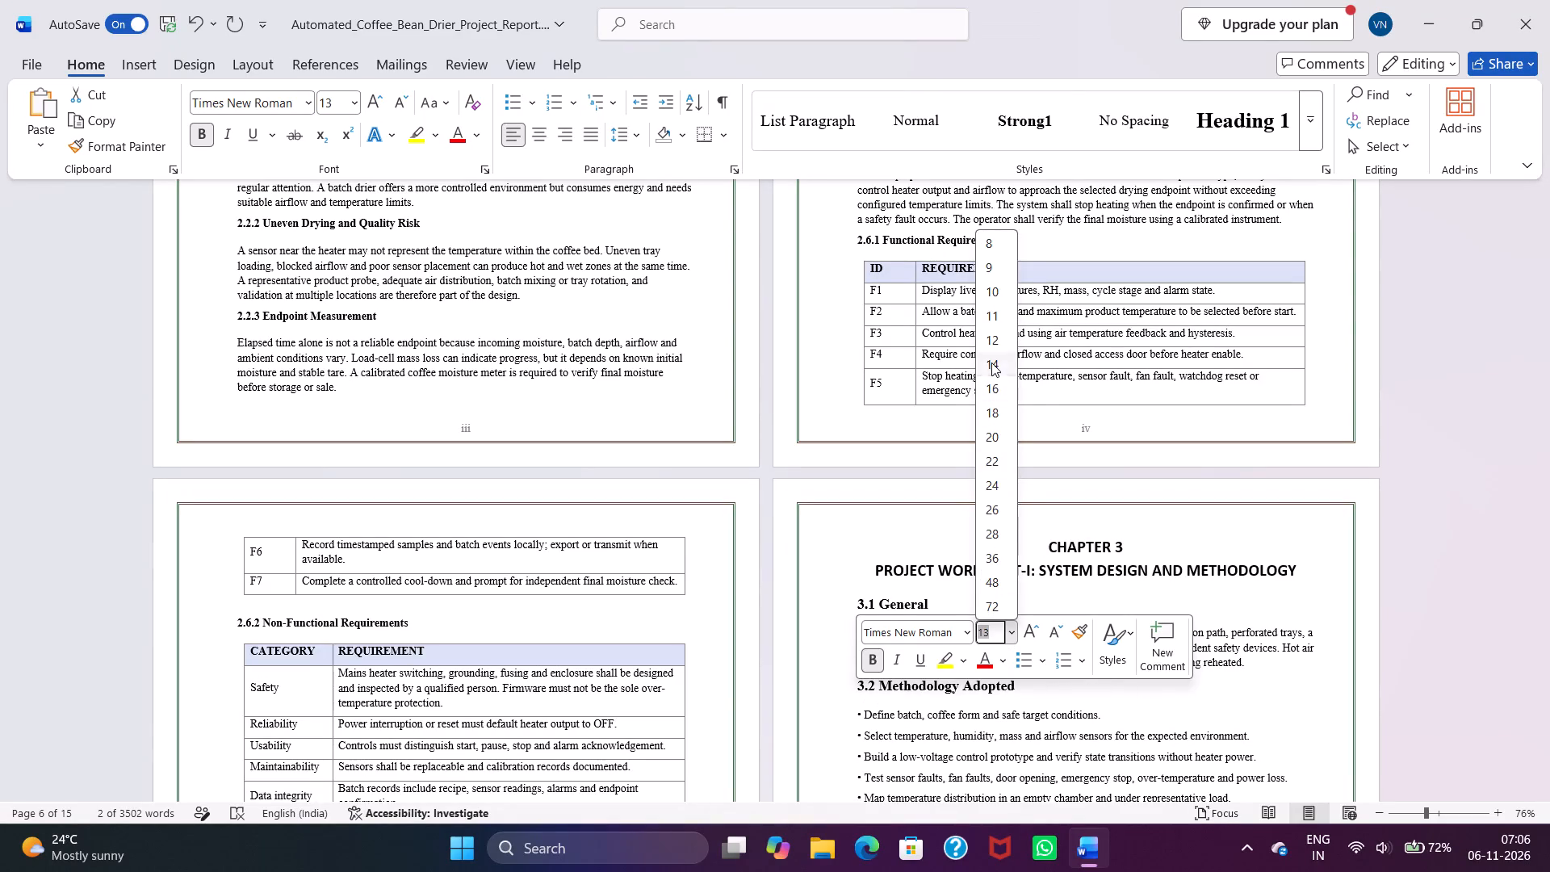
click(991, 363)
click(1108, 701)
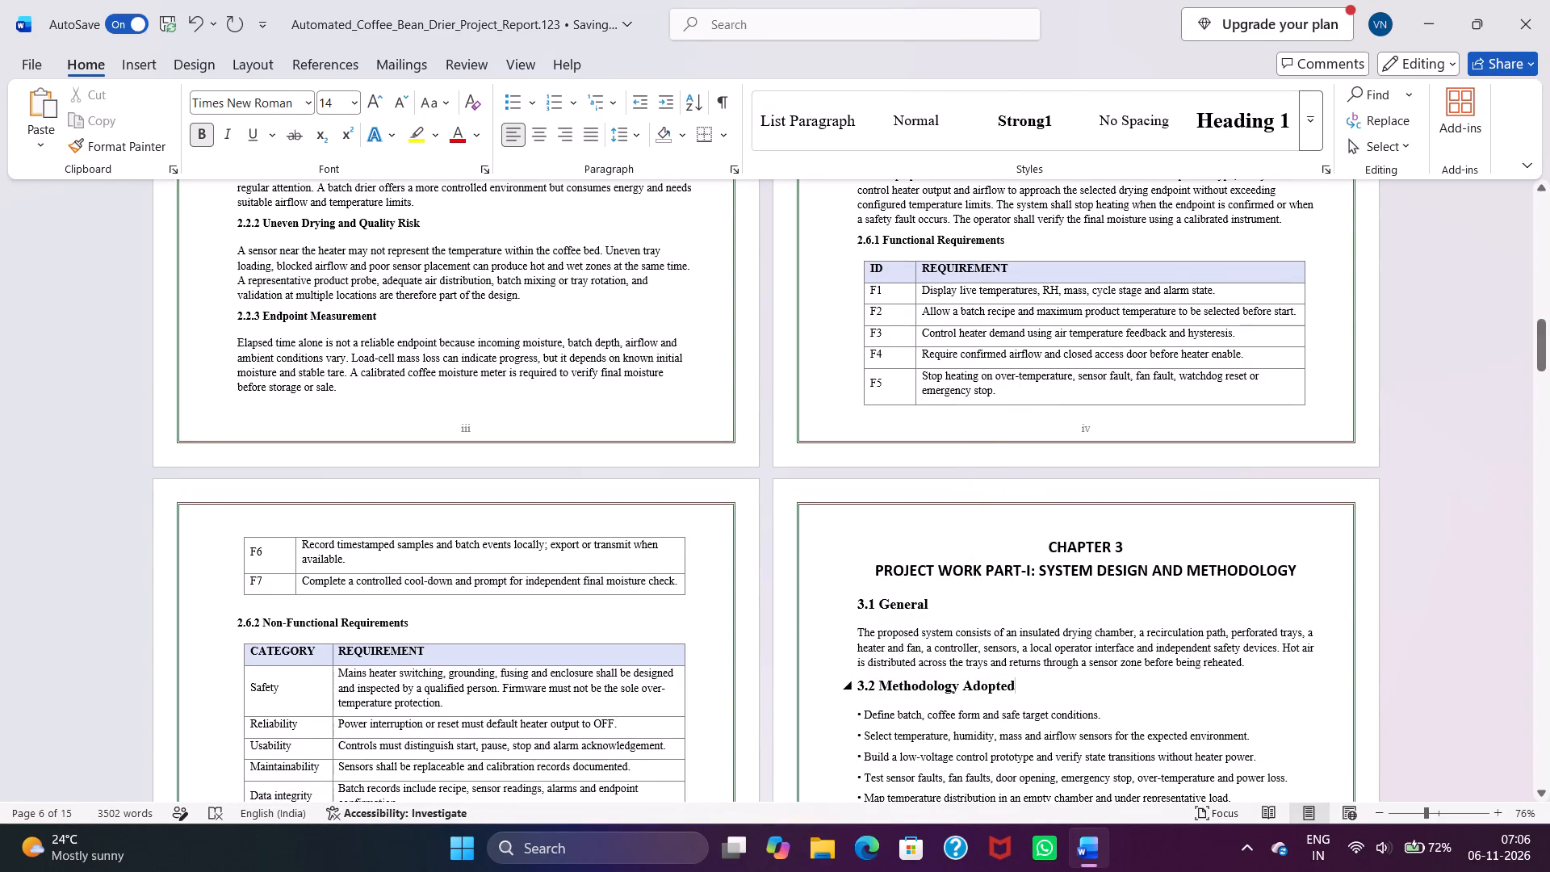
Set the font size of the 3.3 System Architecture heading to 14.
scroll(1114, 697, down, 8)
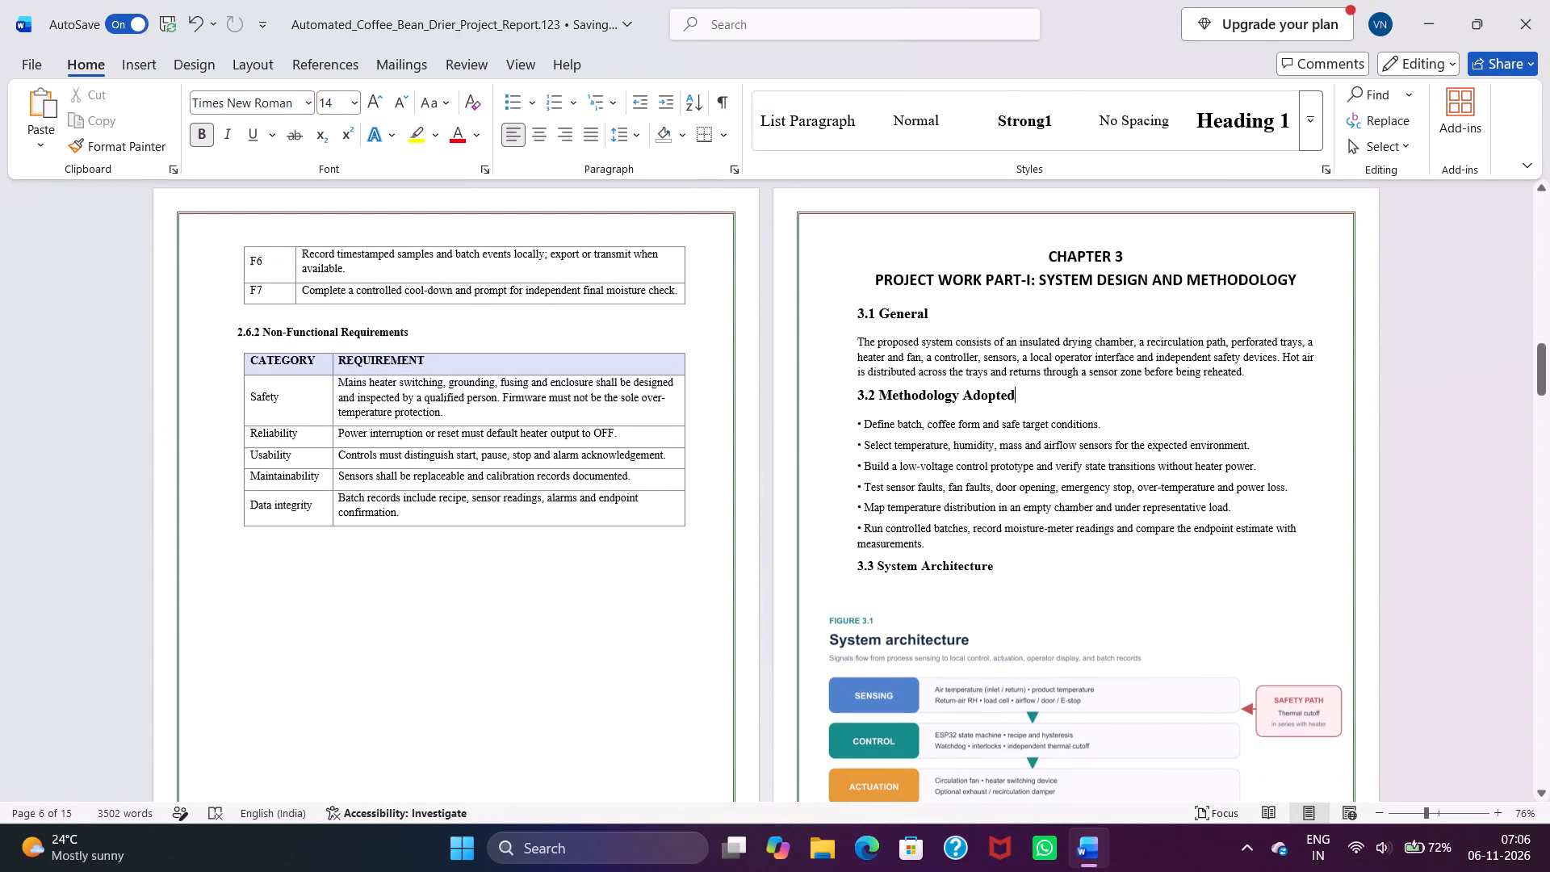
drag(999, 566, 846, 575)
click(999, 507)
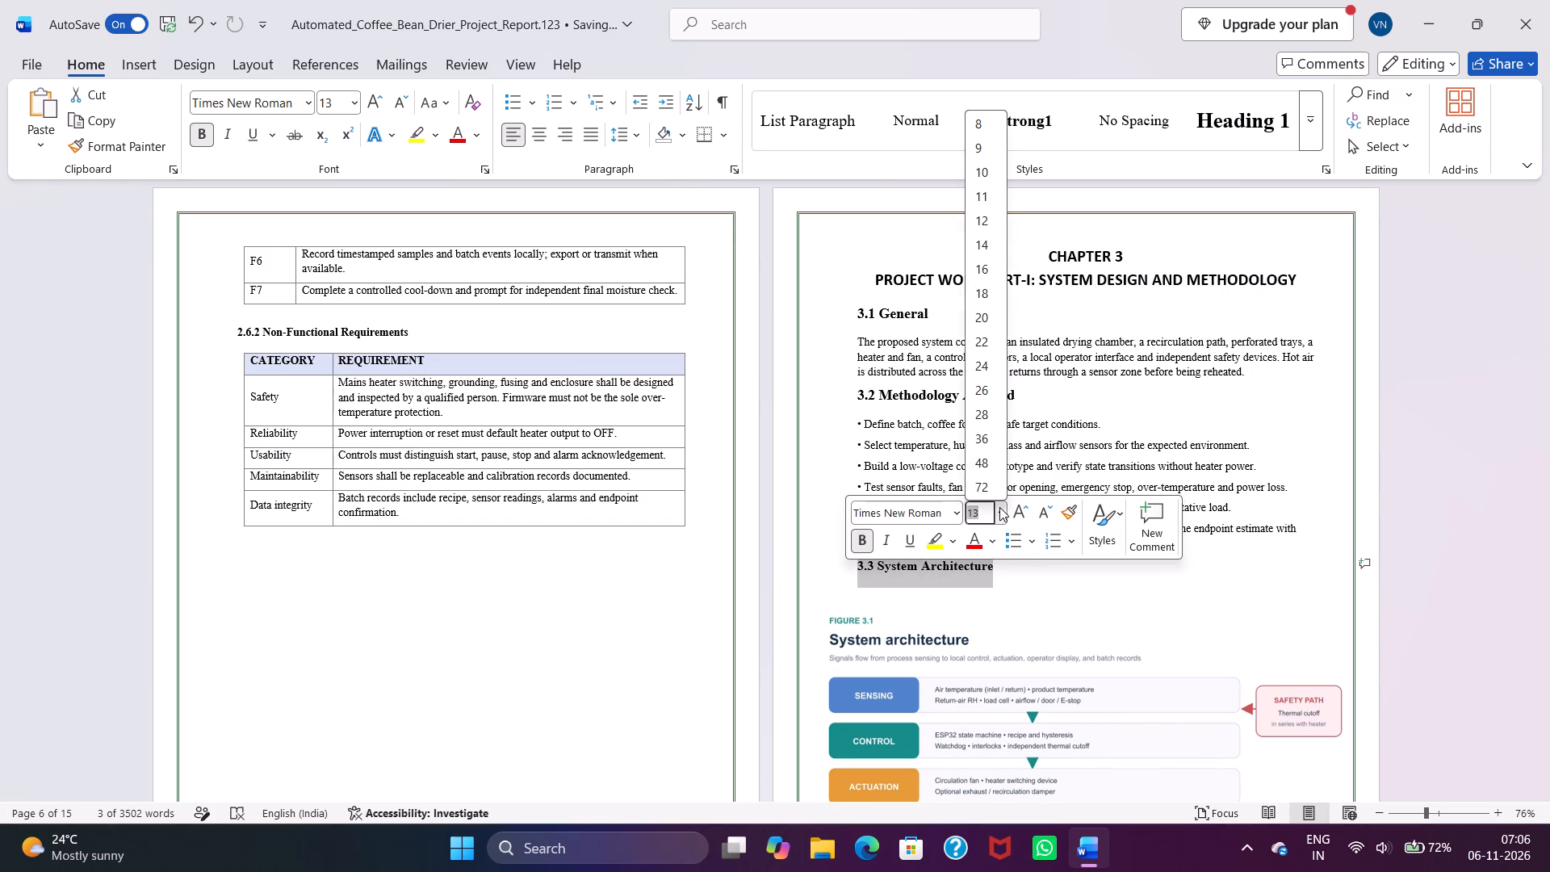
click(978, 251)
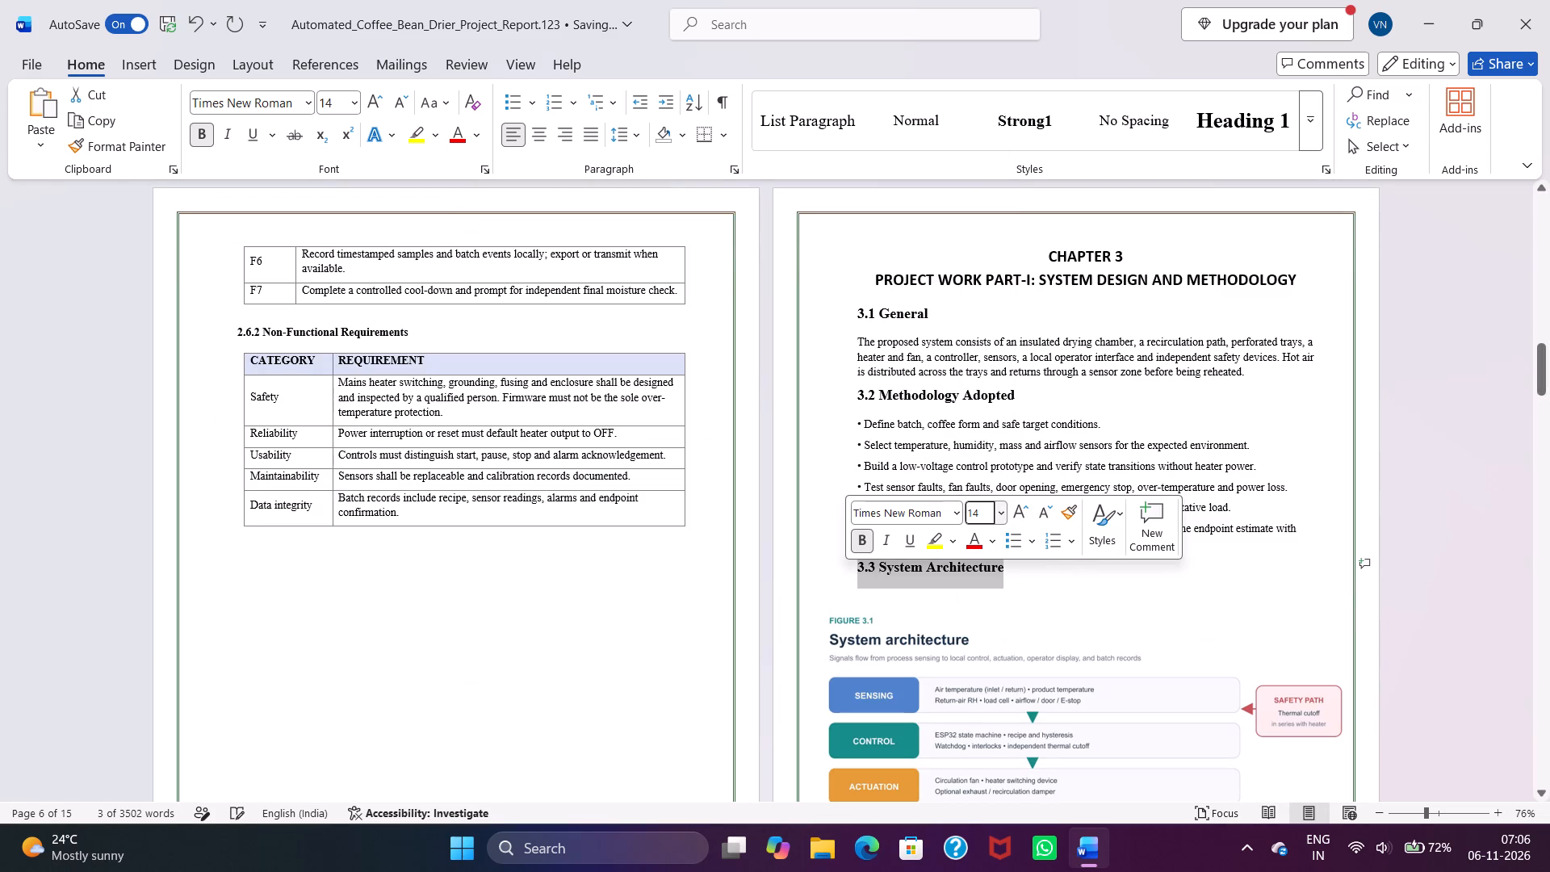
click(1084, 606)
Set the font size of the 3.4 Hardware Design heading to 14.
scroll(1084, 606, down, 12)
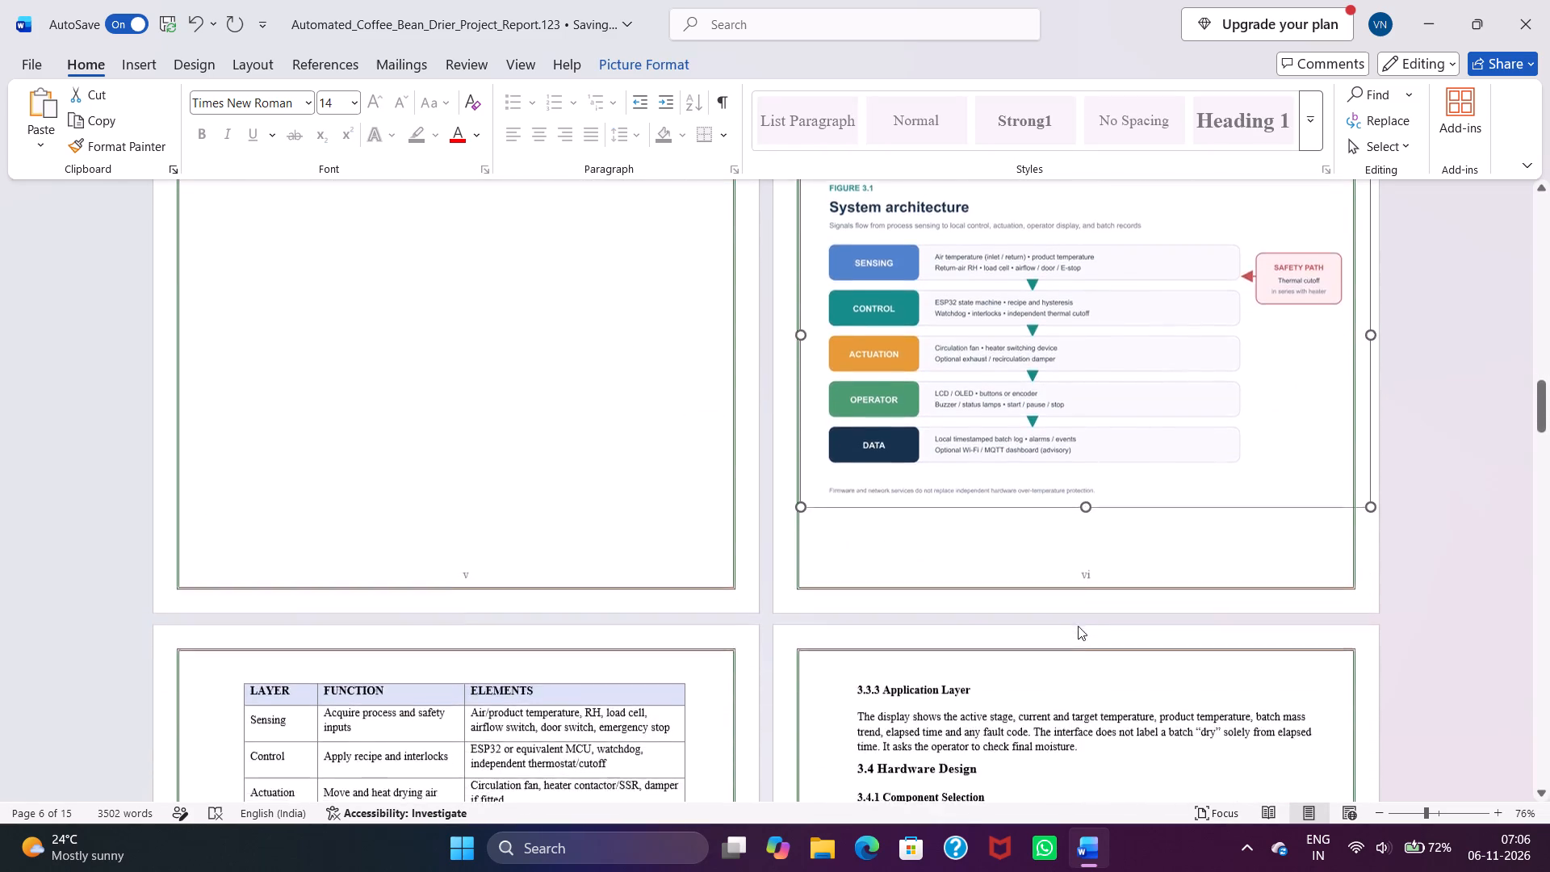
scroll(1078, 626, down, 4)
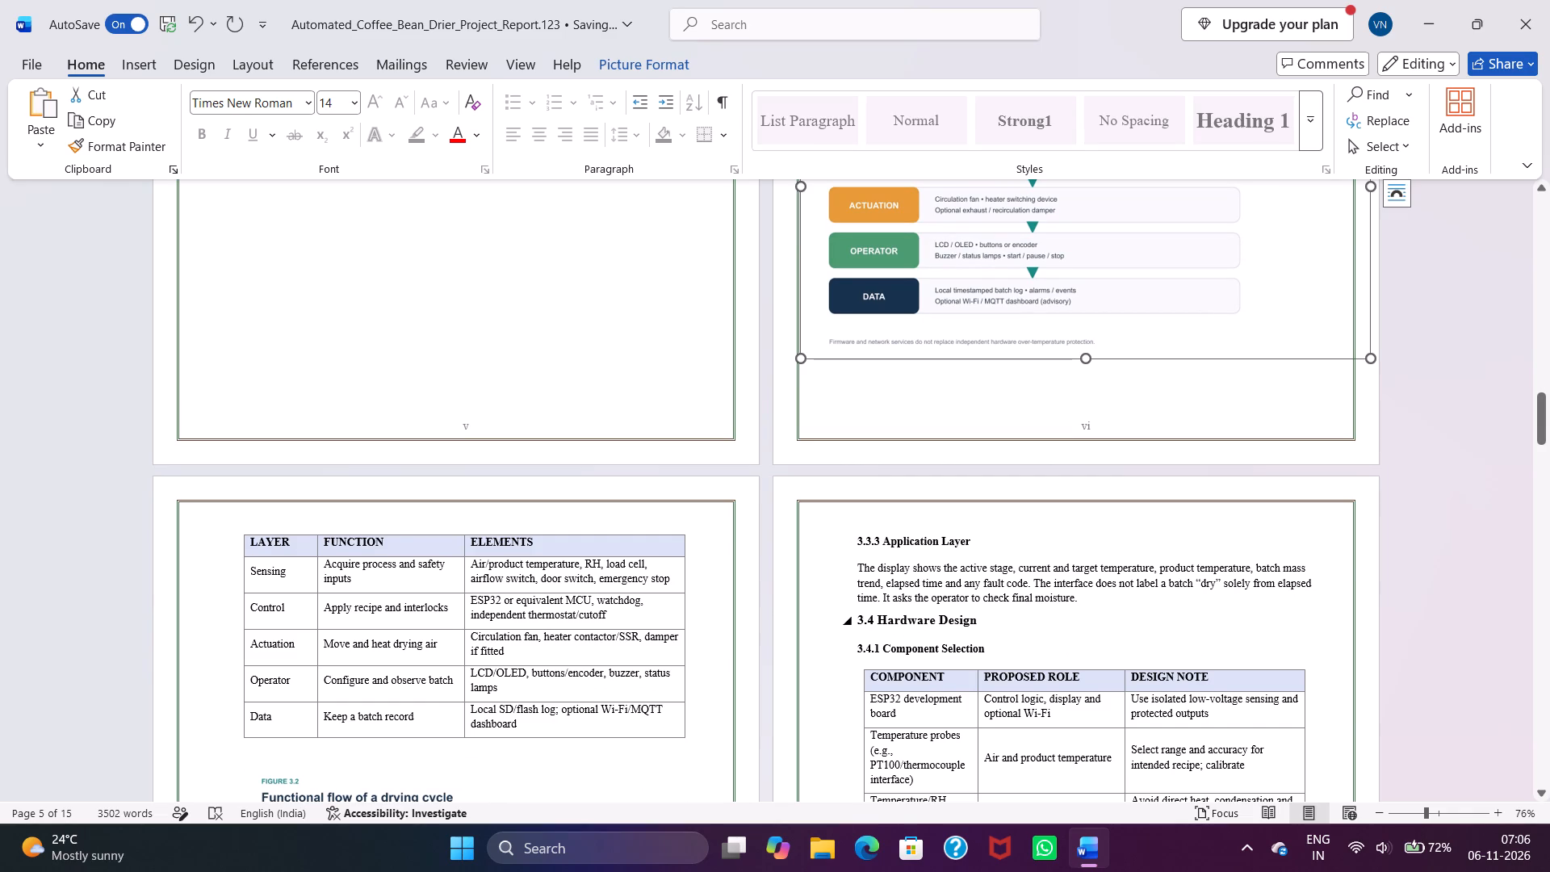
drag(980, 621, 847, 639)
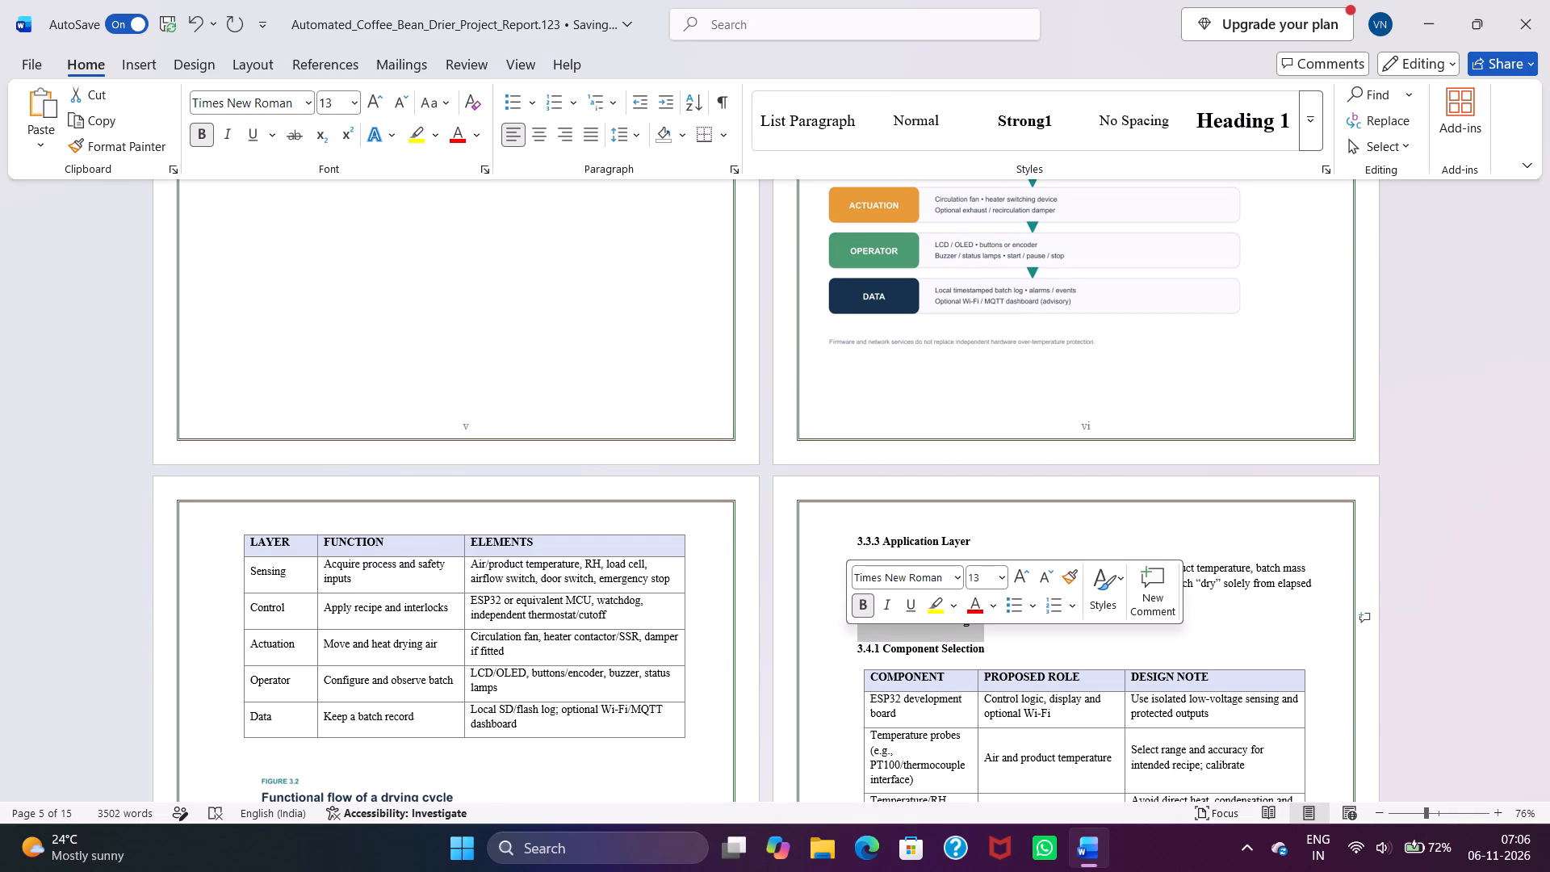
click(1001, 581)
click(984, 313)
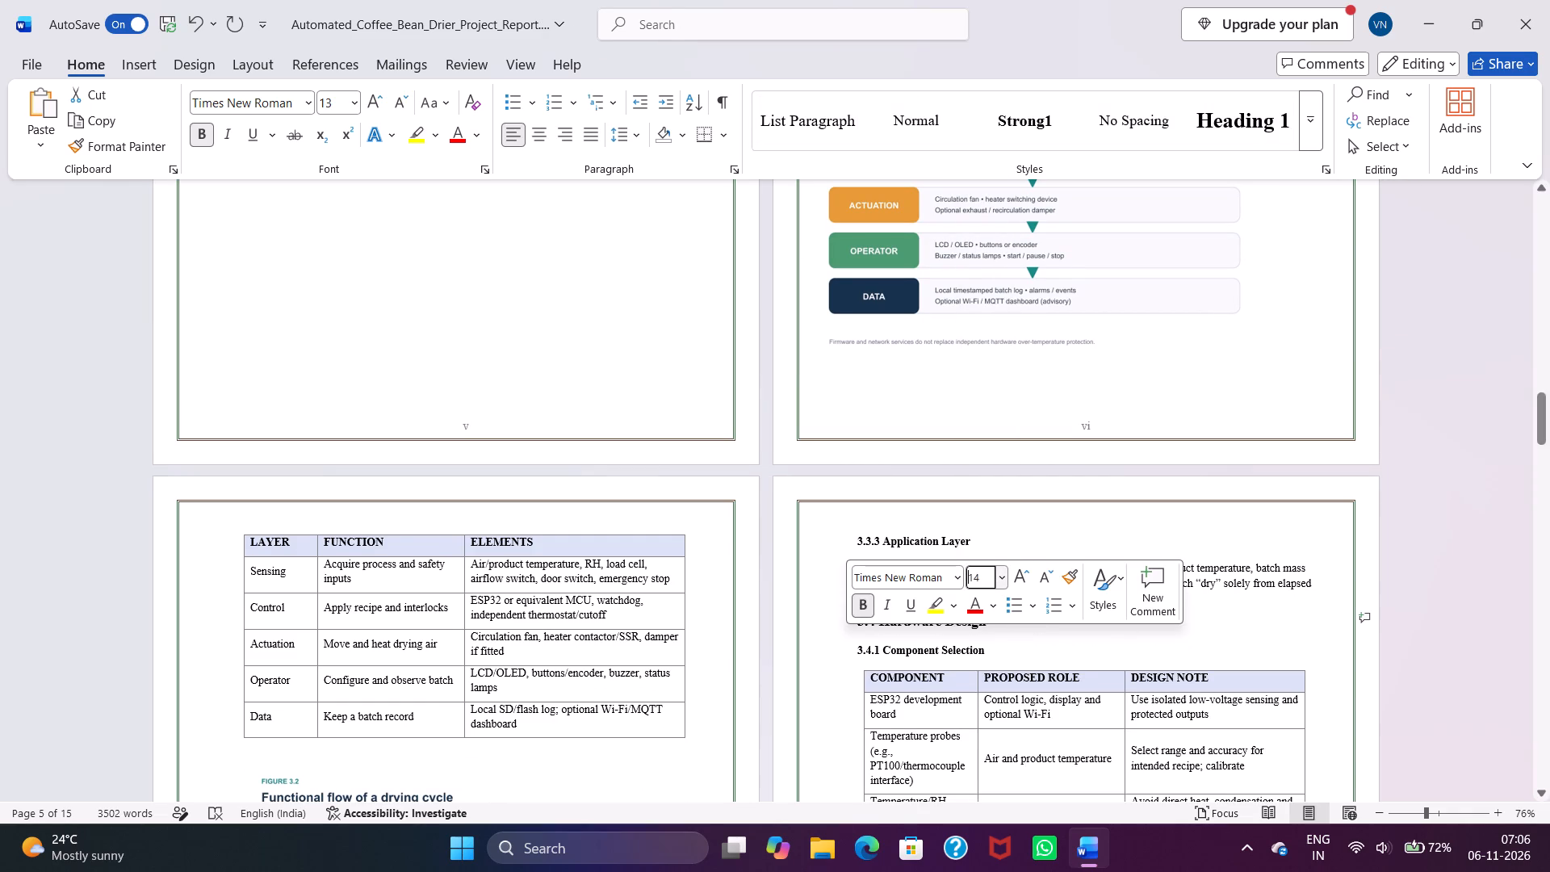
click(1260, 634)
Set the font size of the 3.5 Firmware Design heading to 14.
scroll(1097, 706, down, 6)
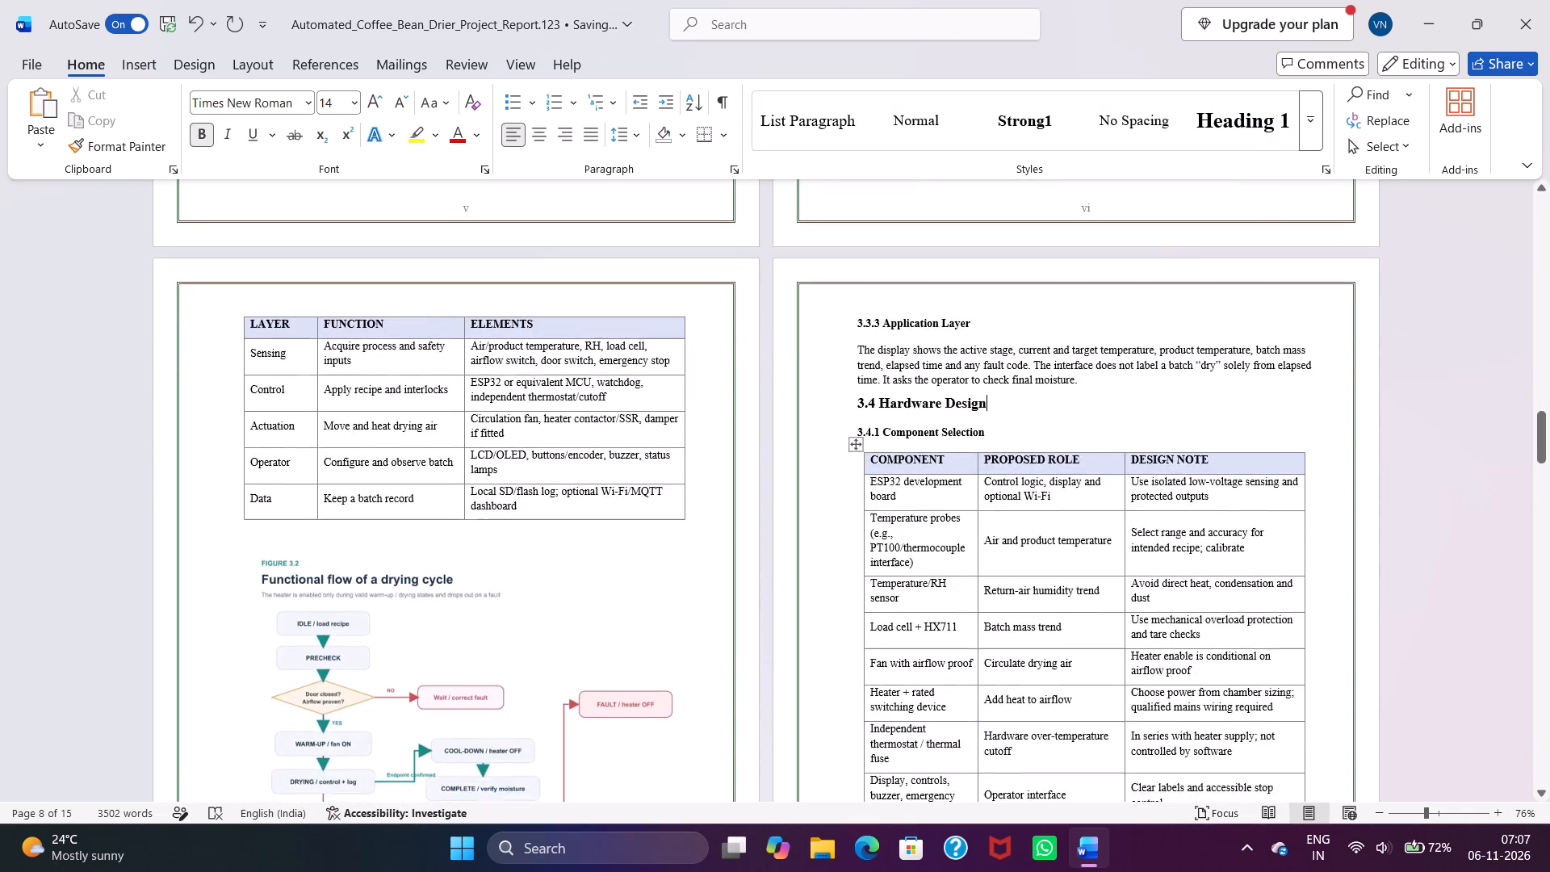
scroll(1025, 636, down, 8)
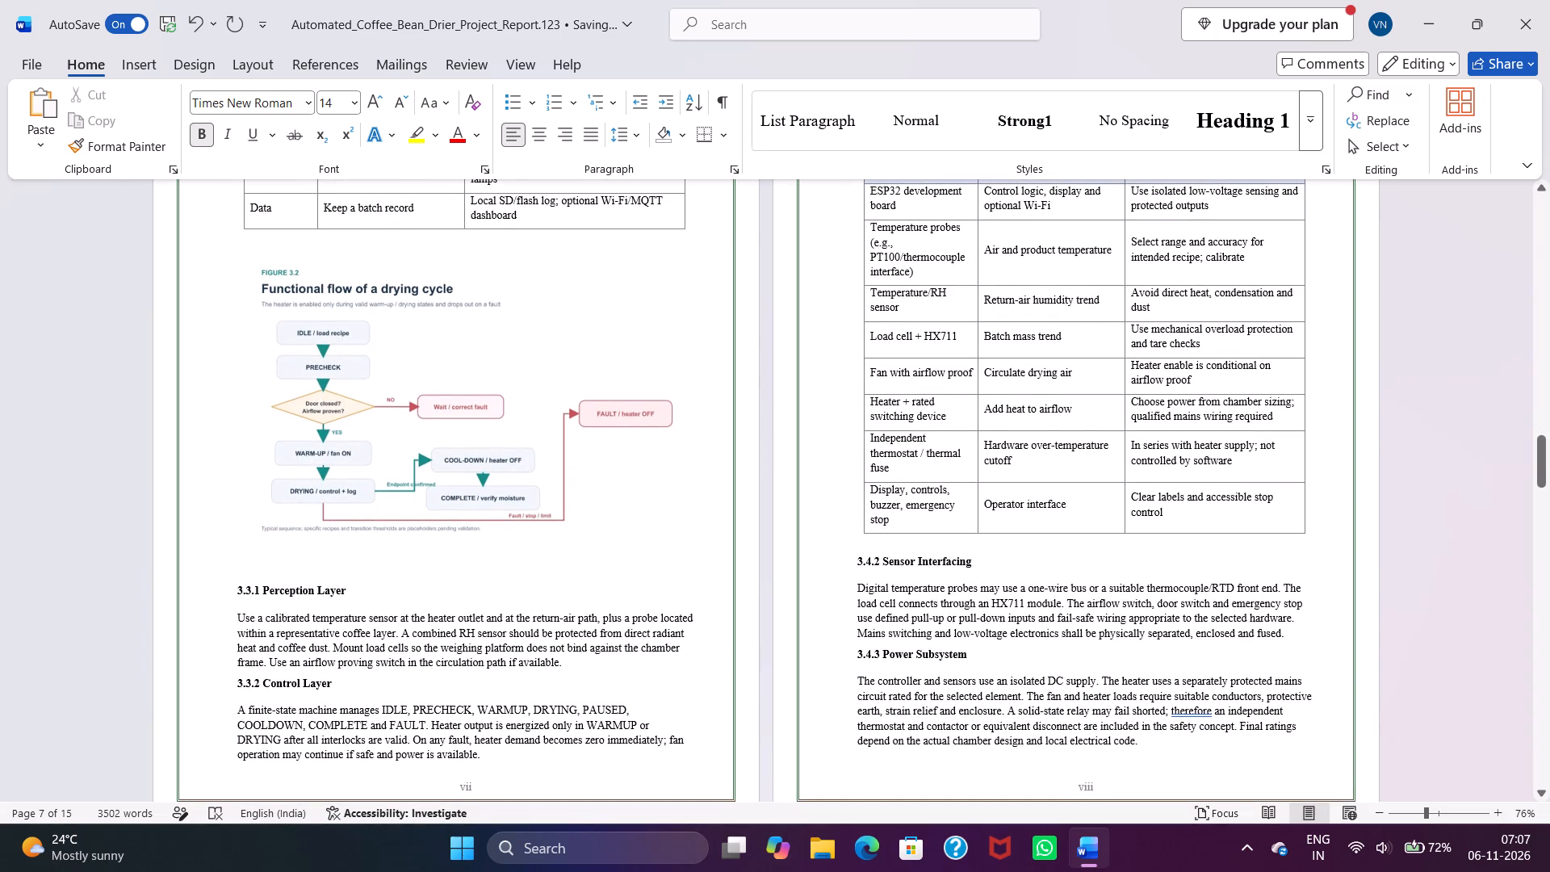
scroll(970, 636, down, 10)
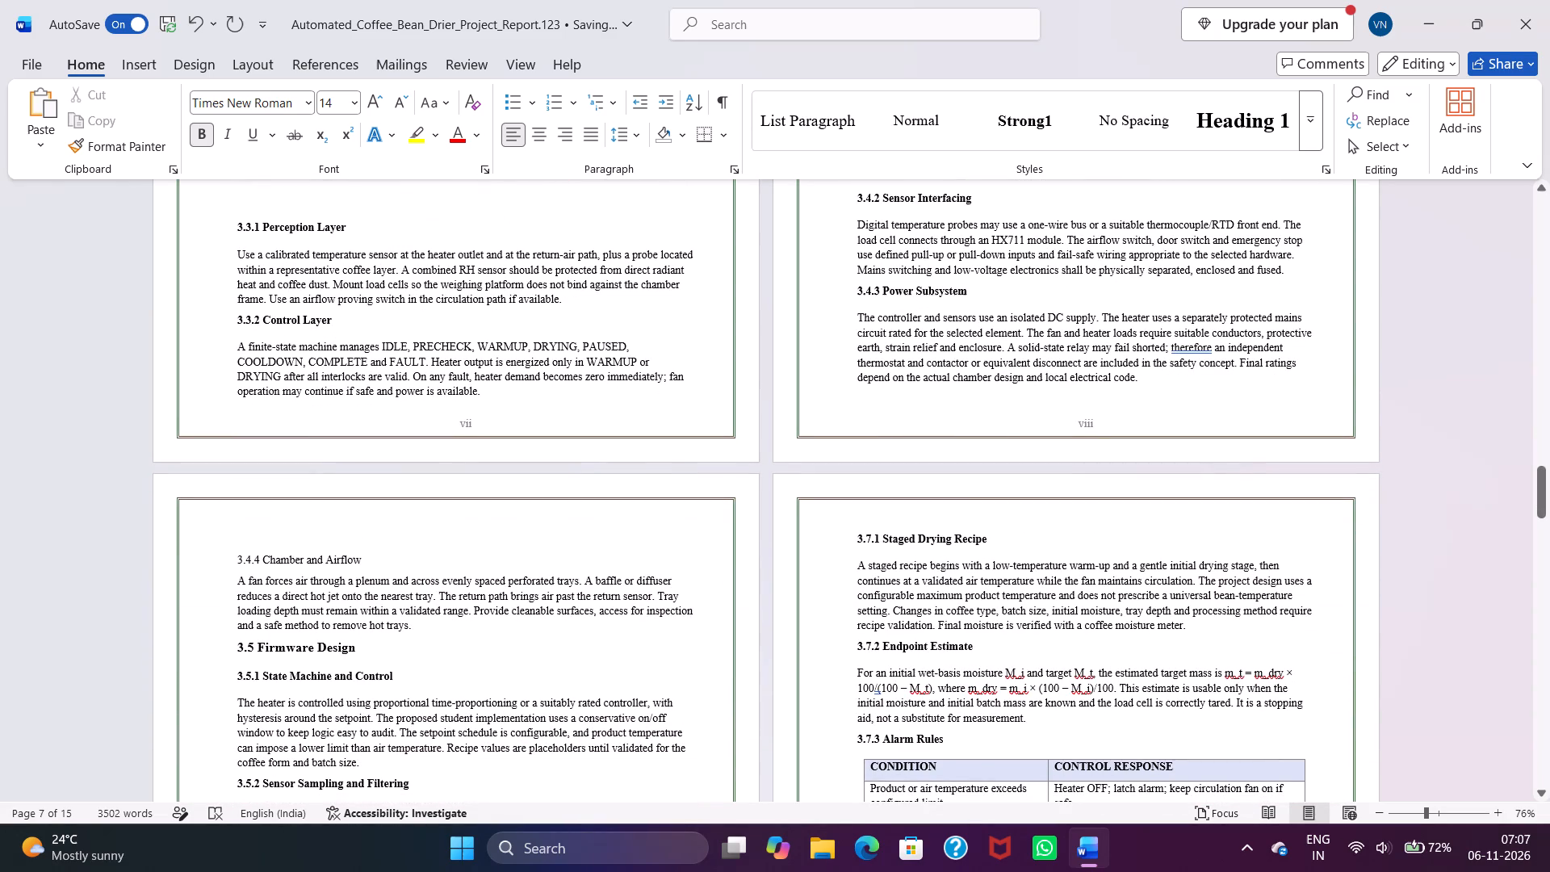
scroll(962, 610, down, 6)
scroll(962, 610, up, 5)
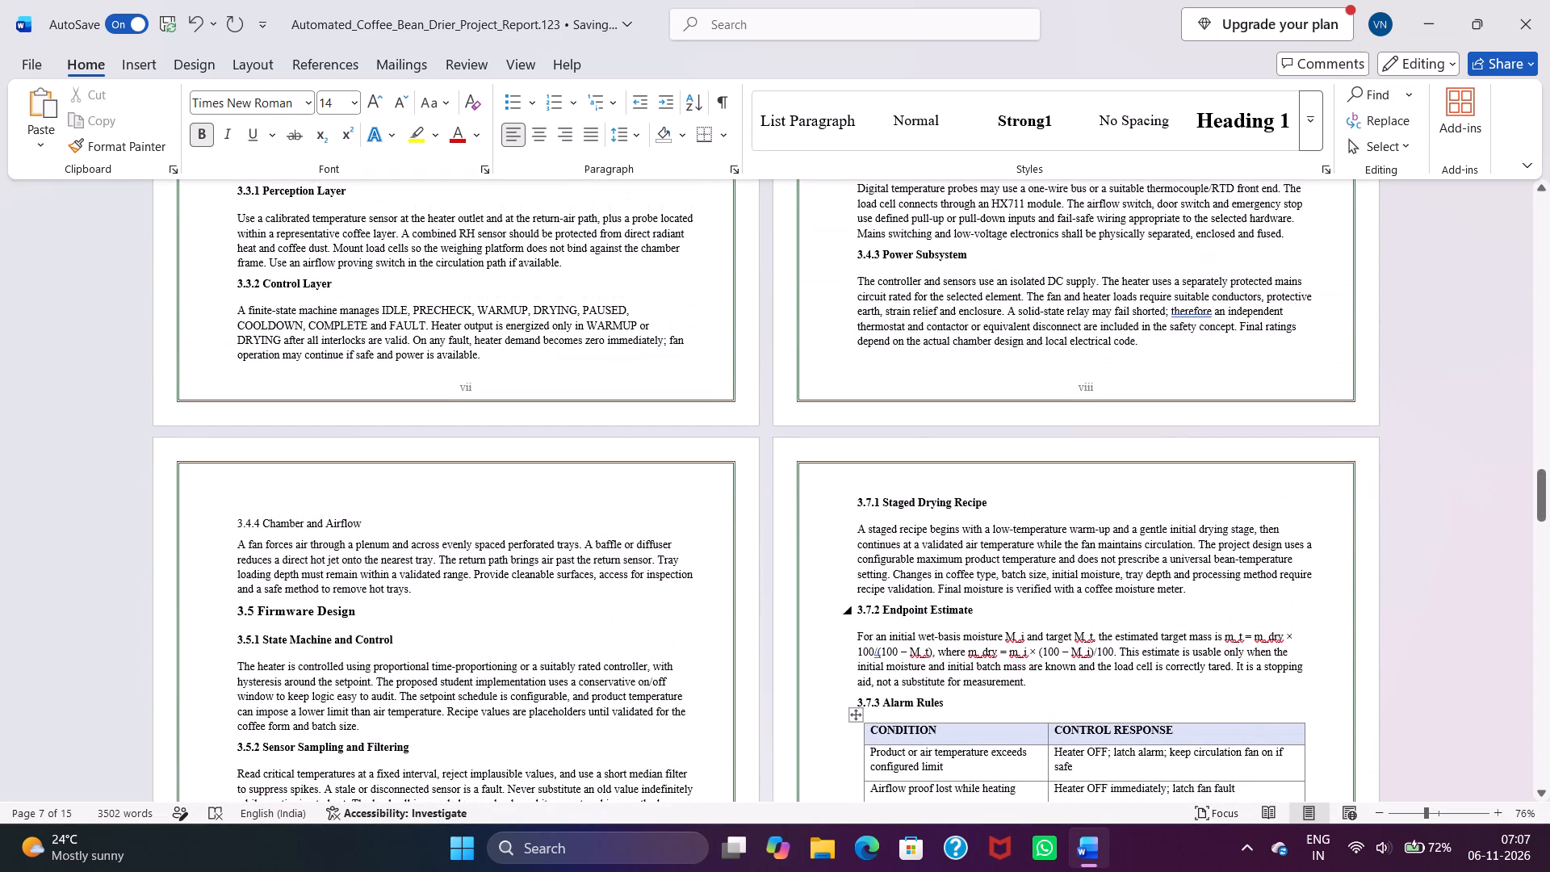
drag(358, 616, 353, 616)
drag(353, 616, 229, 616)
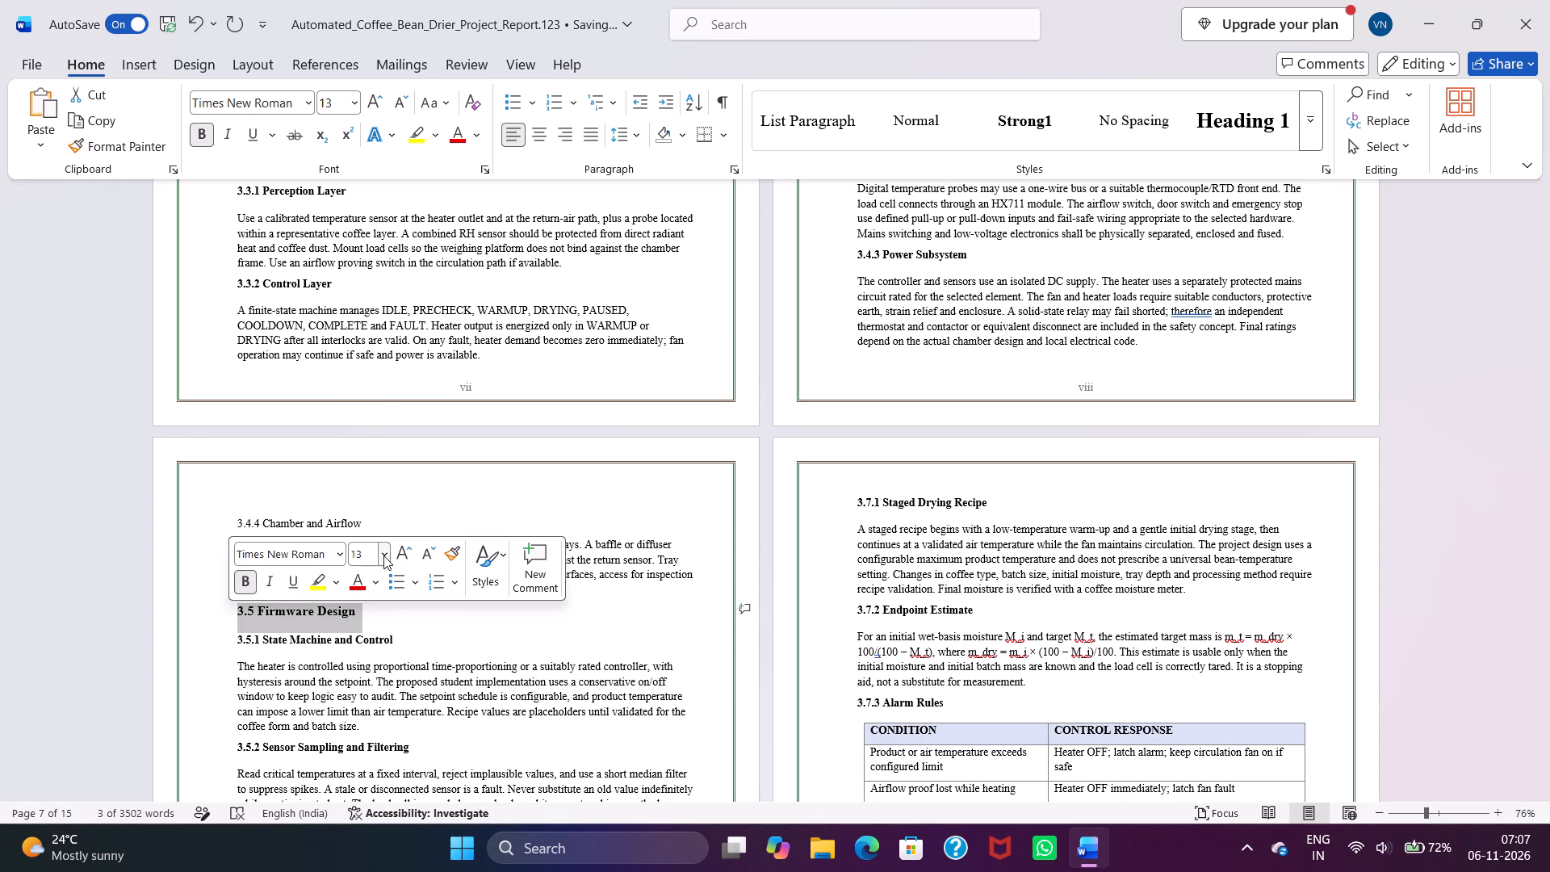
click(386, 555)
click(371, 289)
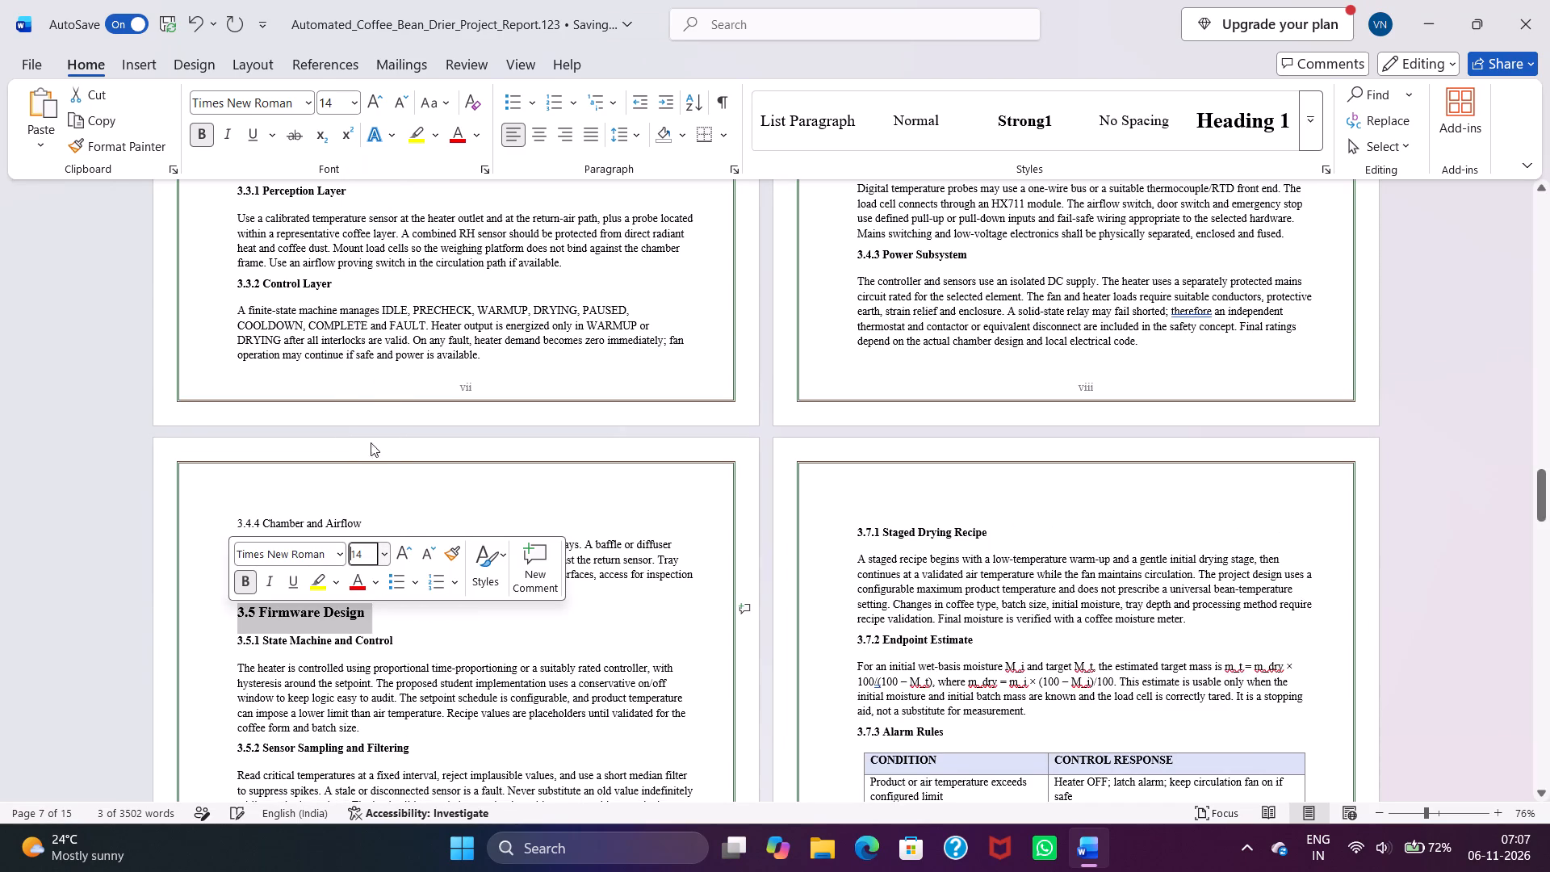
click(479, 627)
Set the font size of the 3.6 Communication and Data Model heading to 14.
scroll(440, 666, down, 7)
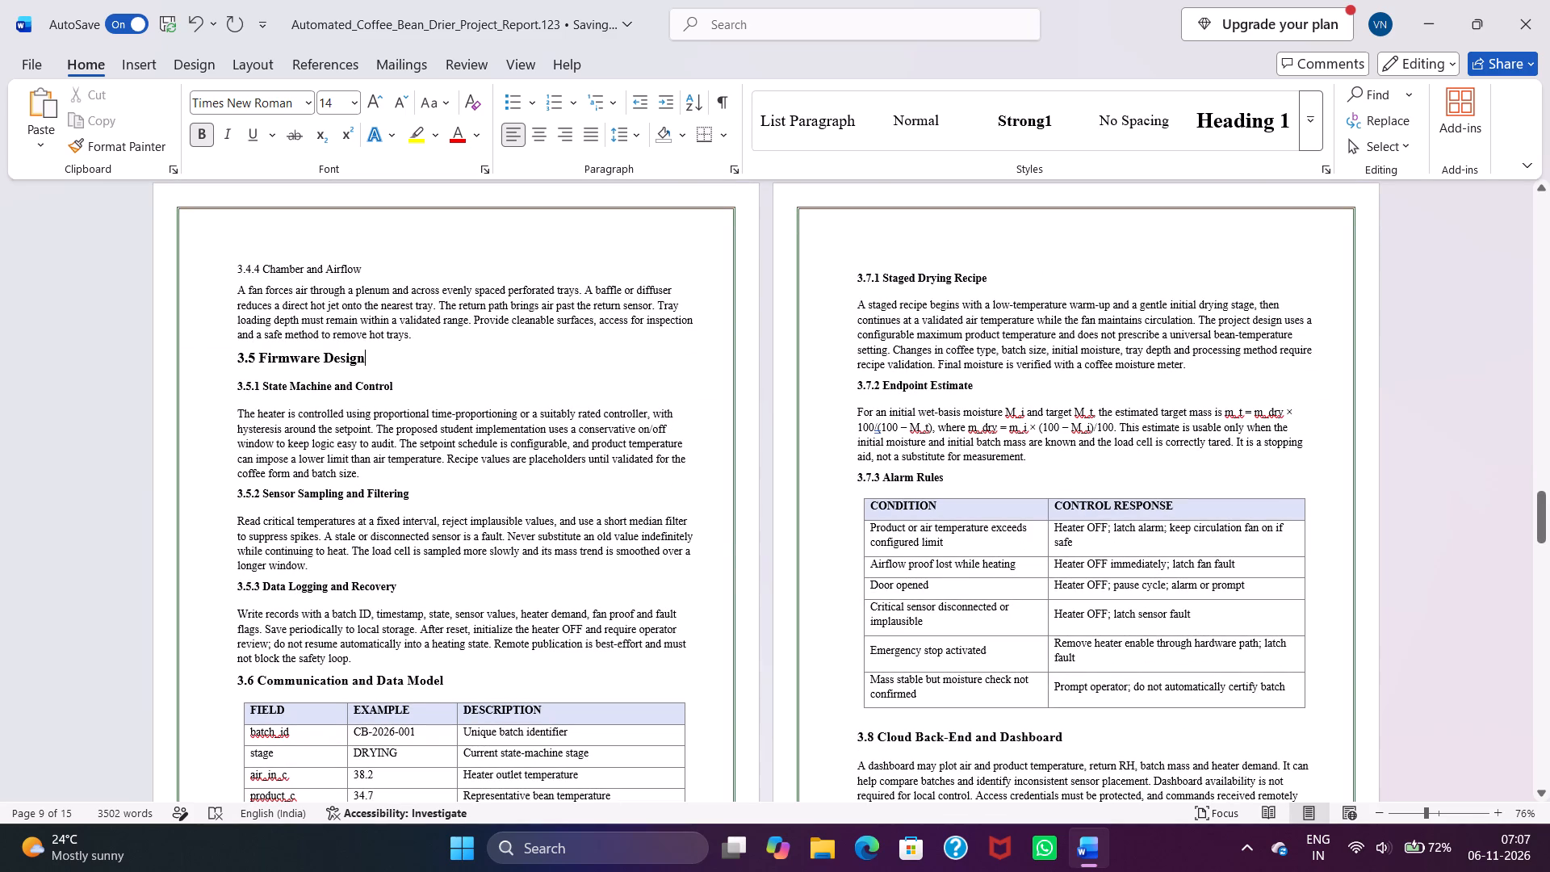
scroll(303, 631, down, 4)
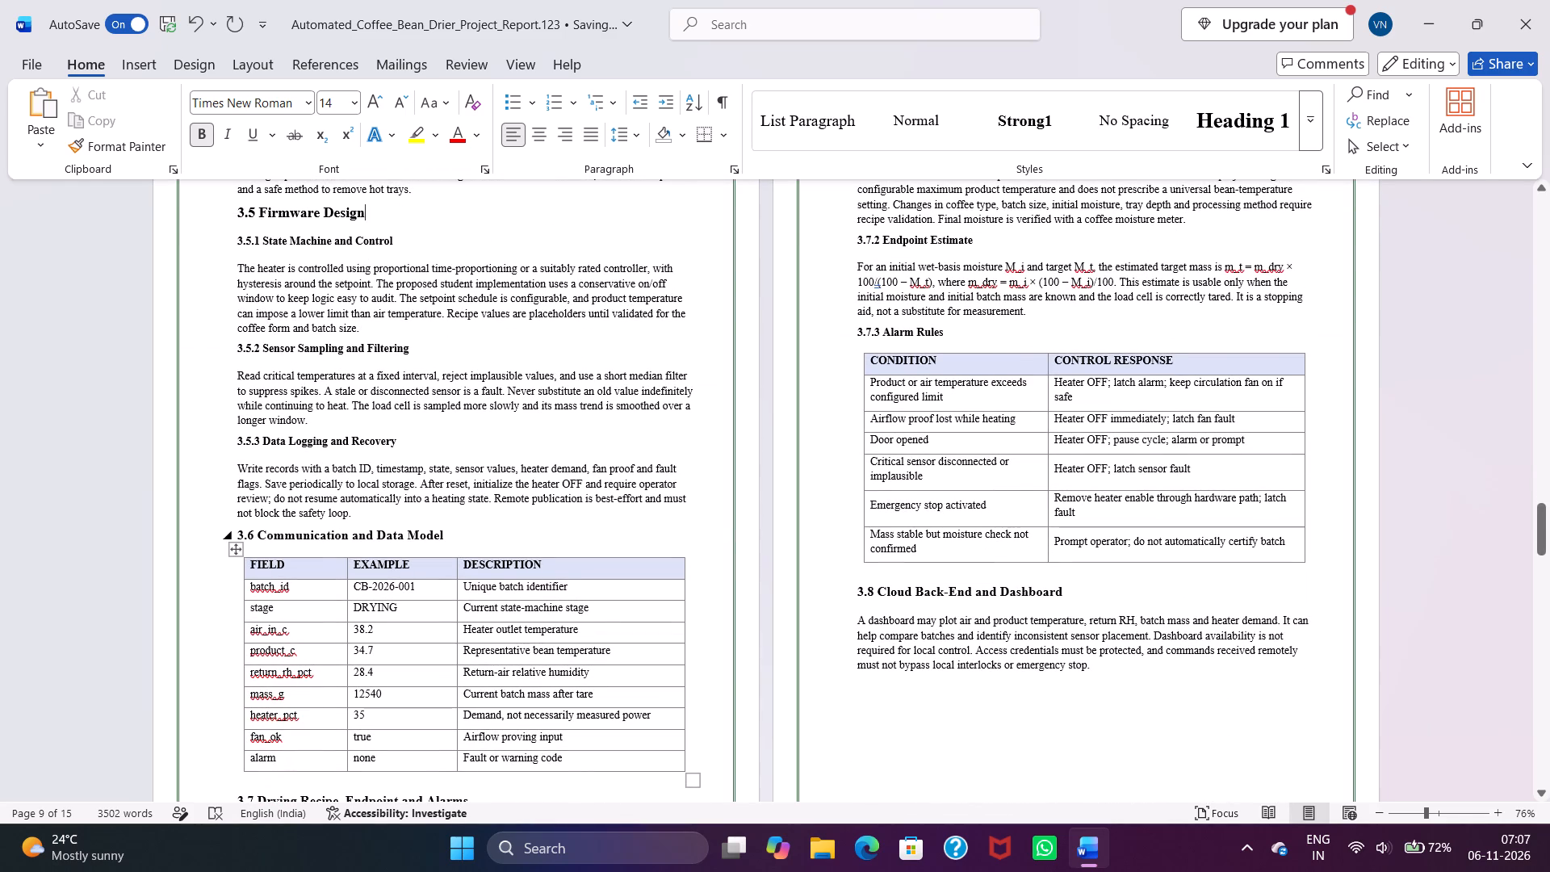
drag(443, 536, 238, 549)
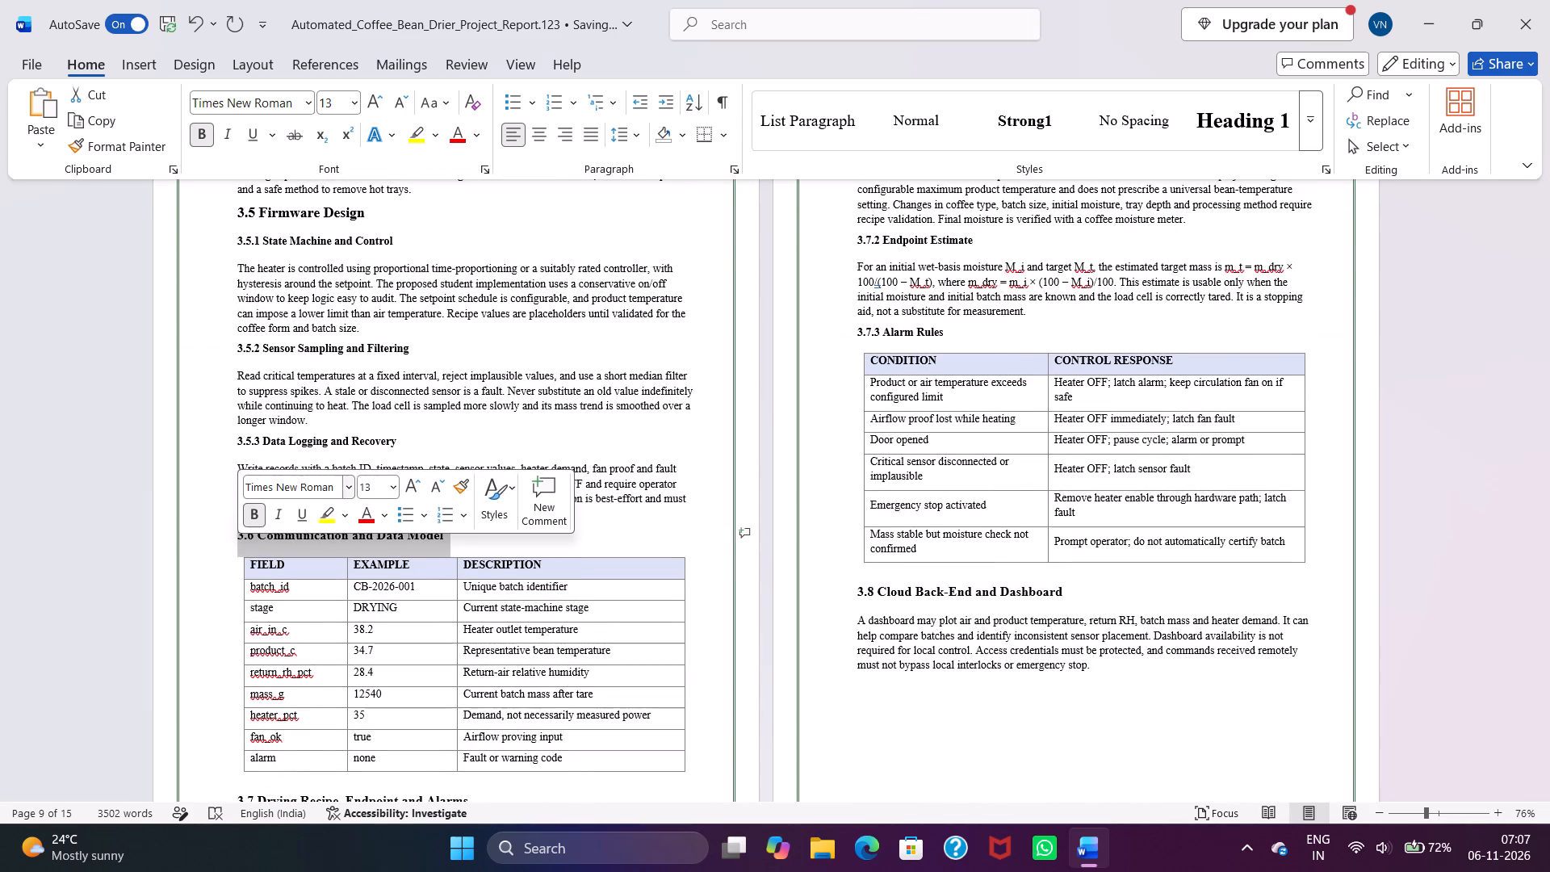
click(393, 490)
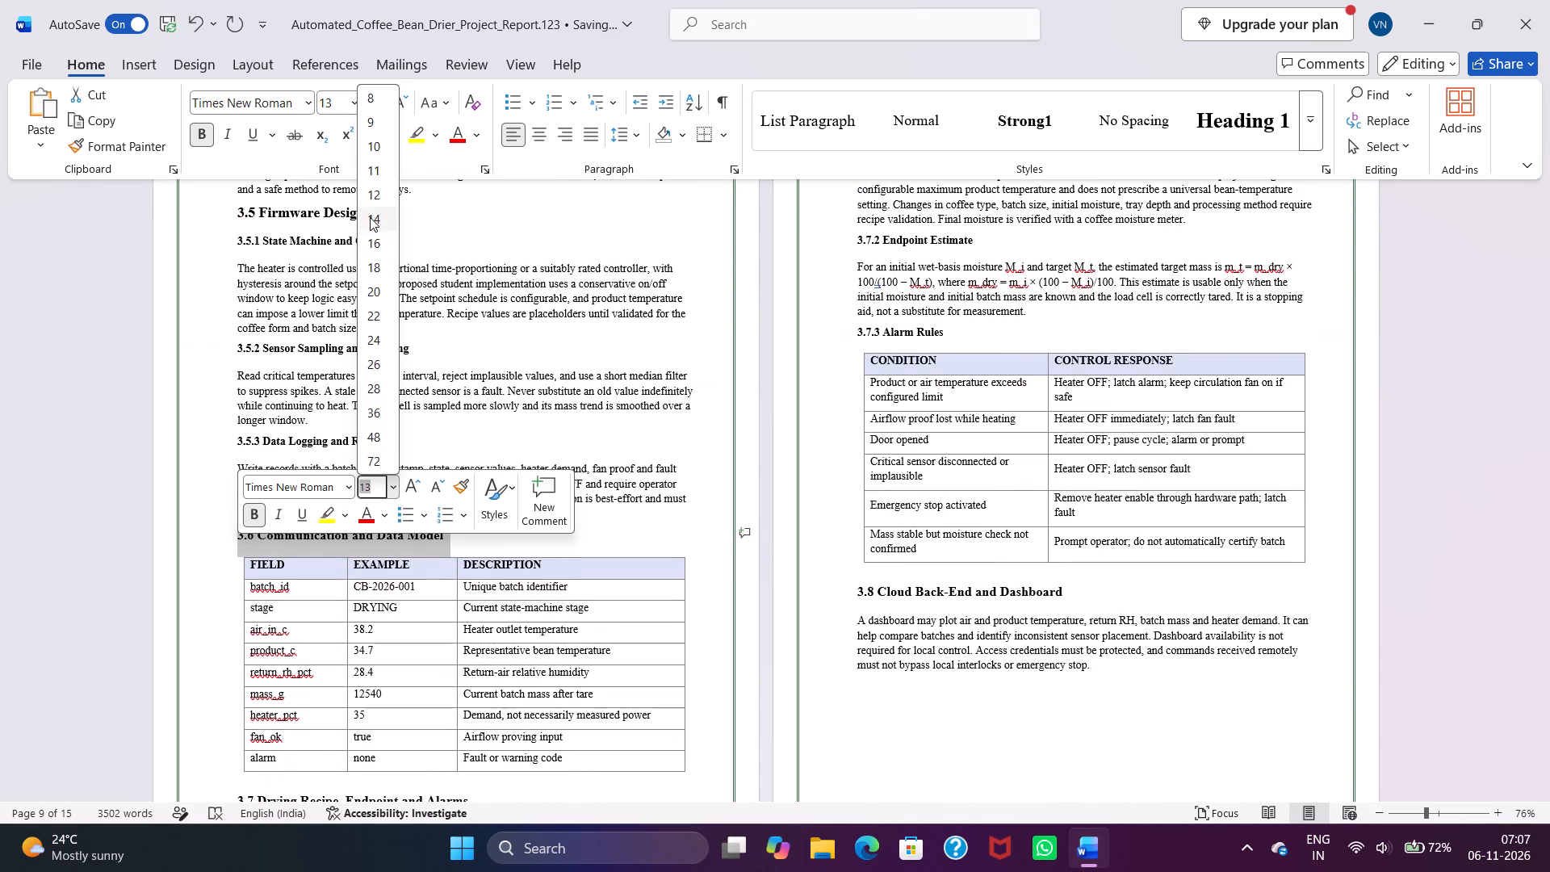
click(370, 213)
click(612, 531)
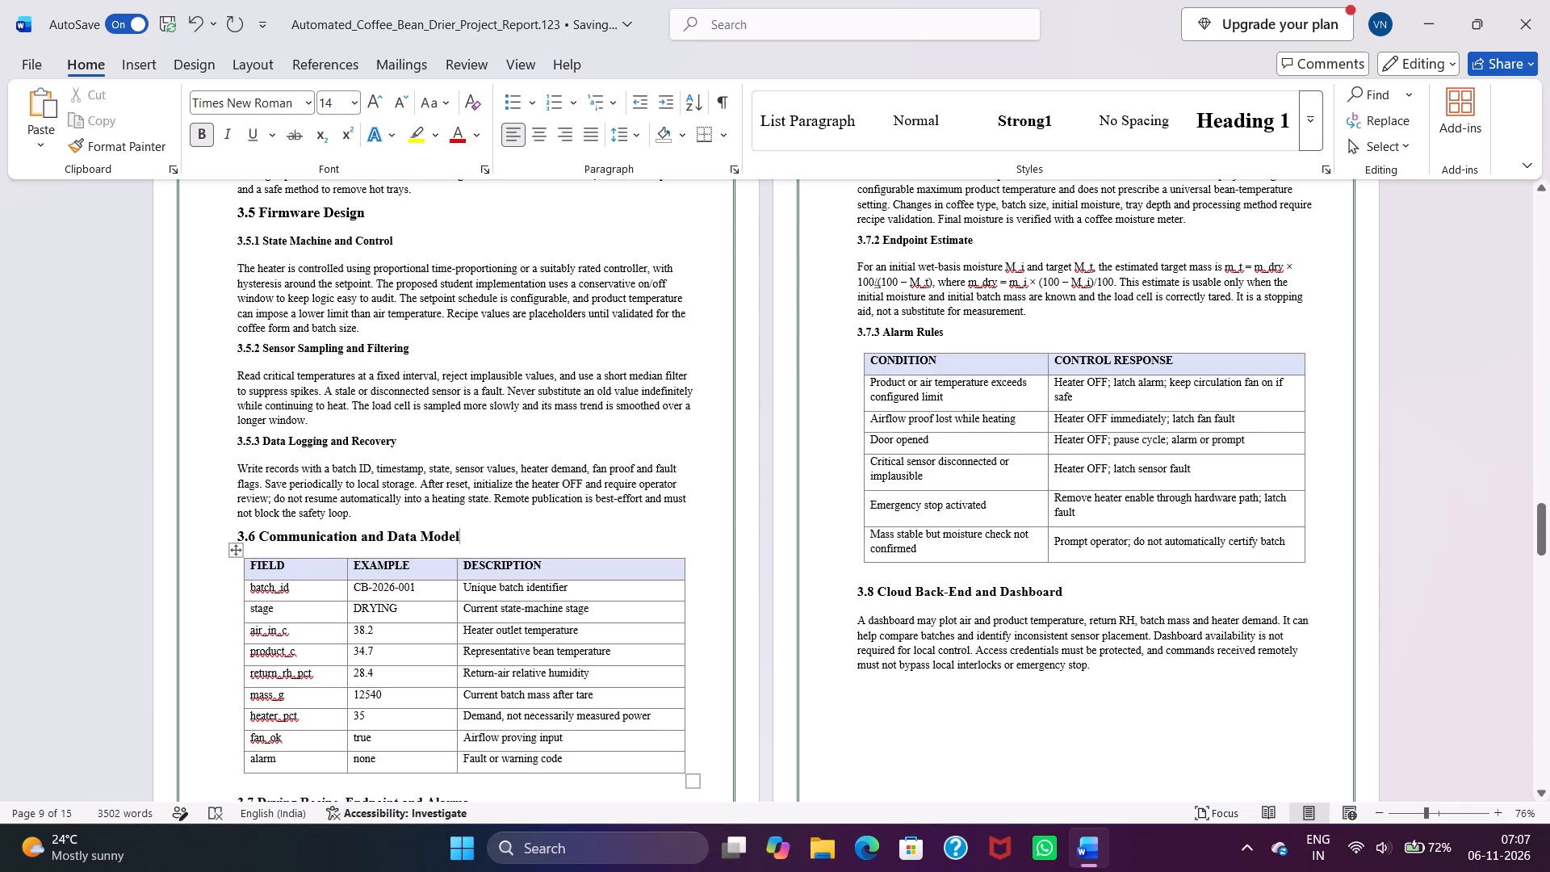
Insert a line break before the 3.7 Drying Recipe, Endpoint and Alarms heading to push it onto the next page.
scroll(494, 757, down, 6)
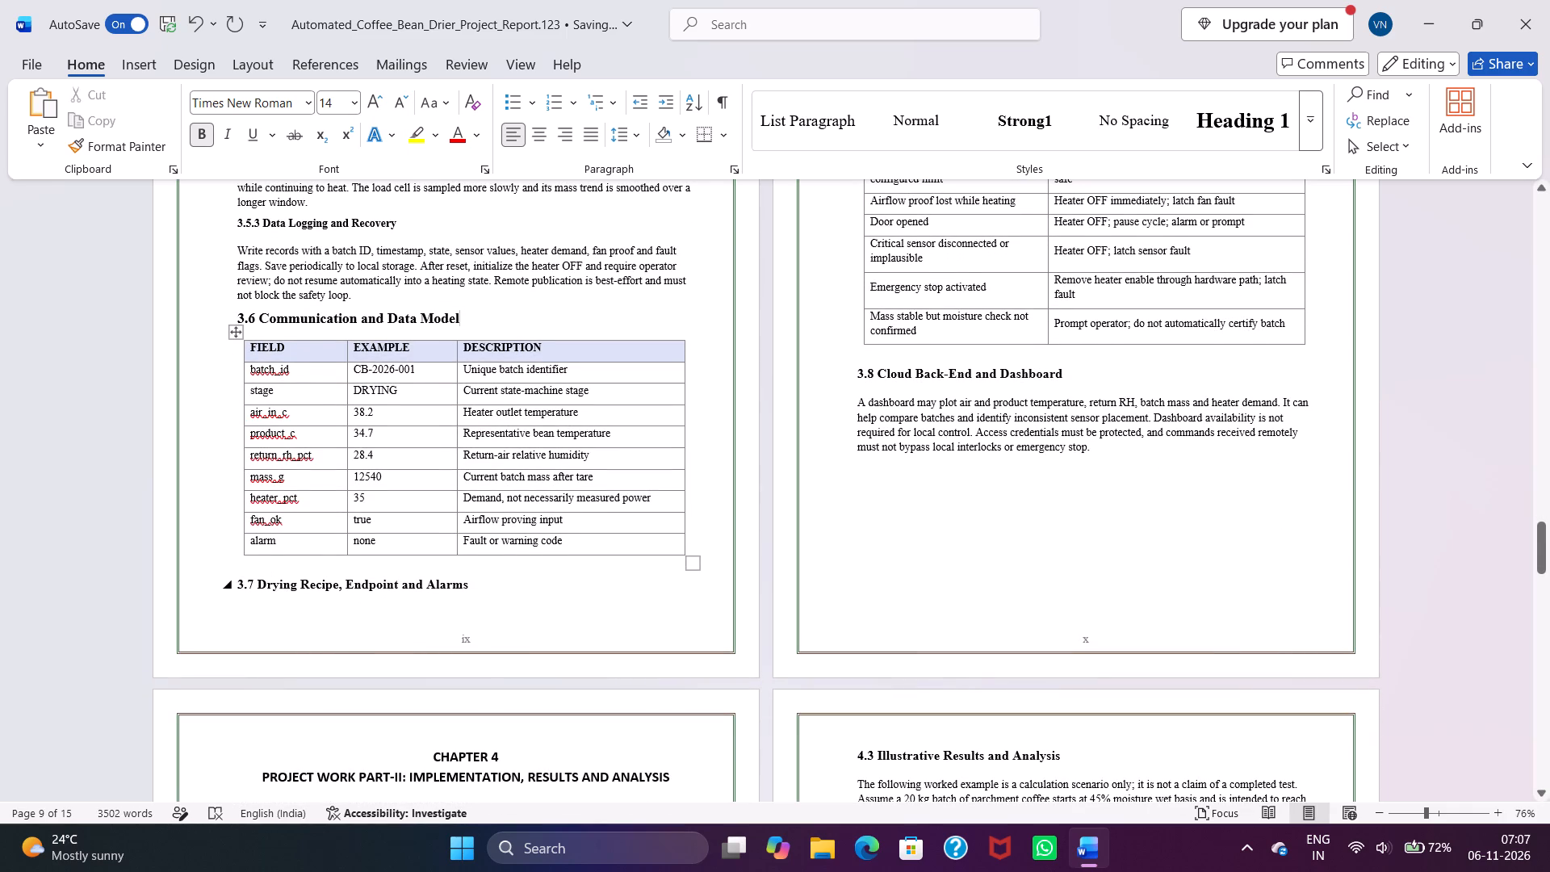
click(484, 576)
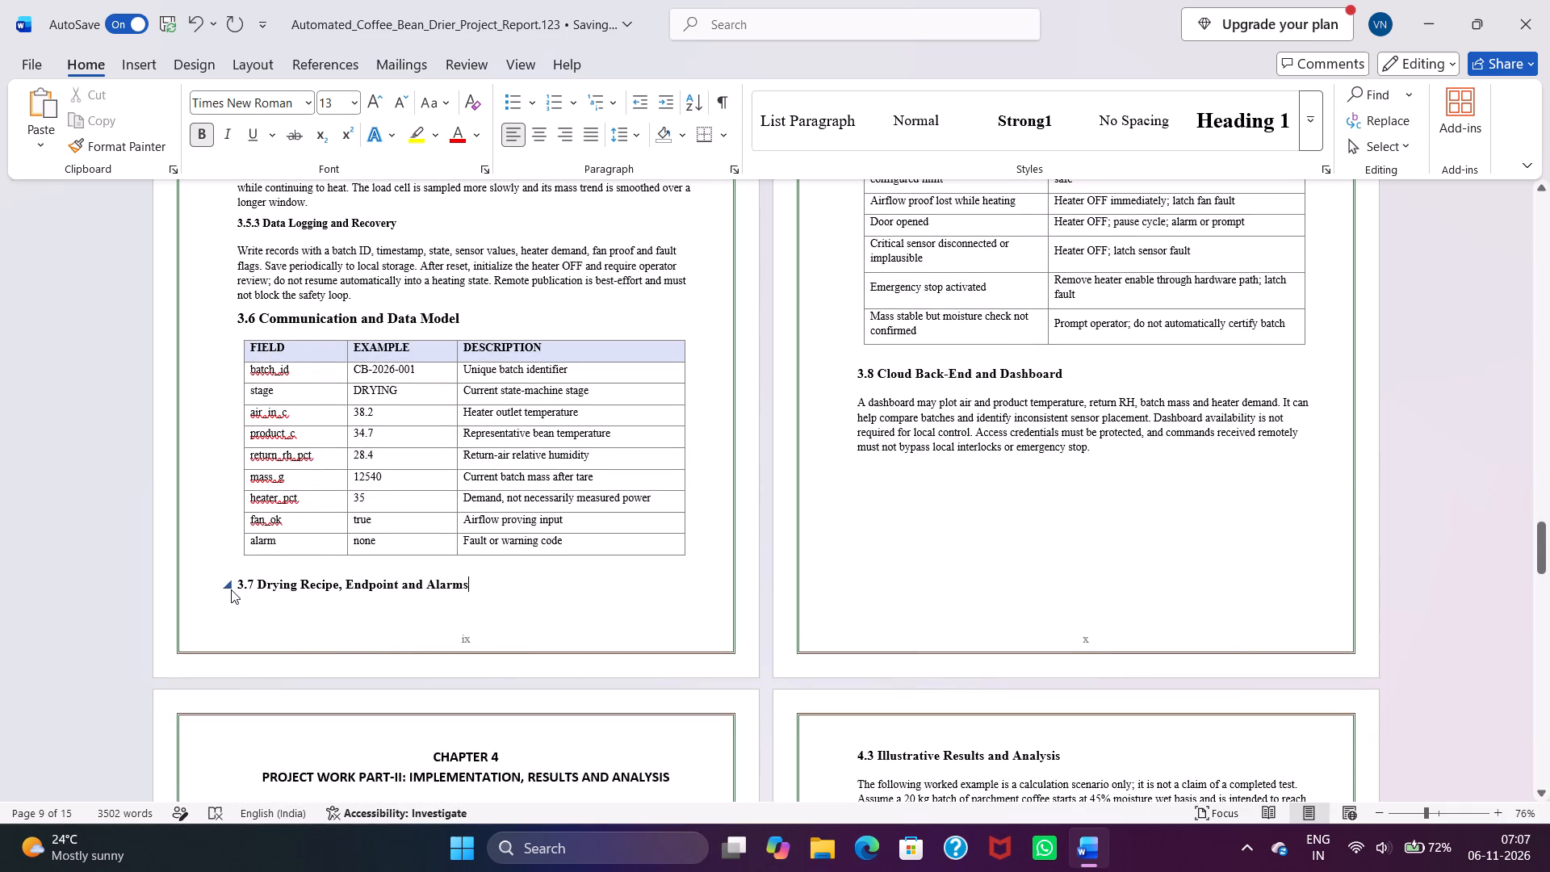
click(238, 585)
key(Return)
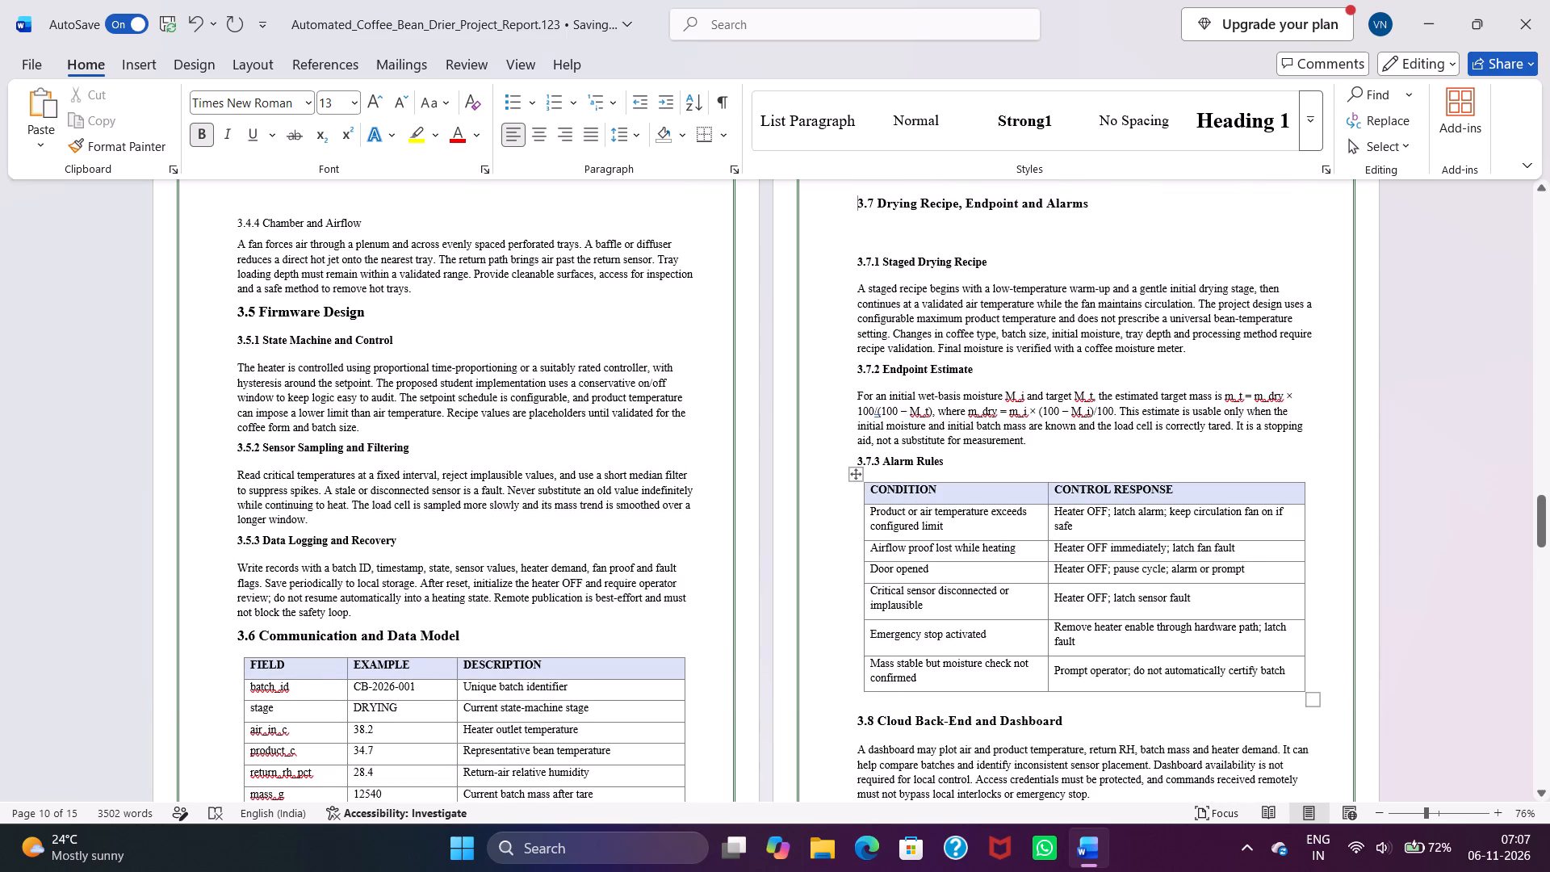
Remove the blank line between the 3.7 heading and the 3.7.1 Staged Drying Recipe subheading.
click(852, 256)
click(853, 258)
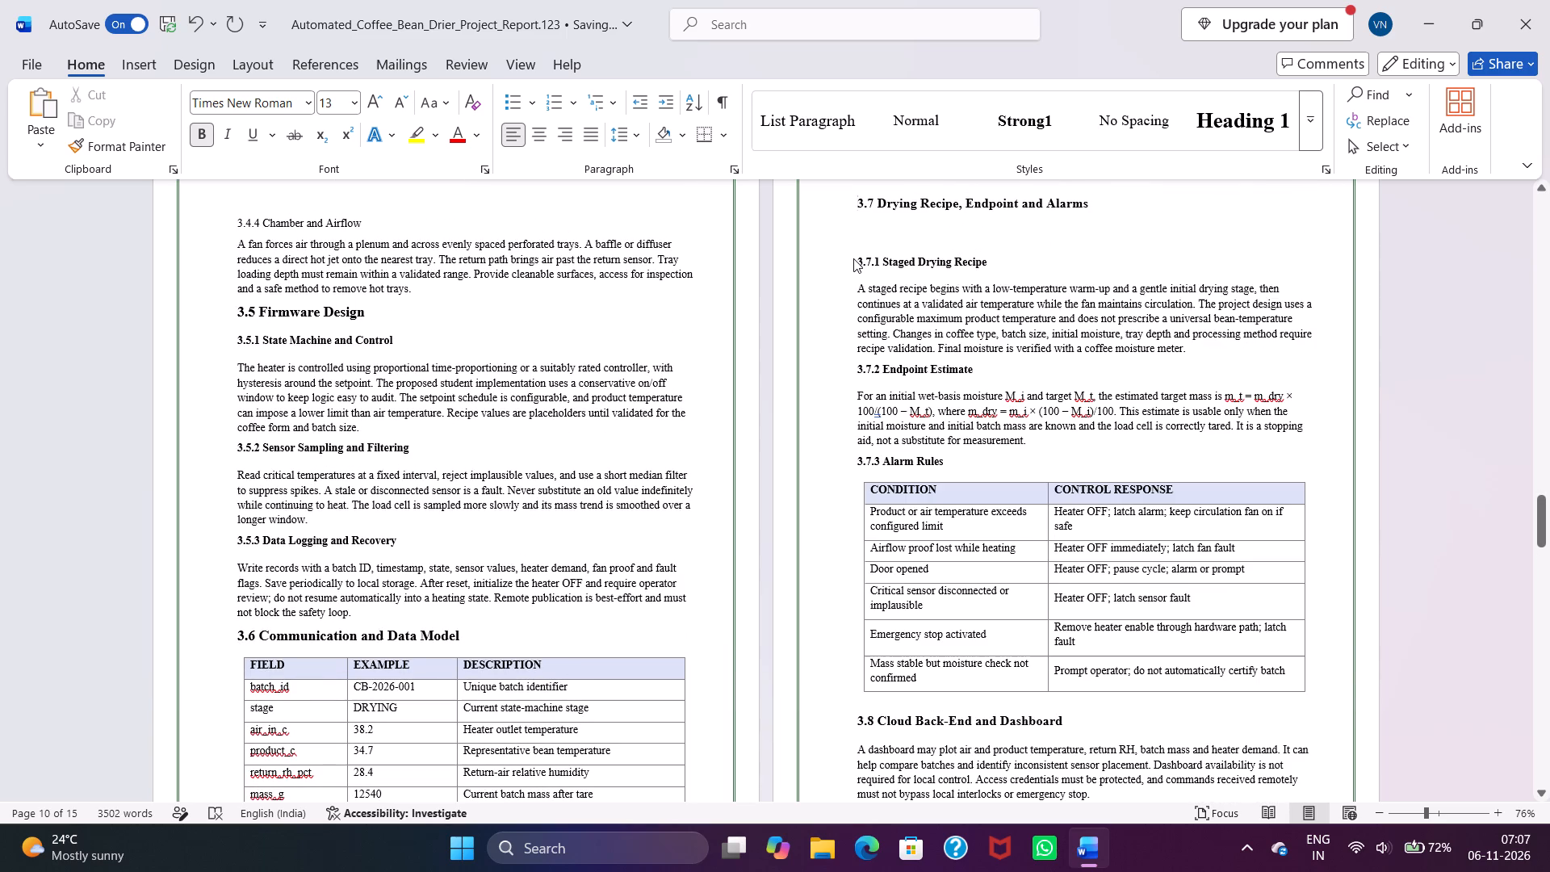
click(856, 262)
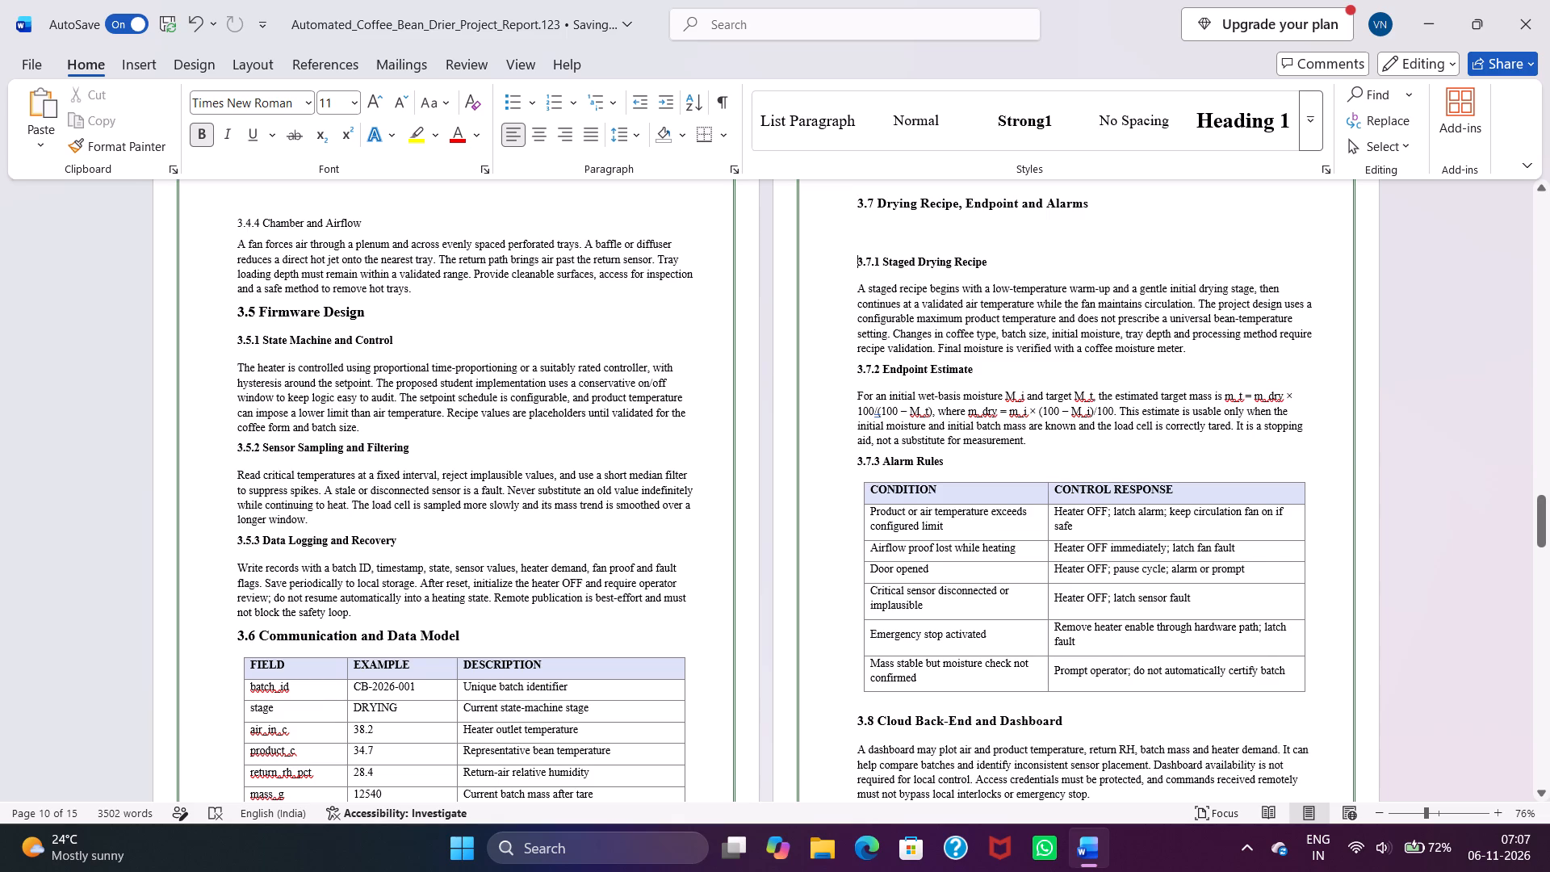
key(BackSpace)
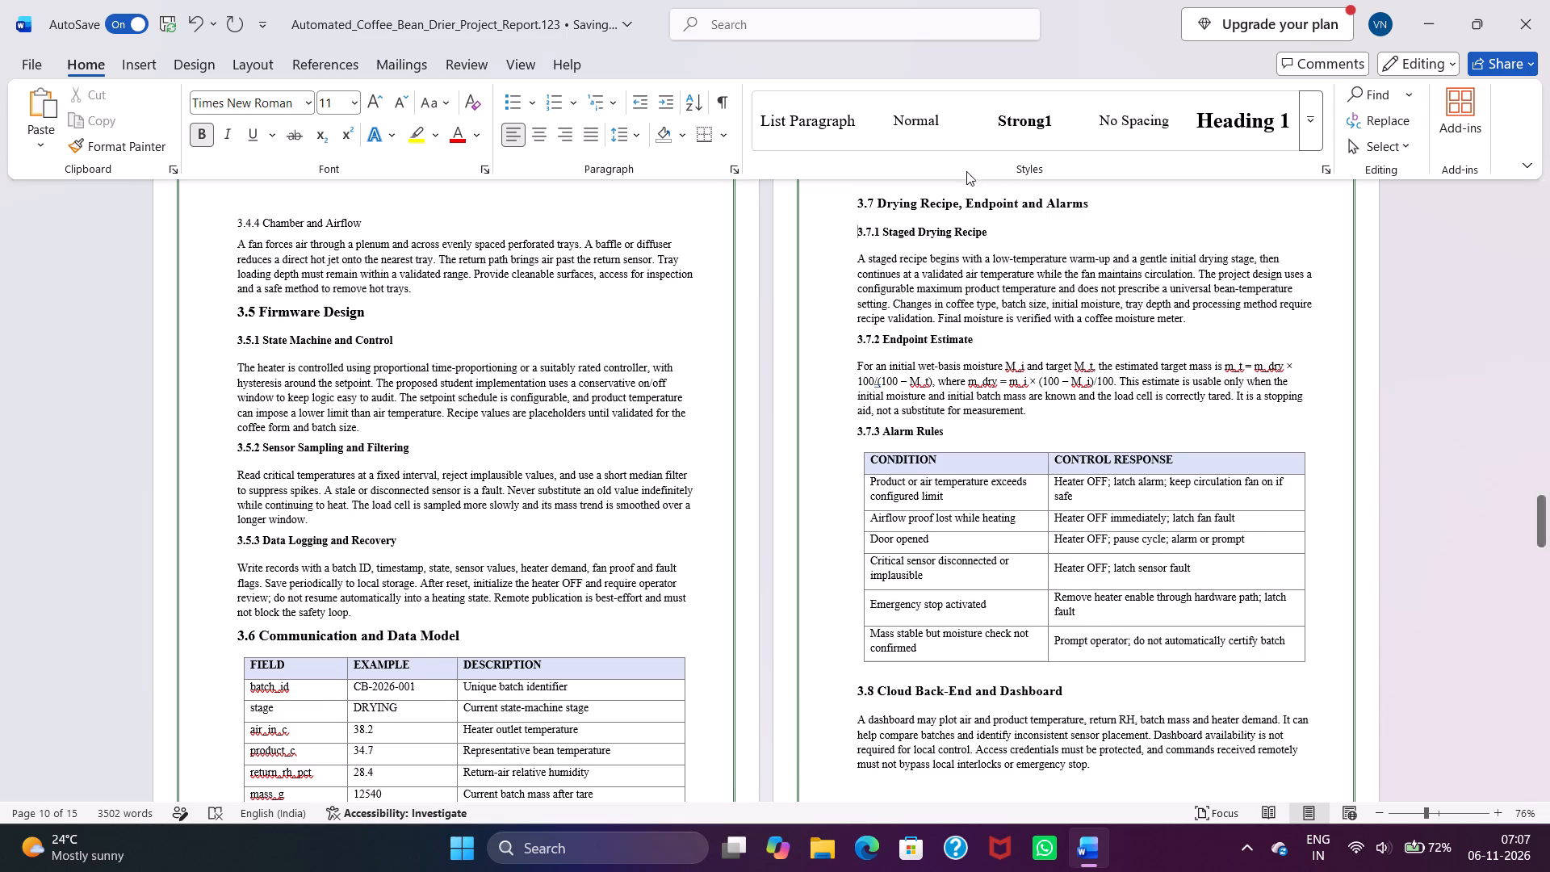
Set the font size of the 3.7 Drying Recipe, Endpoint and Alarms heading to 14.
drag(1088, 205, 835, 182)
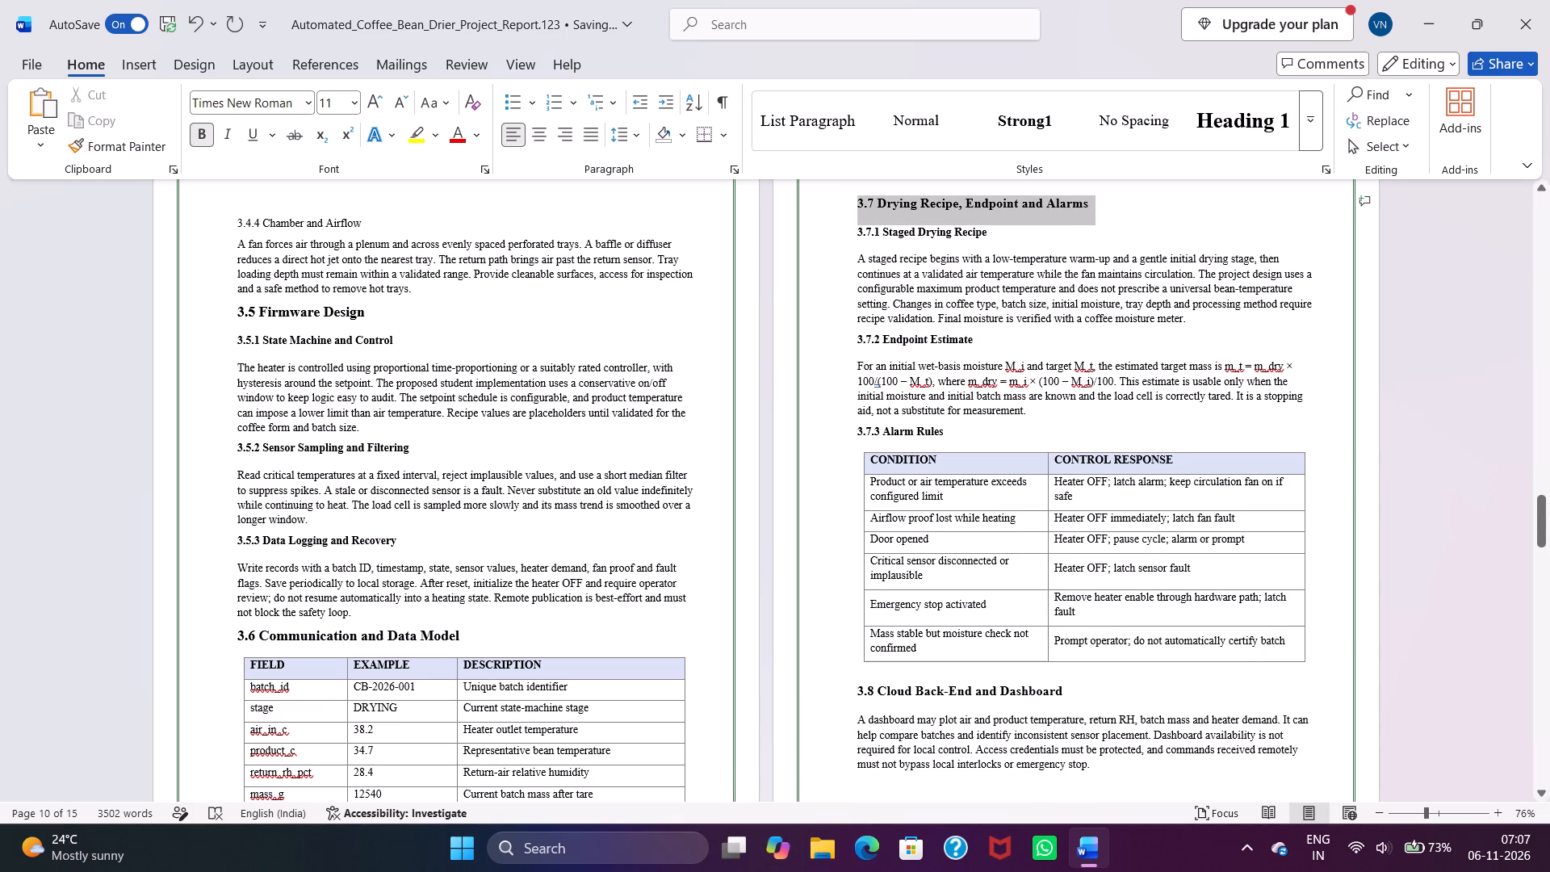
drag(835, 182, 833, 182)
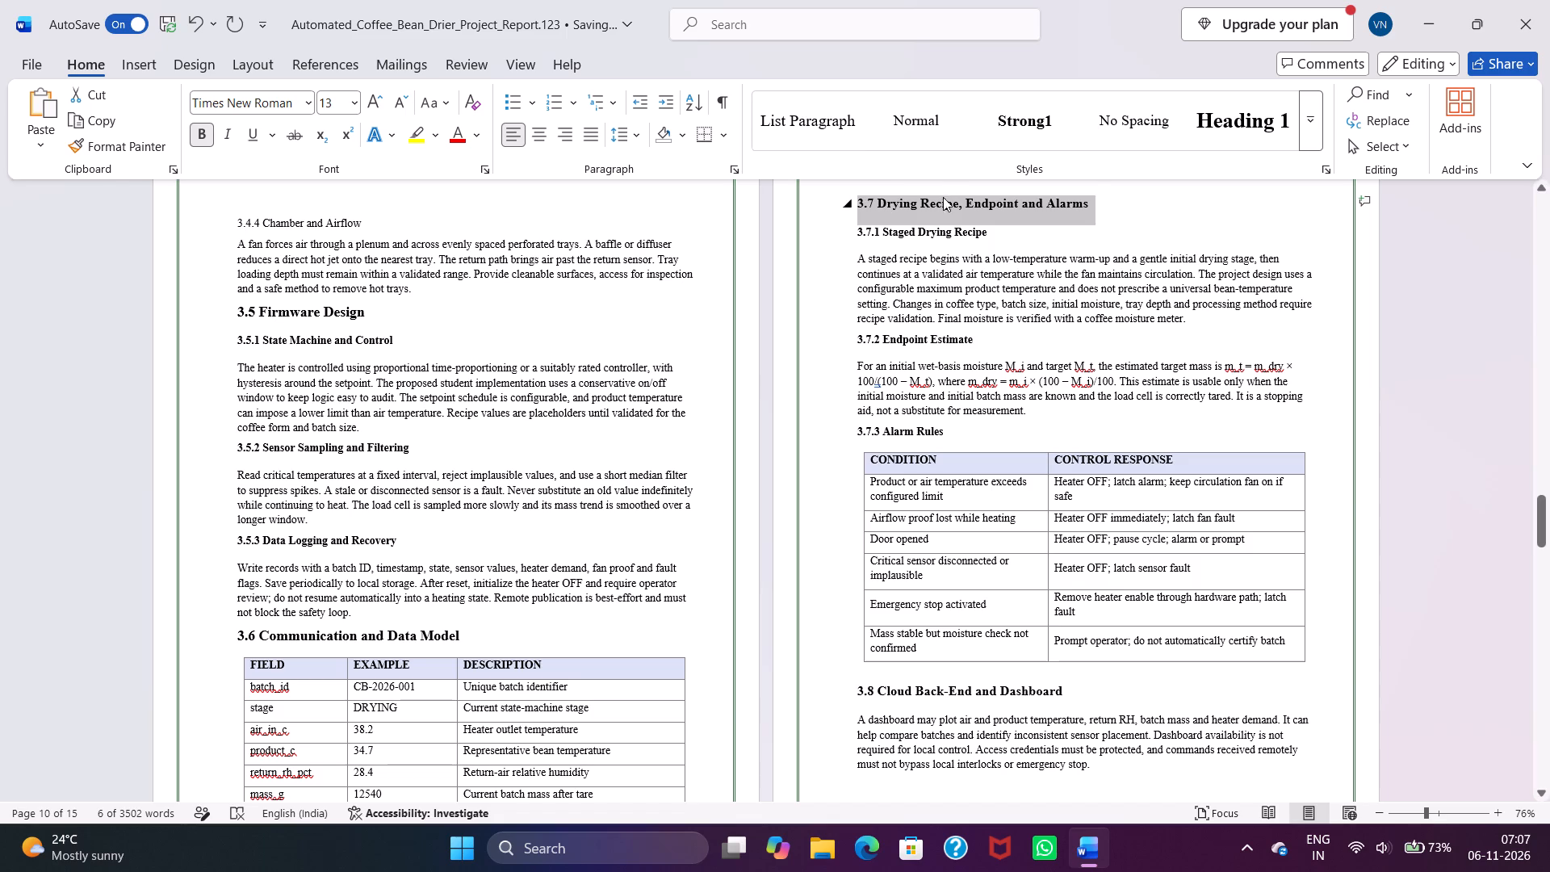
scroll(946, 317, up, 3)
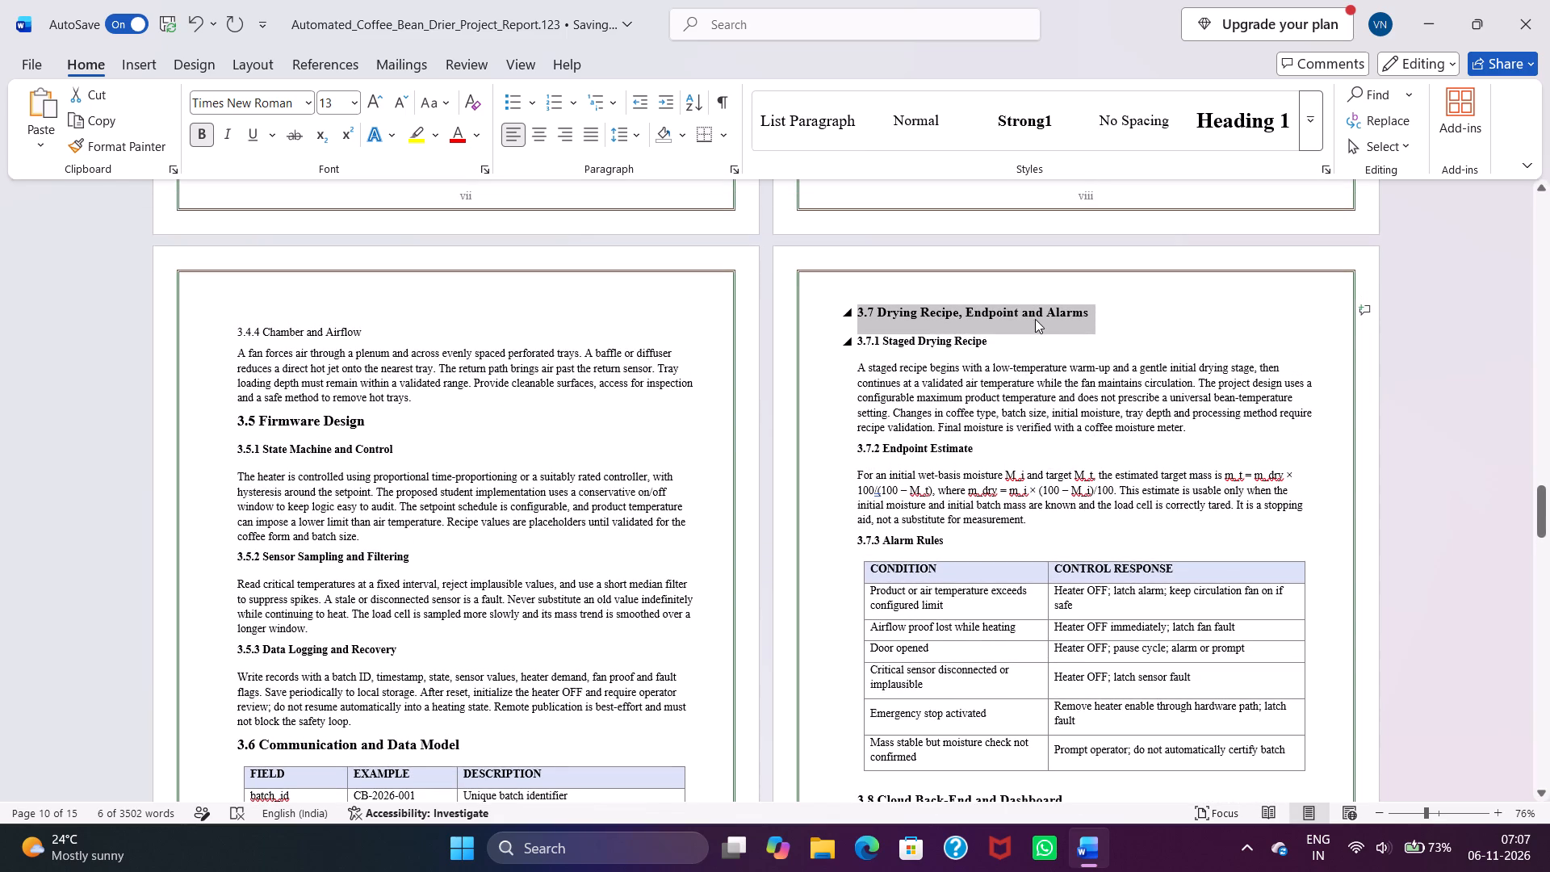
right_click(1034, 308)
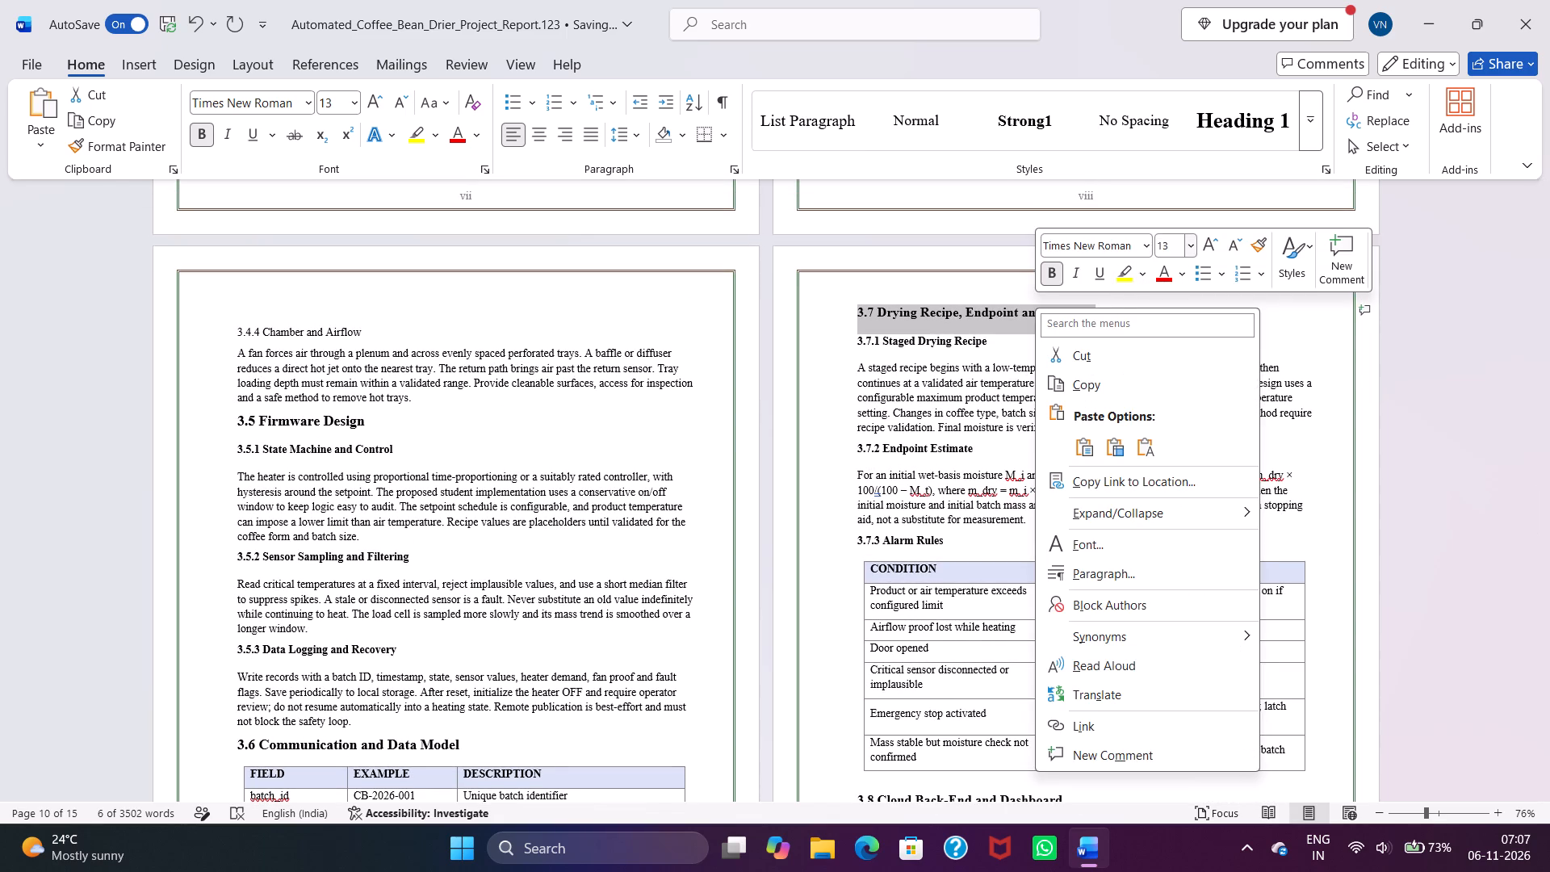
click(1183, 245)
click(1191, 242)
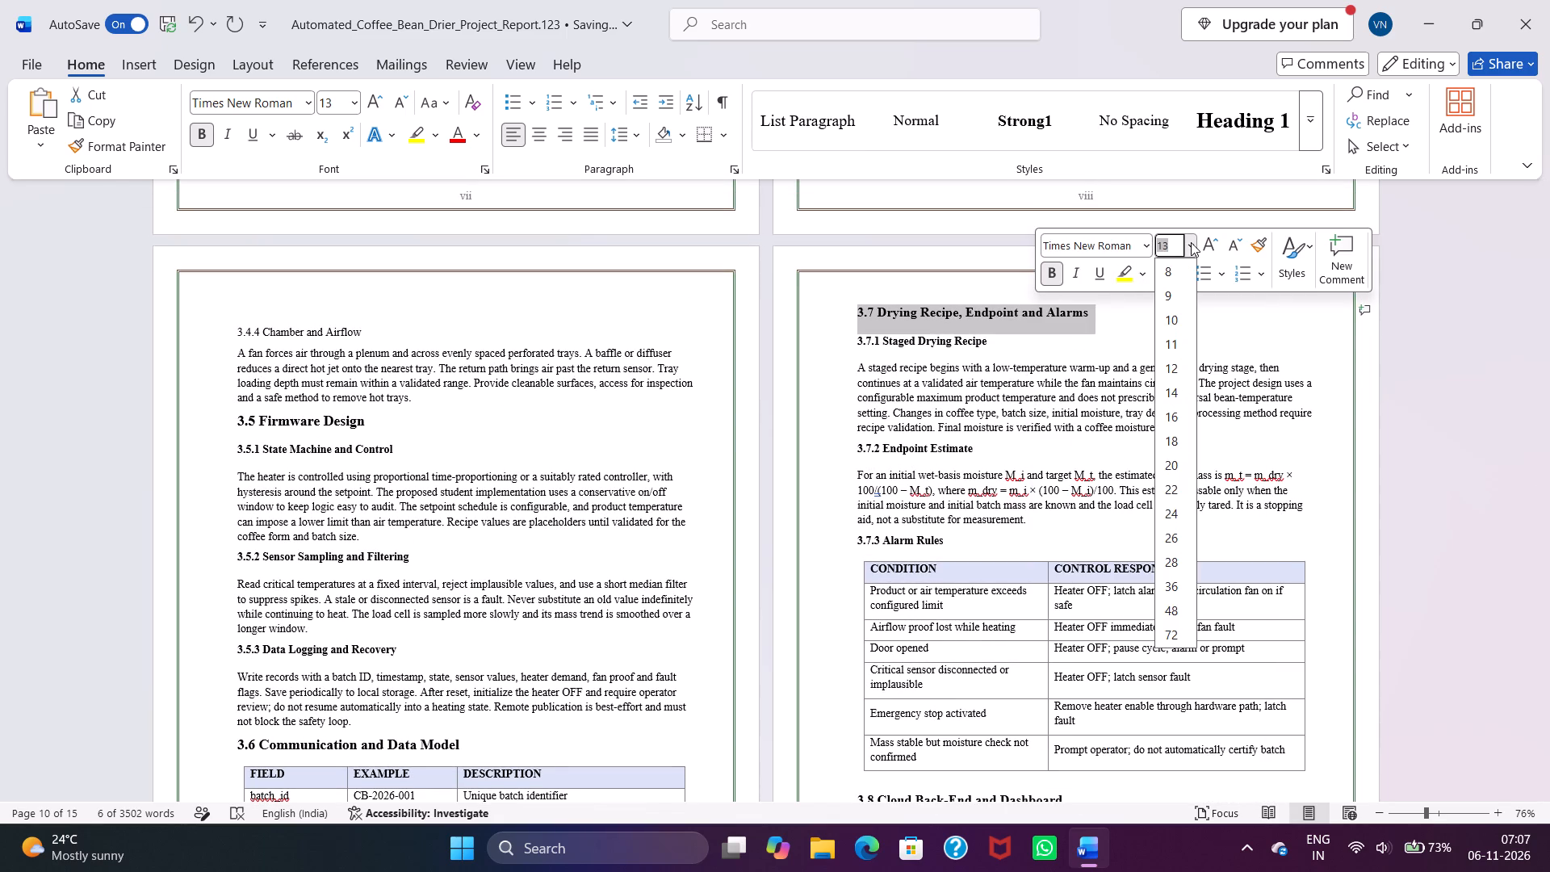
click(1177, 391)
click(1175, 322)
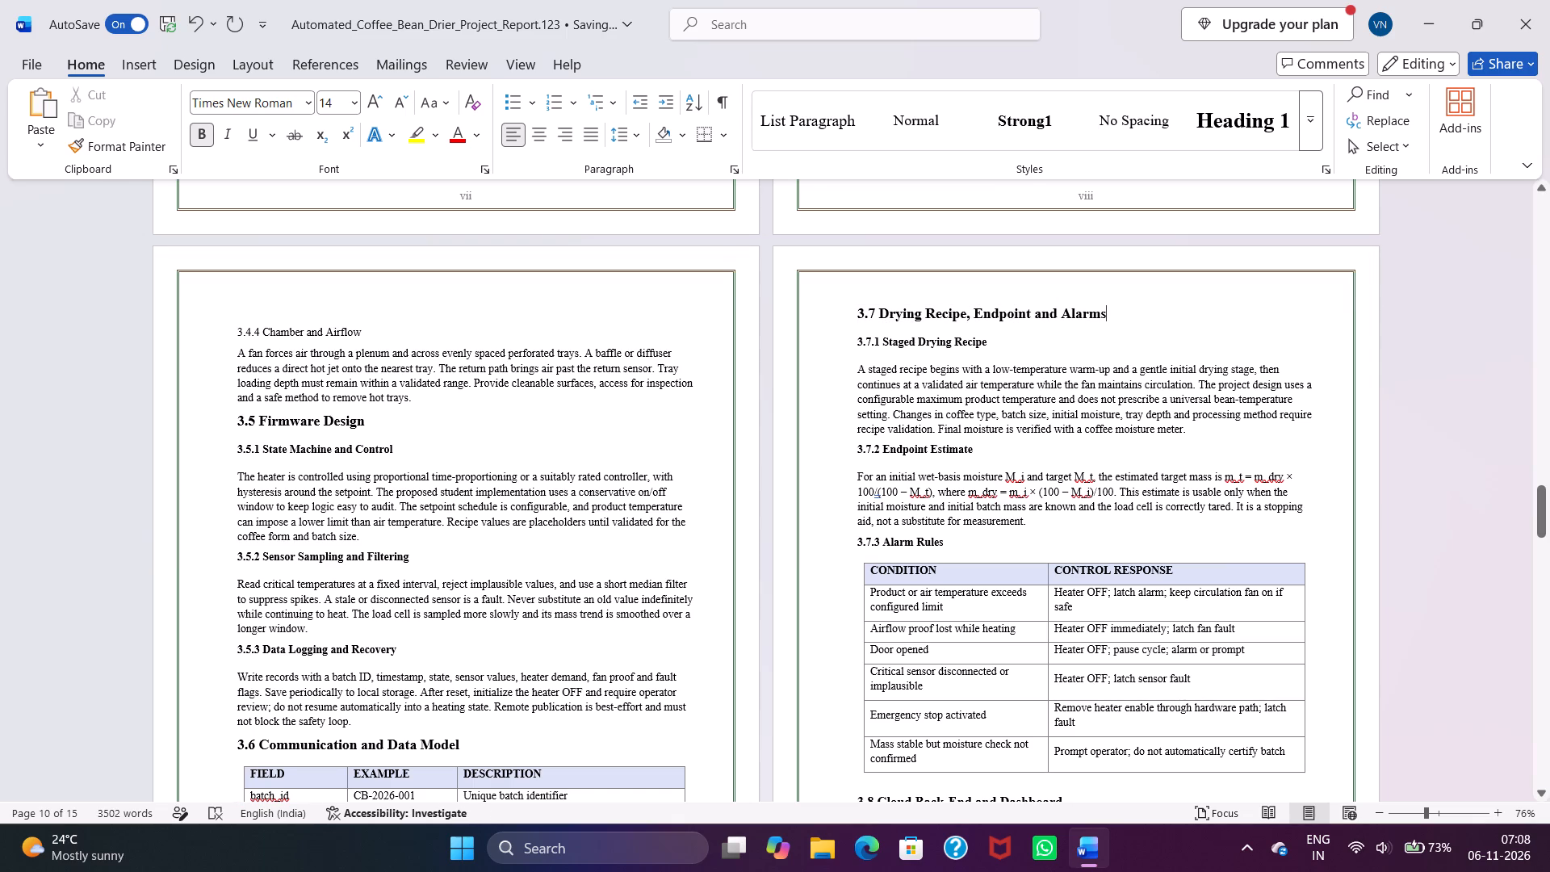
Set the font size of the 3.8 Cloud Back-End and Dashboard heading to 14.
scroll(939, 484, down, 1)
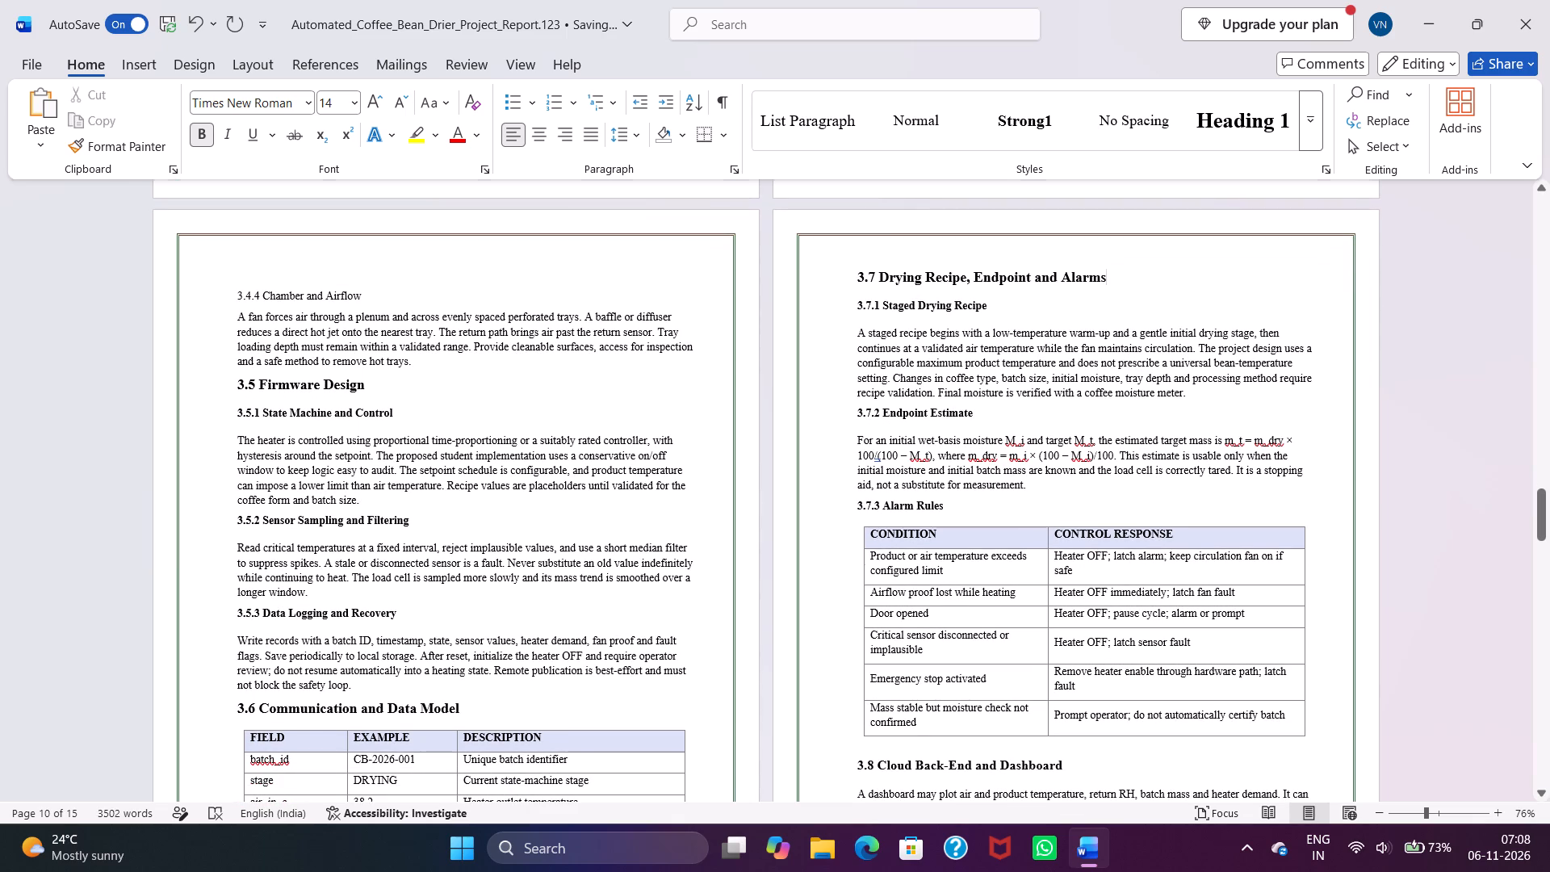
scroll(939, 484, down, 9)
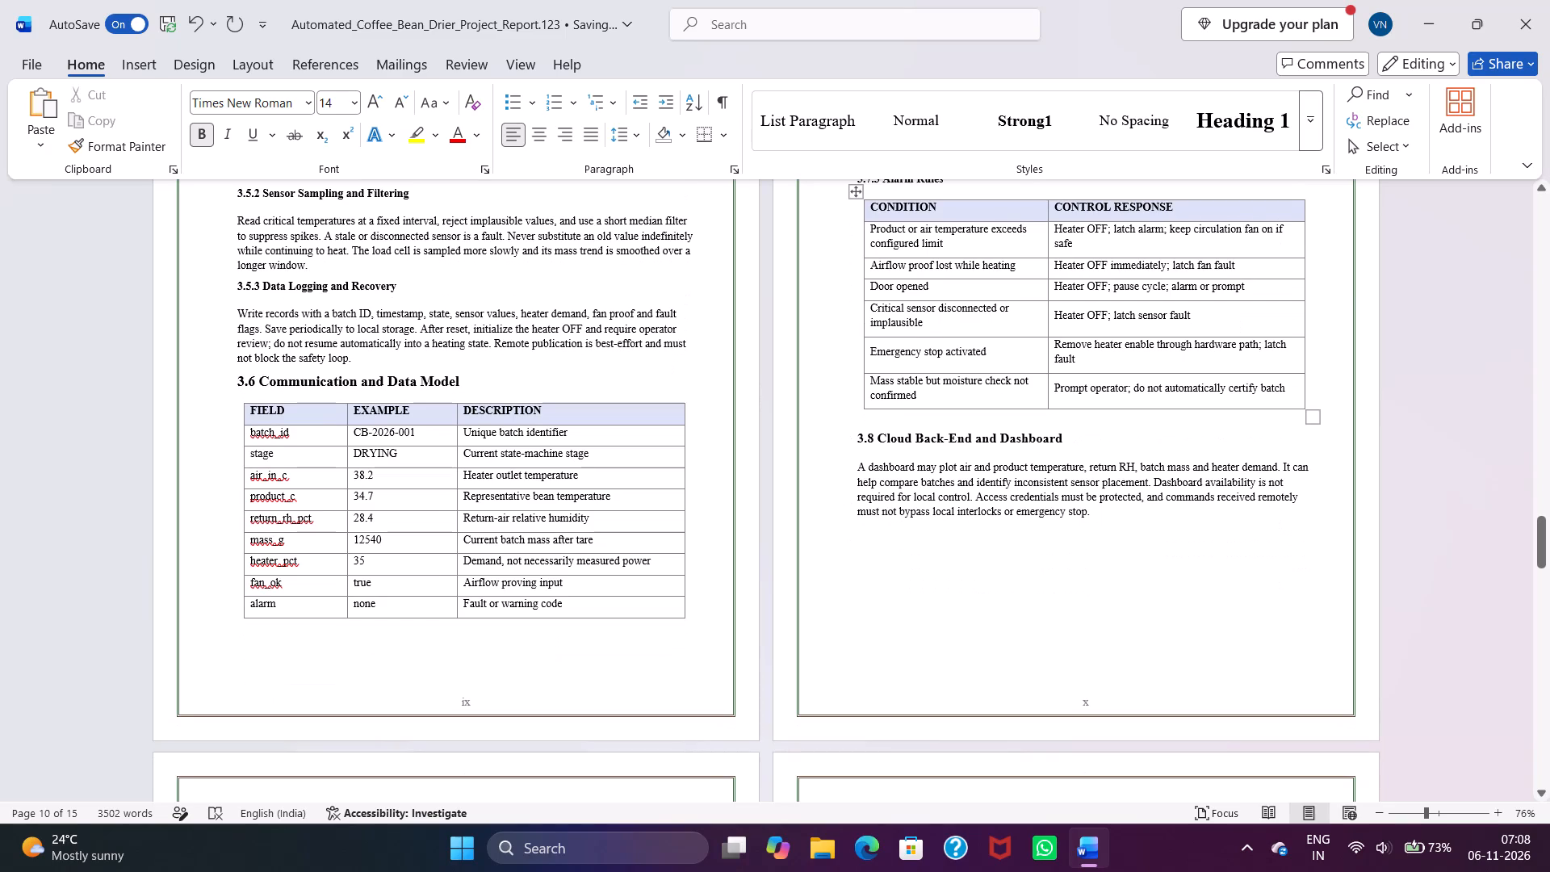
drag(1061, 435, 855, 431)
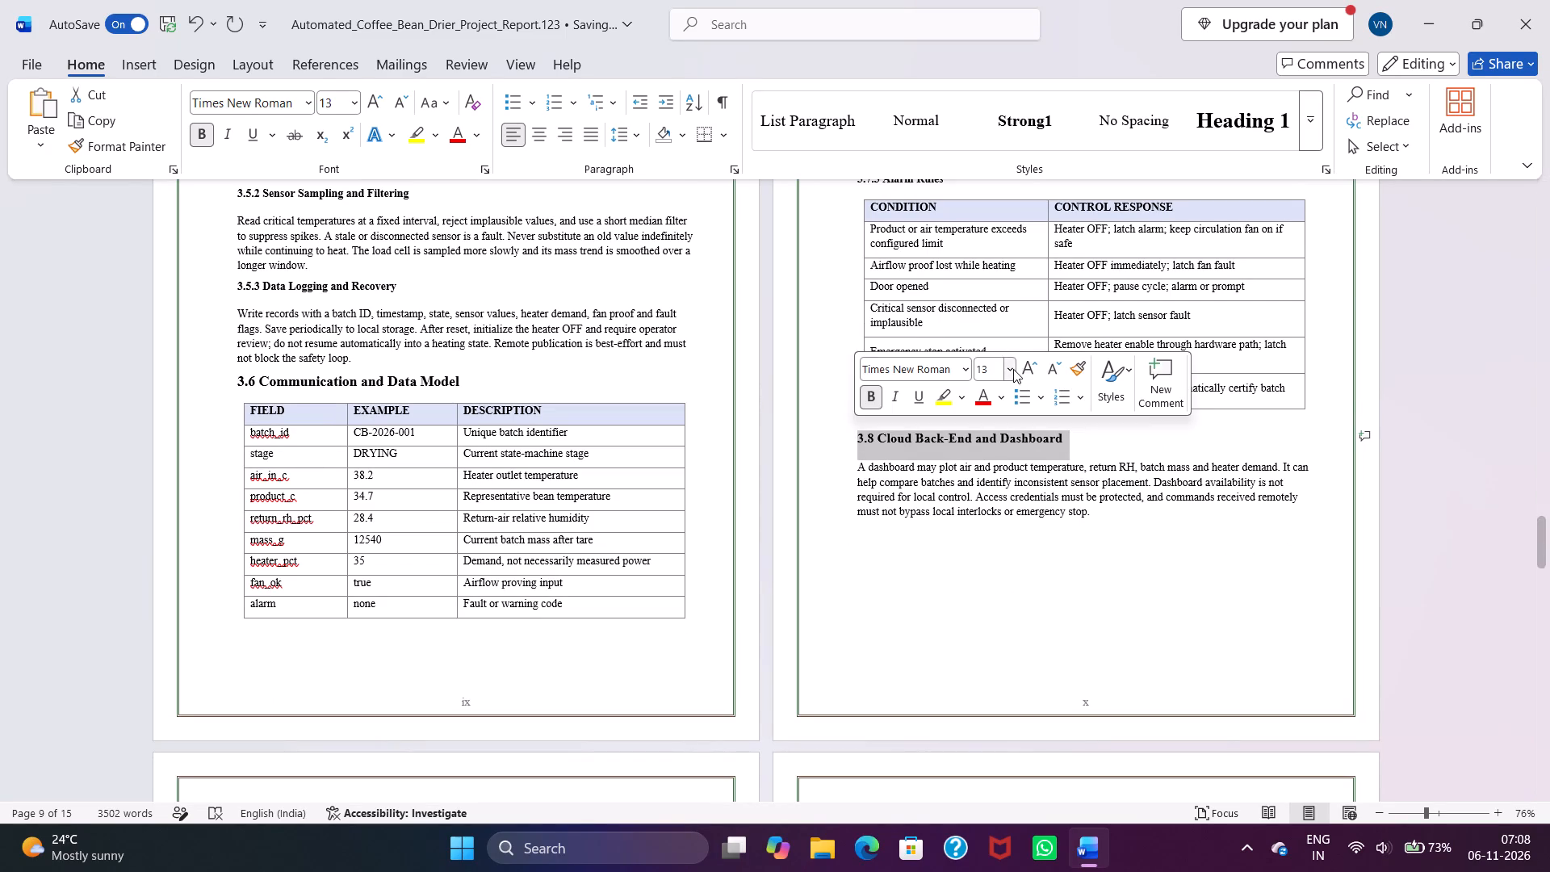
click(1013, 367)
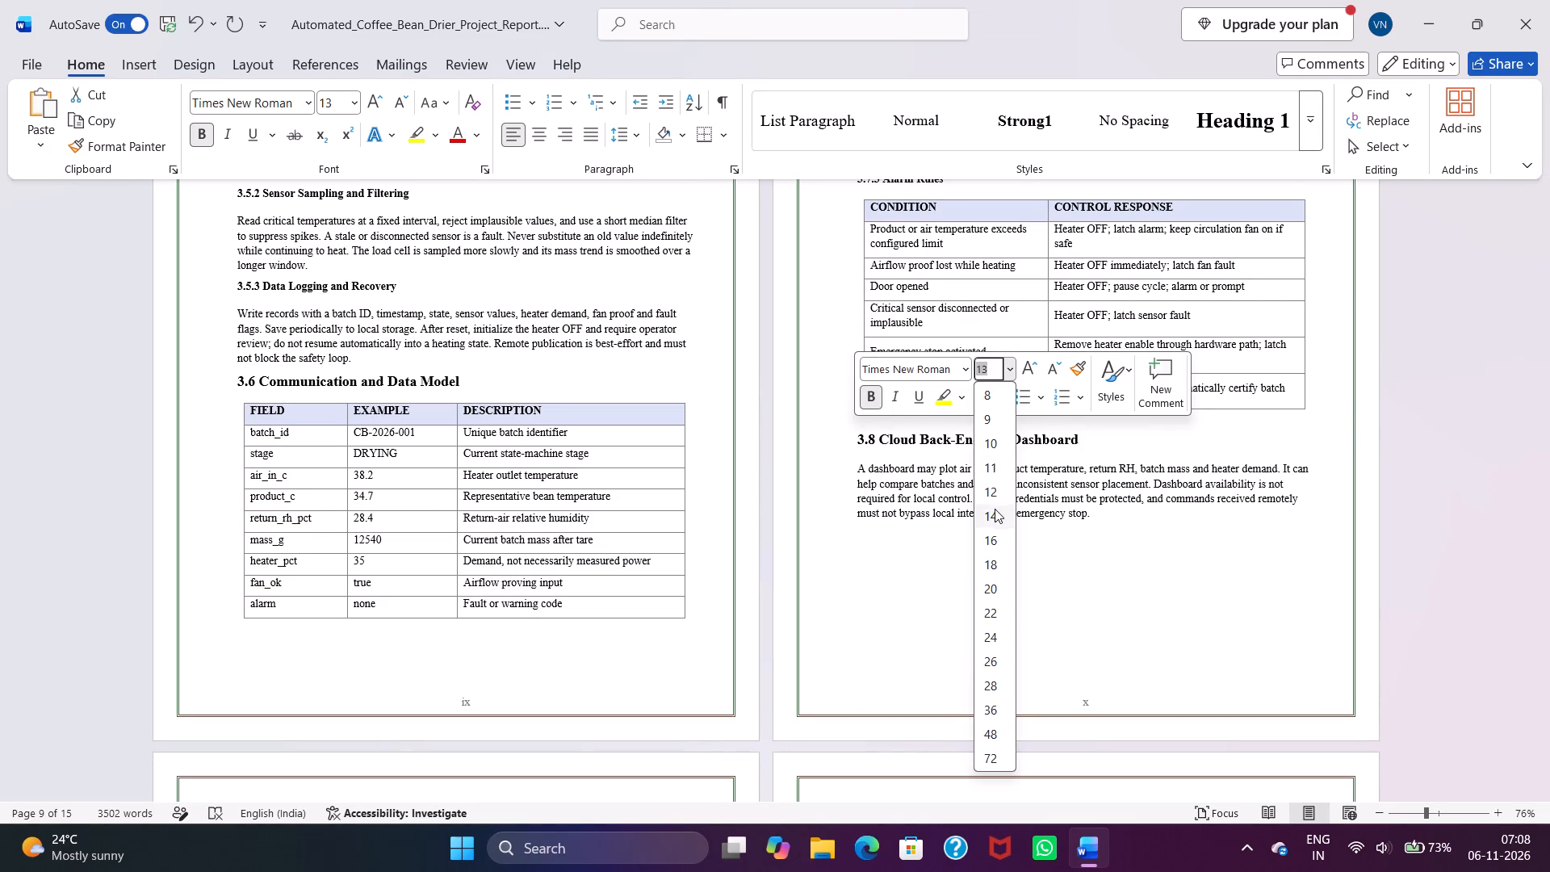
click(995, 509)
click(998, 539)
Set the font size of both Chapter 4 title lines, the chapter number and the Project Work Part-II title, to 16.
scroll(999, 606, down, 12)
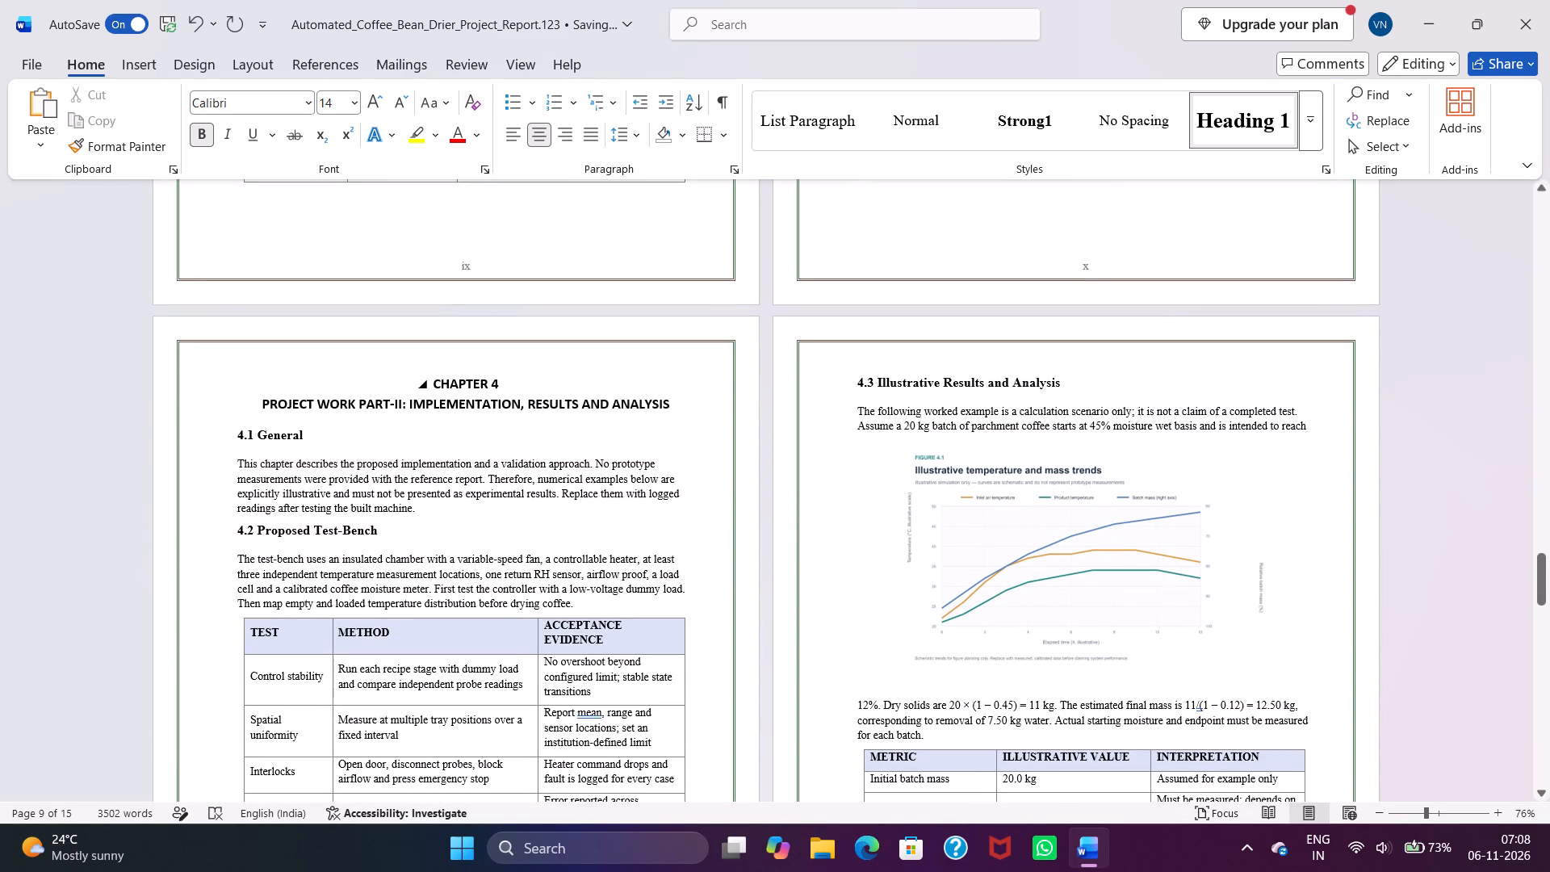
drag(431, 384, 672, 405)
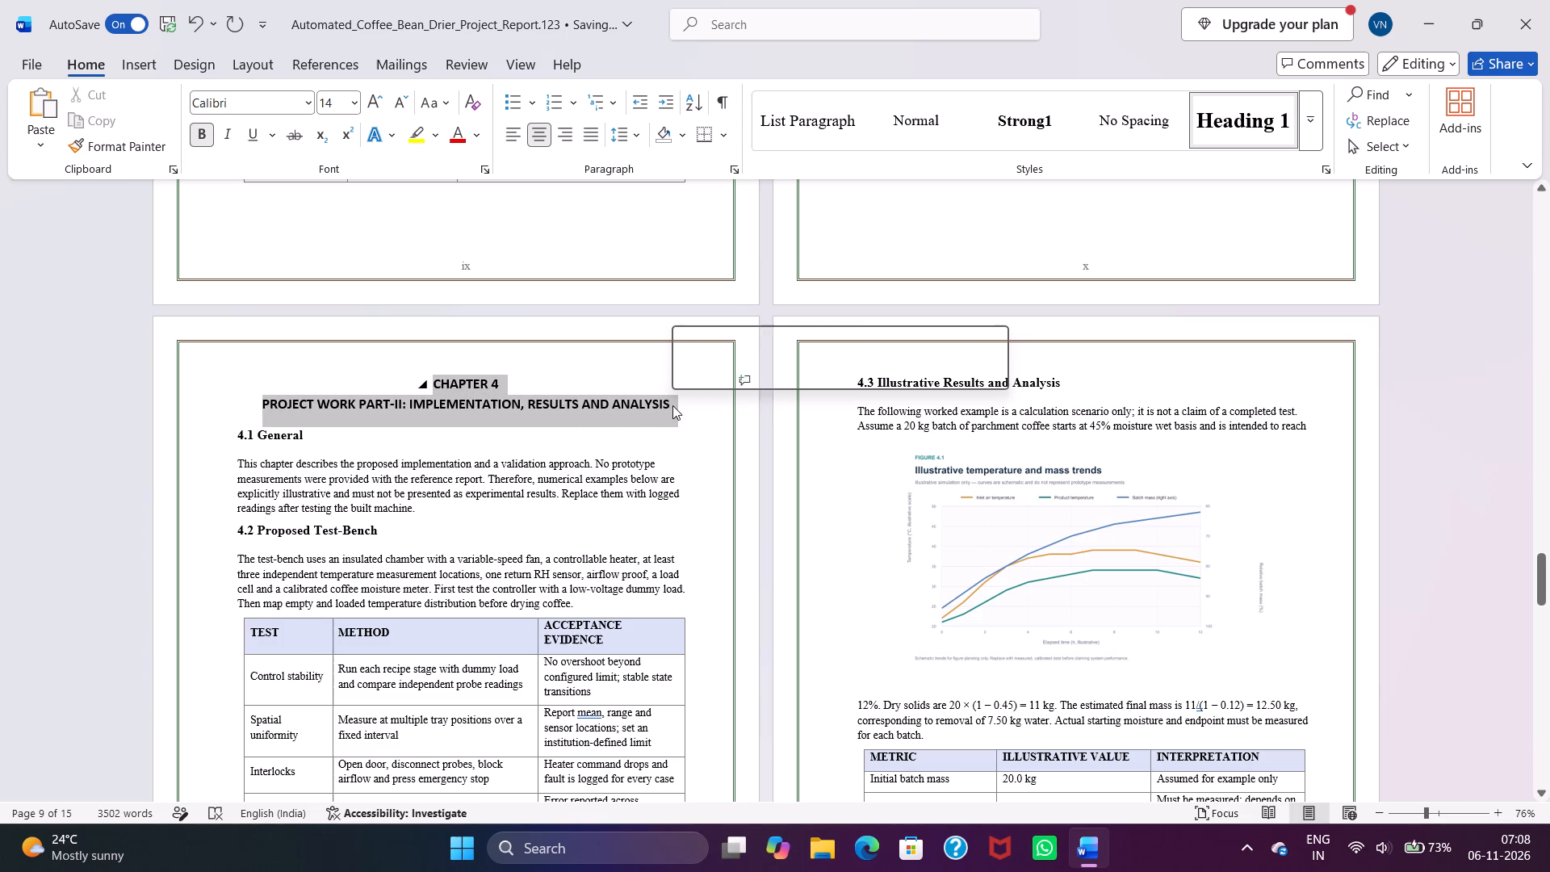
click(827, 338)
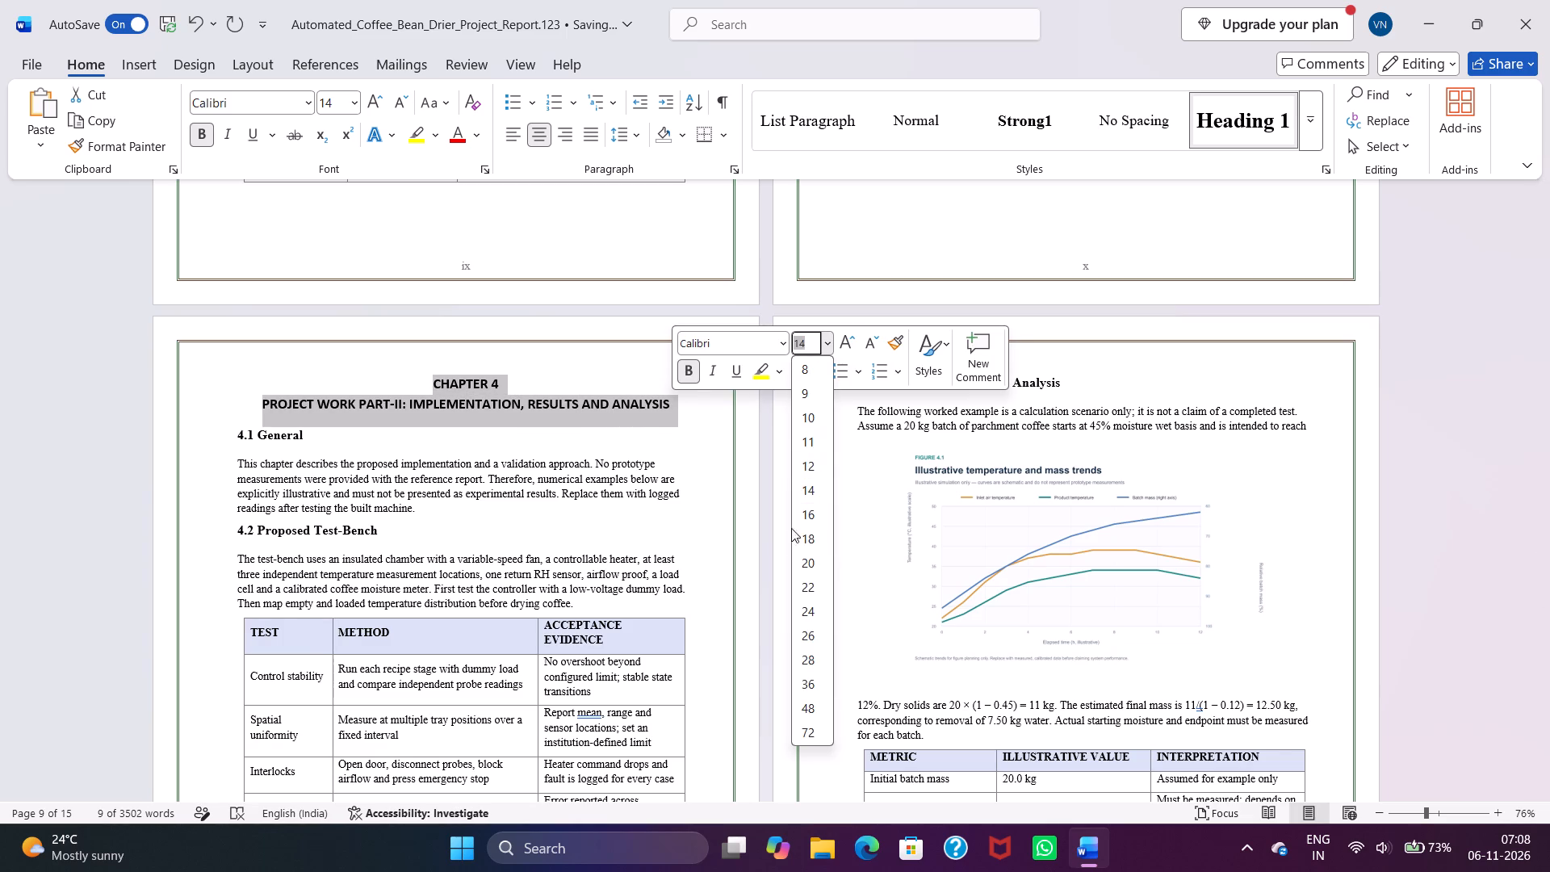
click(799, 513)
click(699, 455)
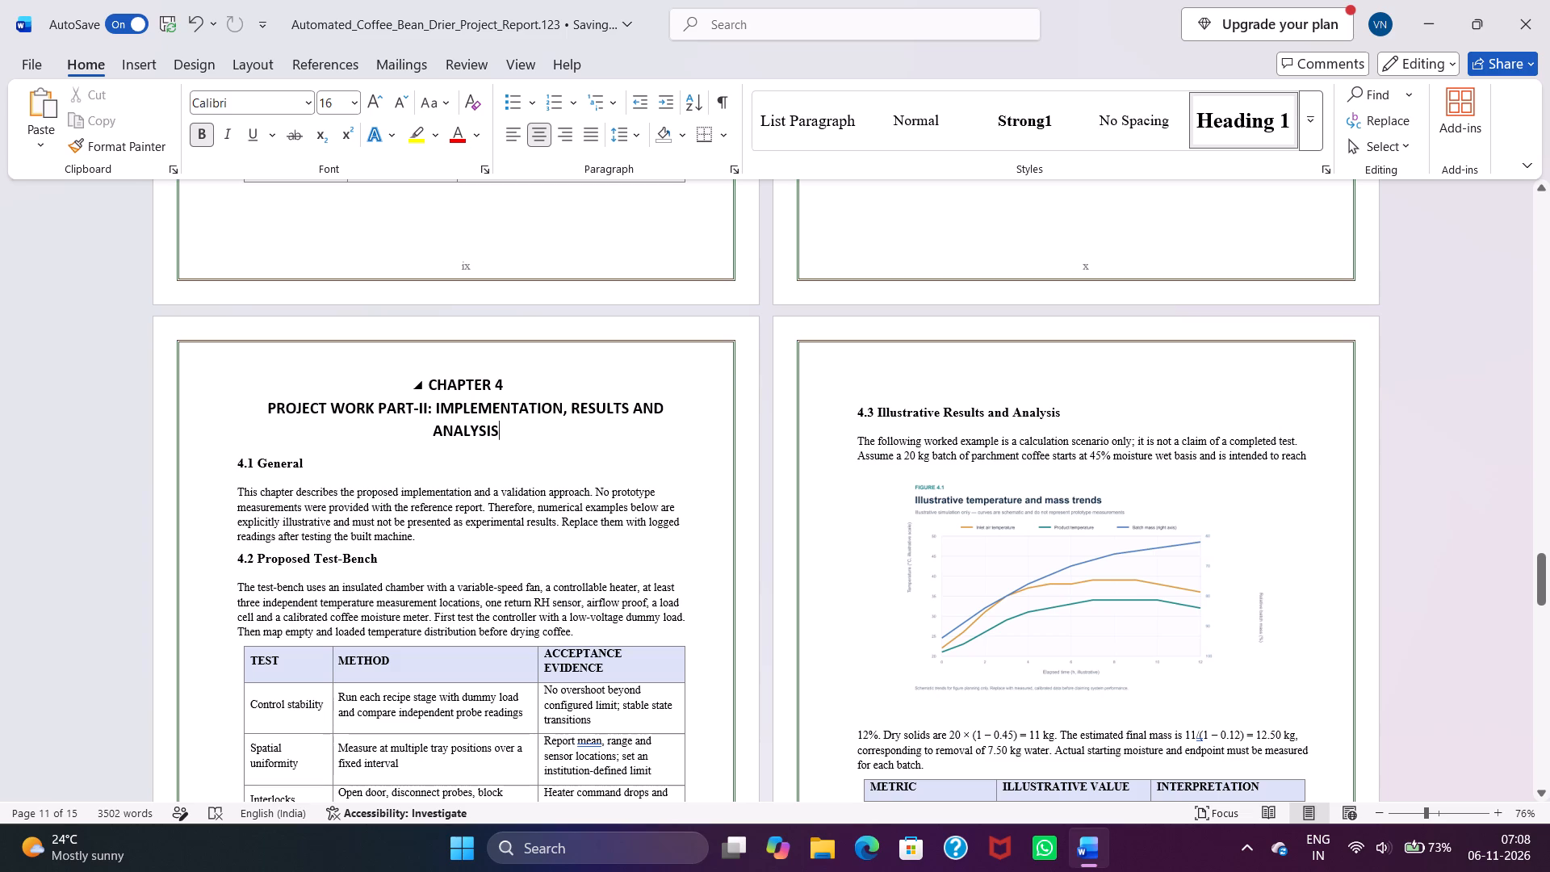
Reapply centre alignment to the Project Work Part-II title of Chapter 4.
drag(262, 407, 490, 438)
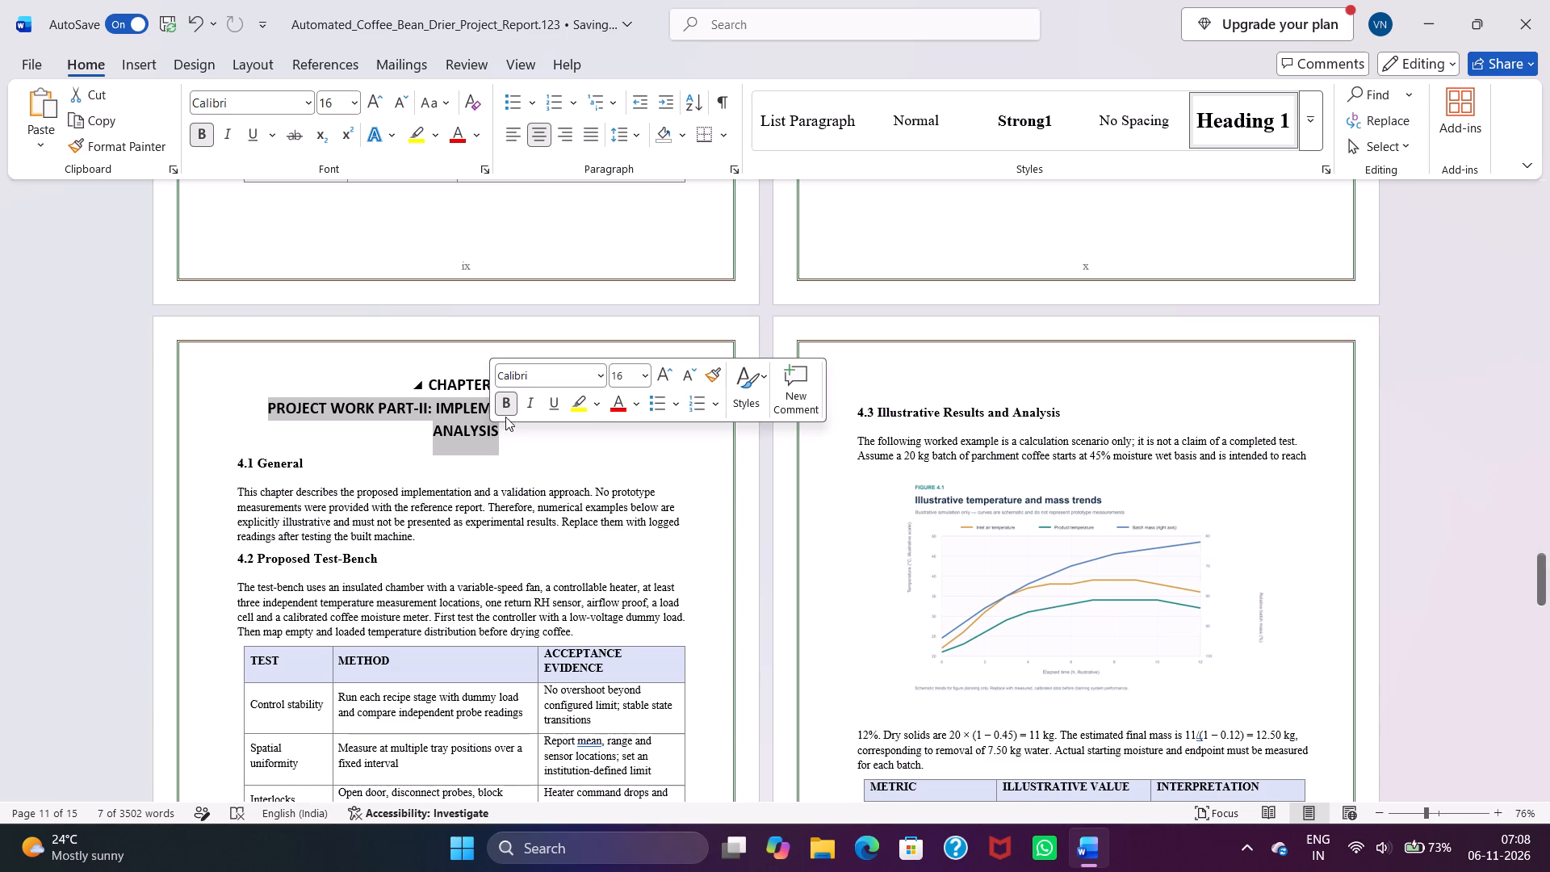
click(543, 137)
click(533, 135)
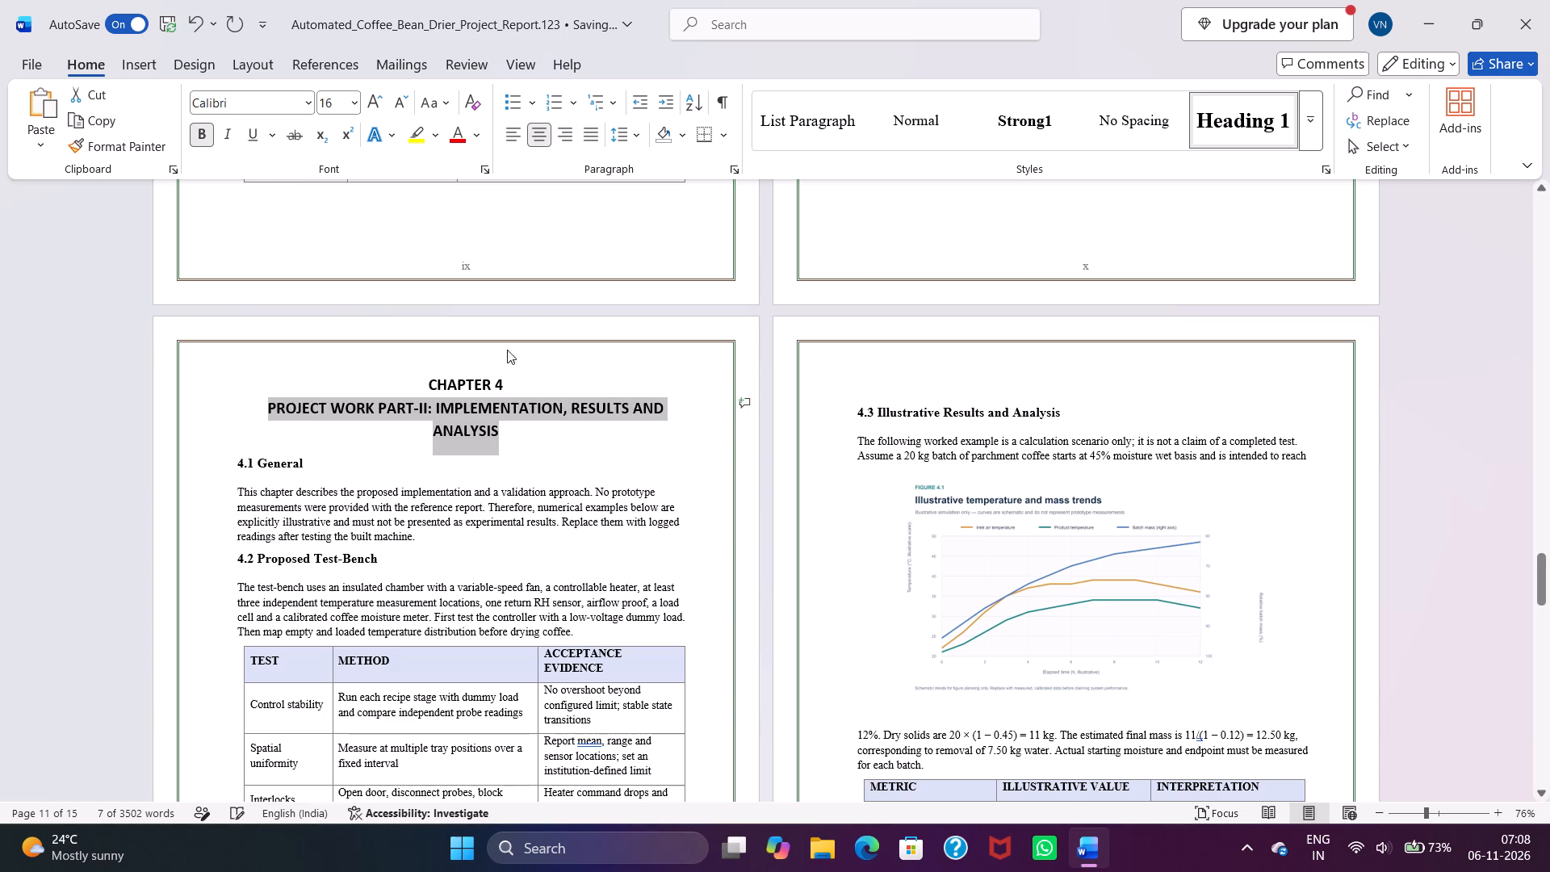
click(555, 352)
Set the font size of the 4.1 General heading to 14.
scroll(611, 466, down, 6)
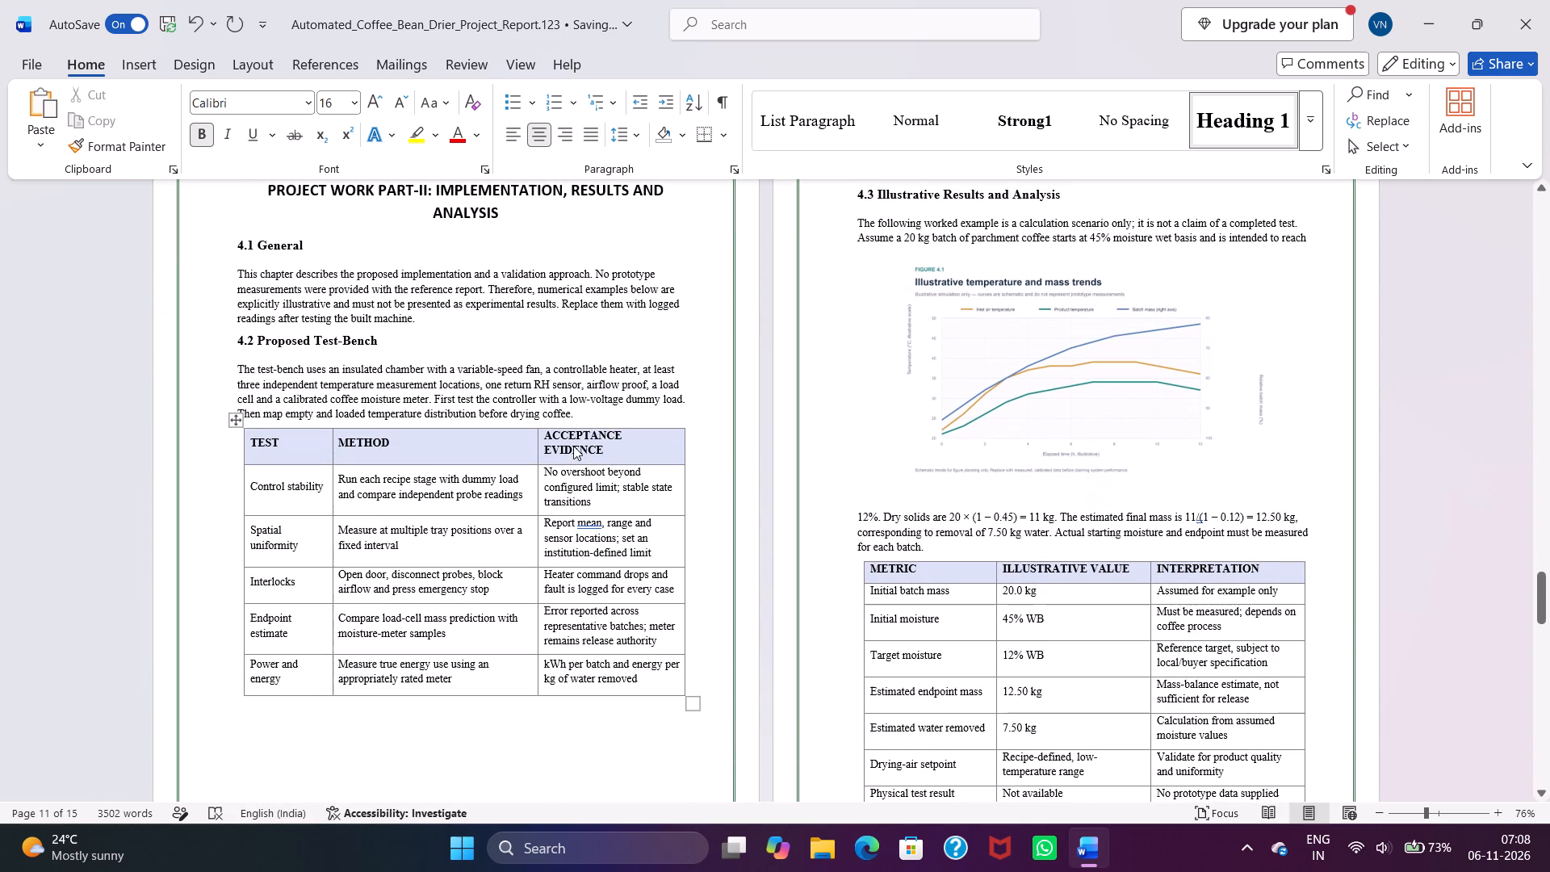
drag(305, 246, 232, 250)
click(392, 185)
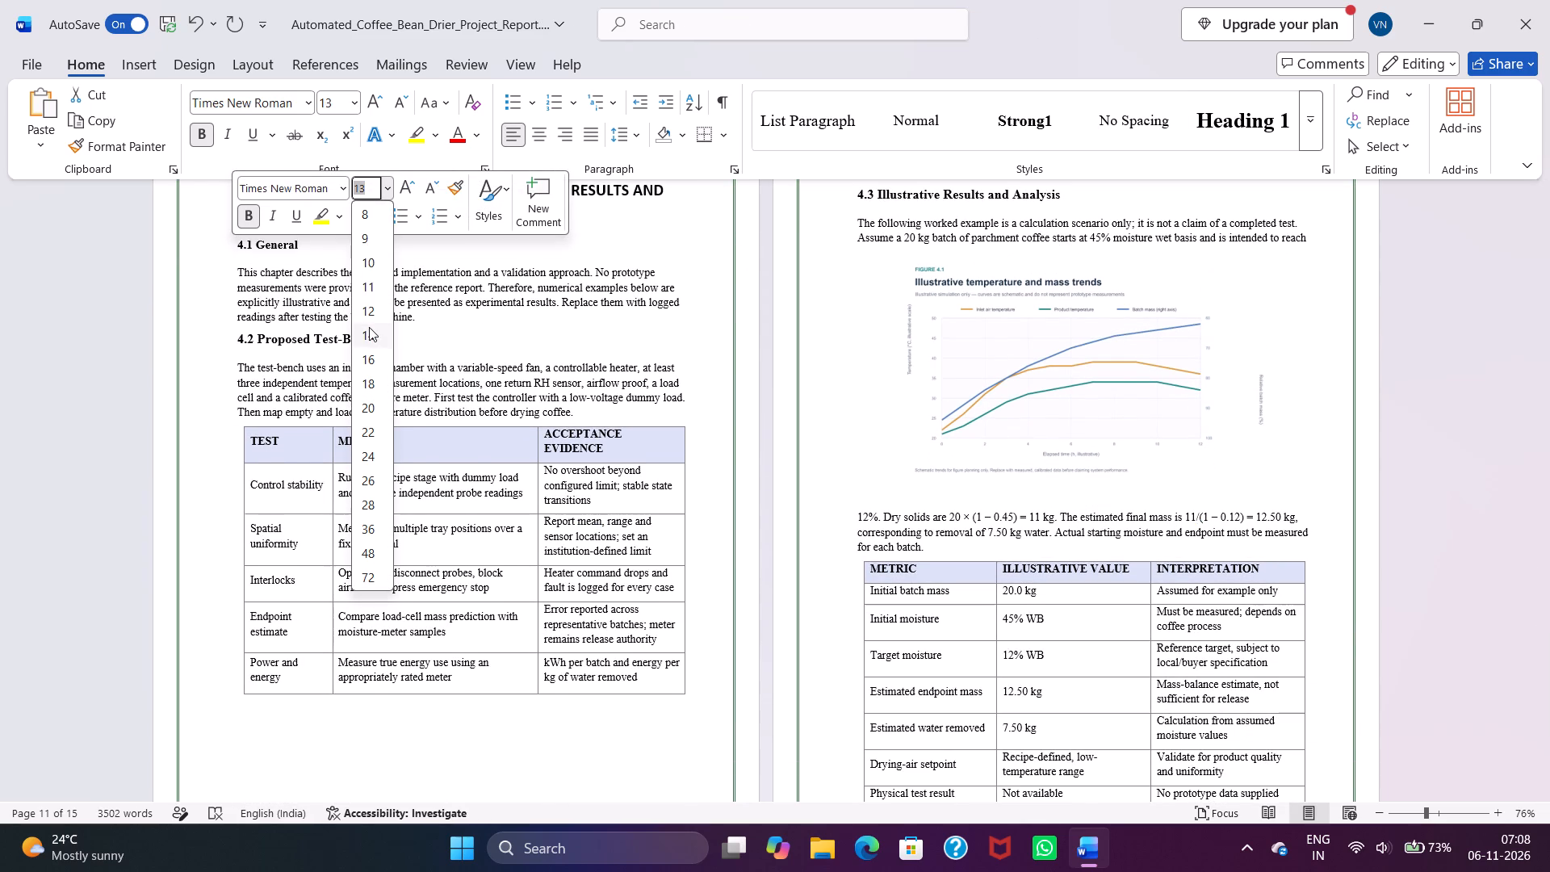
click(371, 332)
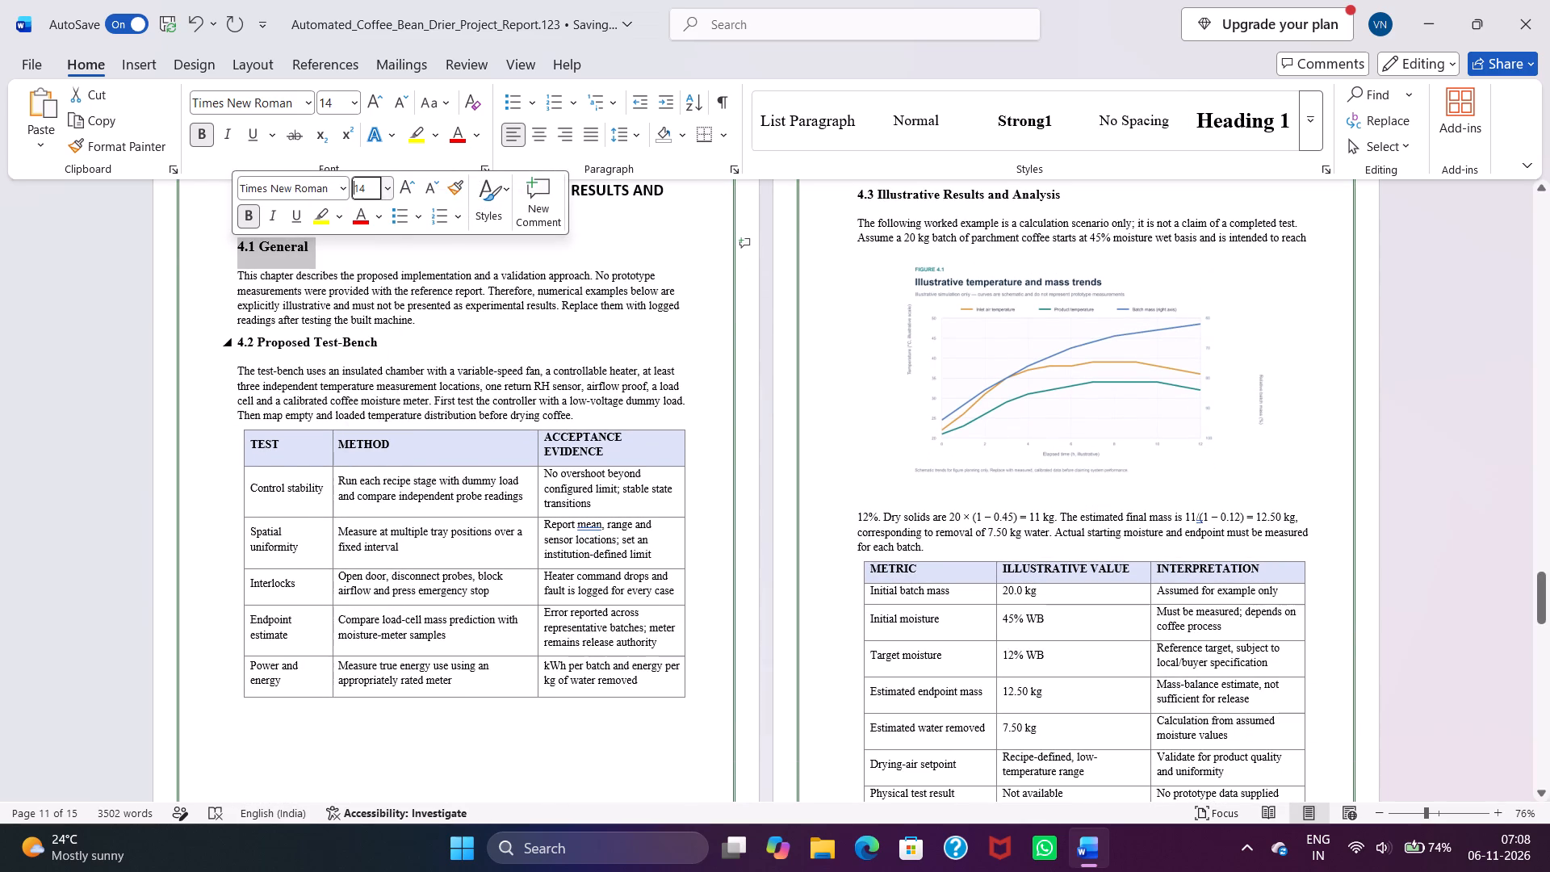
Set the font size of the 4.2 Proposed Test-Bench heading to 14.
drag(378, 336, 251, 334)
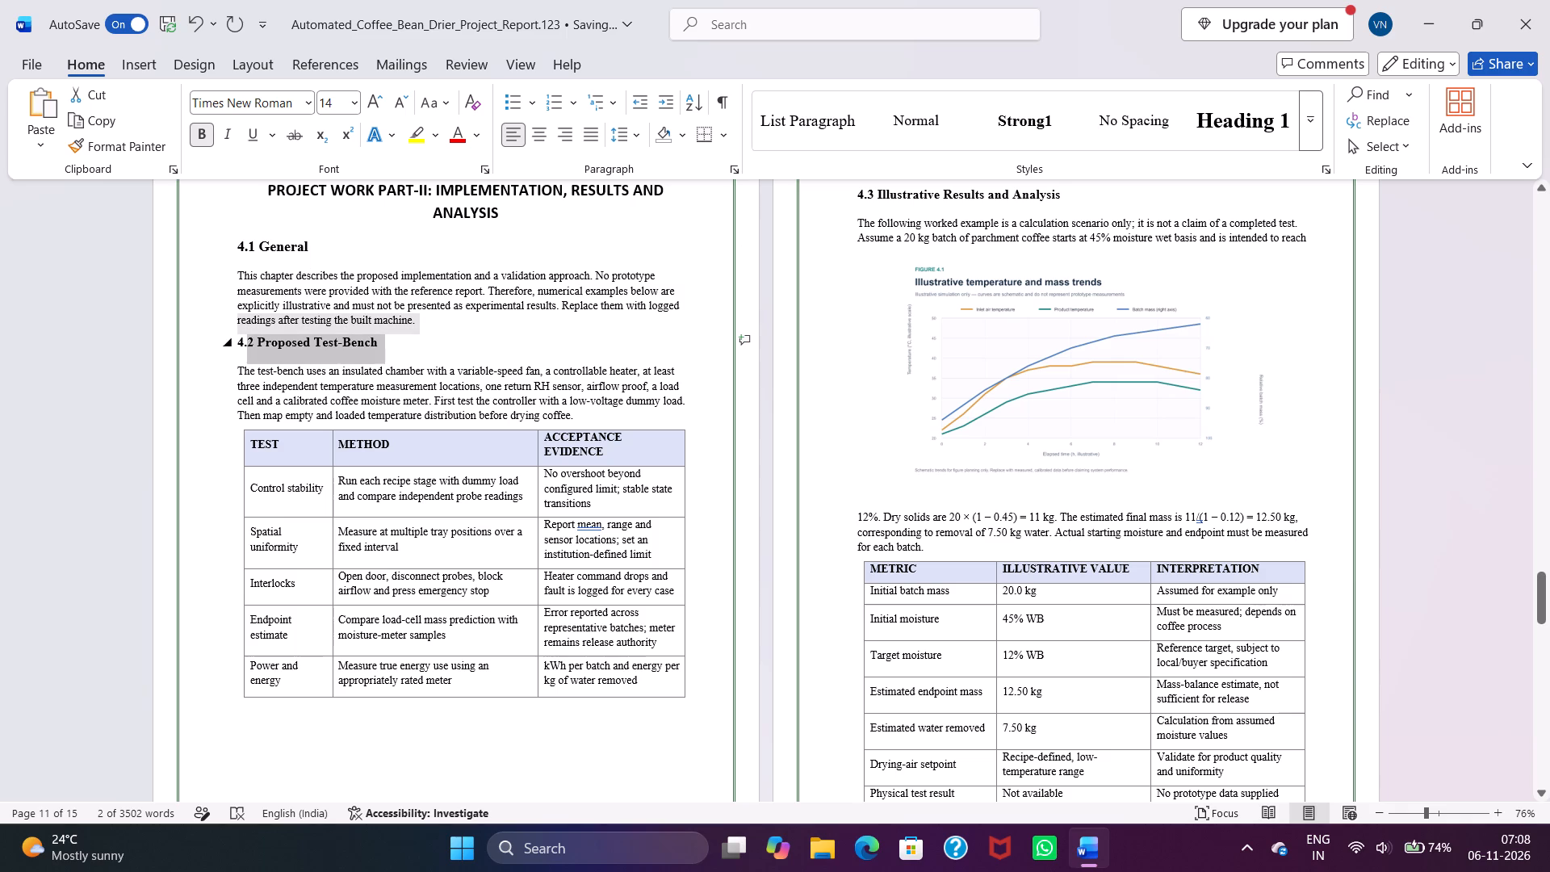
drag(251, 334, 240, 334)
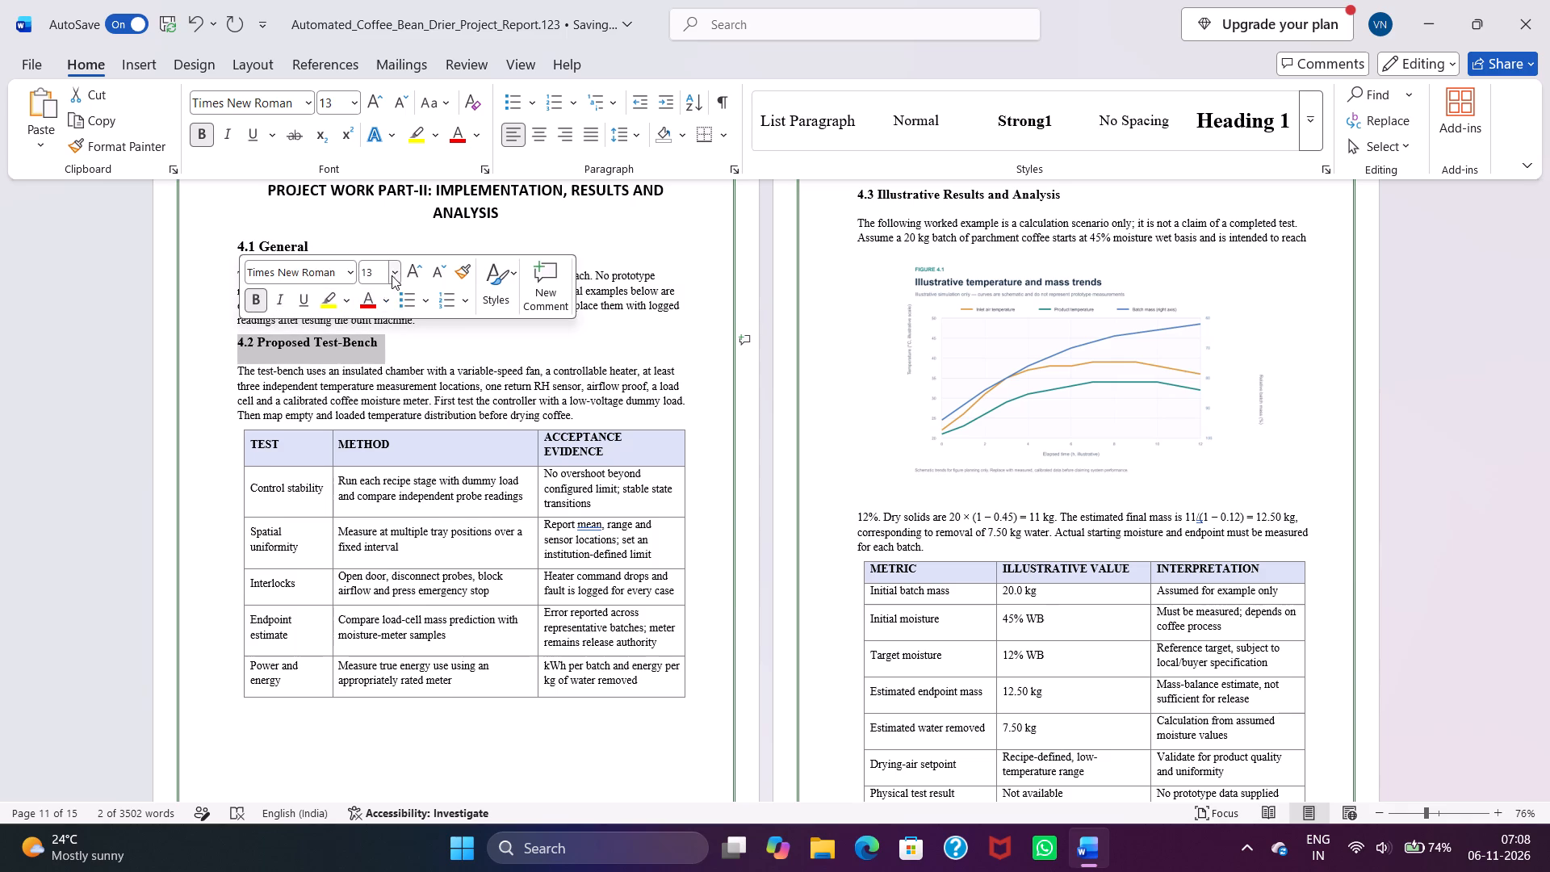
click(393, 273)
click(378, 419)
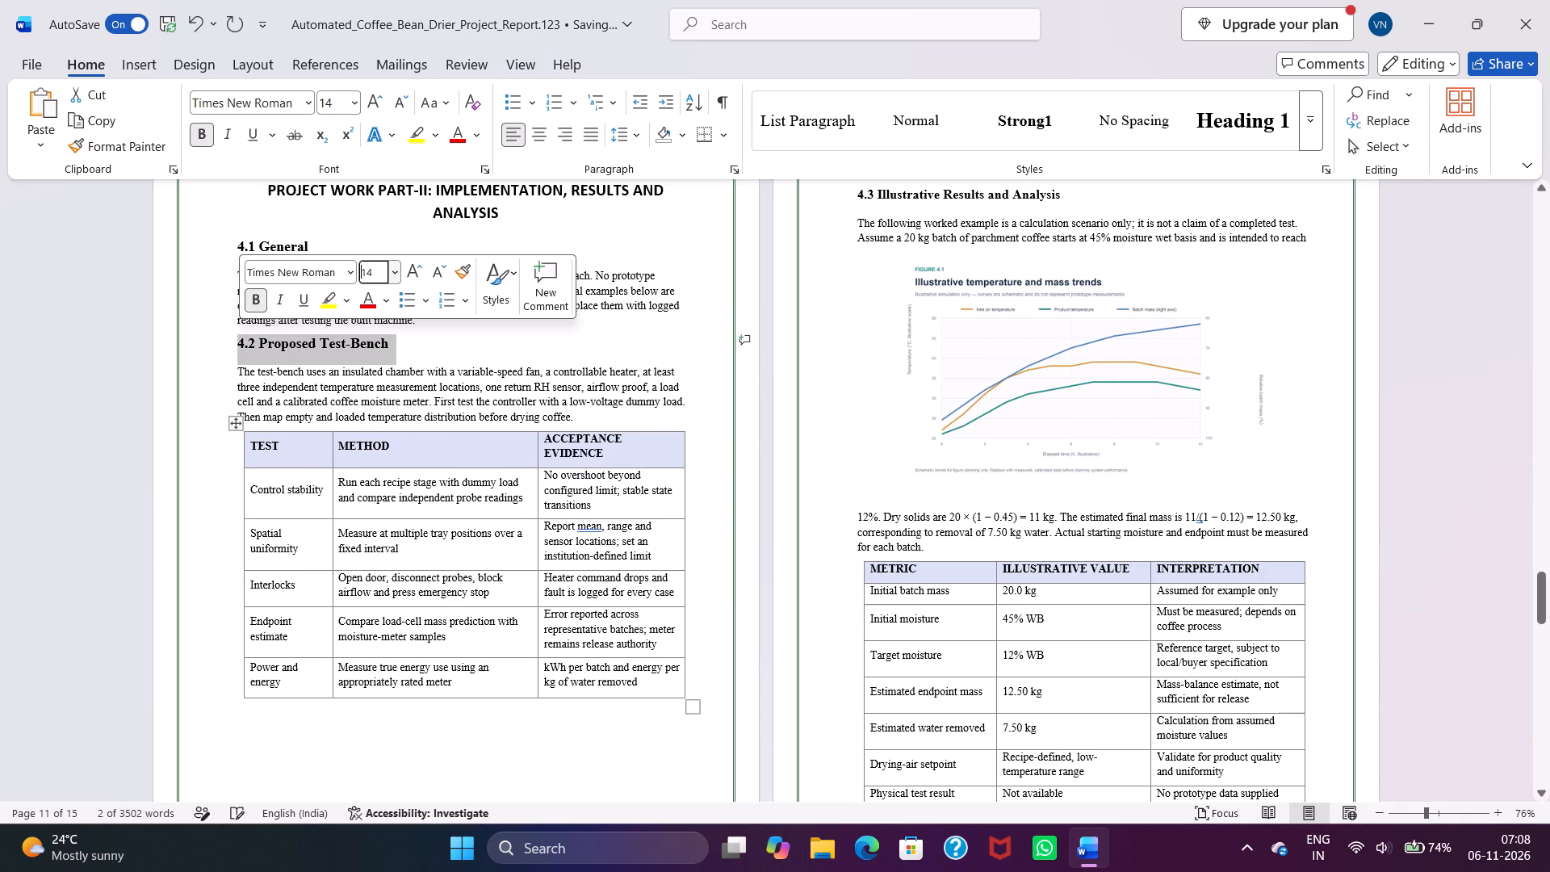
click(408, 702)
Set the font size of the 4.3 Illustrative Results and Analysis heading to 14.
scroll(1014, 613, down, 7)
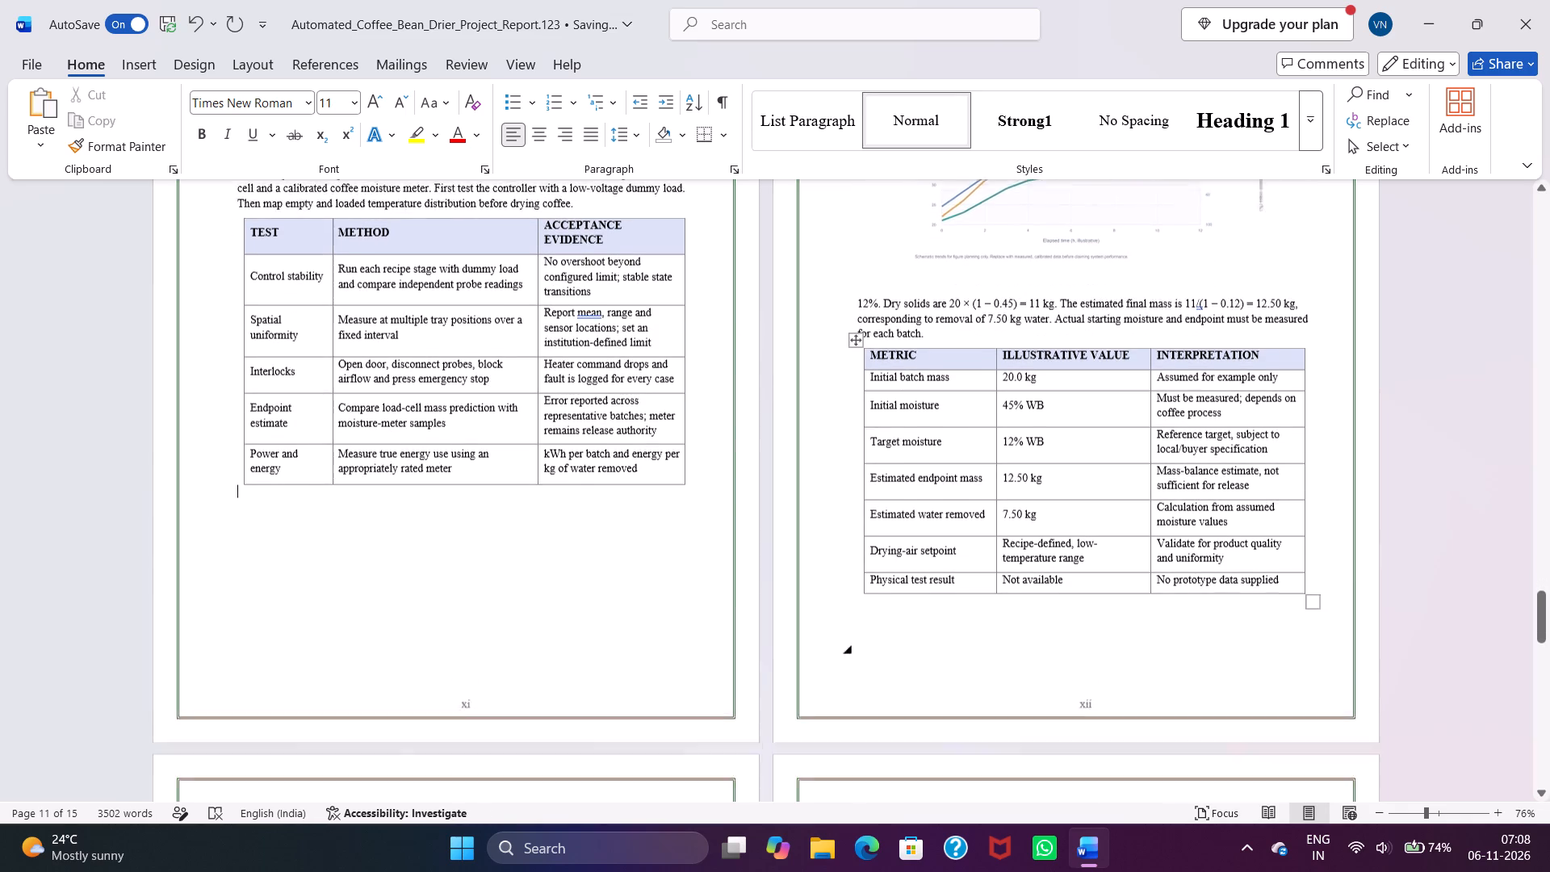
scroll(1014, 613, up, 11)
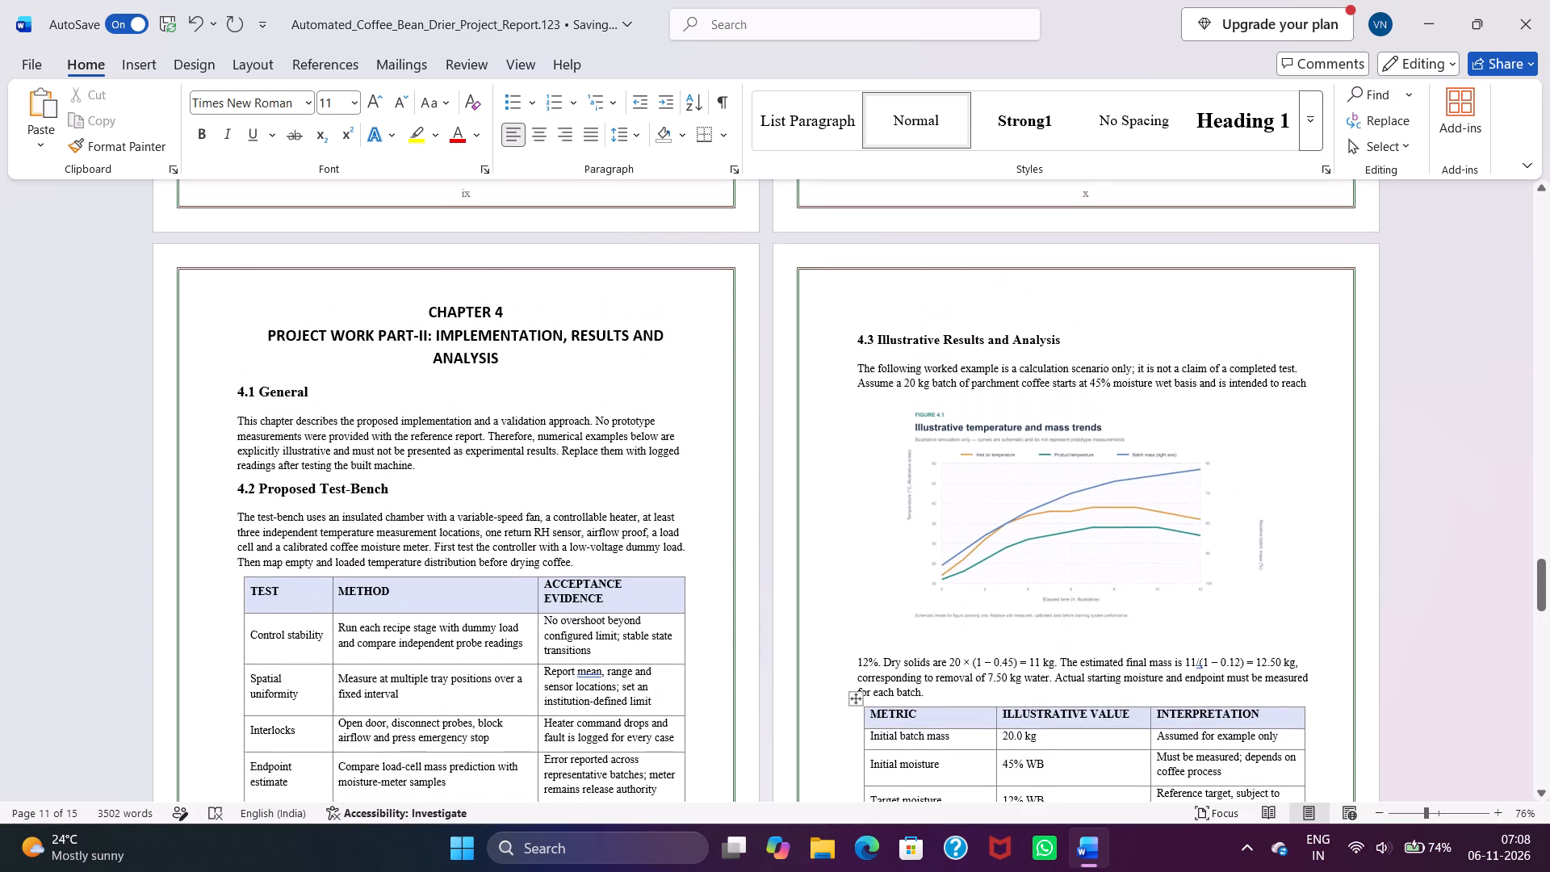
drag(1063, 343, 828, 335)
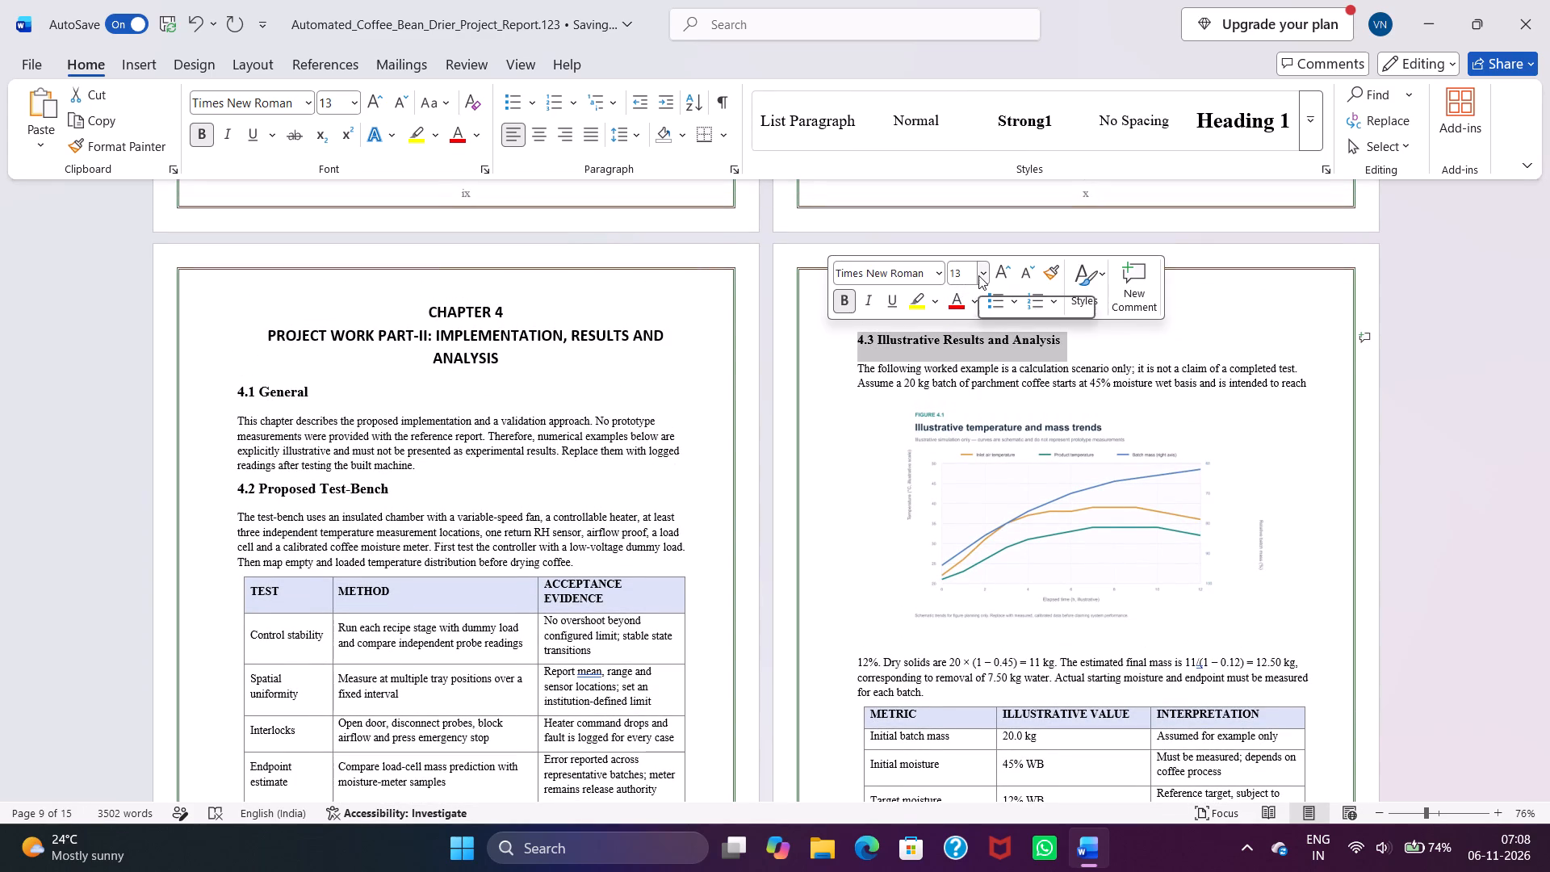
click(978, 275)
click(964, 426)
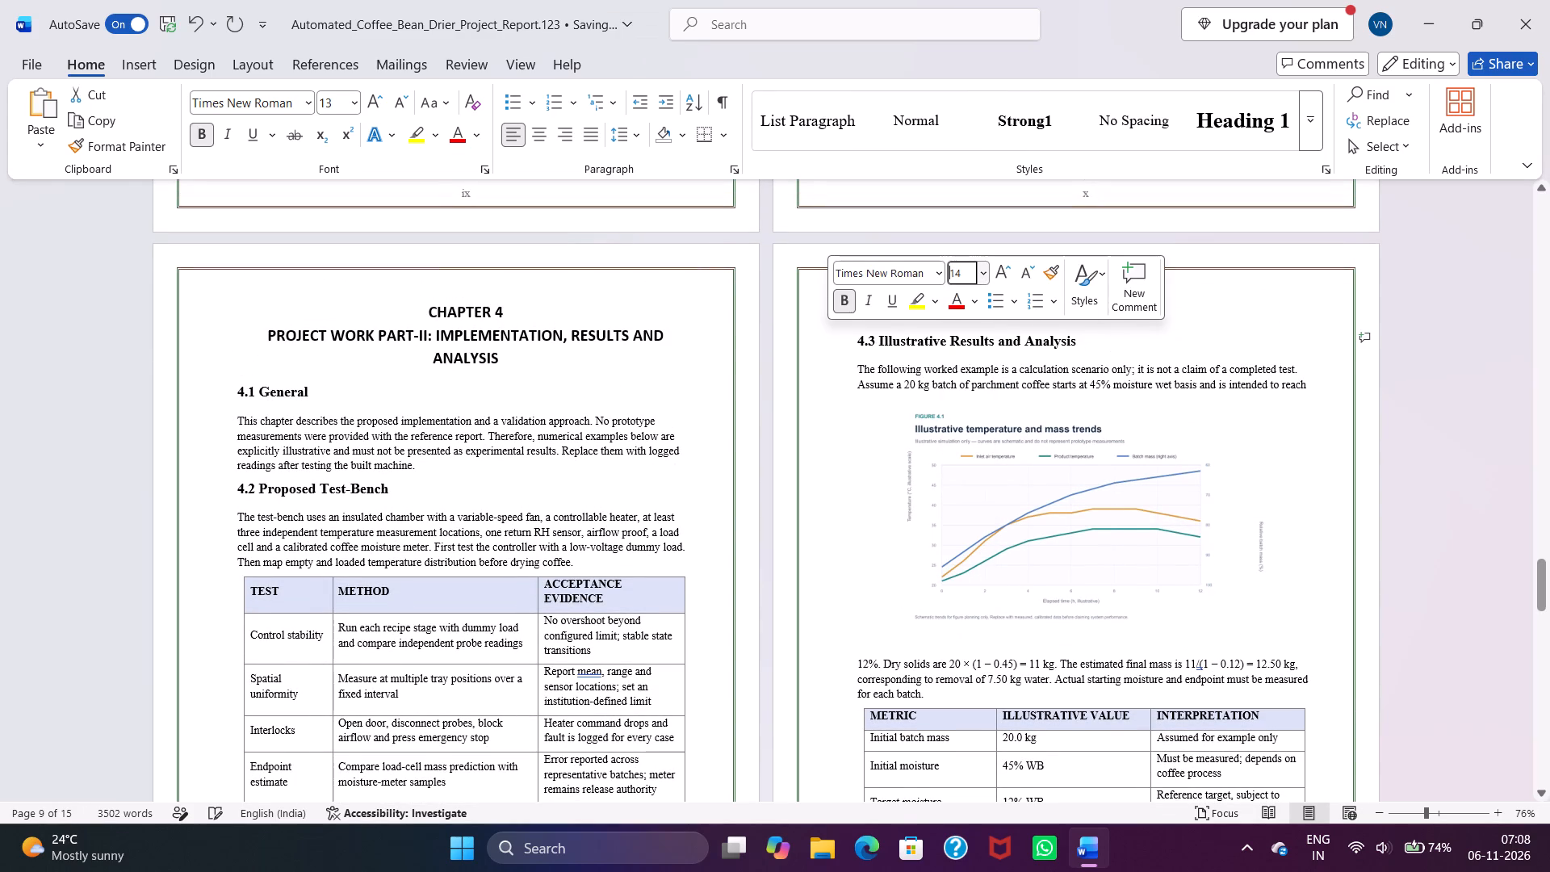
click(1274, 610)
Set the font size of the 4.4 Interpretation of Results and Inferences heading to 14.
scroll(1048, 580, down, 2)
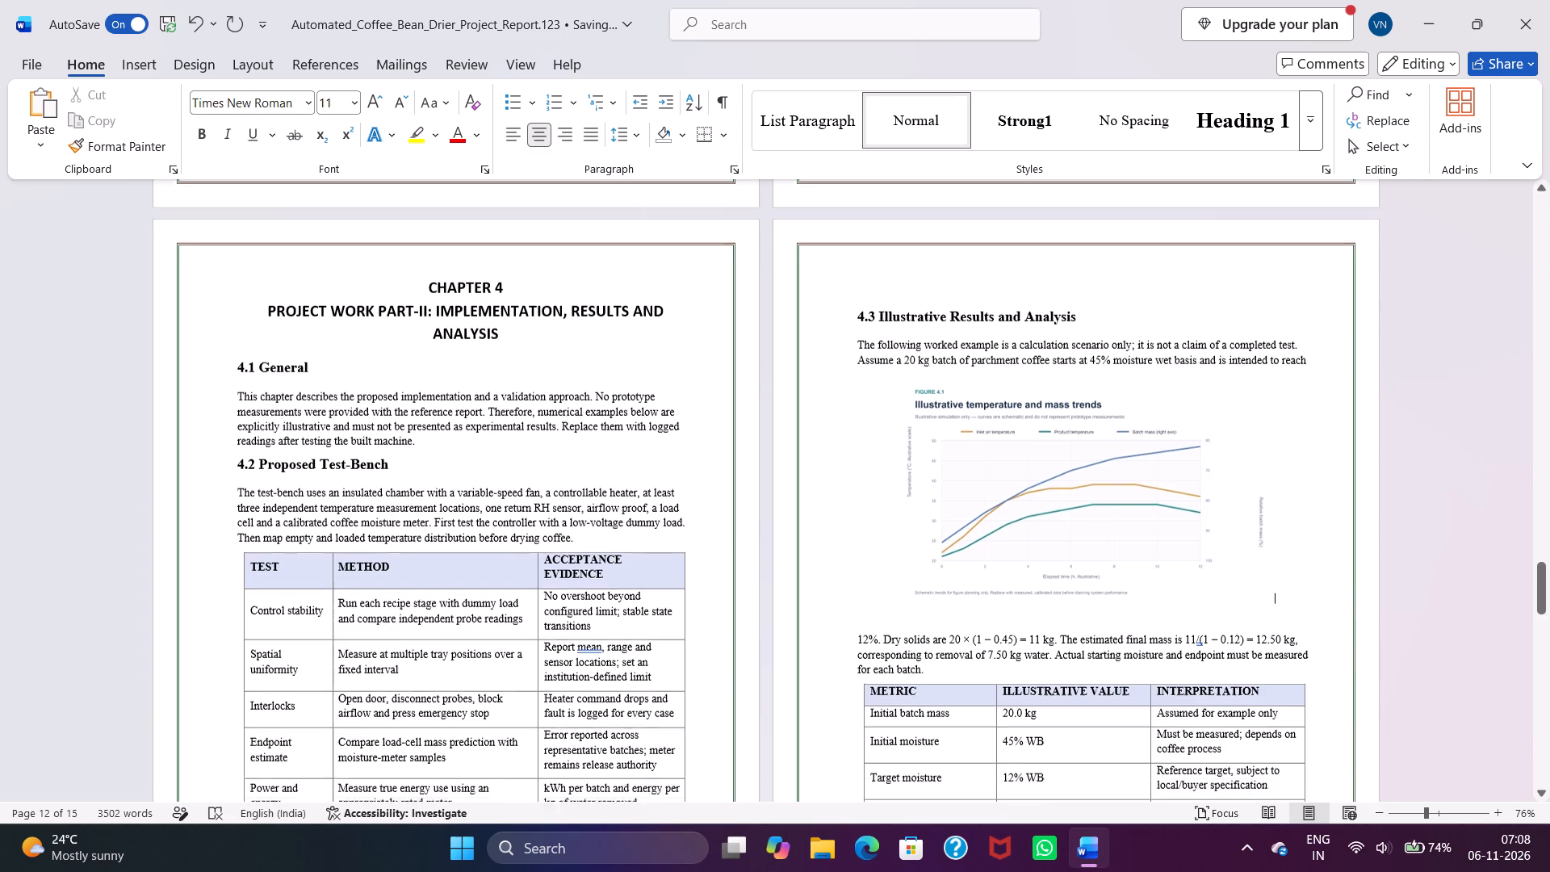
scroll(1042, 578, down, 3)
scroll(884, 465, down, 14)
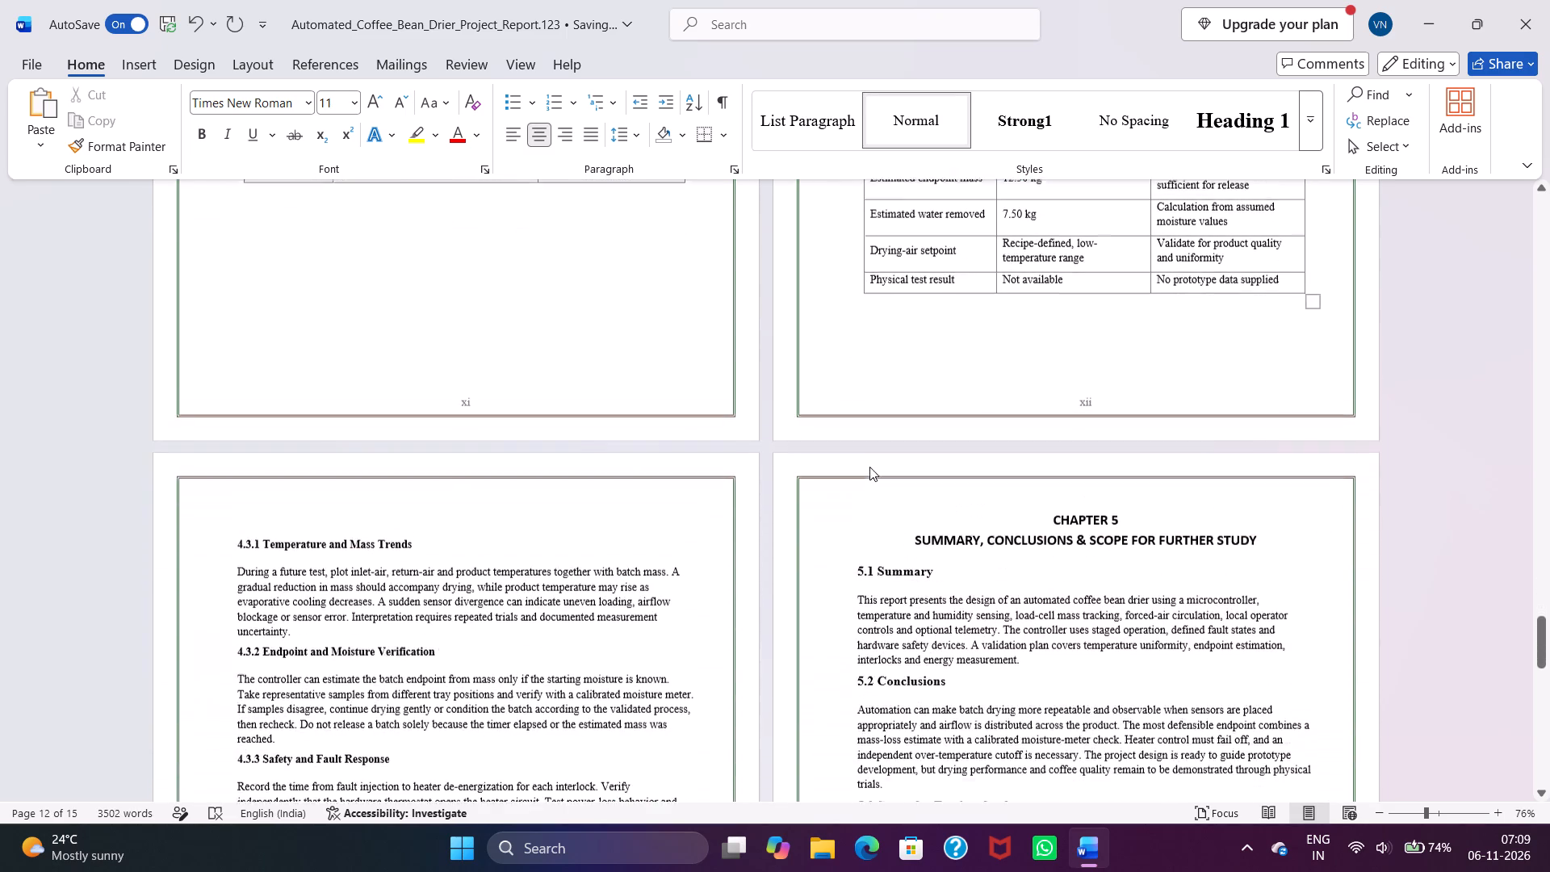
scroll(869, 467, down, 3)
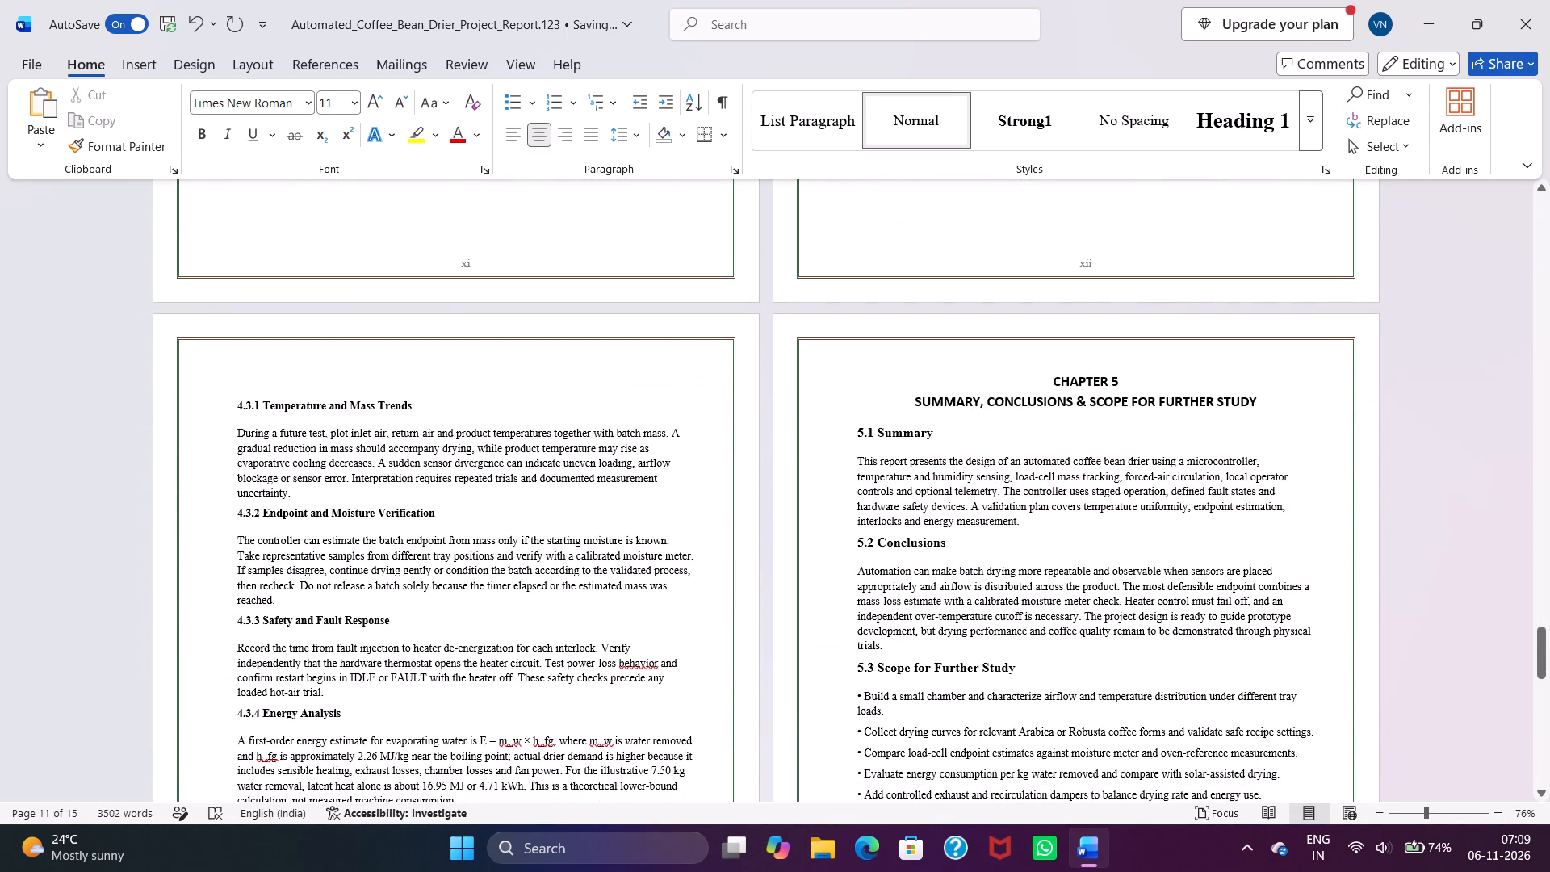
scroll(408, 428, up, 7)
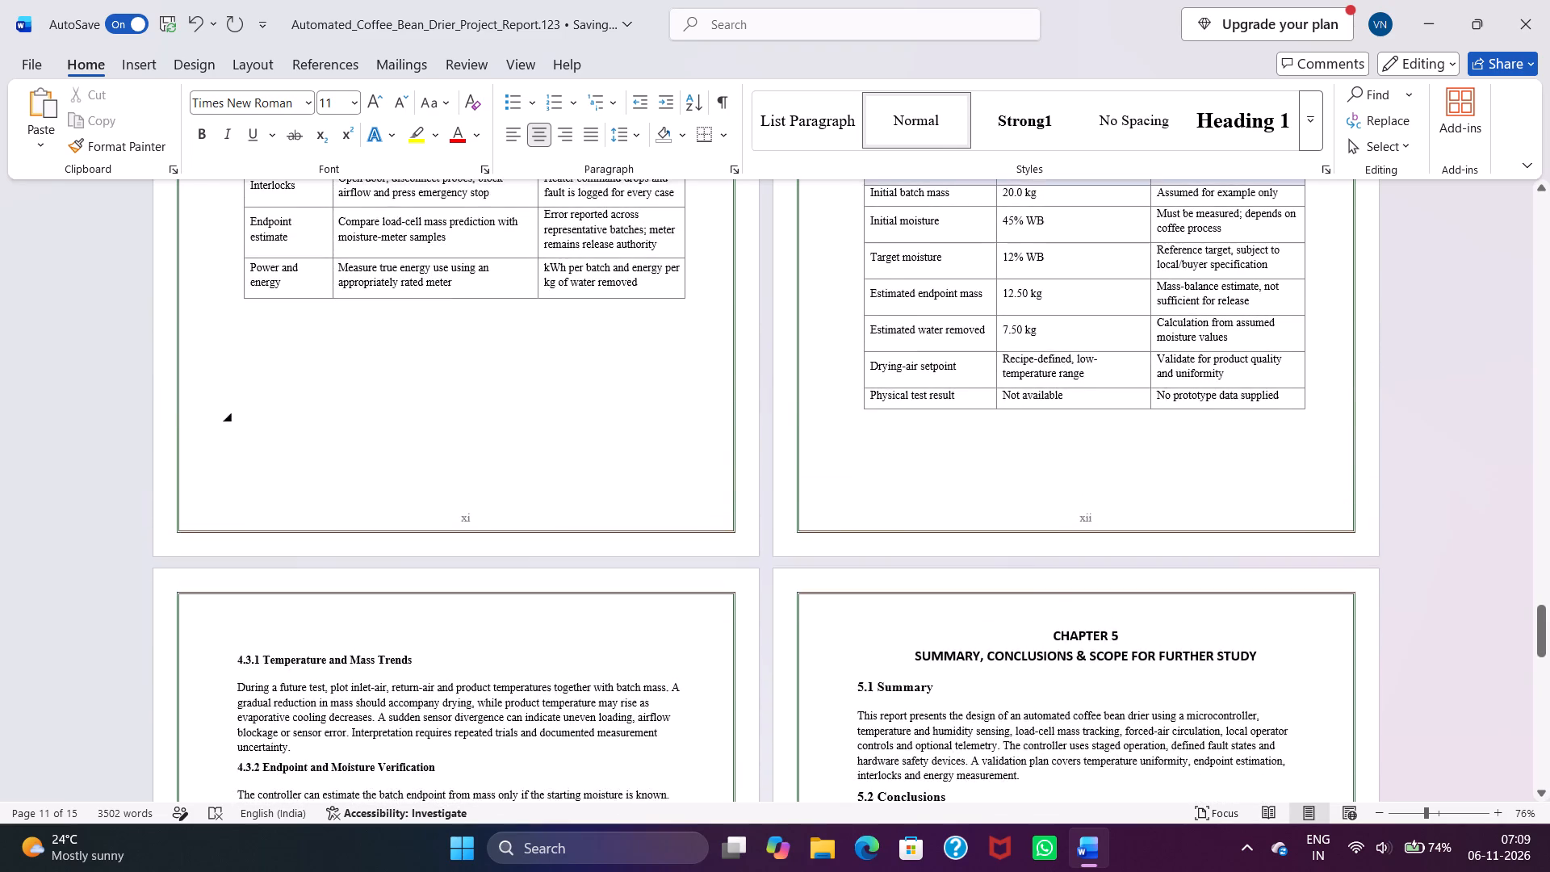
scroll(408, 428, up, 12)
scroll(408, 428, down, 10)
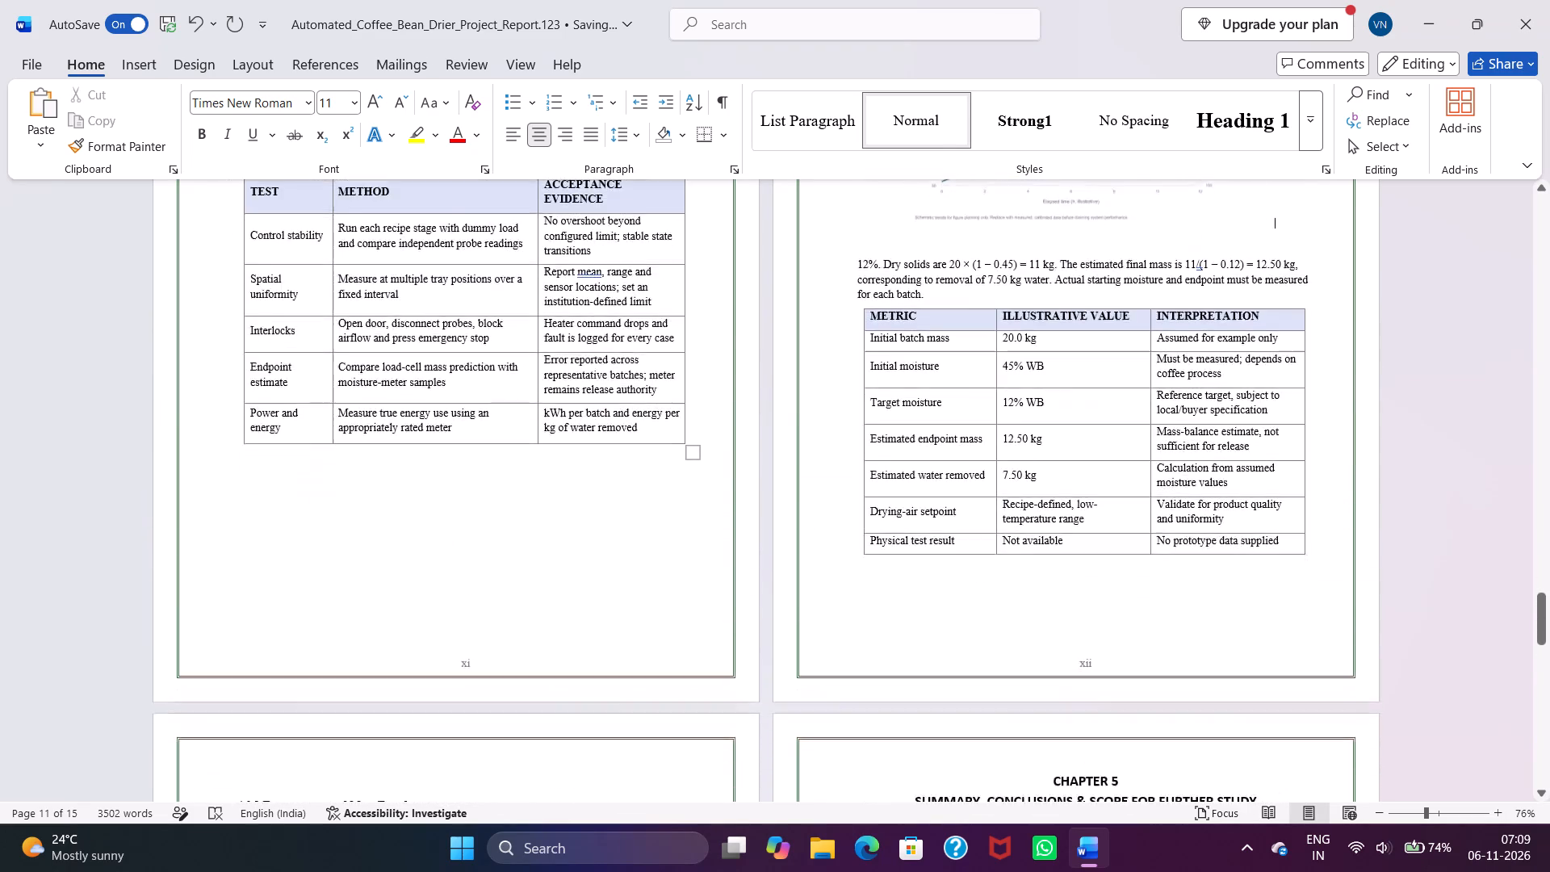
scroll(408, 428, down, 17)
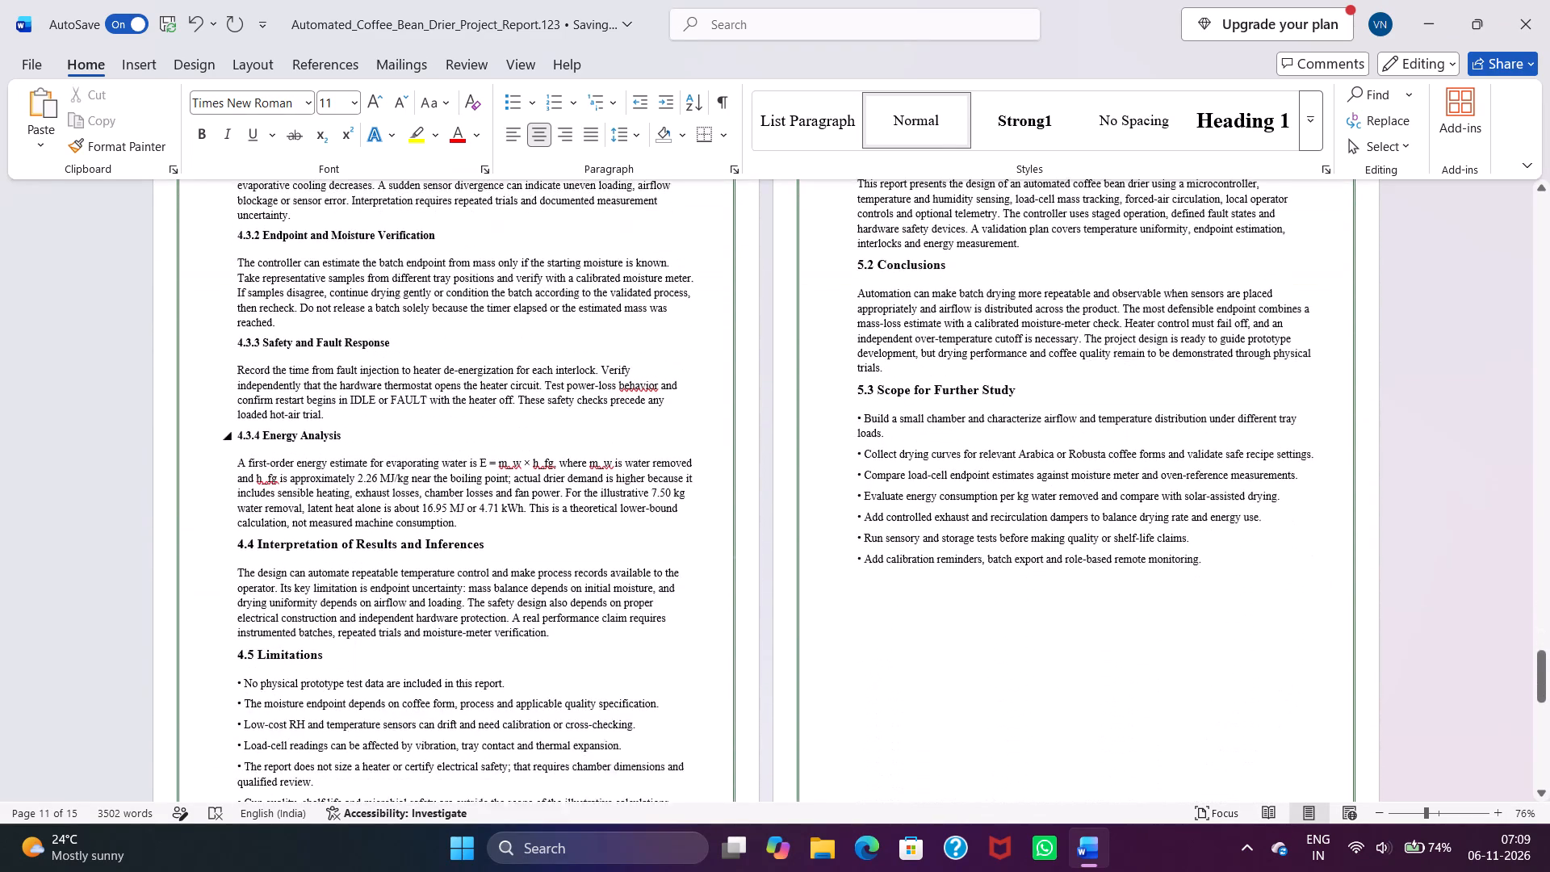
drag(493, 526, 365, 531)
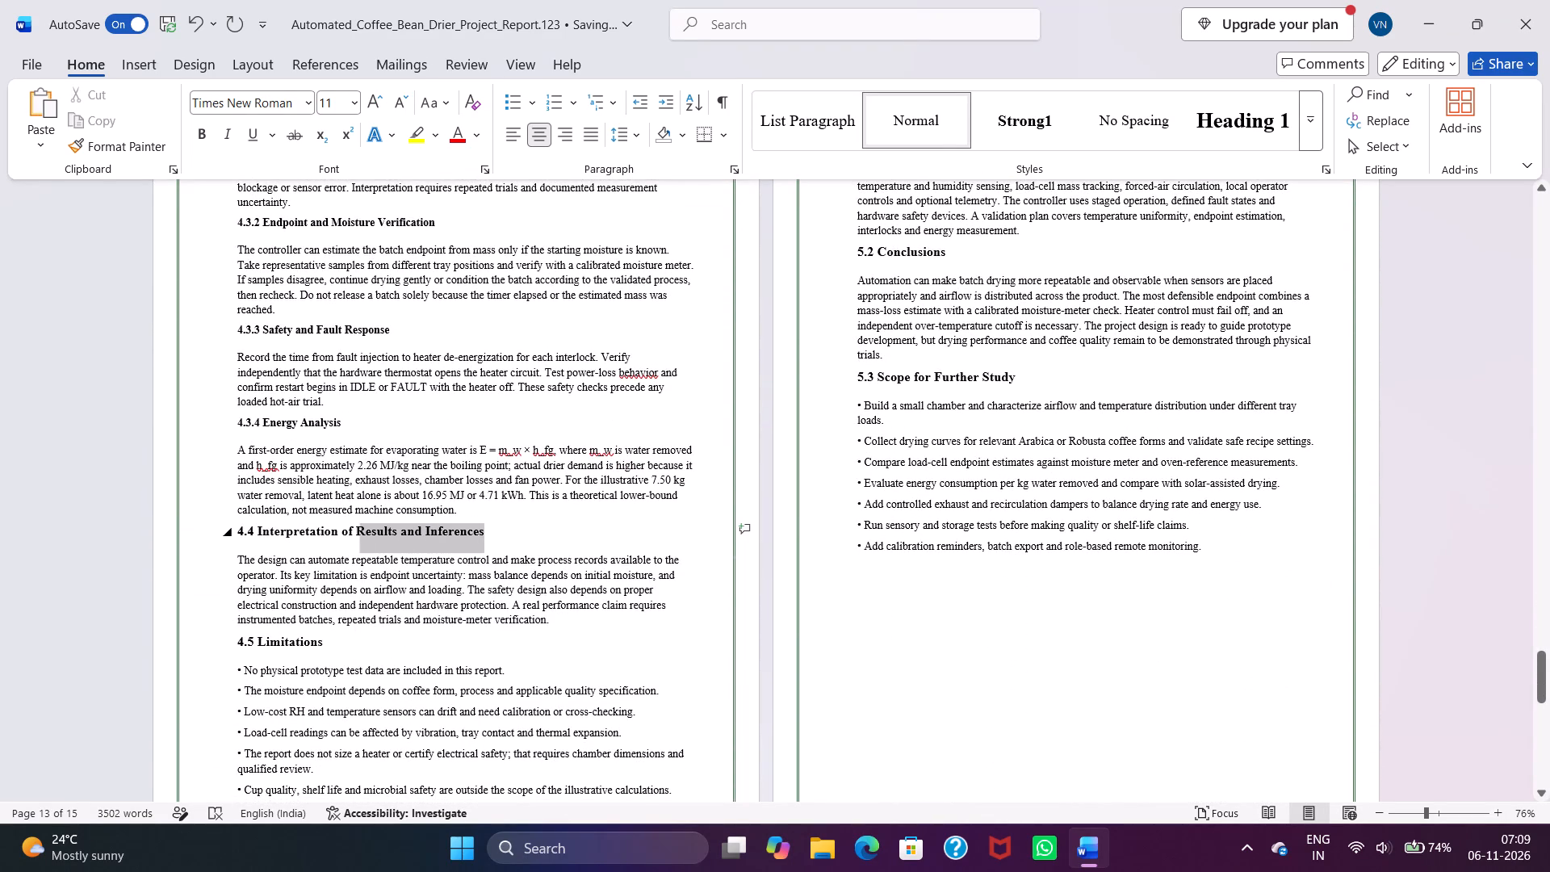
drag(365, 531, 215, 534)
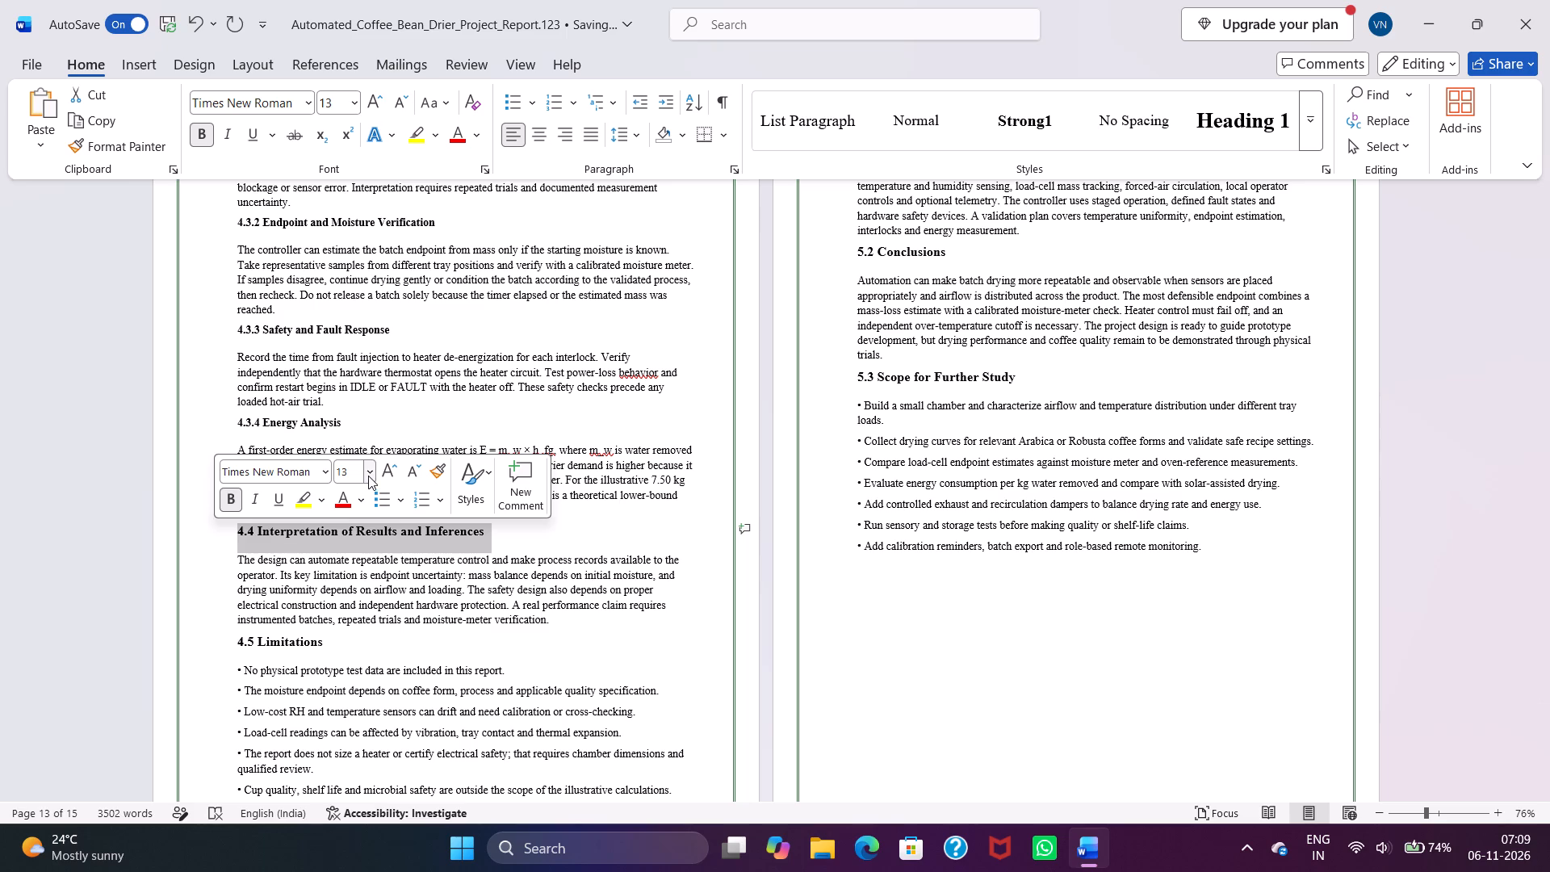
click(368, 476)
click(350, 199)
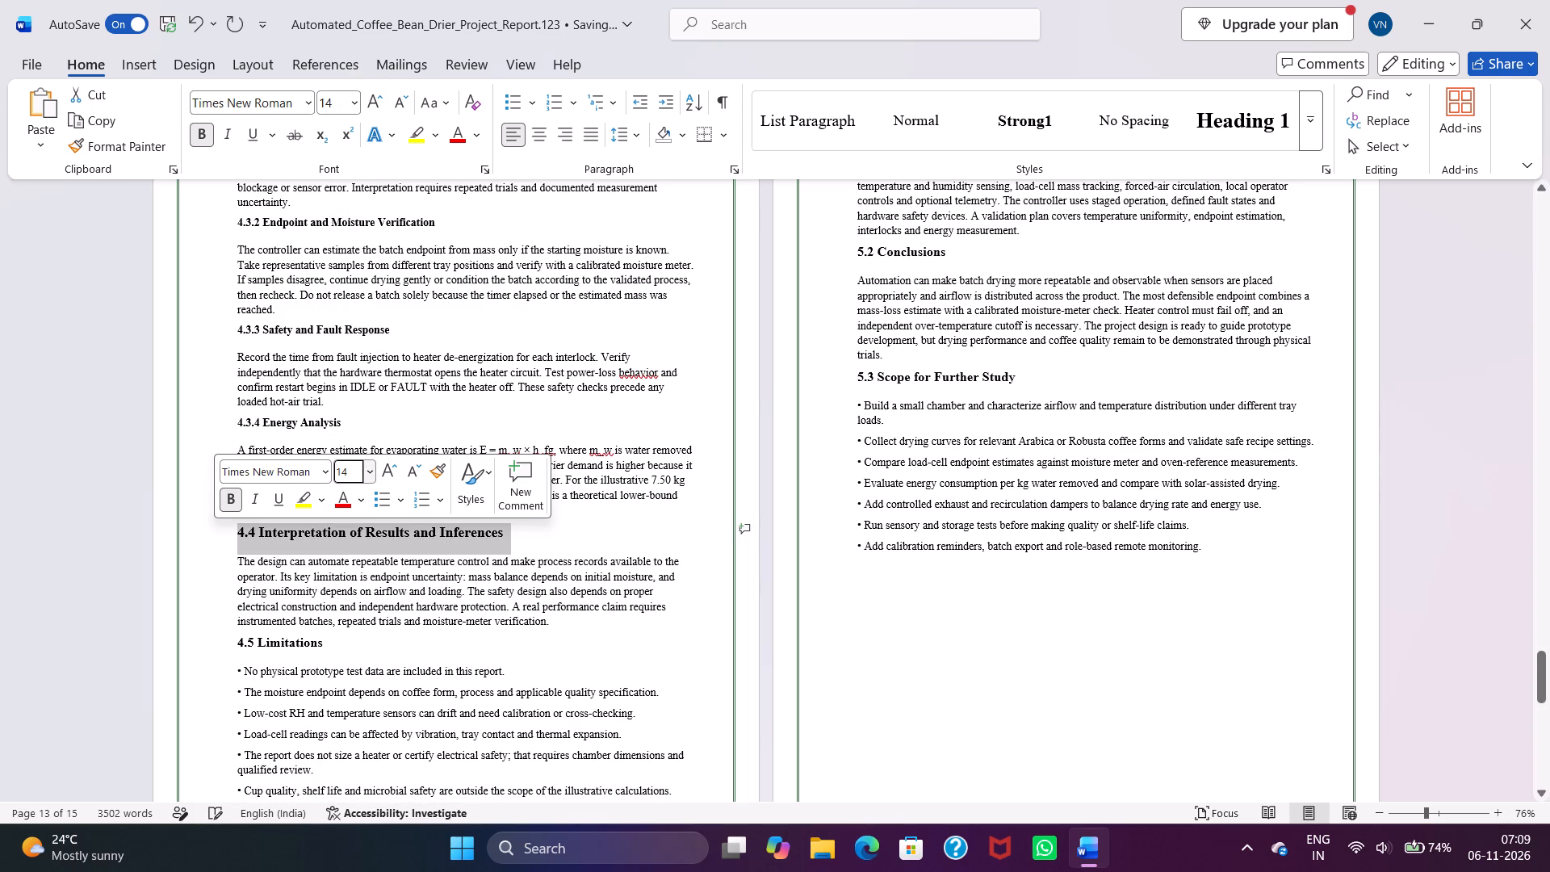
Set the font size of the 4.5 Limitations heading to 14.
drag(329, 644, 238, 644)
click(390, 583)
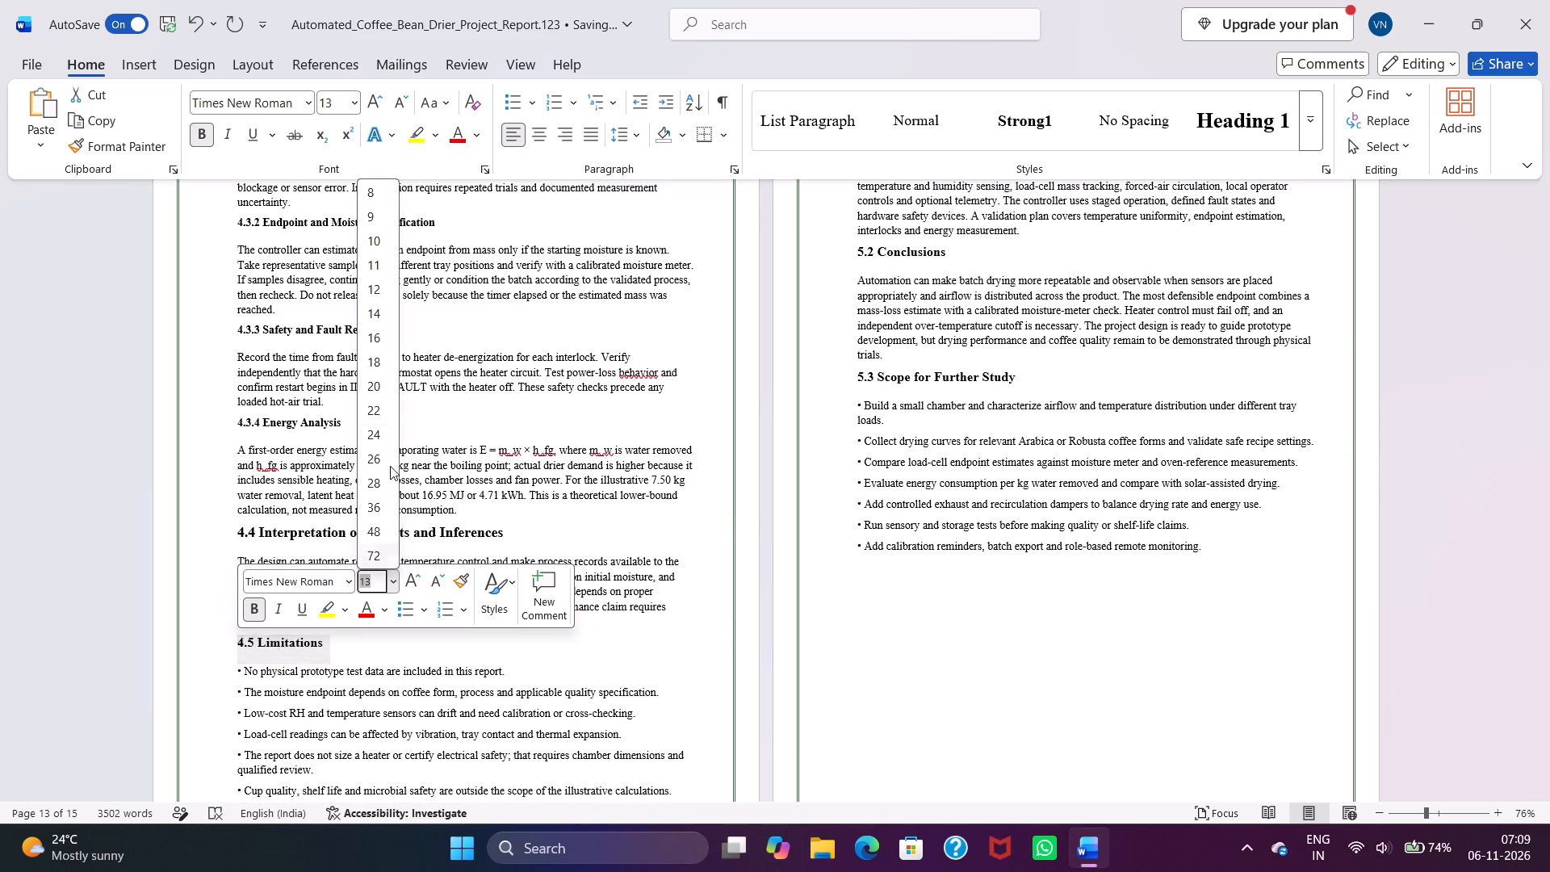
click(382, 311)
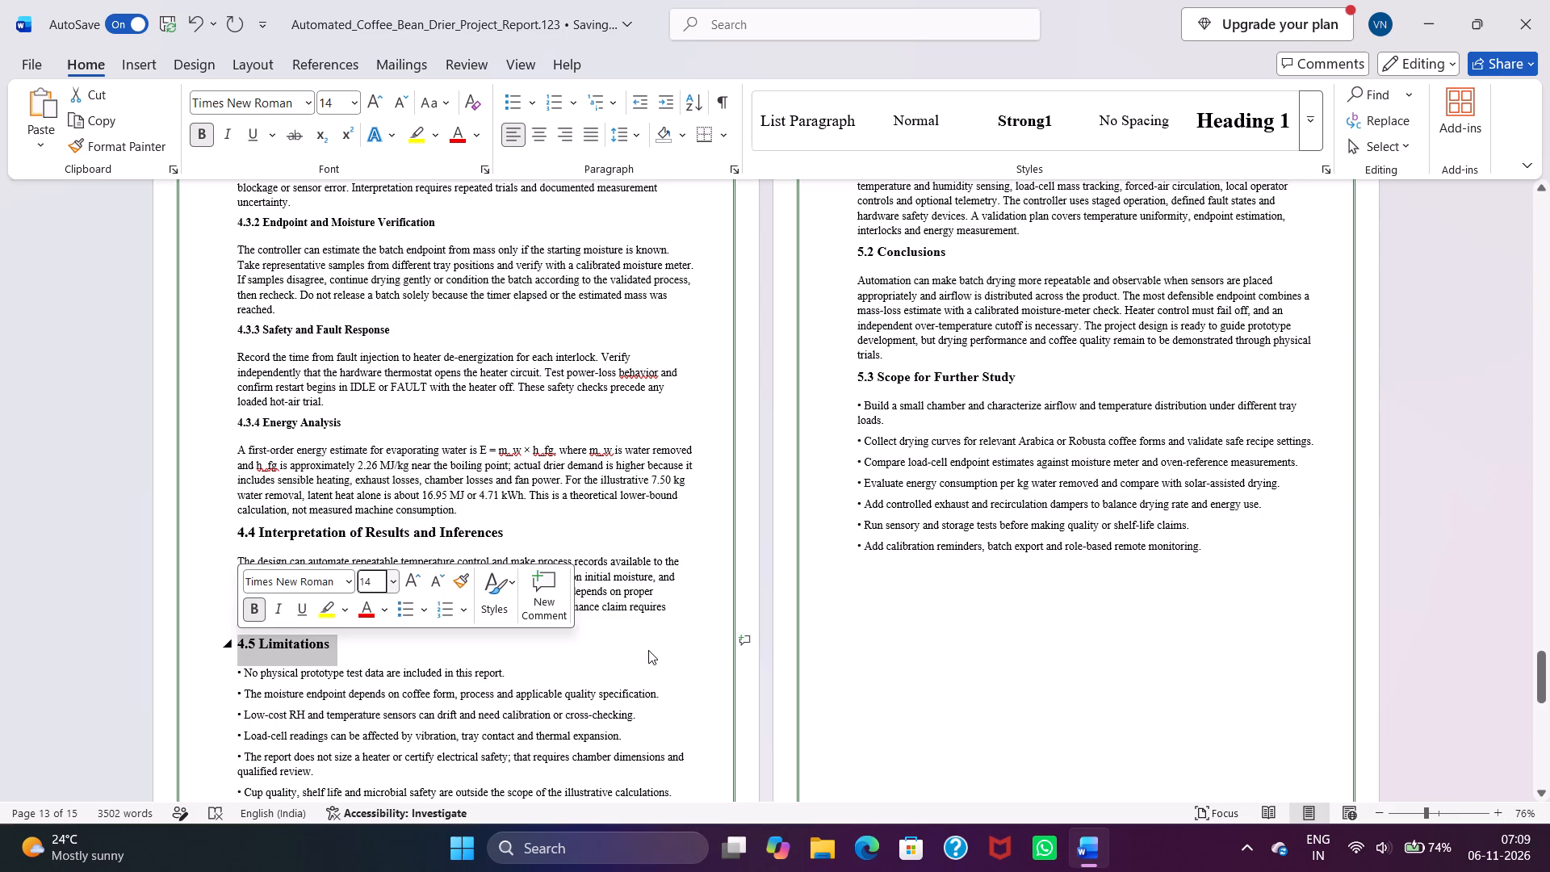
click(648, 650)
Set the font size of the 5.1 Summary heading in Chapter 5 to 14.
scroll(612, 667, down, 6)
scroll(587, 659, up, 11)
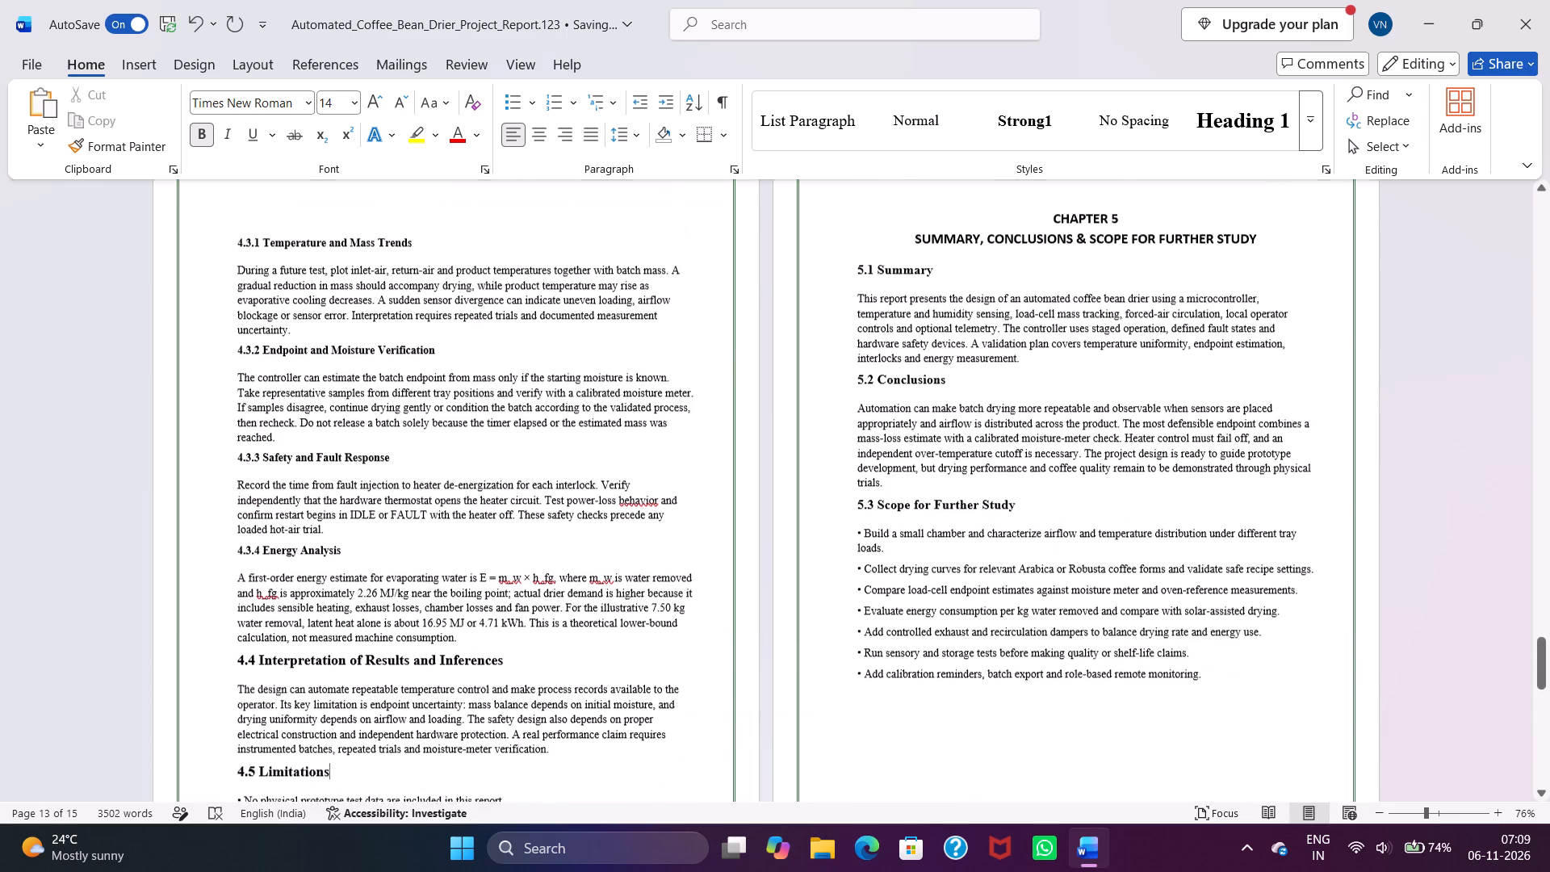
drag(935, 326, 886, 325)
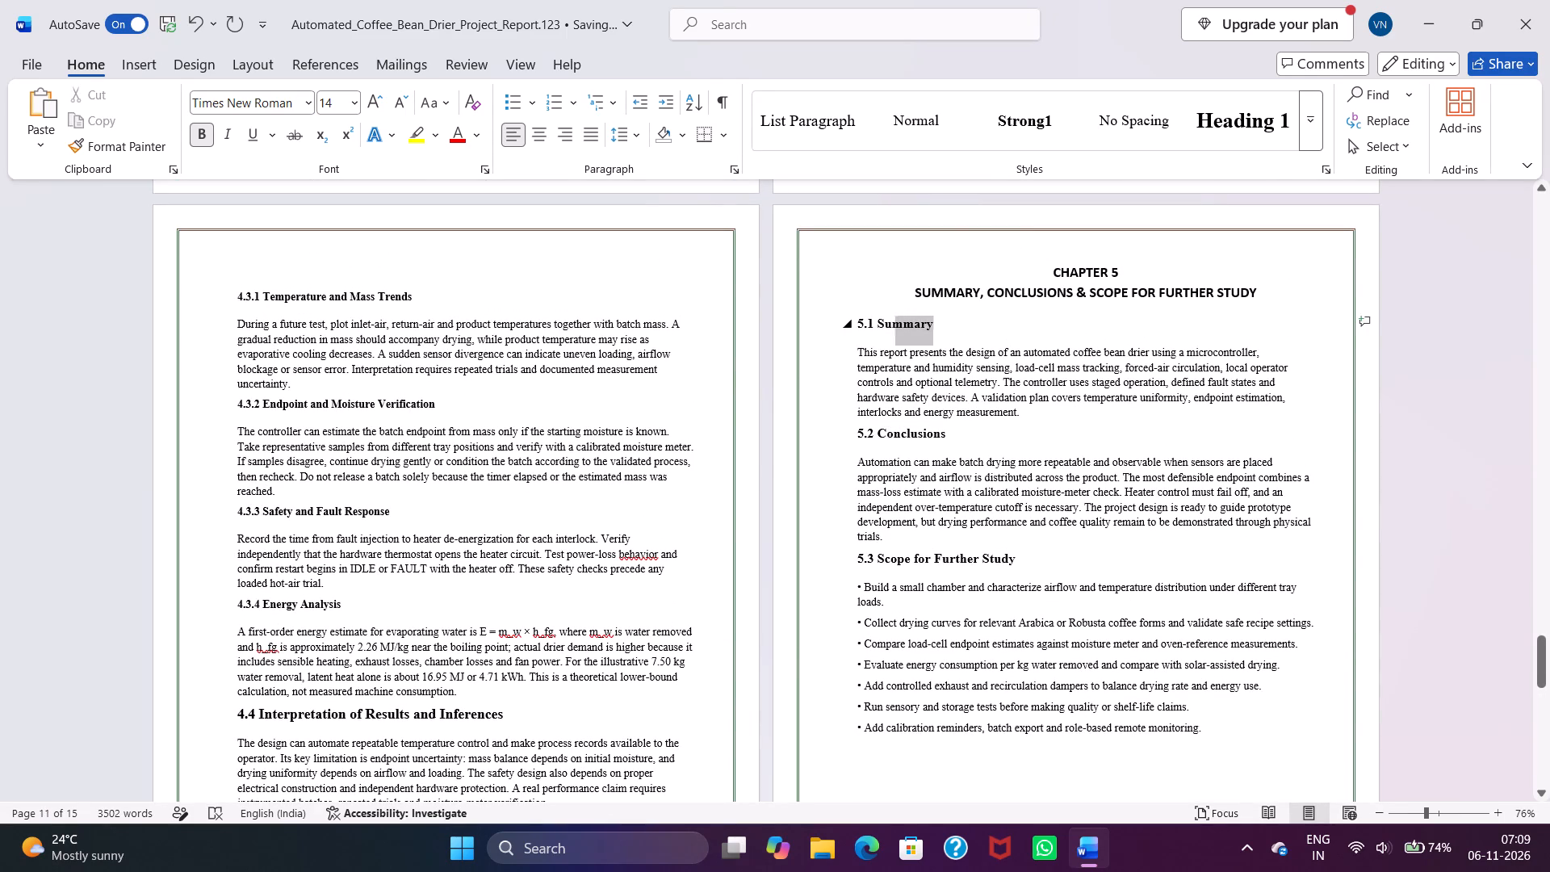
drag(886, 325, 854, 325)
click(1008, 262)
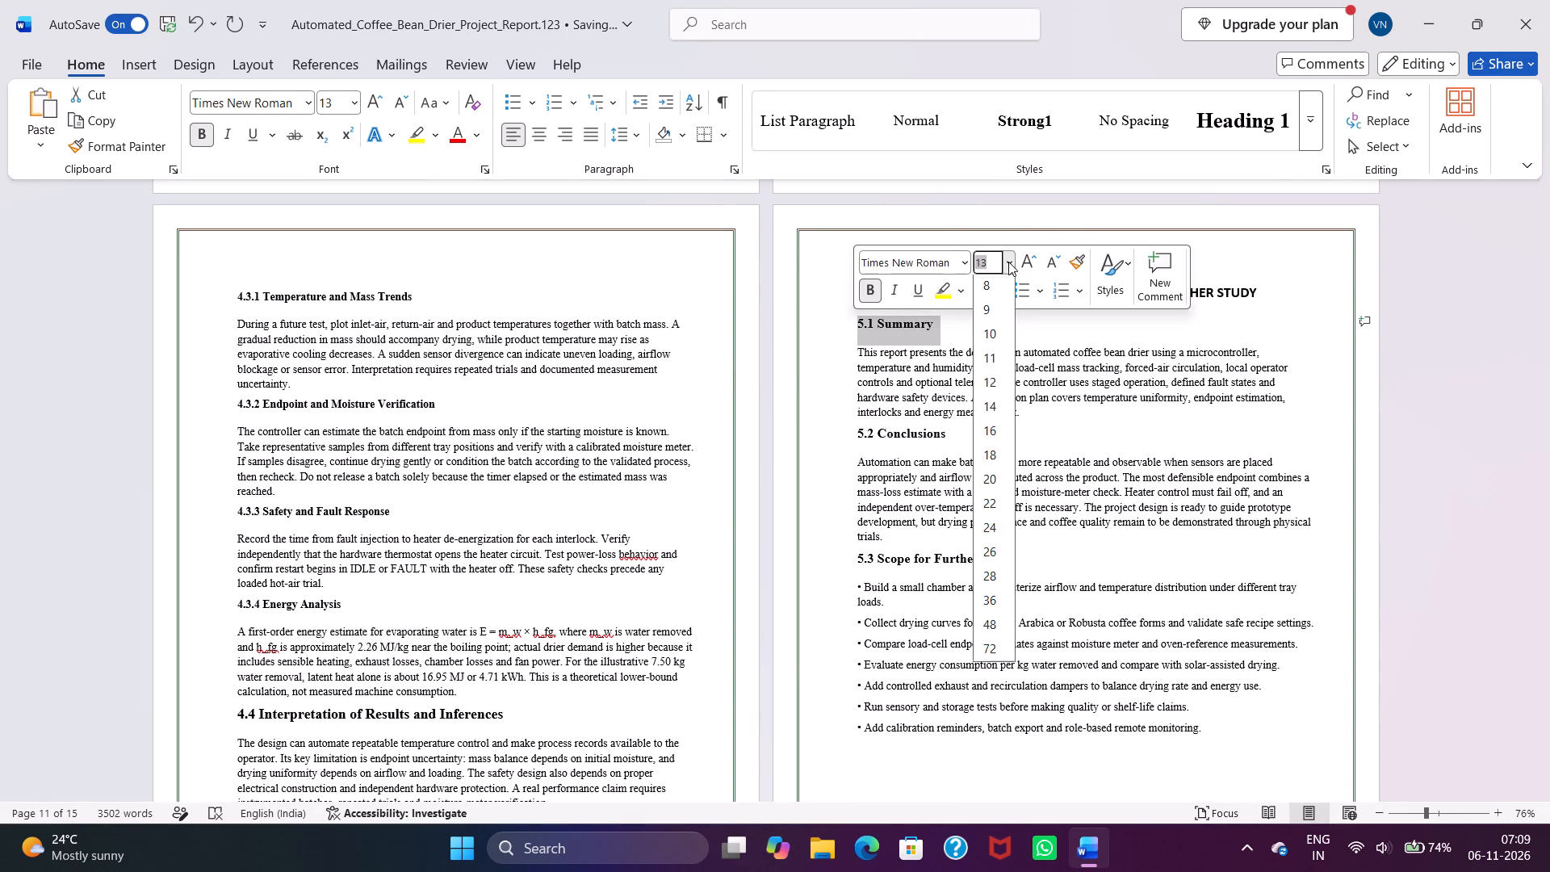
click(992, 410)
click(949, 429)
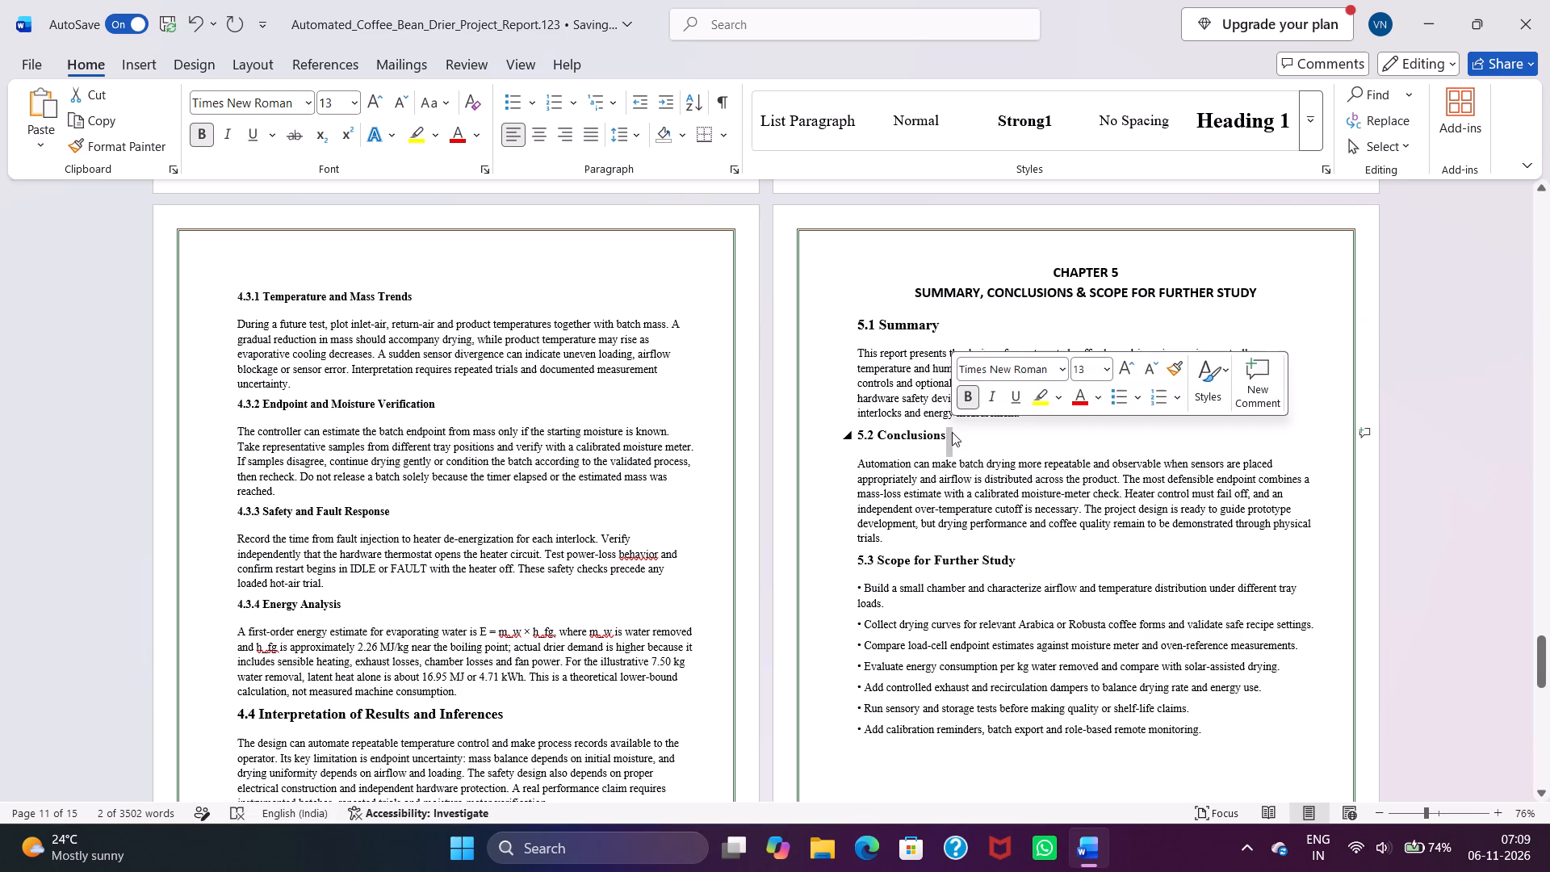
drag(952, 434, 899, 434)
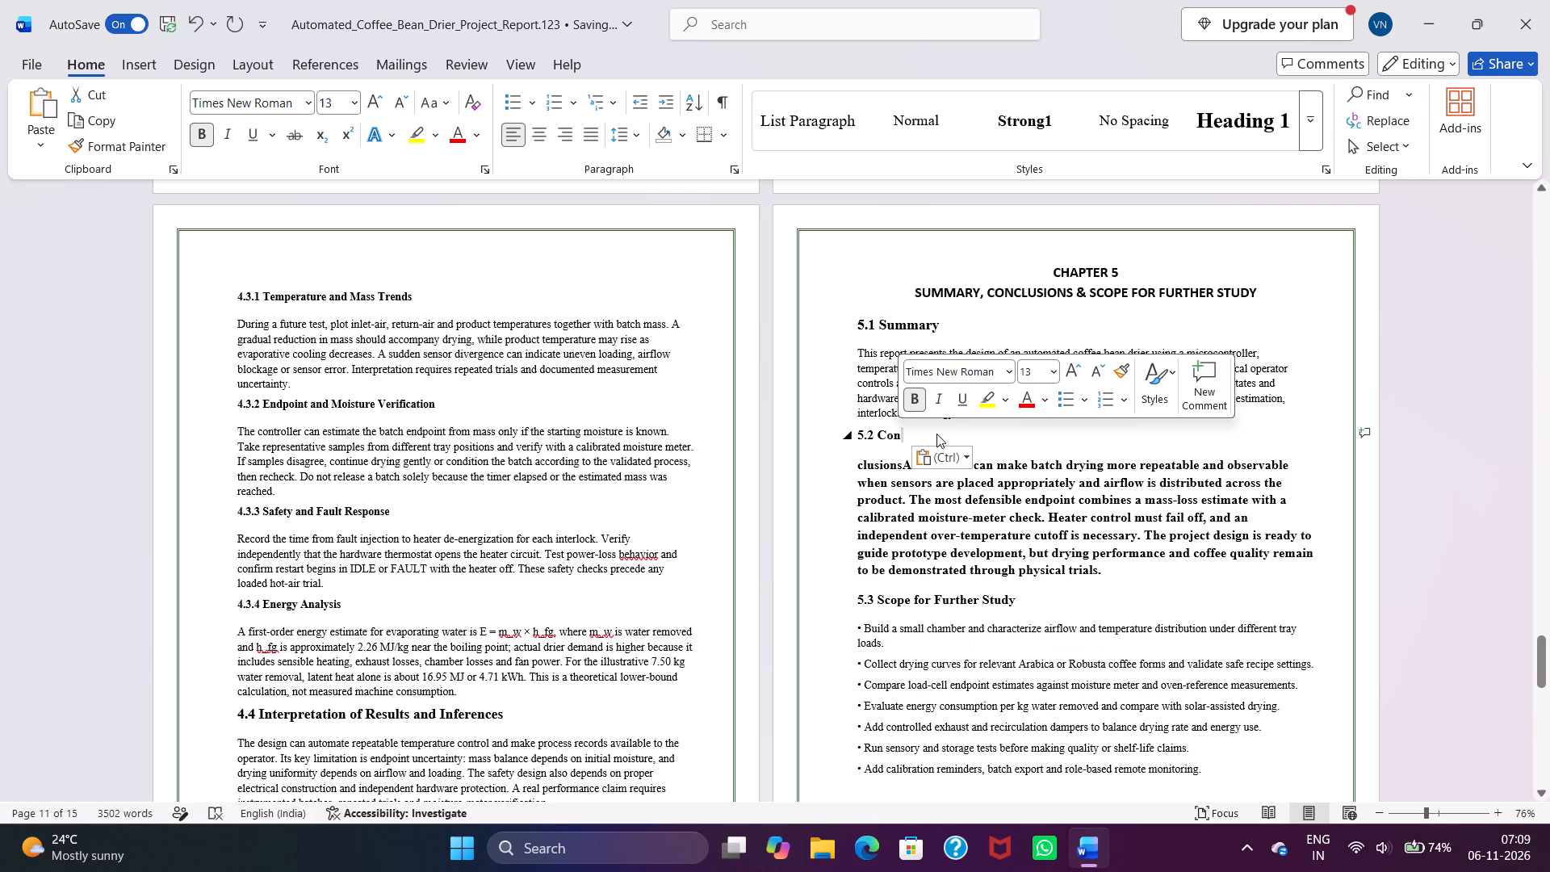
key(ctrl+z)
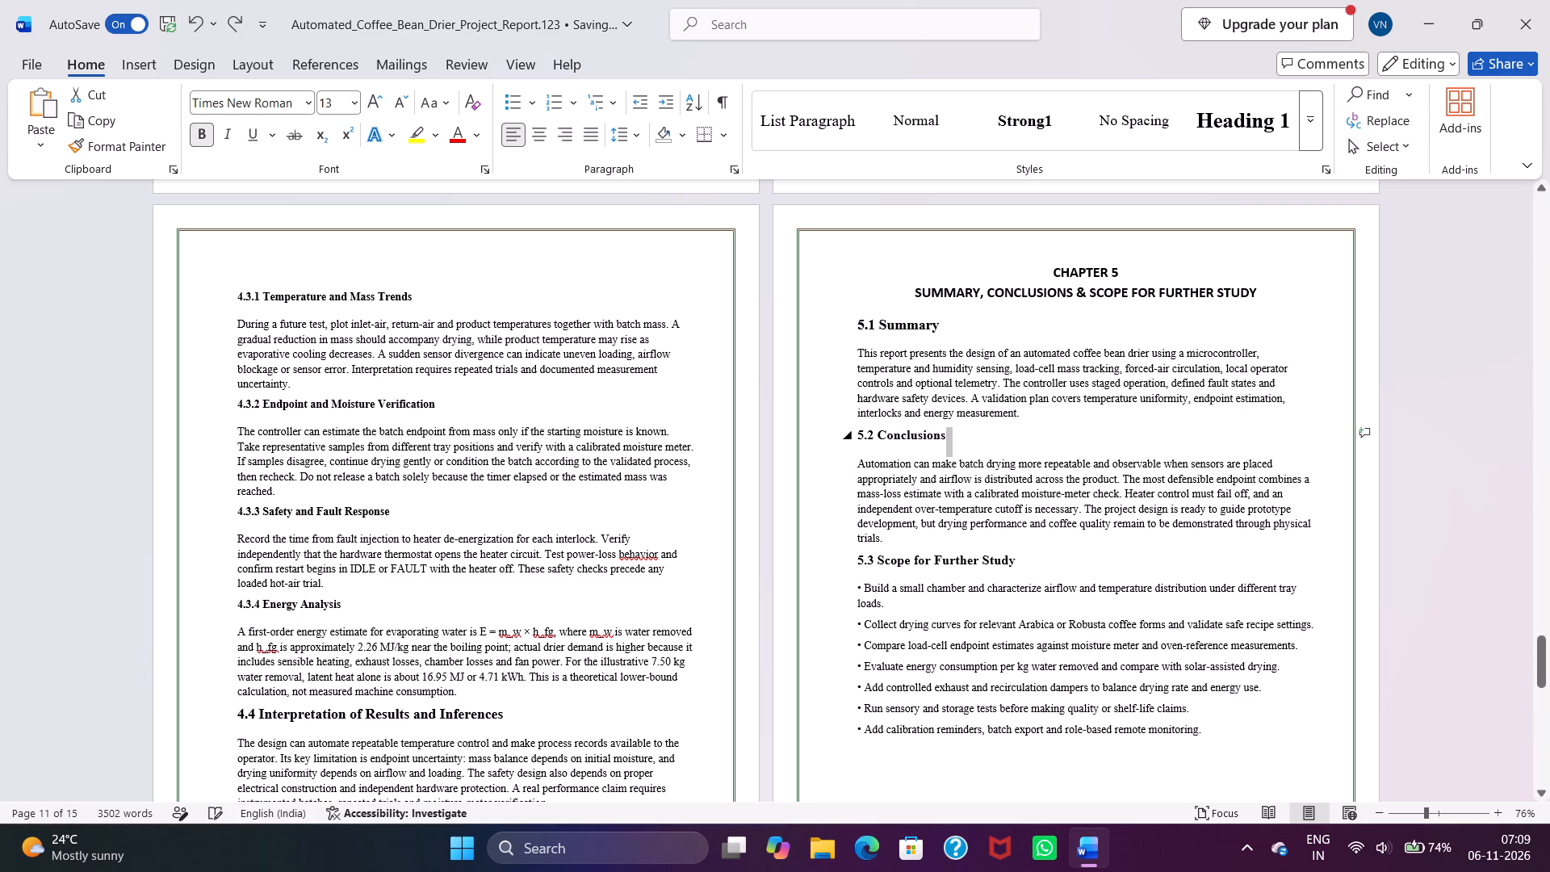
Set the font size of the 5.2 Conclusions heading to 14.
click(953, 434)
drag(949, 434, 857, 435)
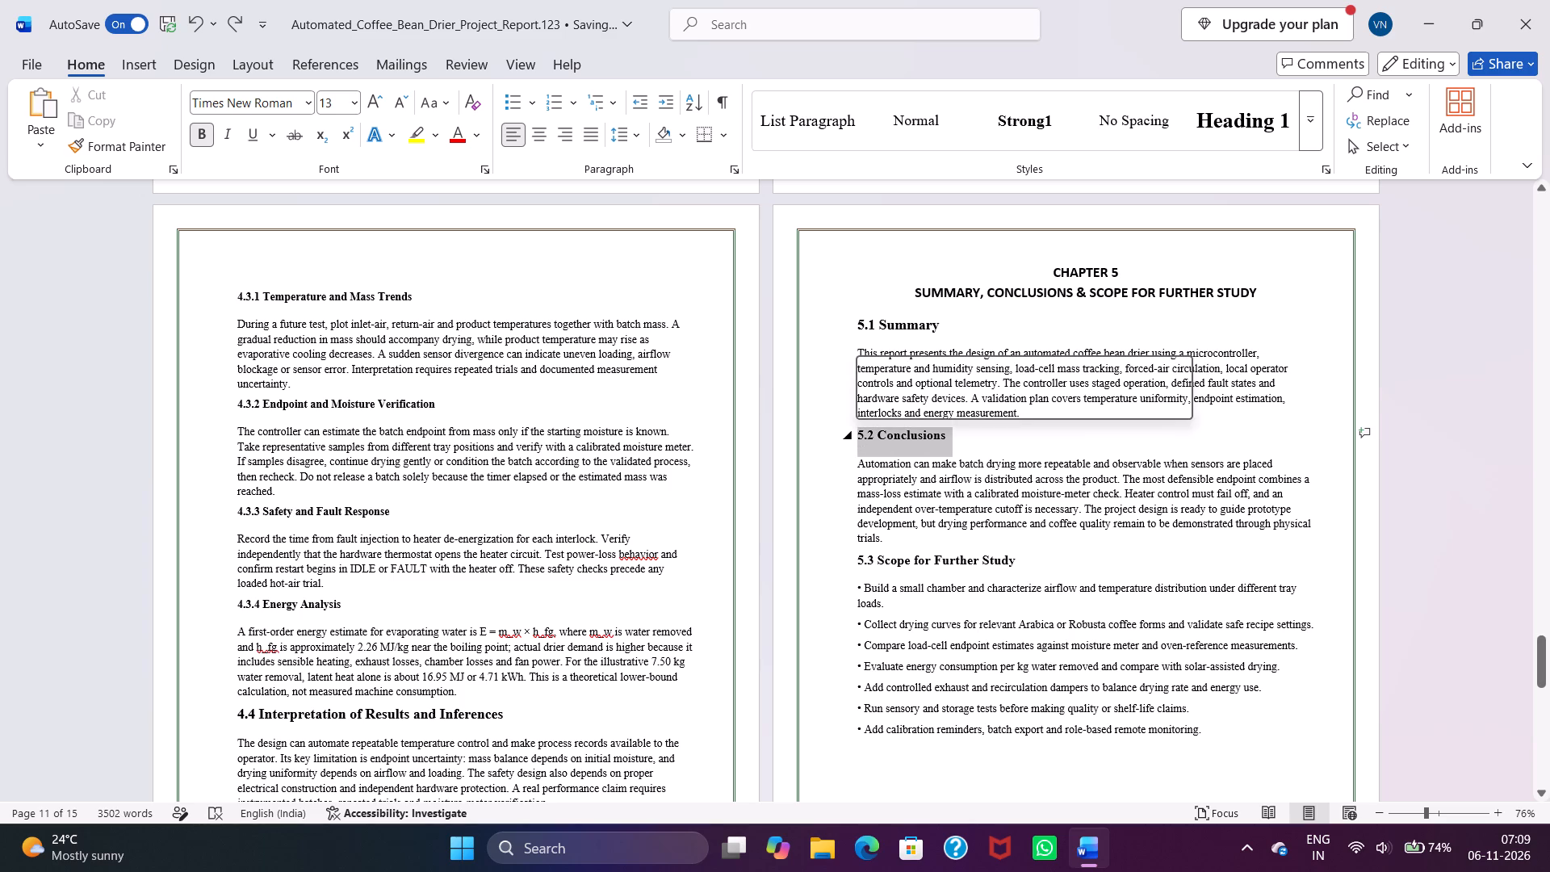
click(1013, 369)
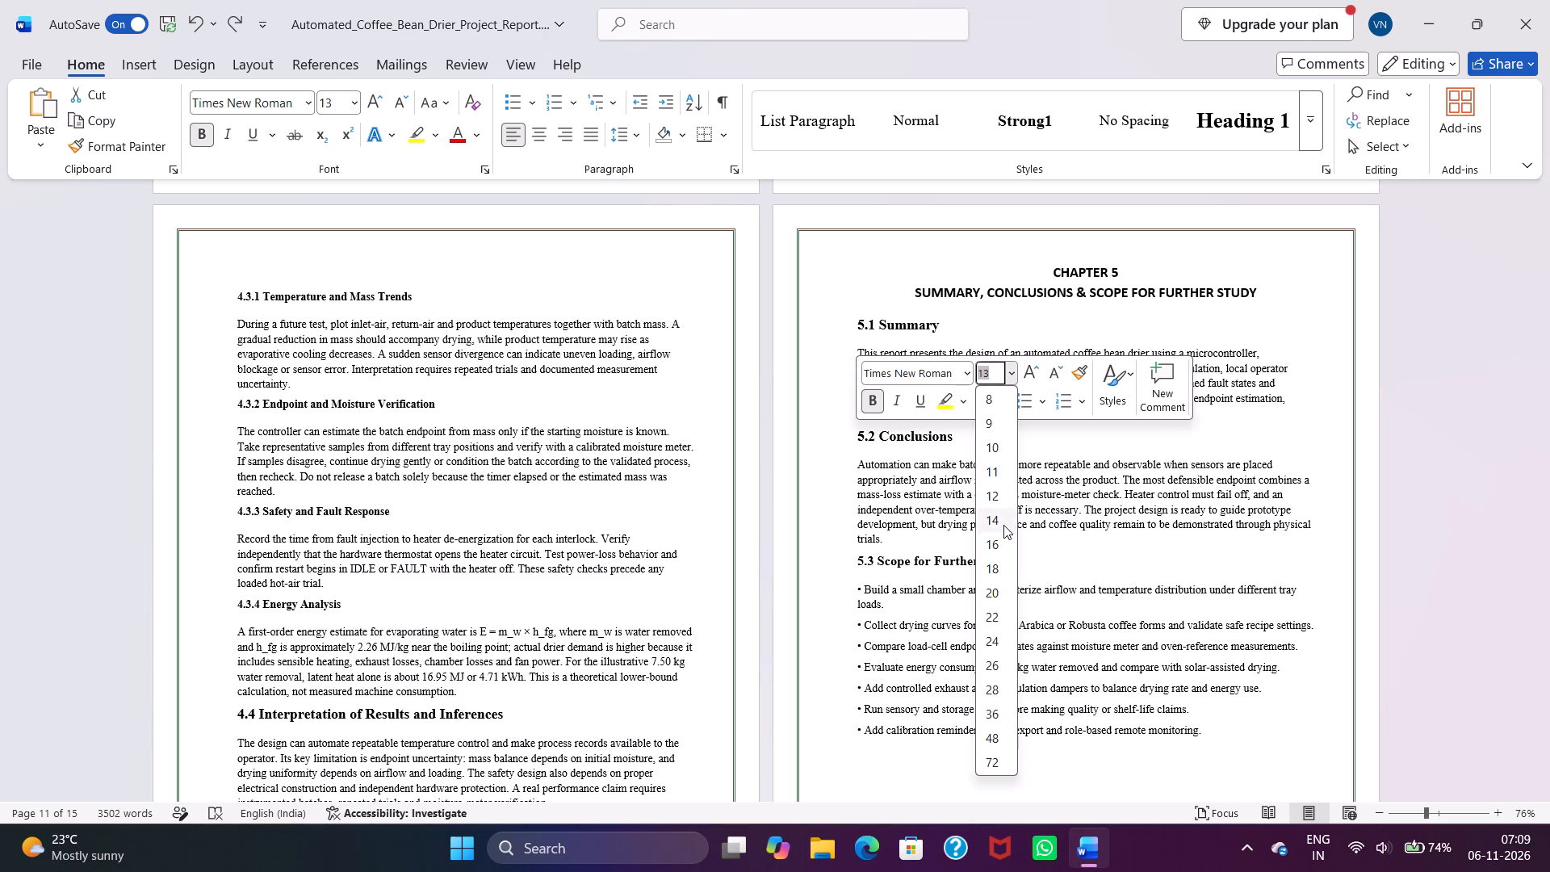
click(1003, 525)
Set the font size of the 5.3 Scope for Further Study heading to 14.
click(1011, 555)
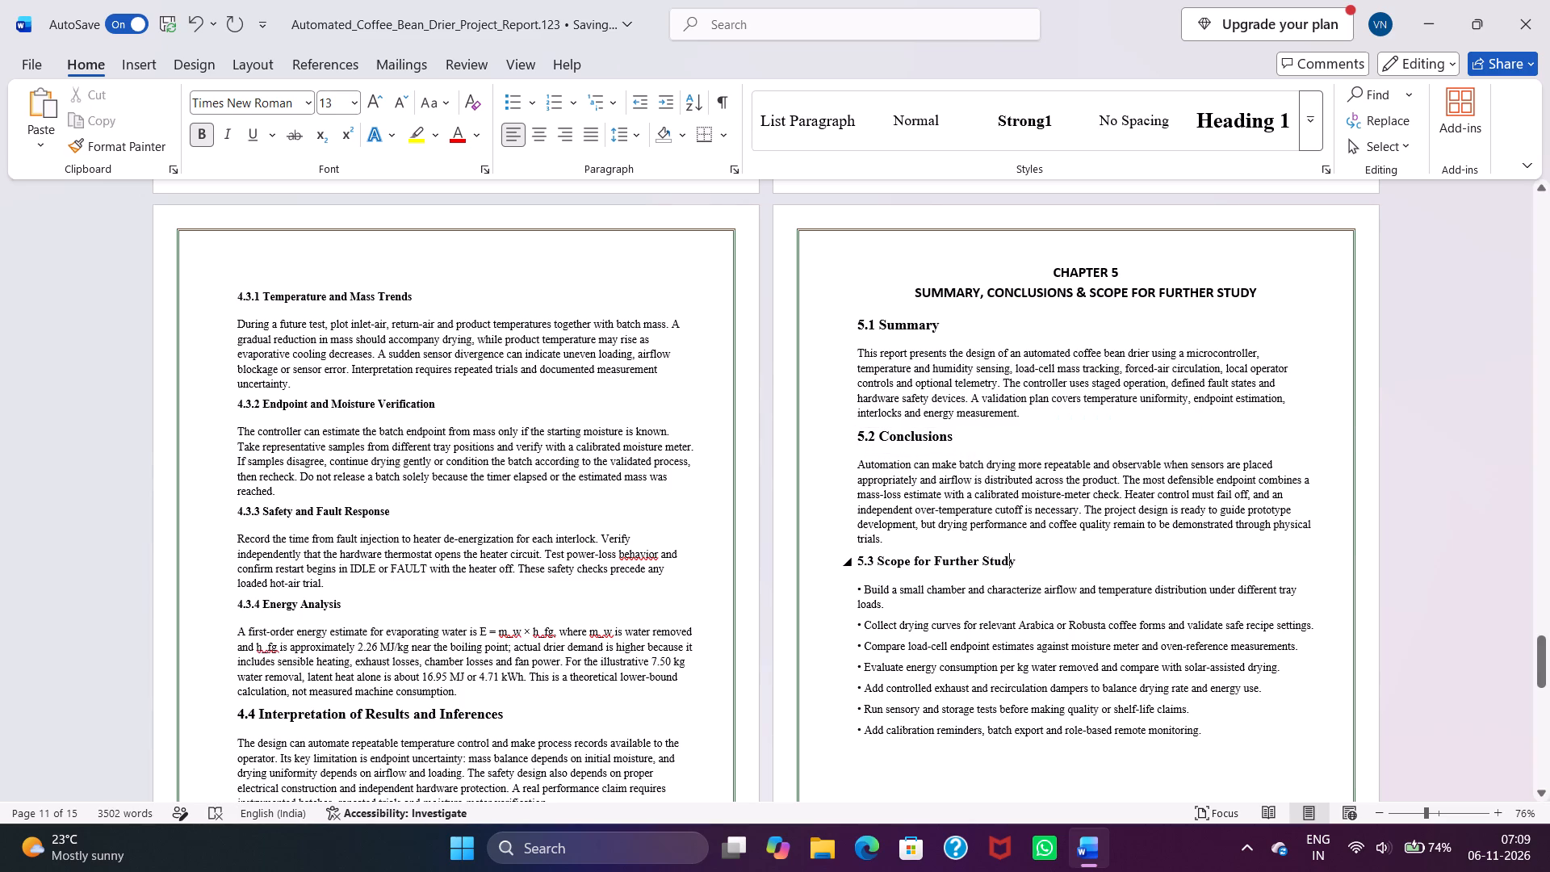
click(1017, 560)
drag(1017, 560, 865, 551)
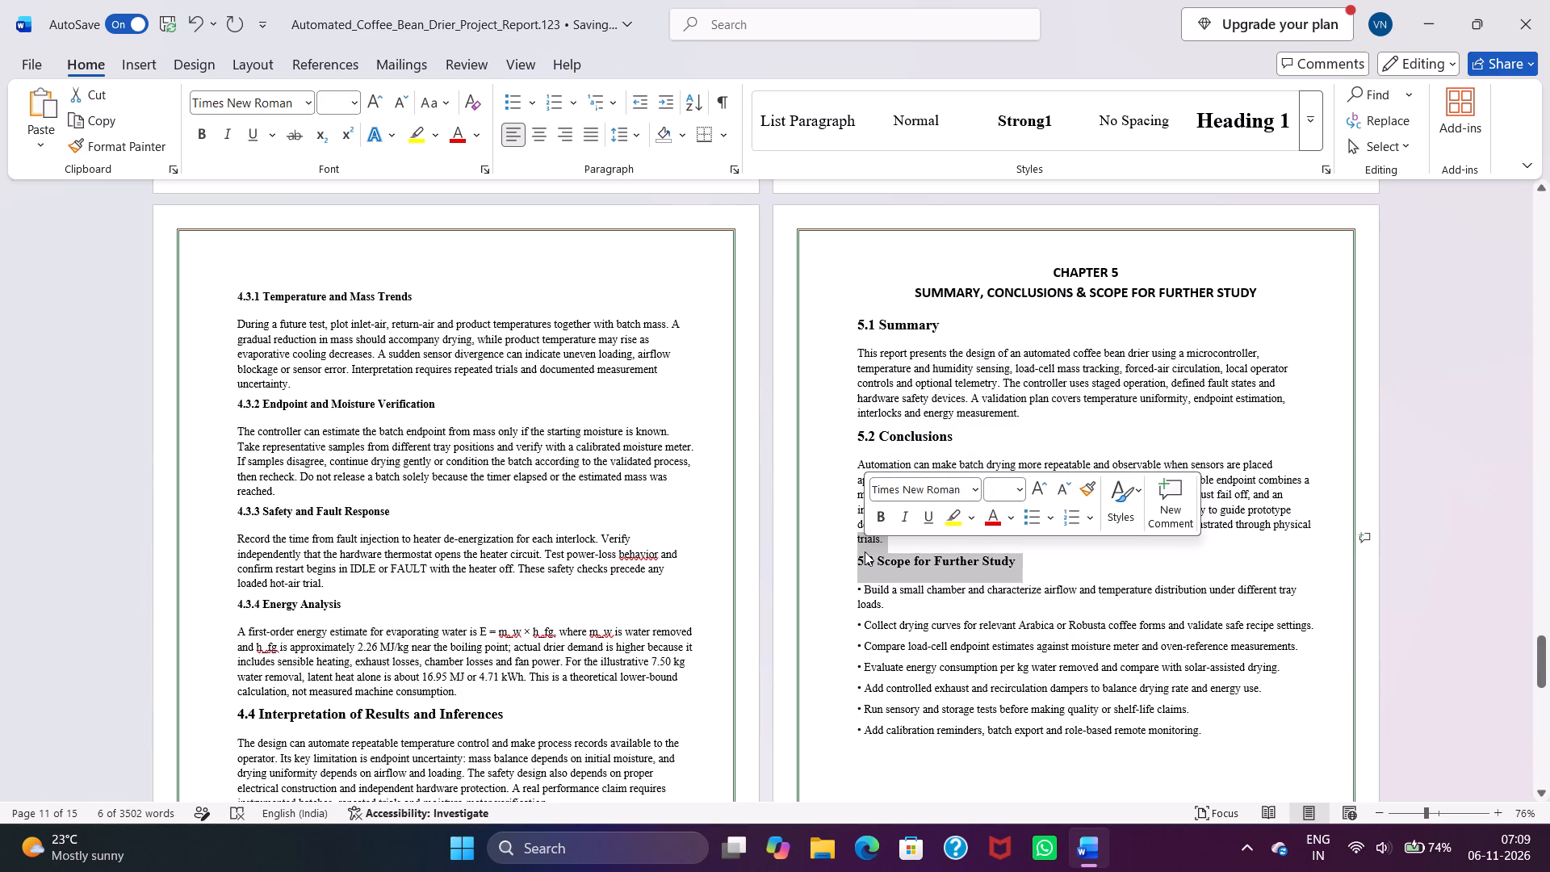
click(857, 553)
drag(859, 564, 868, 564)
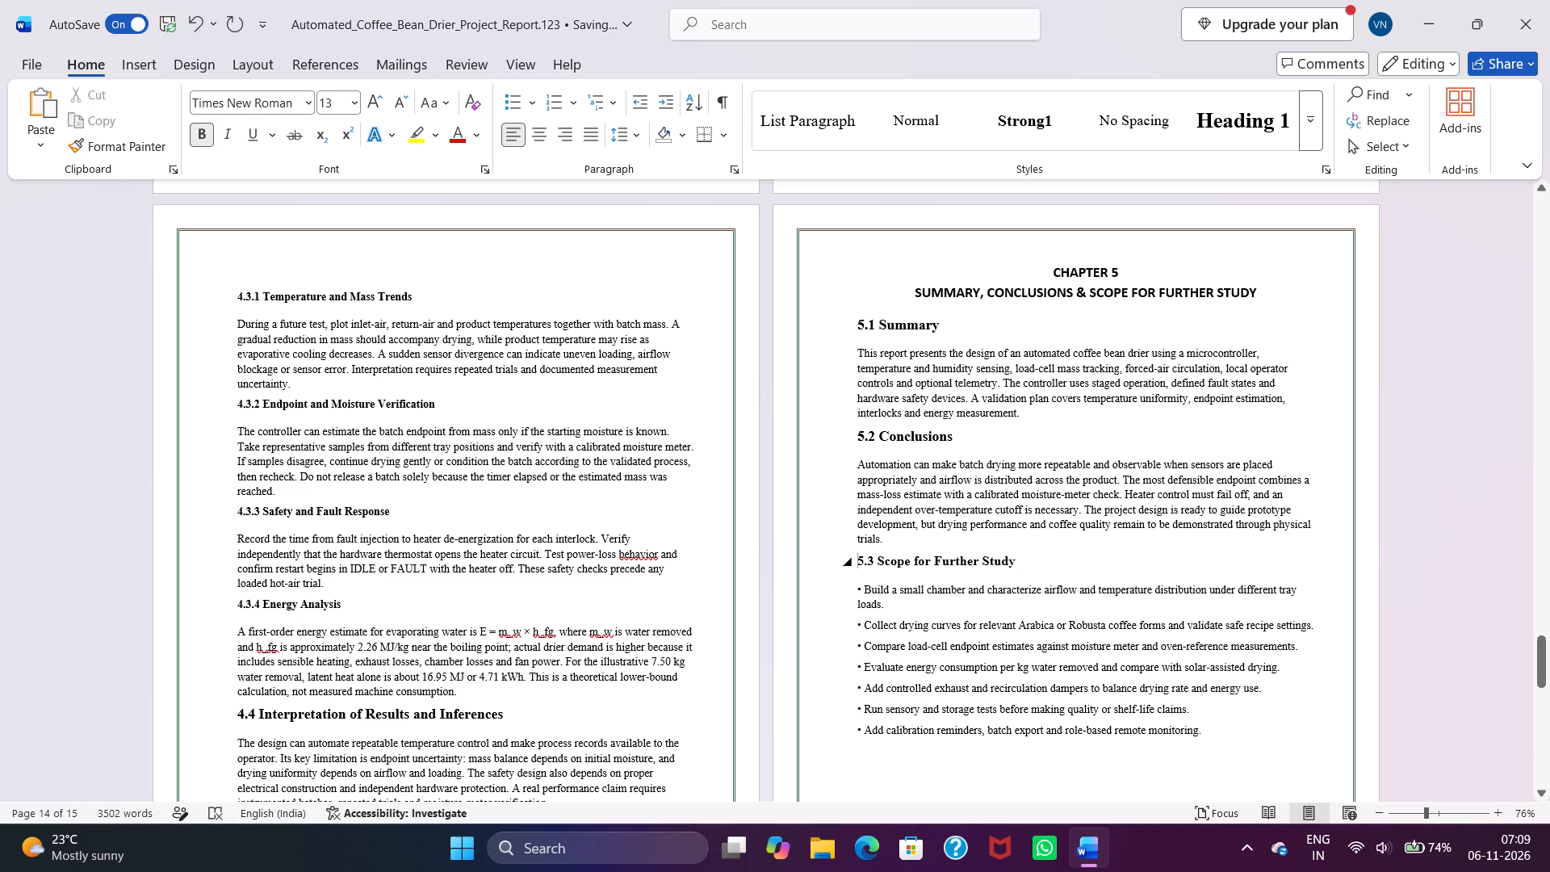
drag(868, 564, 998, 568)
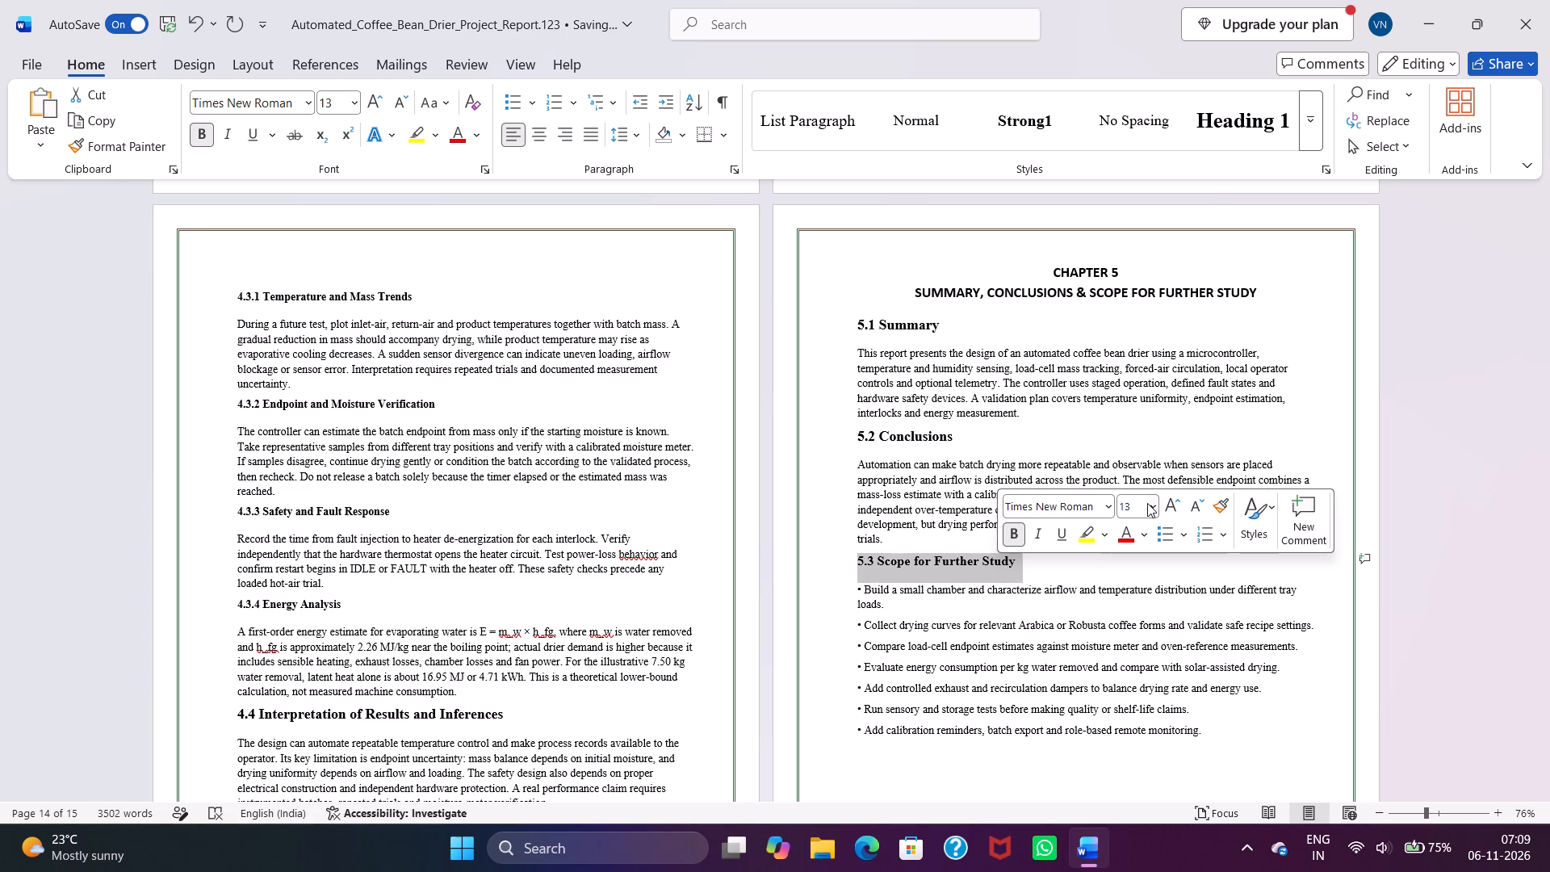
click(1147, 503)
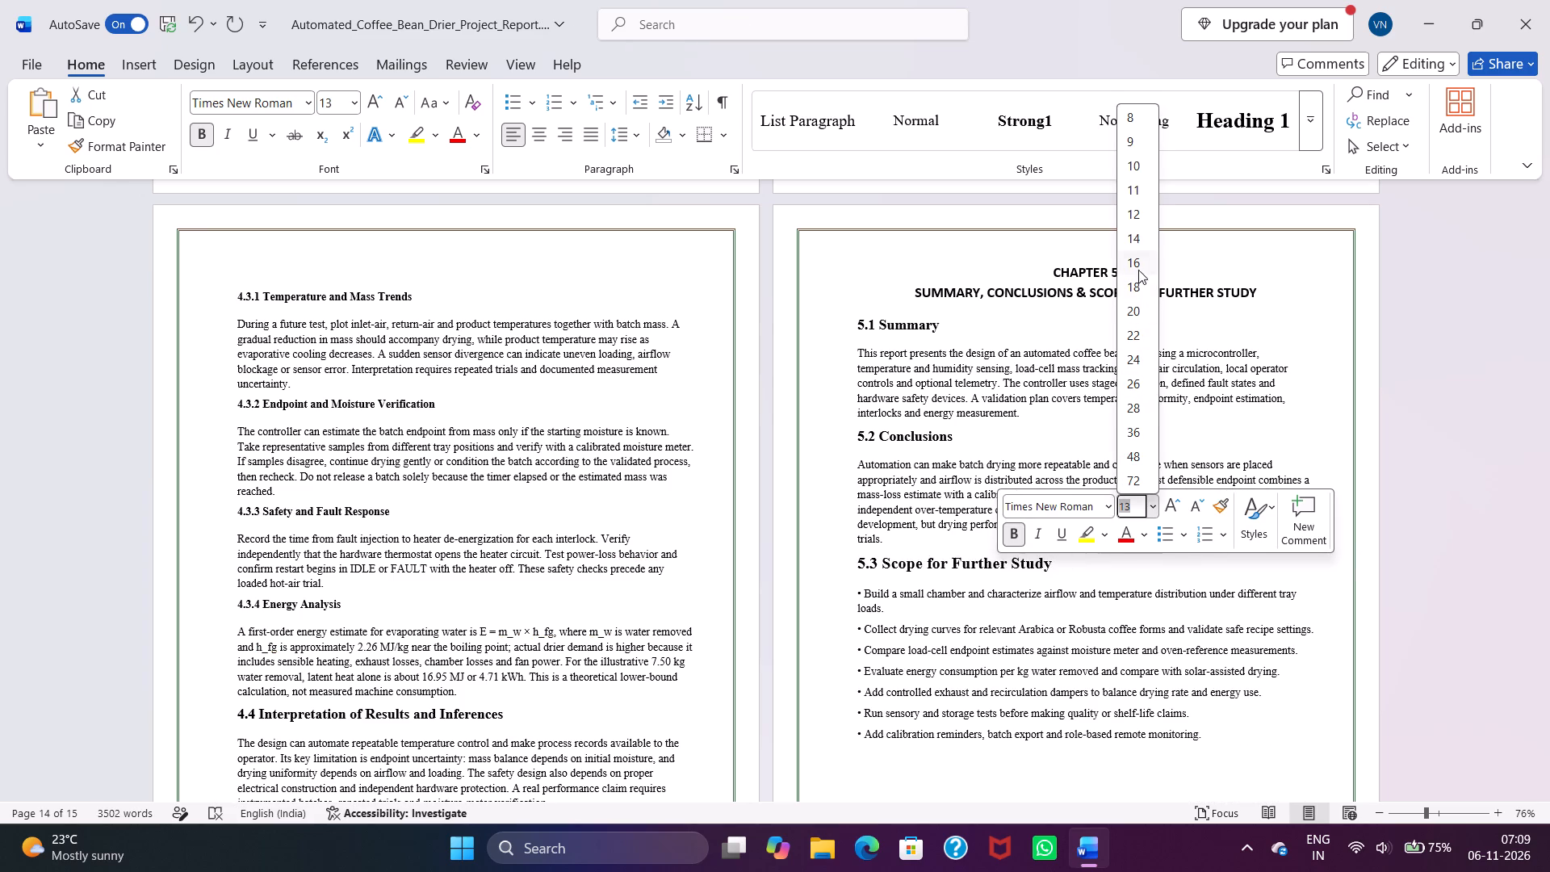
click(1138, 241)
click(1033, 791)
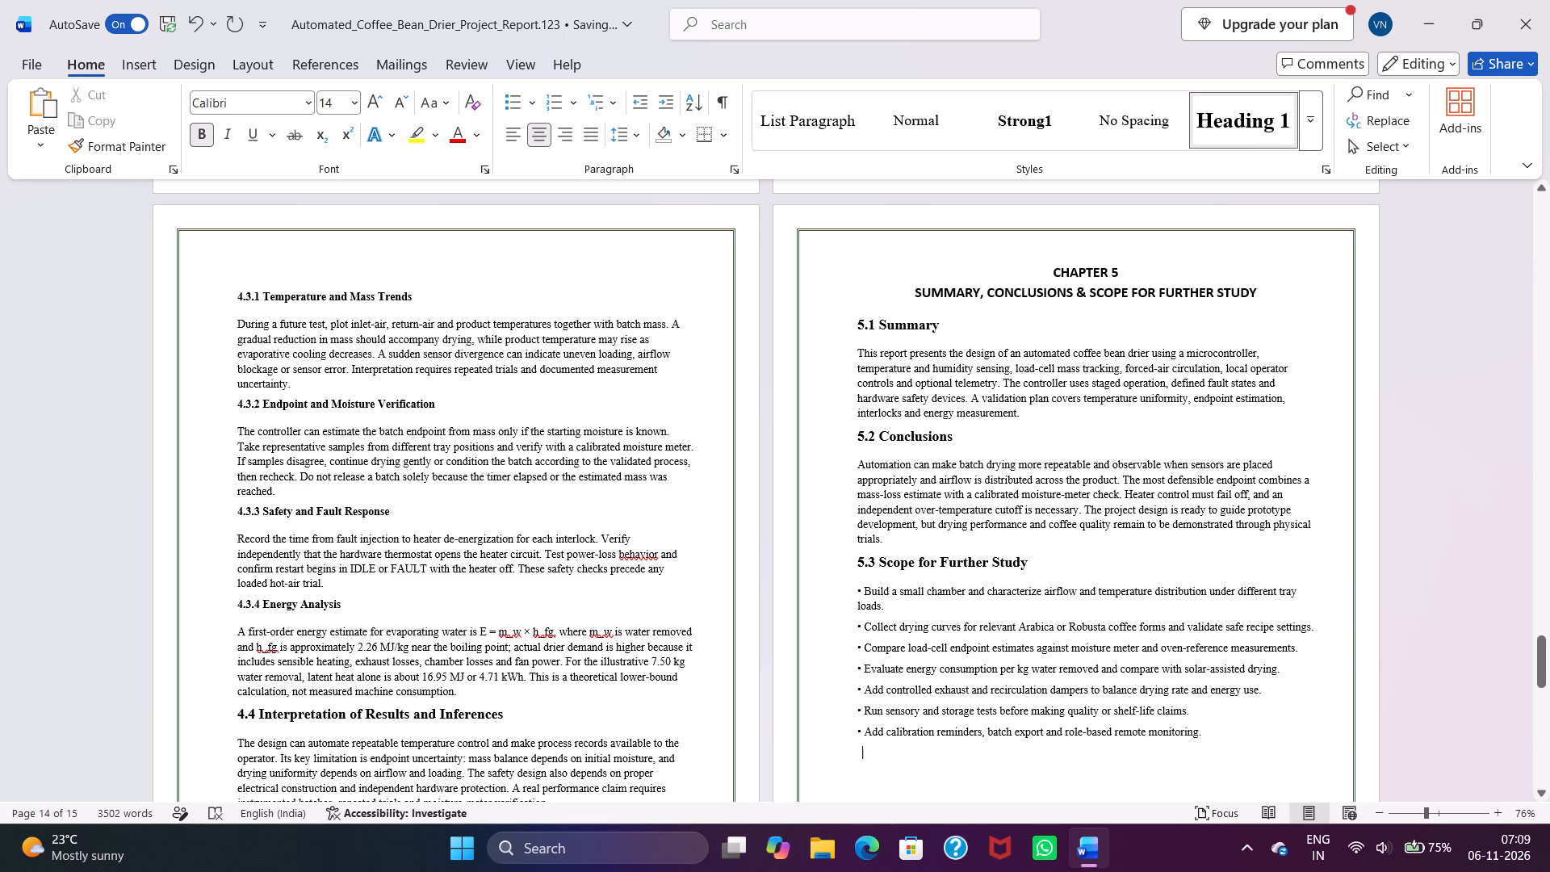
Set the font size of the two-line Chapter 5 title, Summary, Conclusions & Scope for Further Study, to 16.
click(1050, 270)
drag(1050, 270, 1221, 283)
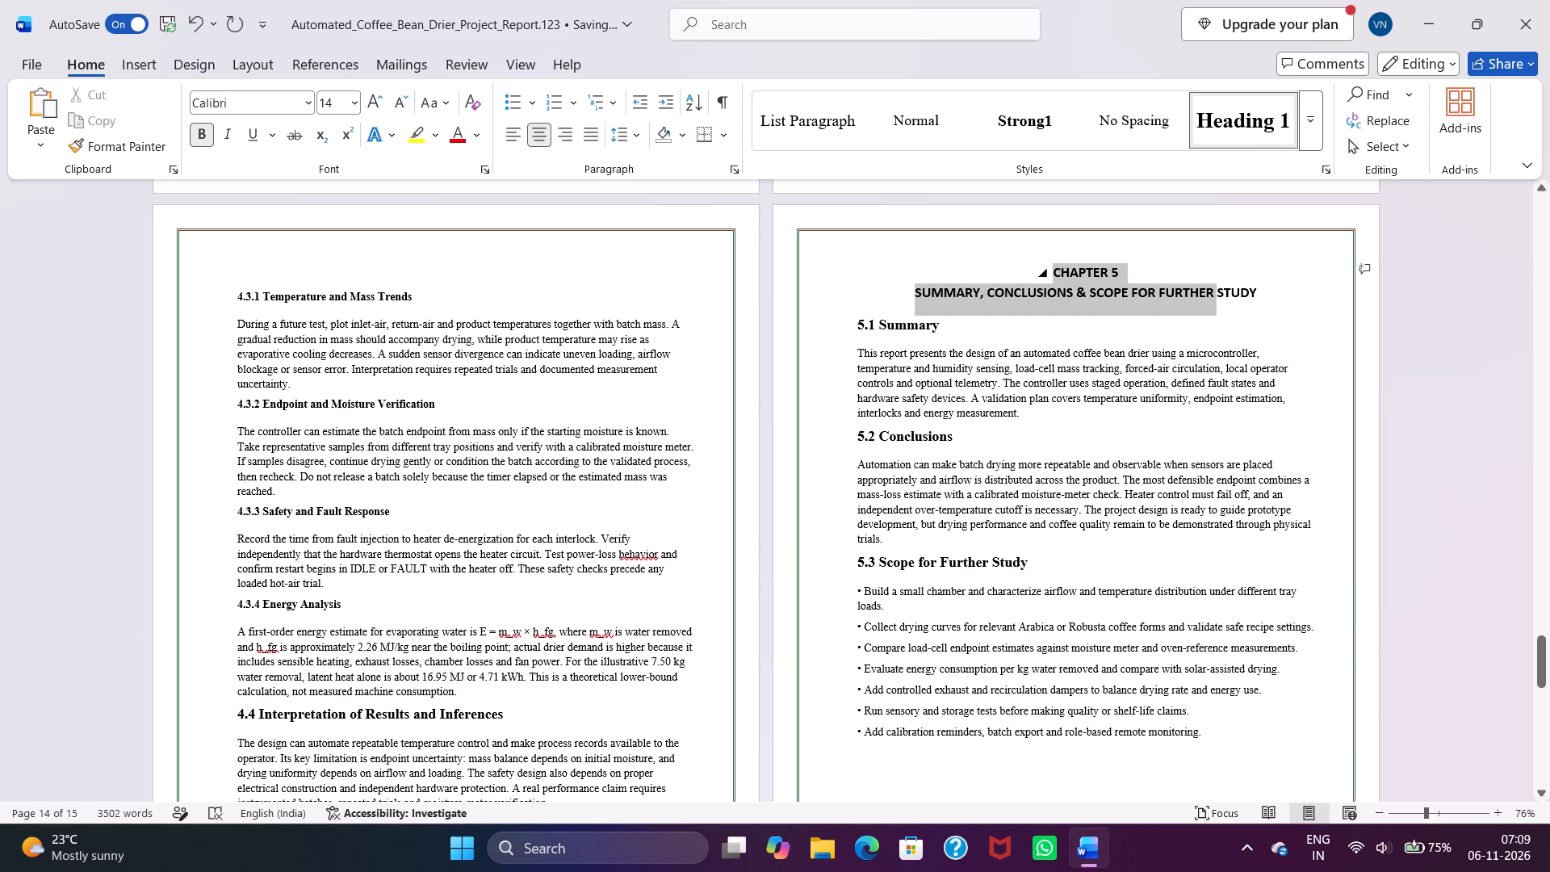
drag(1221, 283, 1238, 283)
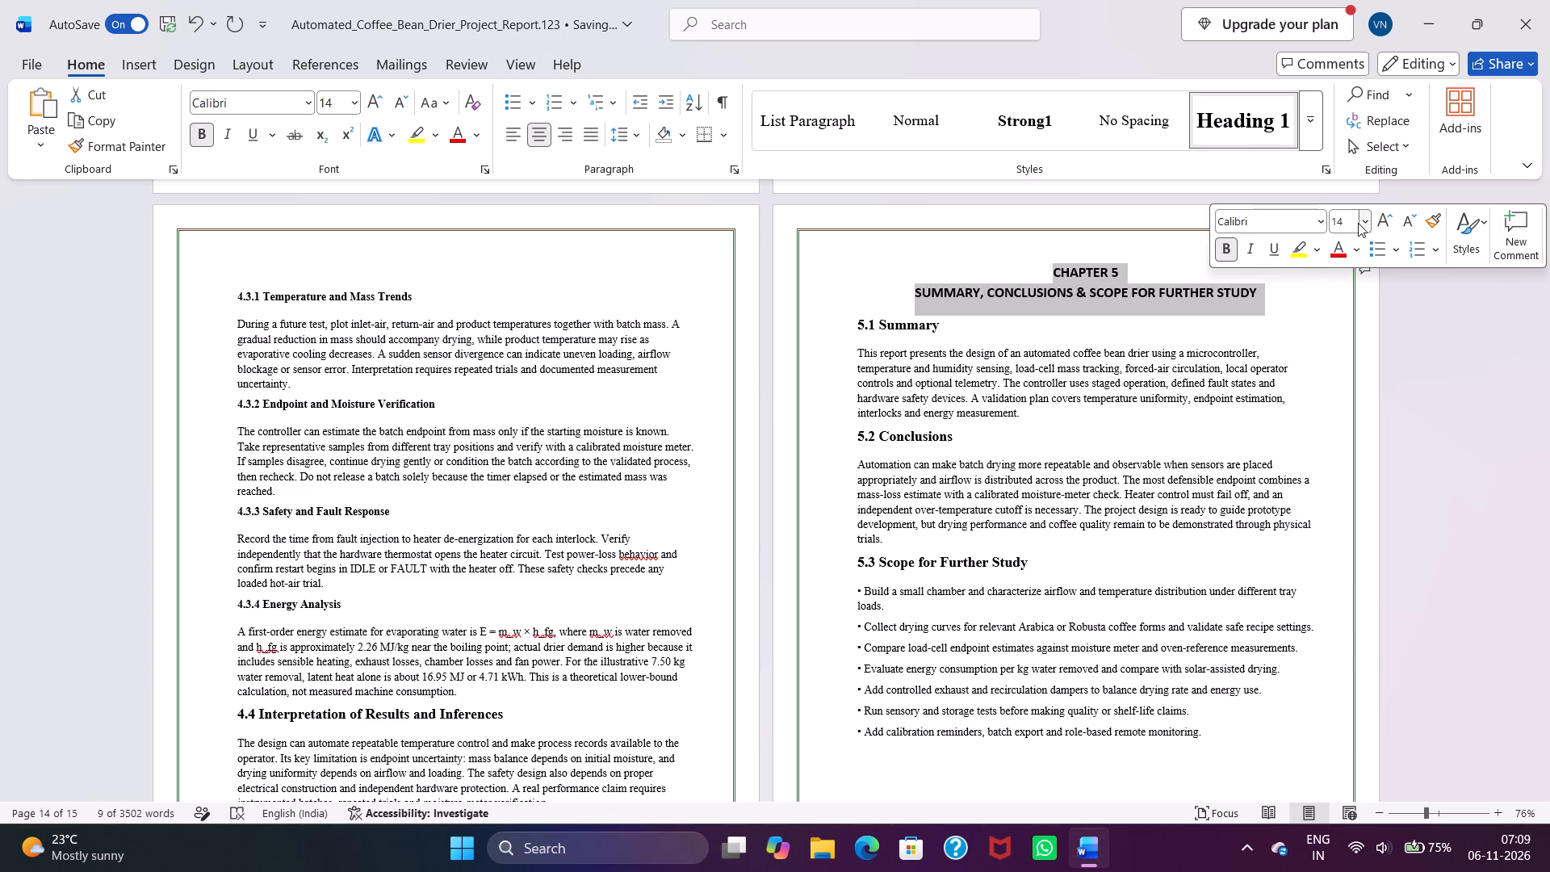
click(1360, 222)
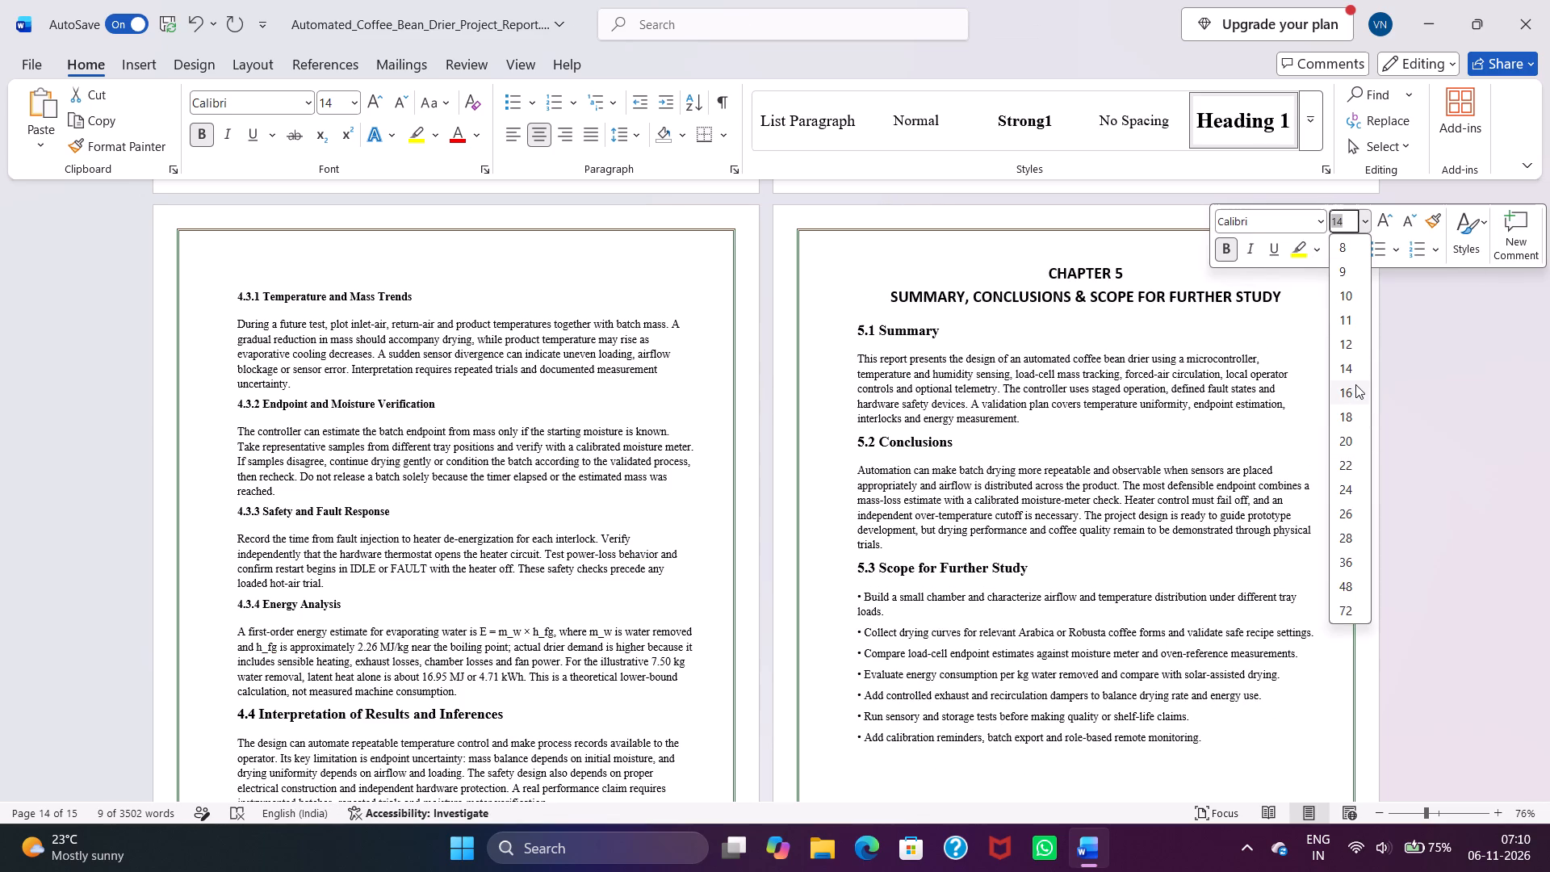
click(1355, 384)
click(1315, 343)
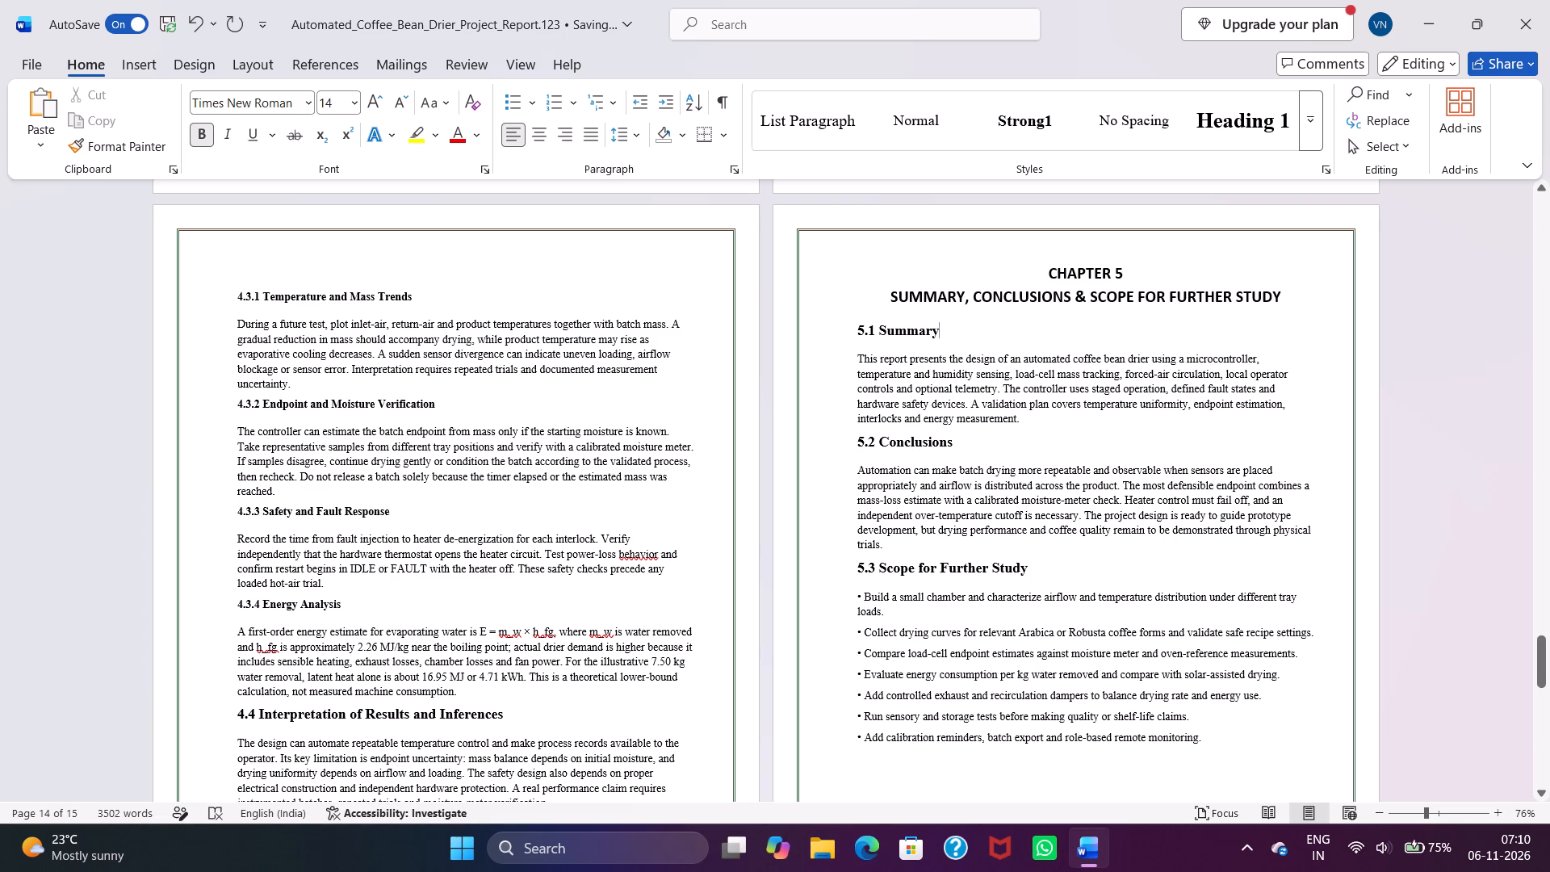
Set the font size of the REFERENCES title on the last page to 16.
scroll(1146, 600, down, 20)
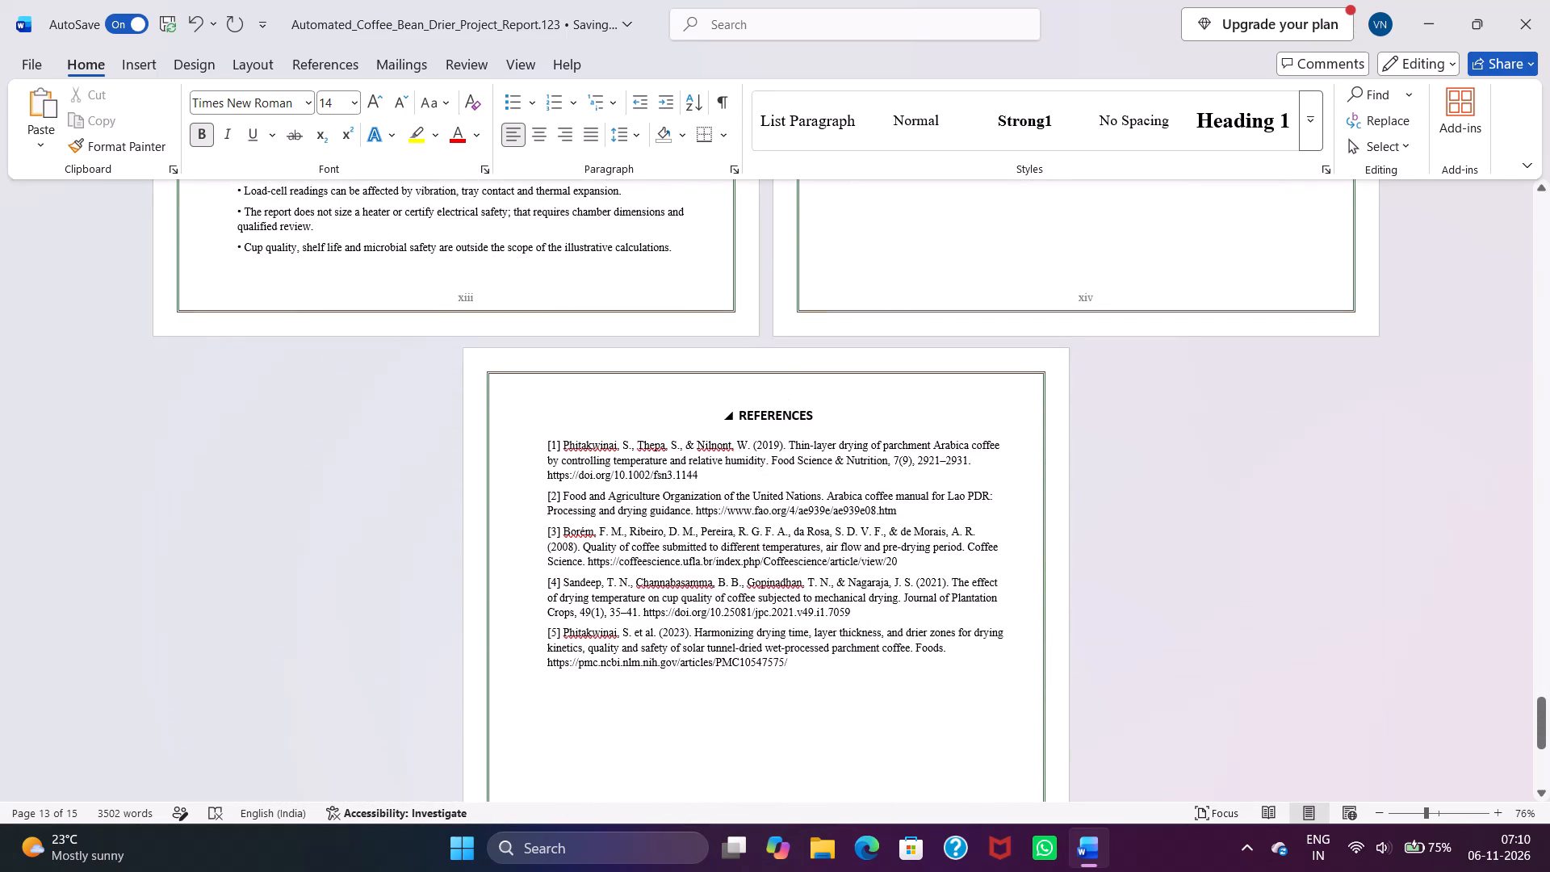
drag(811, 413, 690, 416)
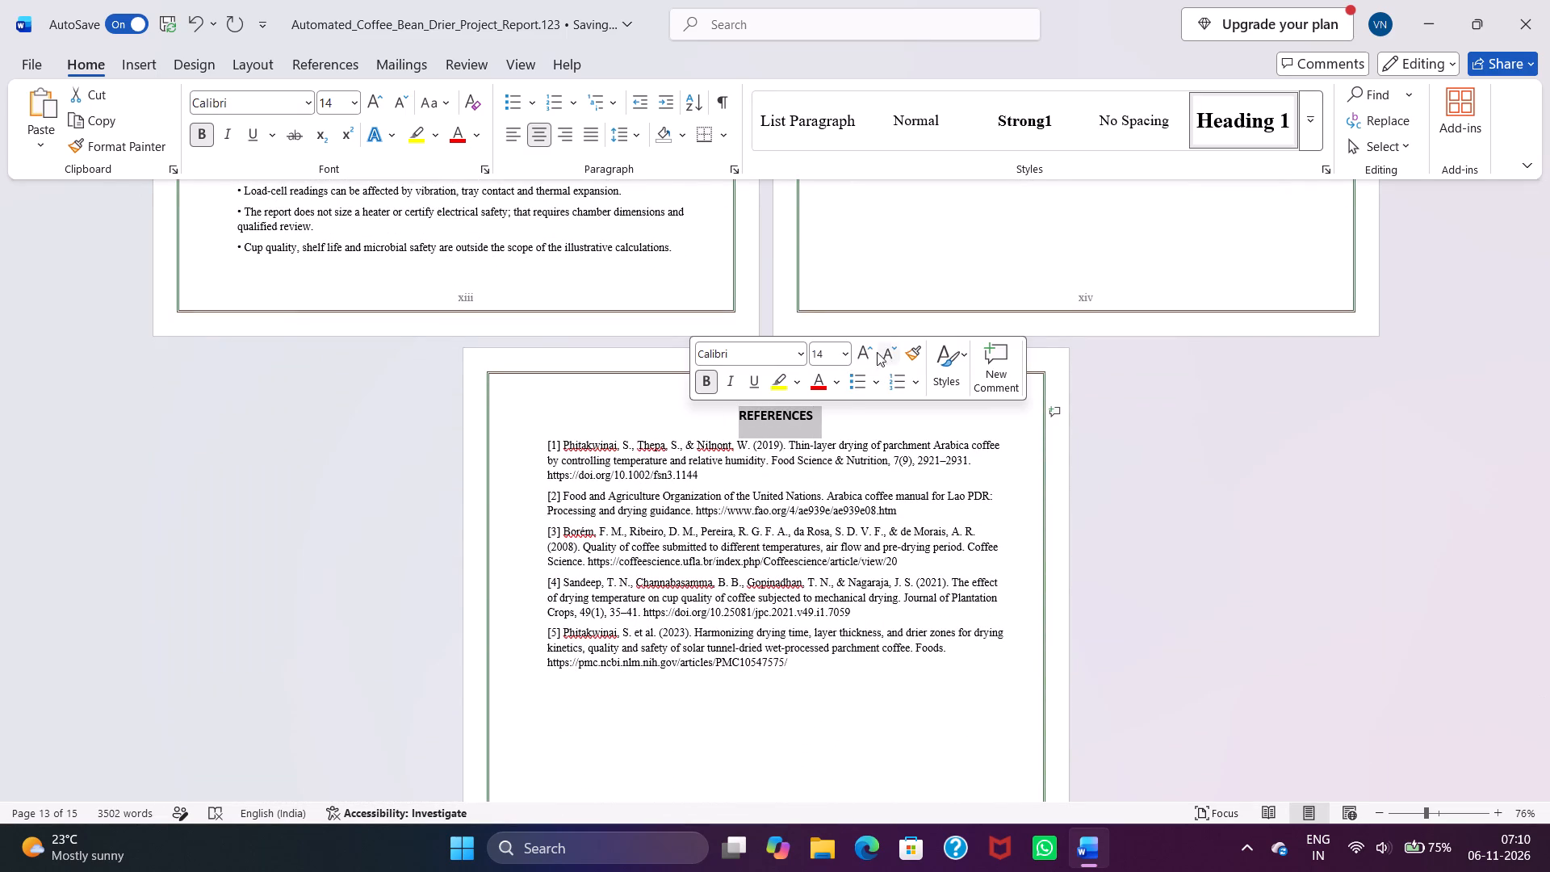
click(849, 350)
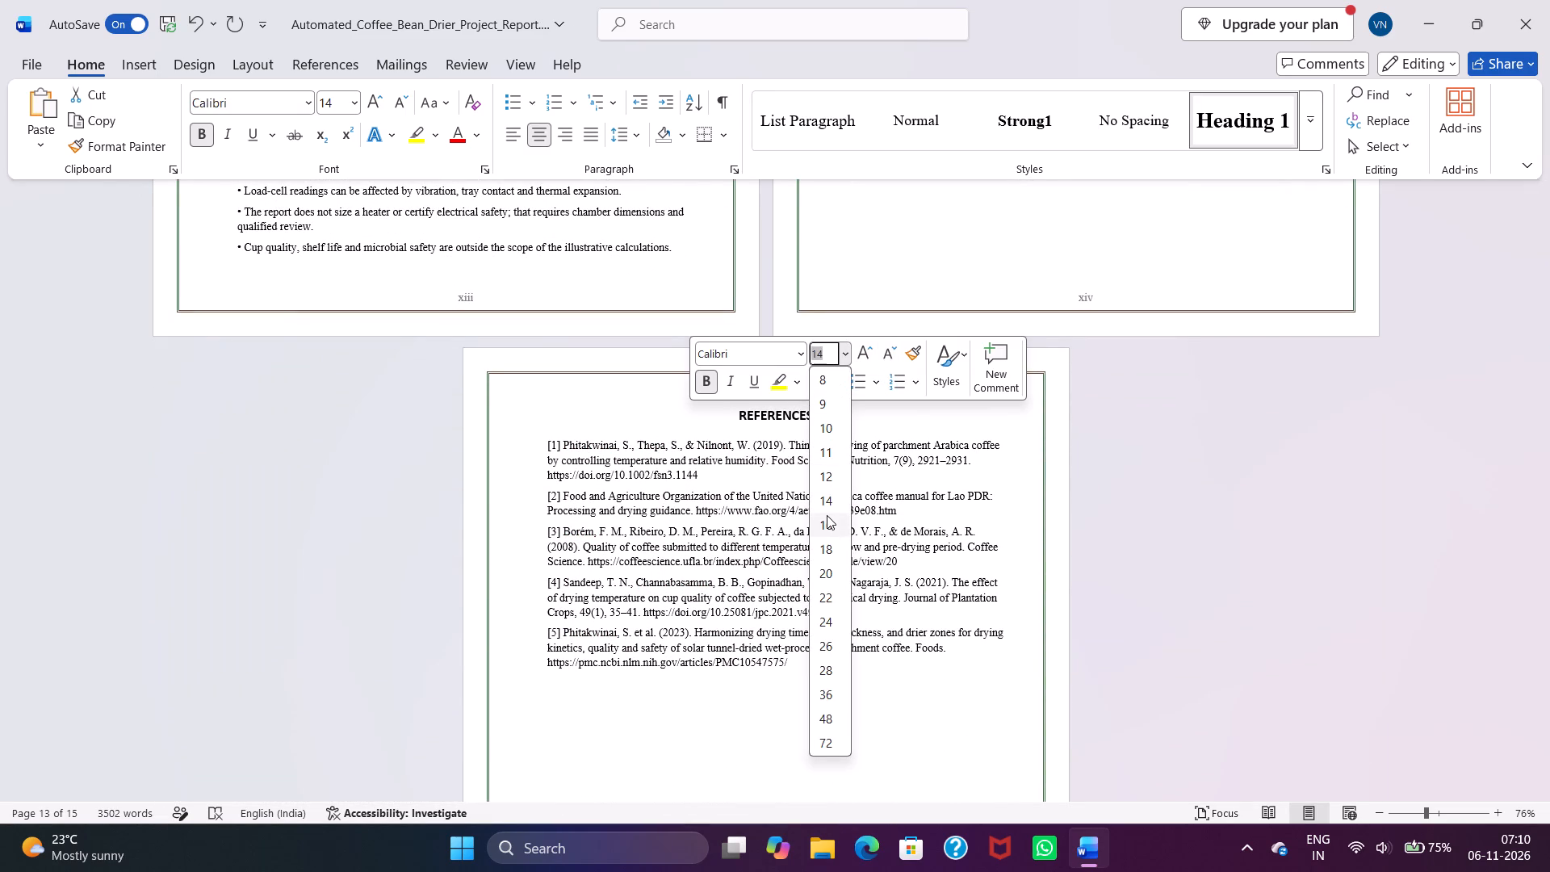
click(836, 516)
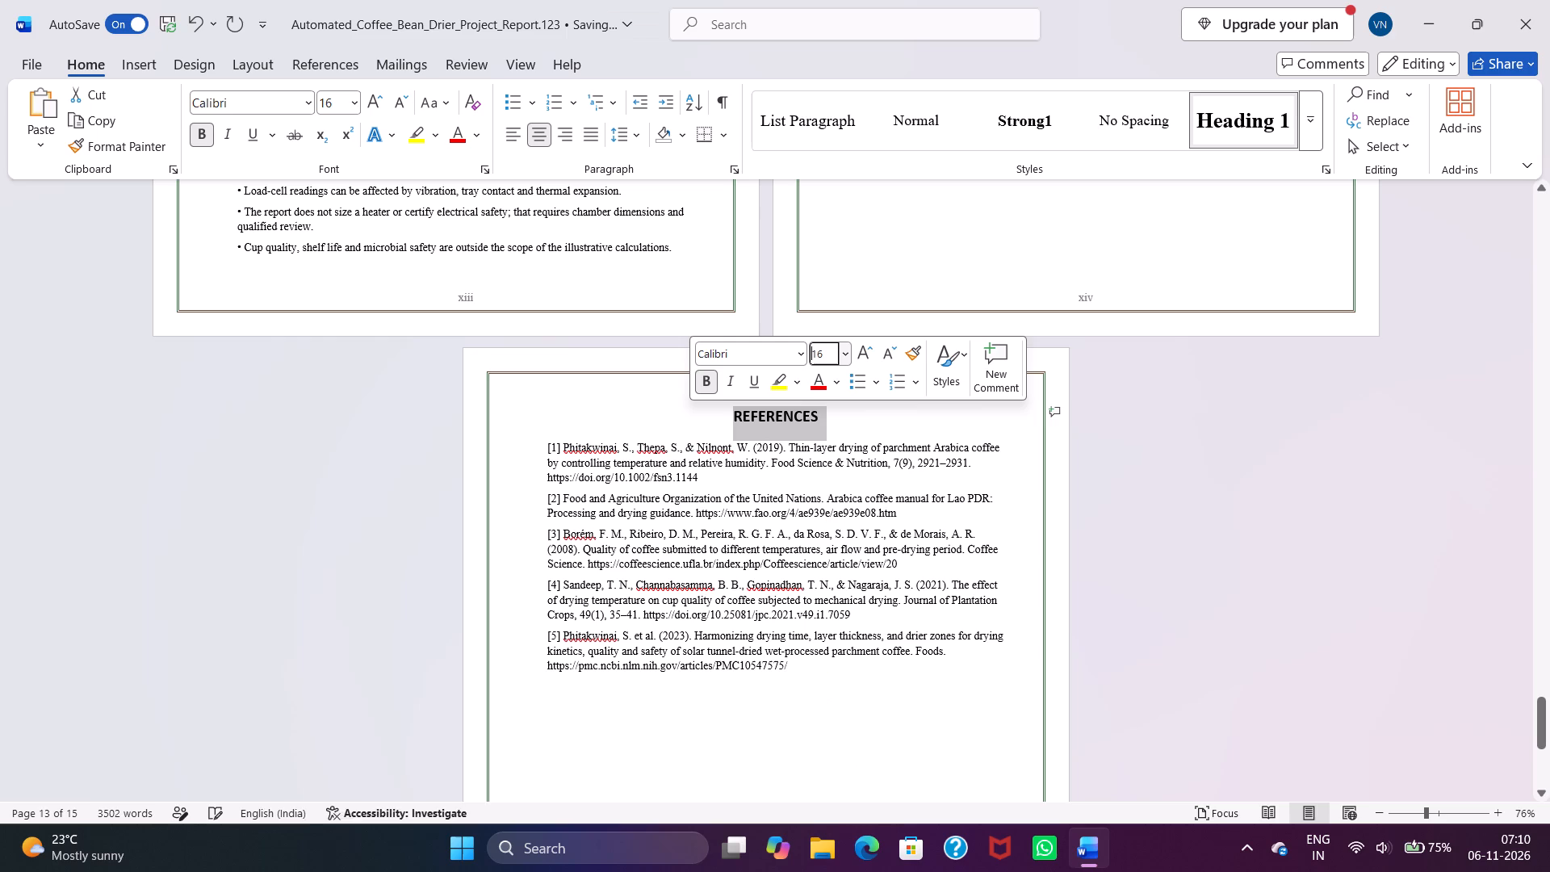
click(840, 440)
click(802, 715)
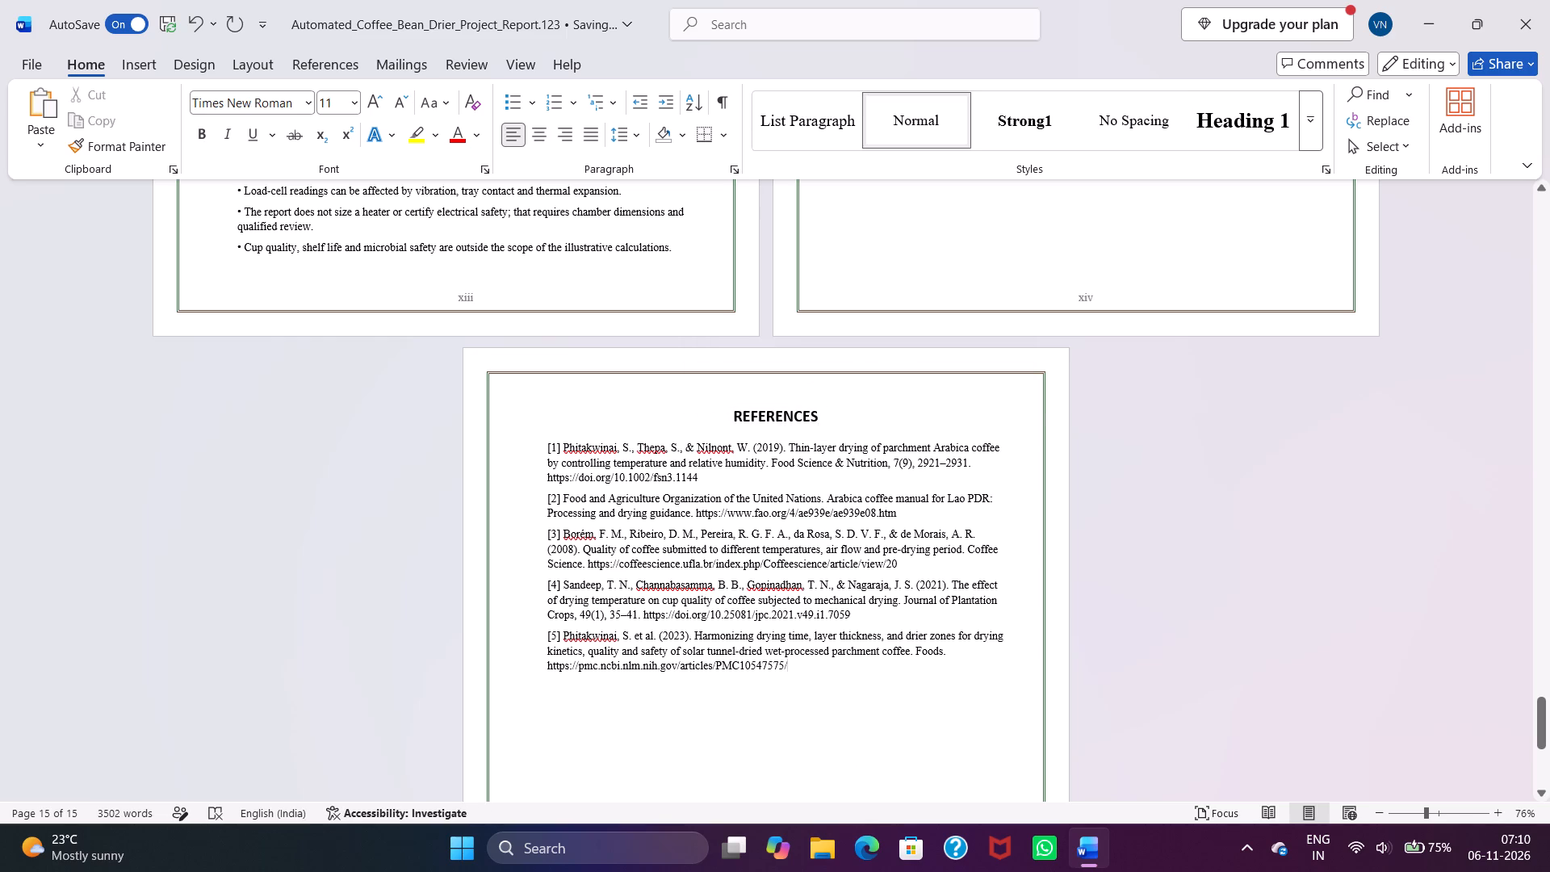
Set the font size of all five entries under the REFERENCES title to 12.
drag(547, 445, 668, 648)
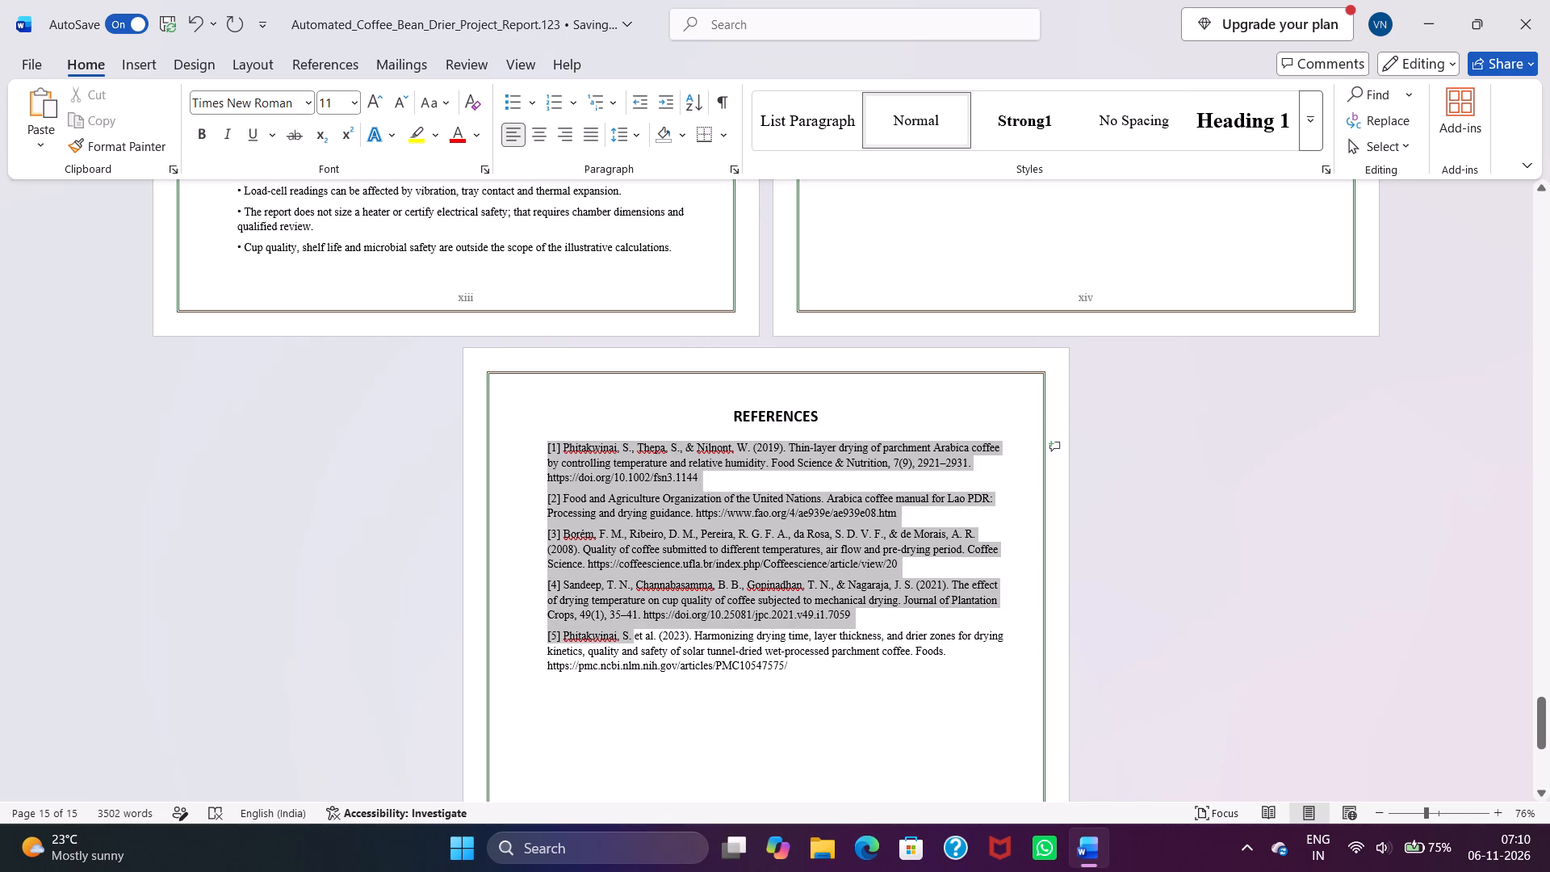
drag(668, 648, 790, 662)
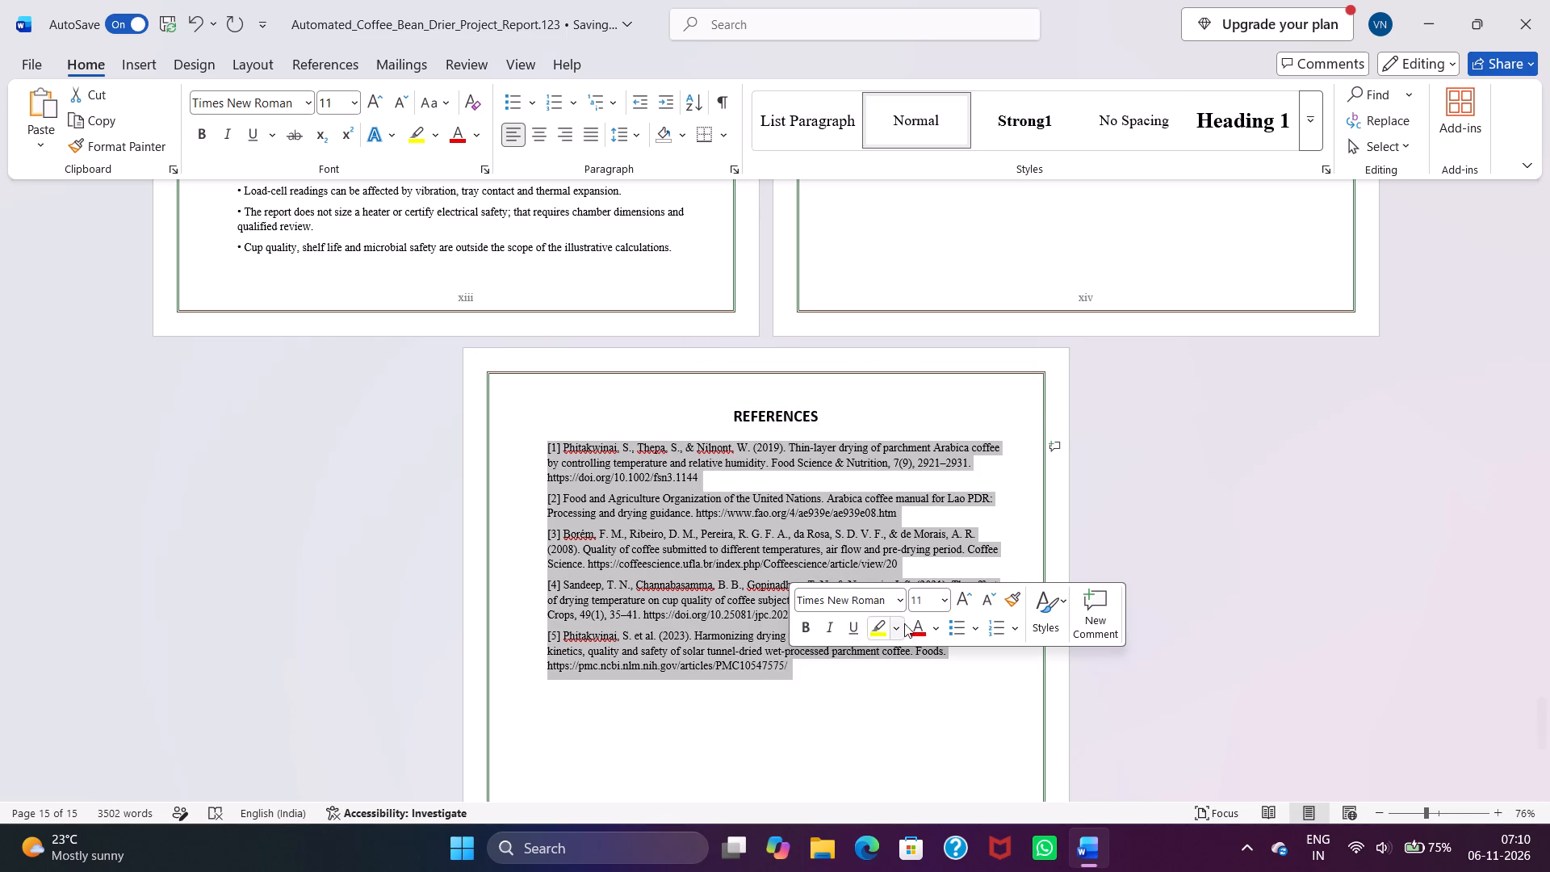
click(945, 599)
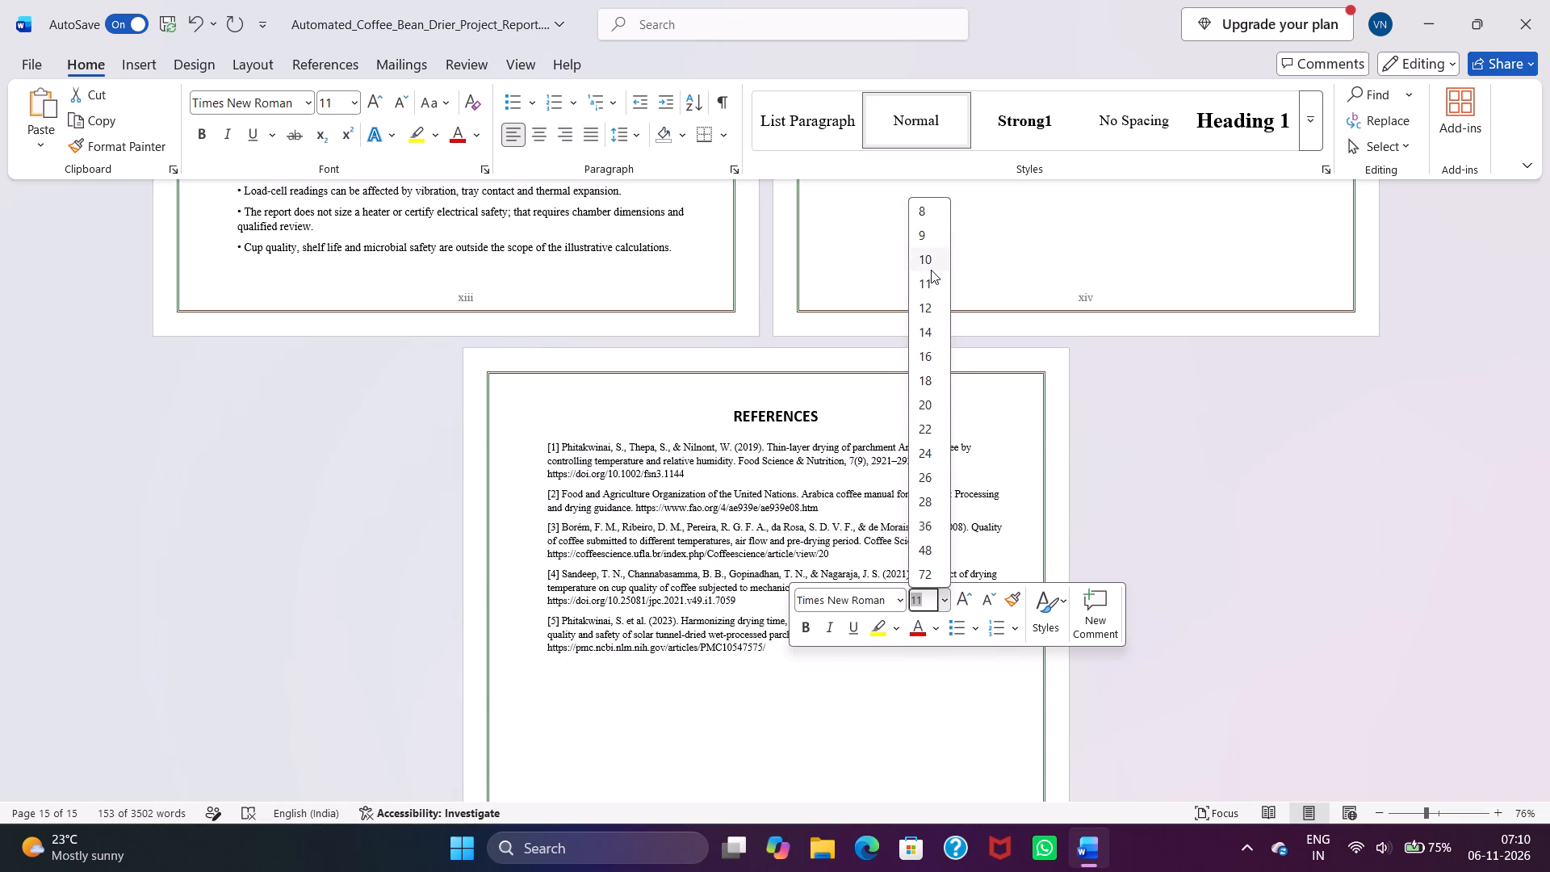
click(926, 306)
click(769, 781)
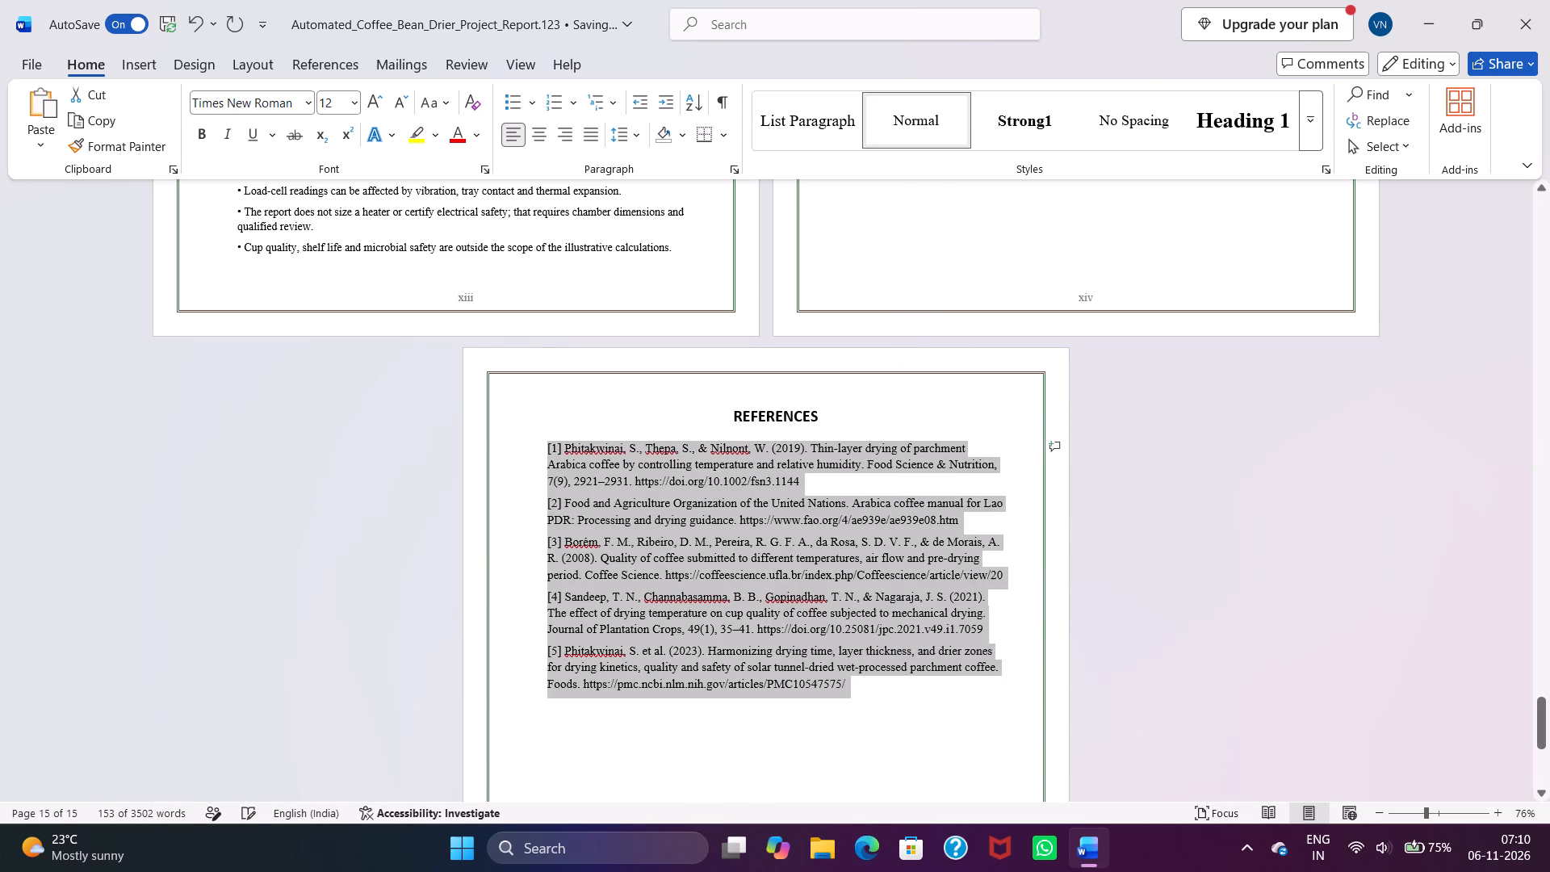
Insert one blank line after each of the five reference entries, turning their web addresses into hyperlinks.
click(803, 484)
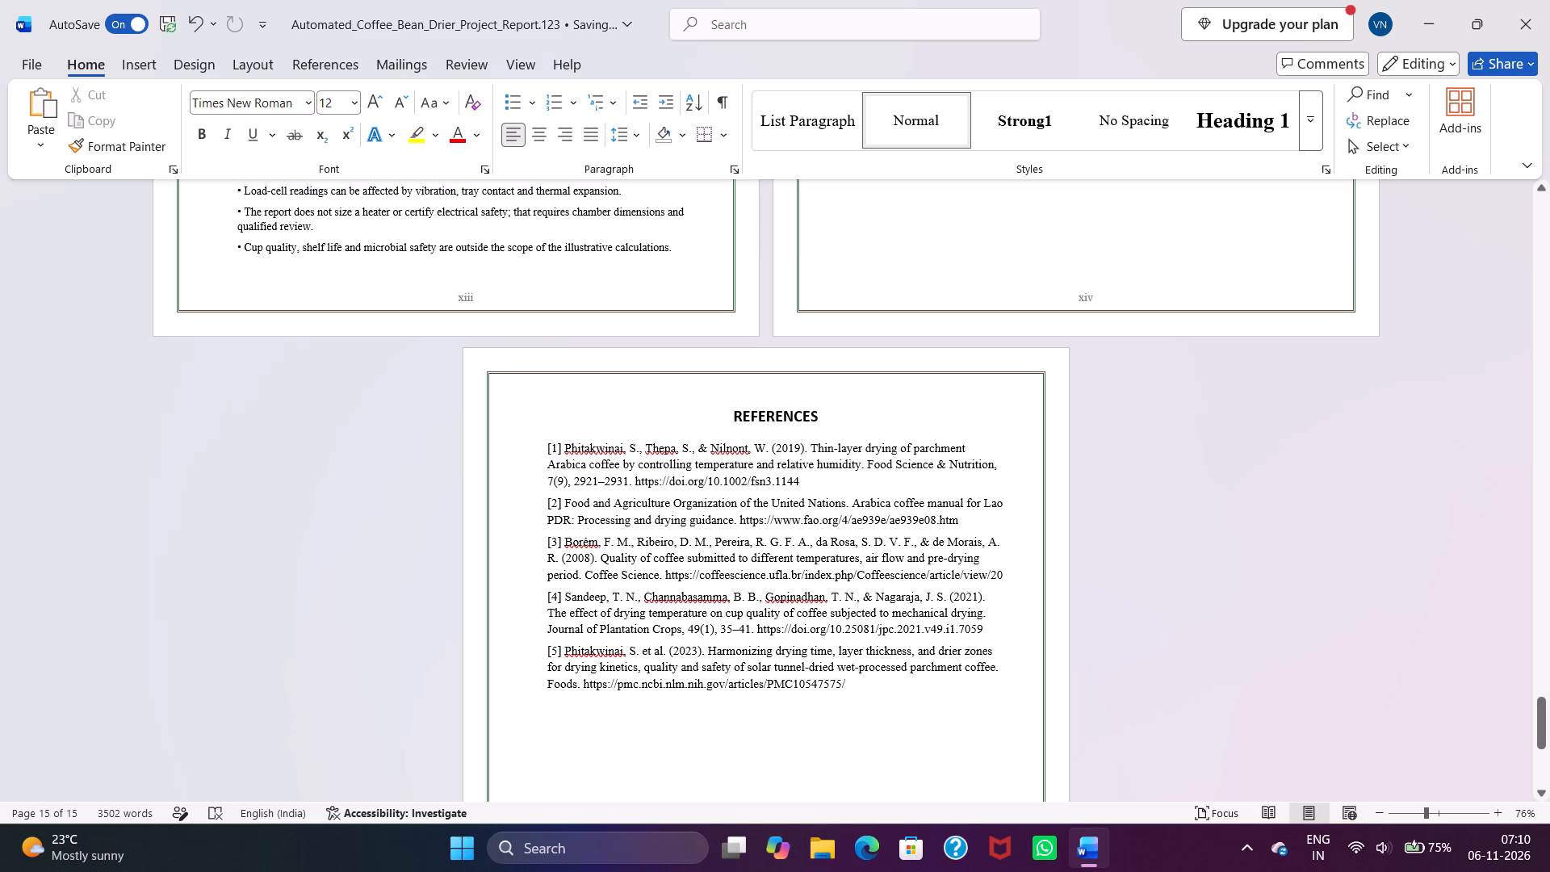
key(Return)
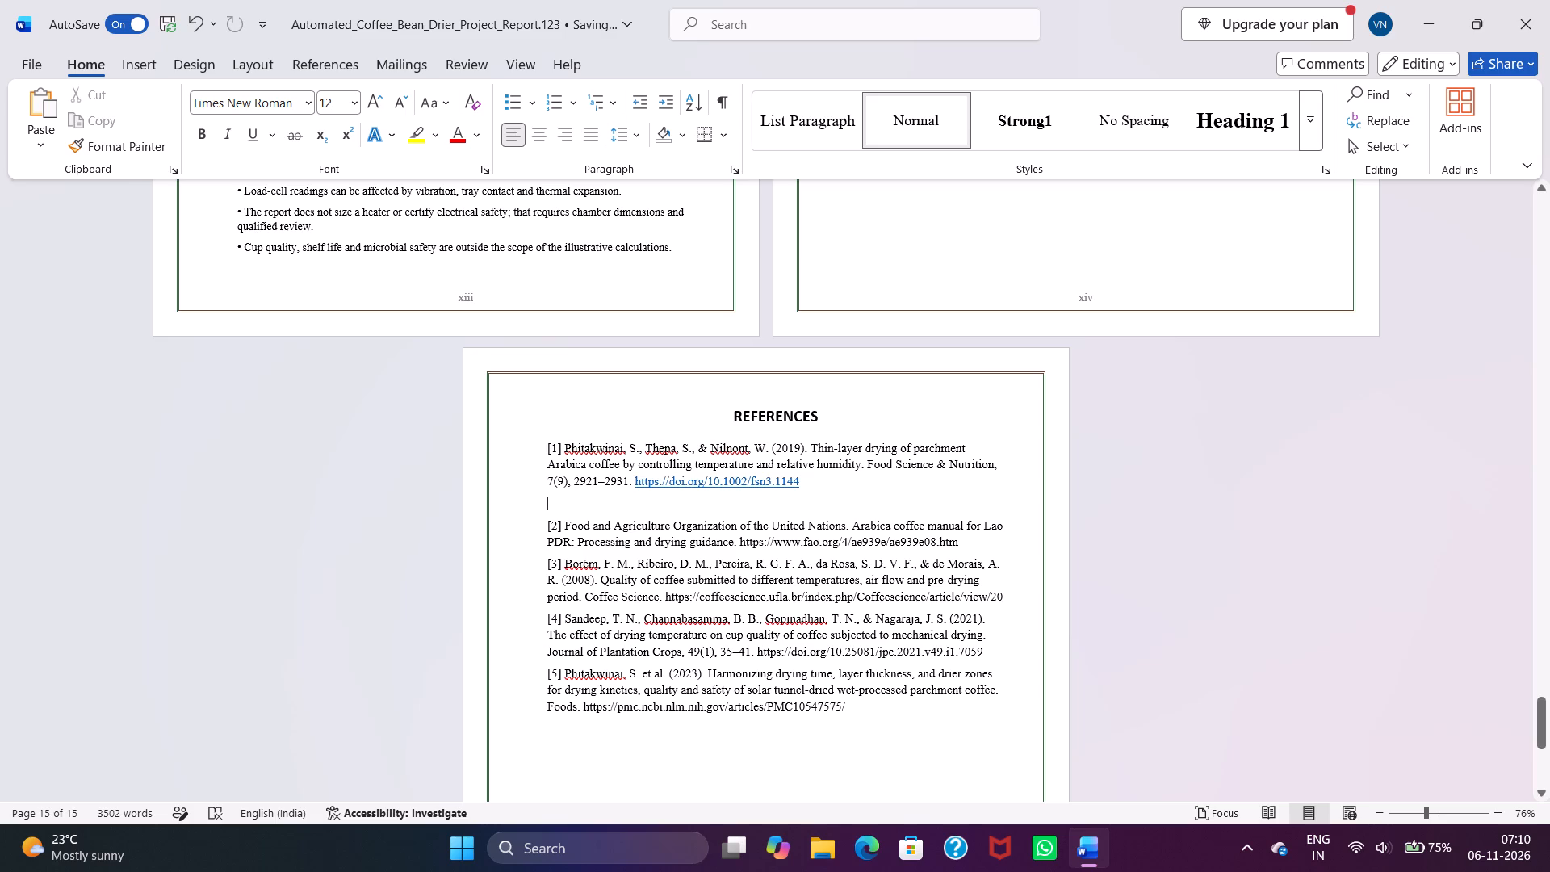
click(976, 542)
key(Return)
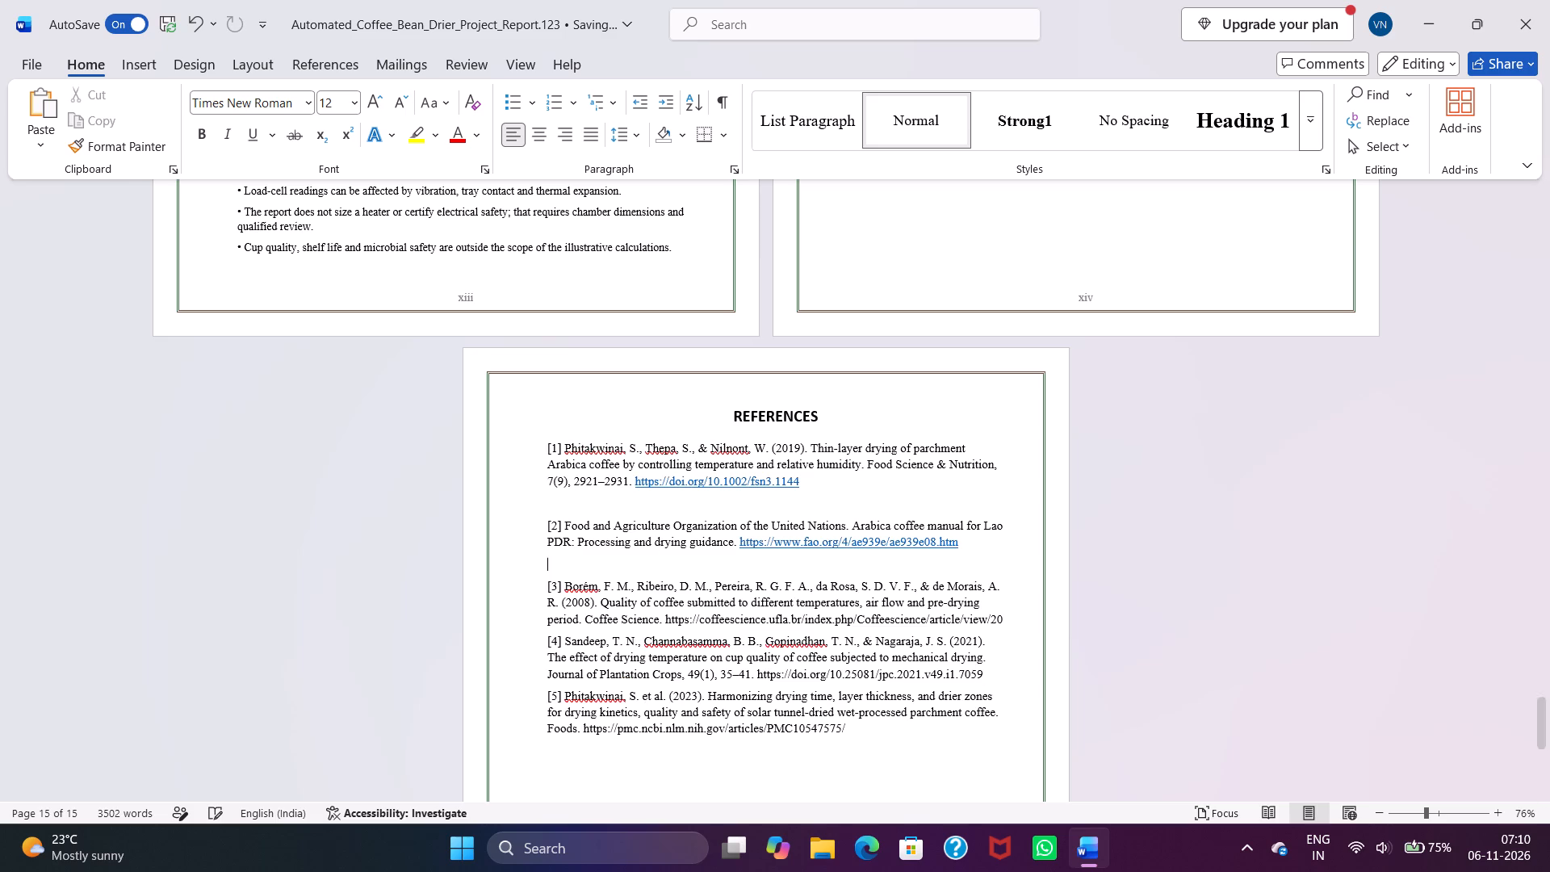
click(1012, 624)
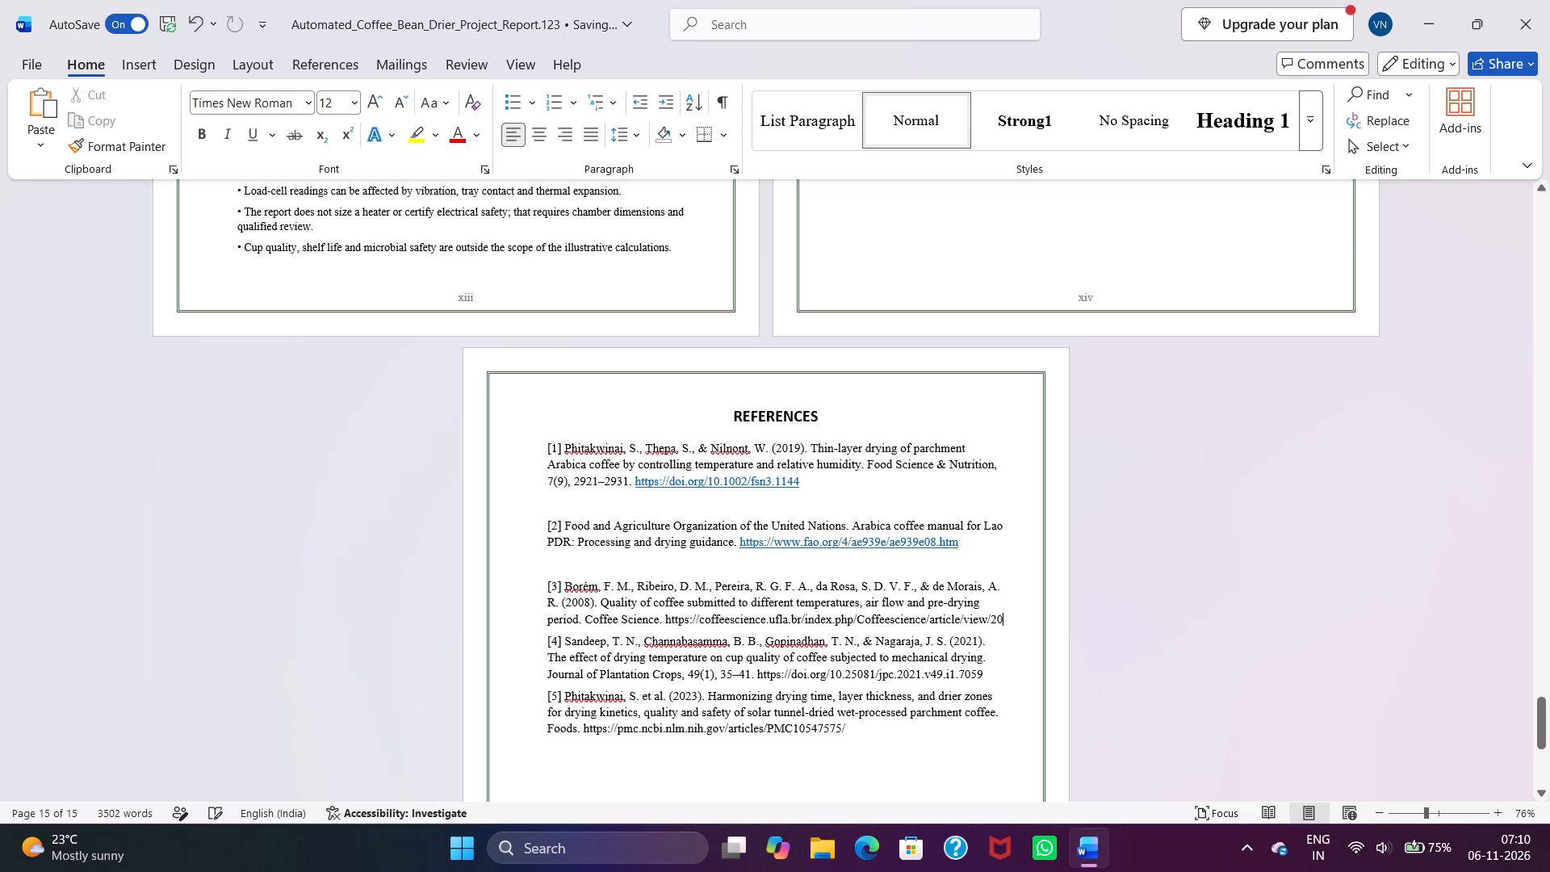
key(Return)
click(998, 694)
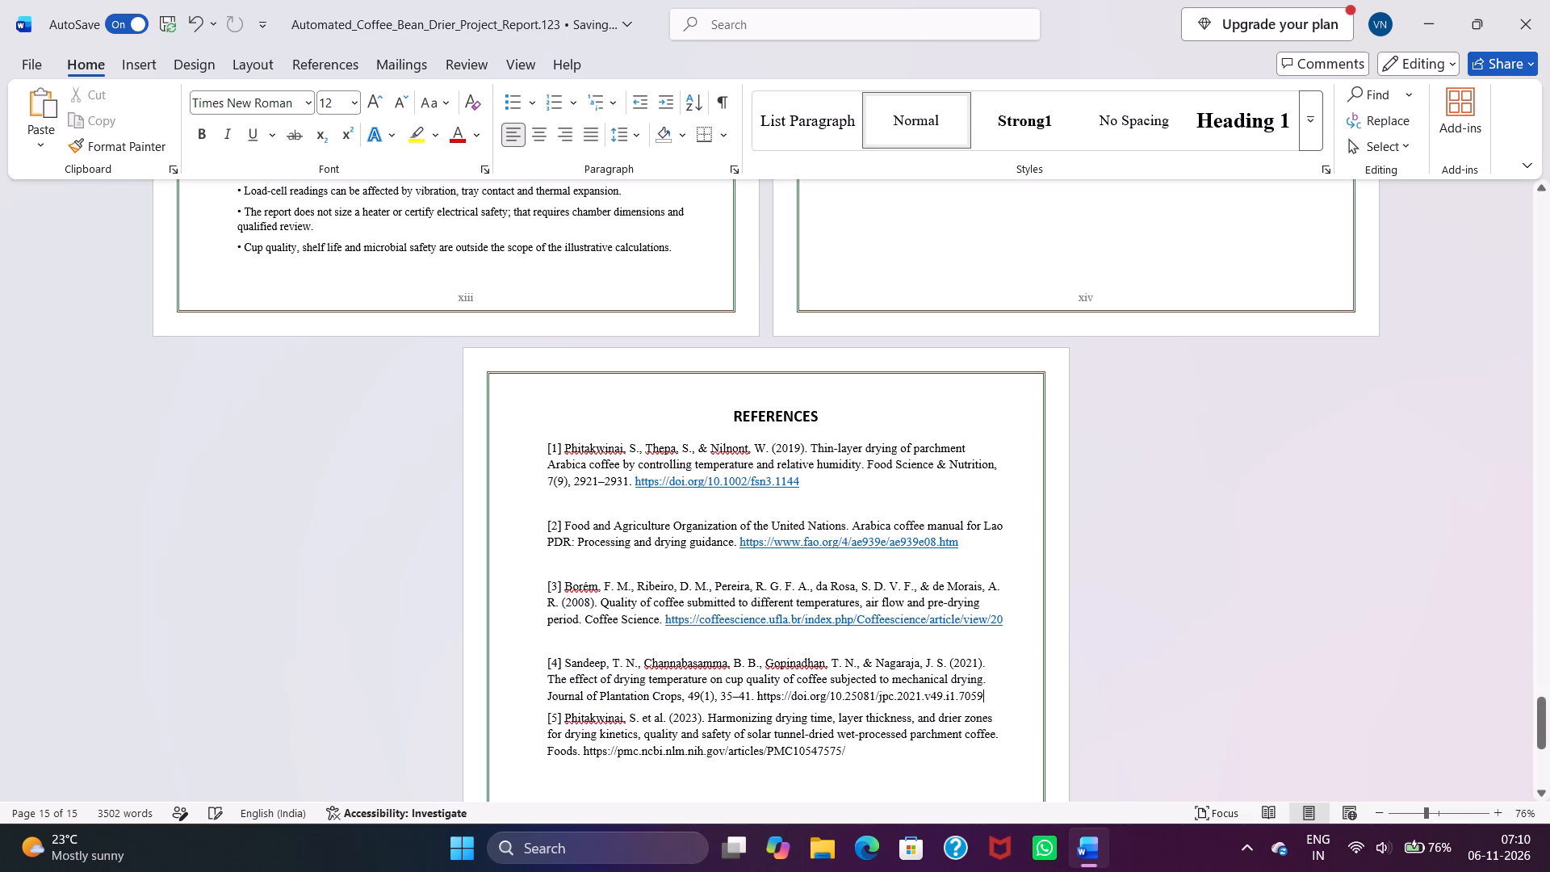
key(Return)
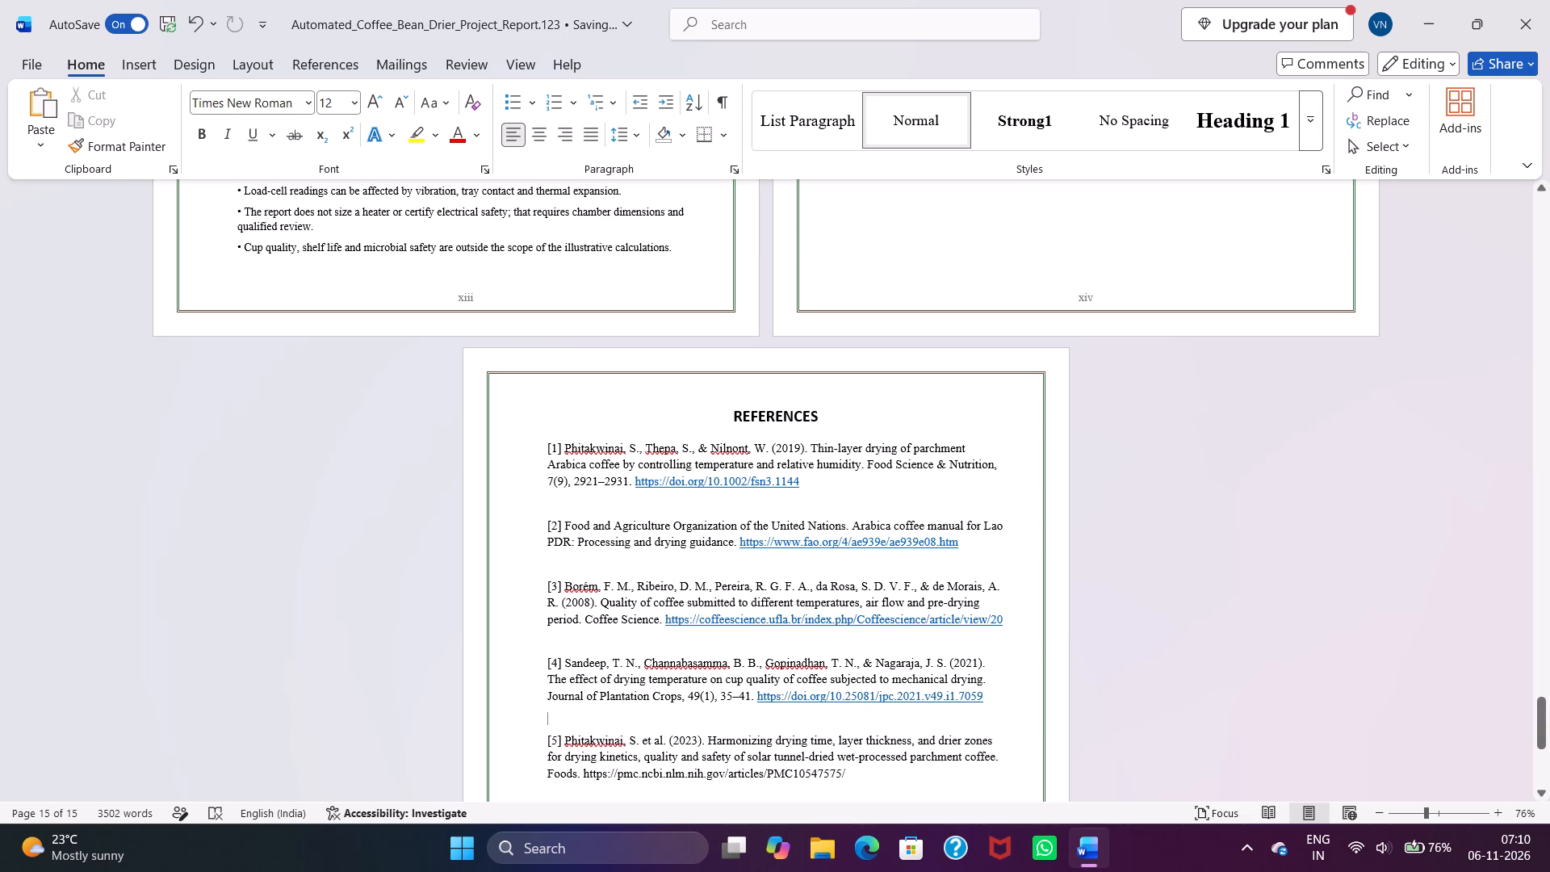
key(Return)
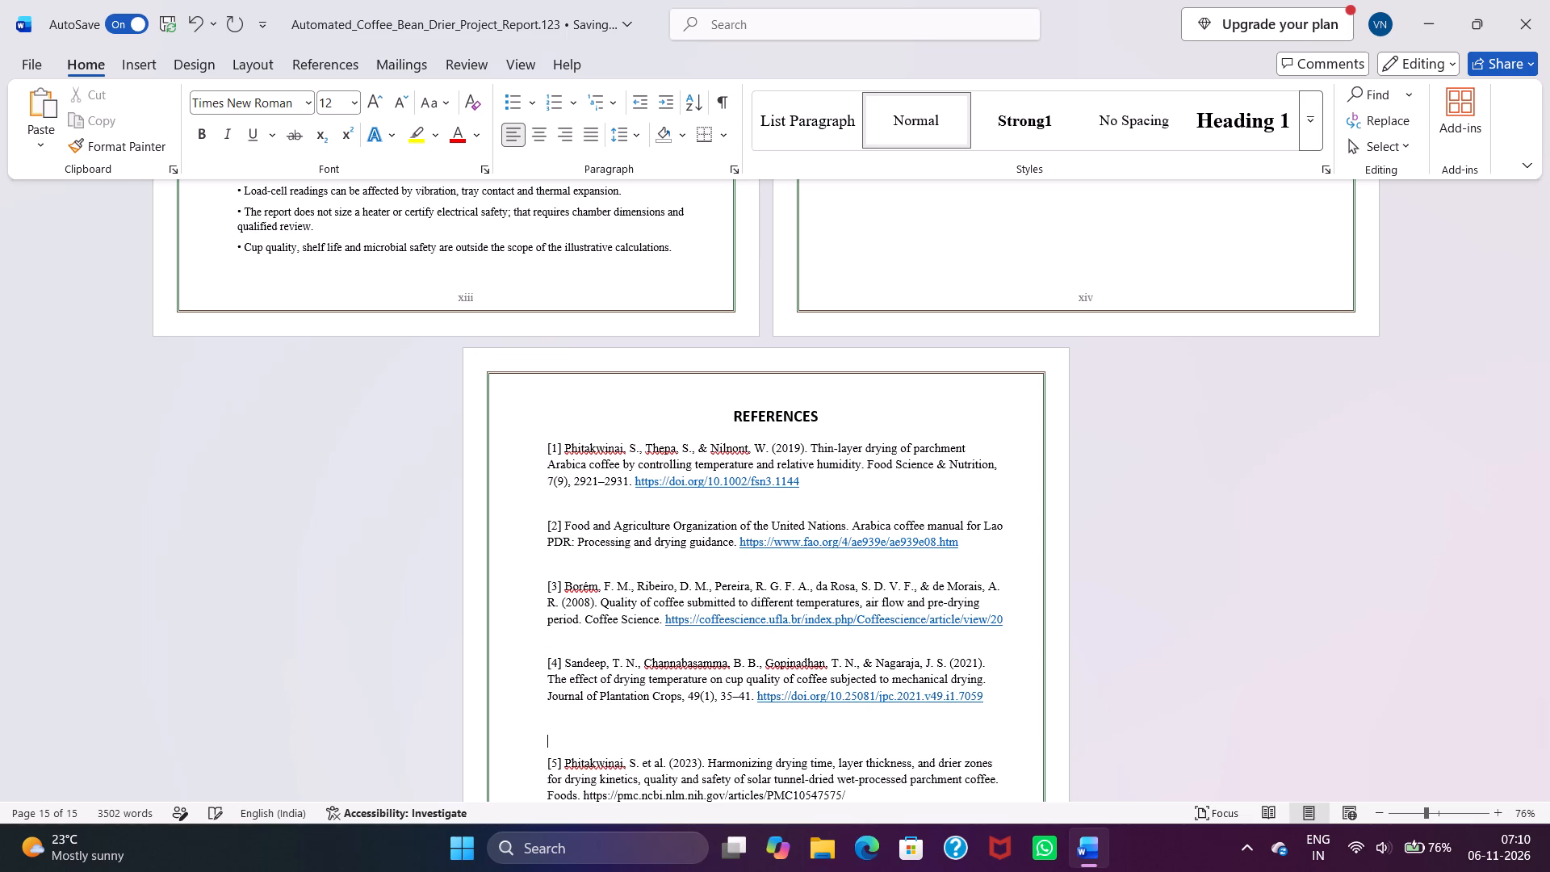
click(1004, 715)
key(BackSpace)
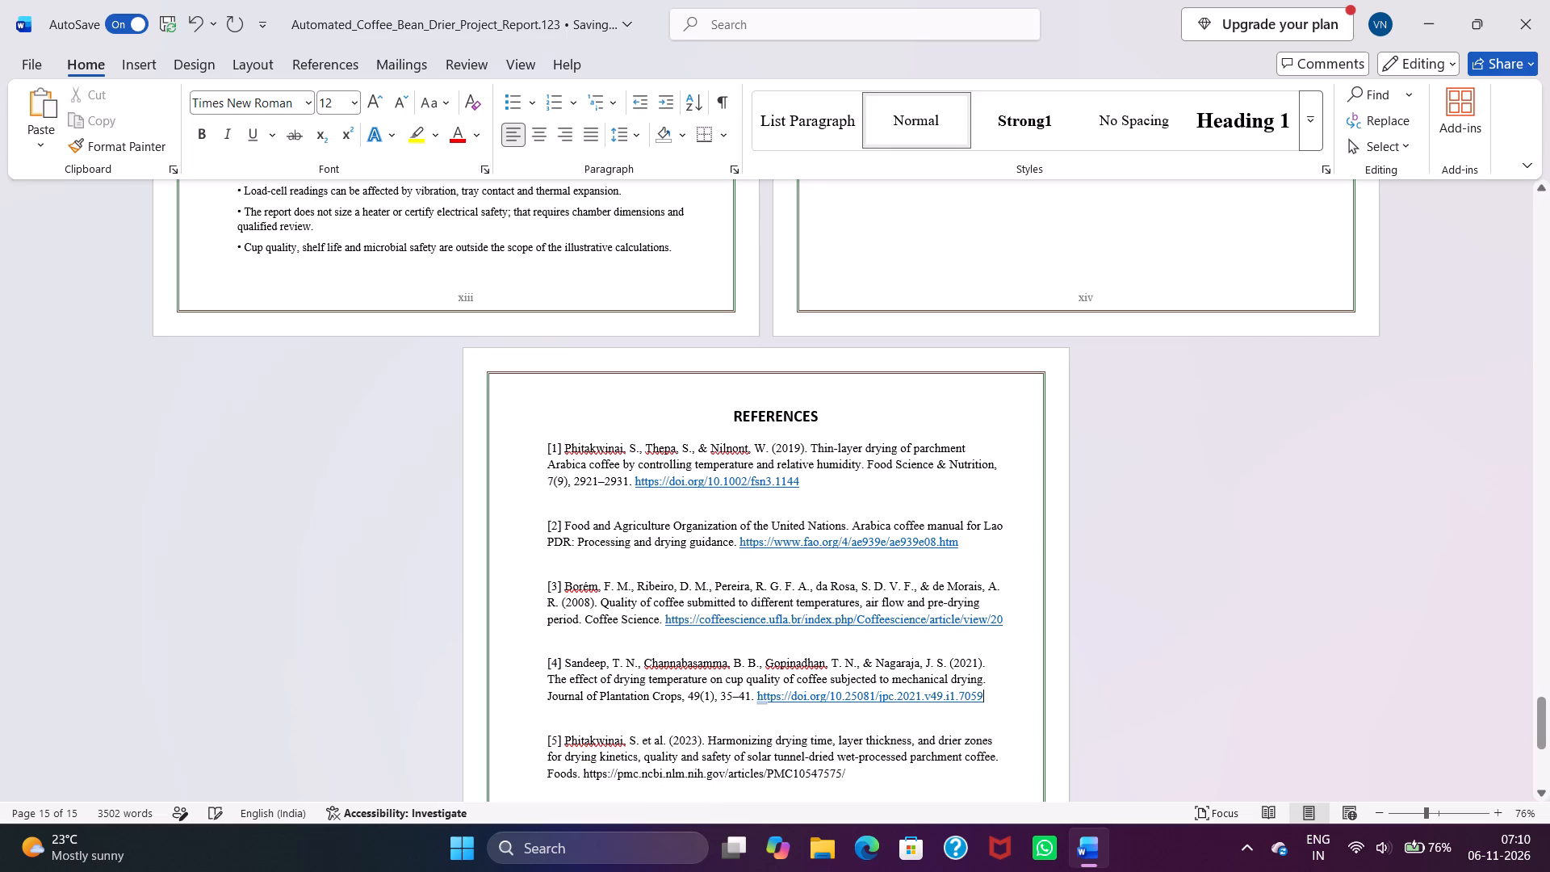
click(997, 778)
key(Return)
scroll(923, 750, down, 4)
scroll(726, 718, down, 3)
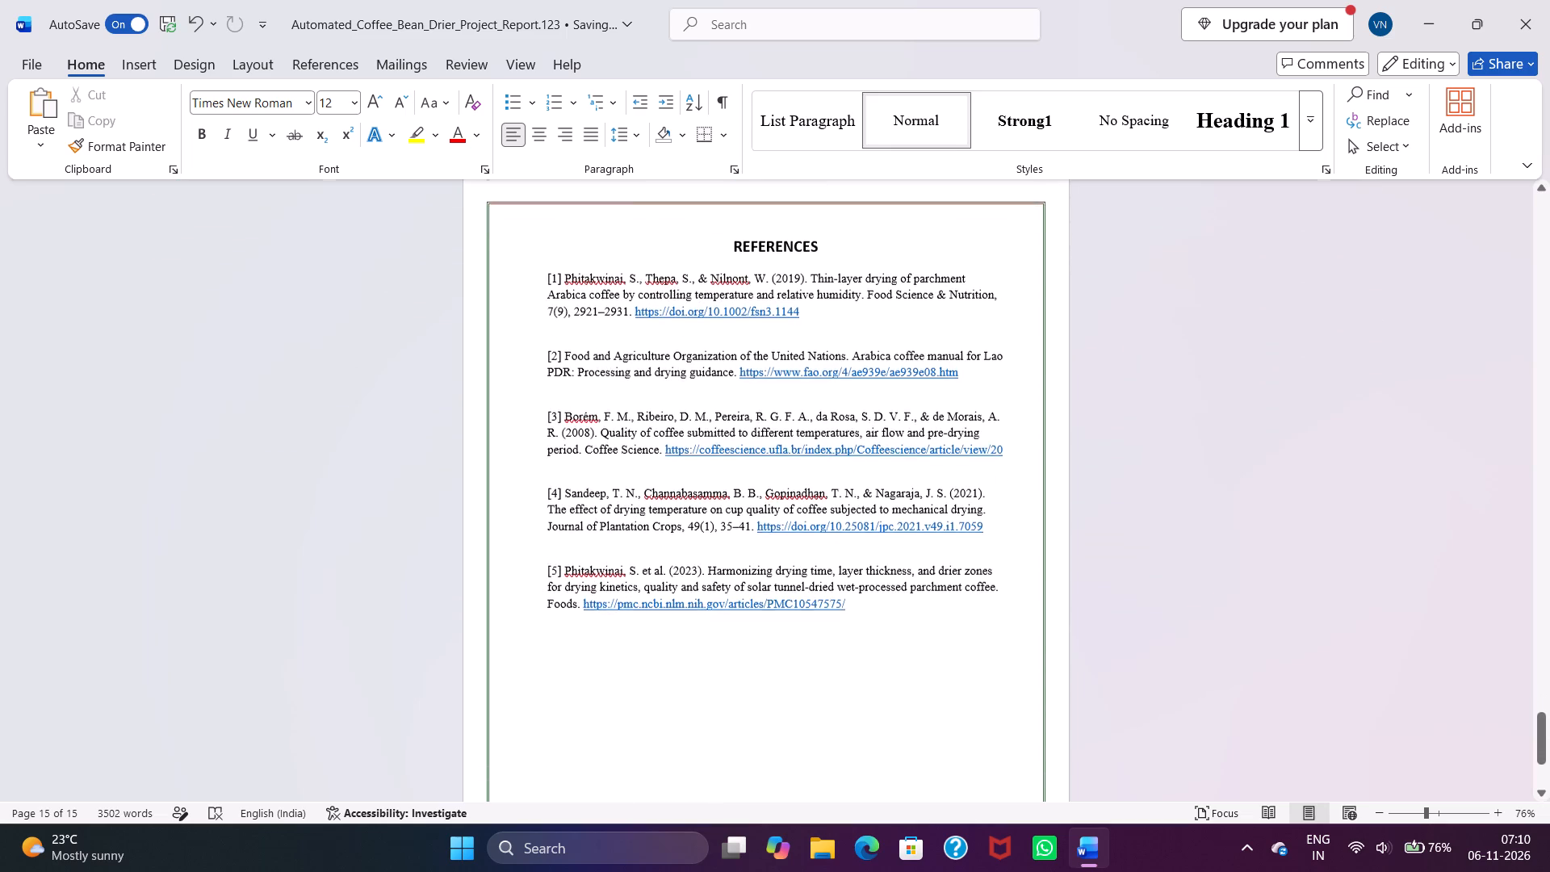
scroll(726, 718, down, 3)
scroll(726, 710, up, 7)
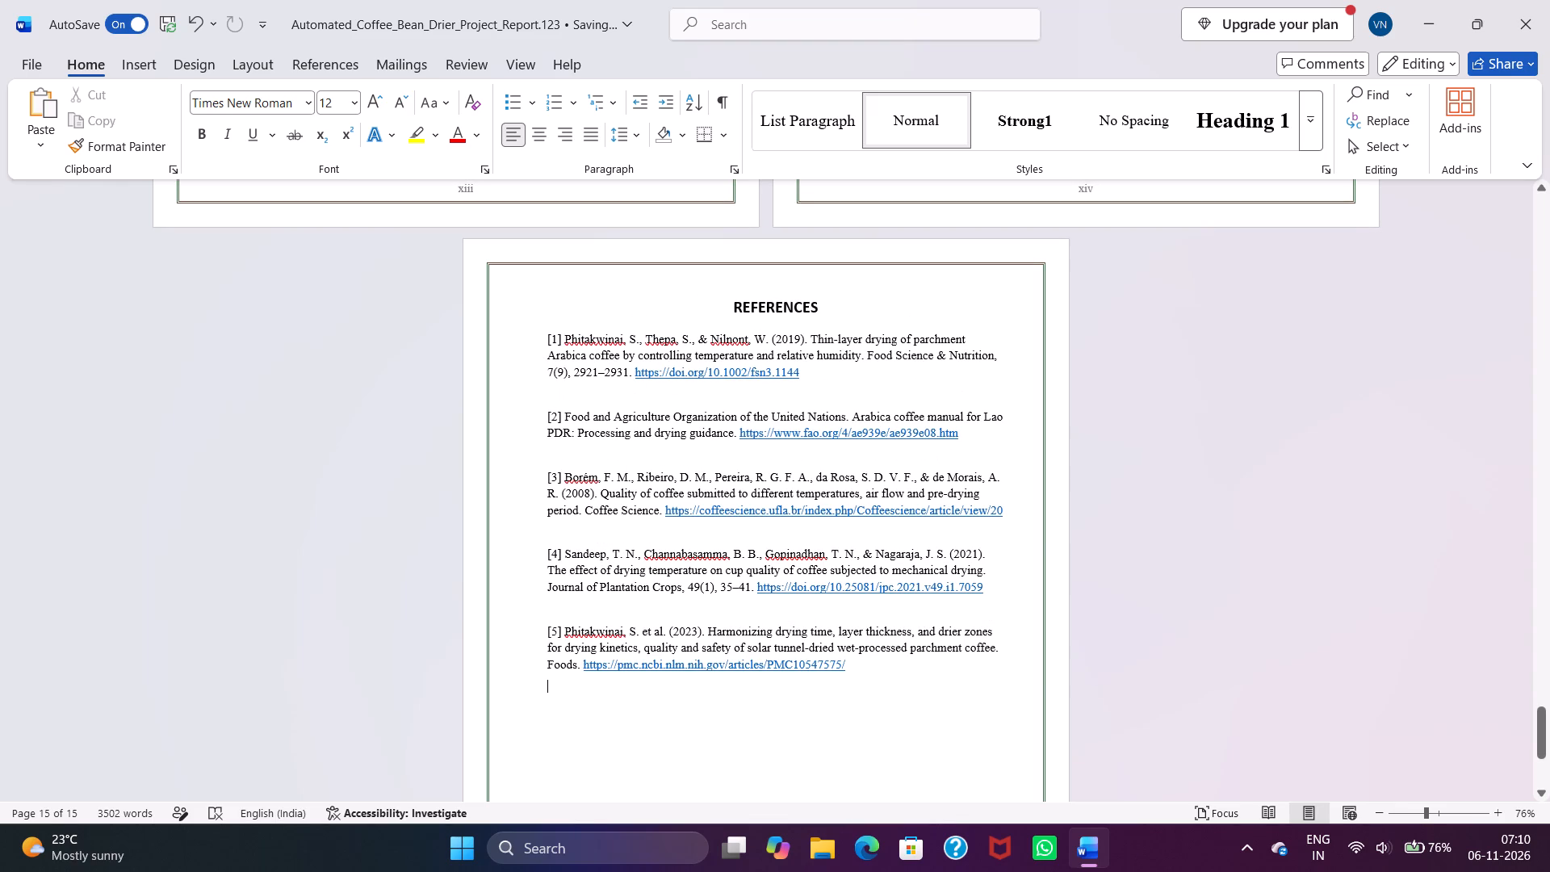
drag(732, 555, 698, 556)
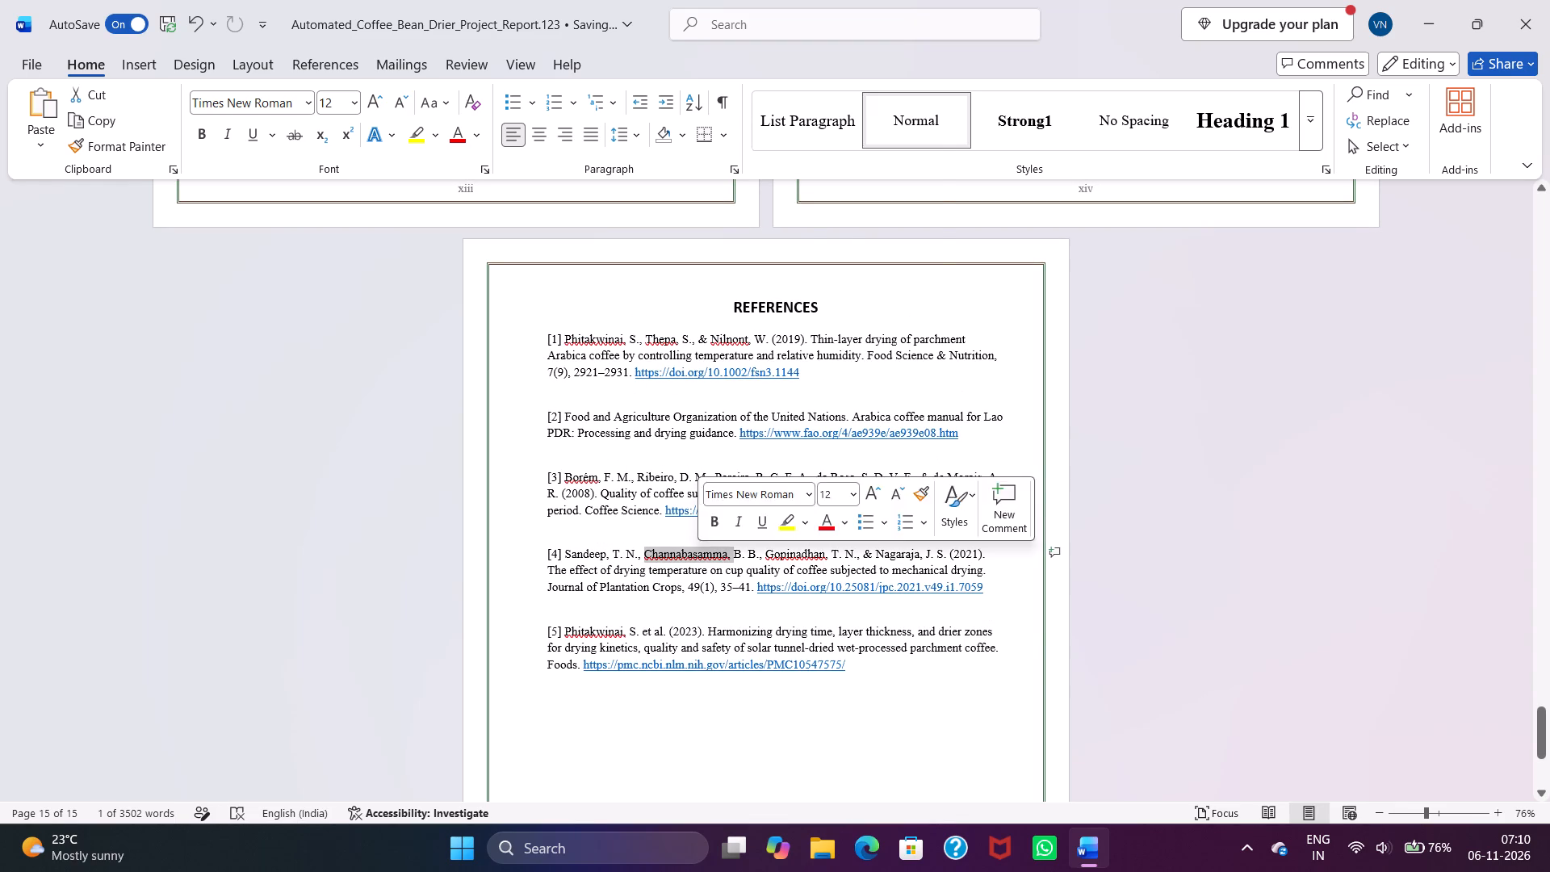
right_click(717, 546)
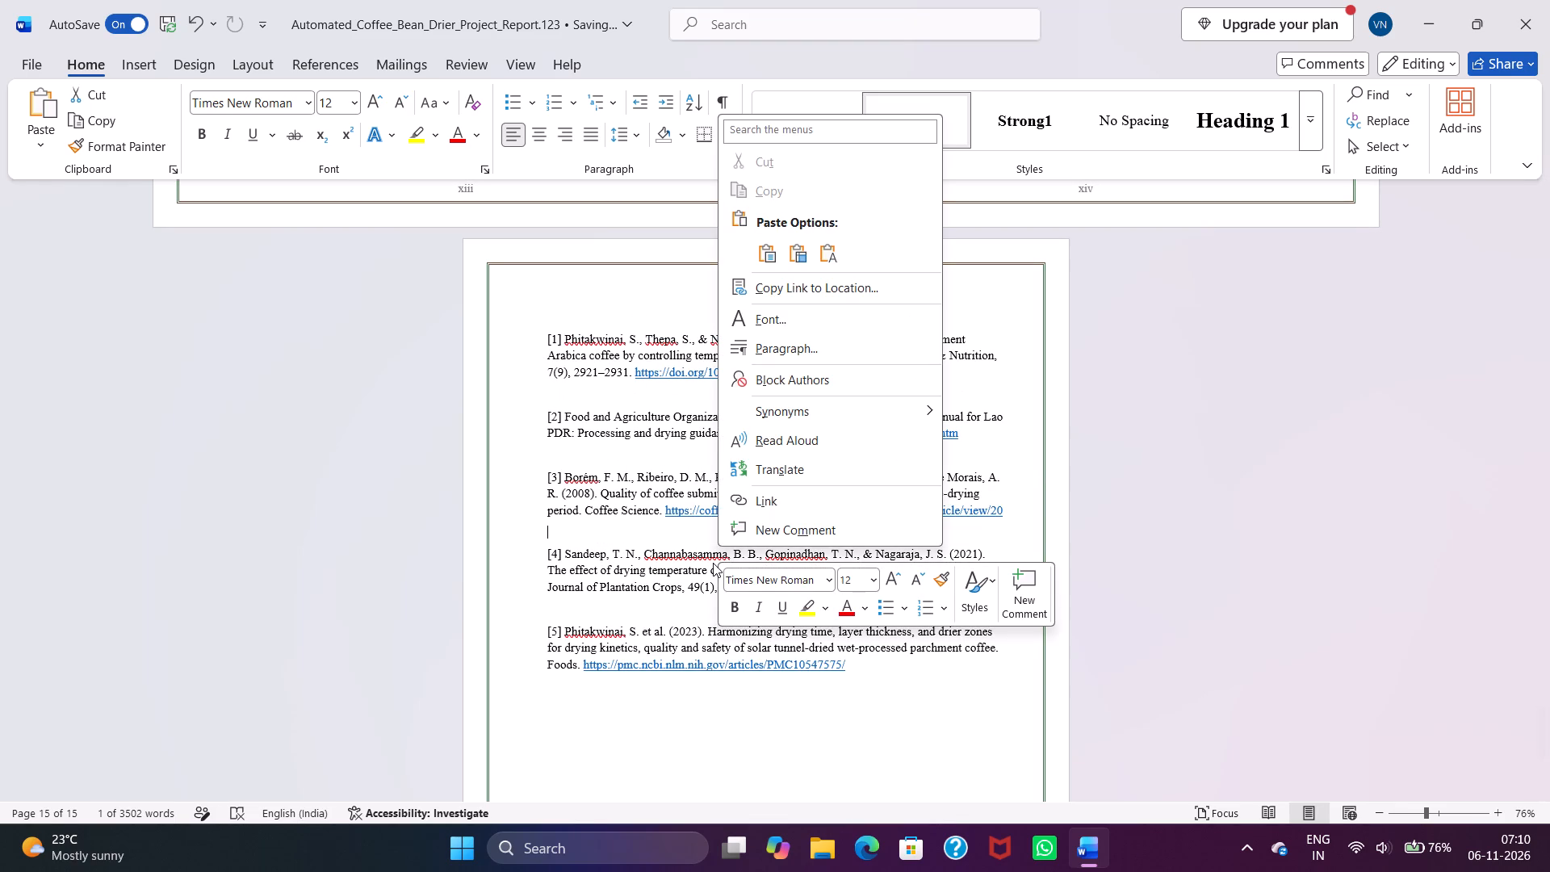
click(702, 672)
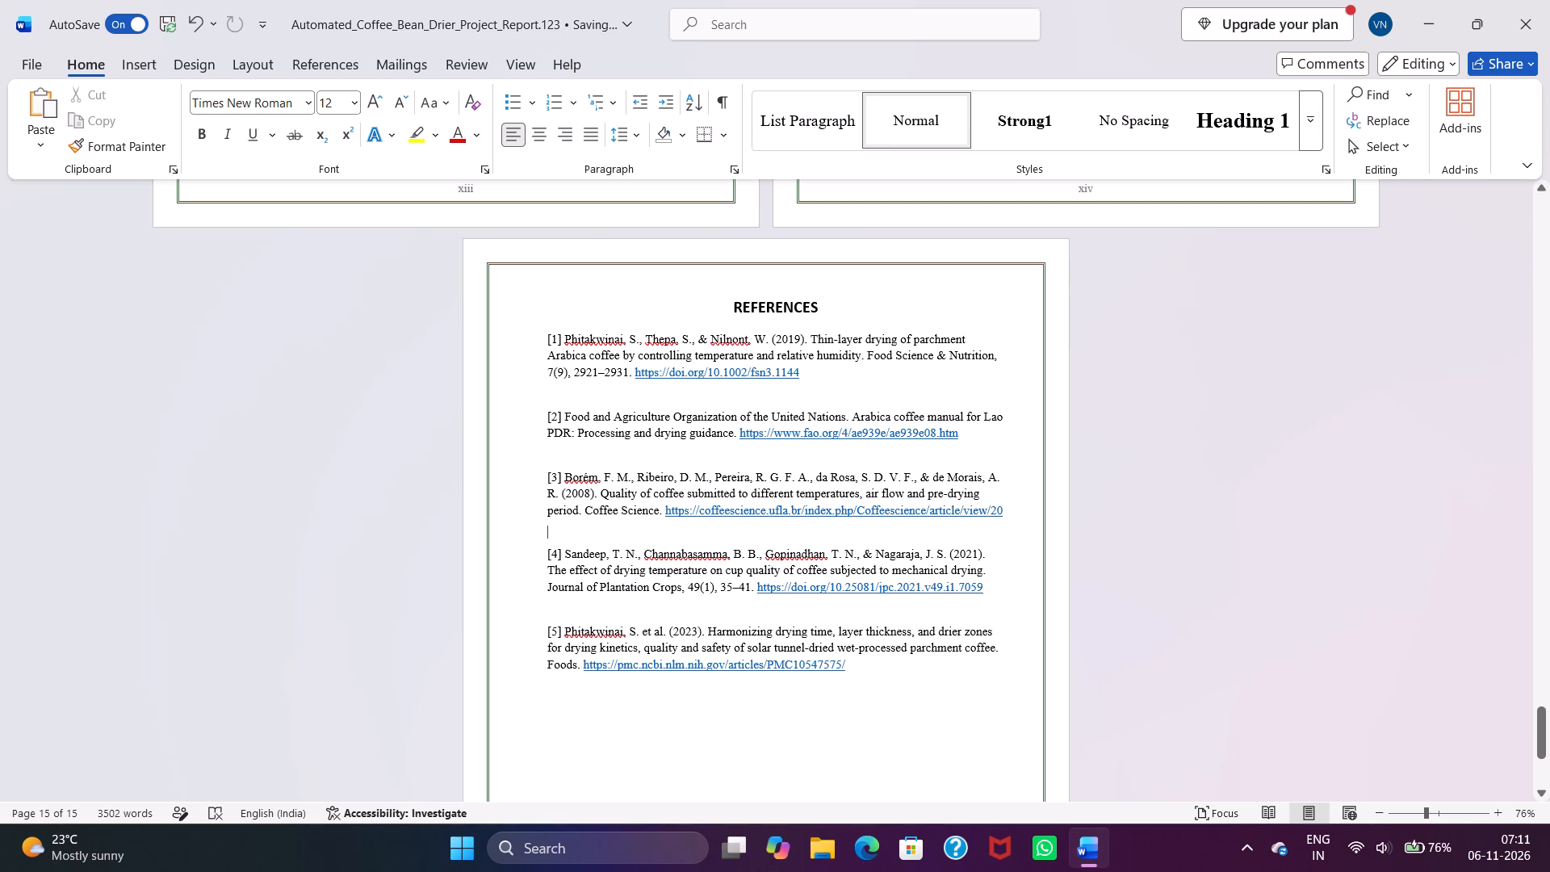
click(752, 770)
Insert a Plain Number 2 page number at the bottom of the pages.
scroll(761, 758, down, 5)
scroll(760, 750, up, 20)
scroll(760, 750, up, 8)
scroll(668, 622, up, 20)
scroll(668, 622, up, 20)
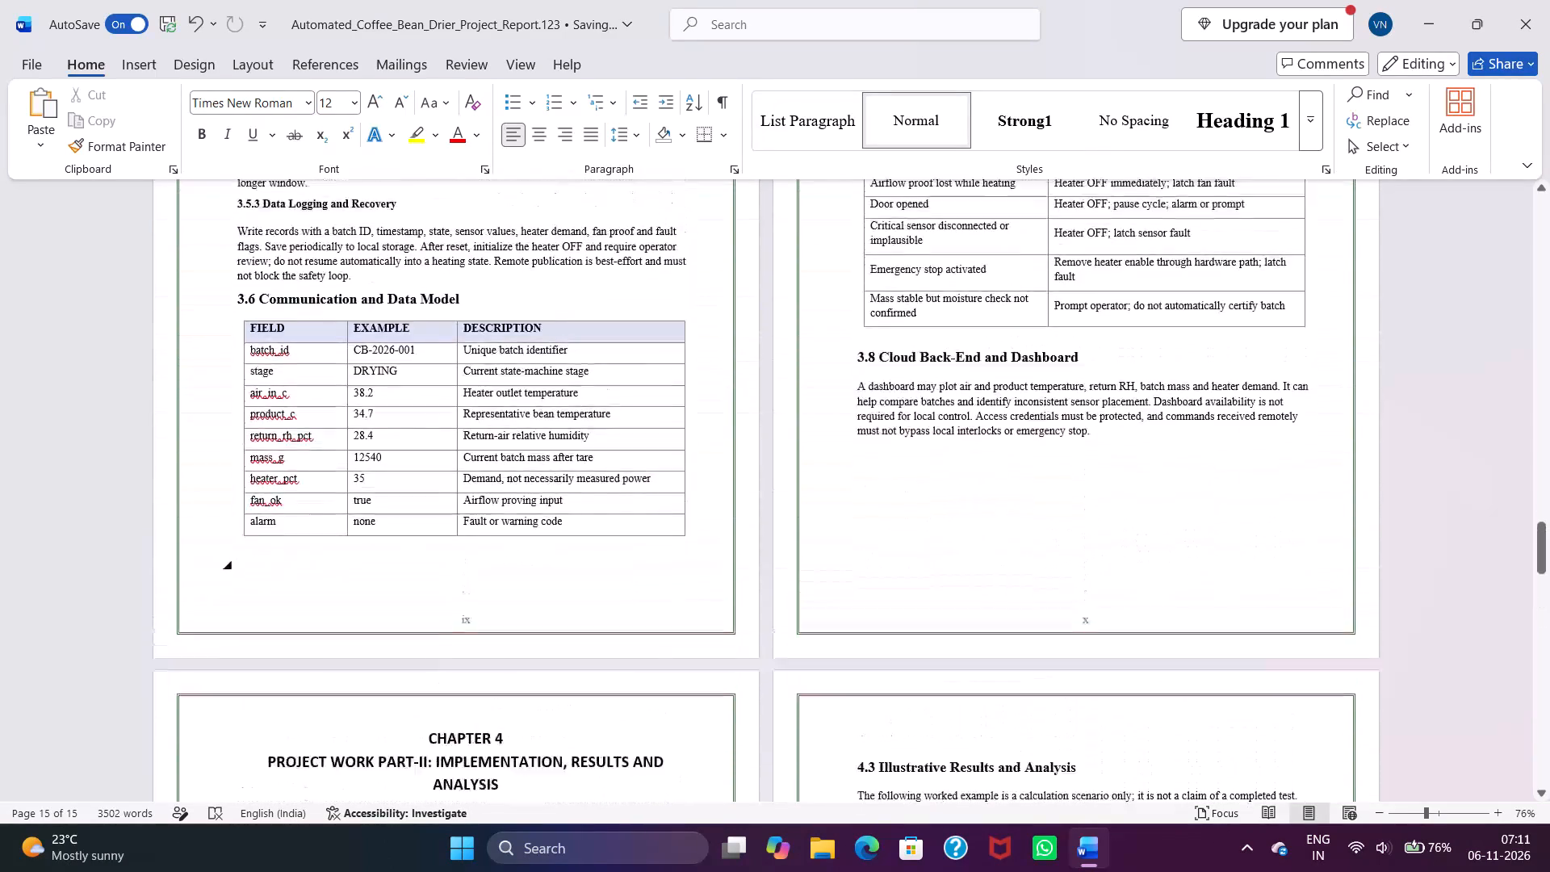
scroll(668, 622, up, 9)
drag(1541, 518, 1453, 180)
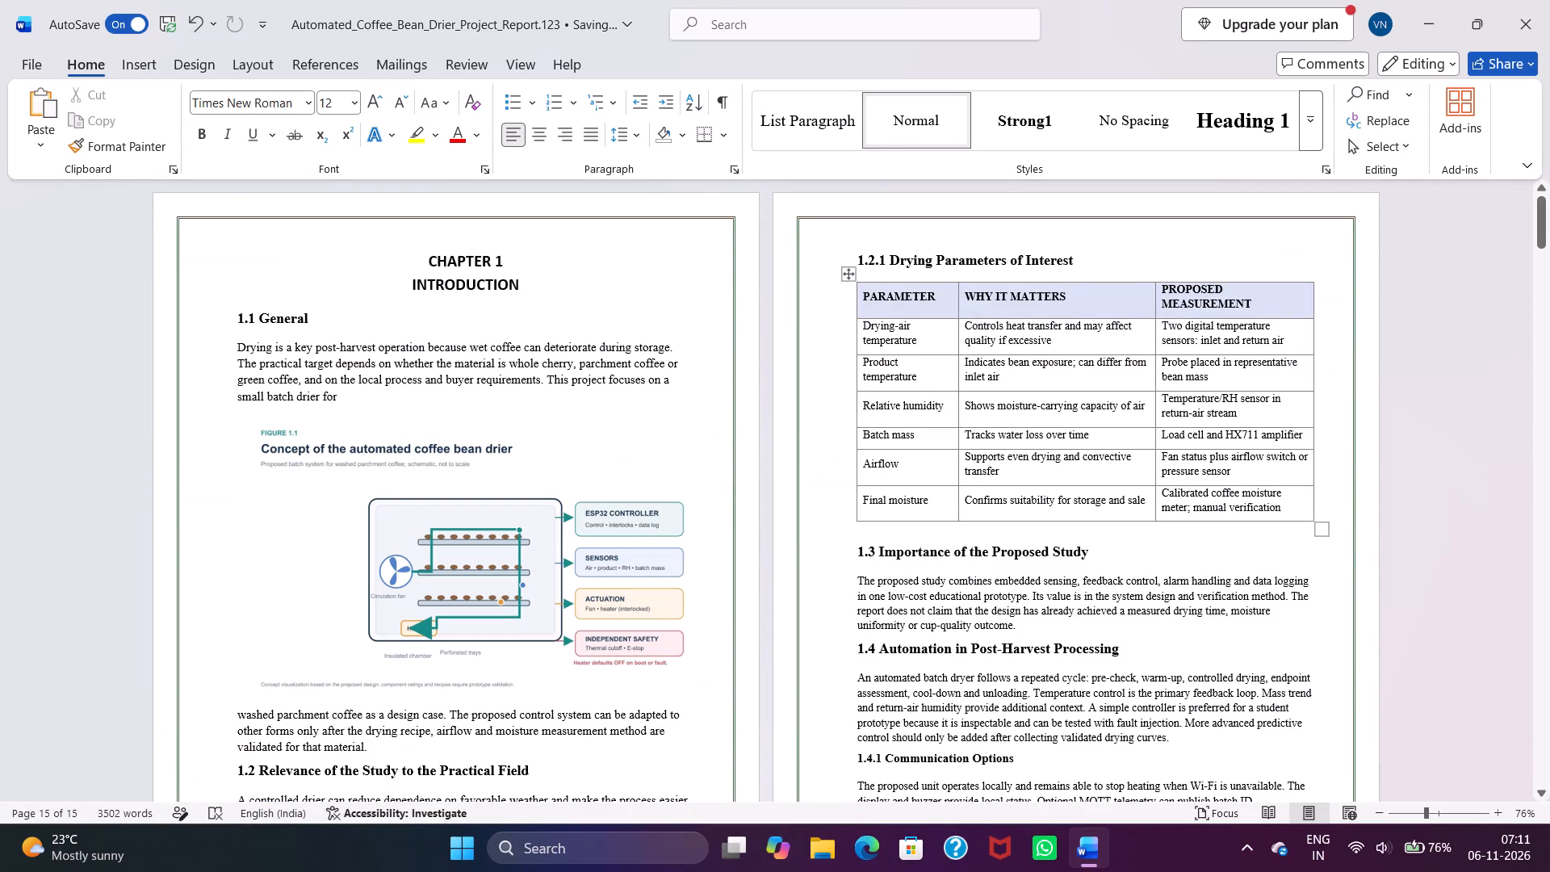
click(132, 64)
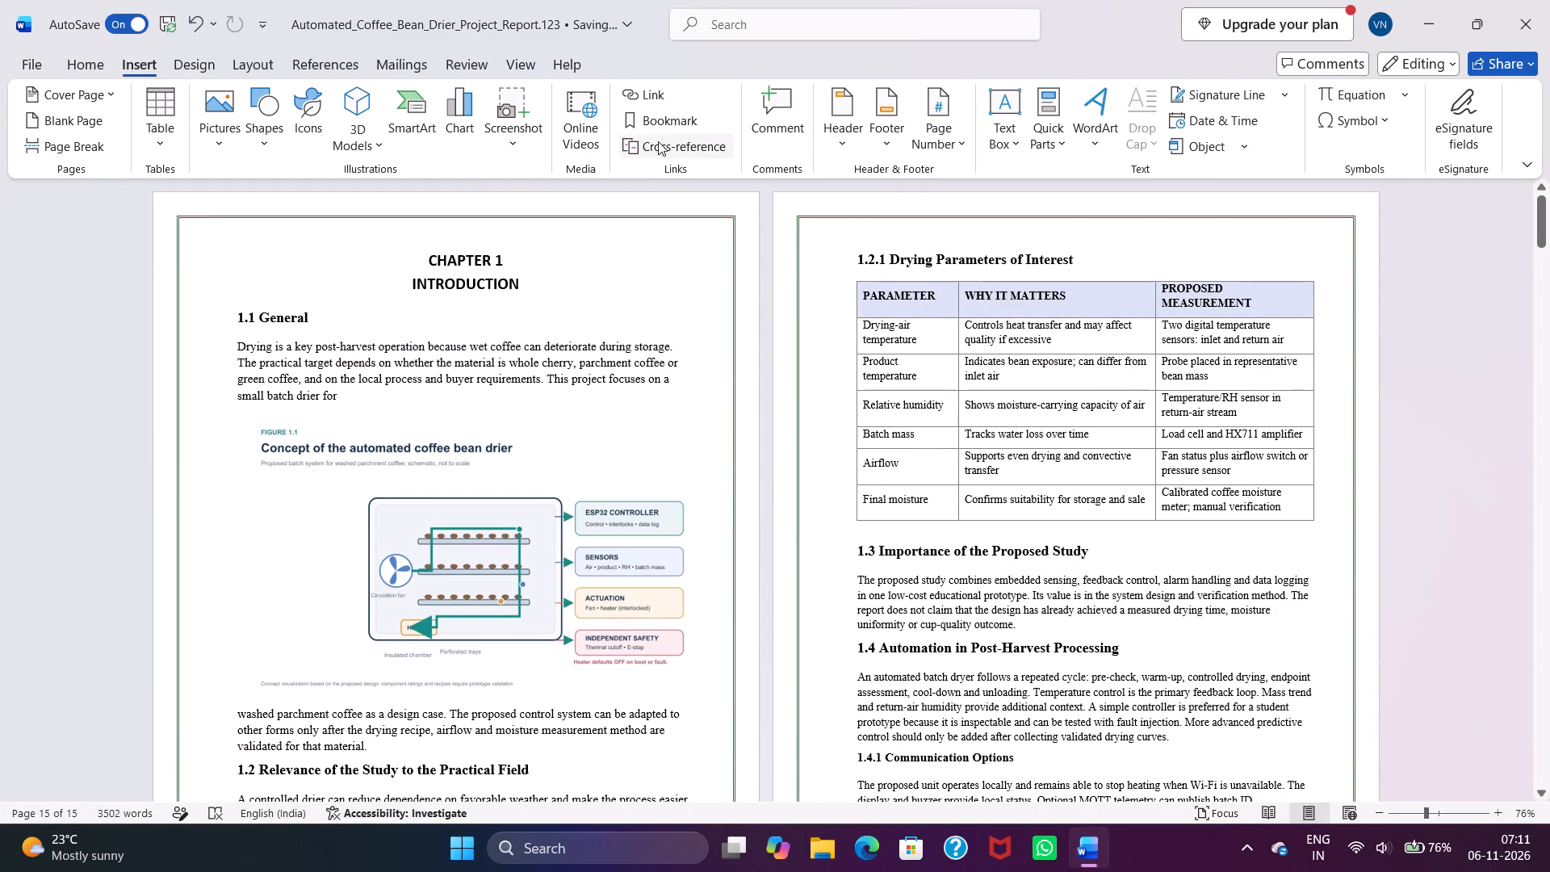
click(958, 99)
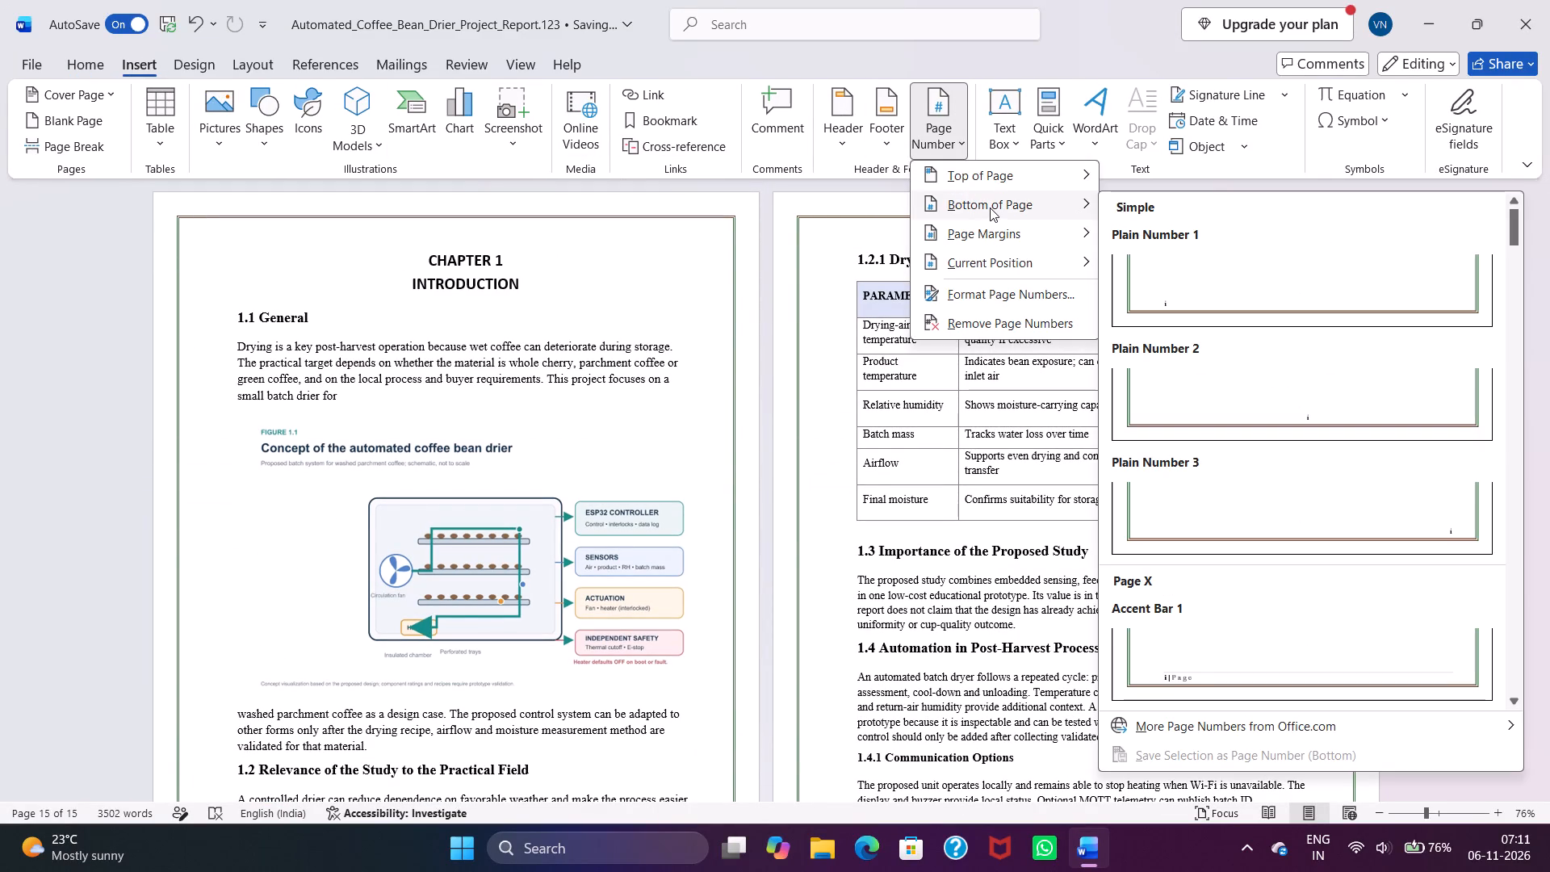
click(990, 208)
click(1211, 373)
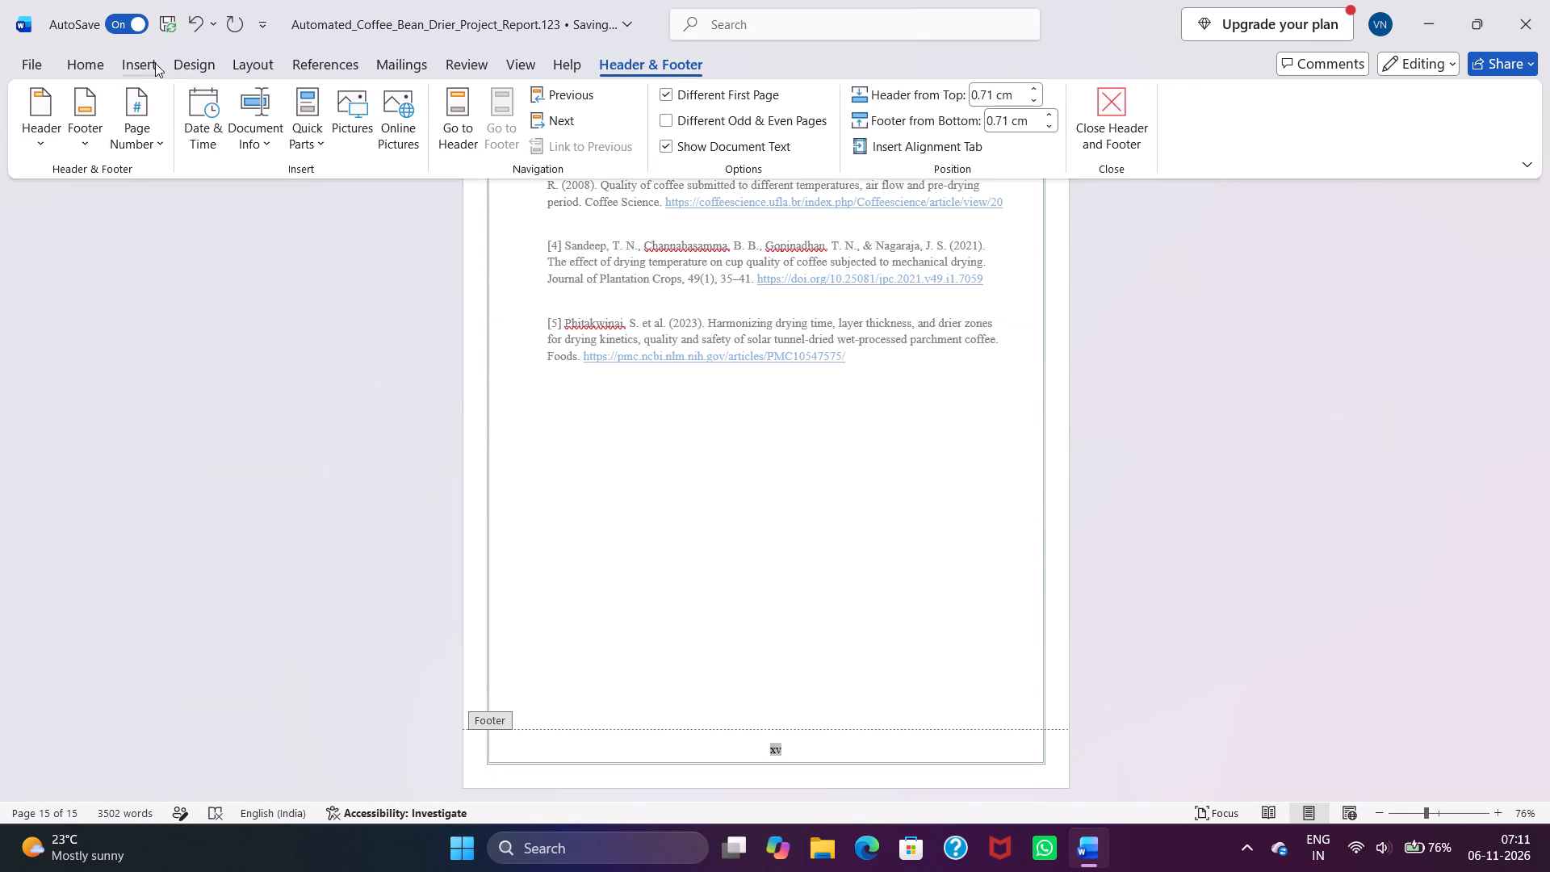
Change the page number format to 1, 2, 3, … with numbering starting at 1.
click(114, 113)
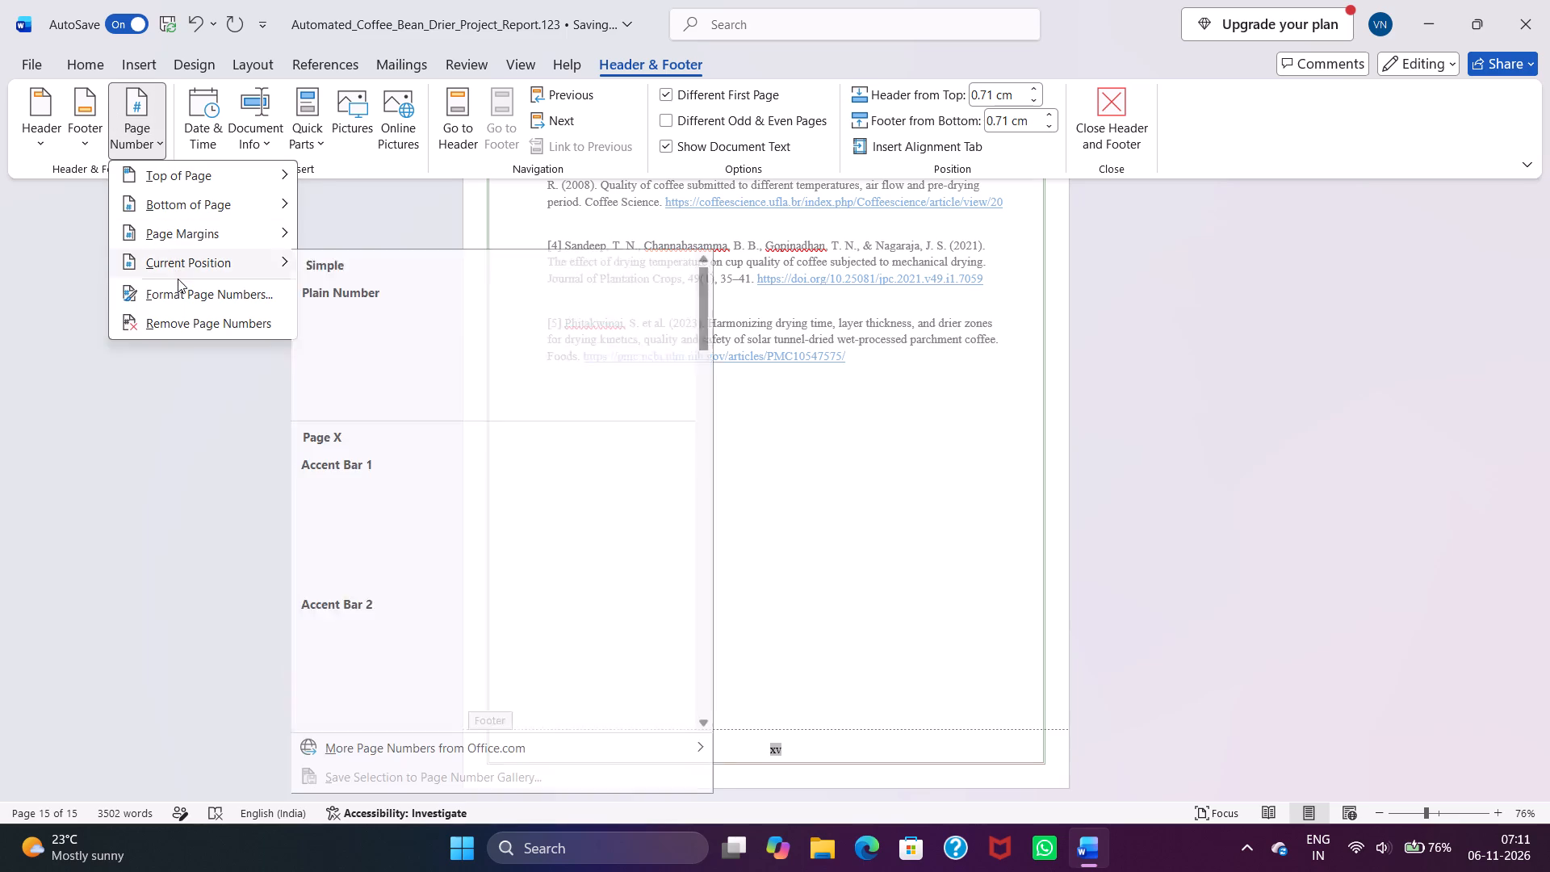
click(179, 292)
click(886, 293)
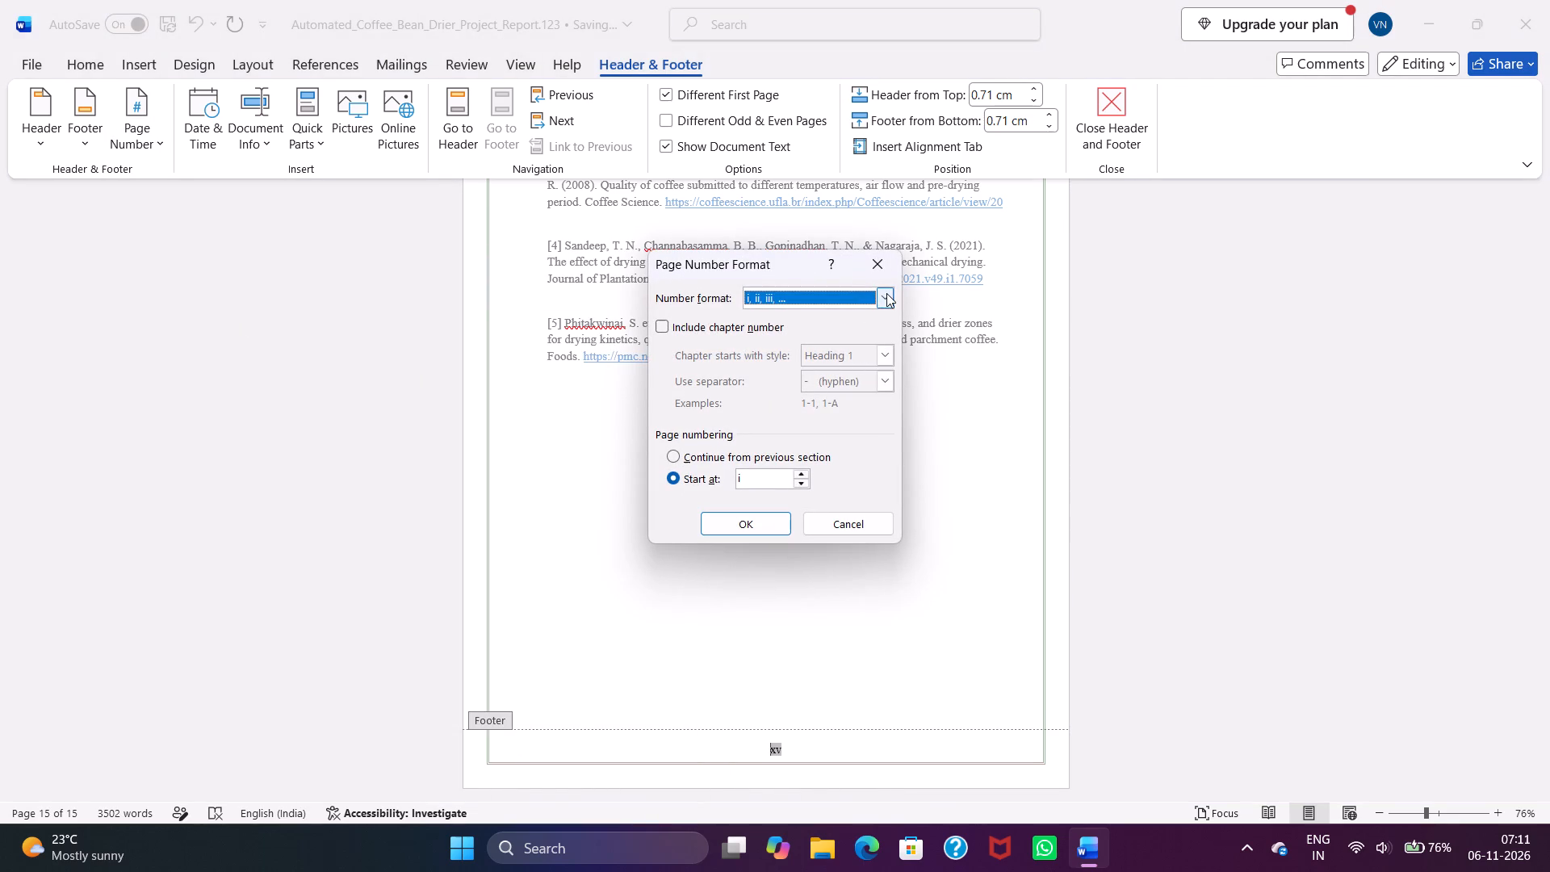
click(836, 310)
click(762, 525)
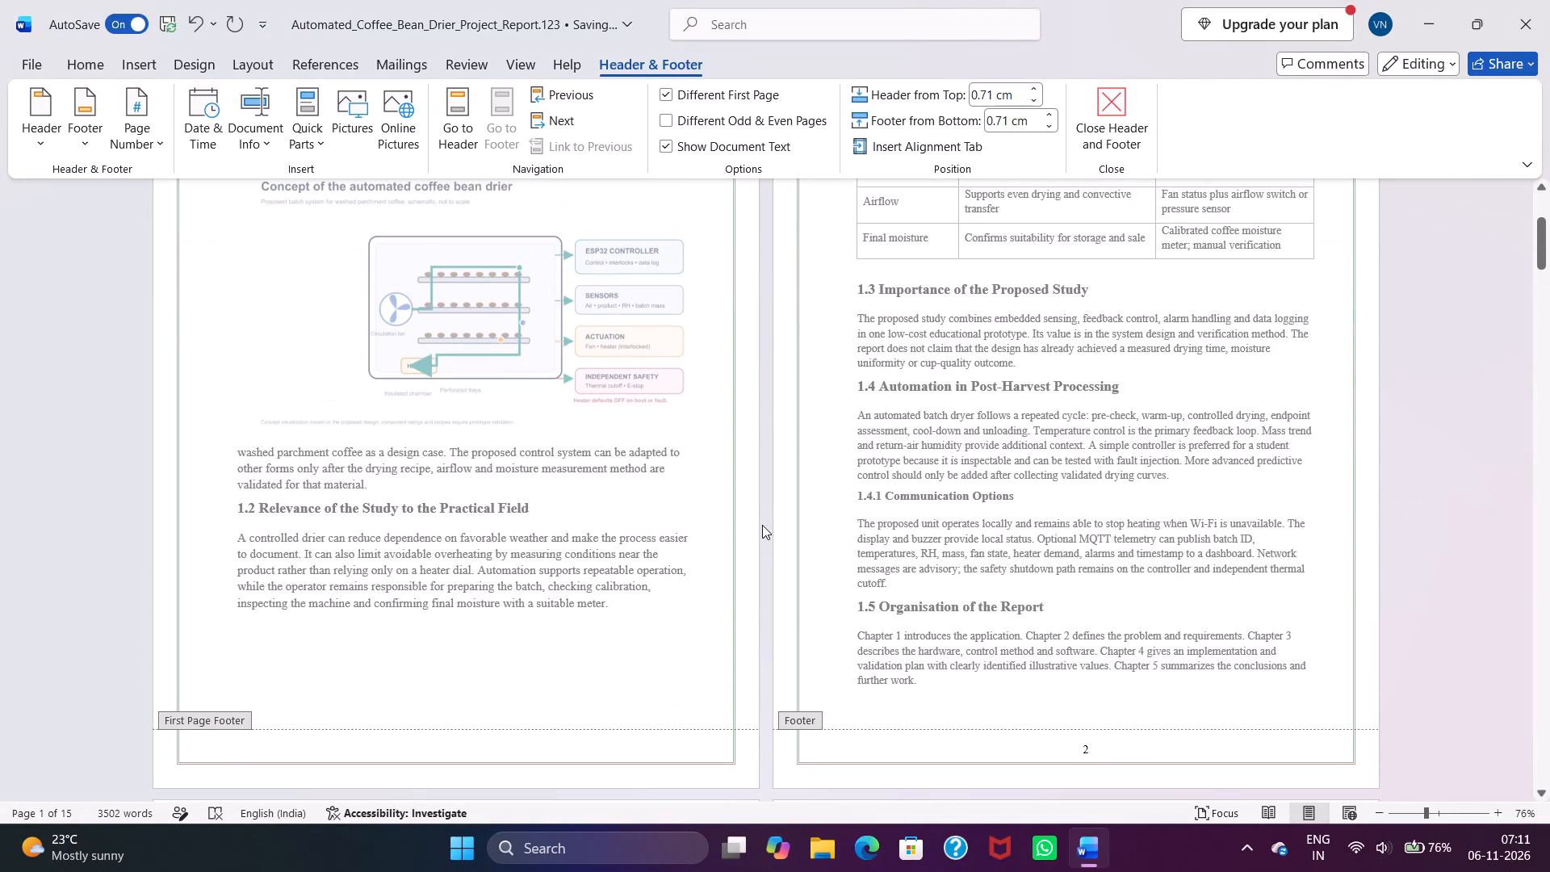
Turn off the Different First Page option for the Chapter 1 first page footer.
scroll(760, 525, down, 3)
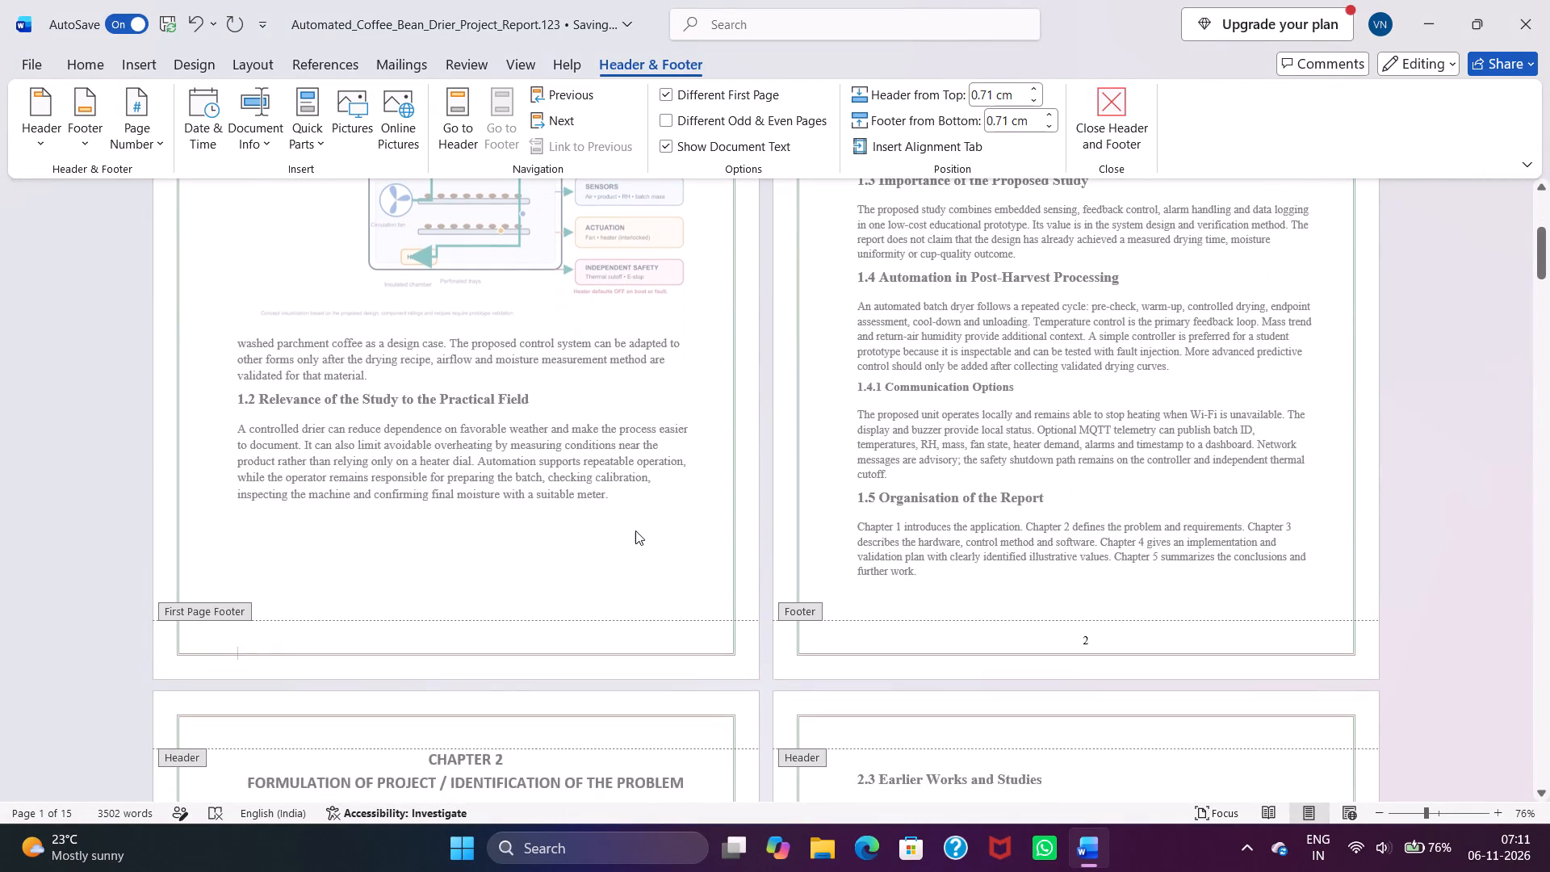
scroll(635, 530, down, 1)
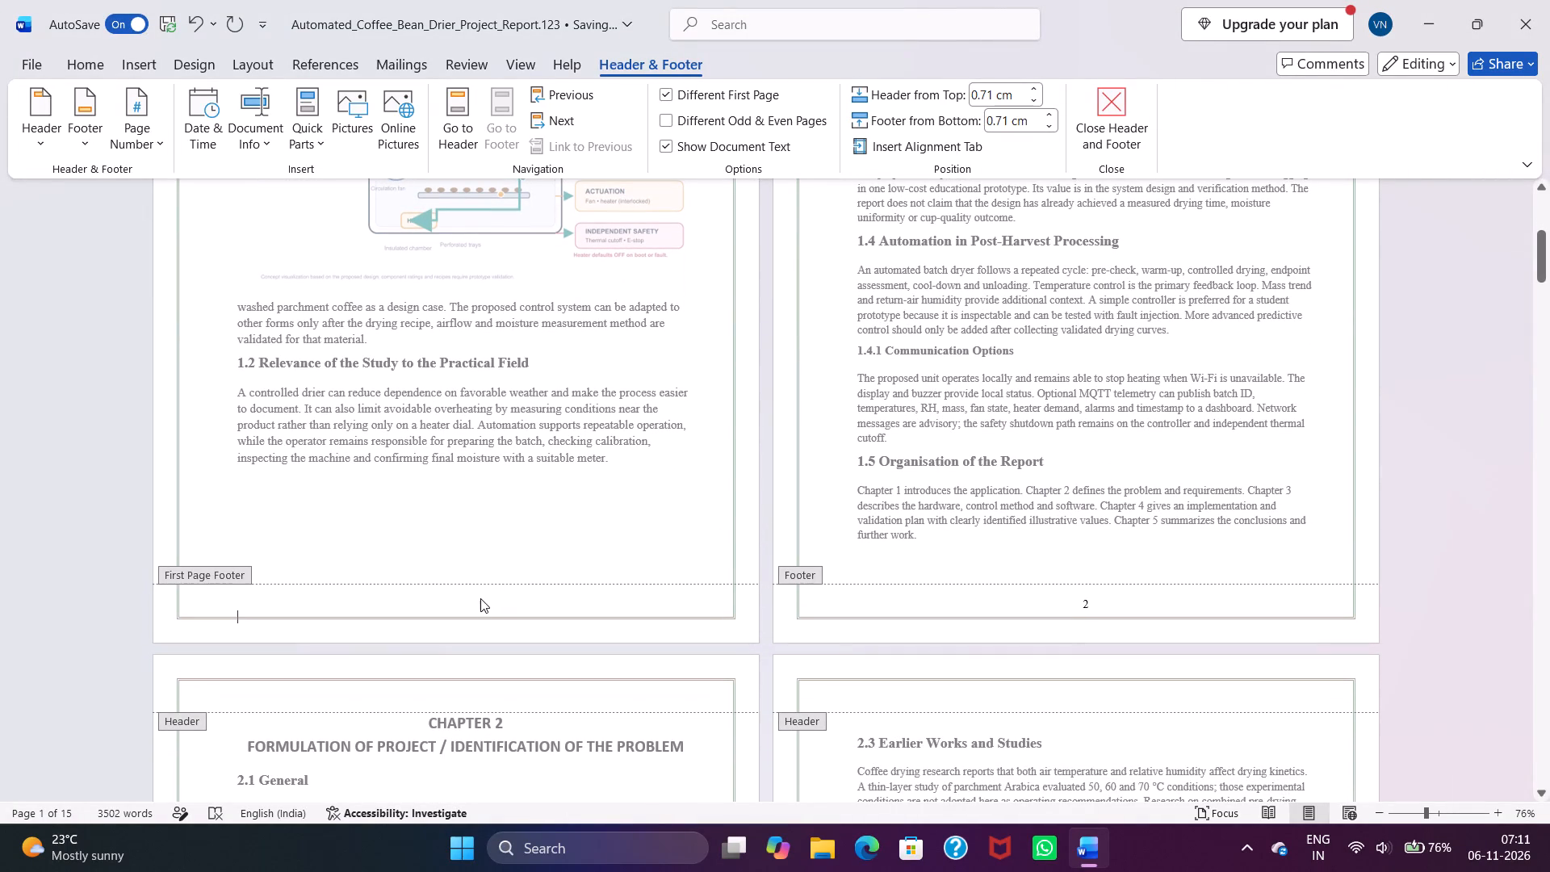
click(478, 600)
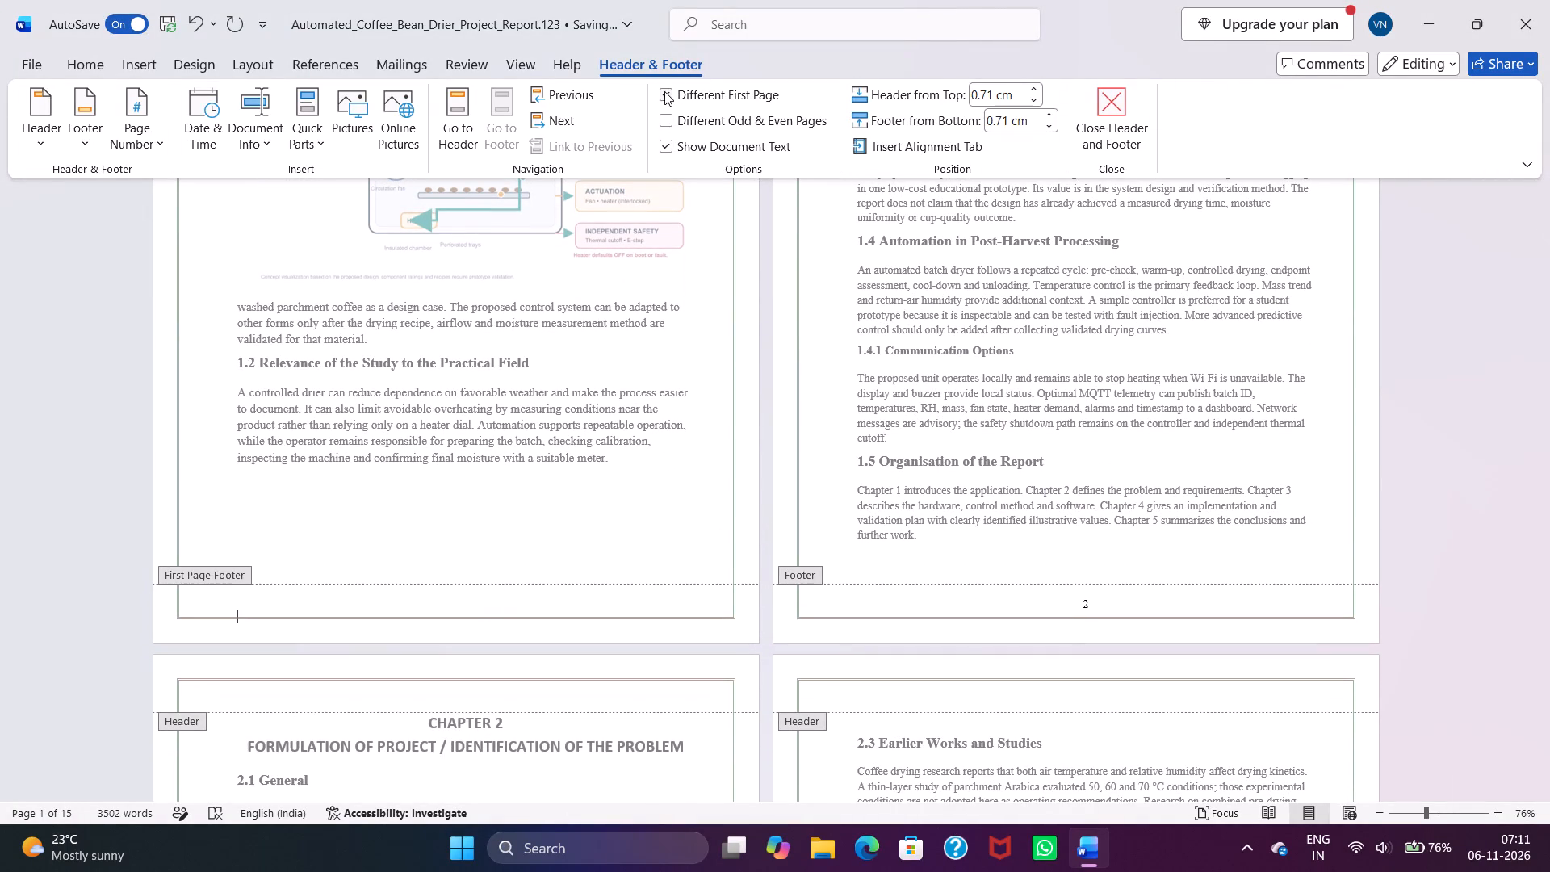
click(664, 91)
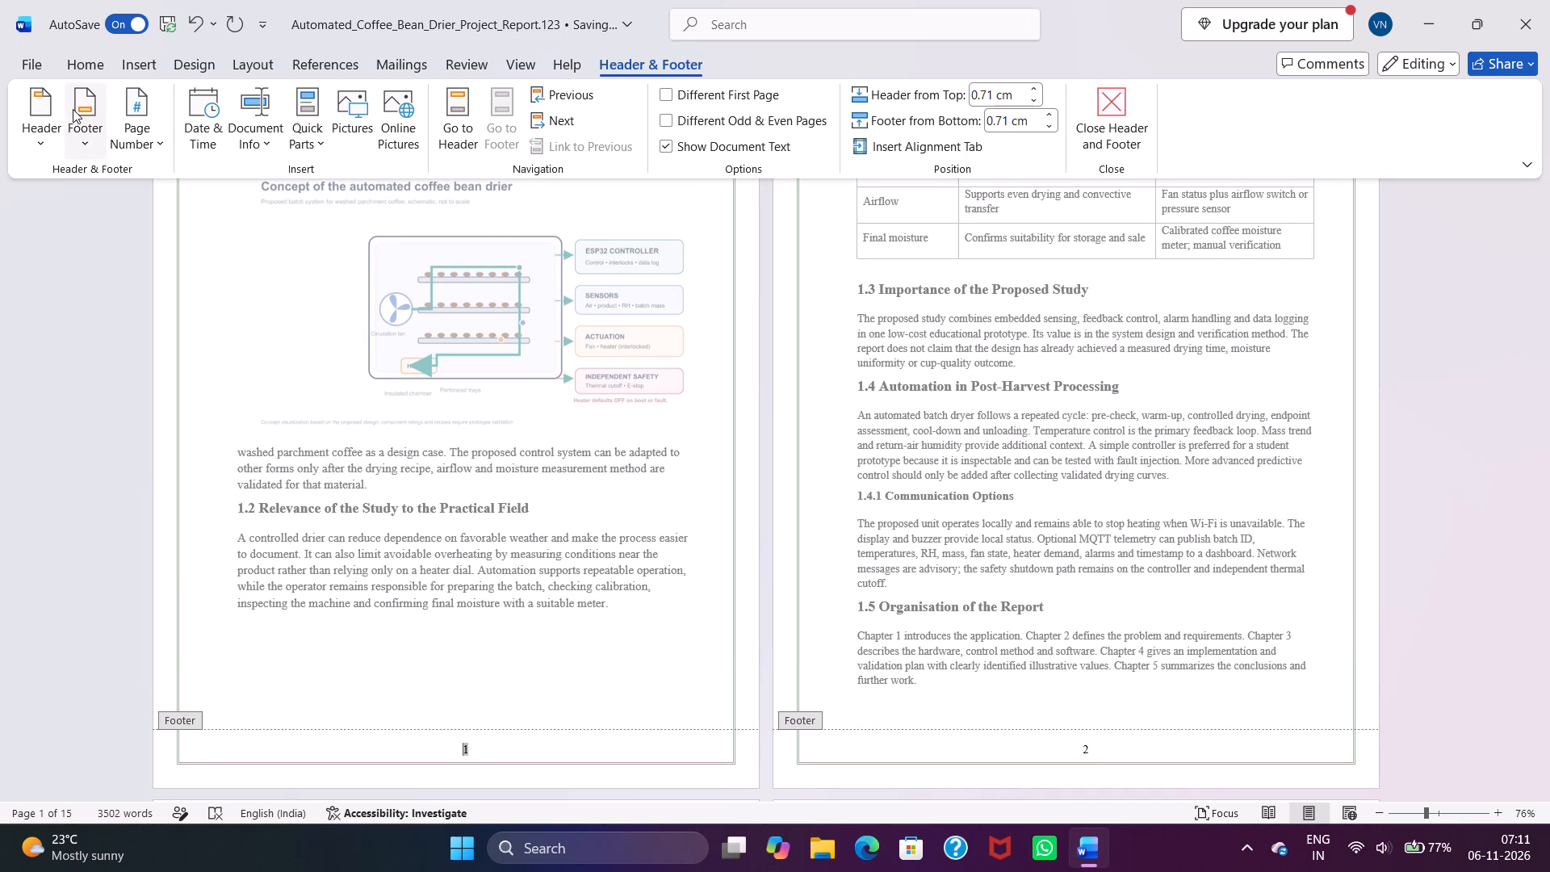
Set the page numbering to start at 9 and leave footer editing.
click(136, 115)
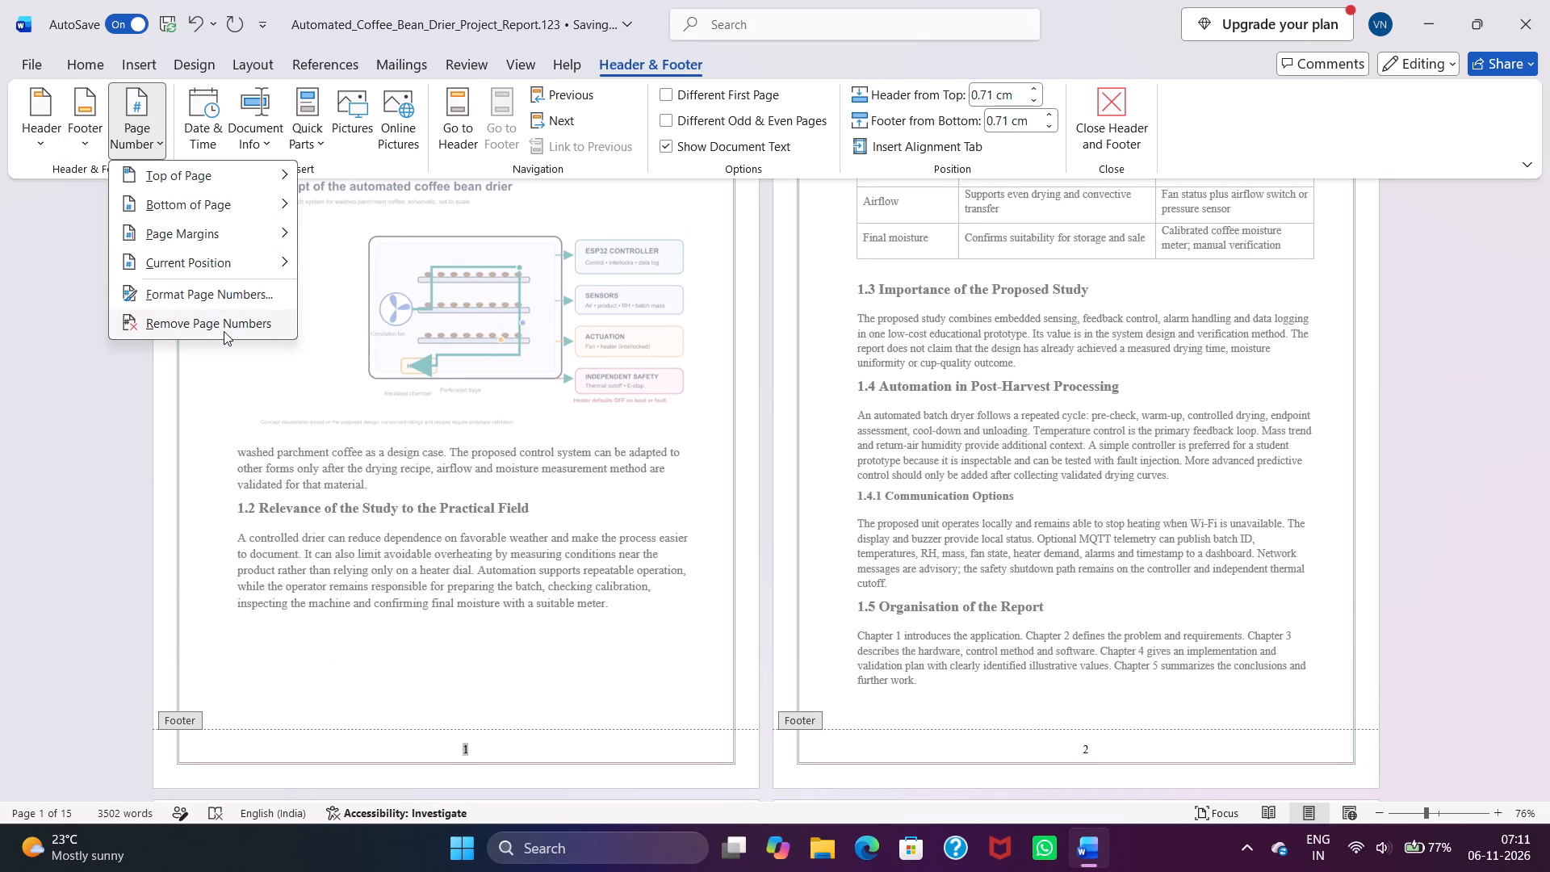
click(228, 286)
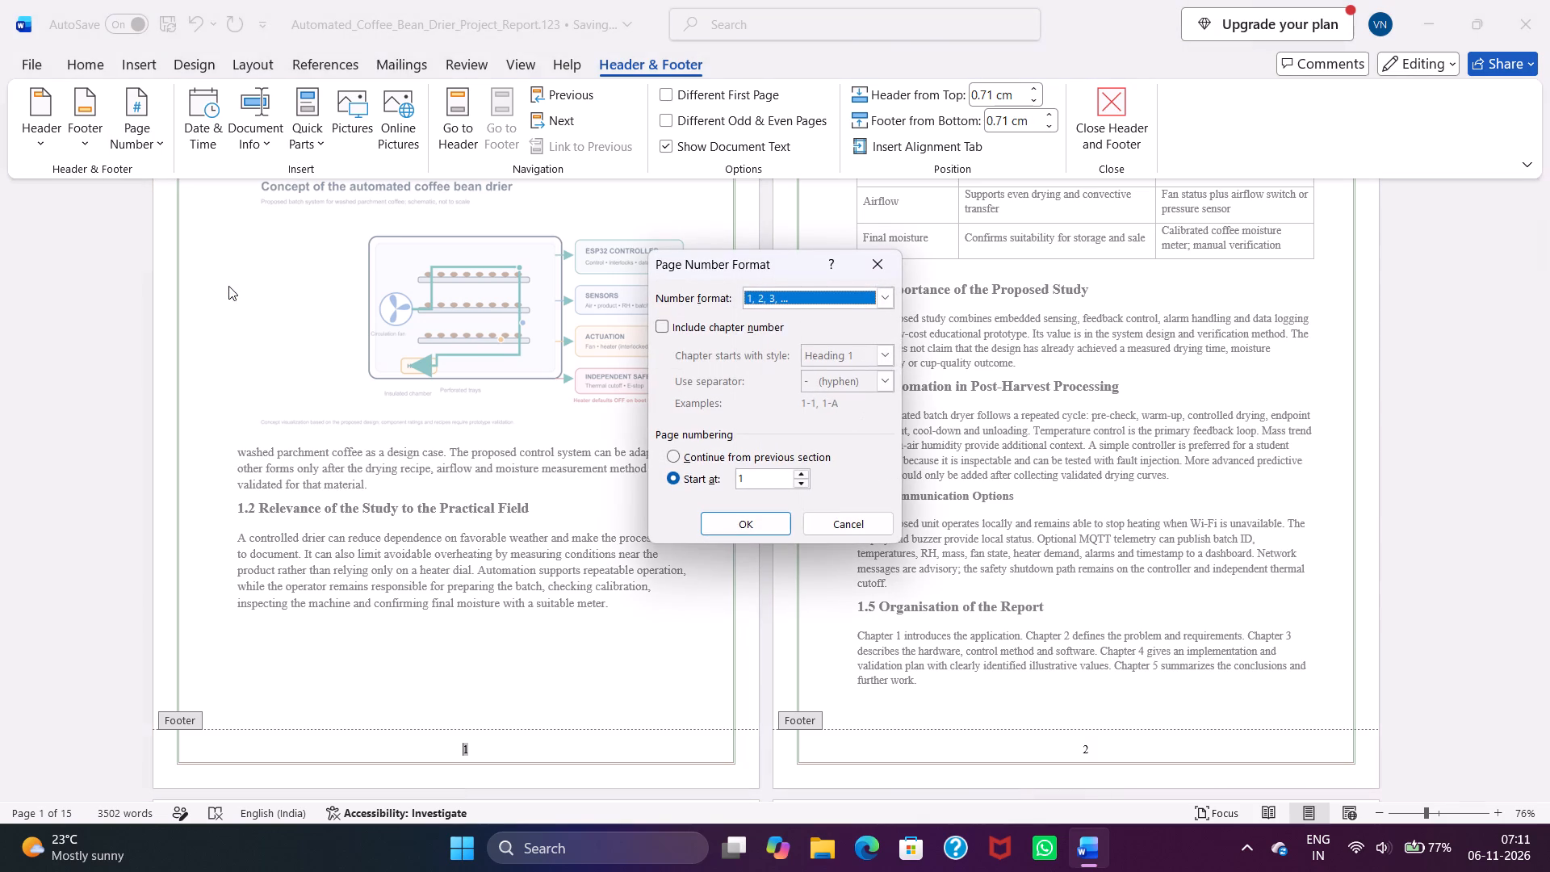
triple_click(800, 472)
triple_click(800, 472)
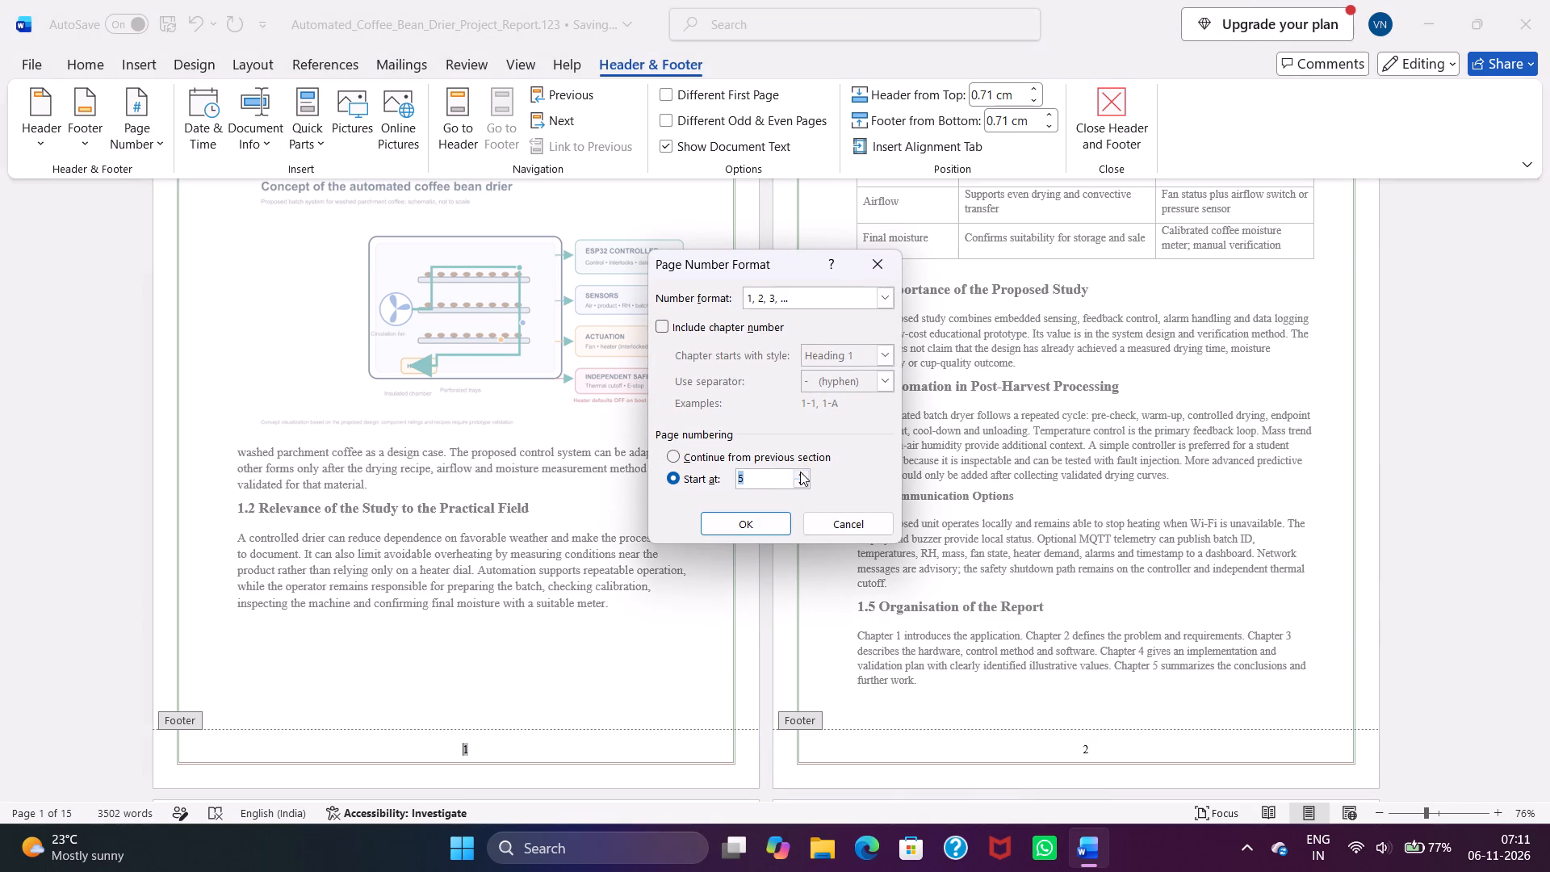
click(800, 472)
click(800, 472)
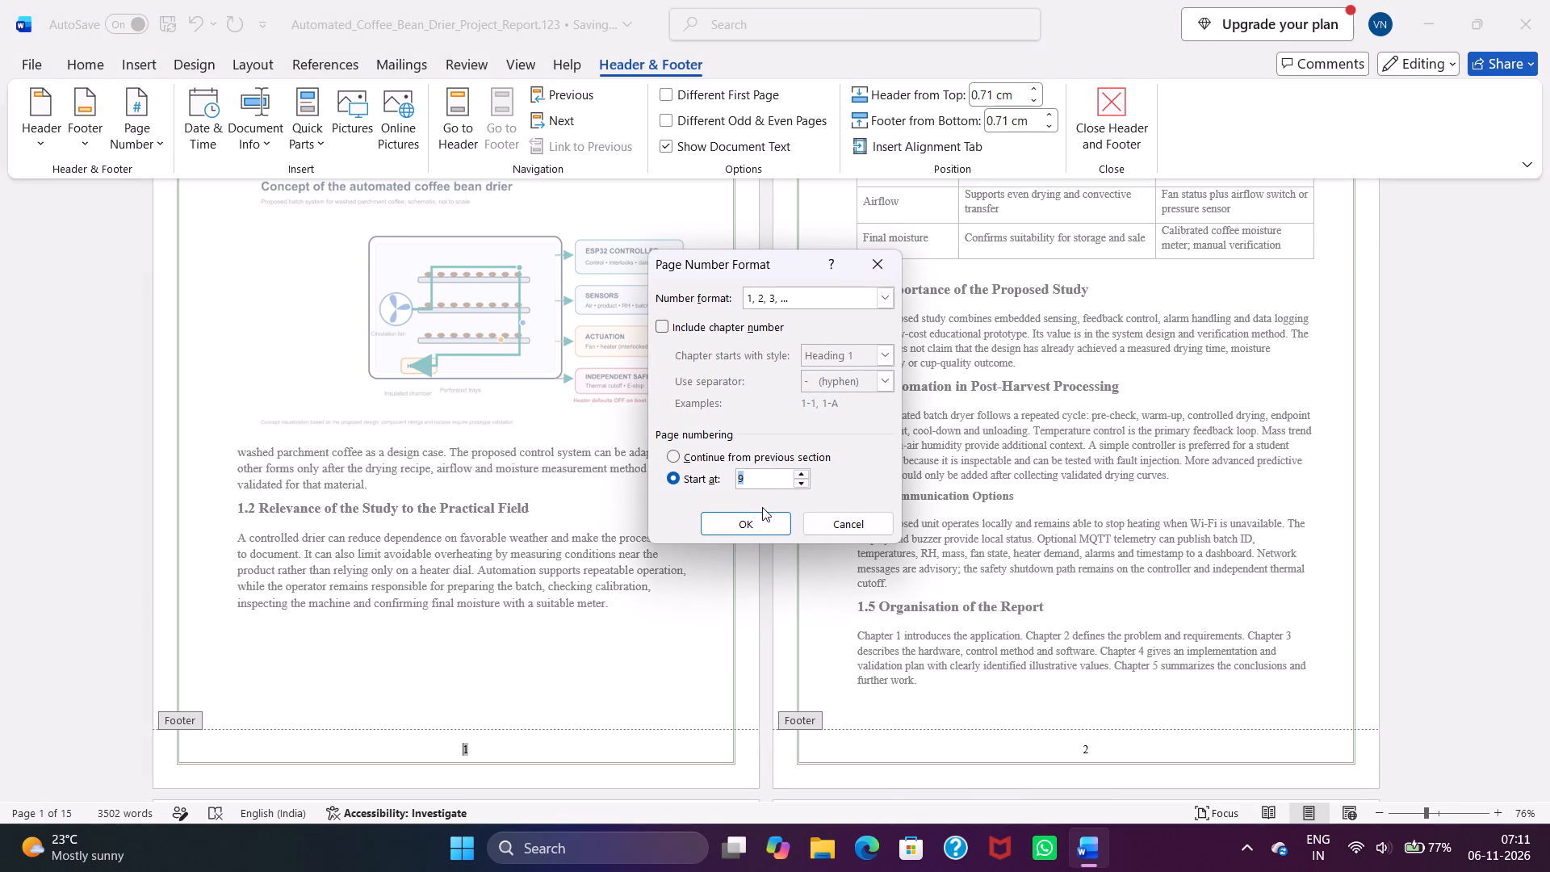
click(759, 518)
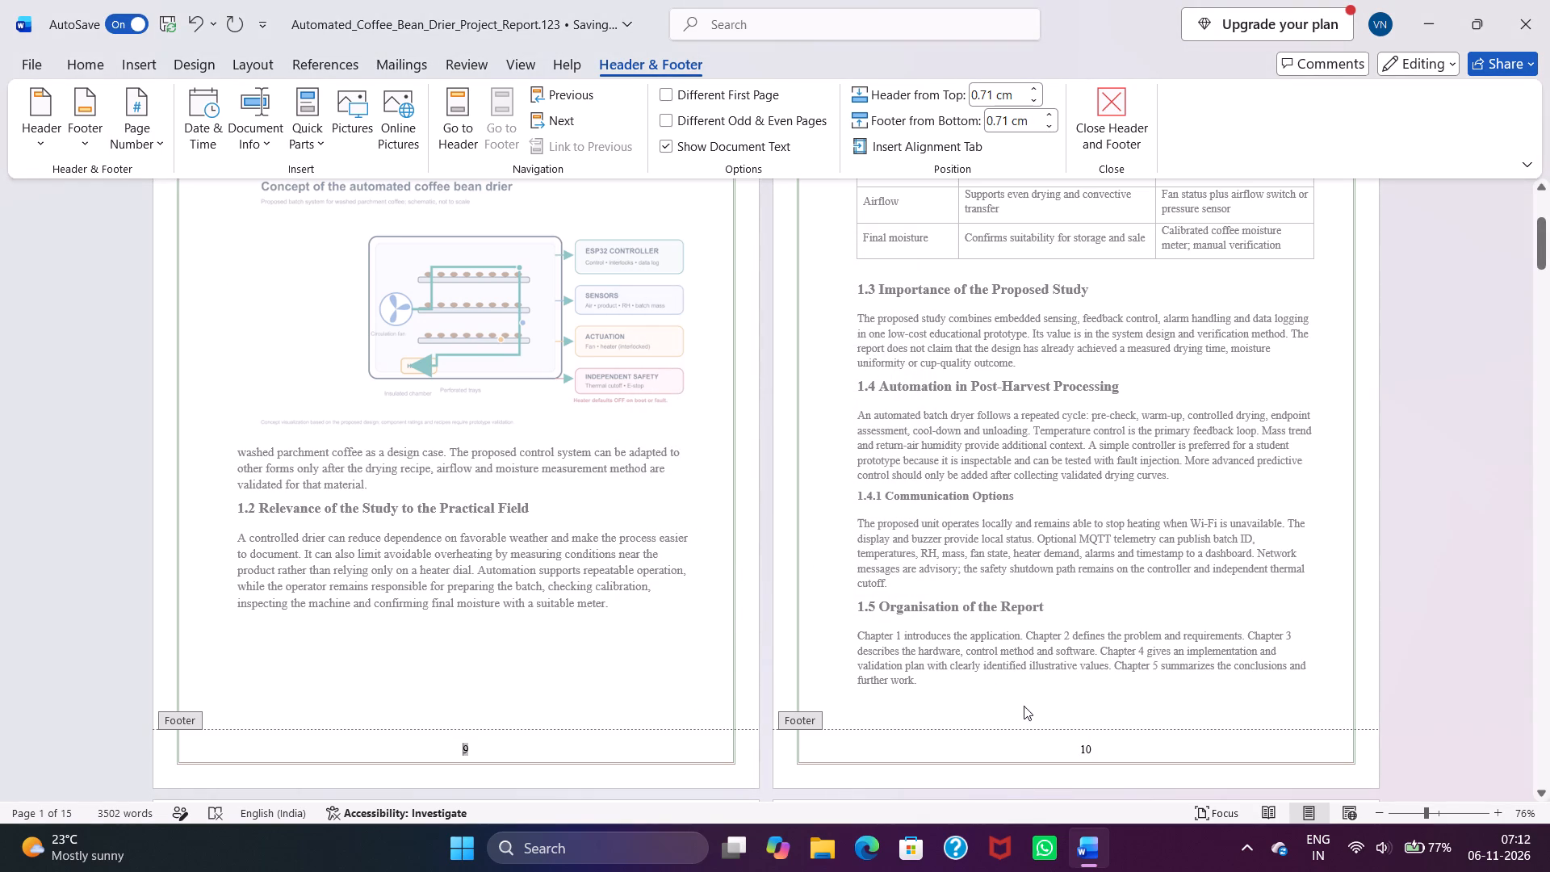
click(1033, 706)
click(1155, 688)
click(1111, 115)
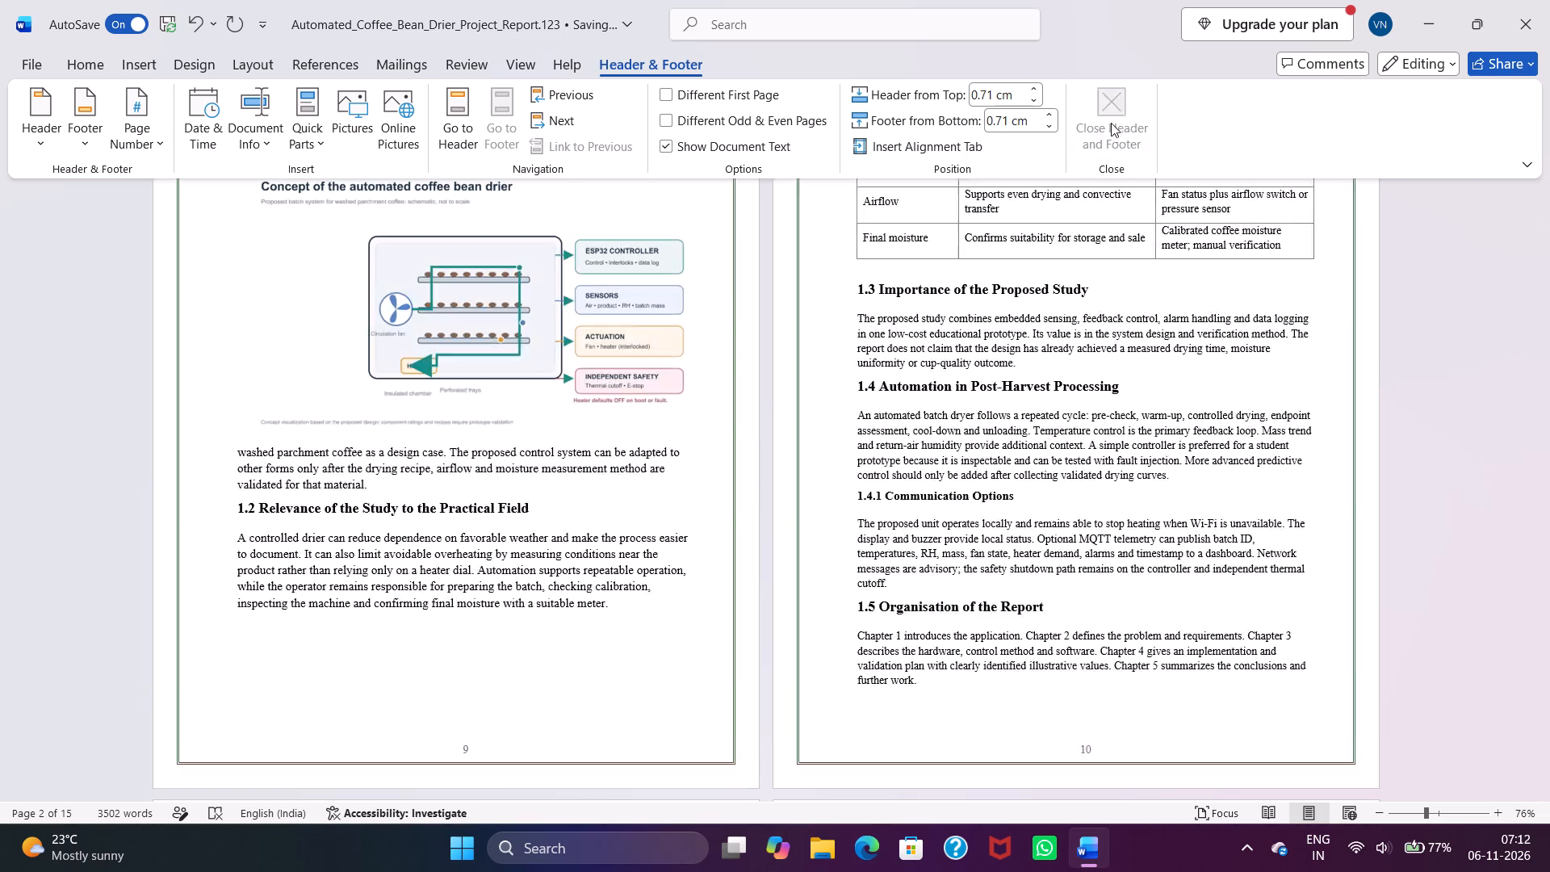
Save a copy of the document in the PC's Desktop folder as Automated_Coffee_Bean_Drier_Project_Report.ready.
scroll(1142, 421, down, 6)
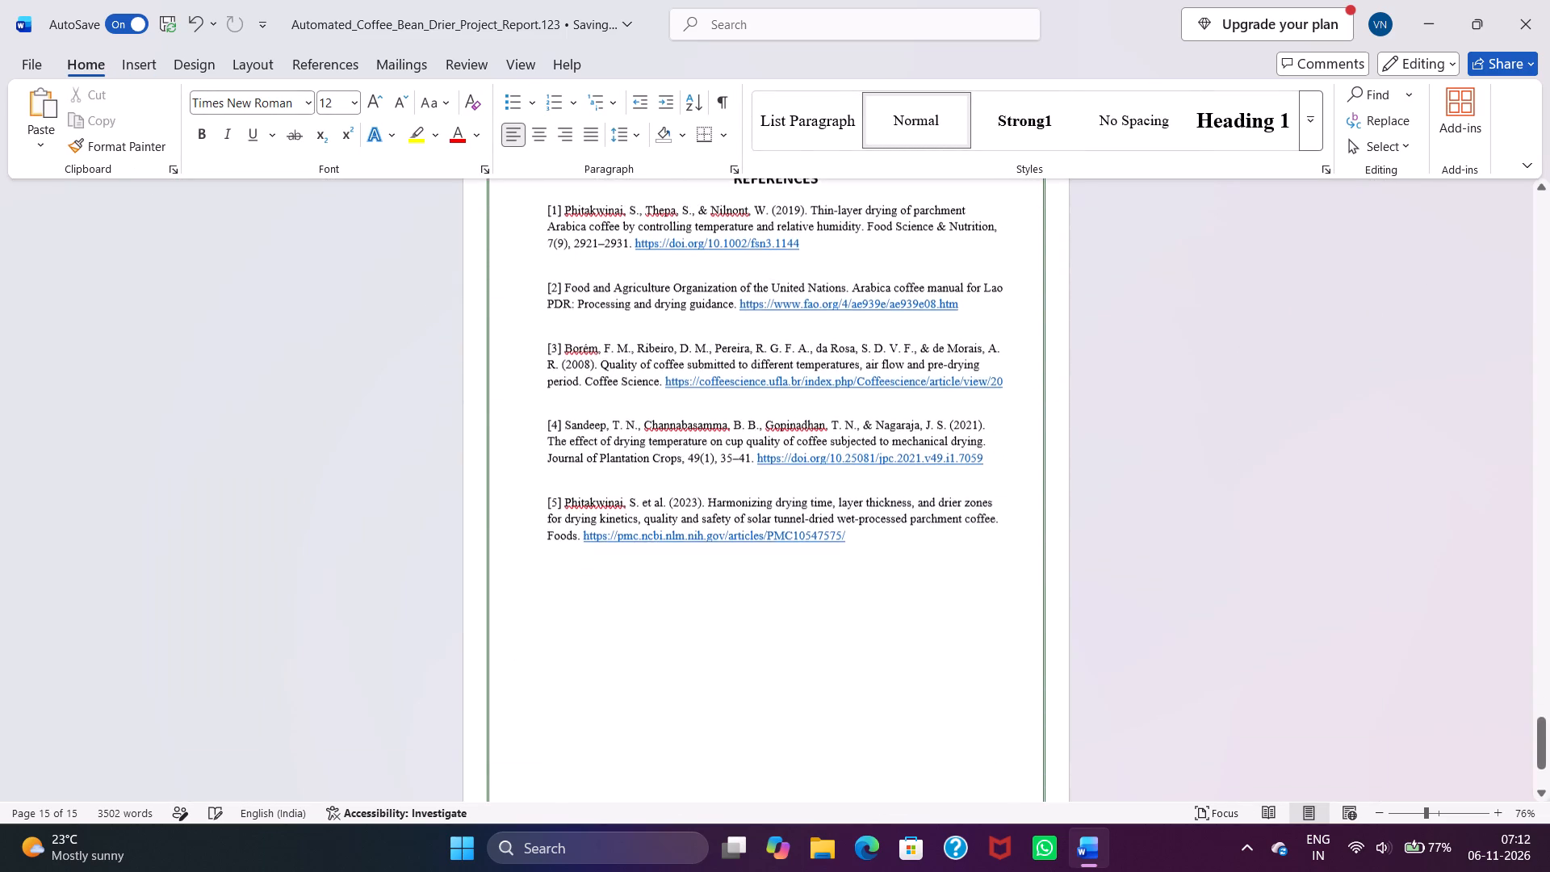
scroll(947, 470, down, 12)
scroll(935, 479, up, 7)
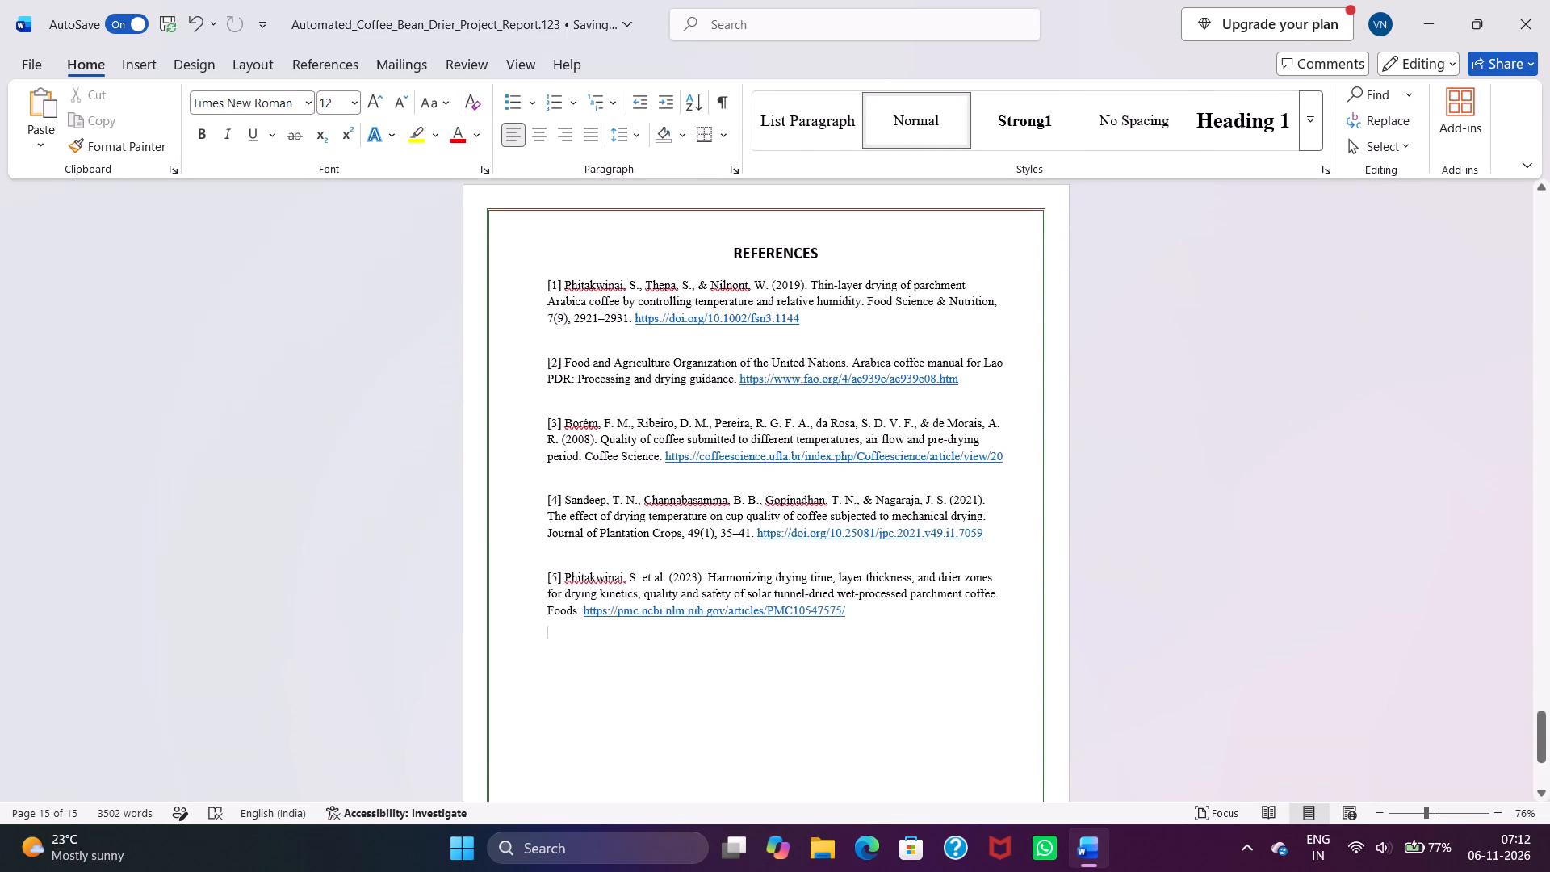
scroll(935, 479, up, 20)
scroll(935, 479, up, 5)
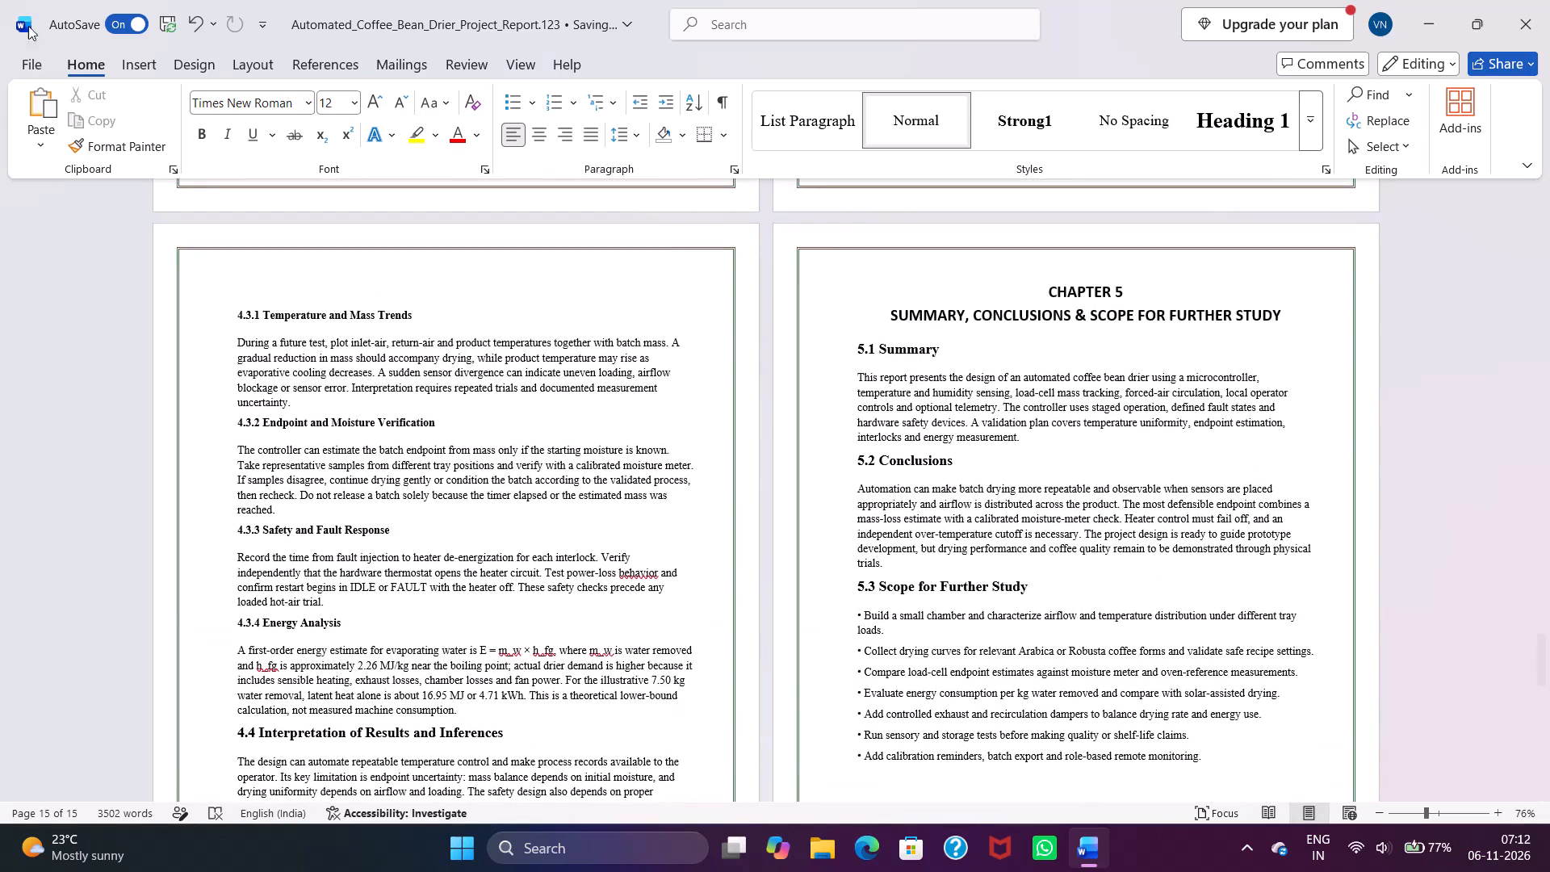
click(25, 65)
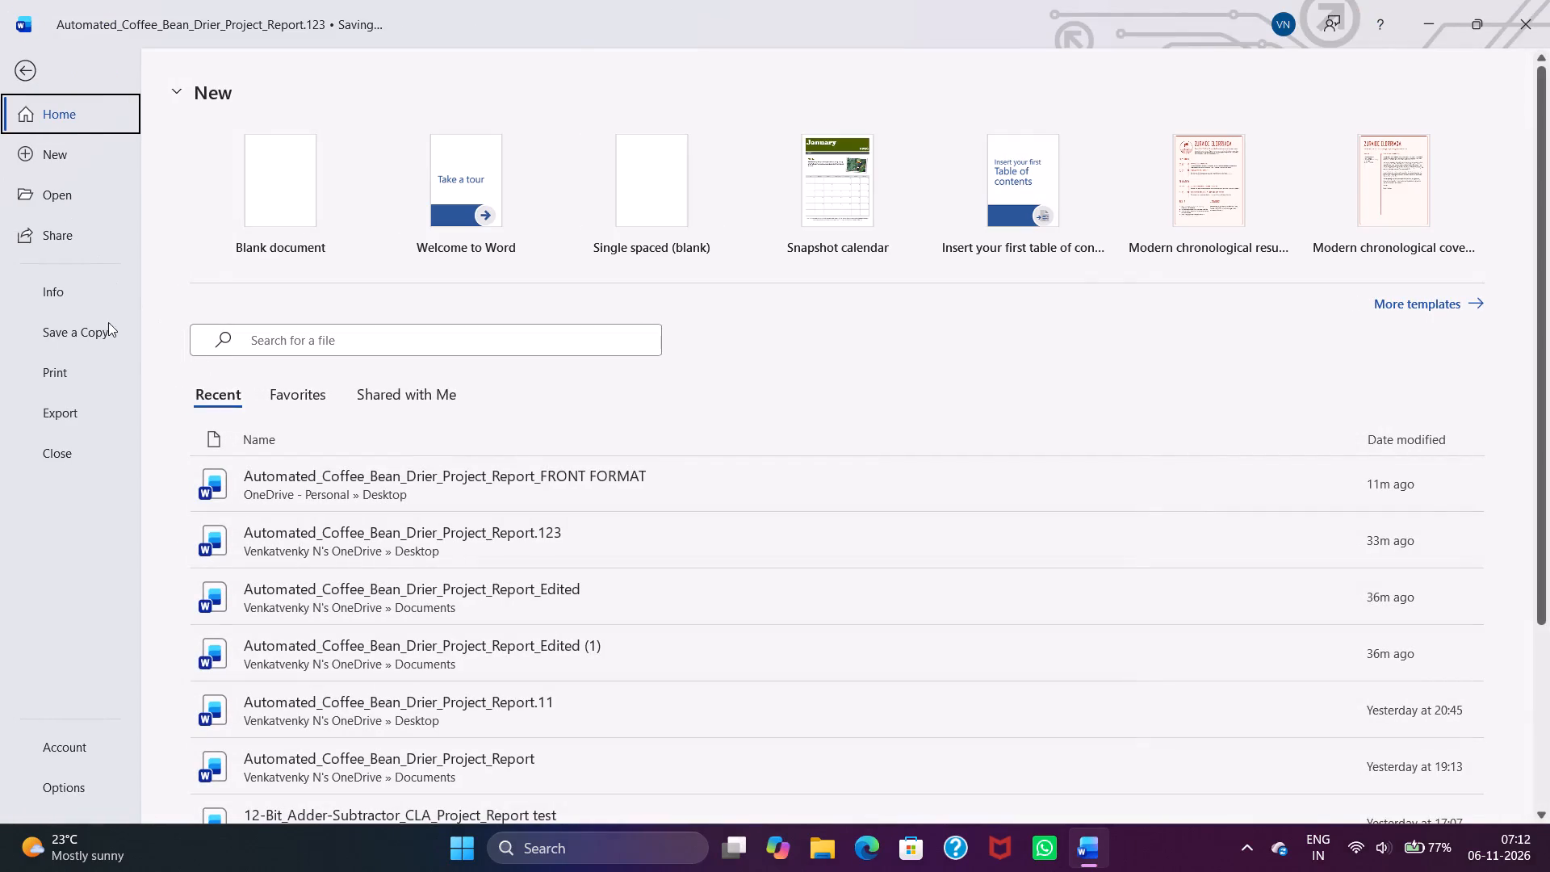
click(90, 328)
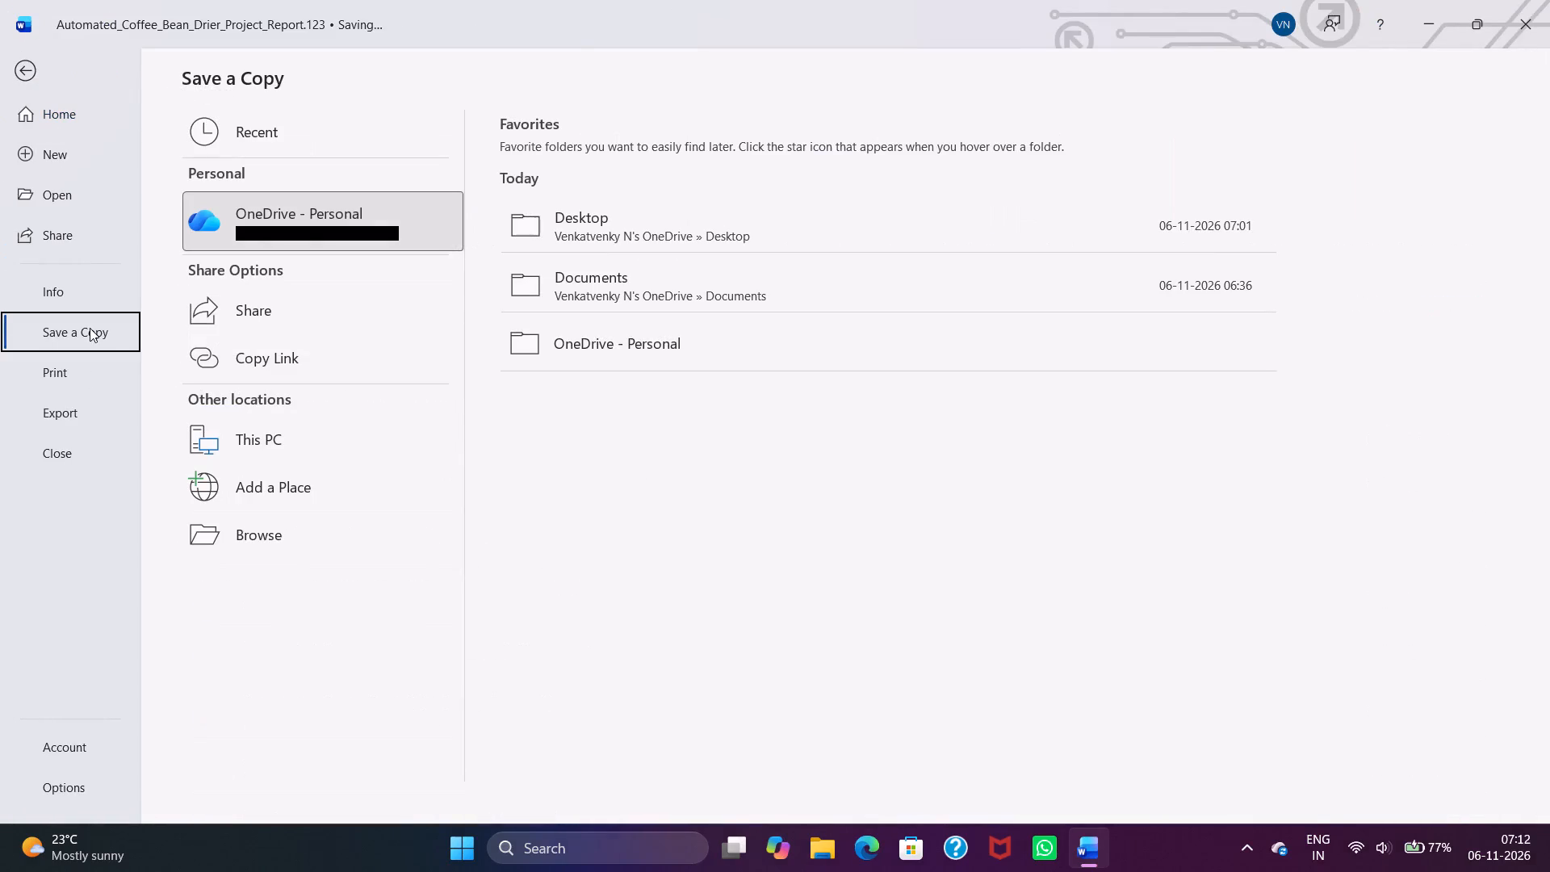
click(366, 447)
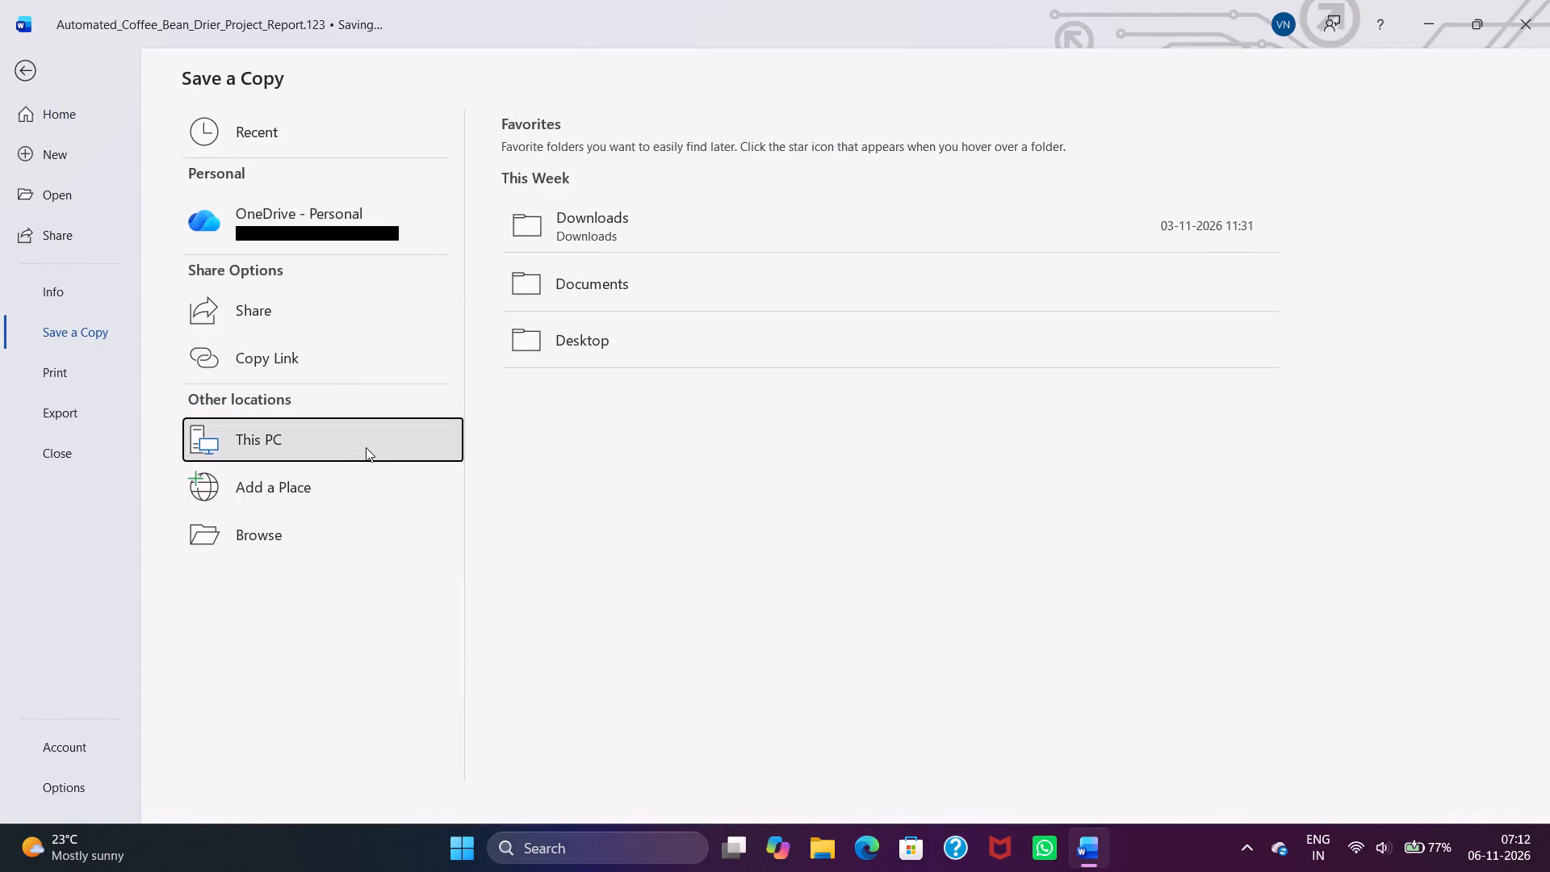
click(670, 348)
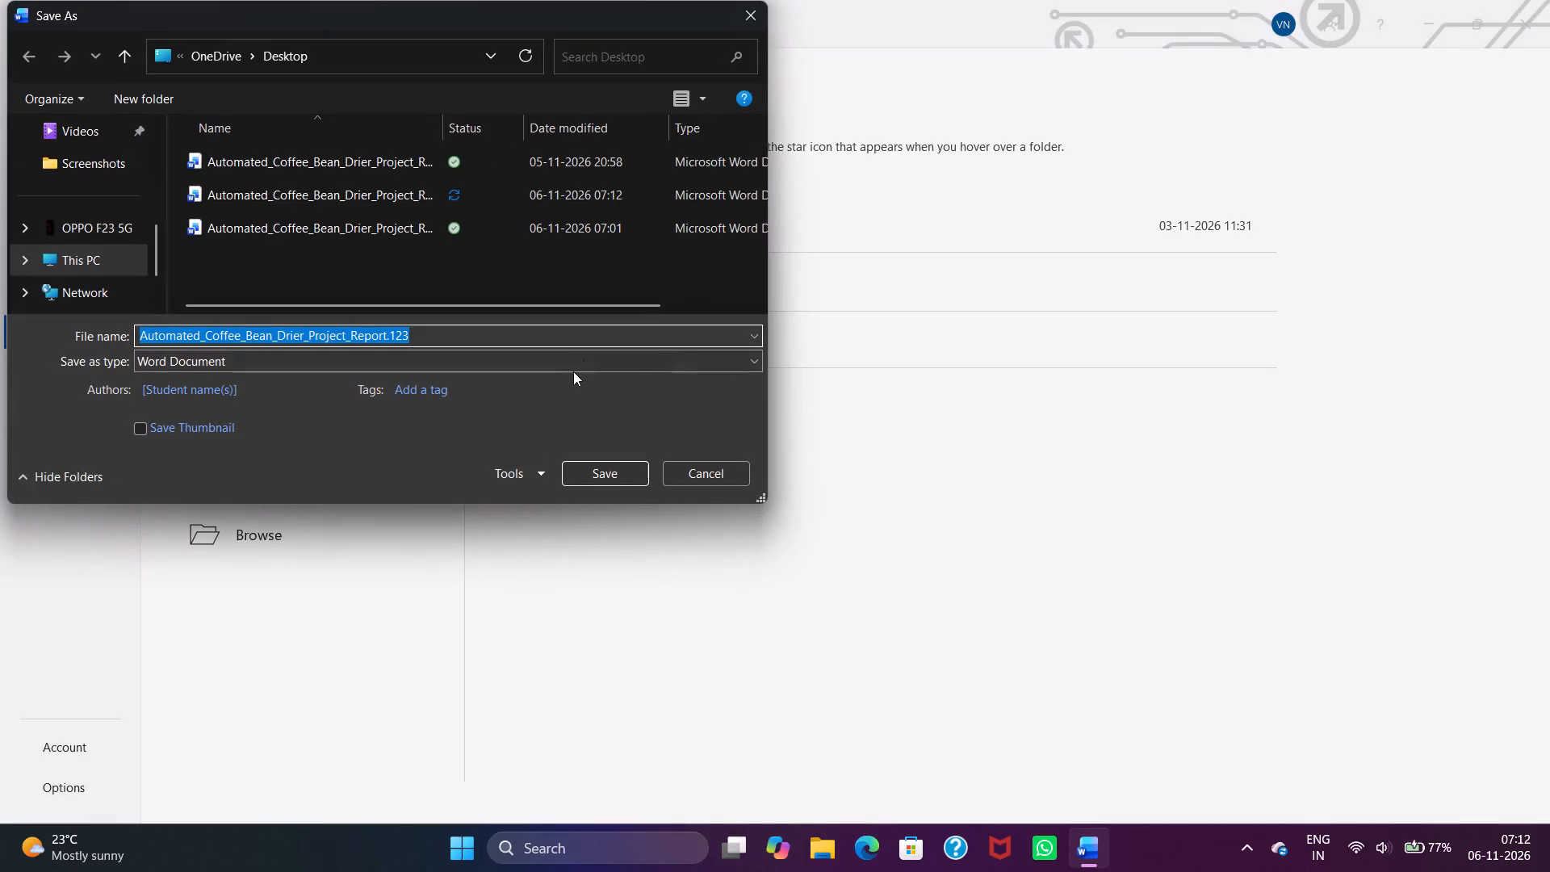
click(511, 337)
click(511, 337)
click(502, 337)
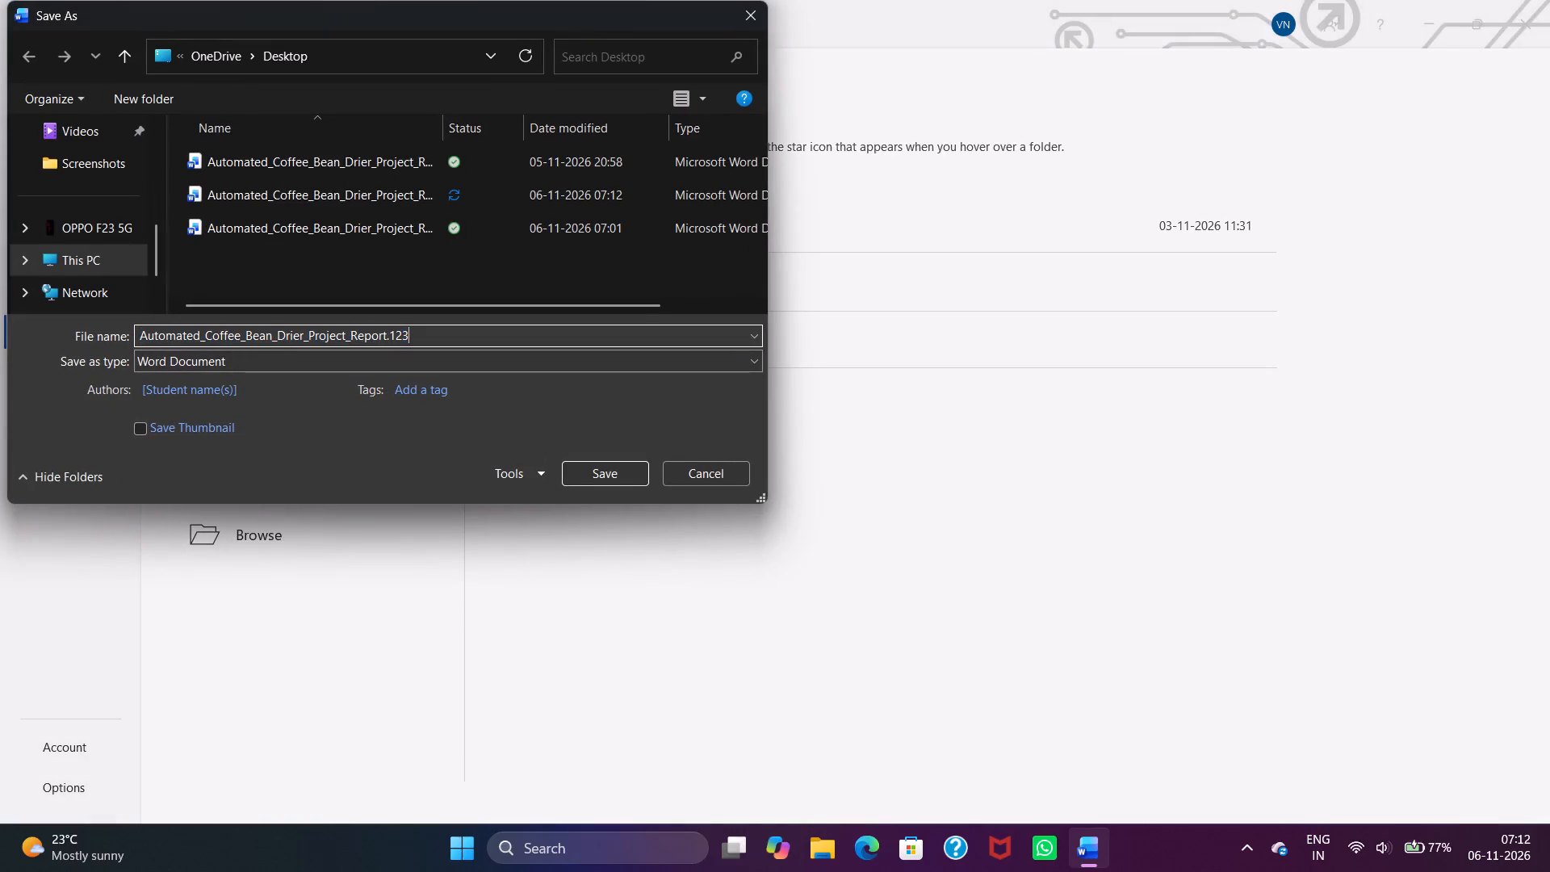
key(BackSpace)
key(BackSpace)
key(BackSpace)
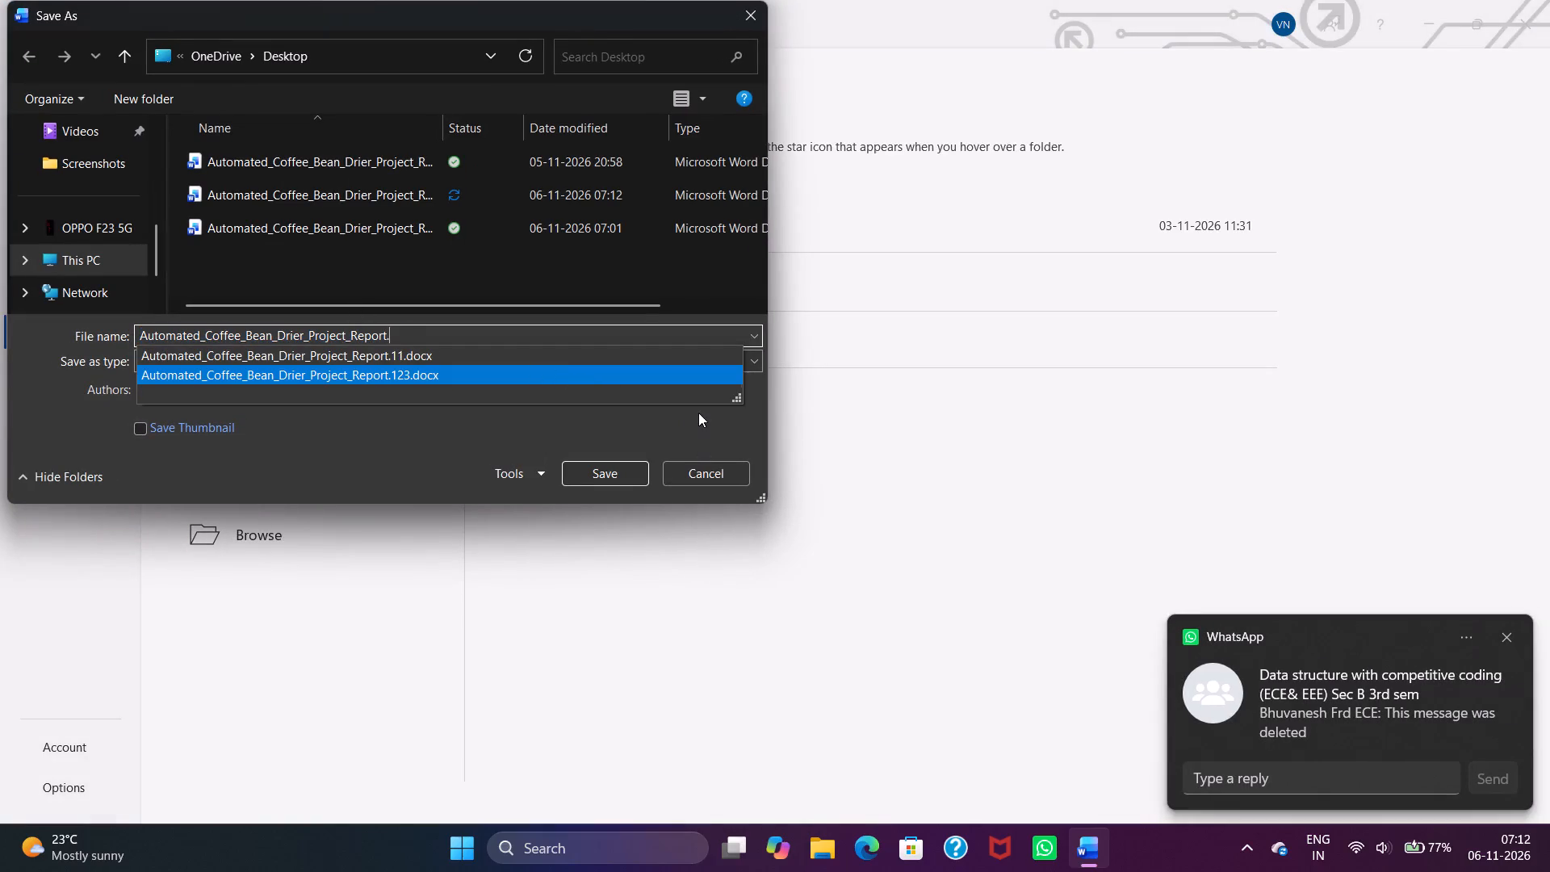
text(COMPLRTED)
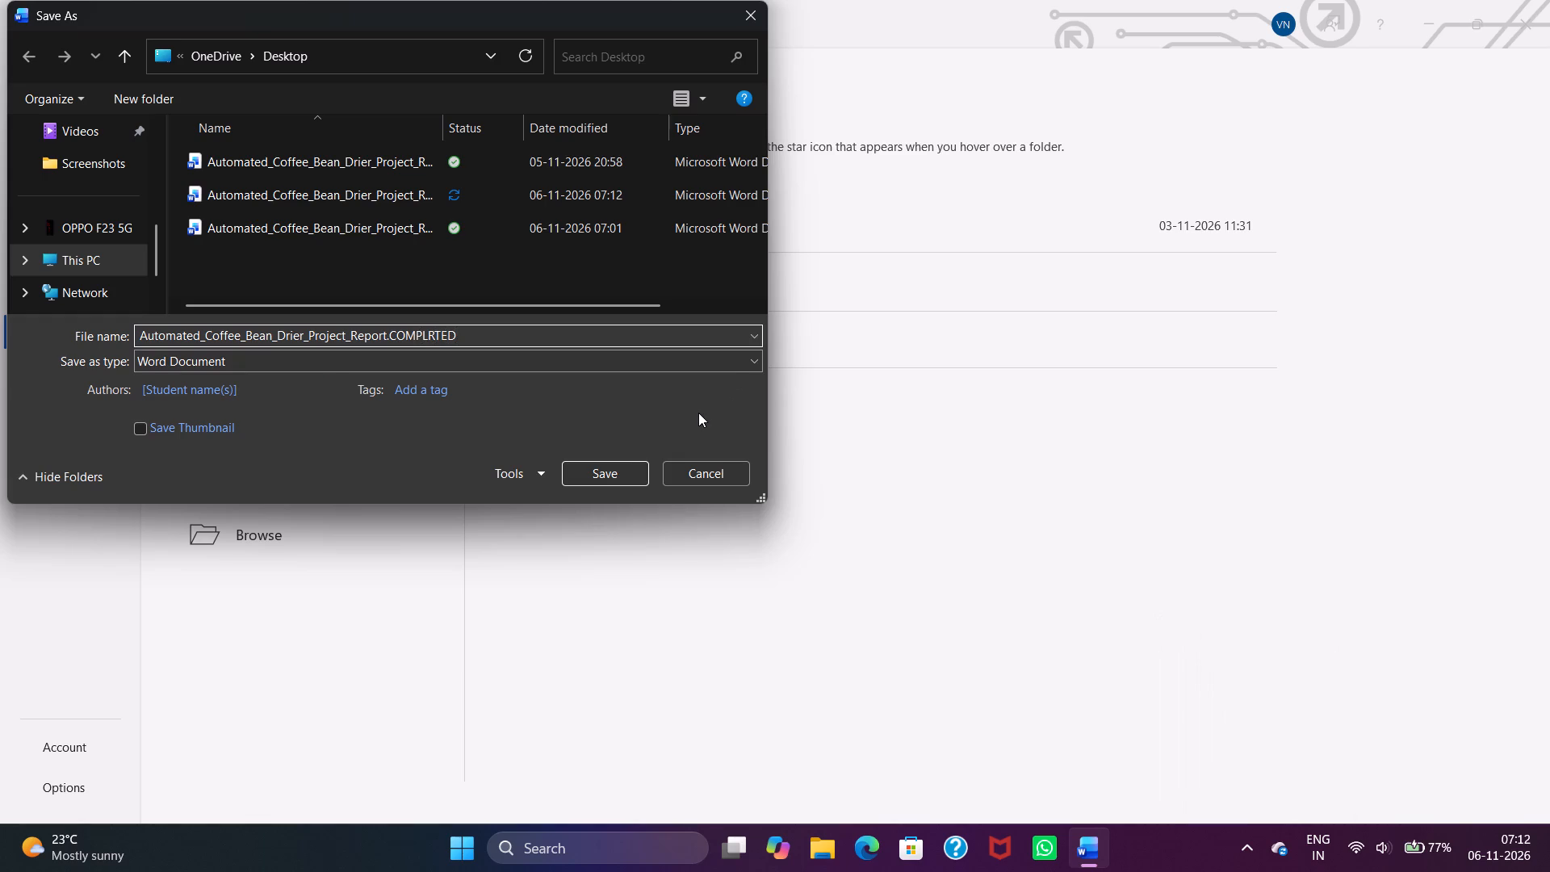
key(BackSpace)
key(BackSpace)
key(BackSpace)
key(BackSpace)
key(BackSpace)
key(BackSpace)
key(BackSpace)
key(BackSpace)
key(BackSpace)
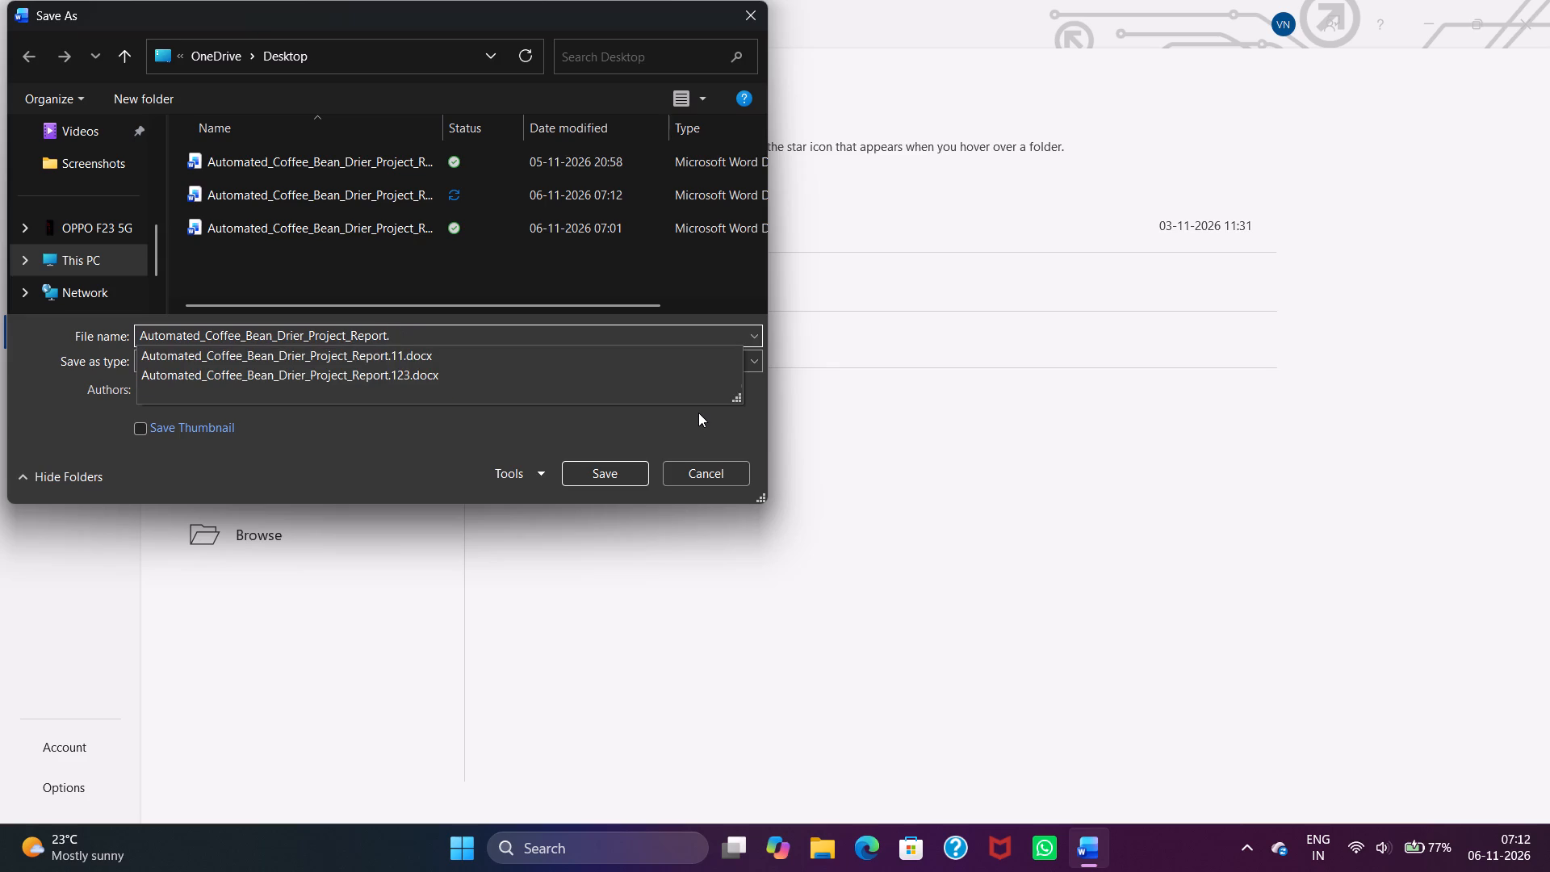
text(readt)
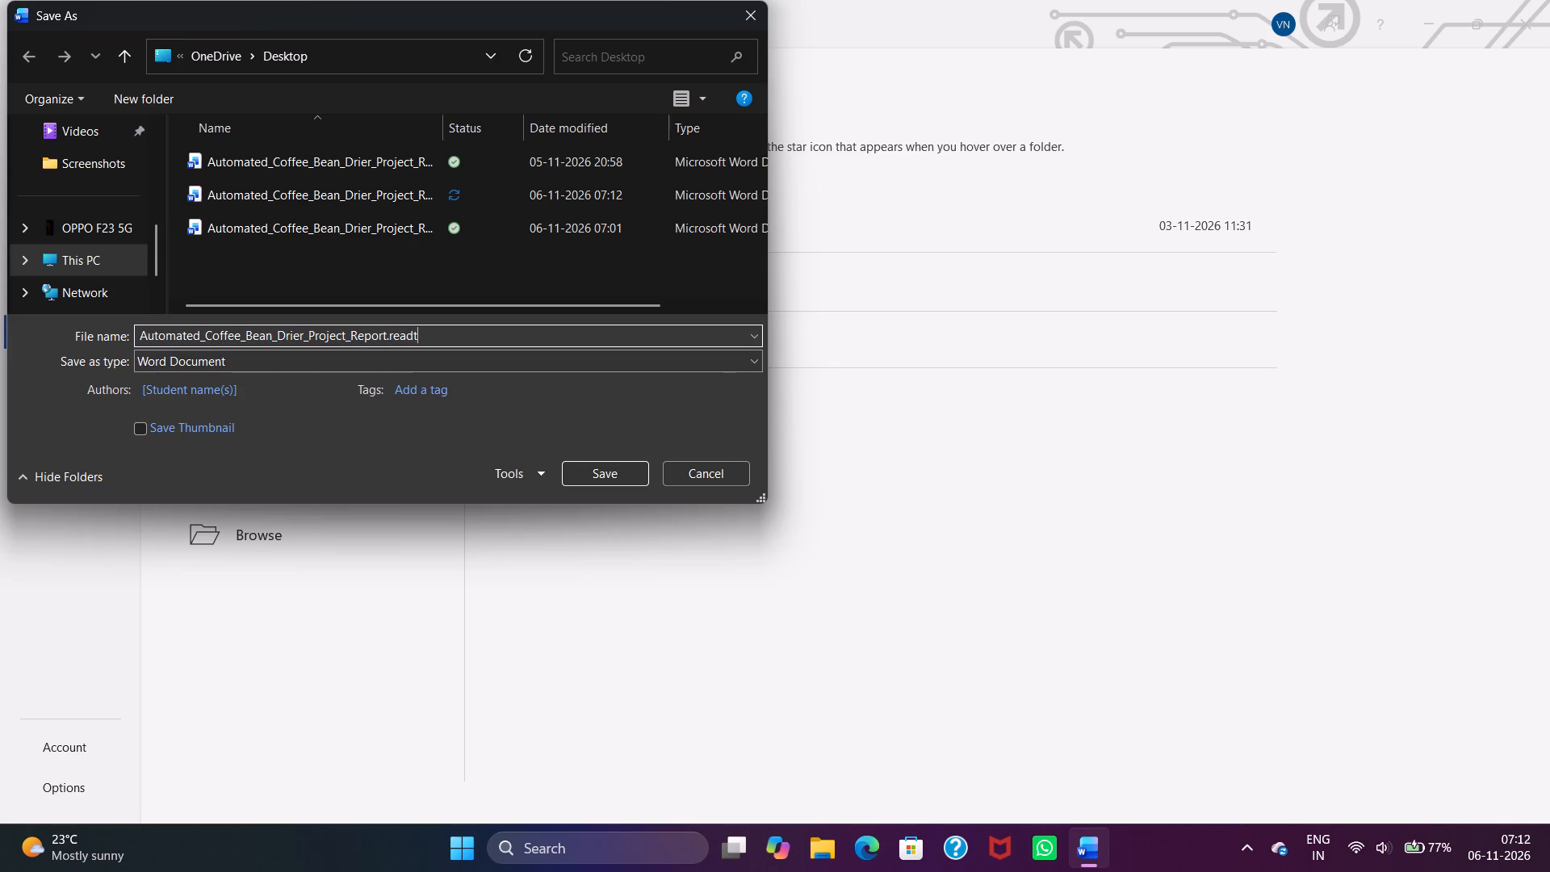
key(BackSpace)
key(y)
key(Return)
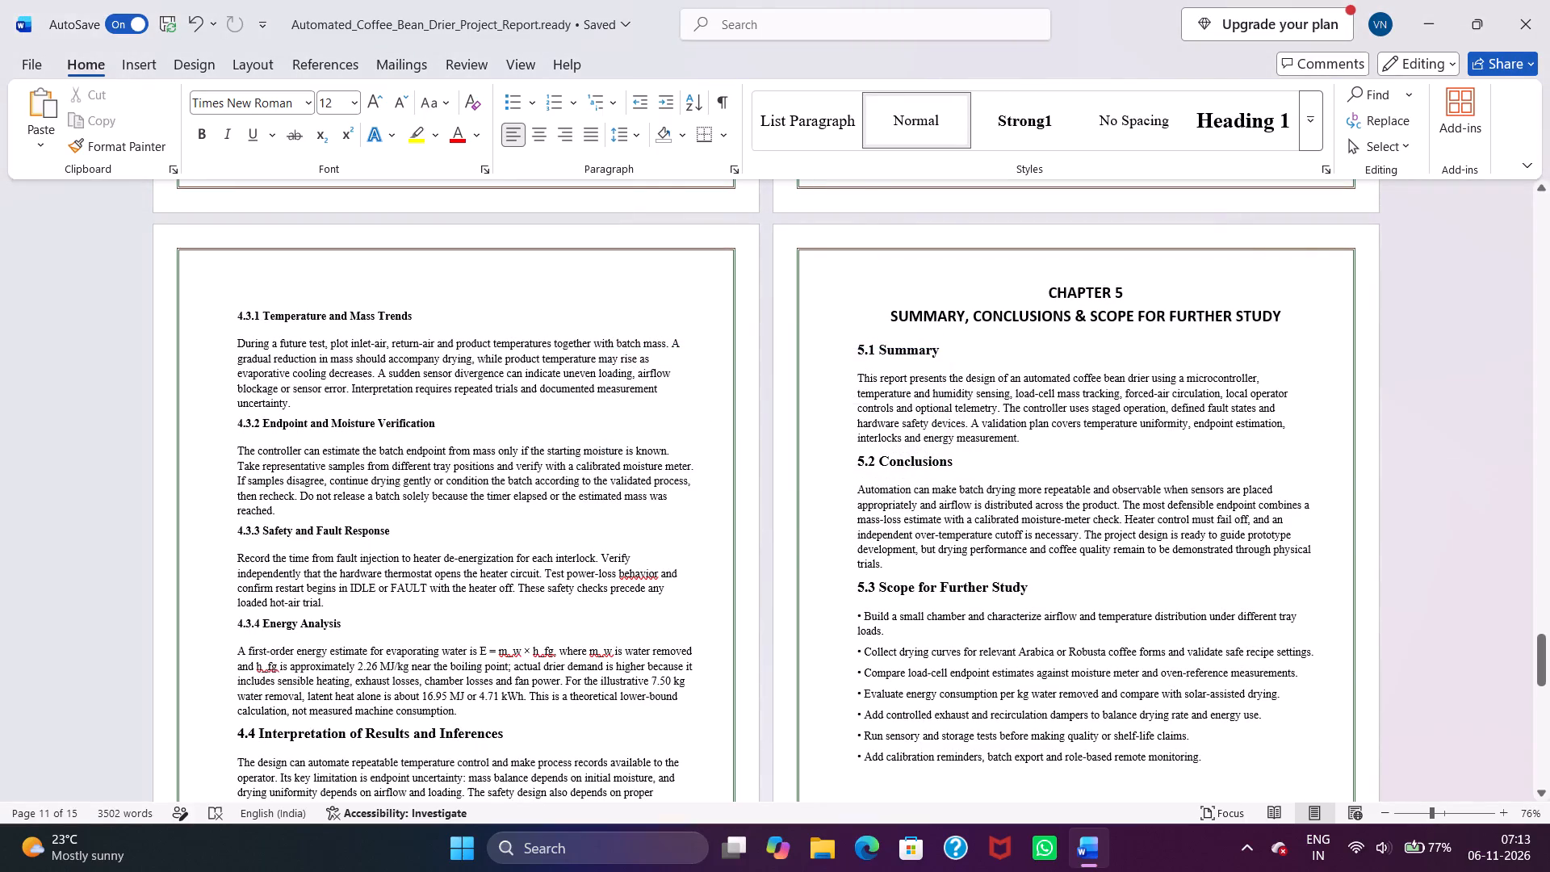
Review the layout and footer page numbers of the saved copy from Chapter 5 back to Chapter 1.
scroll(522, 477, down, 7)
scroll(522, 477, up, 12)
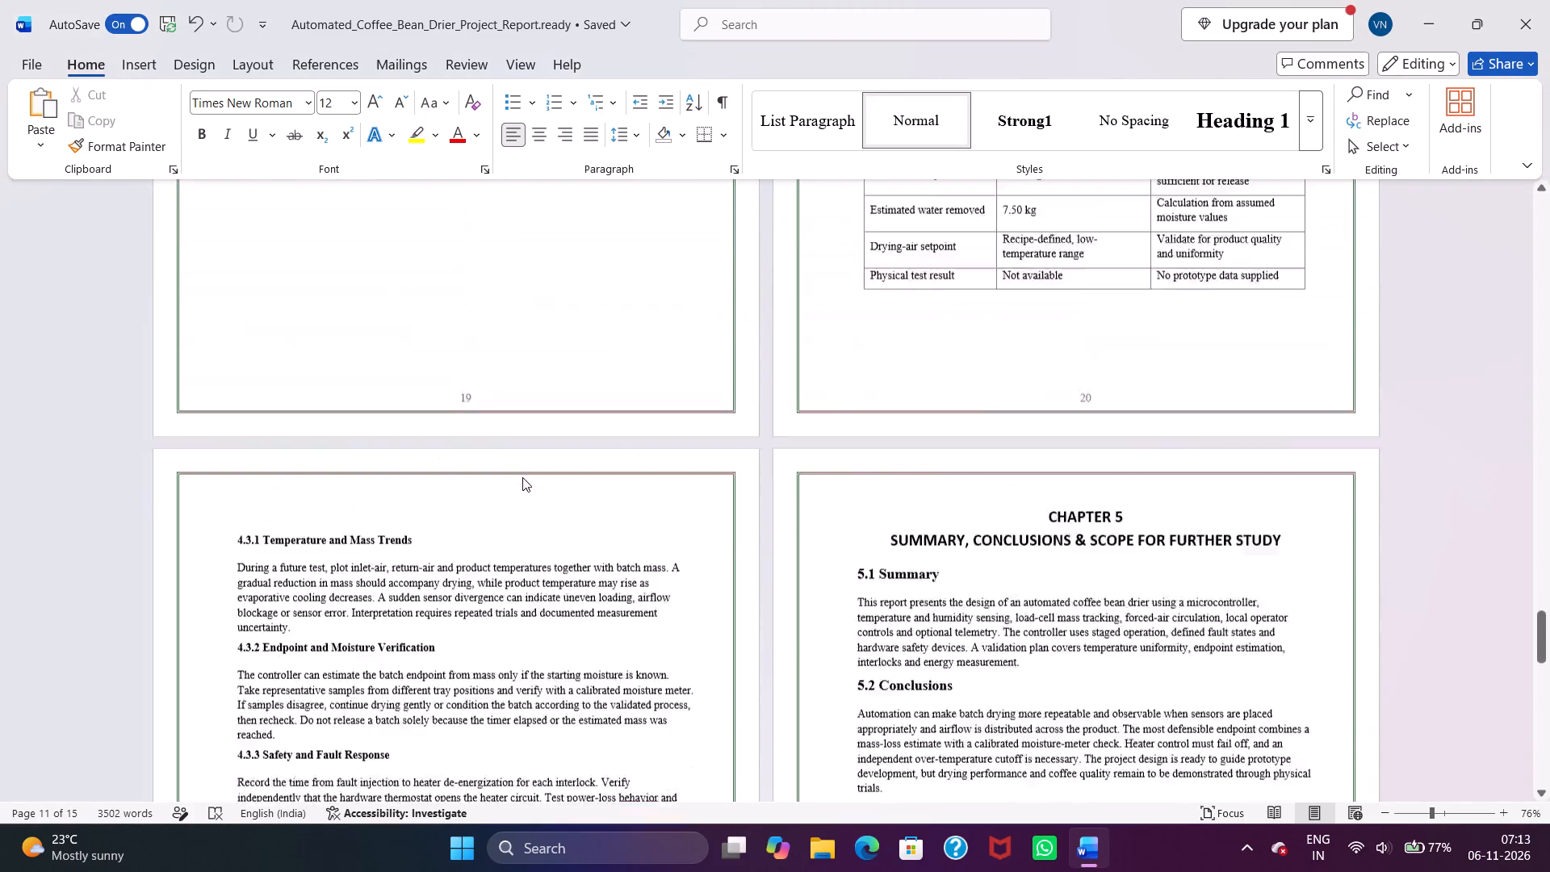
scroll(522, 477, up, 15)
scroll(522, 477, down, 7)
scroll(522, 477, up, 4)
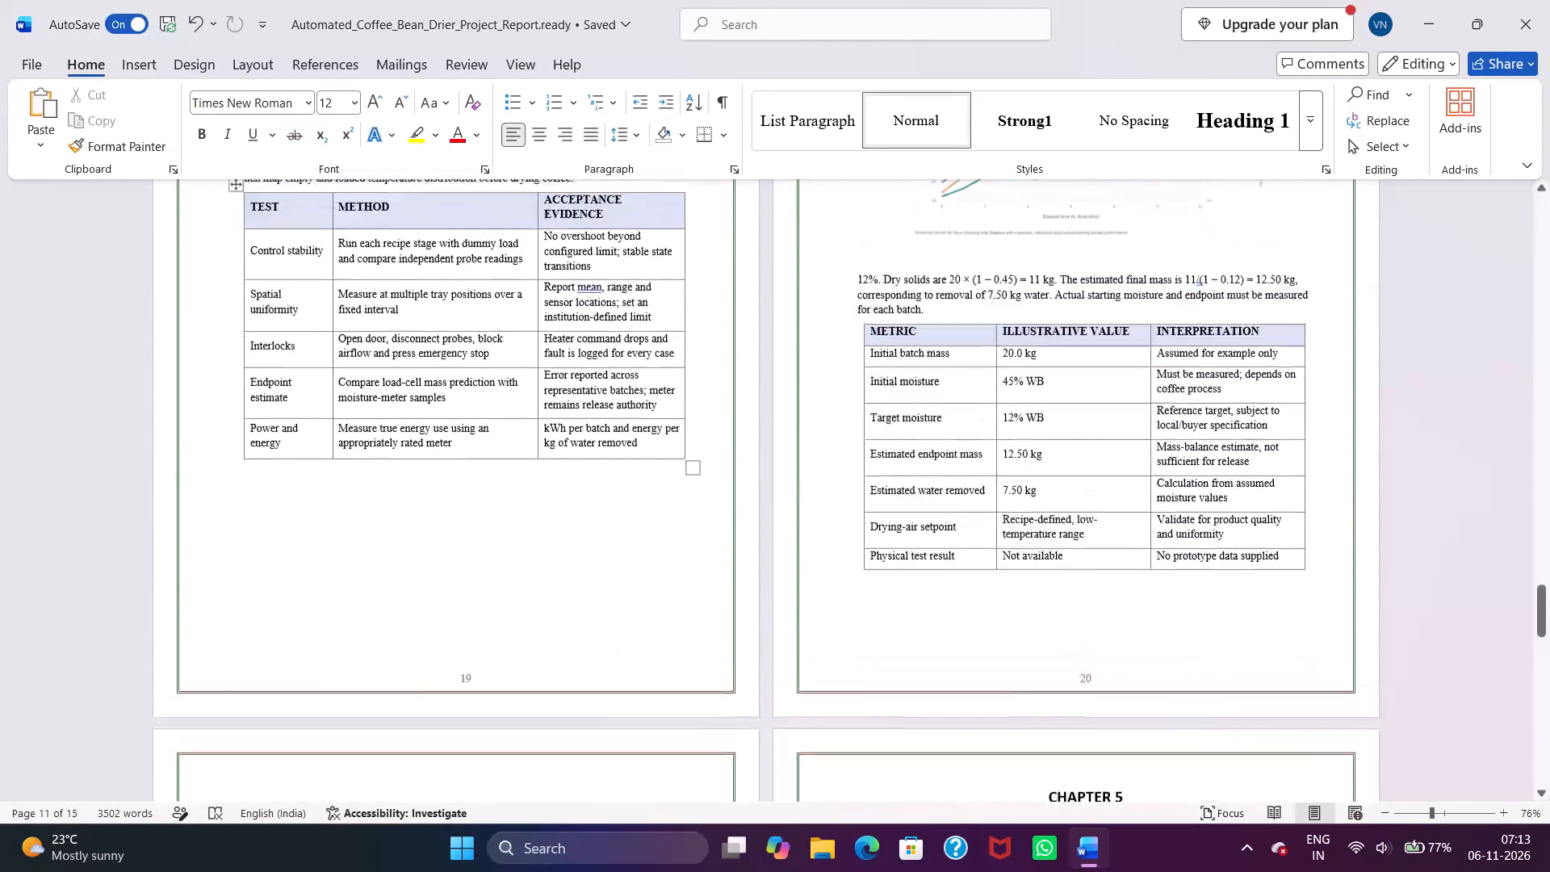
scroll(522, 477, up, 3)
scroll(522, 477, up, 20)
scroll(522, 477, up, 18)
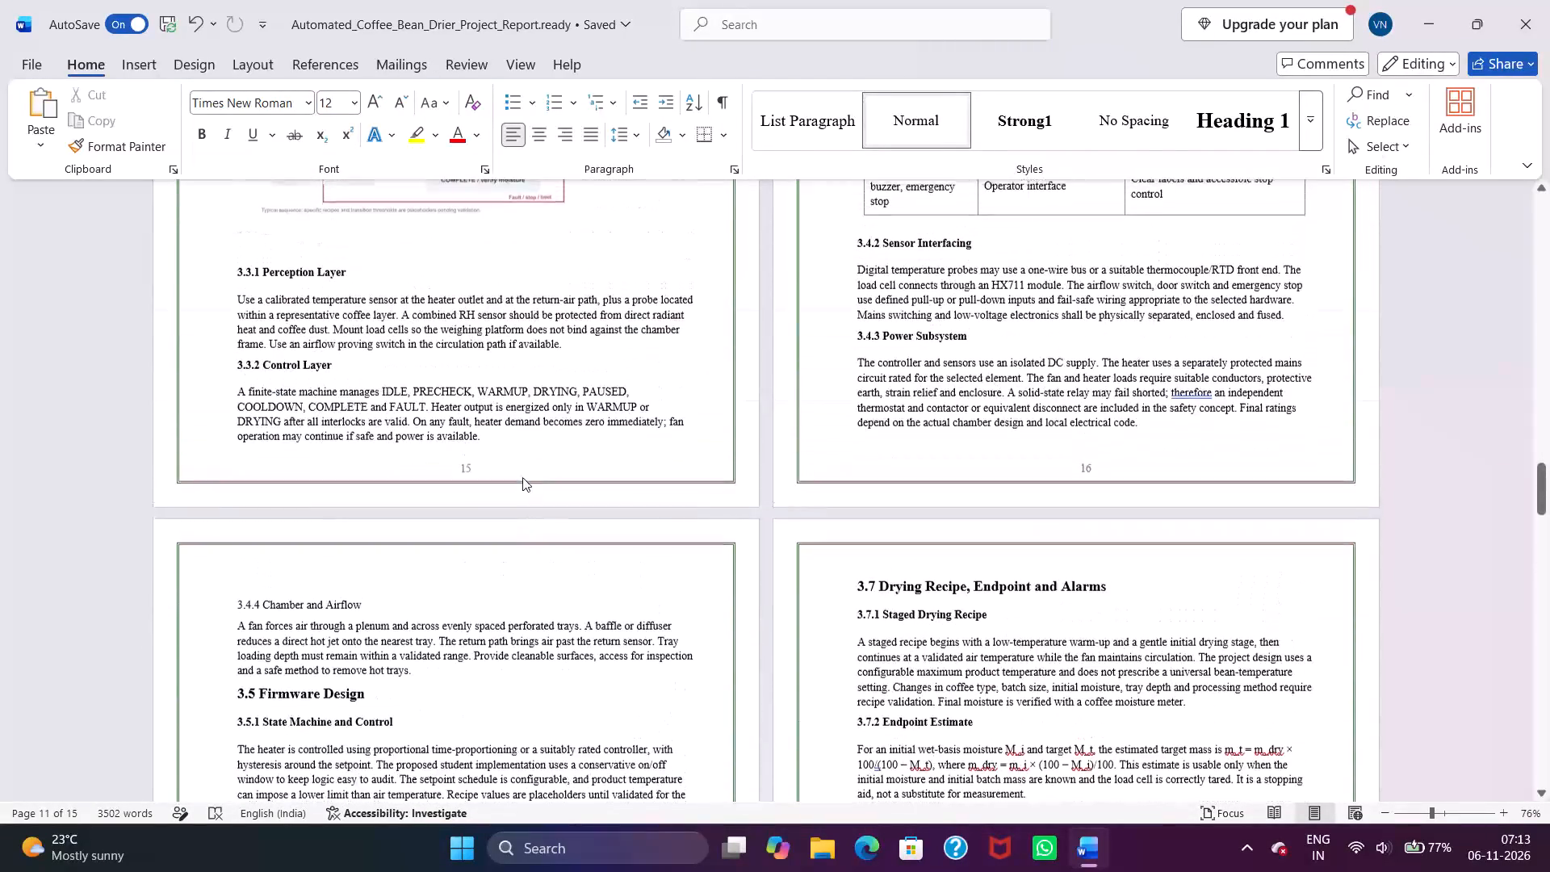
scroll(522, 477, up, 20)
scroll(522, 477, up, 19)
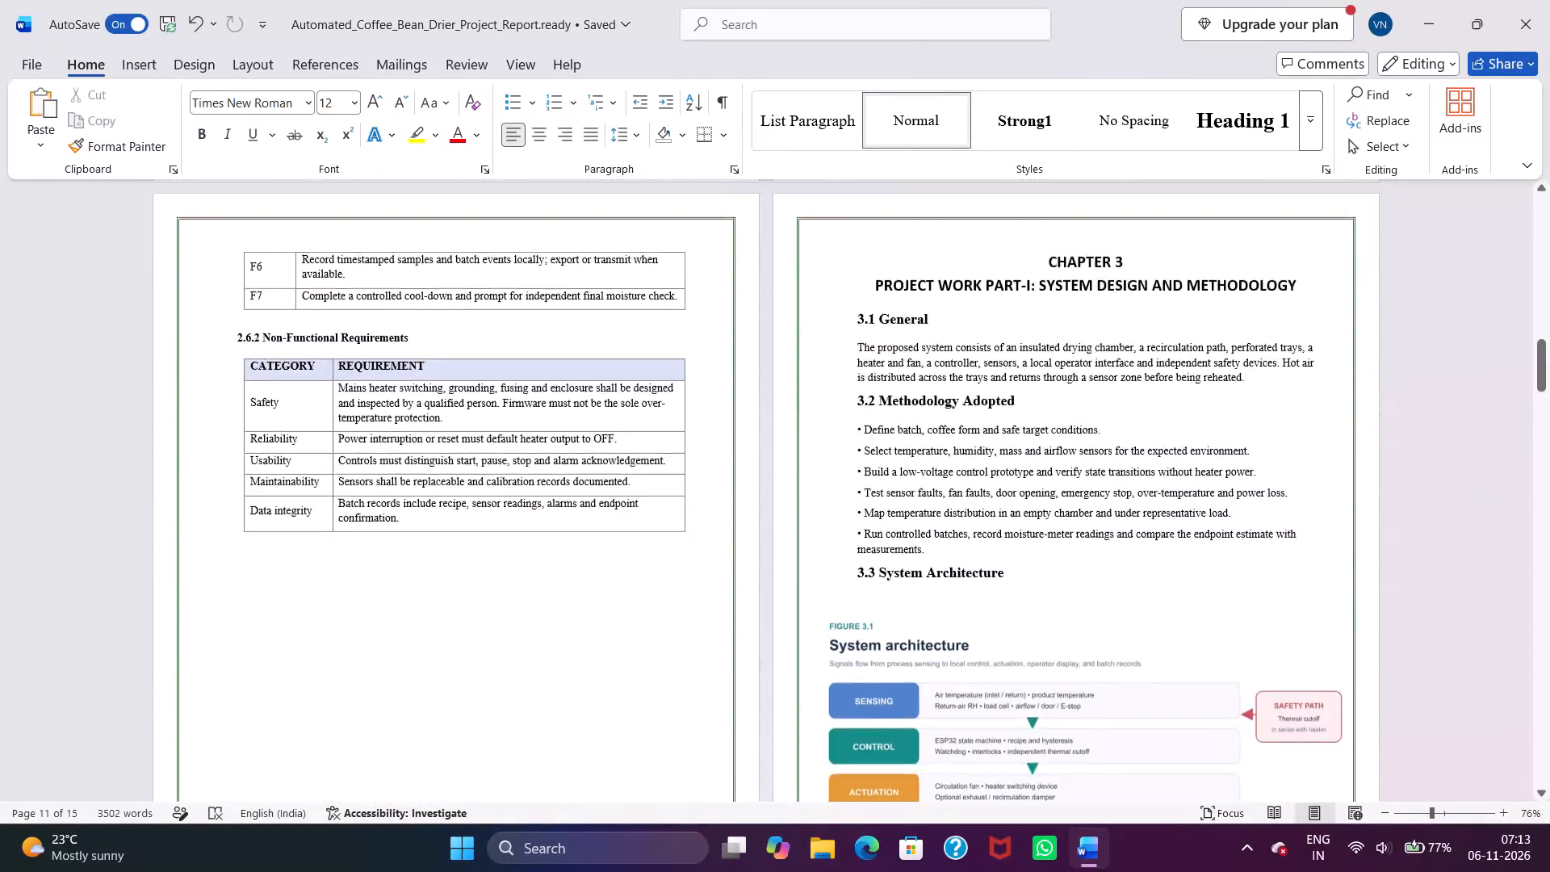
scroll(522, 477, up, 9)
scroll(522, 477, down, 15)
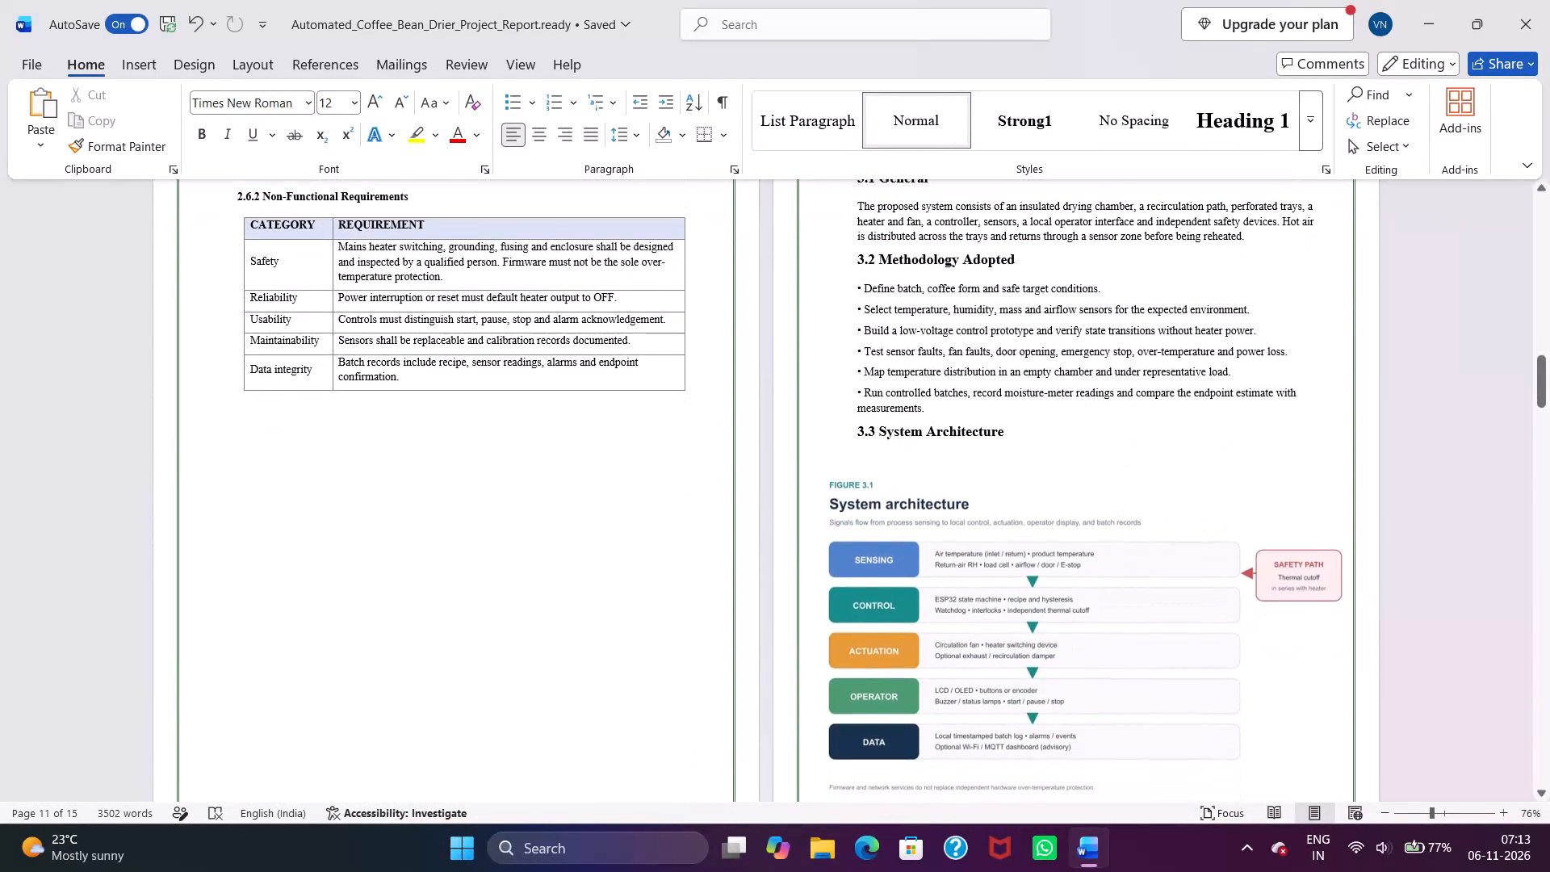
scroll(522, 477, down, 6)
scroll(522, 477, up, 19)
scroll(522, 477, up, 7)
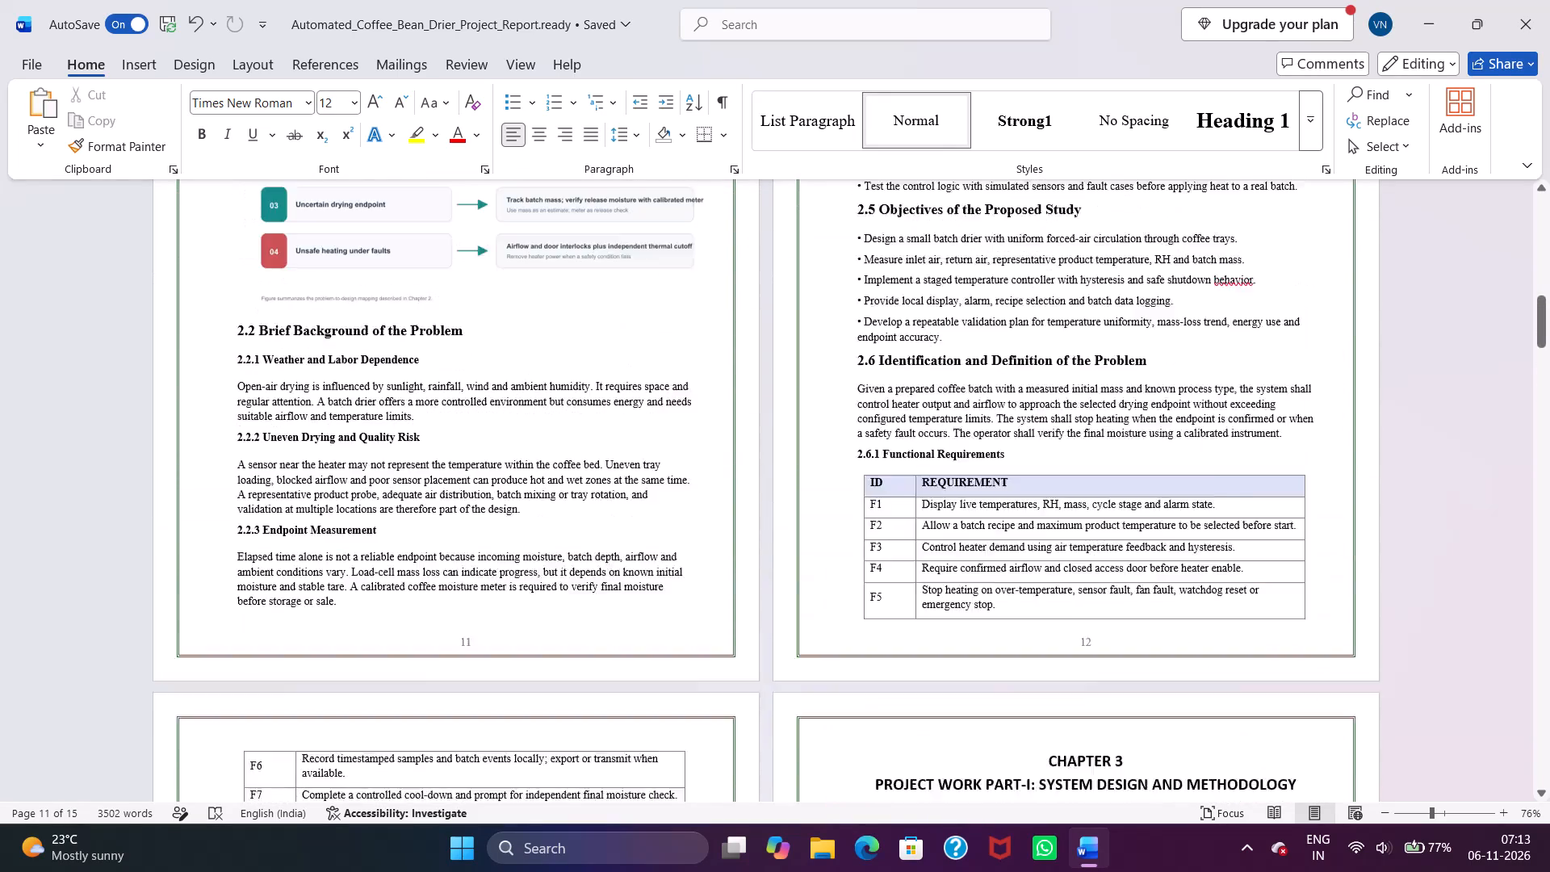
scroll(522, 477, up, 18)
scroll(522, 477, up, 10)
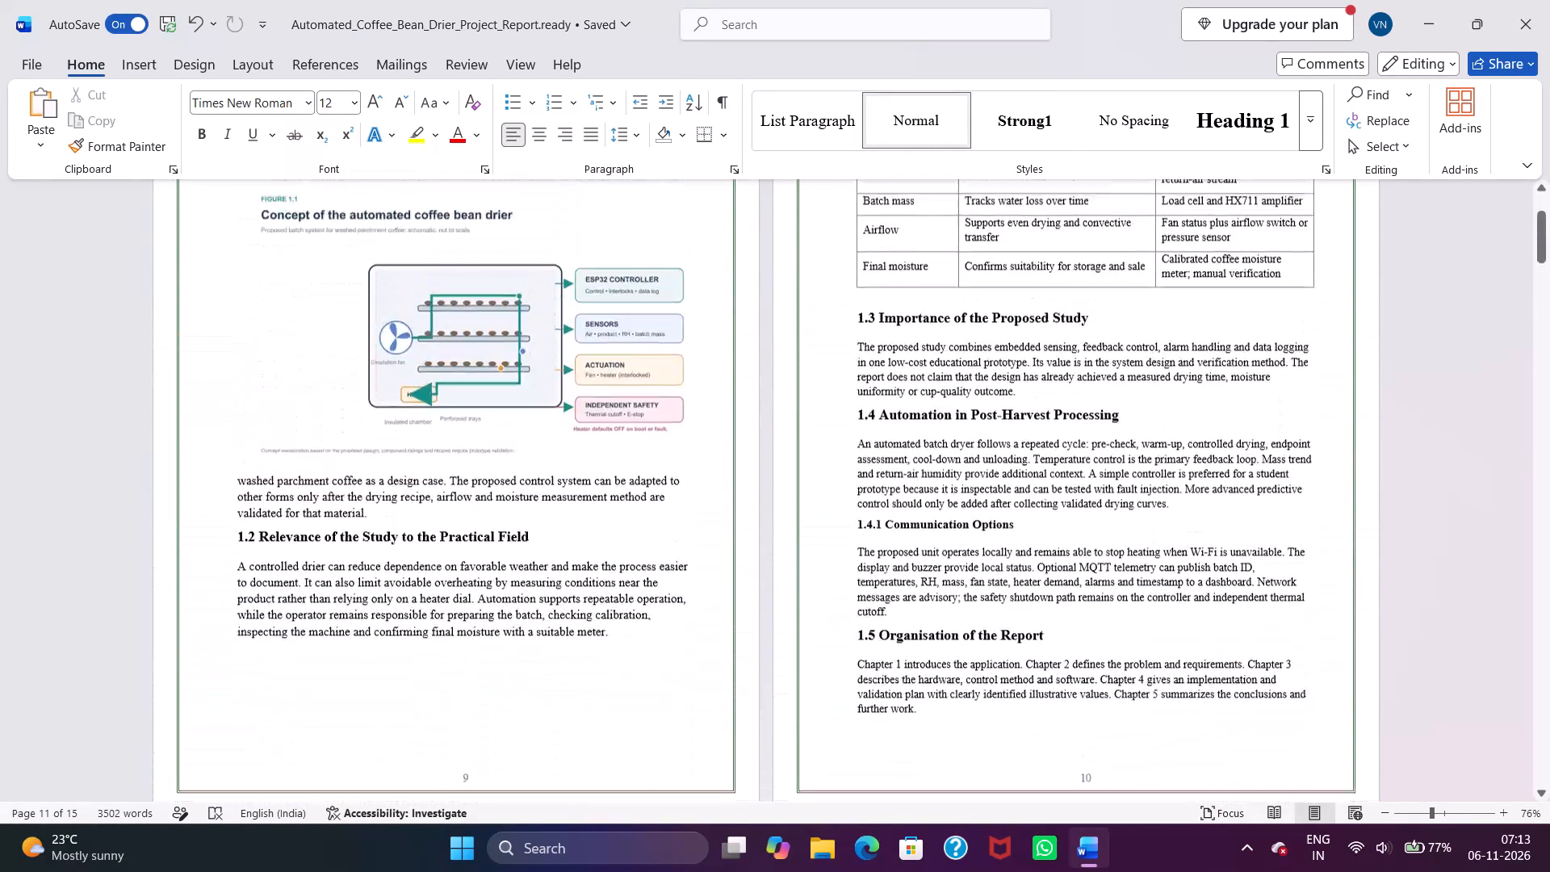
scroll(522, 477, up, 13)
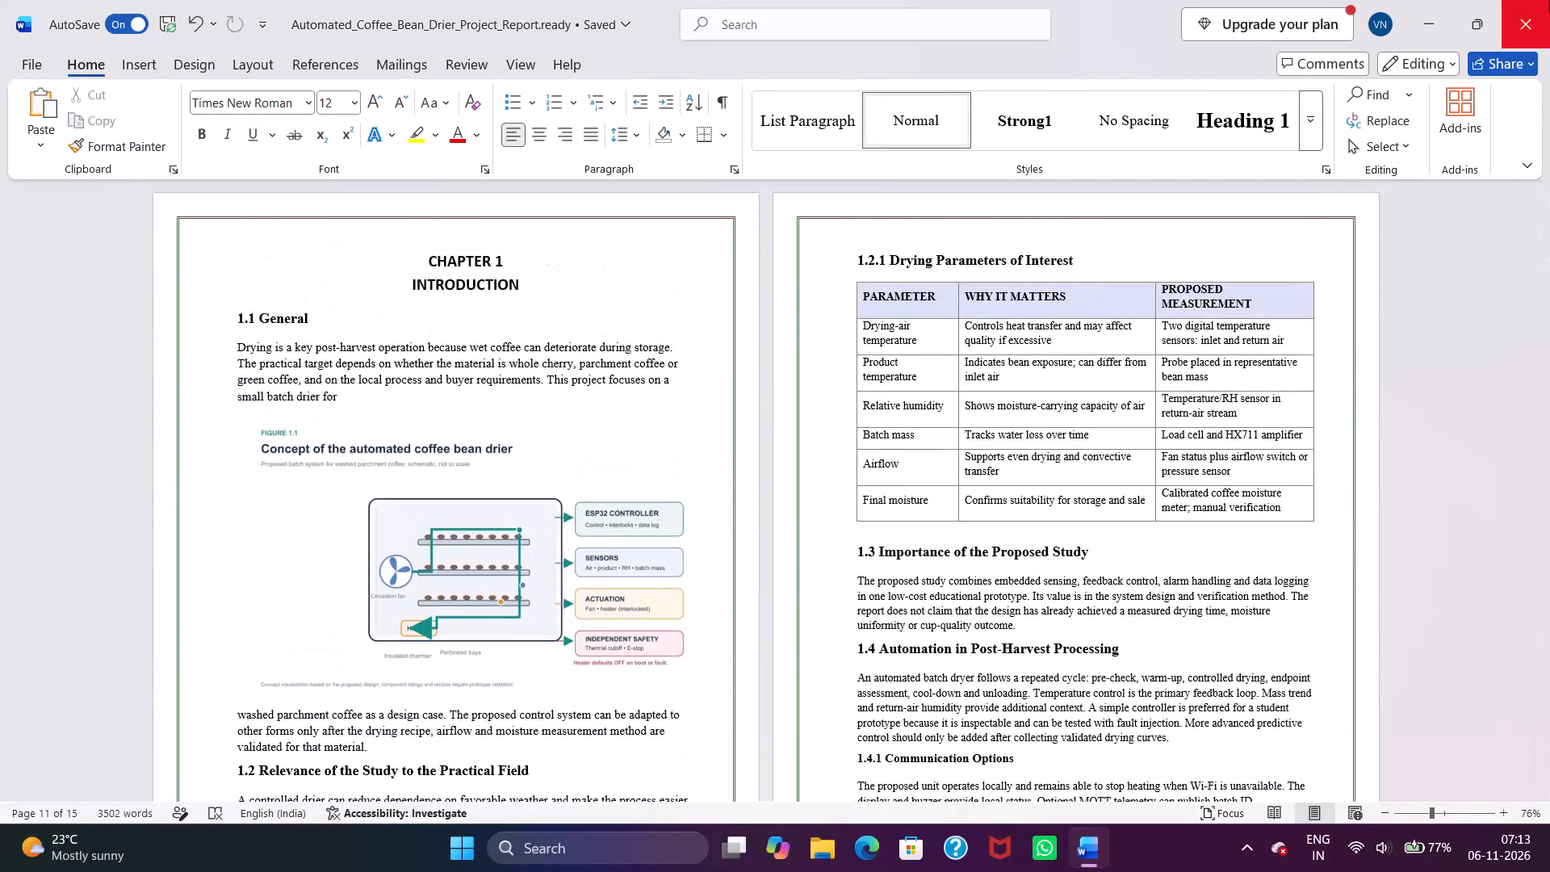
Close the saved report document.
click(1529, 5)
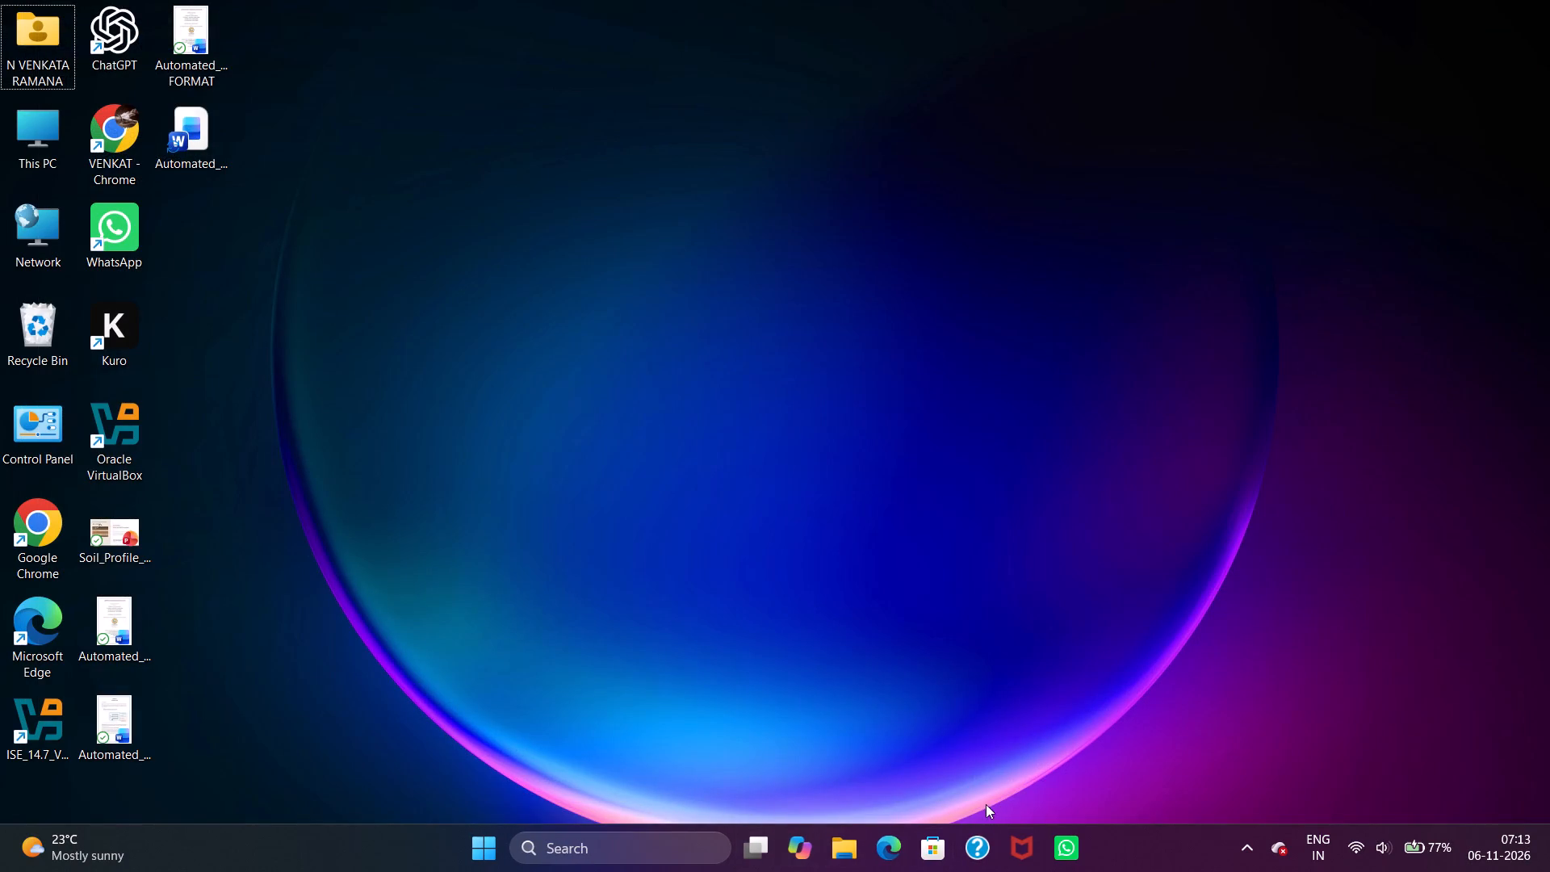
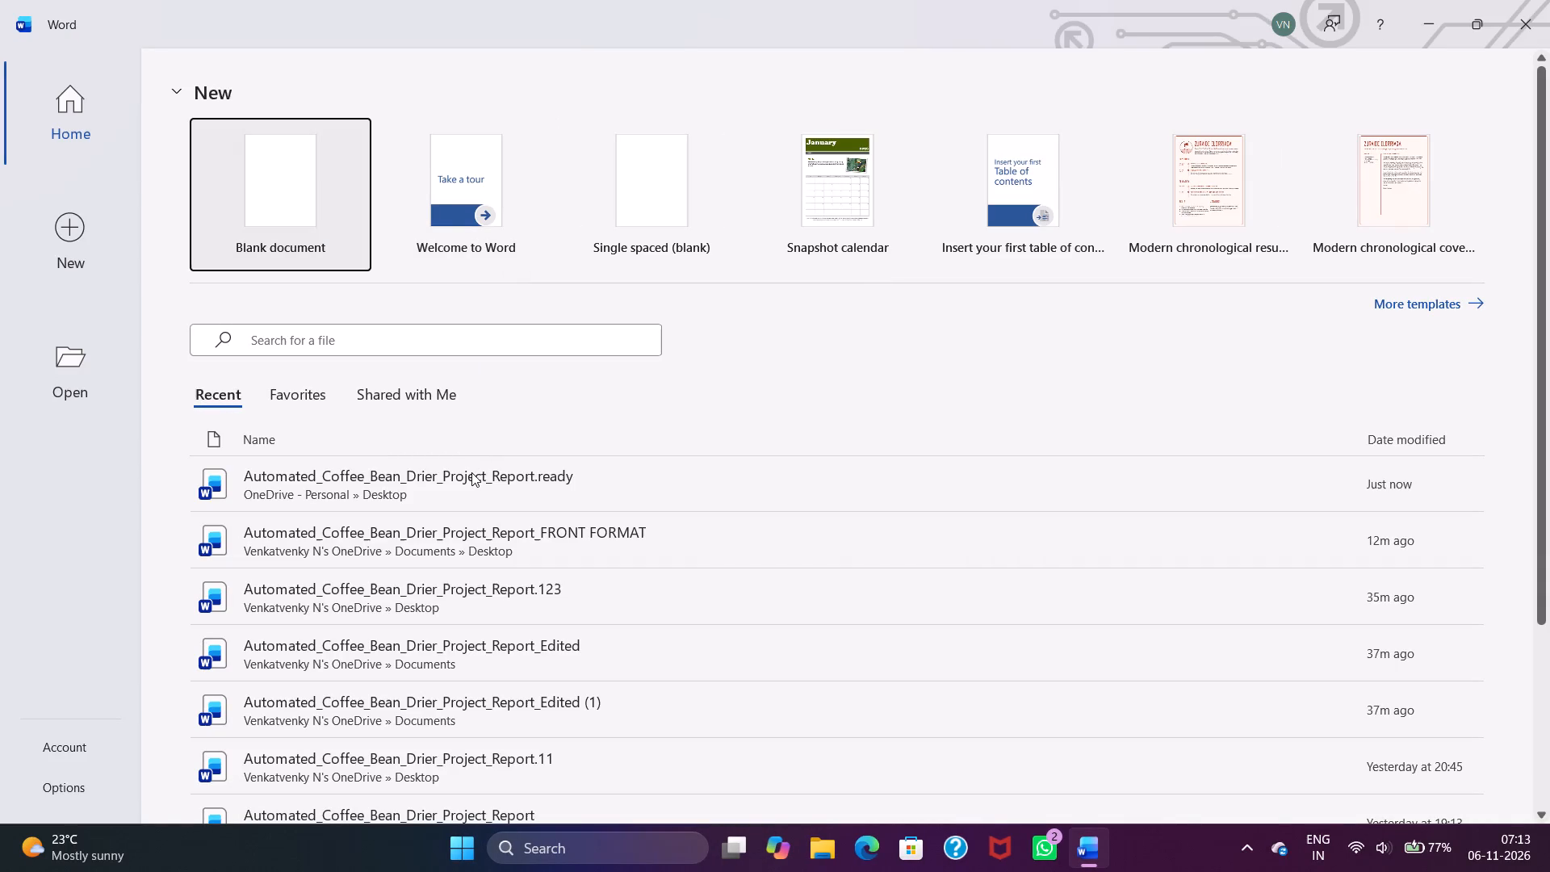
Open the recent document Automated_Coffee_Bean_Drier_Project_Report.ready to review its pages through the final references, and close it.
click(471, 472)
scroll(535, 474, down, 17)
scroll(533, 472, down, 17)
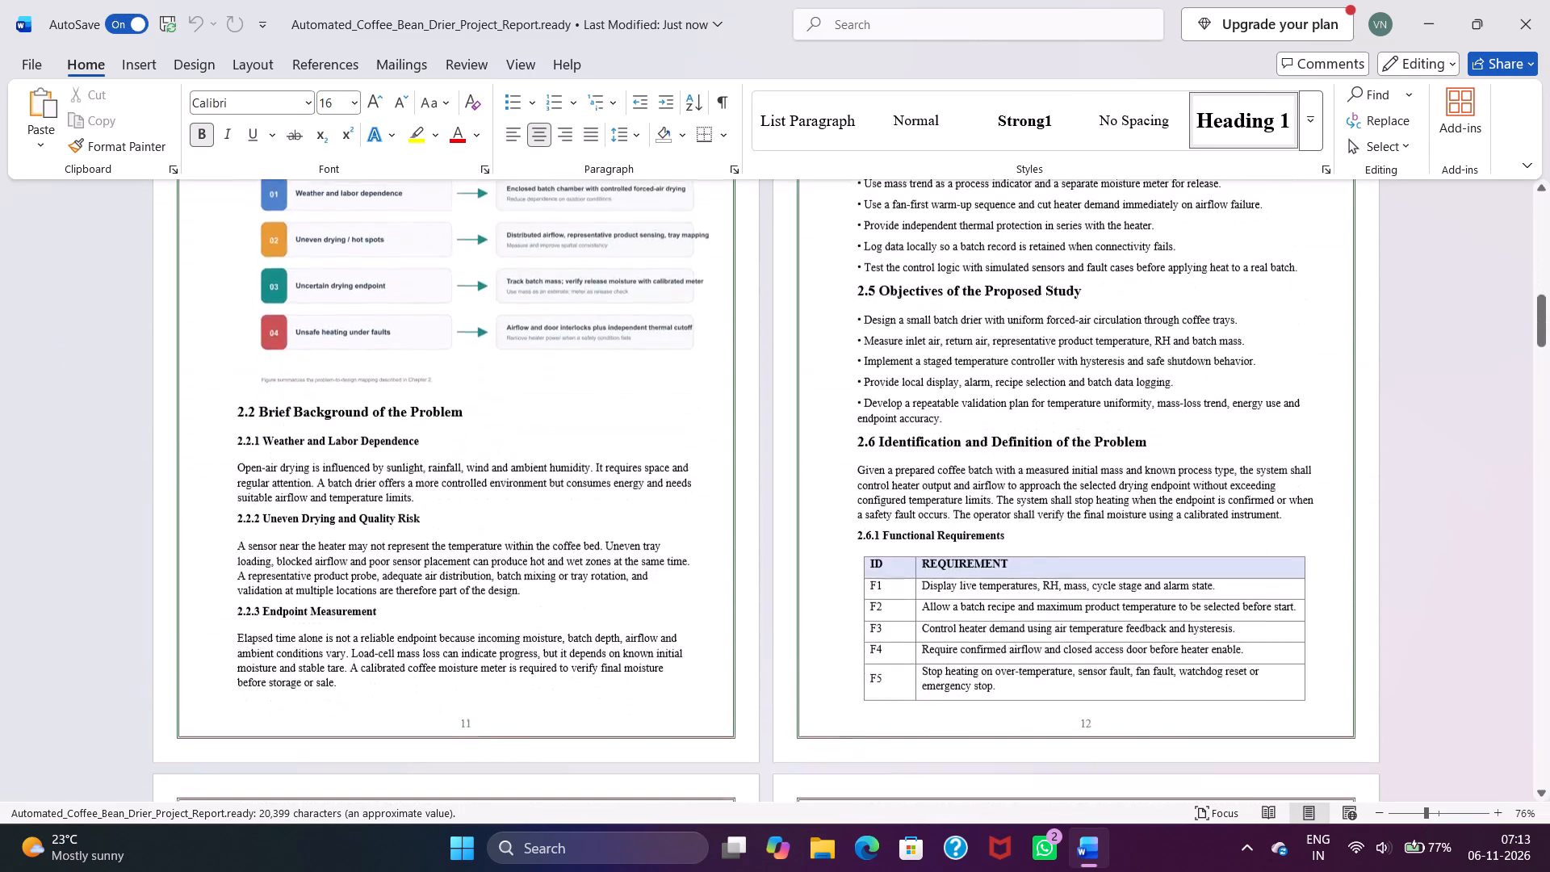
scroll(533, 468, down, 20)
scroll(533, 468, down, 20)
scroll(533, 468, down, 10)
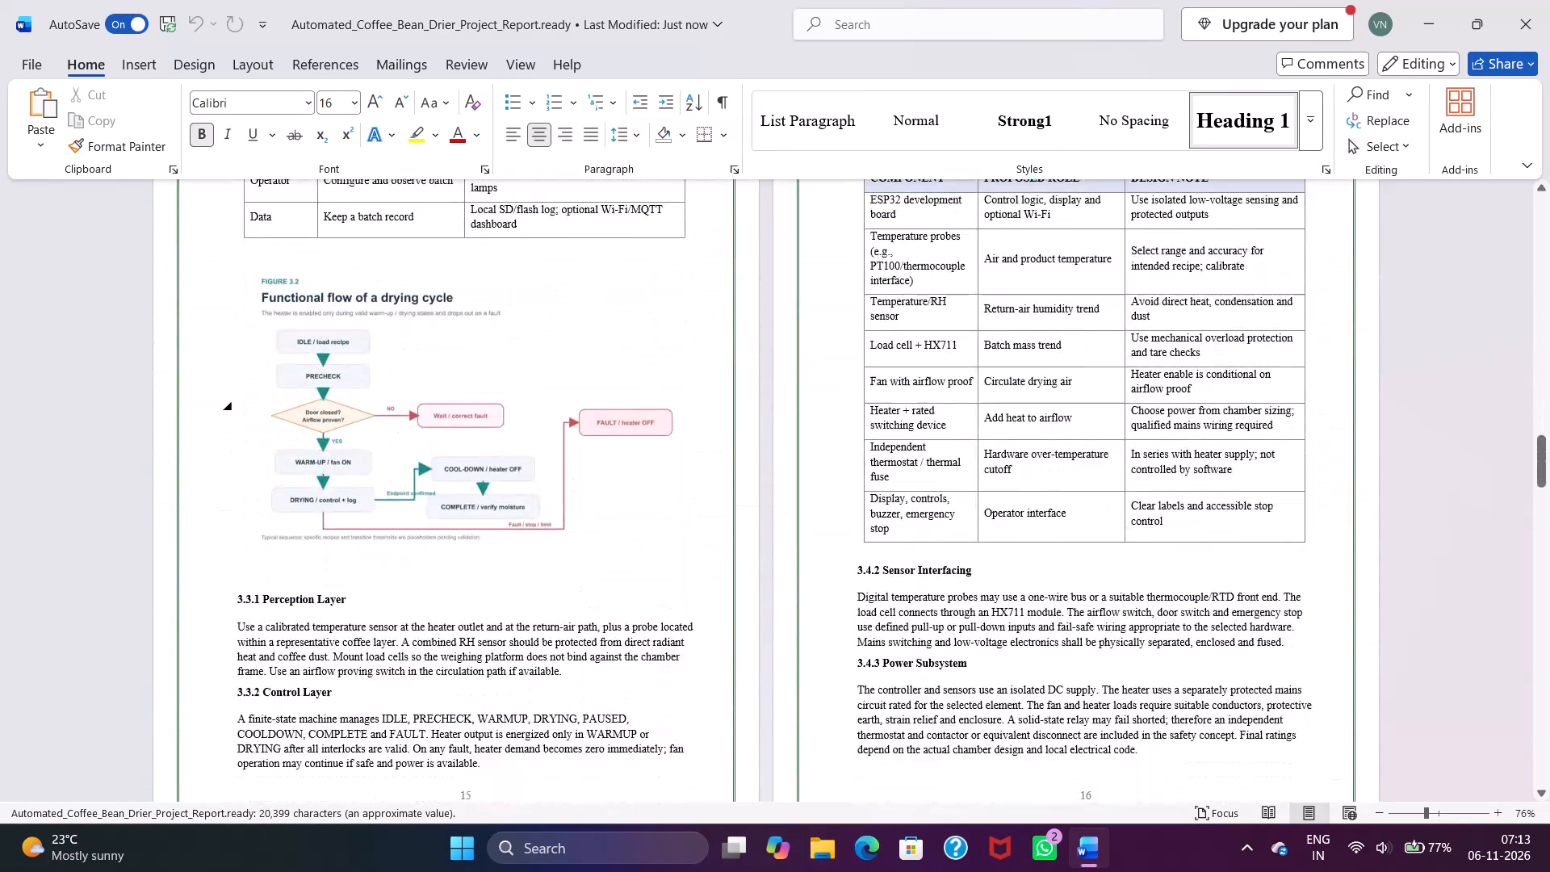
scroll(533, 464, down, 20)
scroll(533, 464, down, 20)
scroll(533, 464, down, 9)
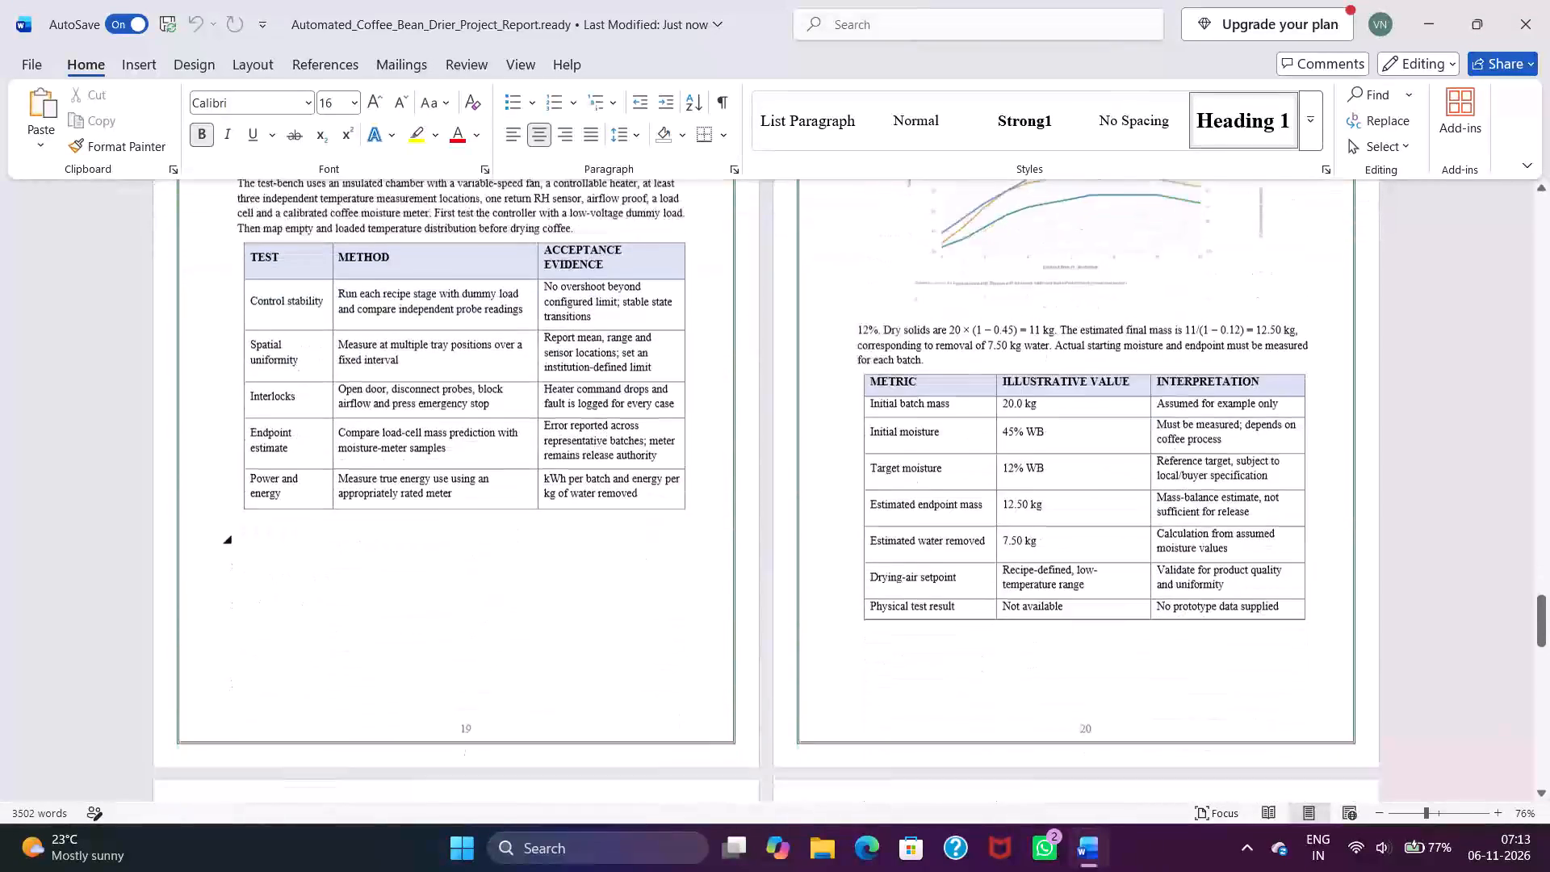
scroll(530, 451, down, 20)
scroll(530, 451, down, 18)
scroll(530, 450, down, 5)
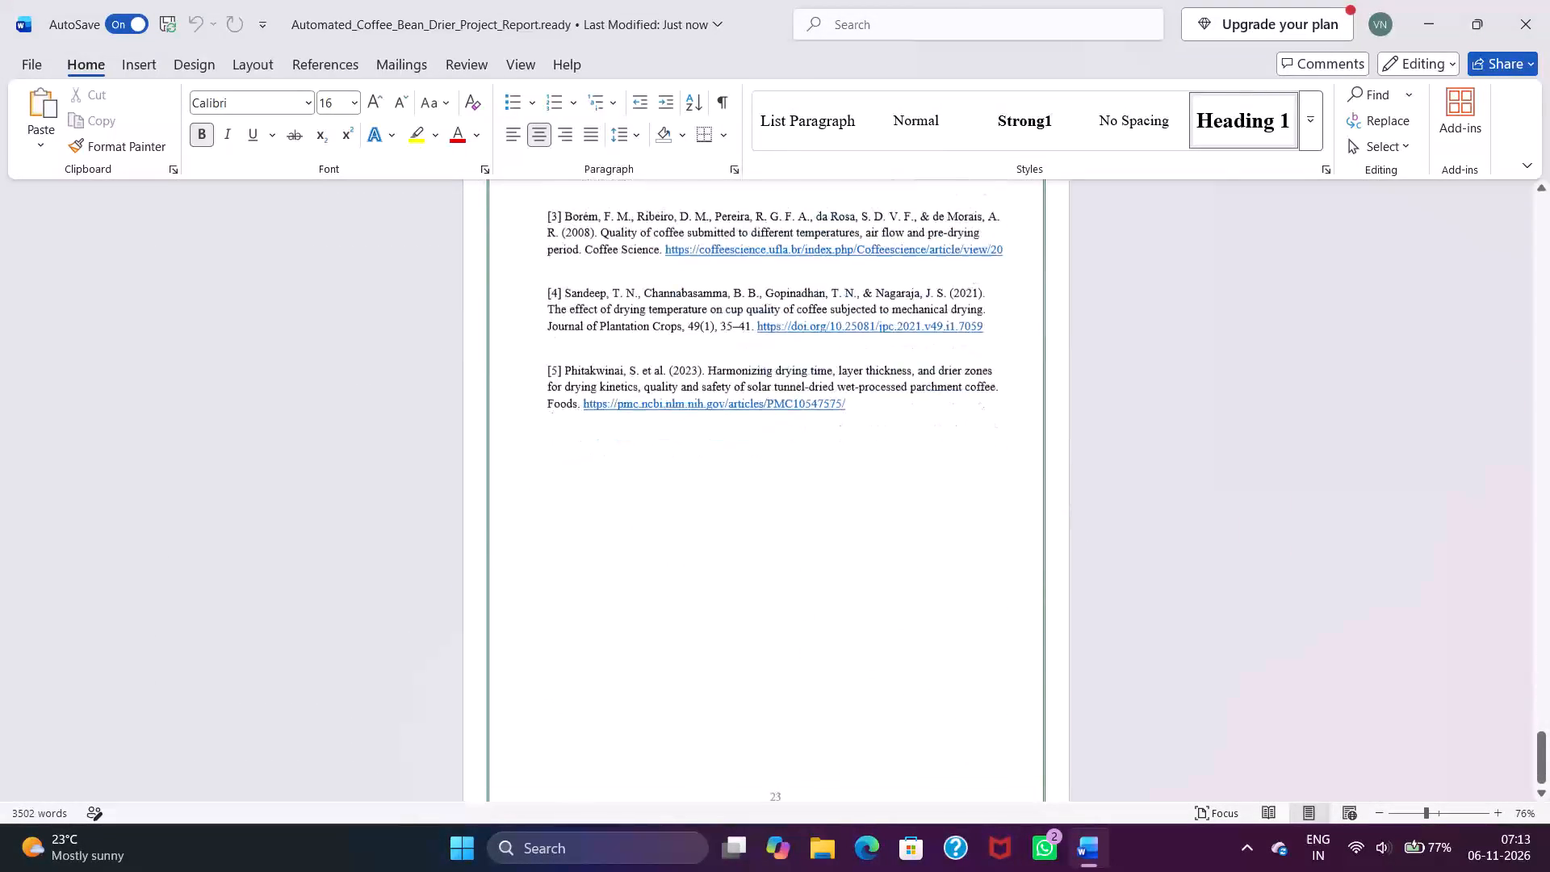
scroll(530, 450, down, 9)
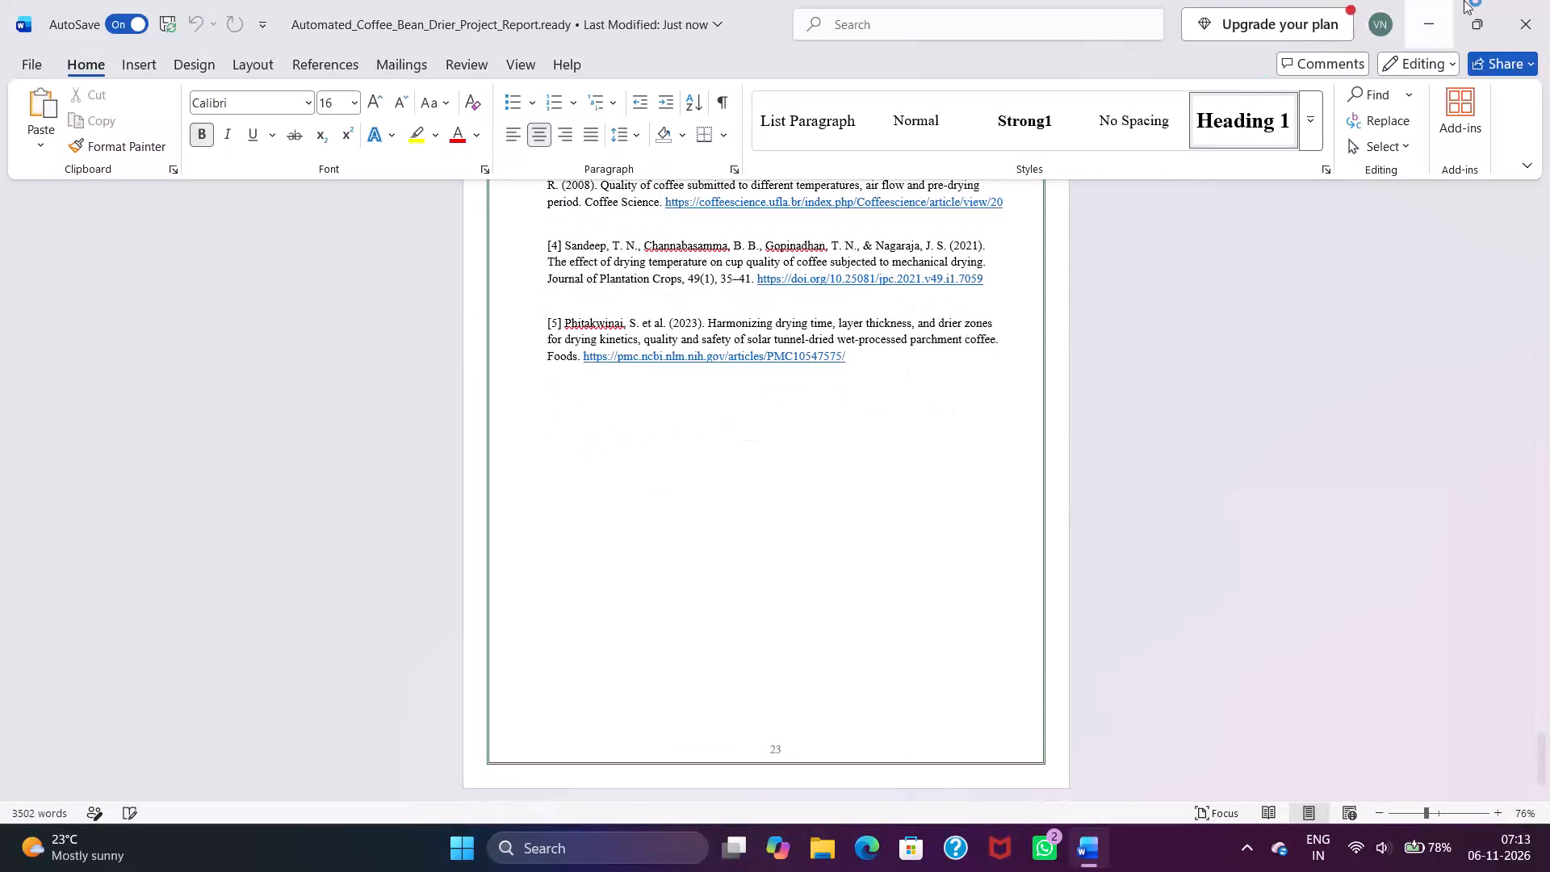
click(1541, 14)
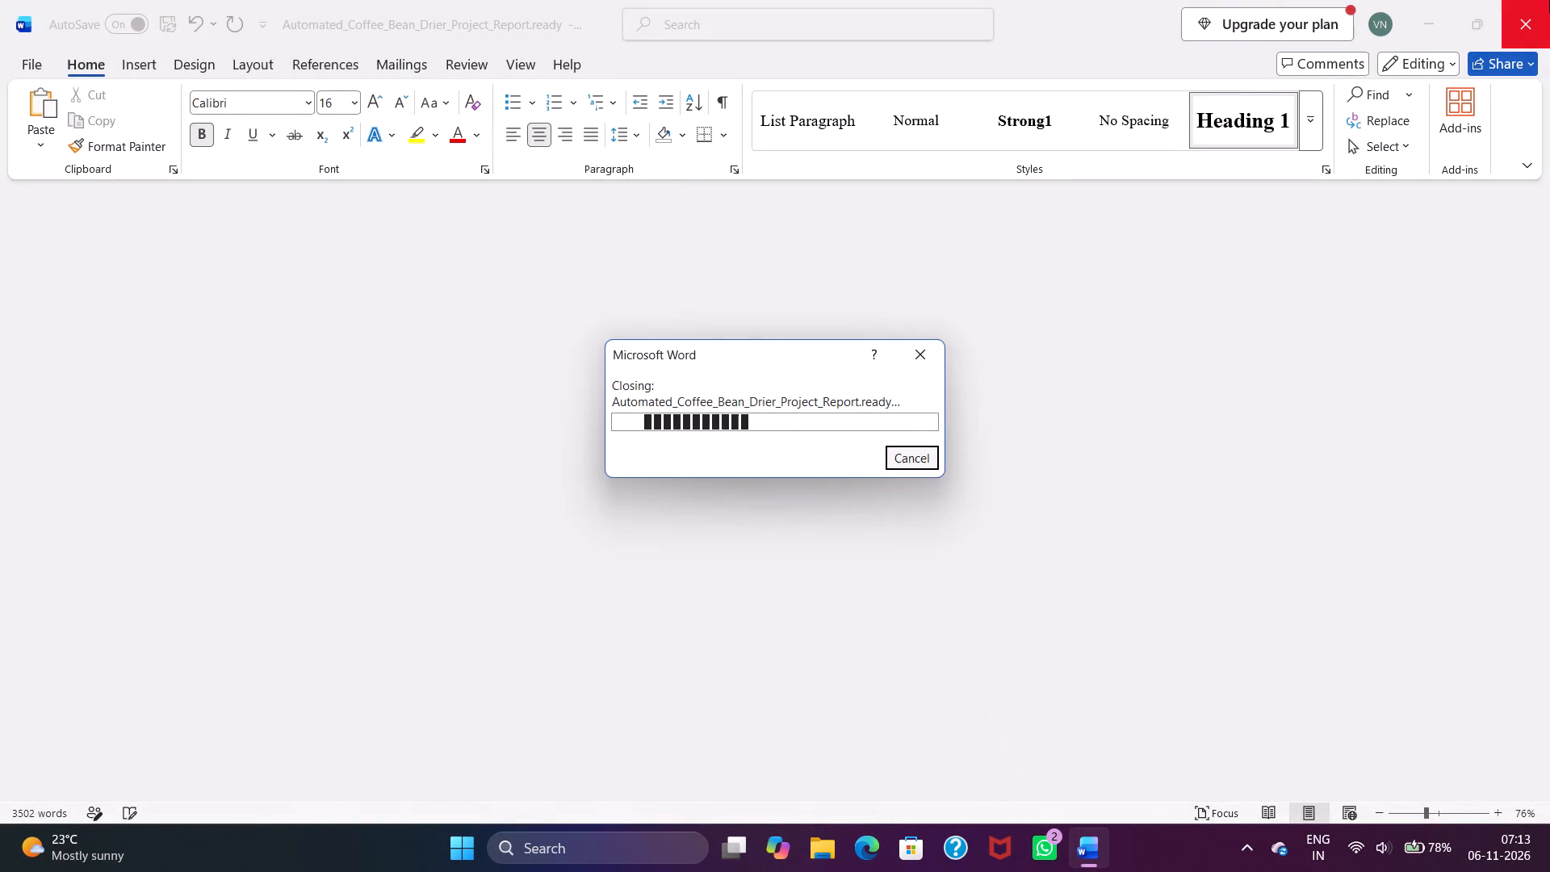
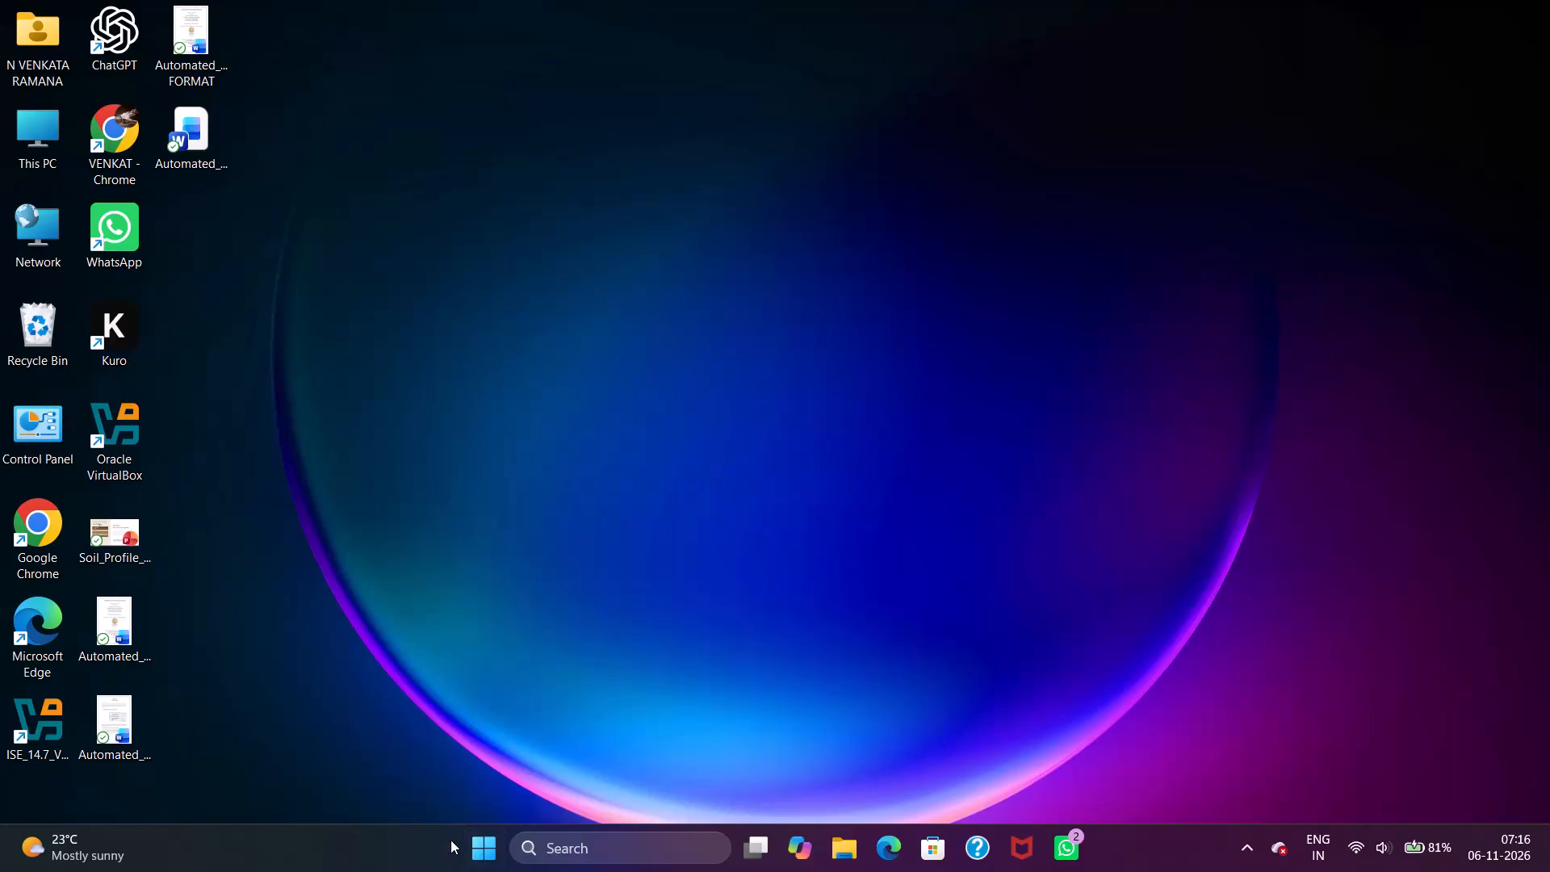
Launch Word and reopen the recent document Automated_Coffee_Bean_Drier_Project_Report.ready.
click(480, 850)
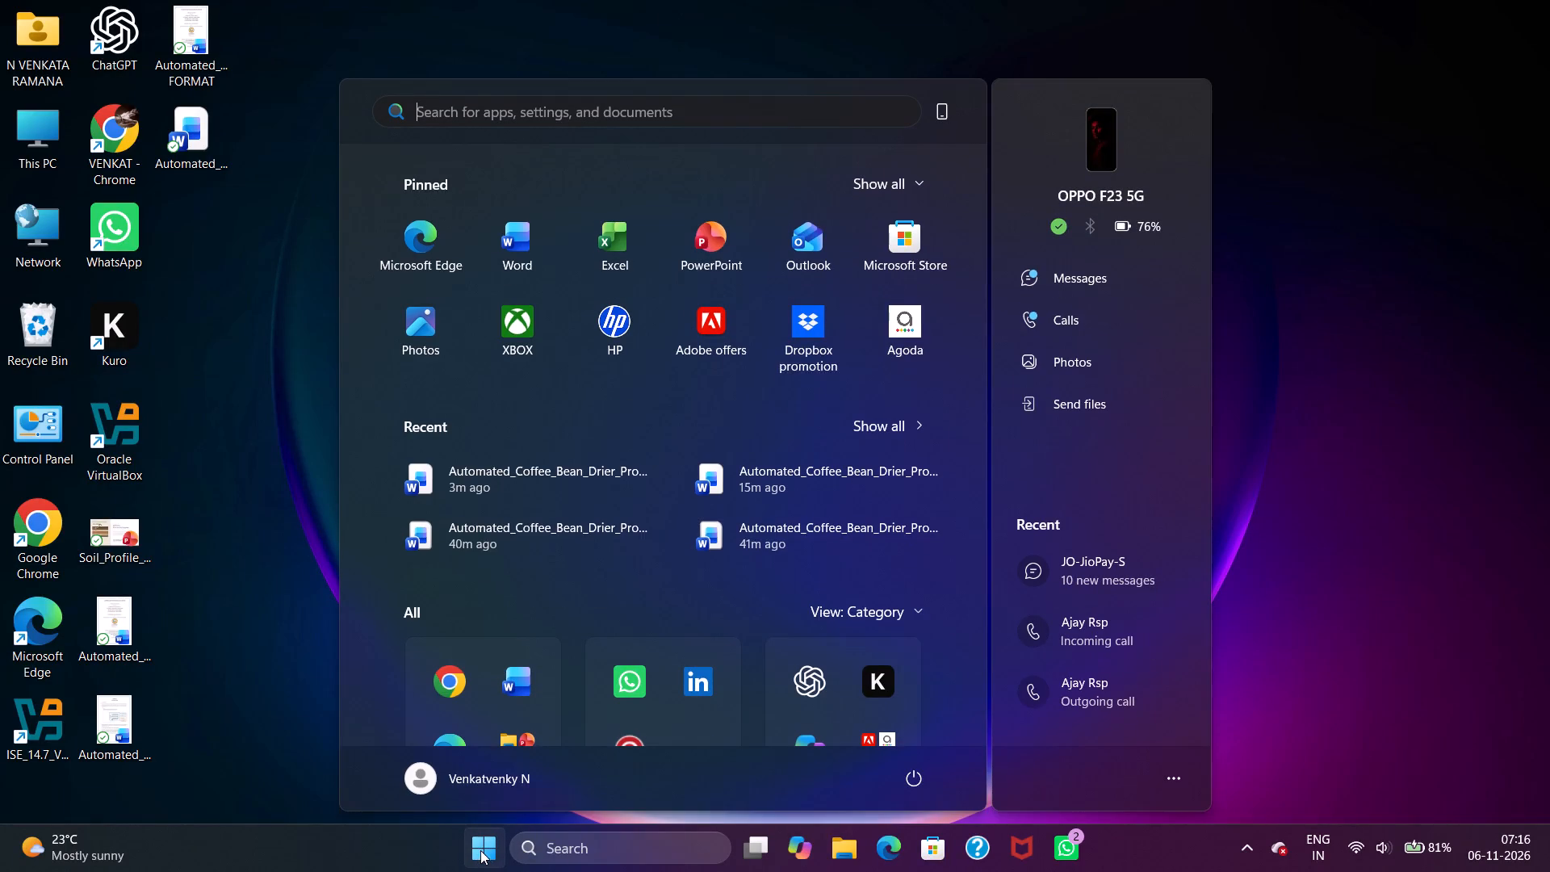
click(536, 249)
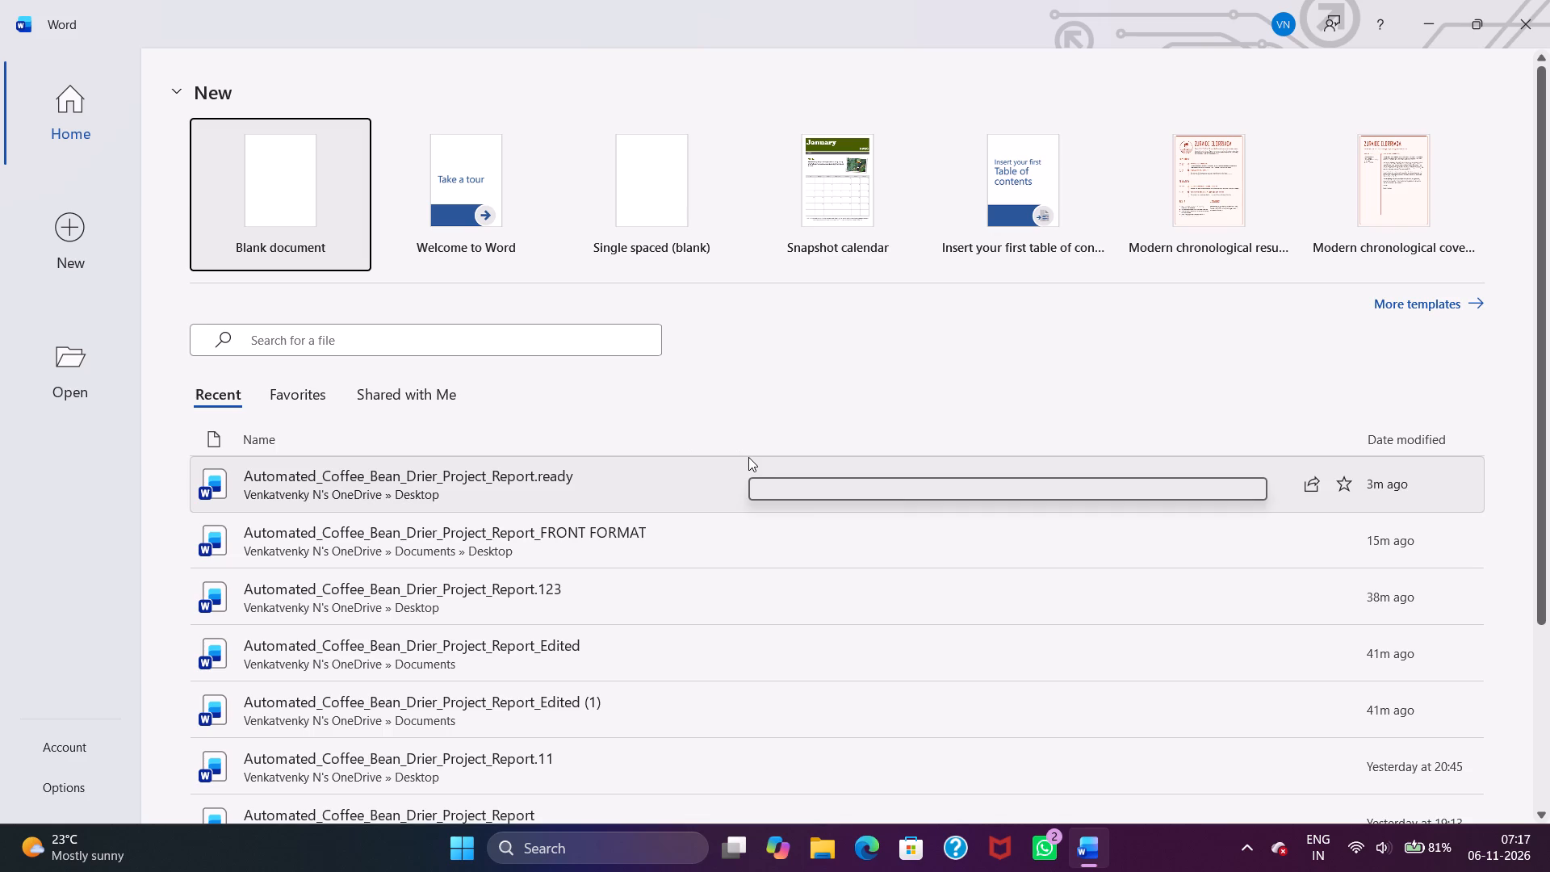
click(696, 467)
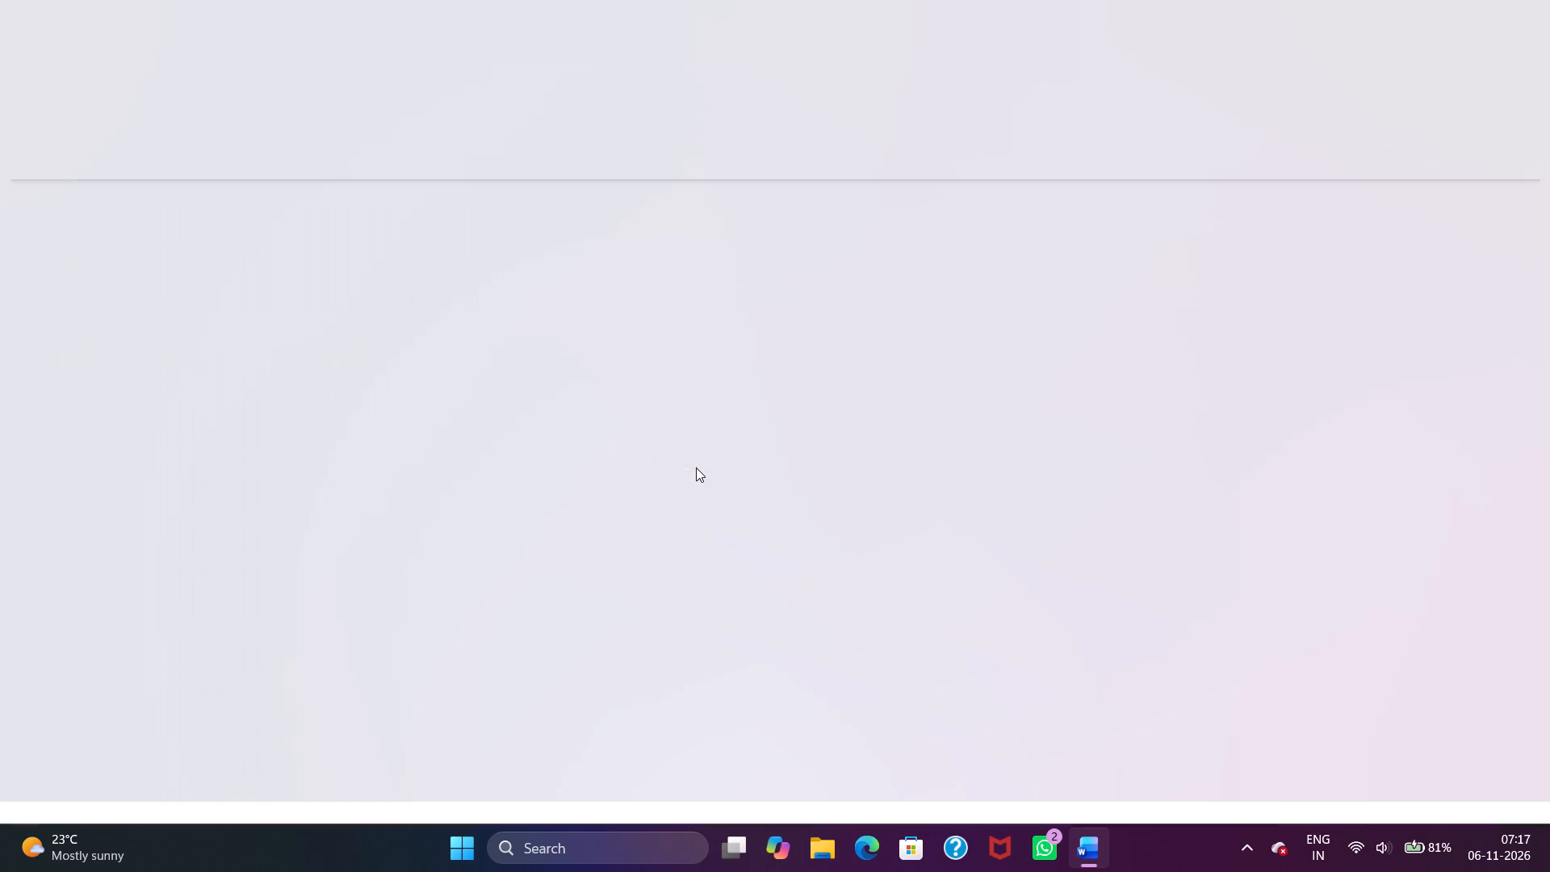
Review the report's pages from the introduction through Chapters 2 and 3 to the references on the last page.
scroll(695, 467, down, 6)
scroll(629, 470, down, 11)
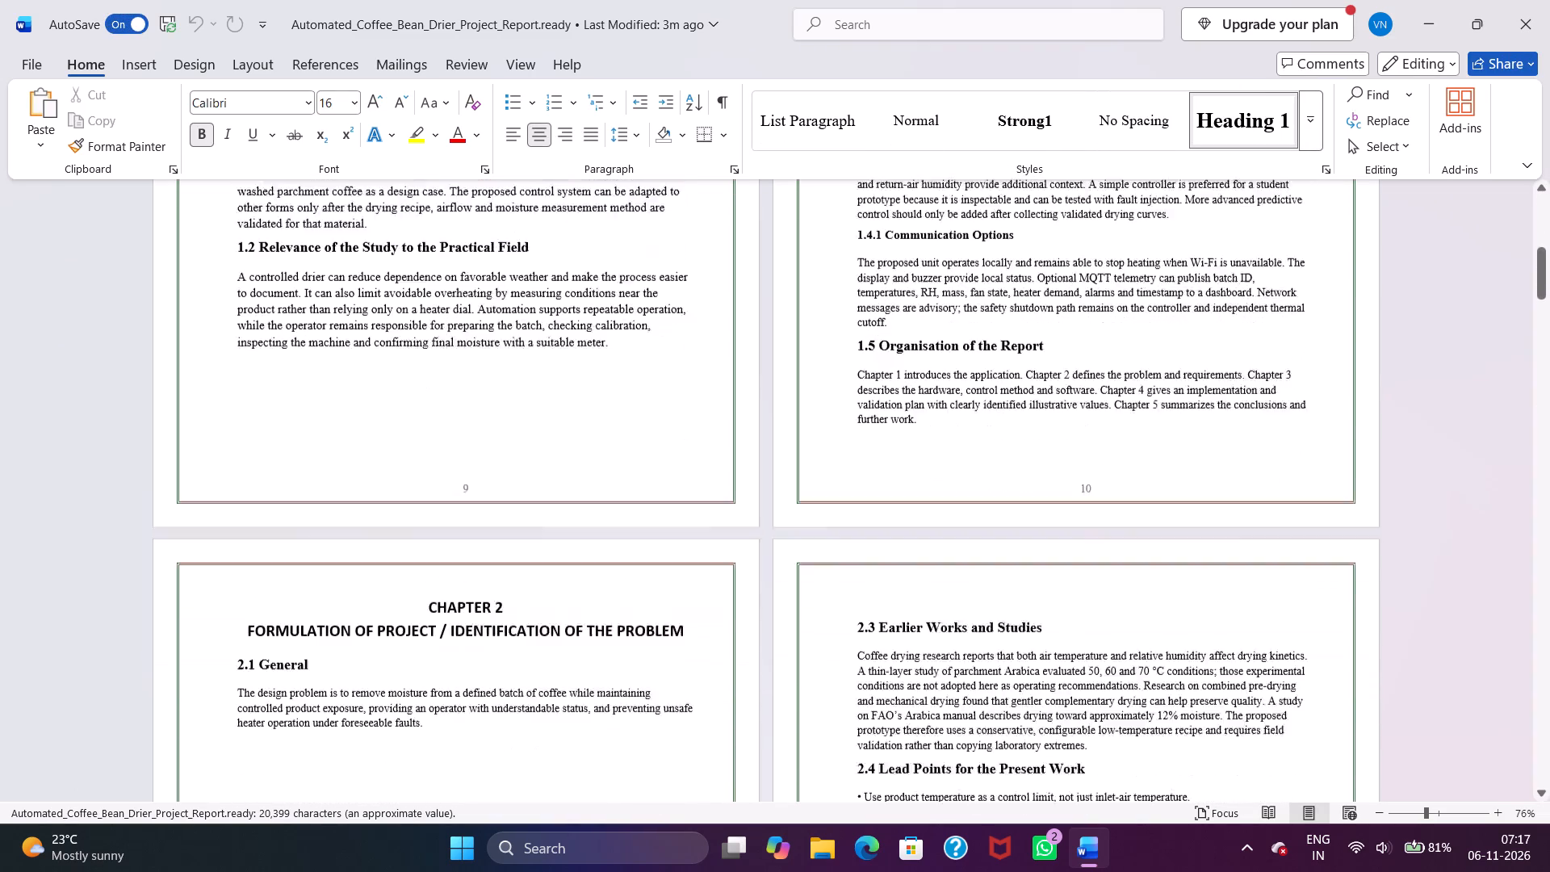
scroll(629, 470, down, 19)
scroll(629, 470, down, 13)
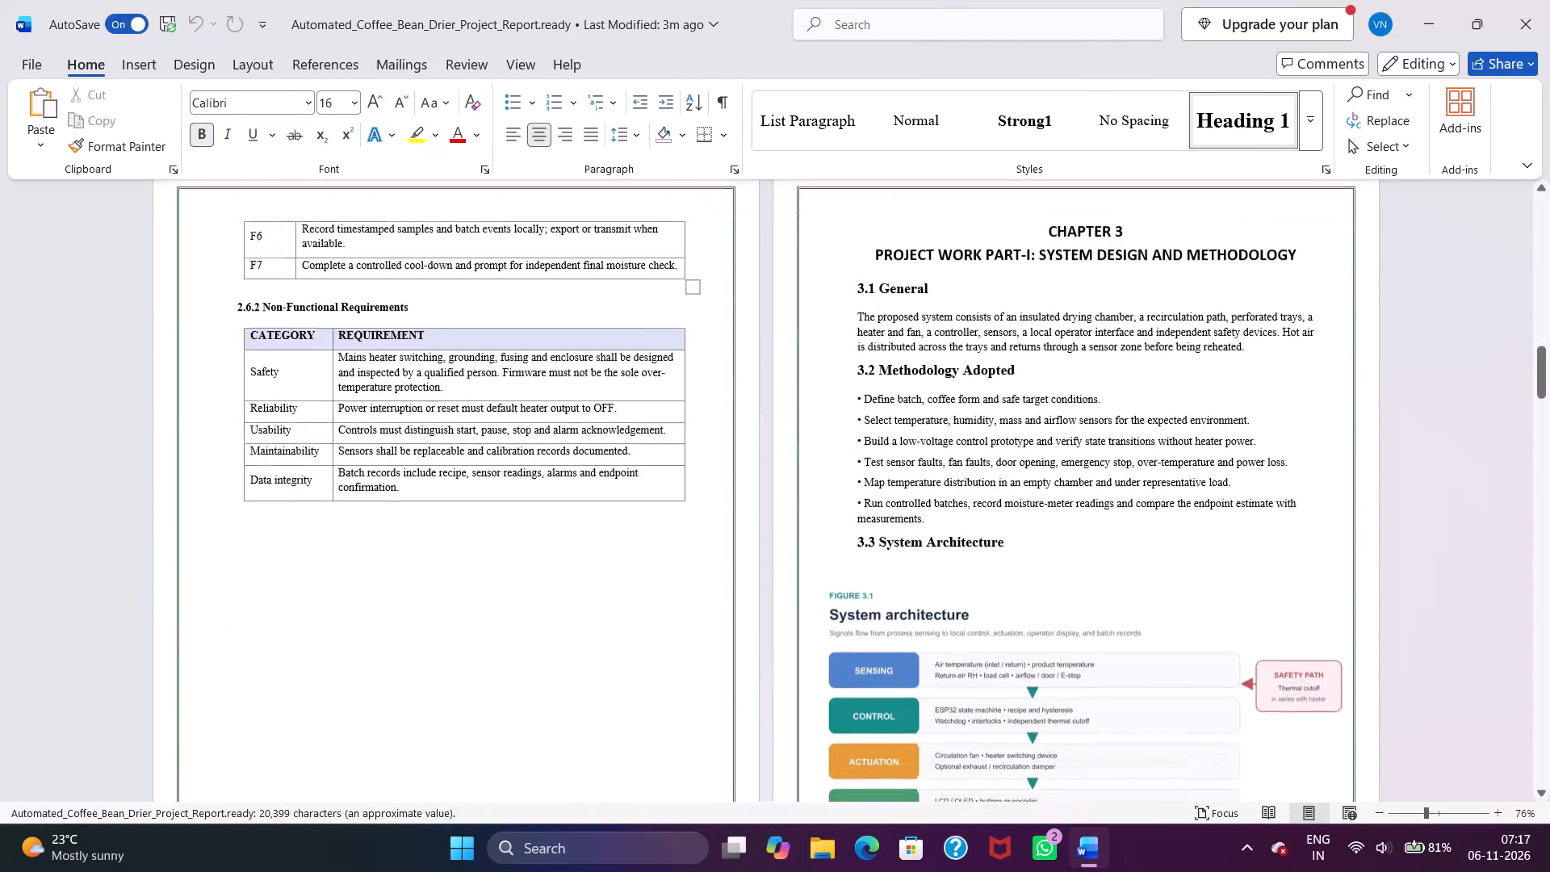
scroll(629, 470, down, 7)
drag(1542, 417, 1549, 809)
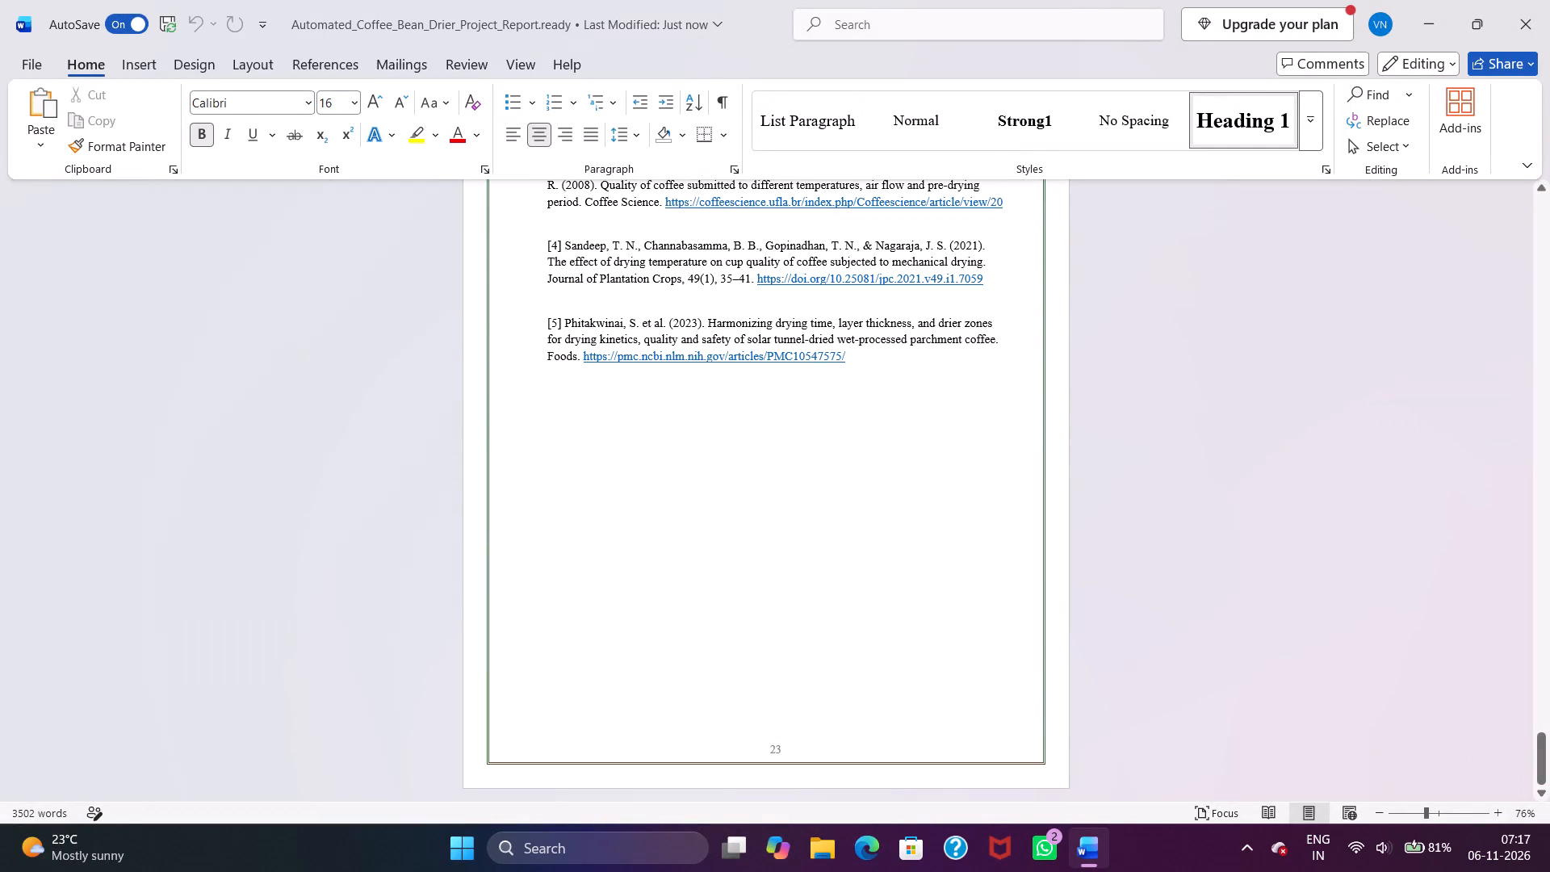
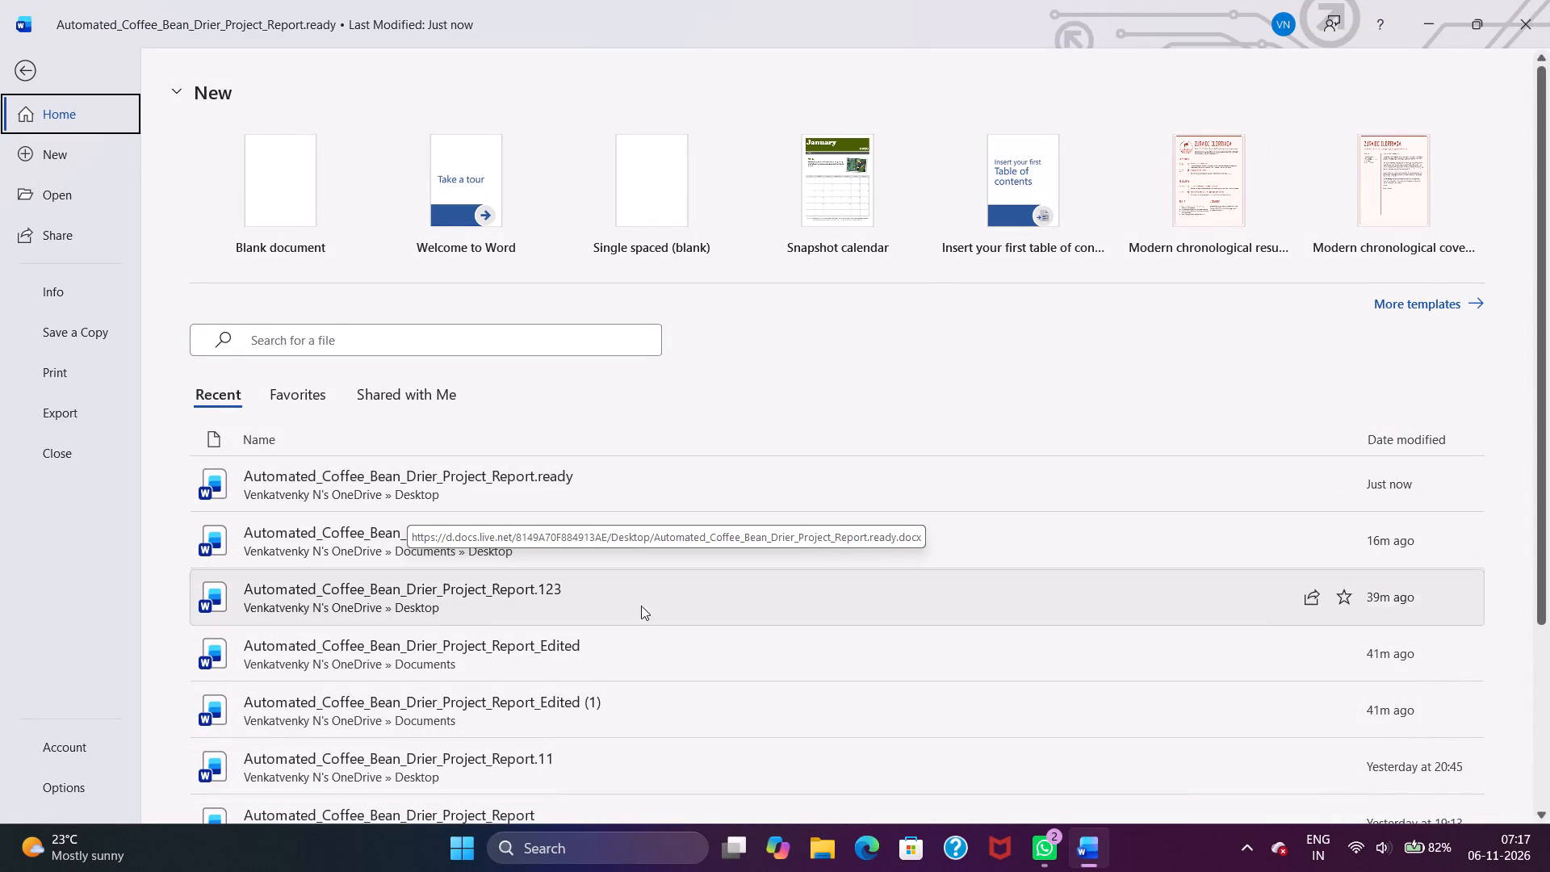
Open the recent document Automated_Coffee_Bean_Drier_Project_Report_FRONT FORMAT.
double_click(674, 547)
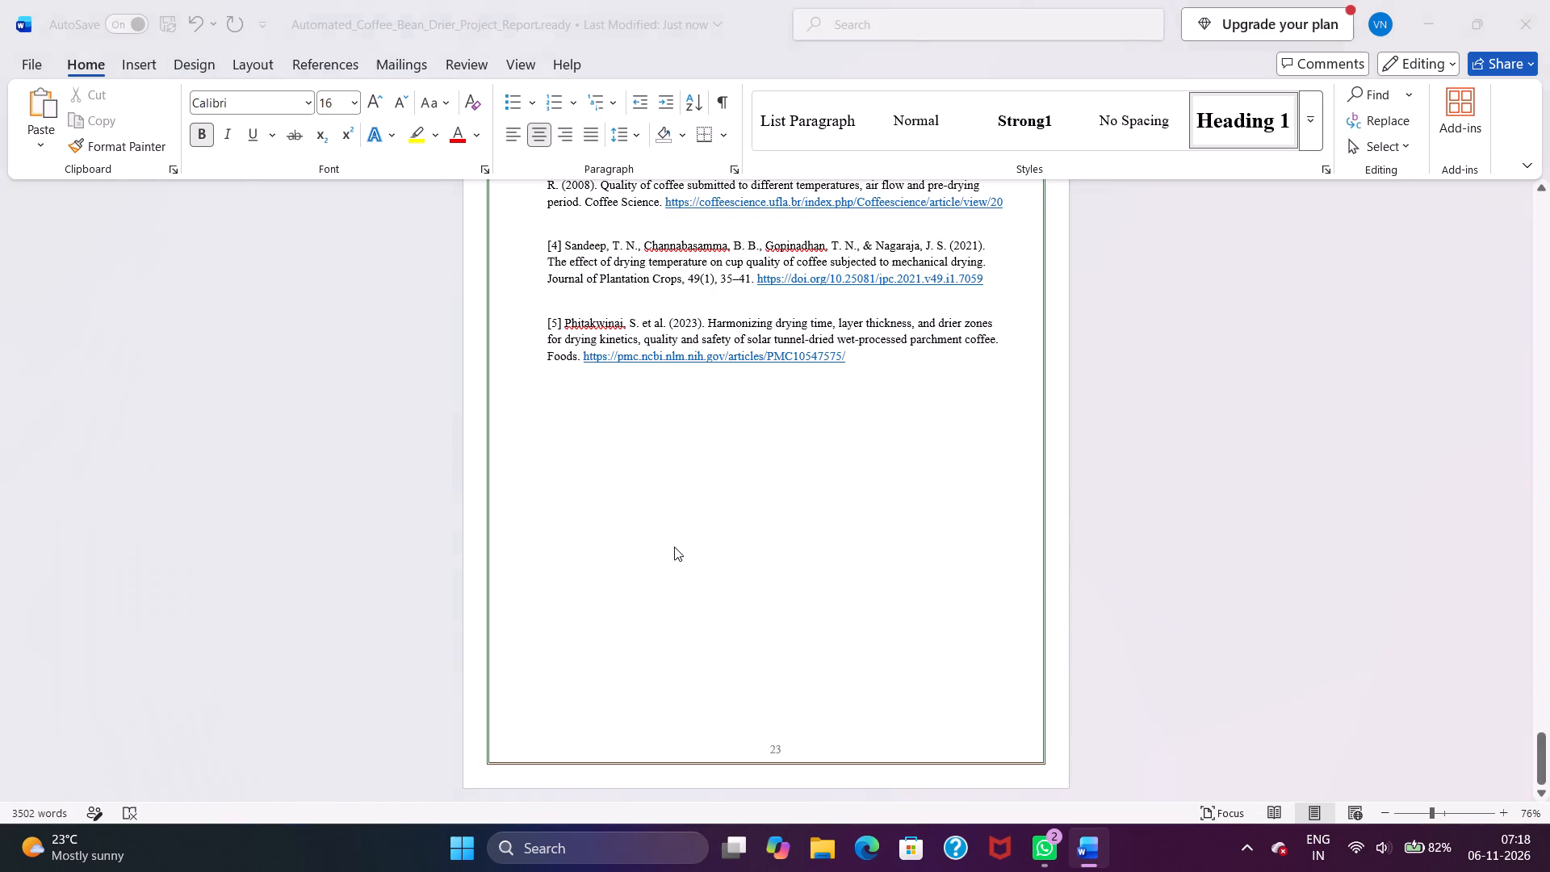
Review the front matter from the title page and declaration through the lists and table of contents to the abstract.
scroll(617, 550, down, 13)
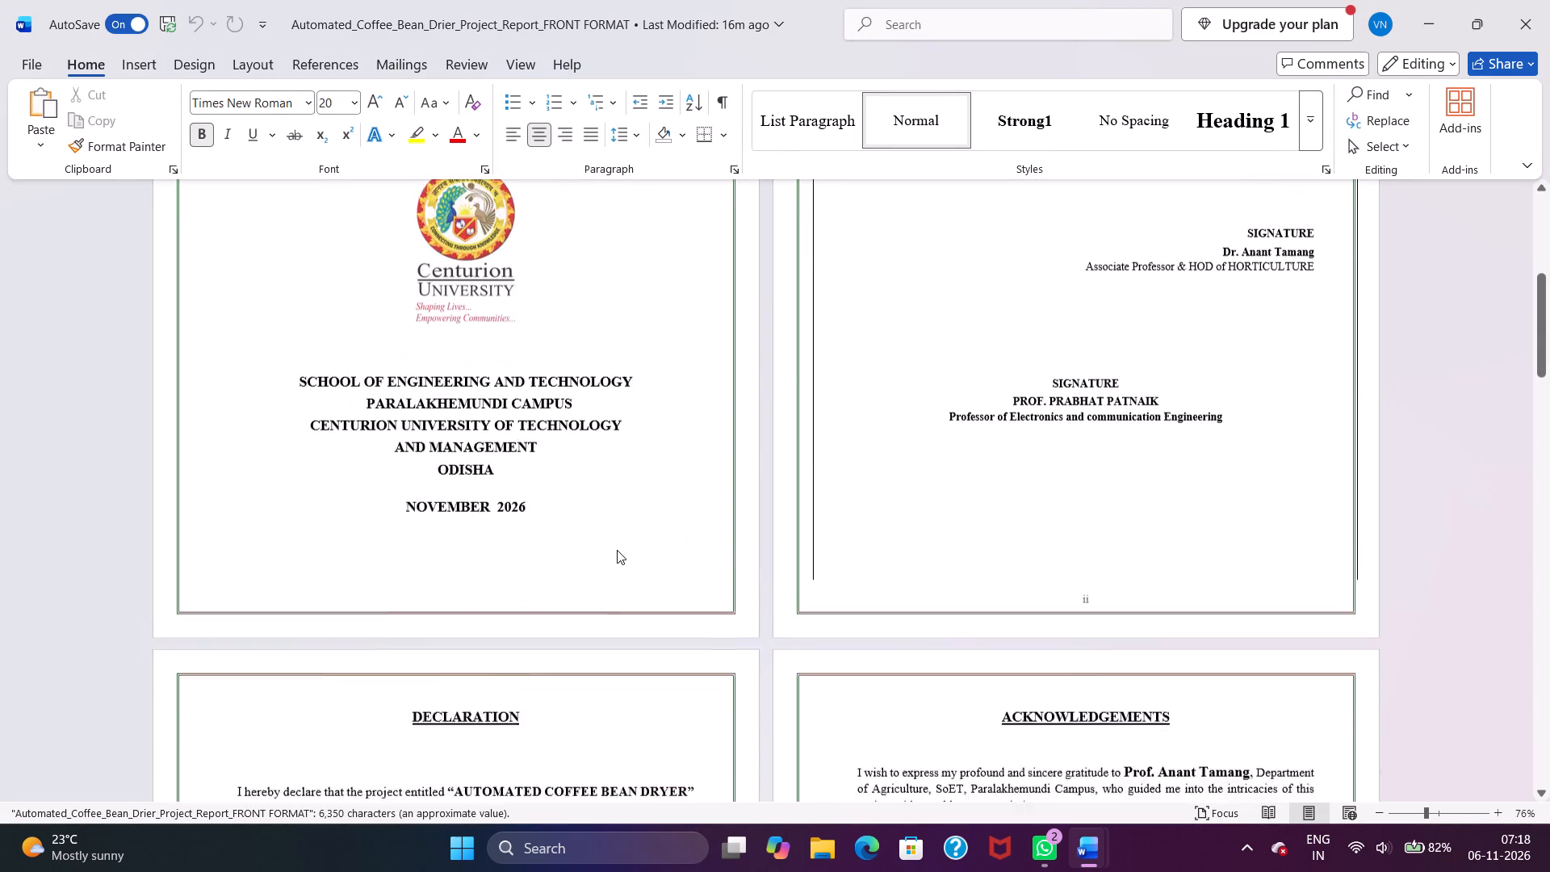
scroll(617, 550, down, 5)
scroll(617, 550, down, 20)
scroll(617, 550, down, 1)
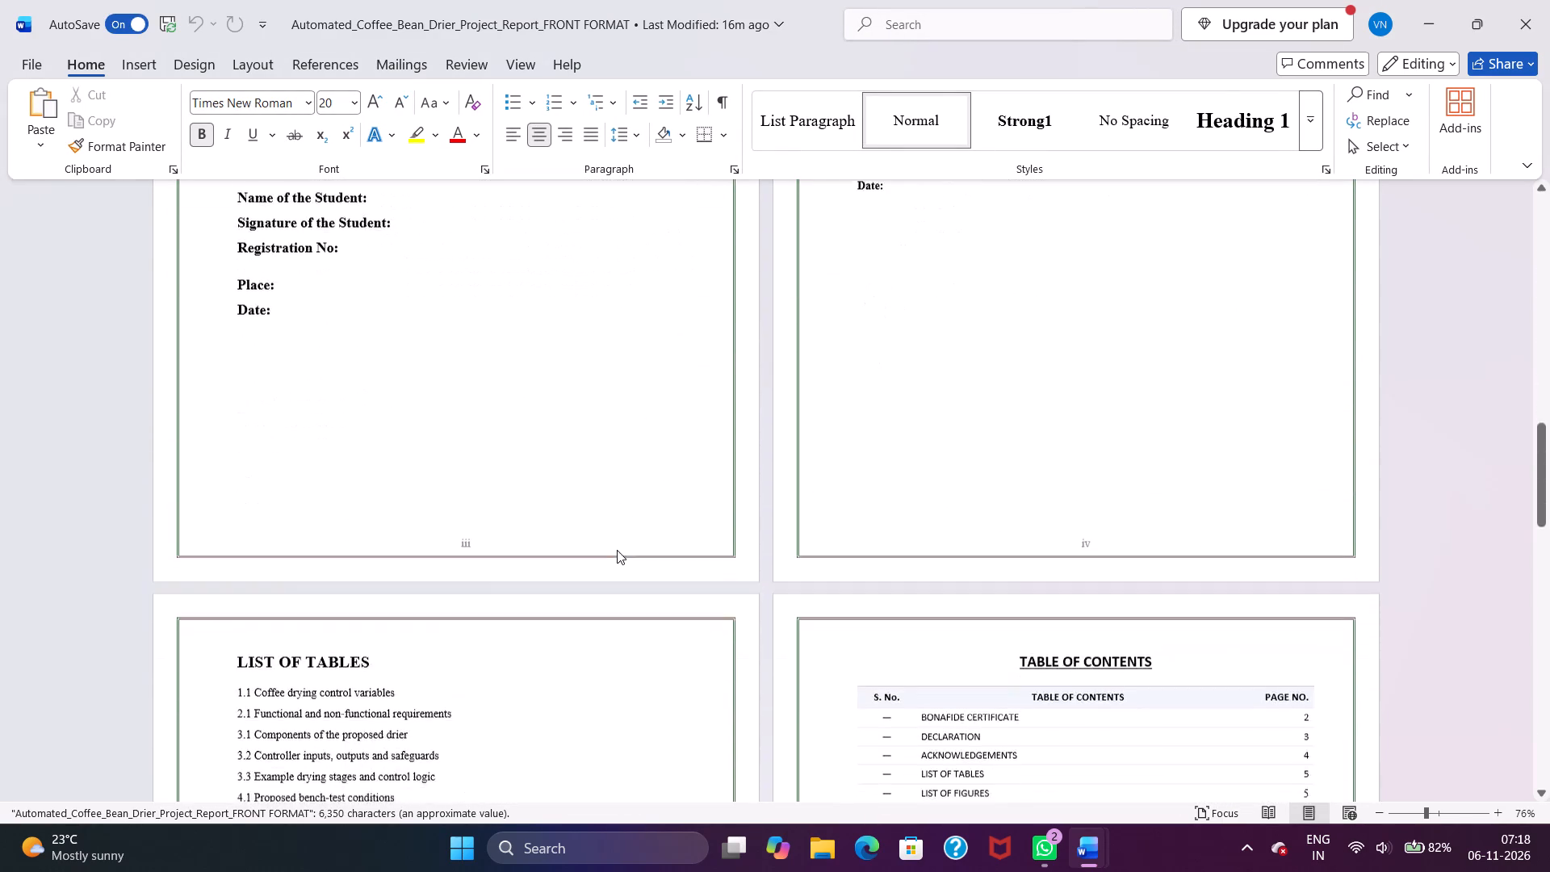
scroll(617, 550, down, 20)
scroll(617, 550, down, 20)
scroll(617, 550, down, 1)
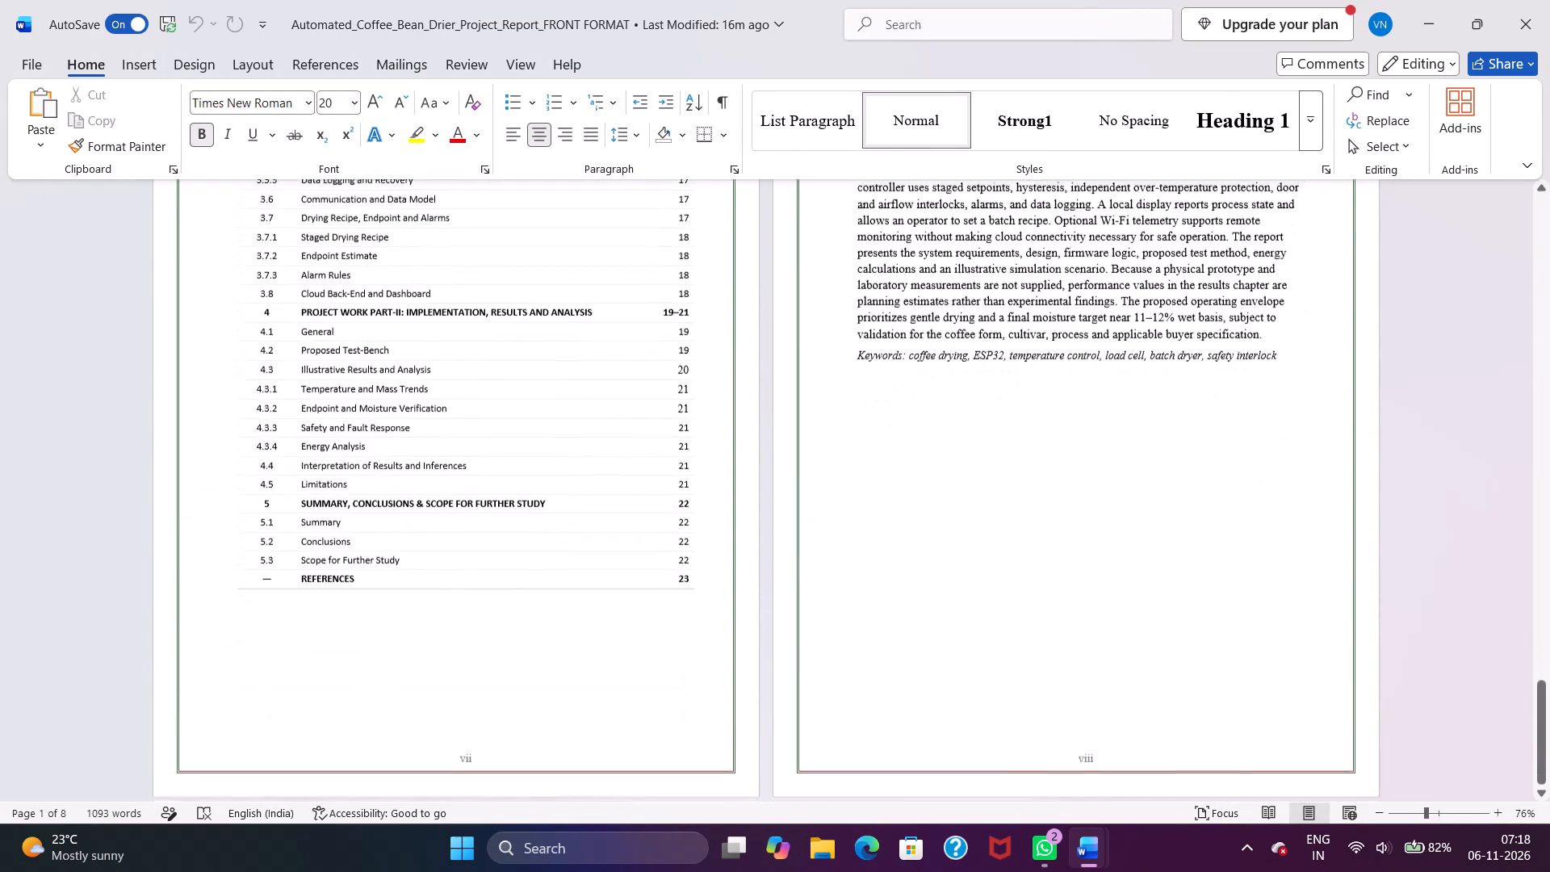
scroll(614, 549, down, 5)
scroll(614, 549, up, 20)
scroll(614, 549, up, 5)
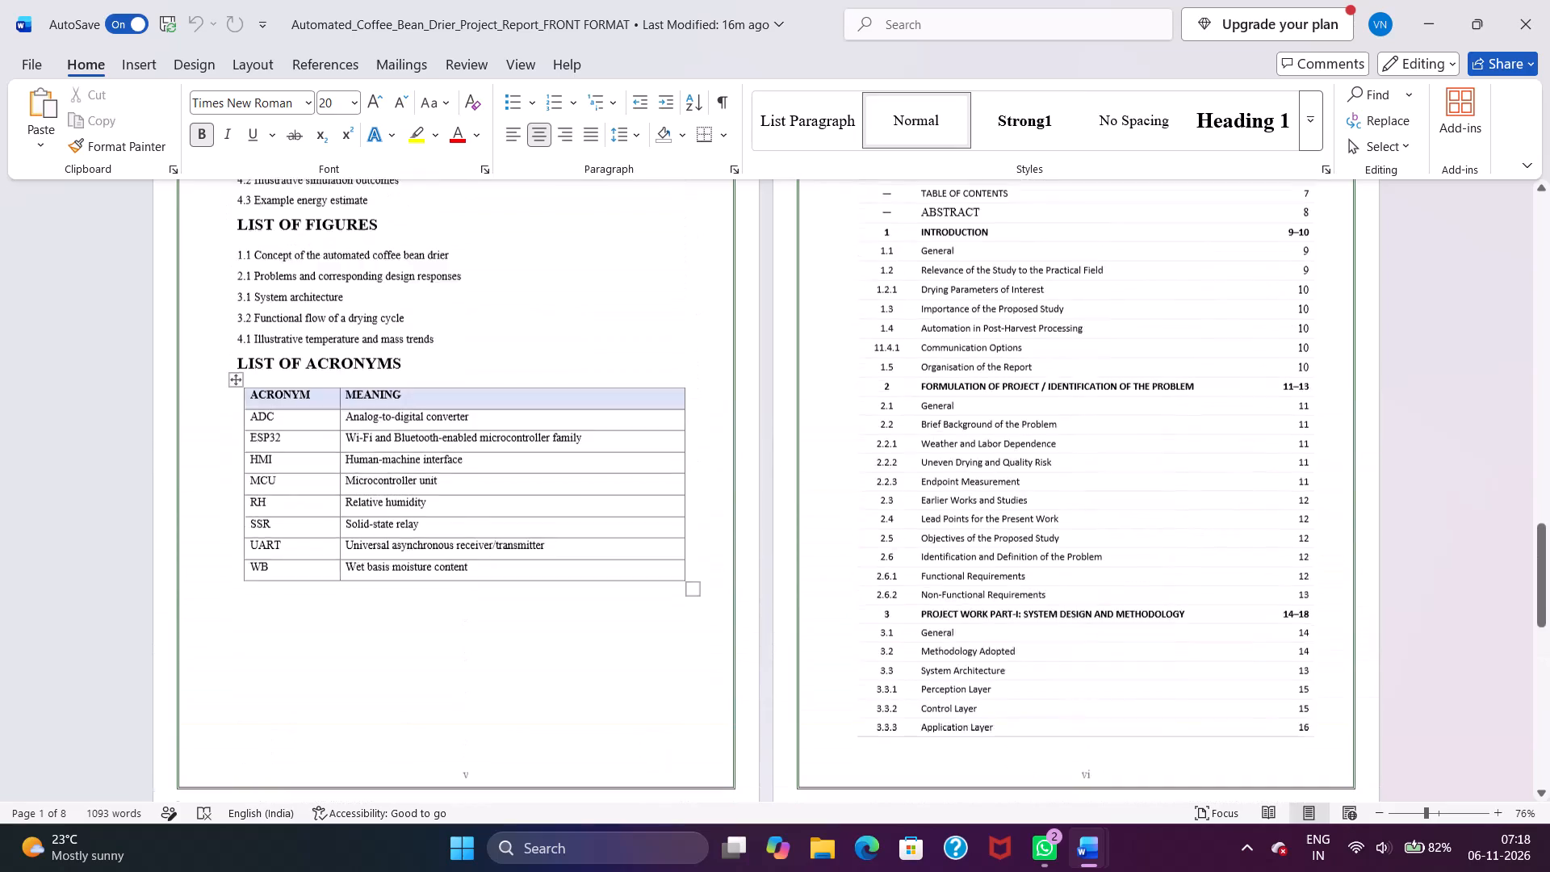
scroll(614, 549, up, 20)
scroll(614, 549, up, 12)
scroll(614, 547, down, 2)
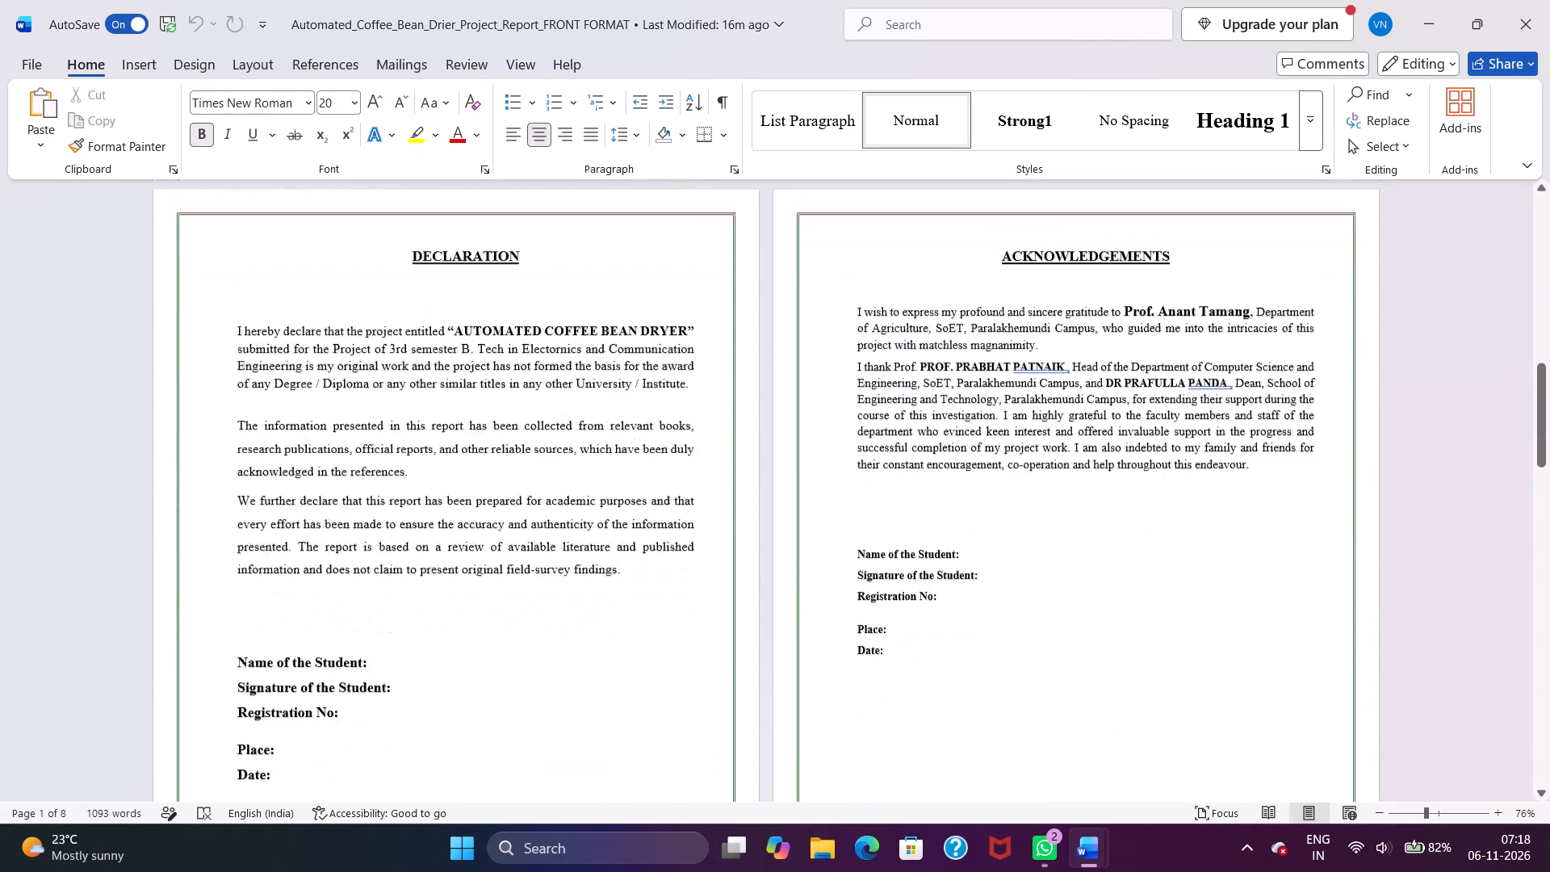
scroll(614, 547, down, 18)
scroll(614, 547, down, 5)
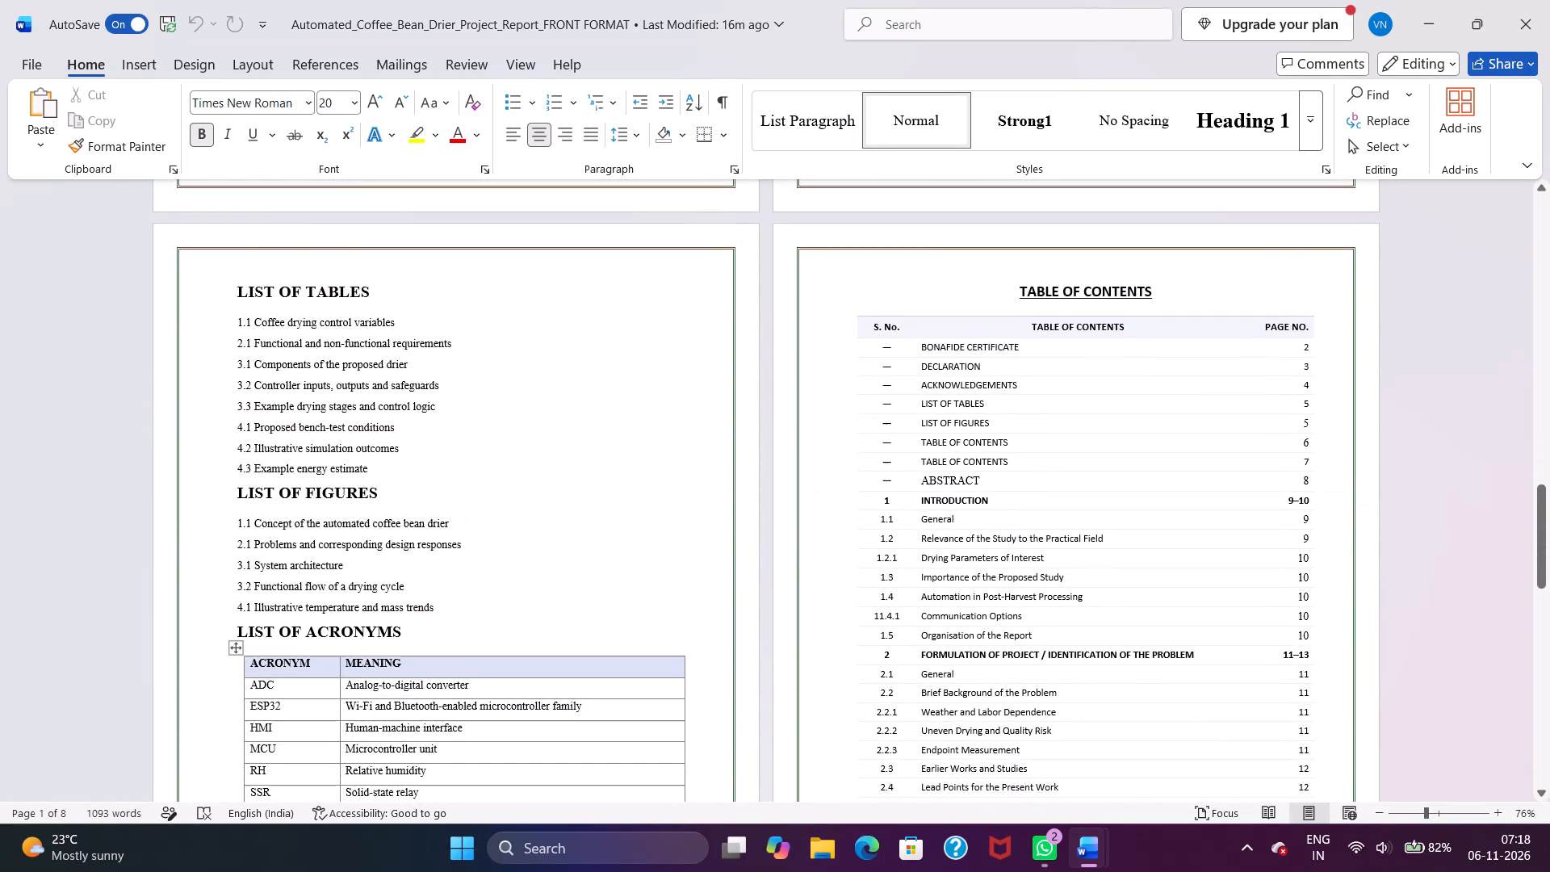
scroll(614, 547, down, 14)
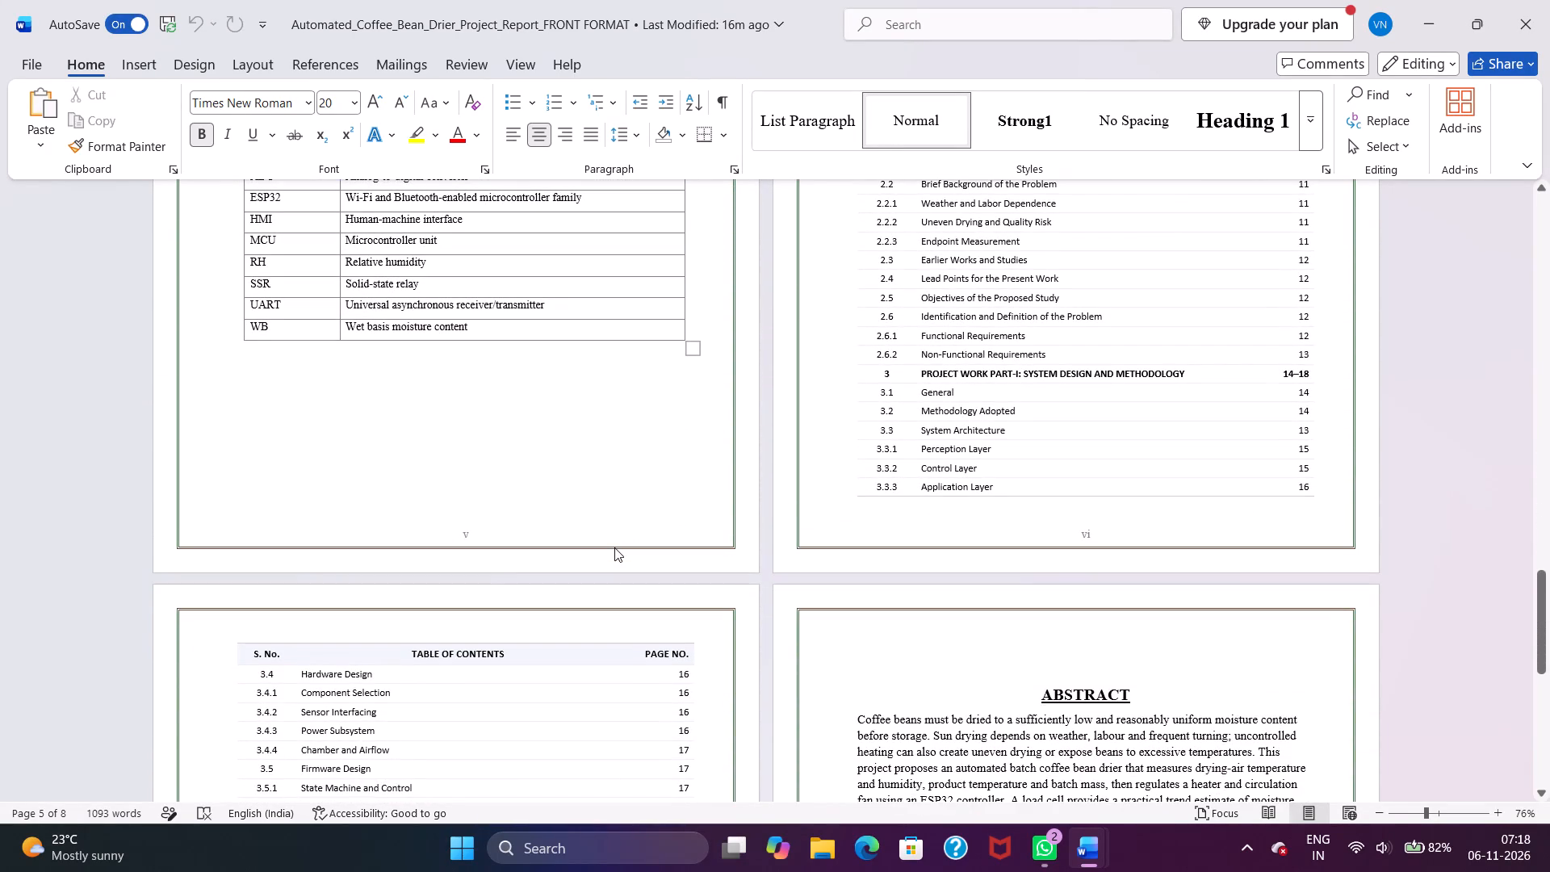
scroll(614, 547, down, 7)
scroll(473, 547, down, 6)
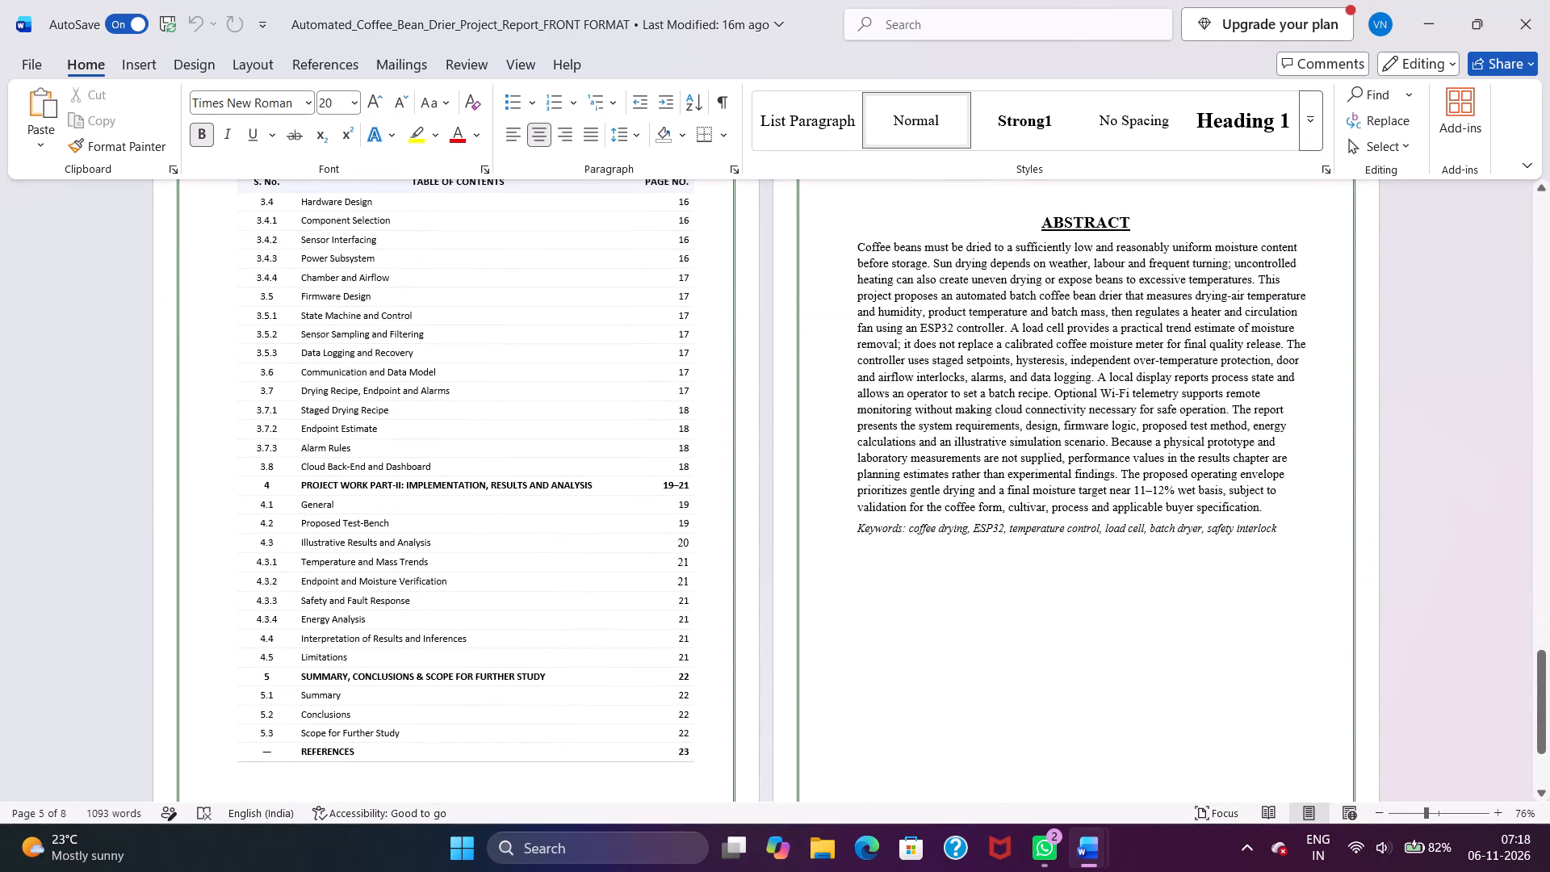
scroll(473, 547, down, 2)
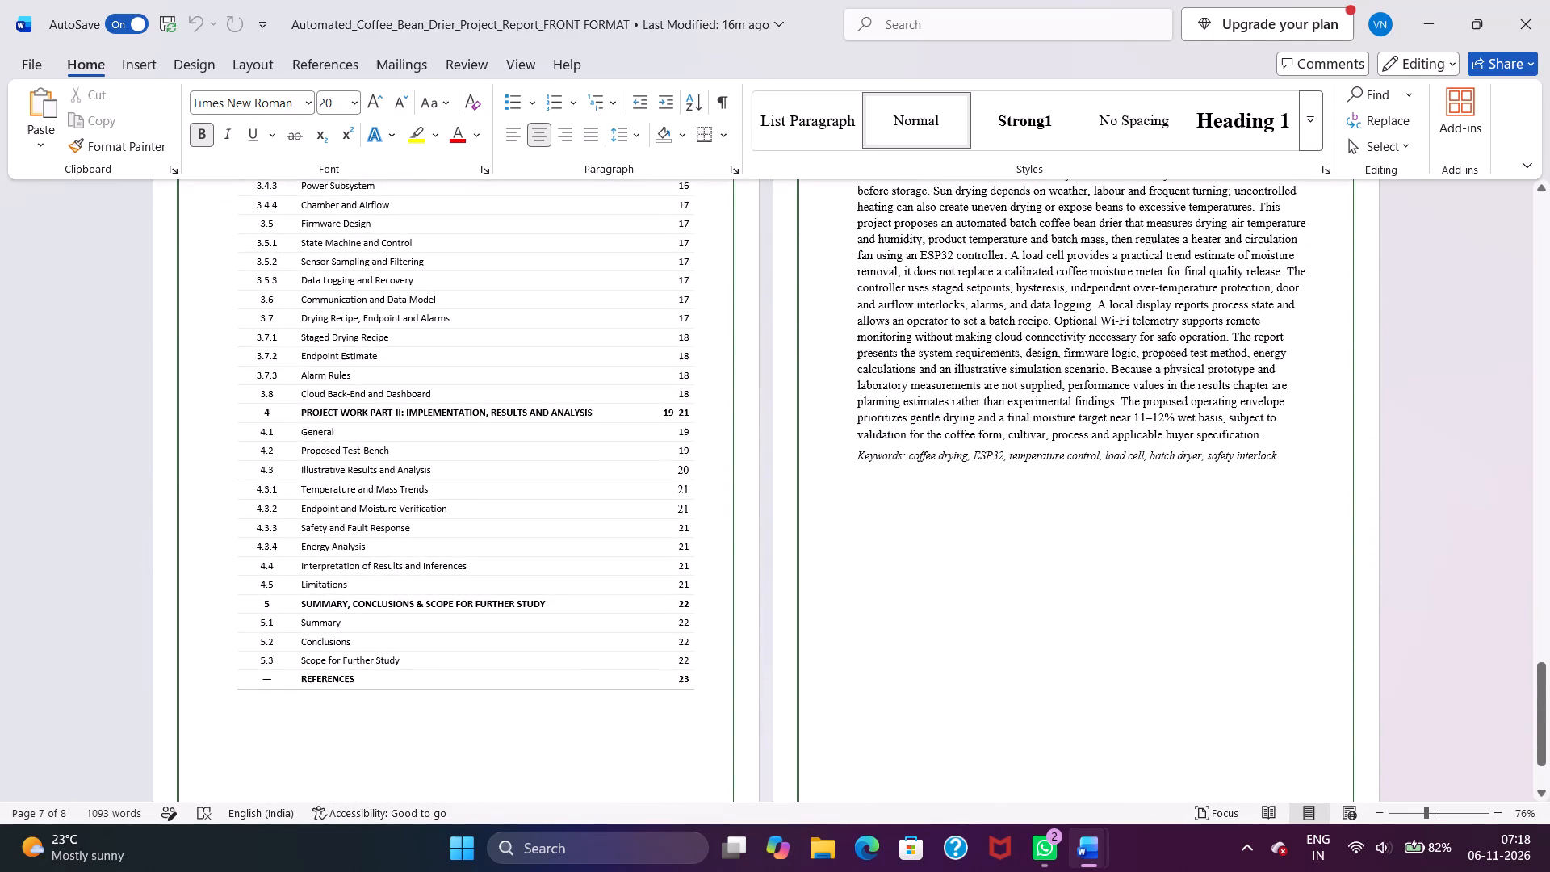
scroll(473, 547, up, 9)
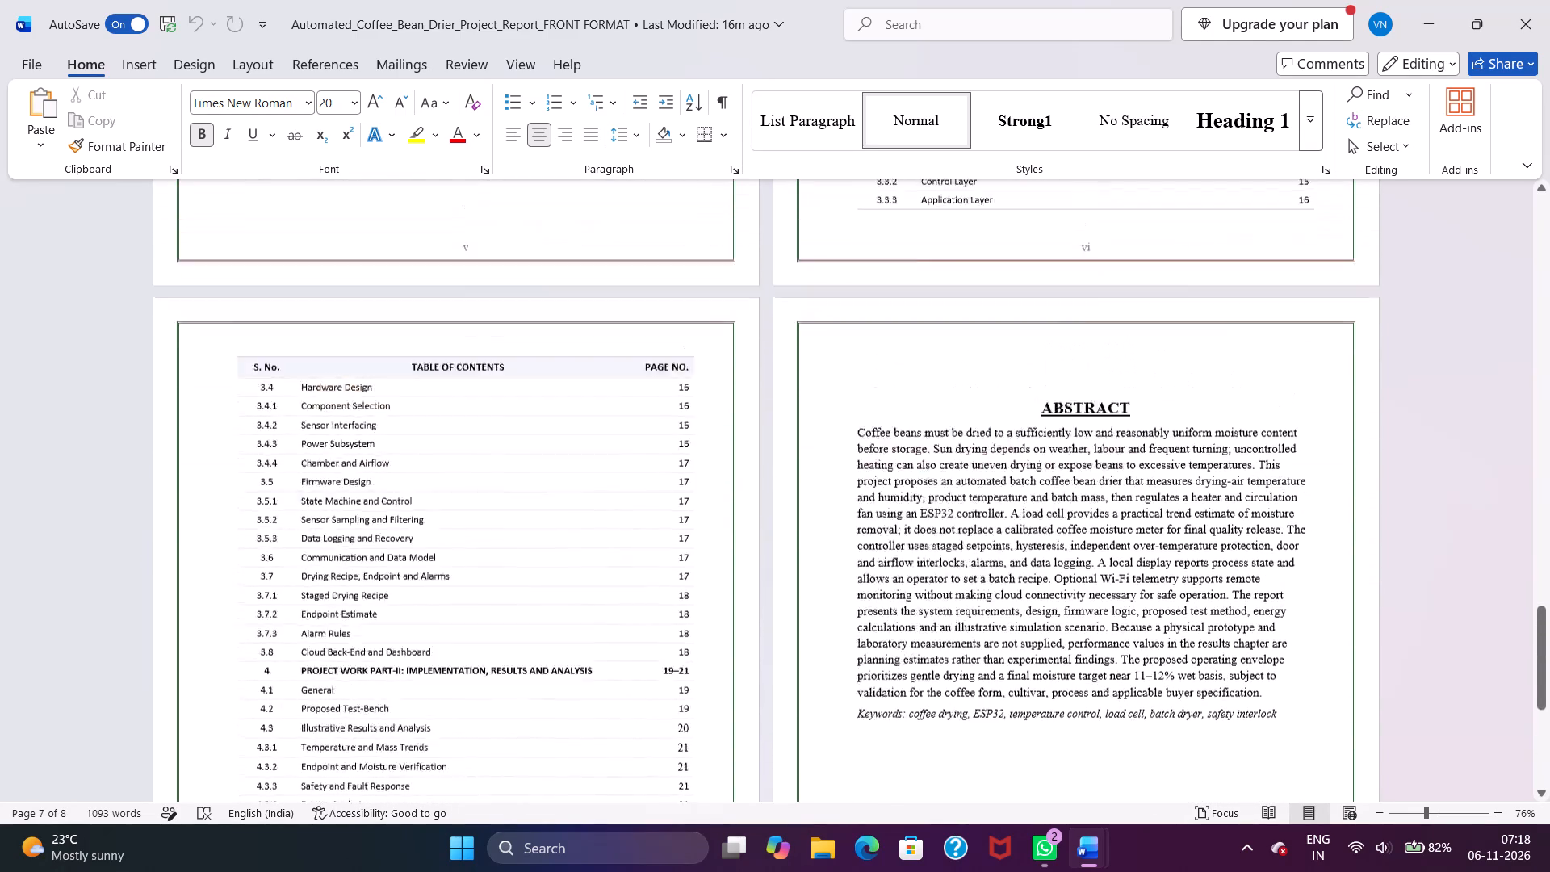
scroll(473, 547, up, 20)
scroll(473, 547, up, 7)
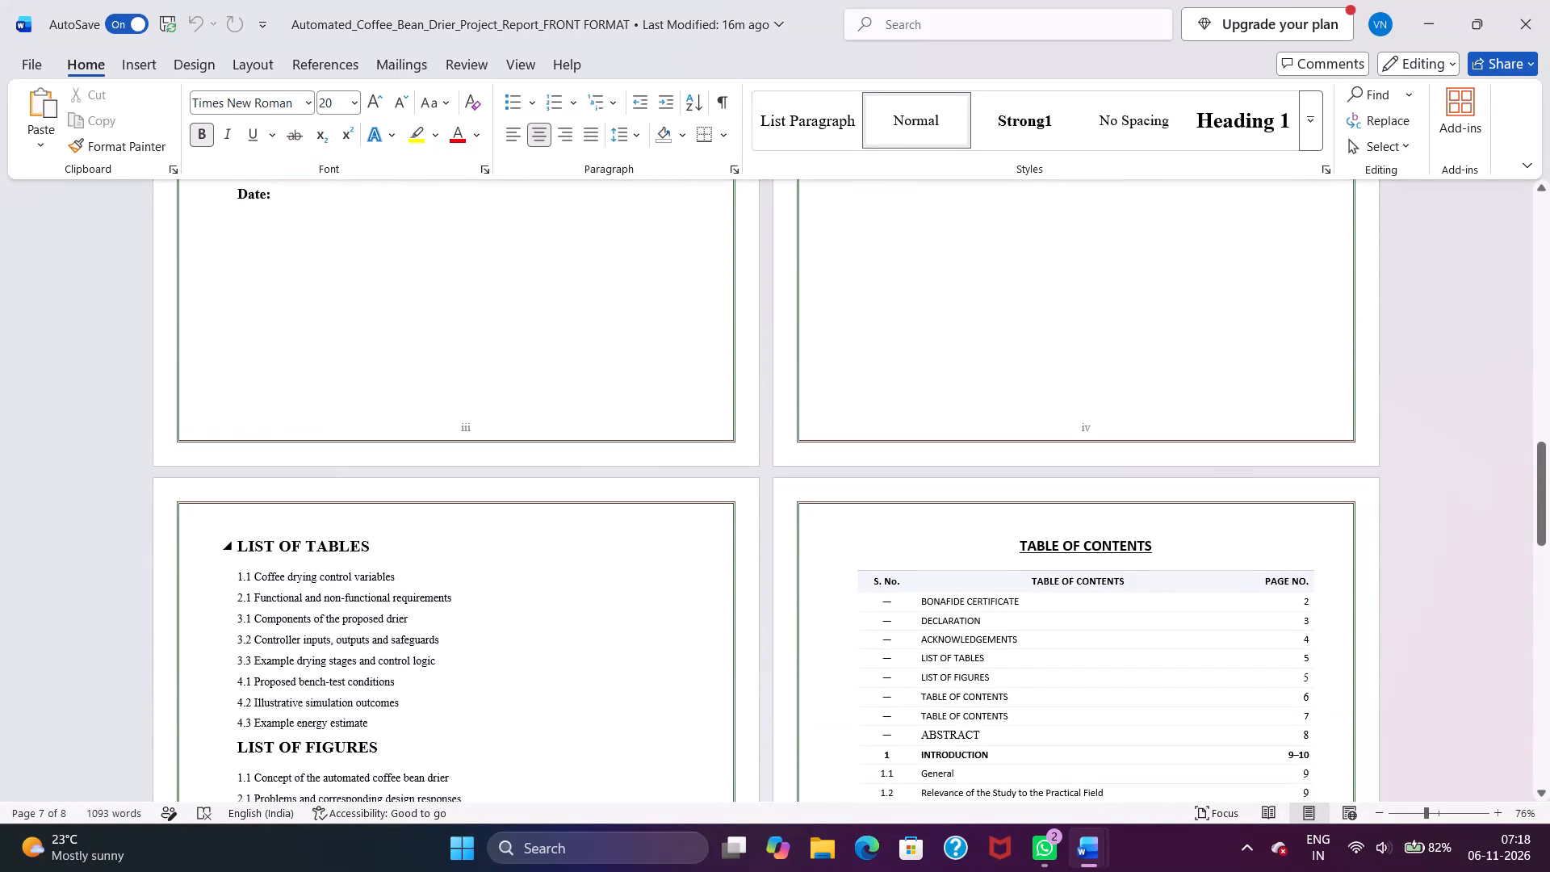
scroll(473, 547, up, 6)
Save a copy of the front-format document as a Word Document named skill project report in this PC's Desktop folder.
click(30, 56)
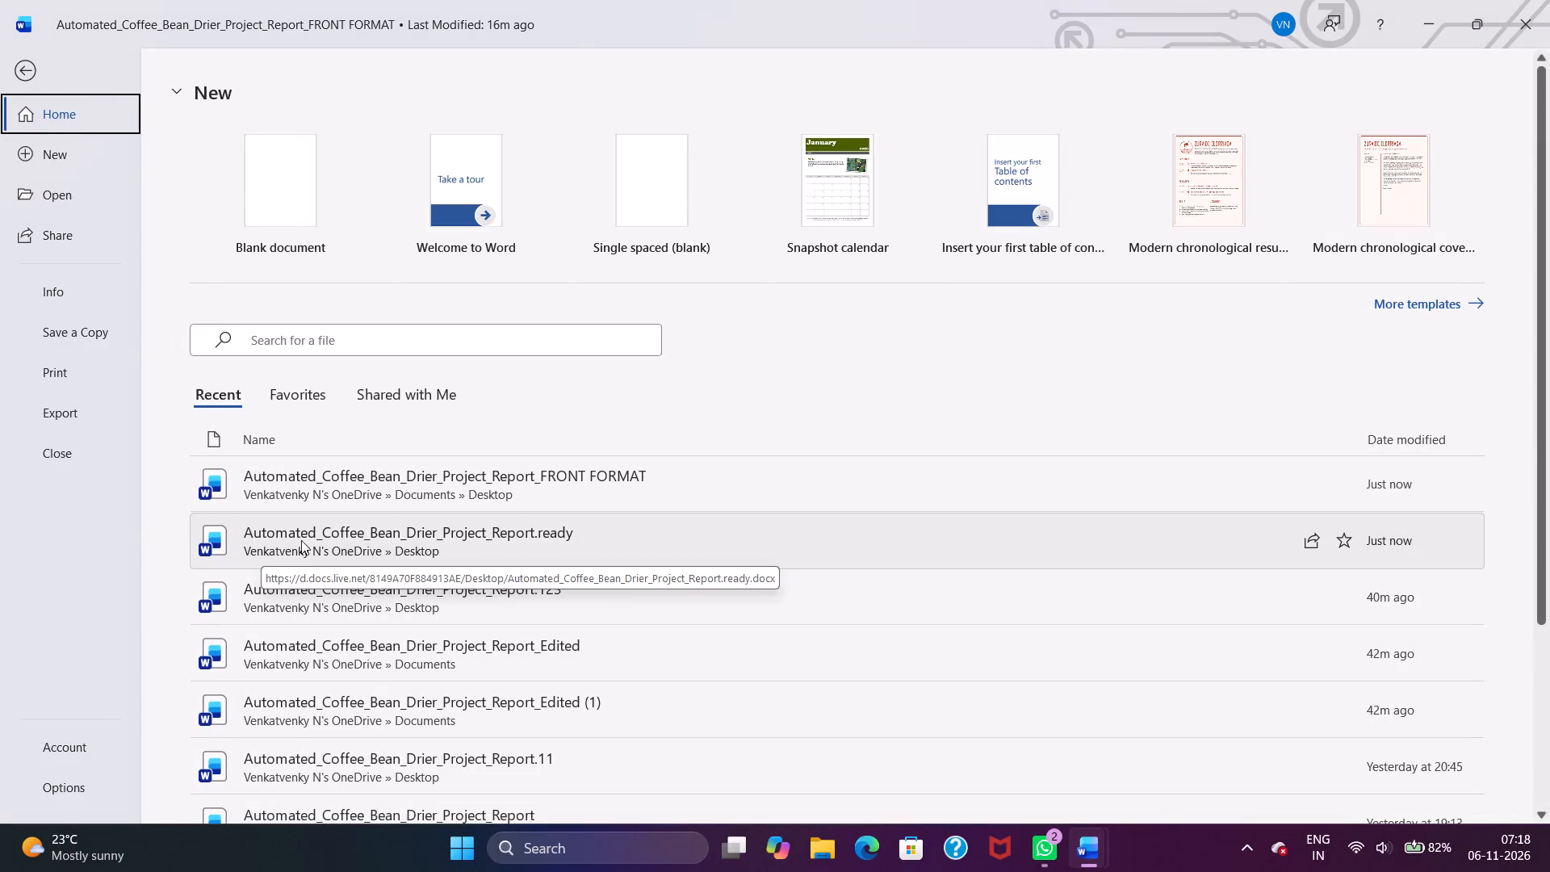
click(87, 331)
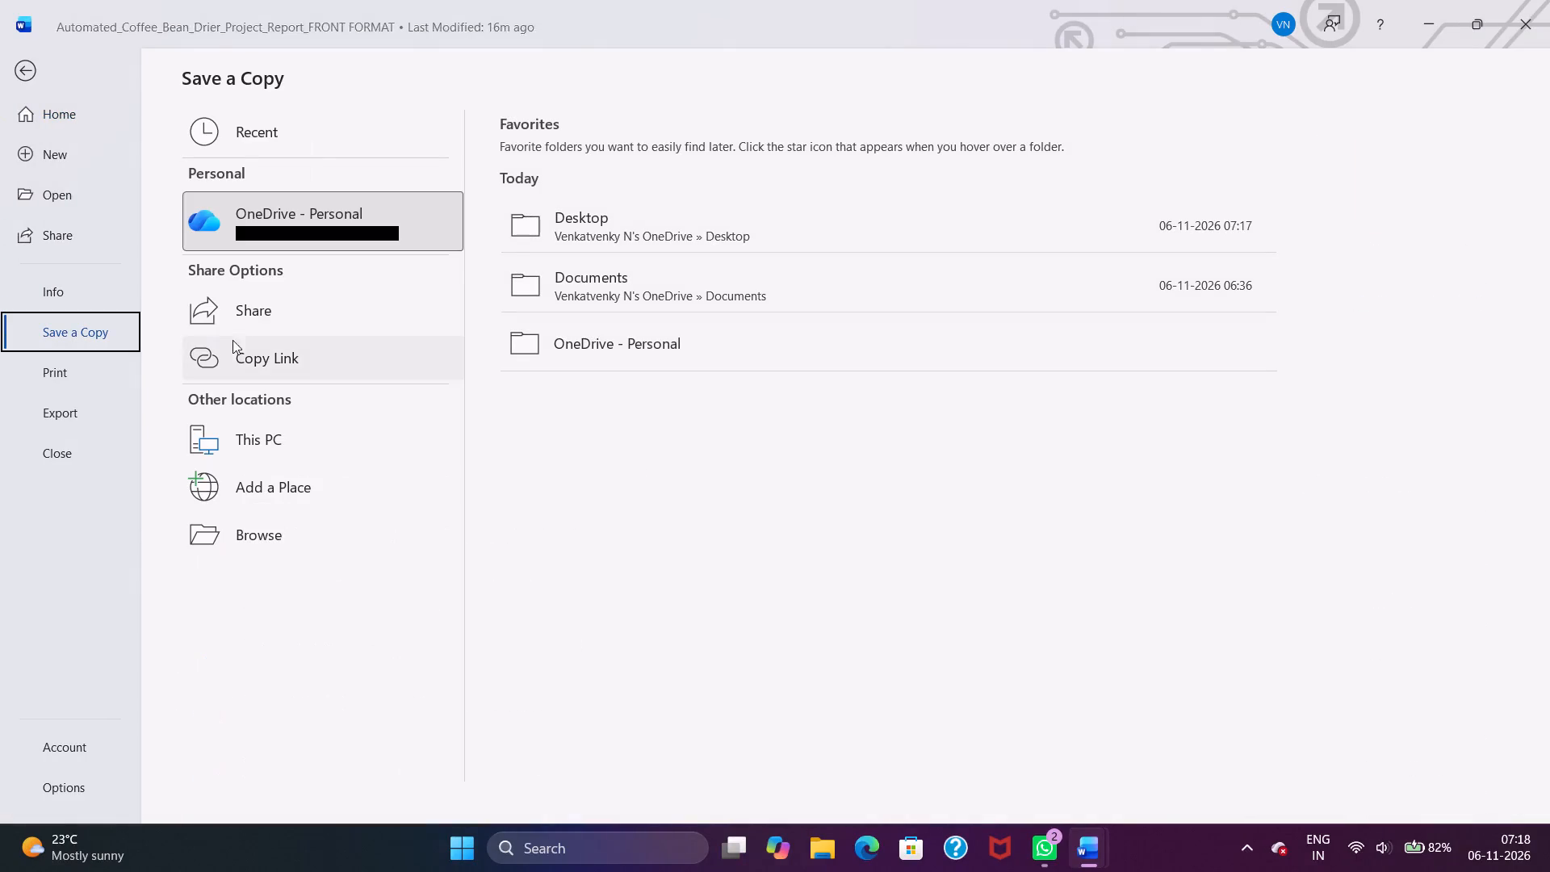
click(295, 422)
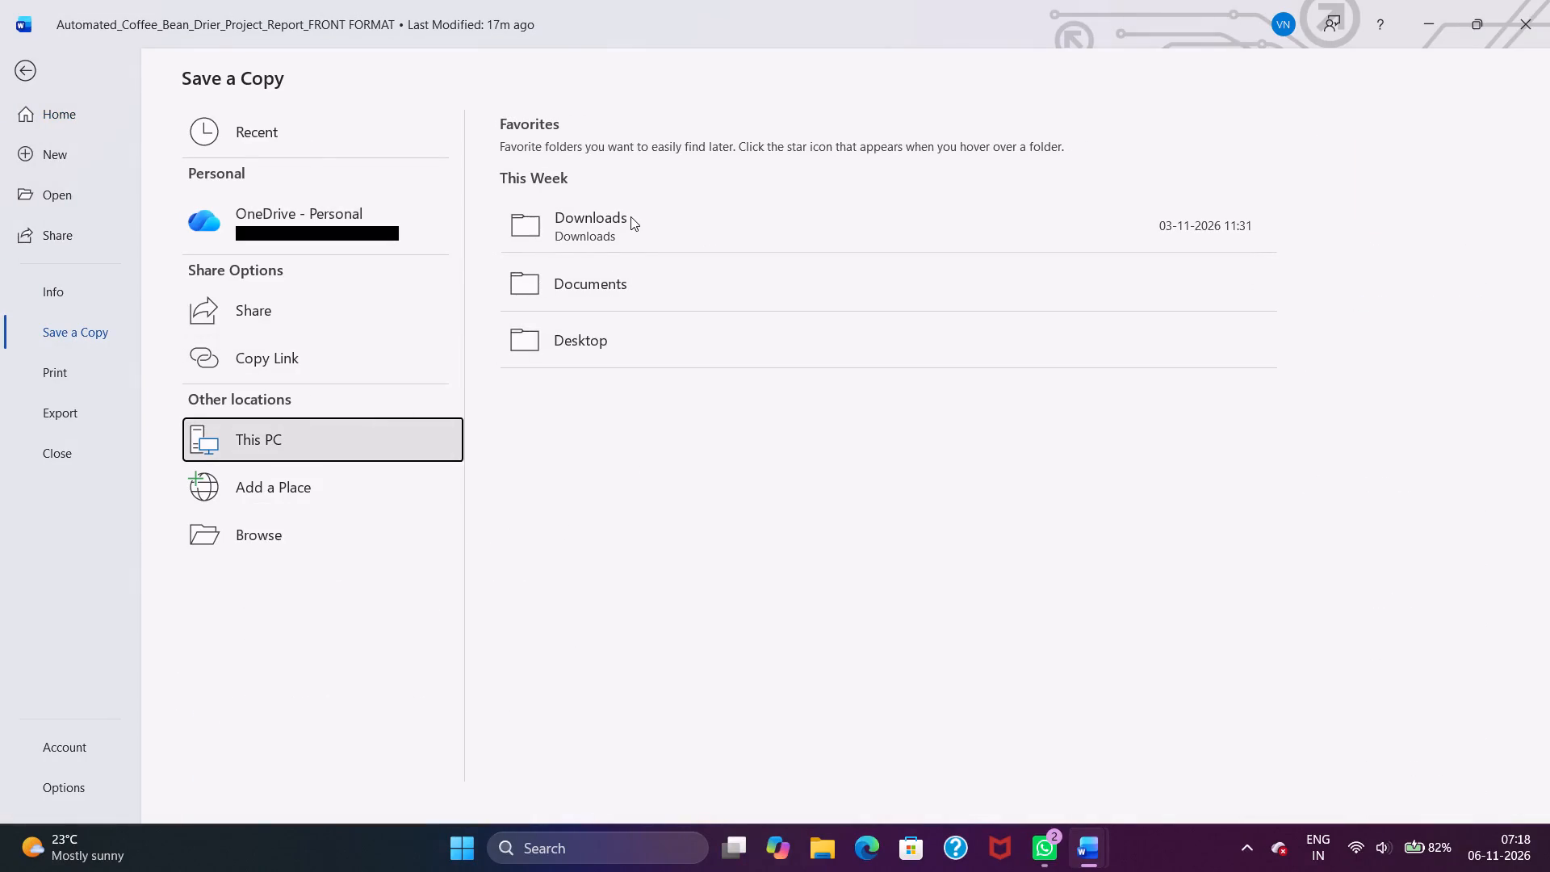
click(626, 326)
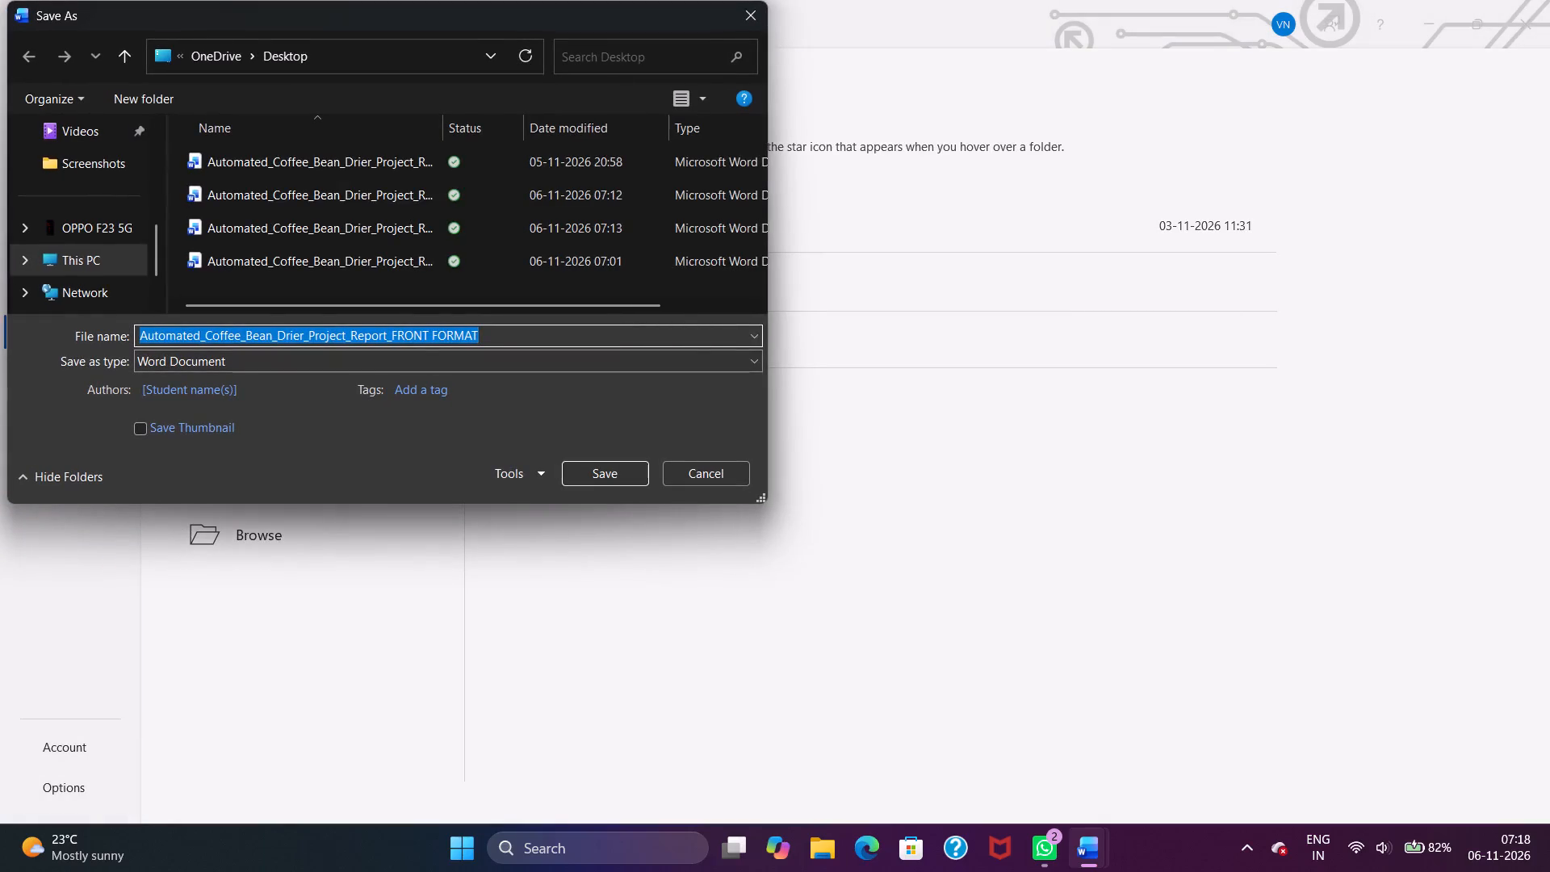
click(533, 341)
click(533, 341)
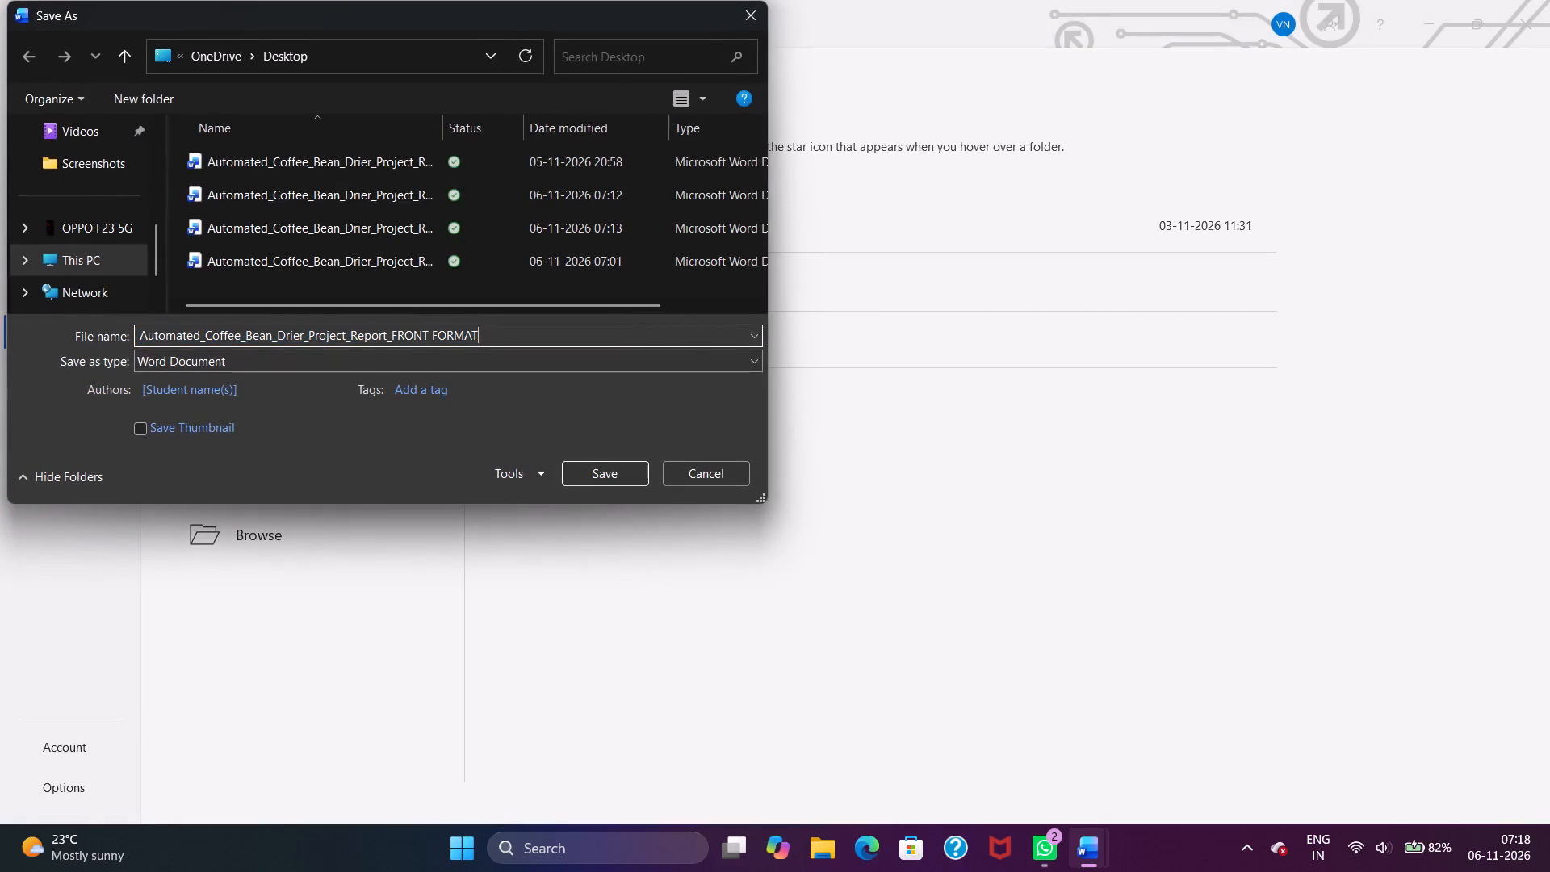
key(BackSpace)
key(BackSpace)
key(BackSpace)
key(BackSpace)
key(BackSpace)
key(BackSpace)
key(BackSpace)
key(BackSpace)
key(BackSpace)
key(BackSpace)
key(BackSpace)
key(BackSpace)
key(BackSpace)
key(BackSpace)
key(BackSpace)
key(BackSpace)
key(BackSpace)
key(BackSpace)
key(BackSpace)
key(BackSpace)
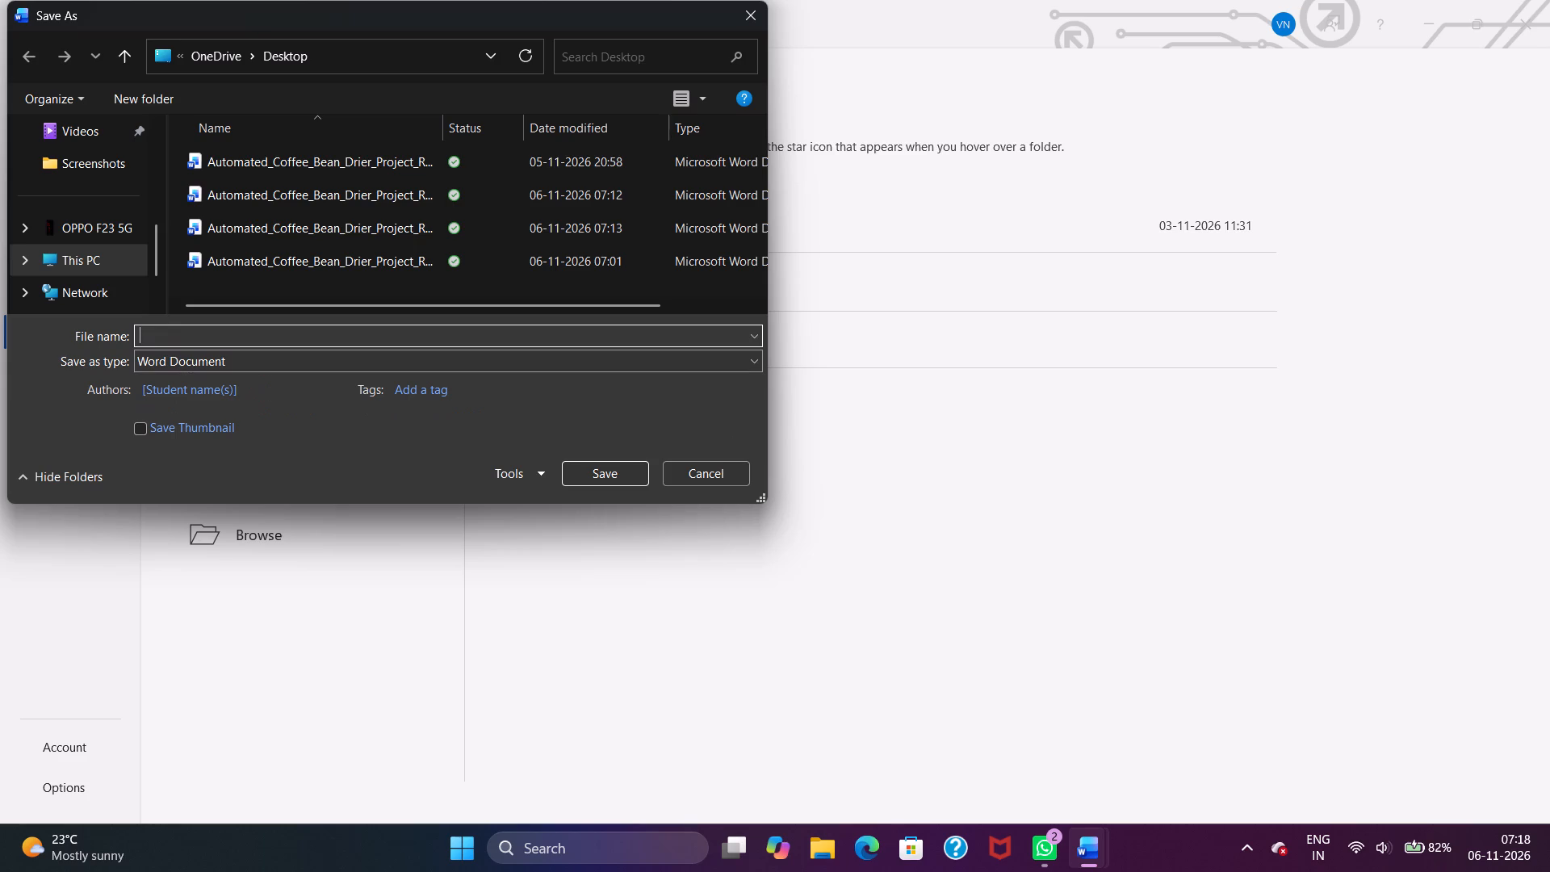
key(s)
text(kill)
key(space)
text(projr)
key(BackSpace)
key(e)
text(ct)
key(space)
text(reo)
key(BackSpace)
key(BackSpace)
text(eport)
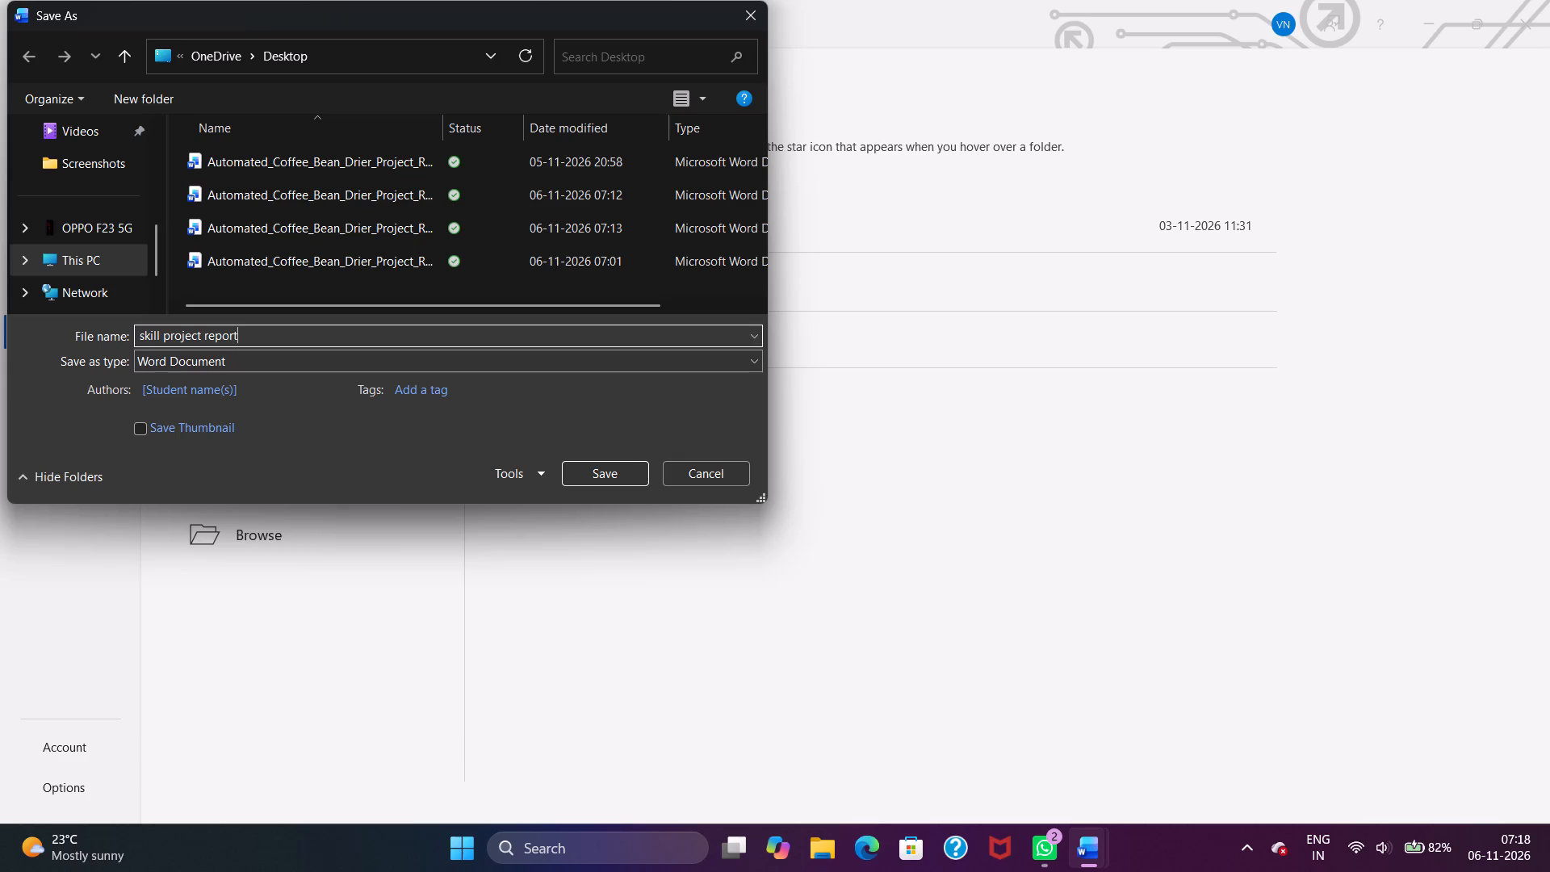
click(586, 481)
click(587, 472)
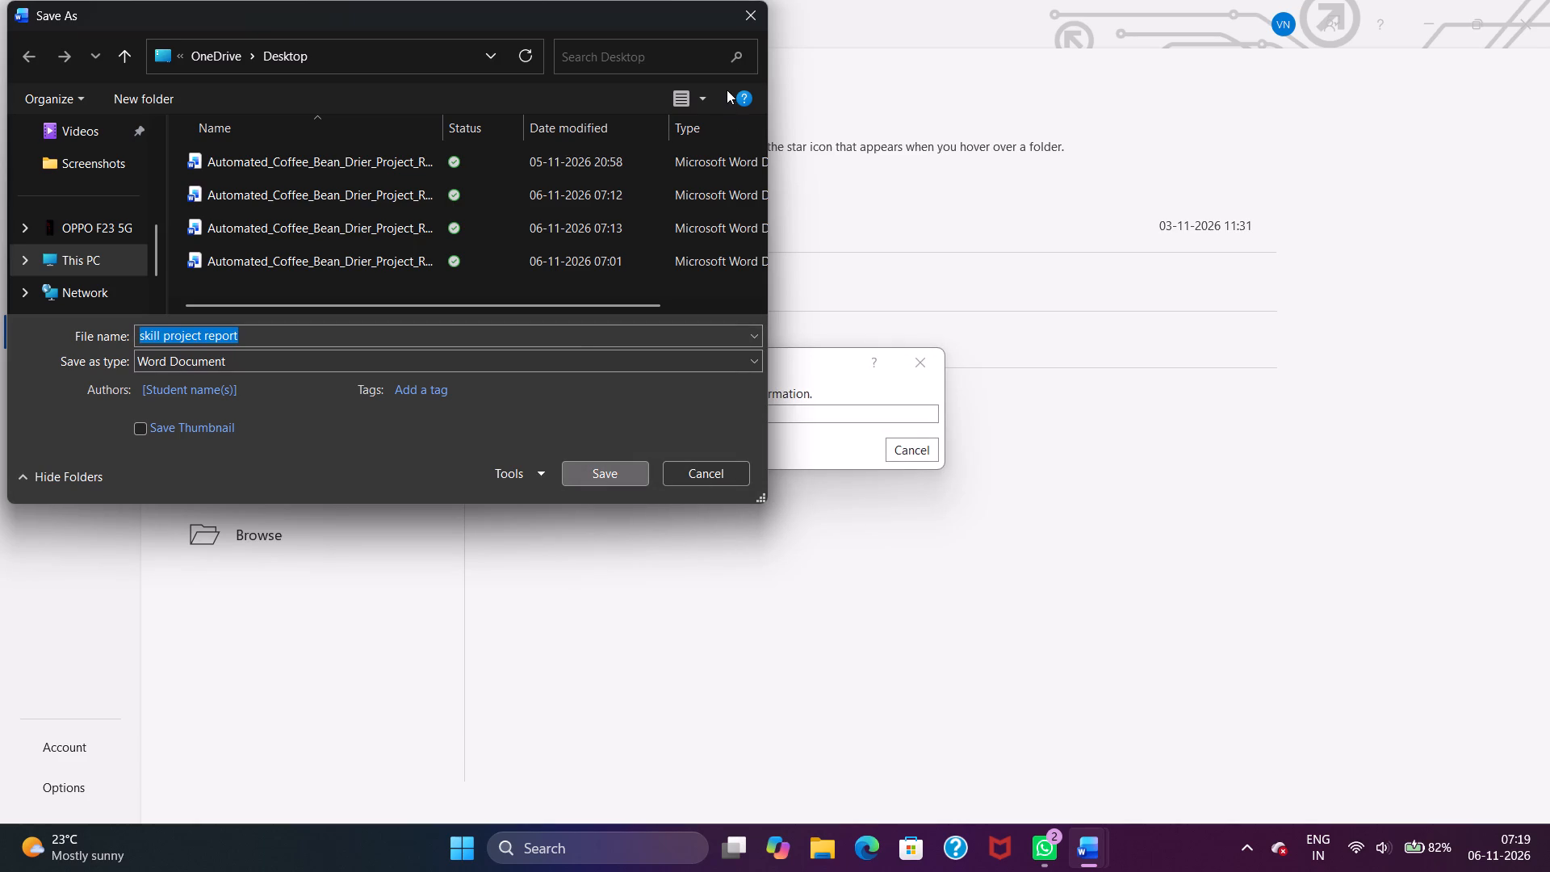
click(749, 10)
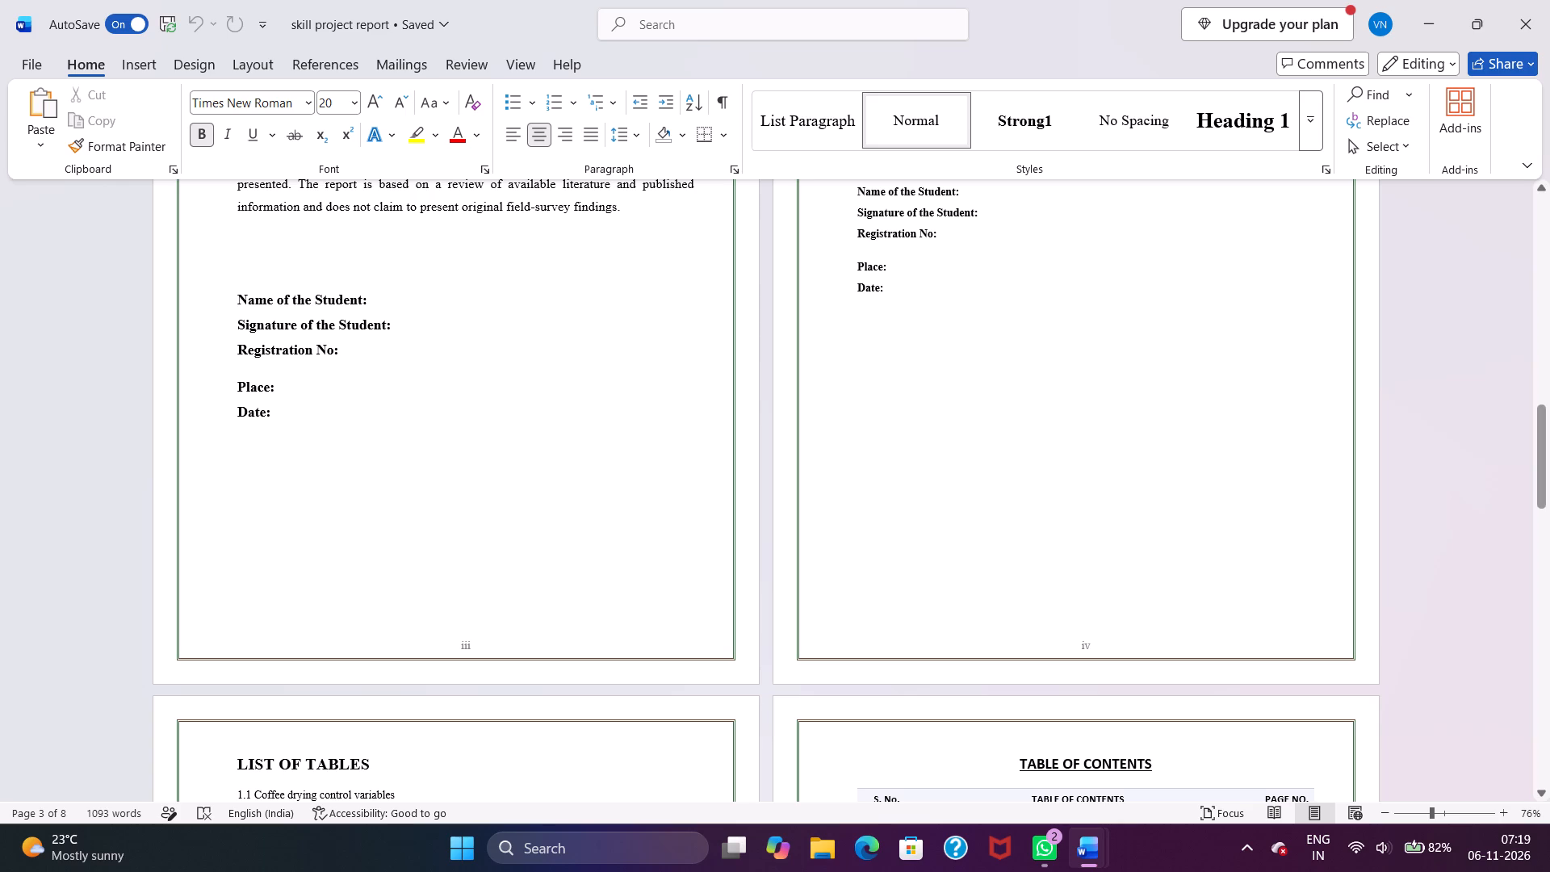
Return to the title page of skill project report and open the Send link sharing dialog for the document.
scroll(438, 498, up, 9)
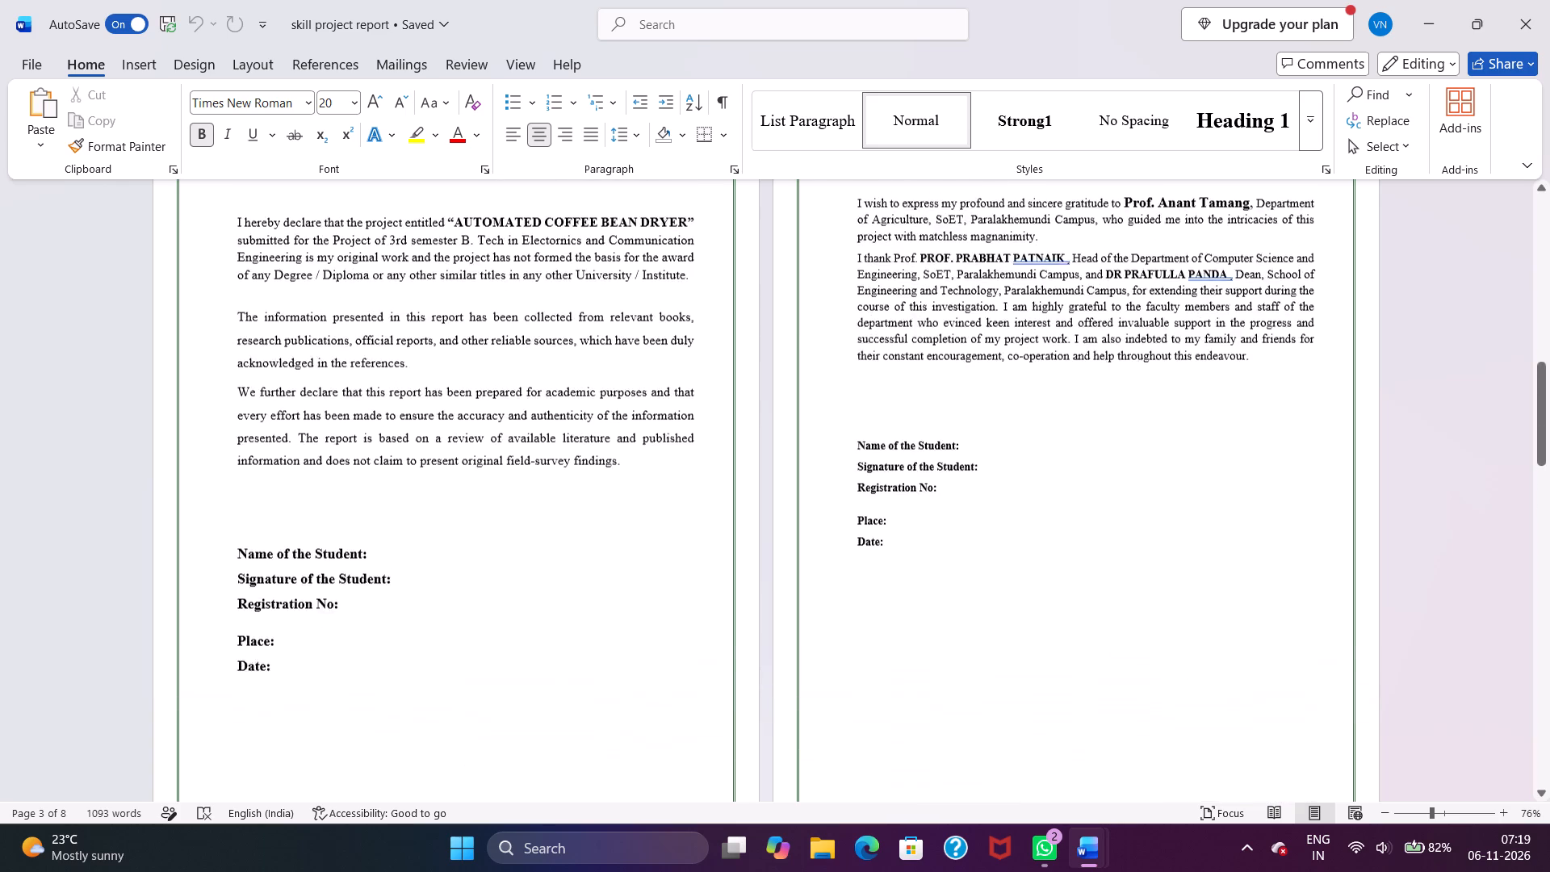
scroll(438, 498, up, 18)
scroll(438, 498, up, 13)
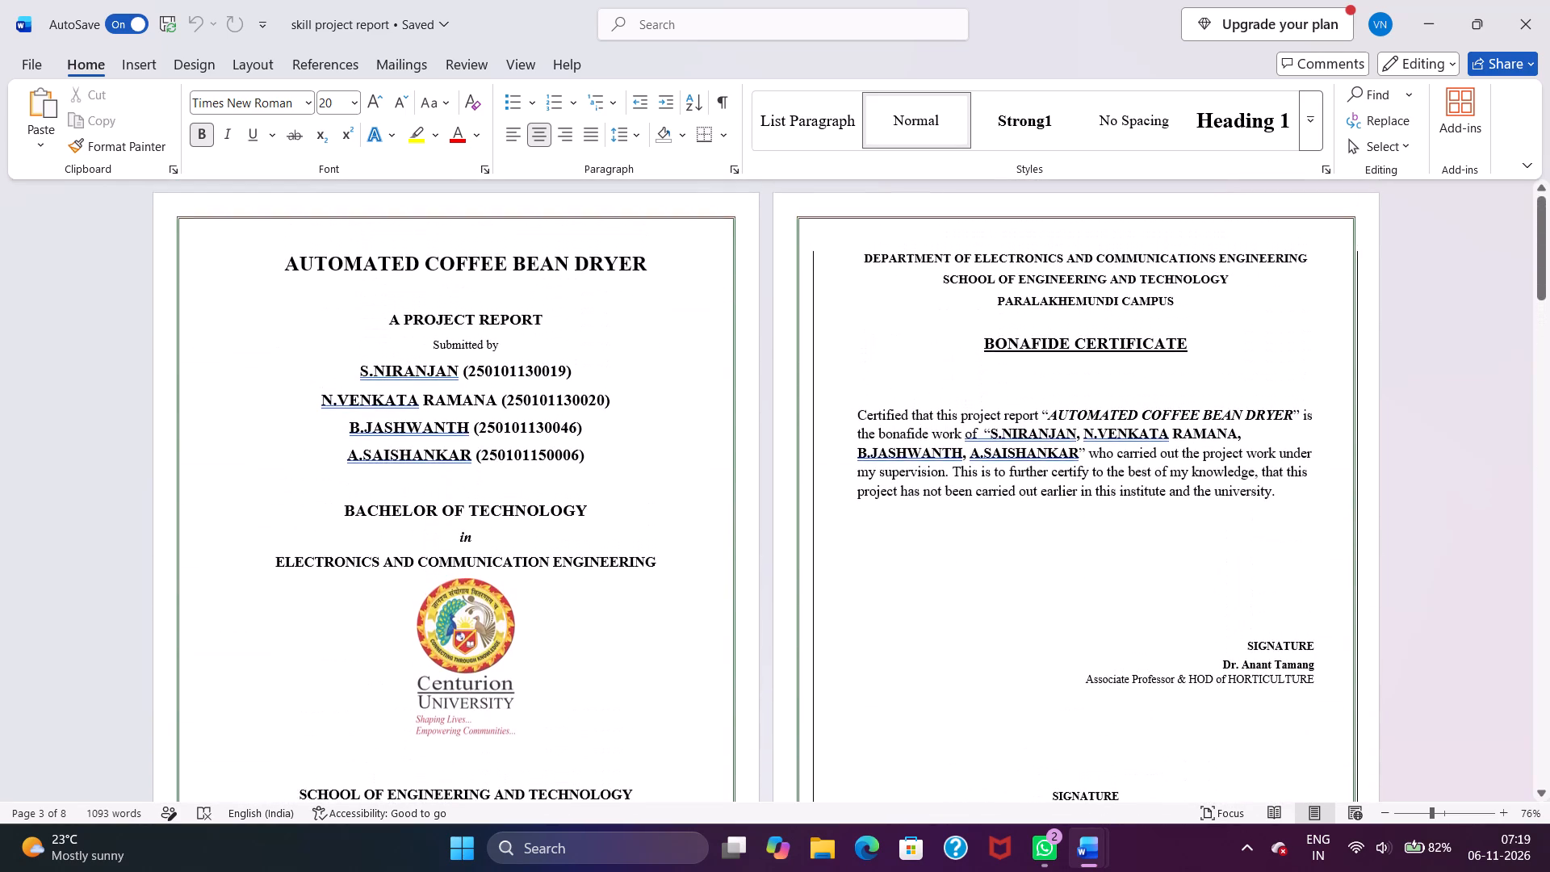
scroll(438, 498, up, 6)
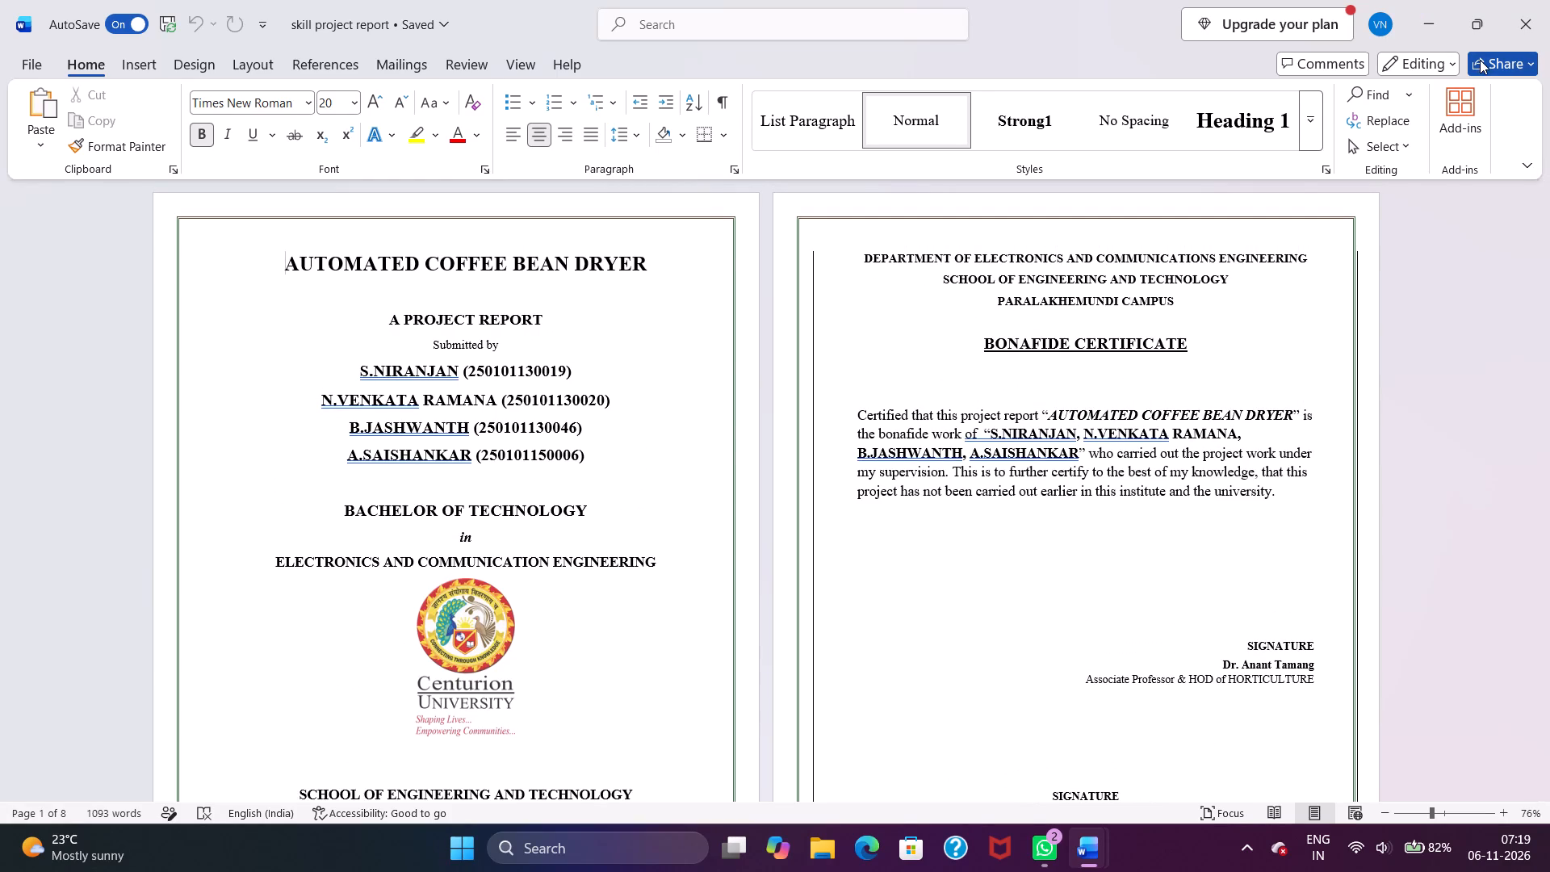
click(1480, 60)
click(1475, 83)
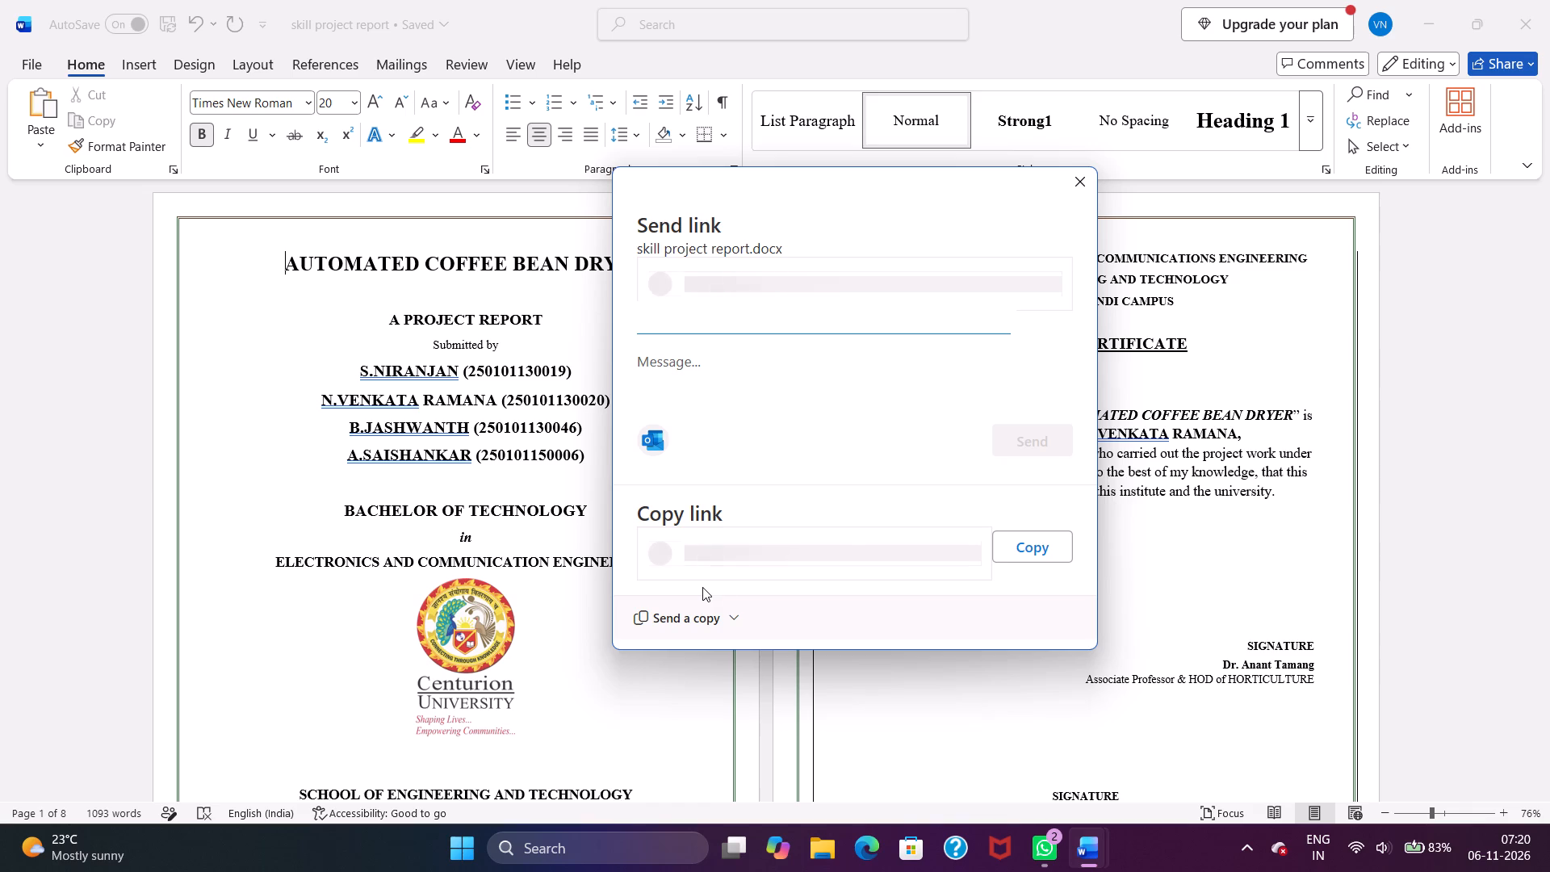
scroll(729, 495, down, 6)
Dismiss the Send link sharing dialog for skill project report without sending or copying a link.
scroll(729, 495, up, 4)
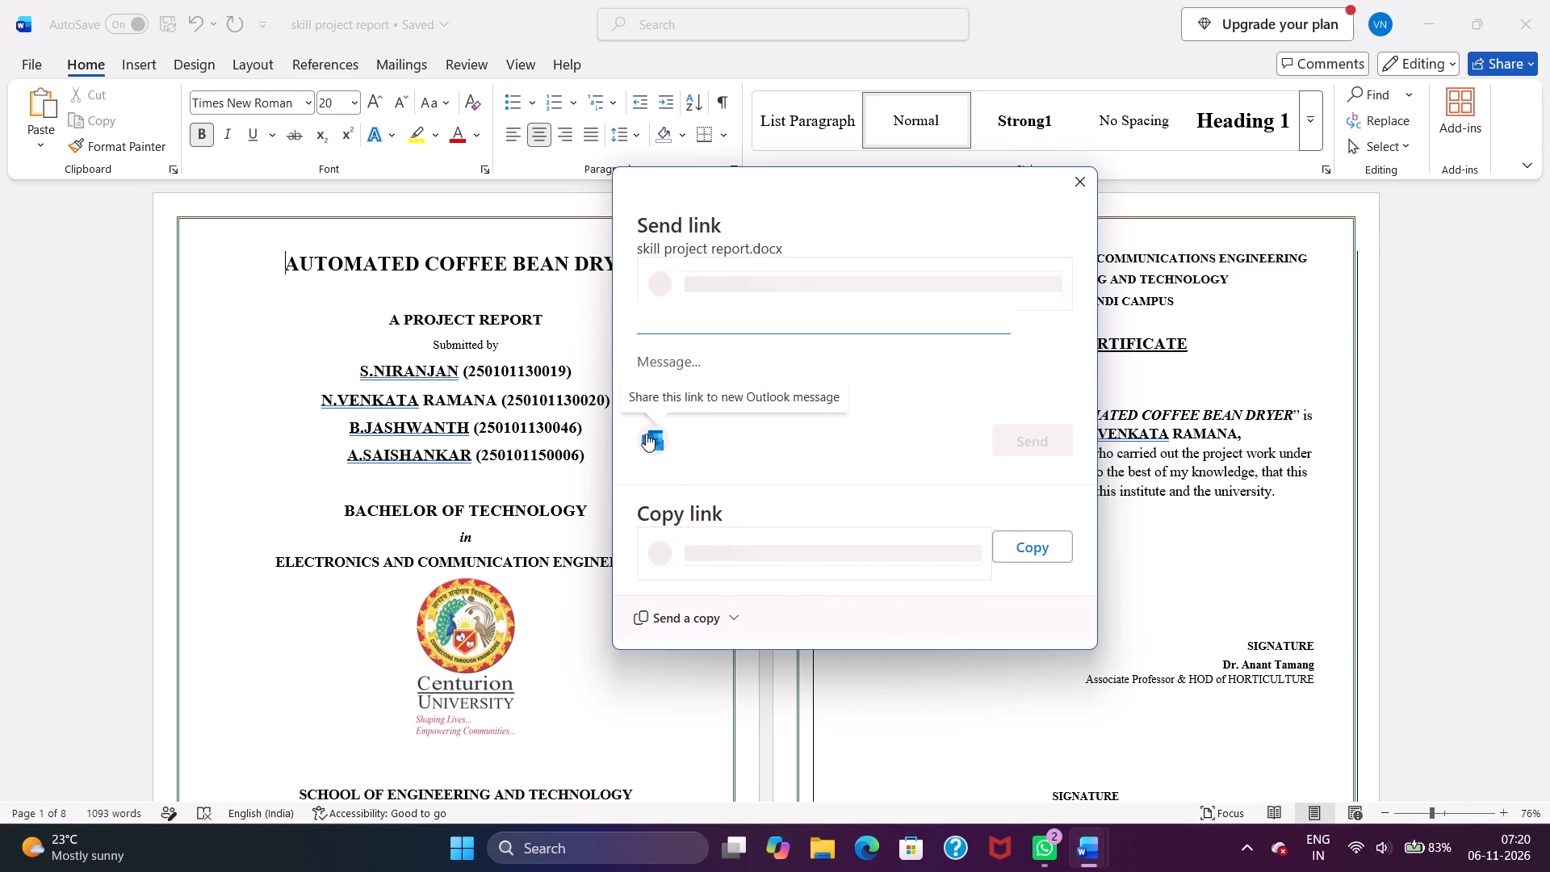
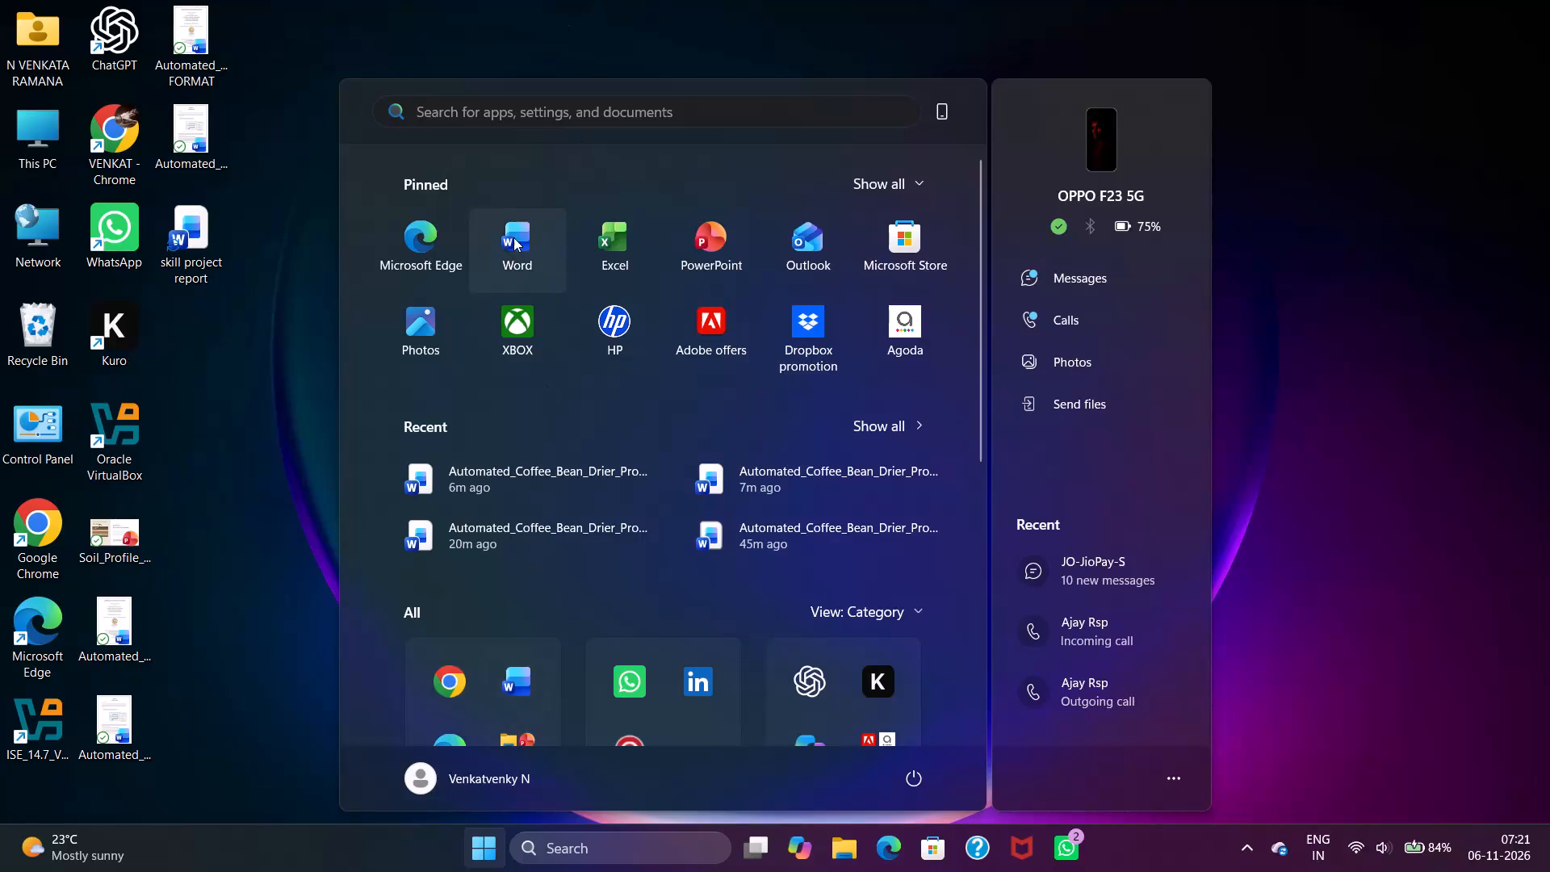
Start Word and open the recent document Automated_Coffee_Bean_Drier_Project_Report.ready.
click(514, 243)
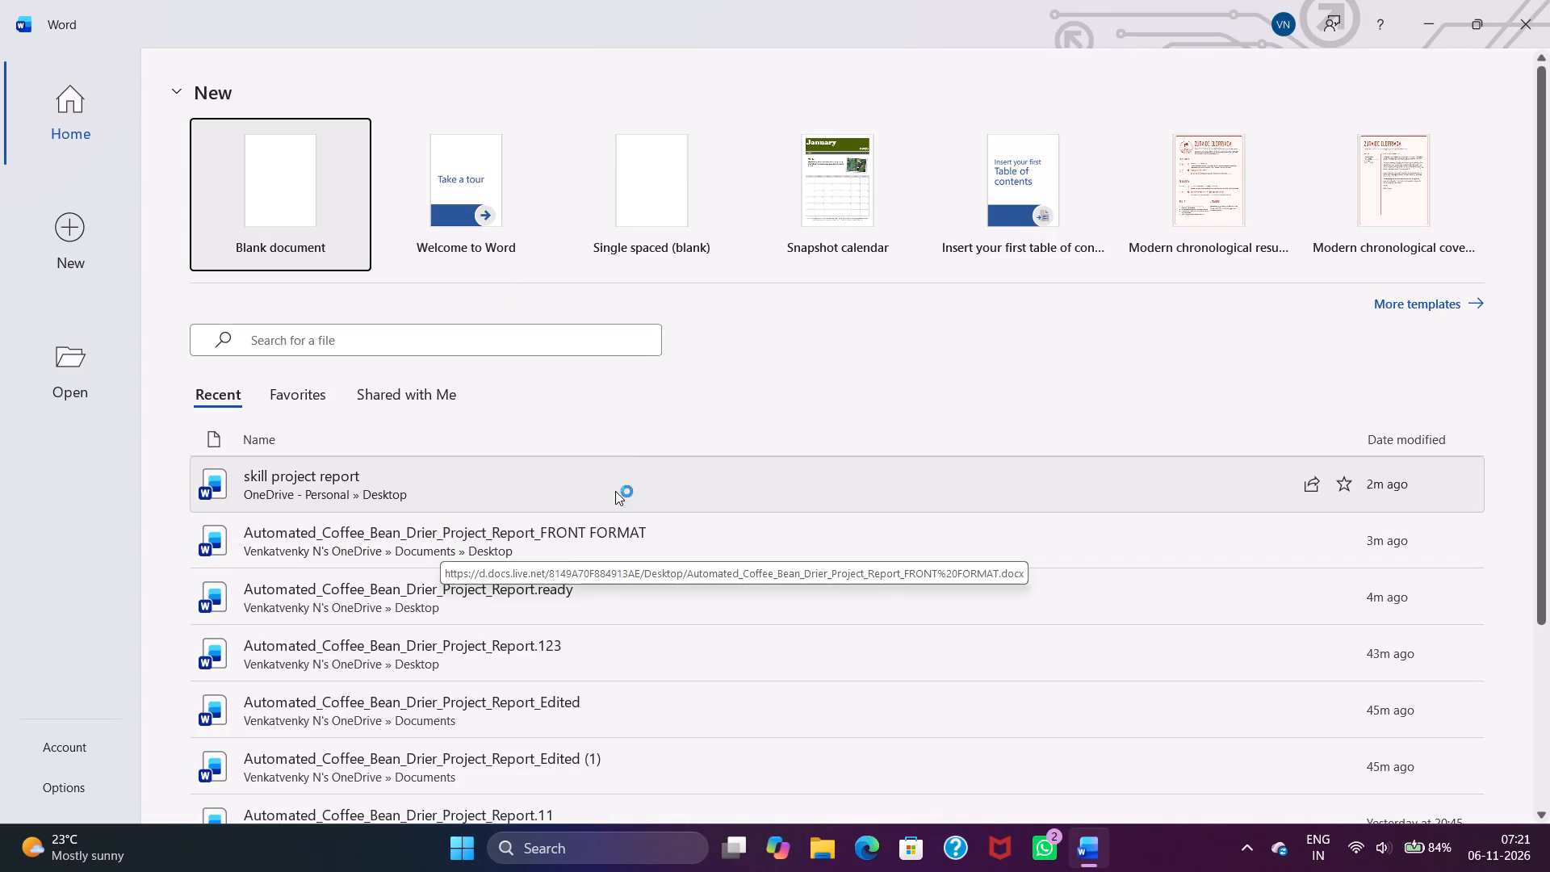
click(479, 593)
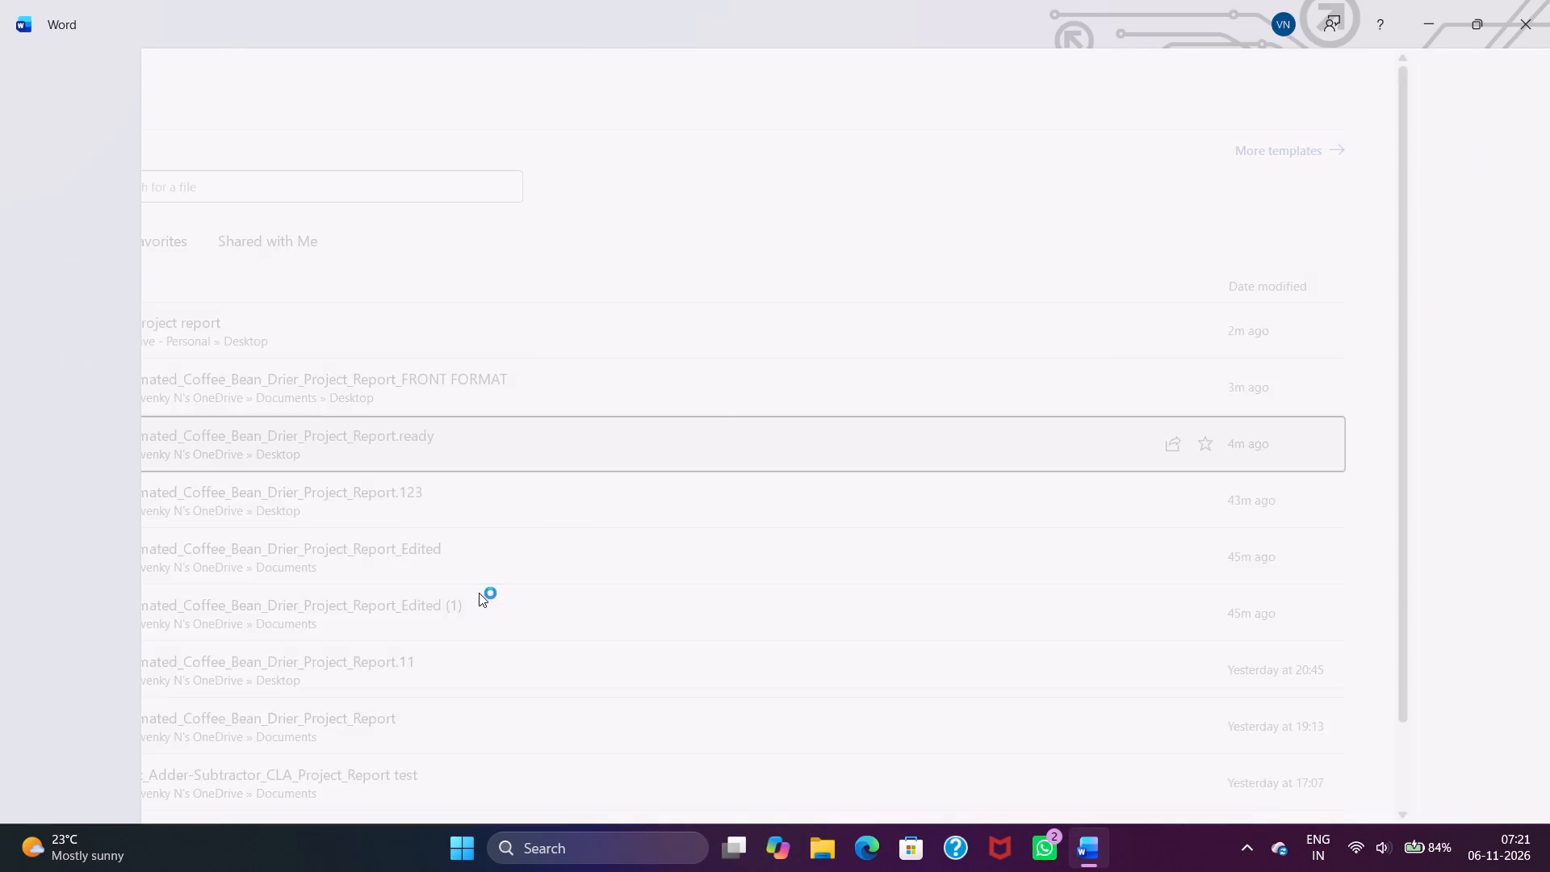
Look through the body pages of the ready report around the end of Chapter 1 and the start of Chapter 2.
scroll(539, 584, down, 10)
scroll(532, 601, up, 2)
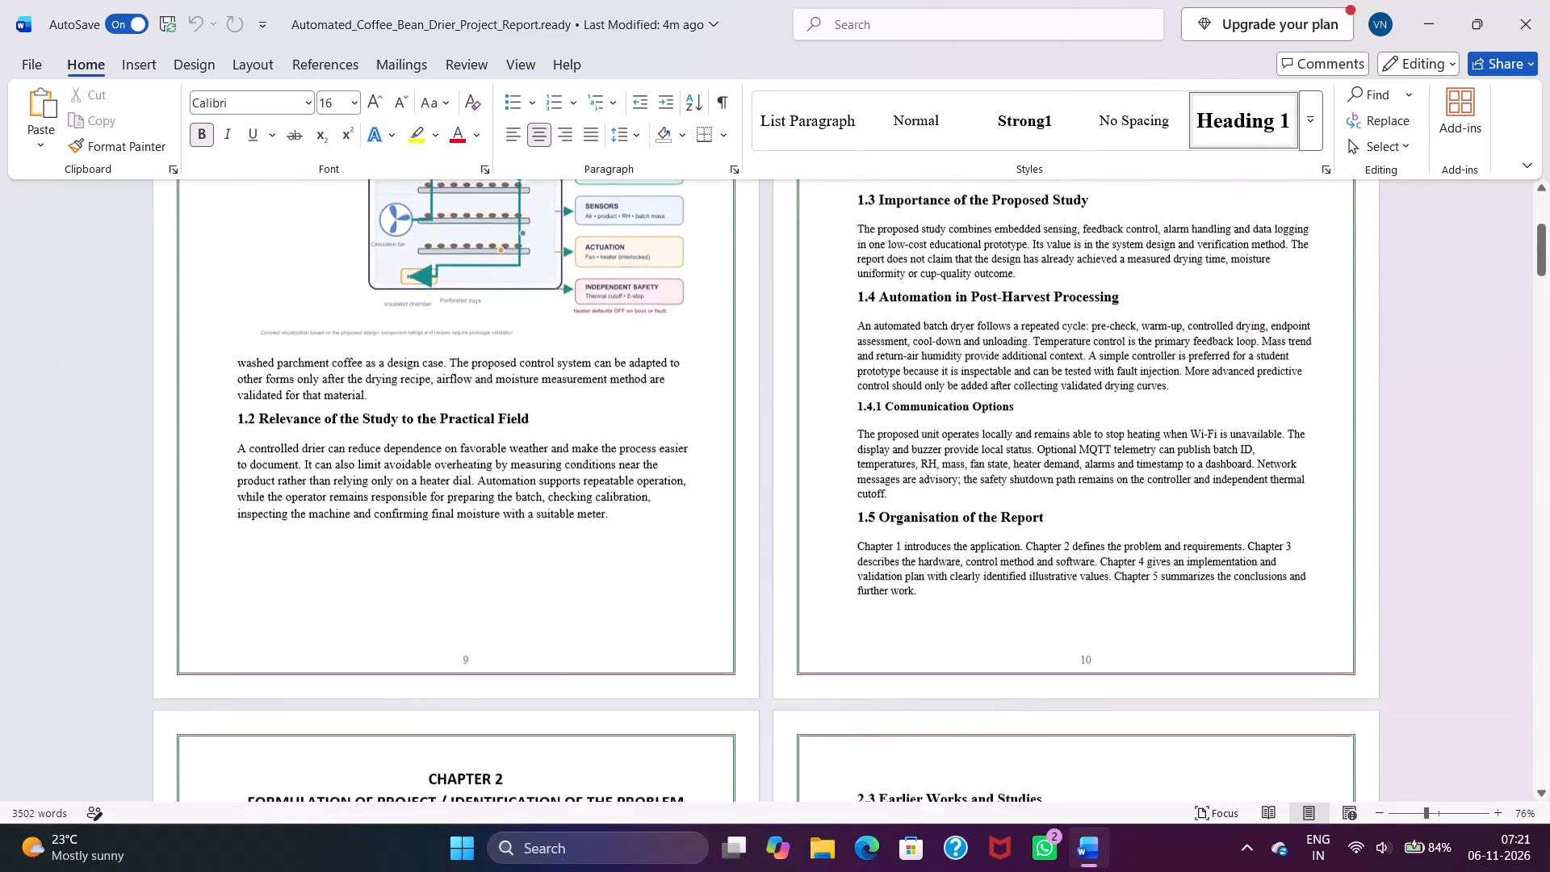
Save a copy of the ready report as a Word Document named Automated_Coffee_Bean_Drier_Project_Report.ready143 in this PC's Desktop folder.
scroll(532, 601, up, 11)
click(34, 54)
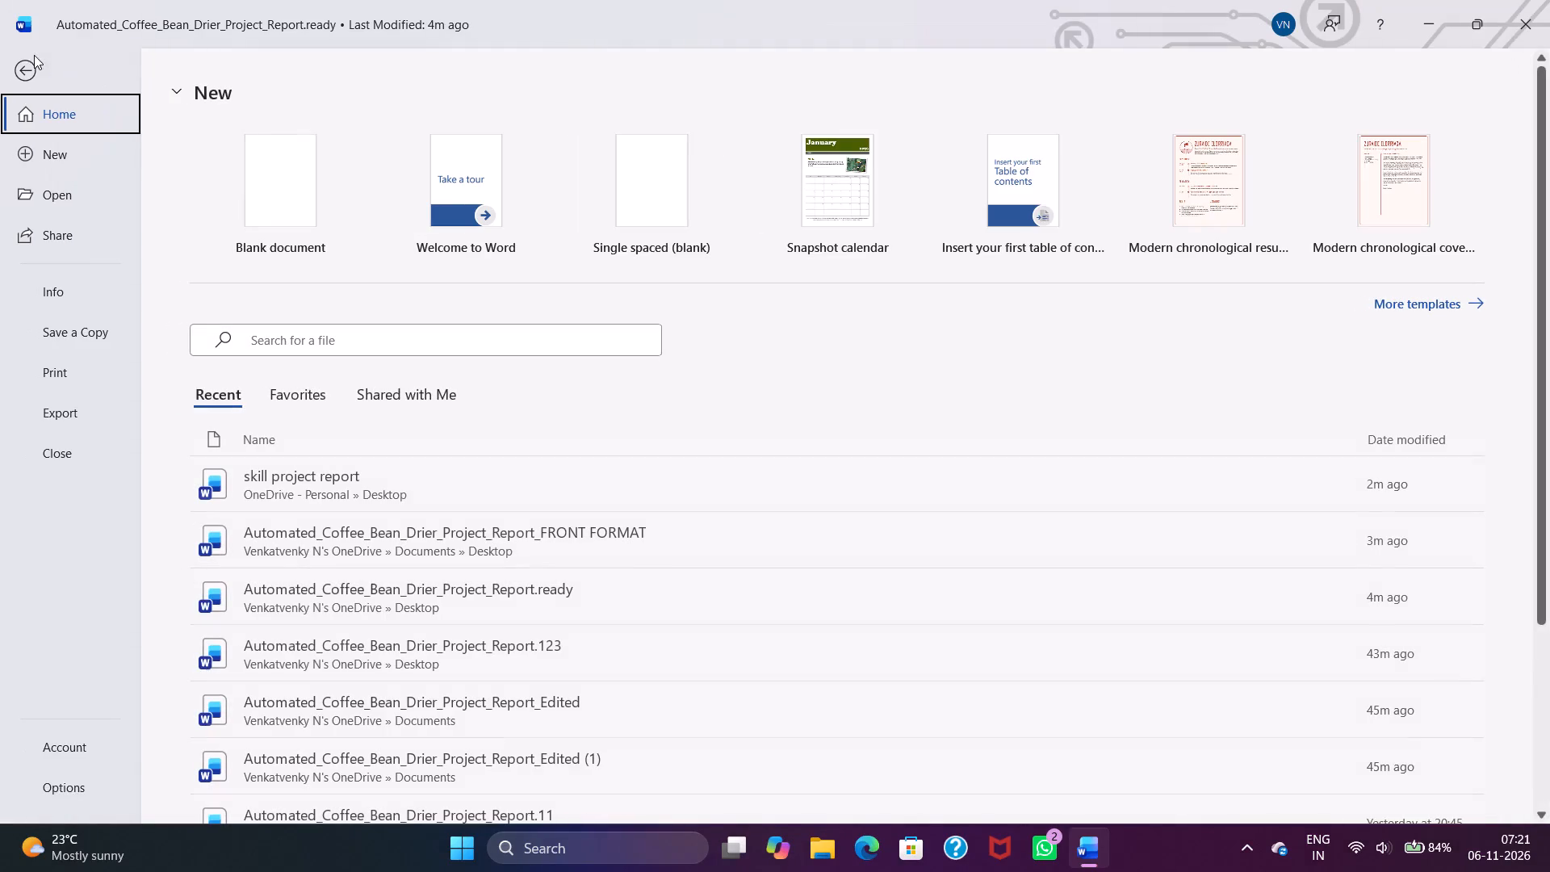
click(82, 335)
click(311, 448)
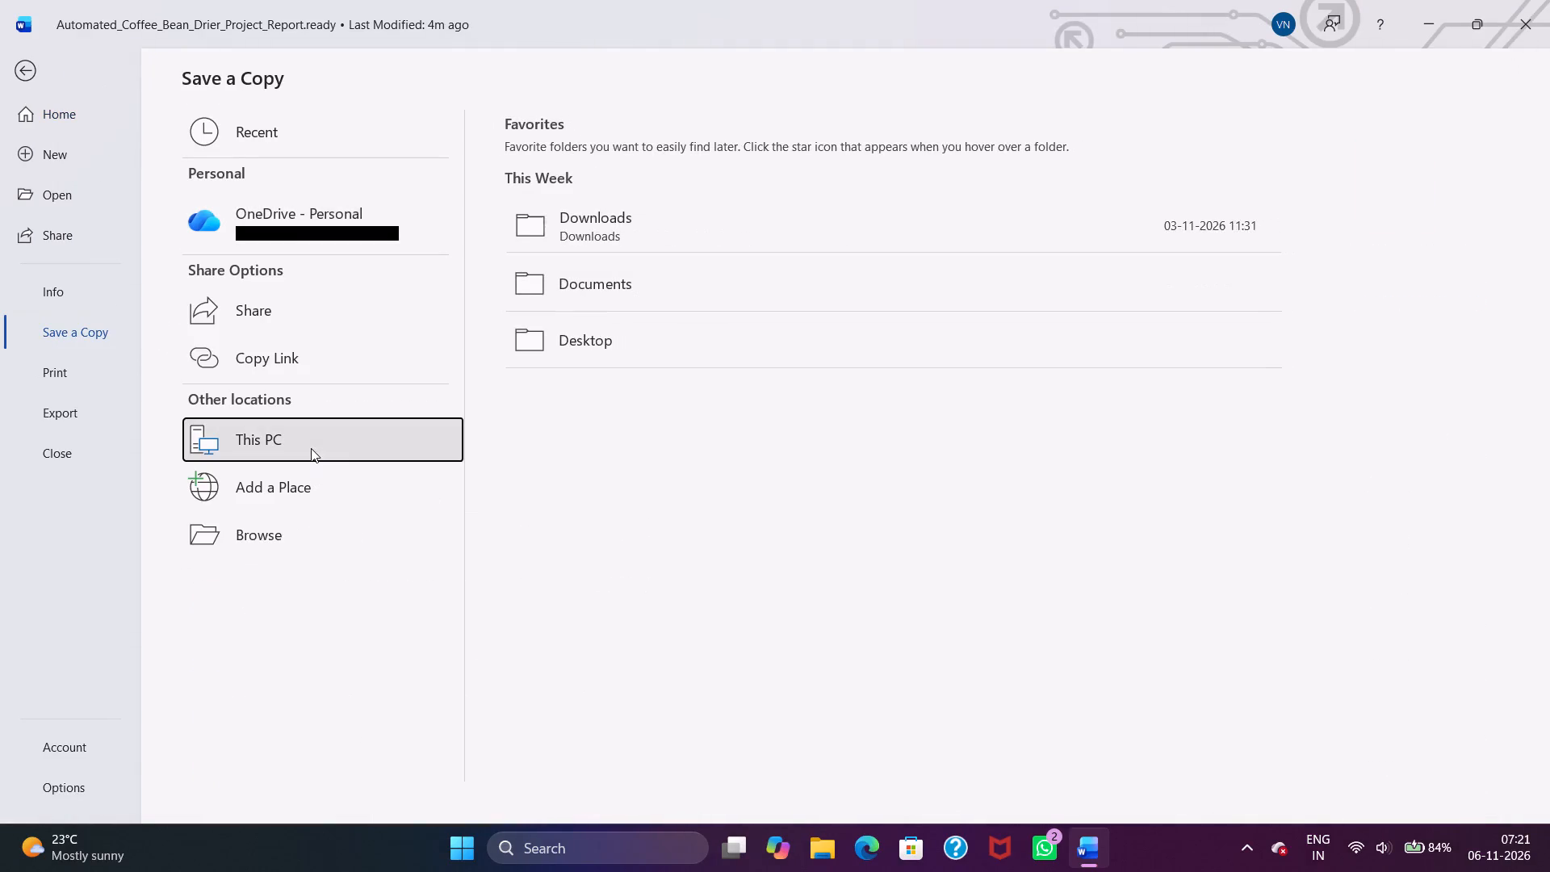
click(642, 328)
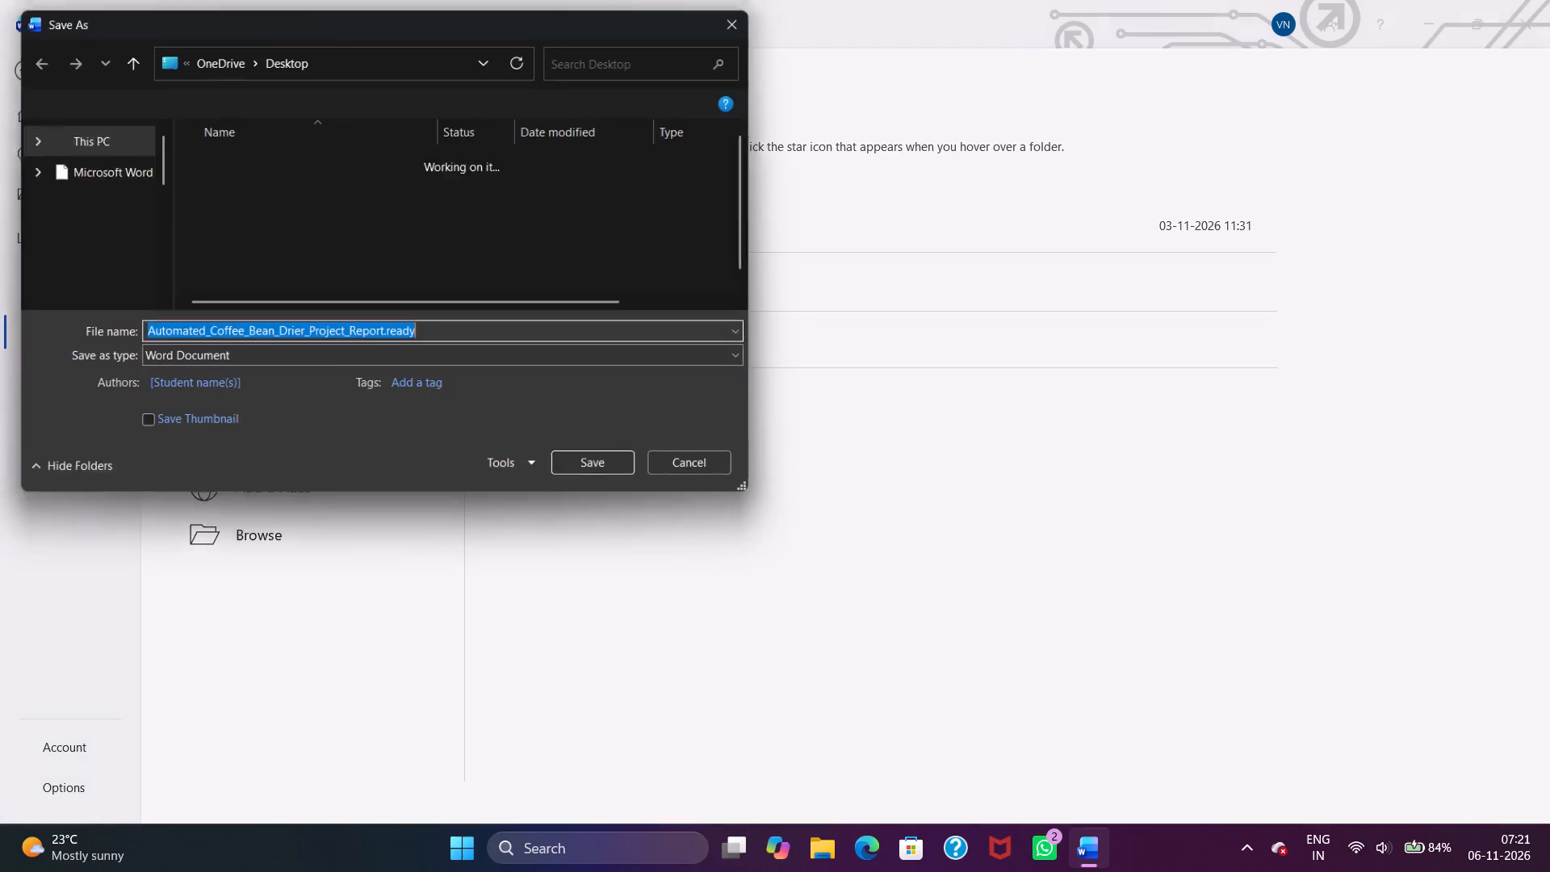
click(536, 333)
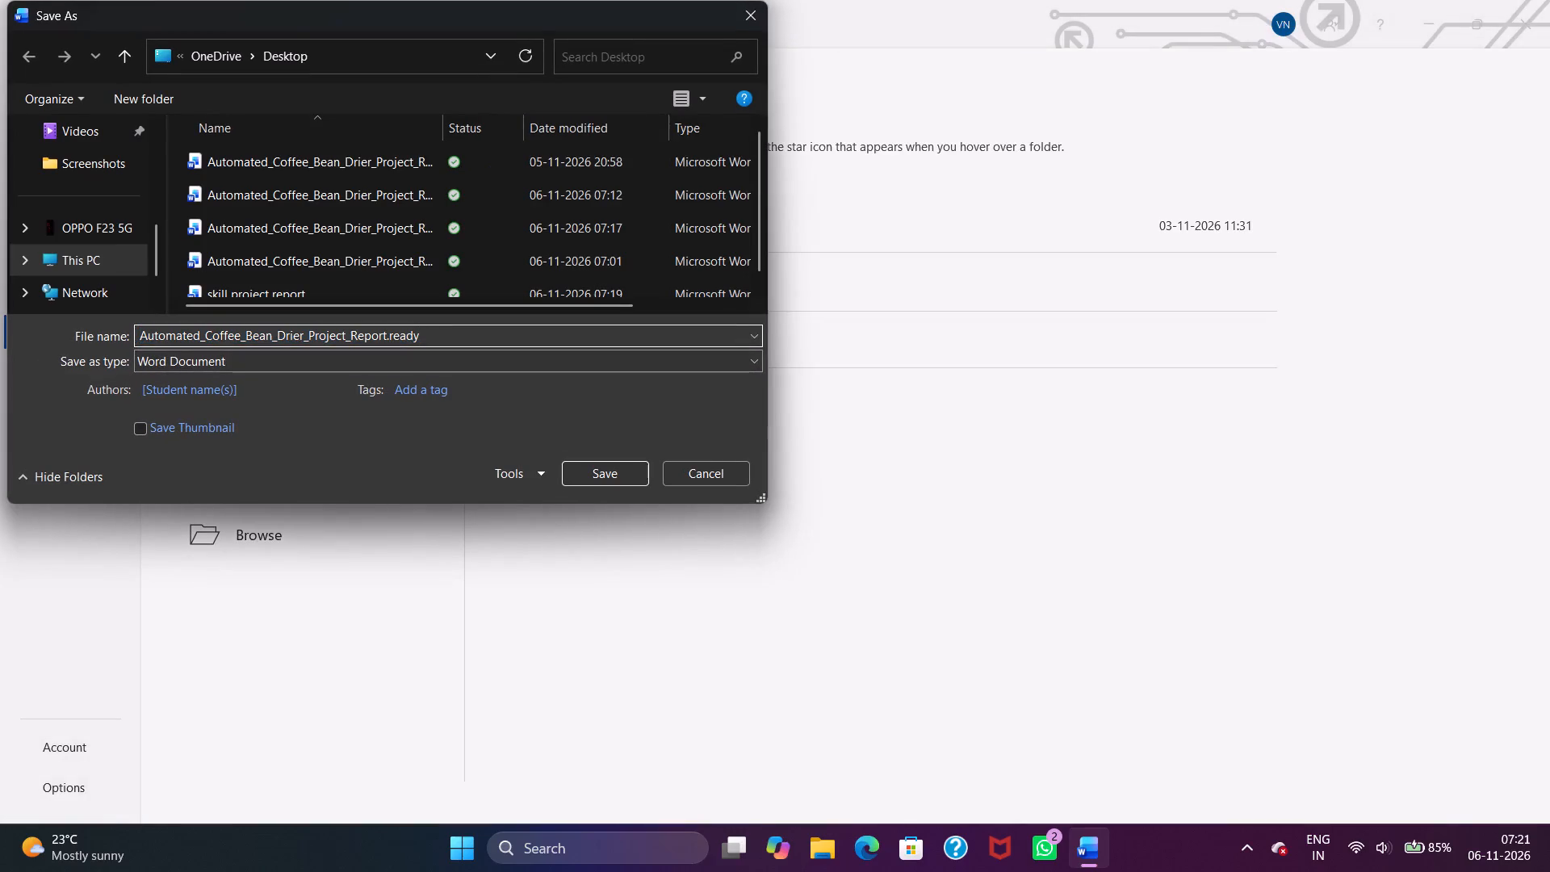
click(598, 476)
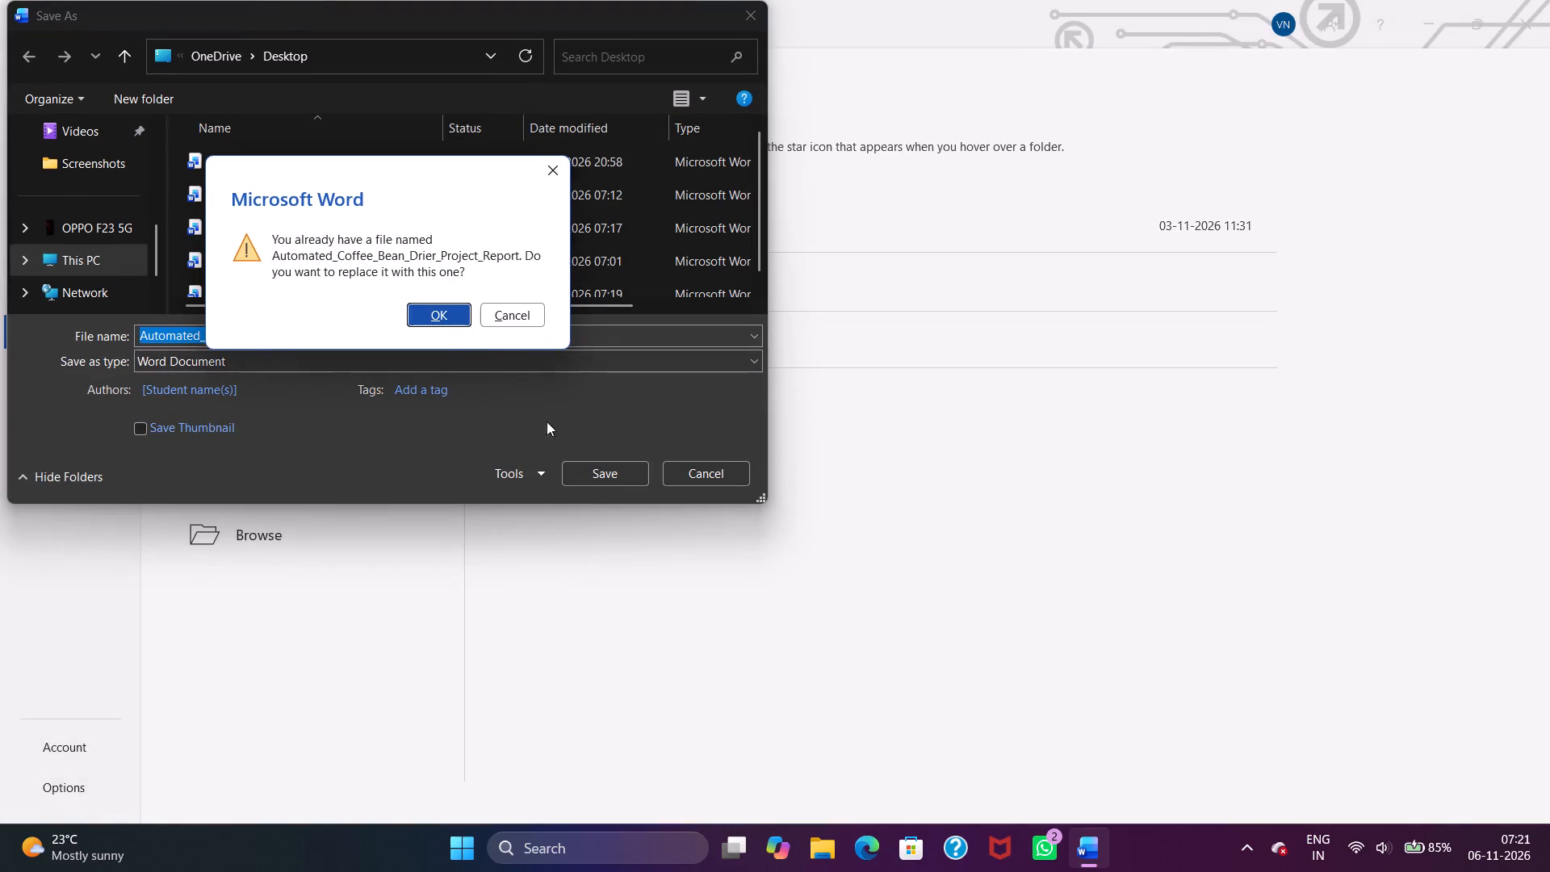
click(549, 160)
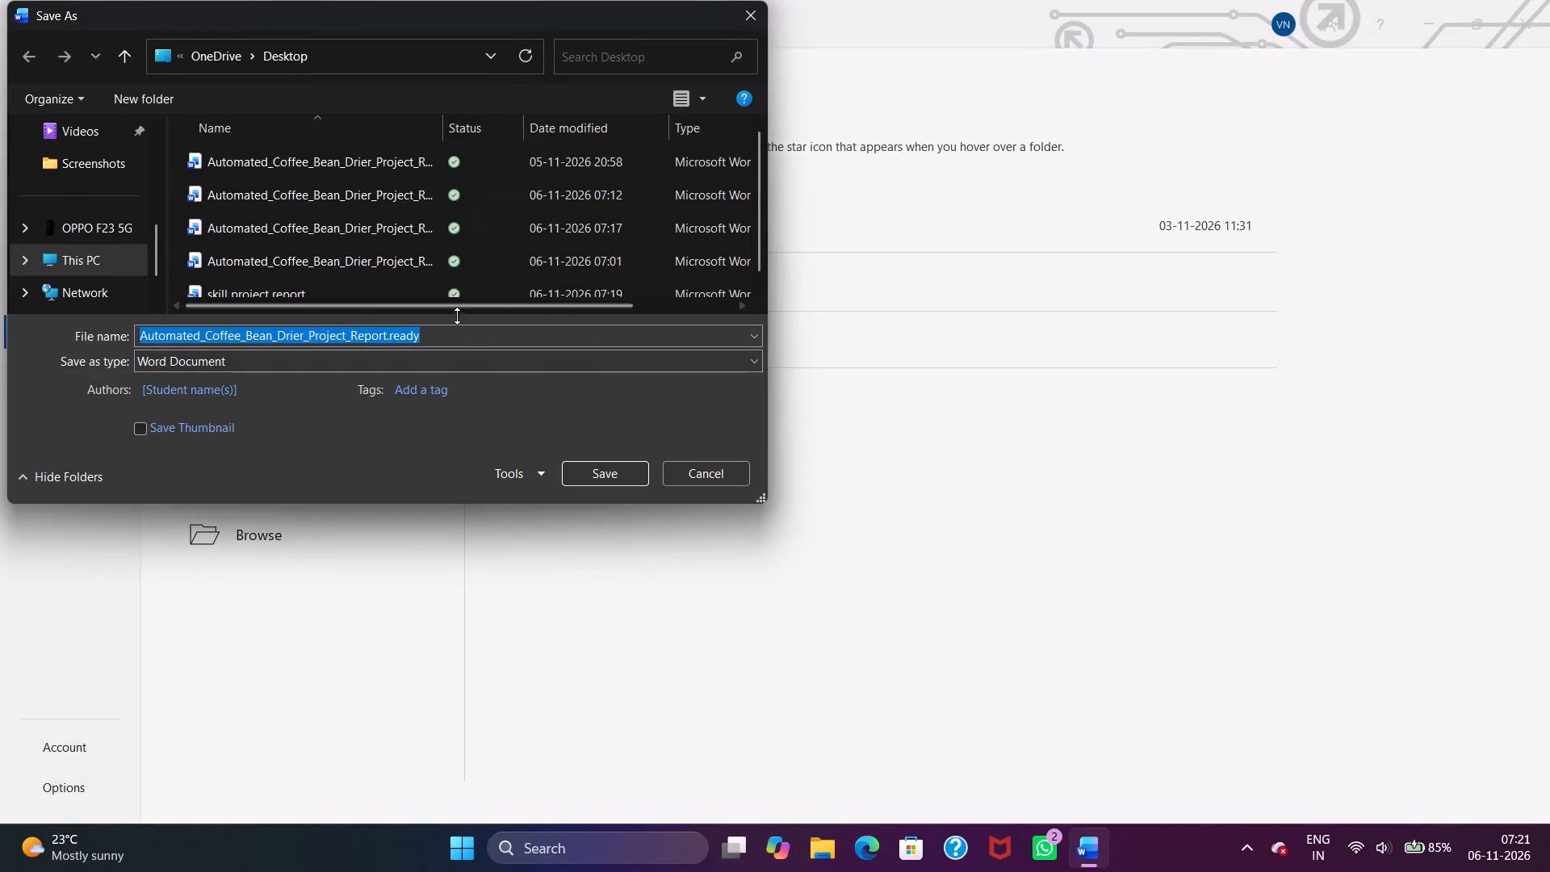
click(454, 333)
drag(454, 333, 446, 337)
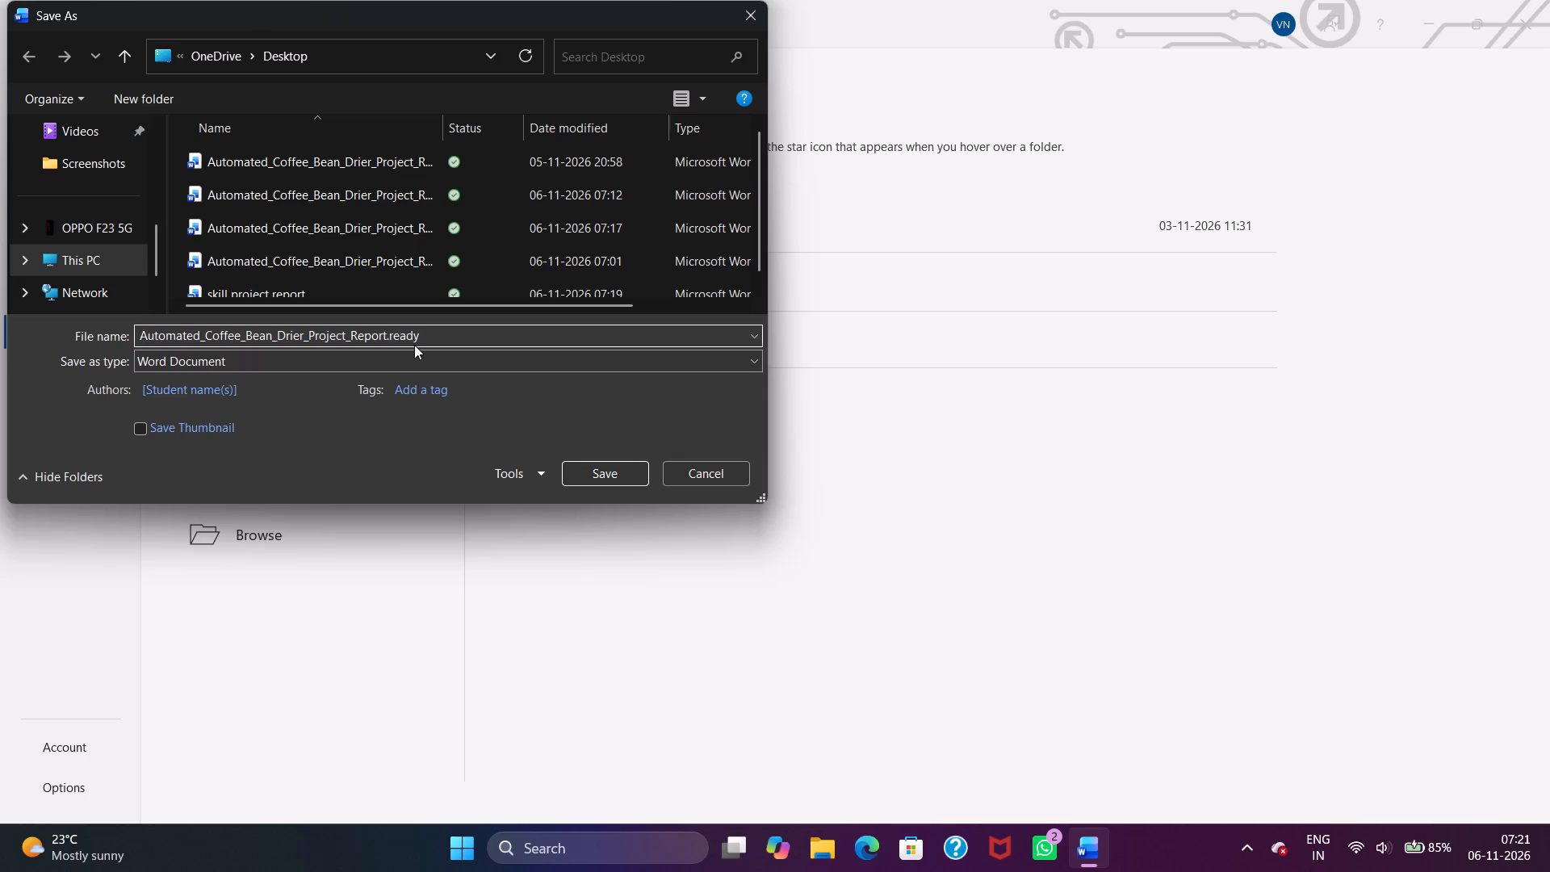
key(1)
key(4)
key(3)
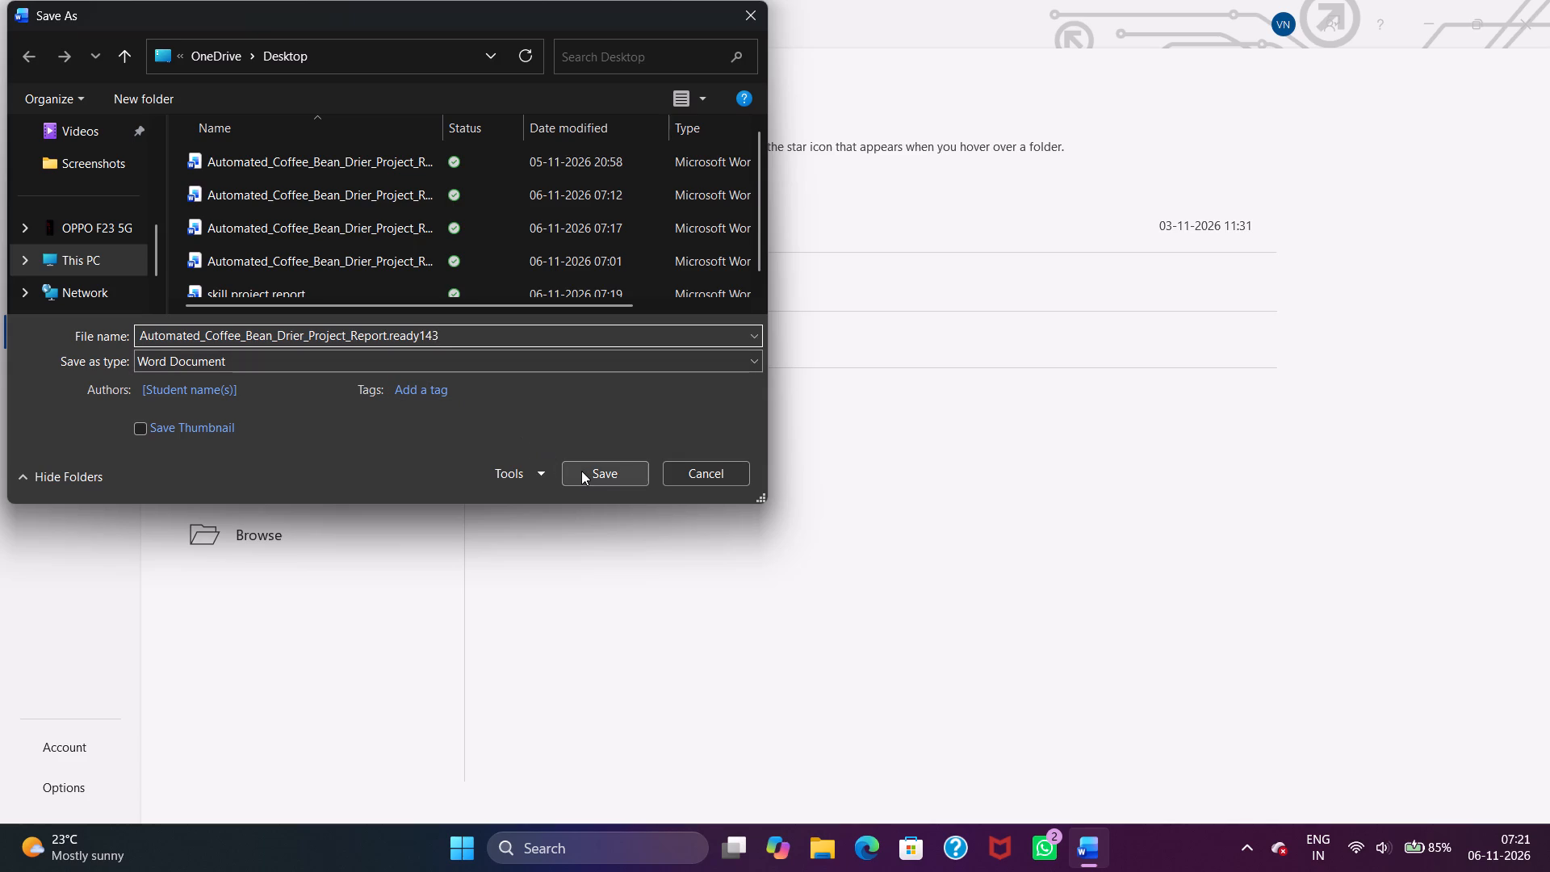
click(581, 471)
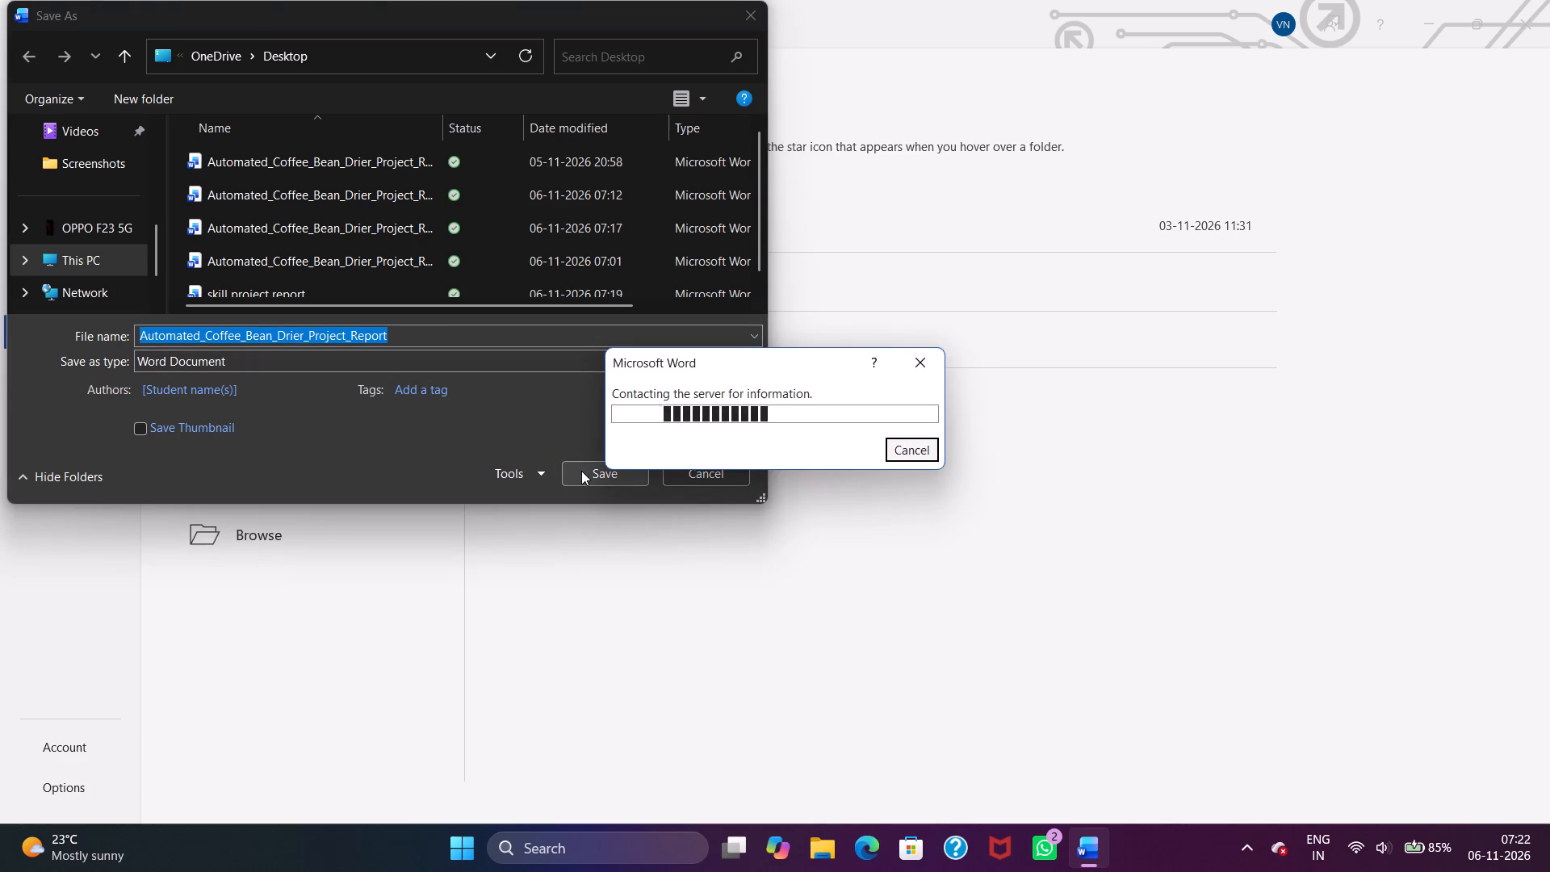
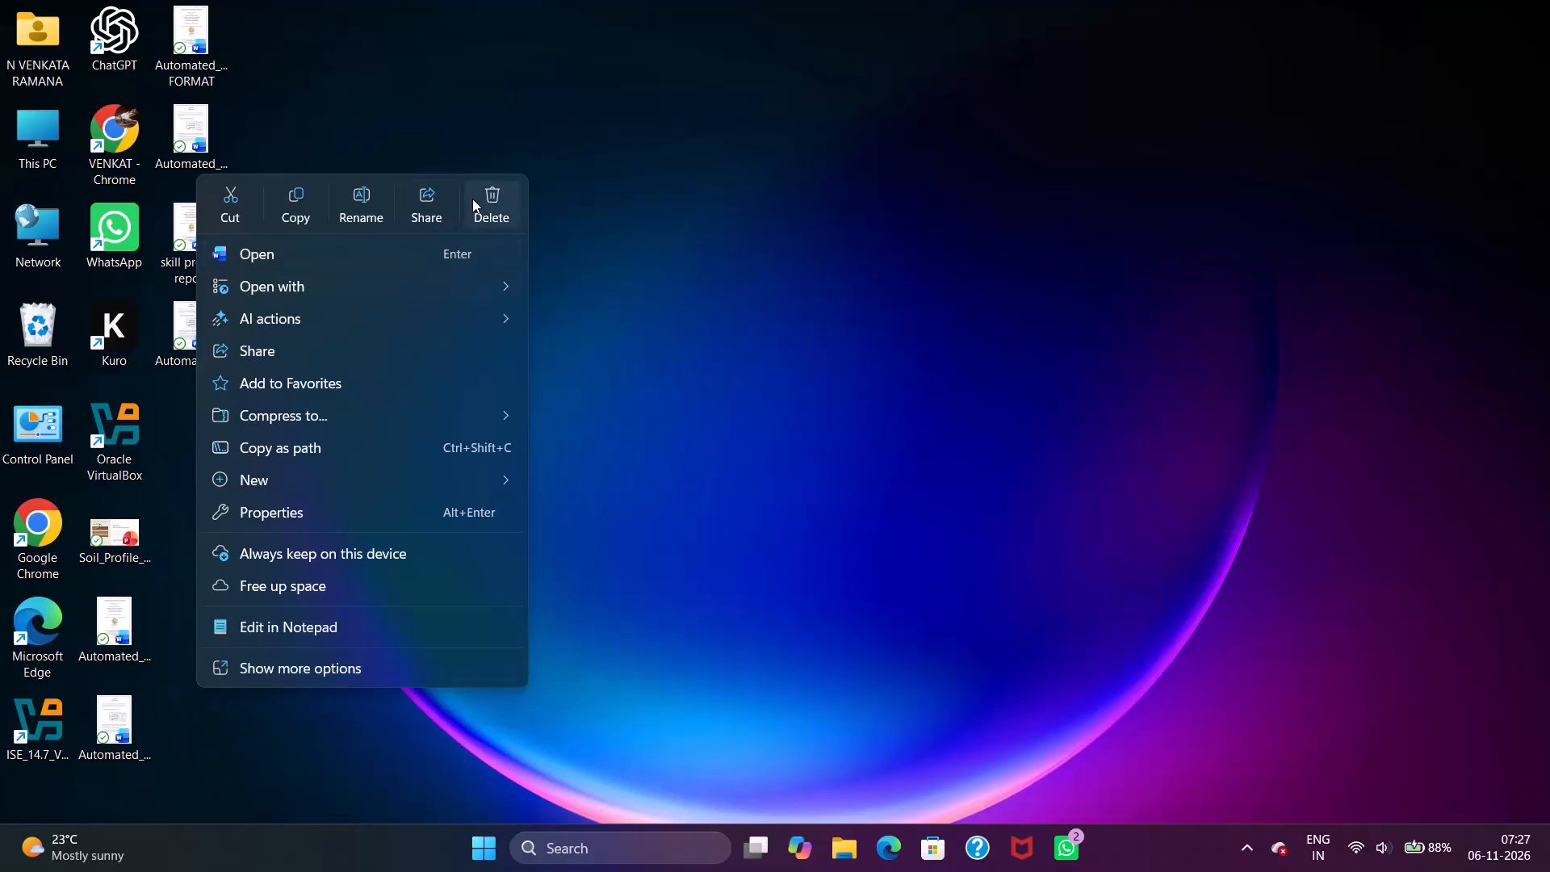
Delete the Automated_Coffee_Bean_Drier_Project_Report.ready143 Word document from the Desktop.
click(472, 199)
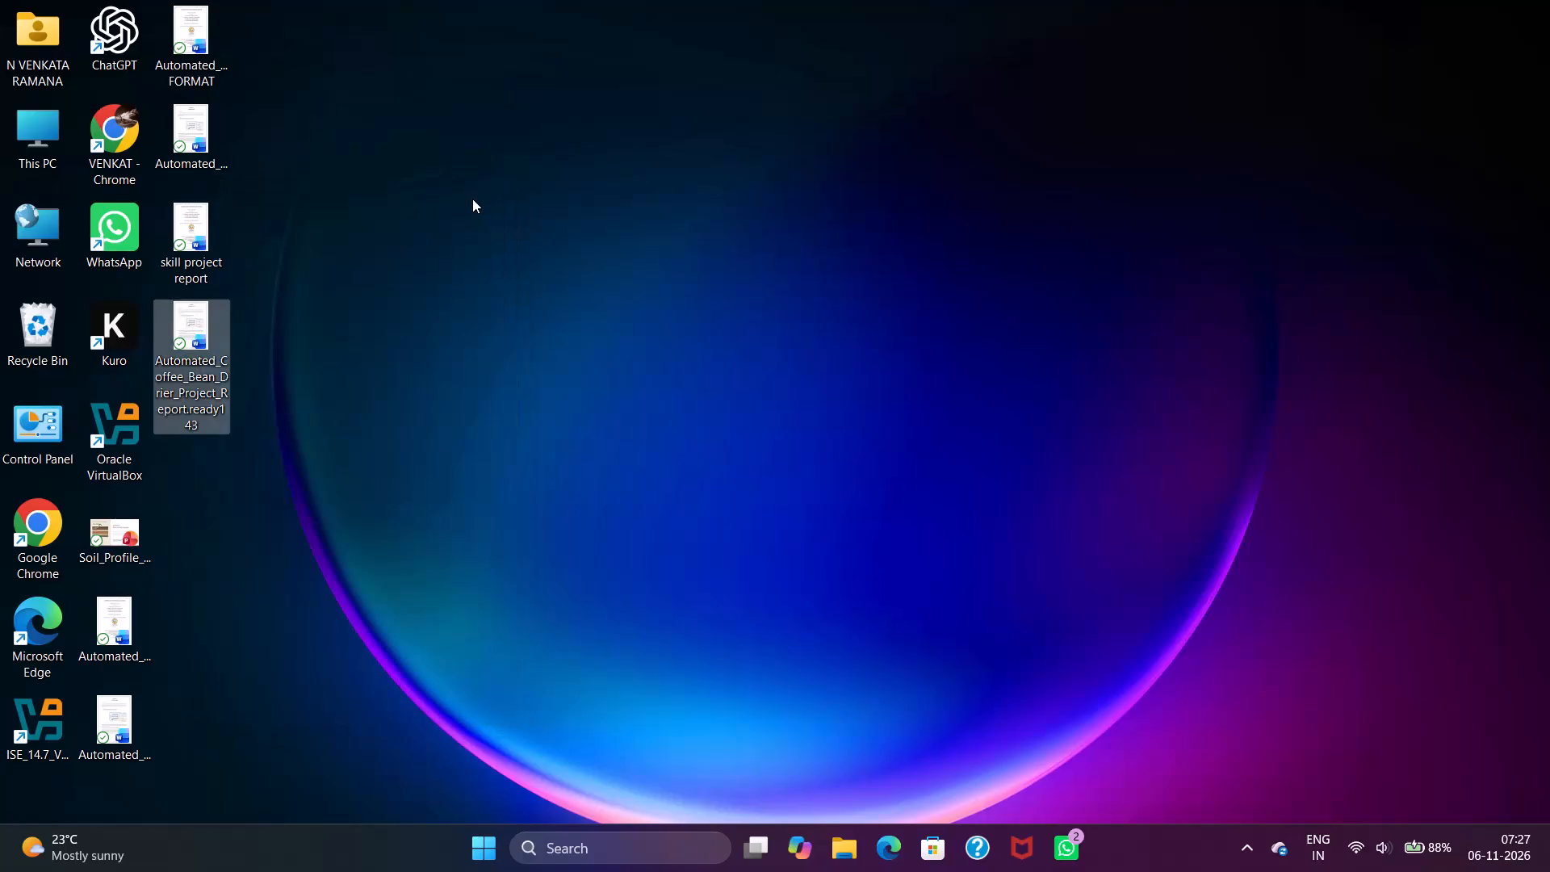
Delete the skill project report Word document from the Desktop.
right_click(195, 246)
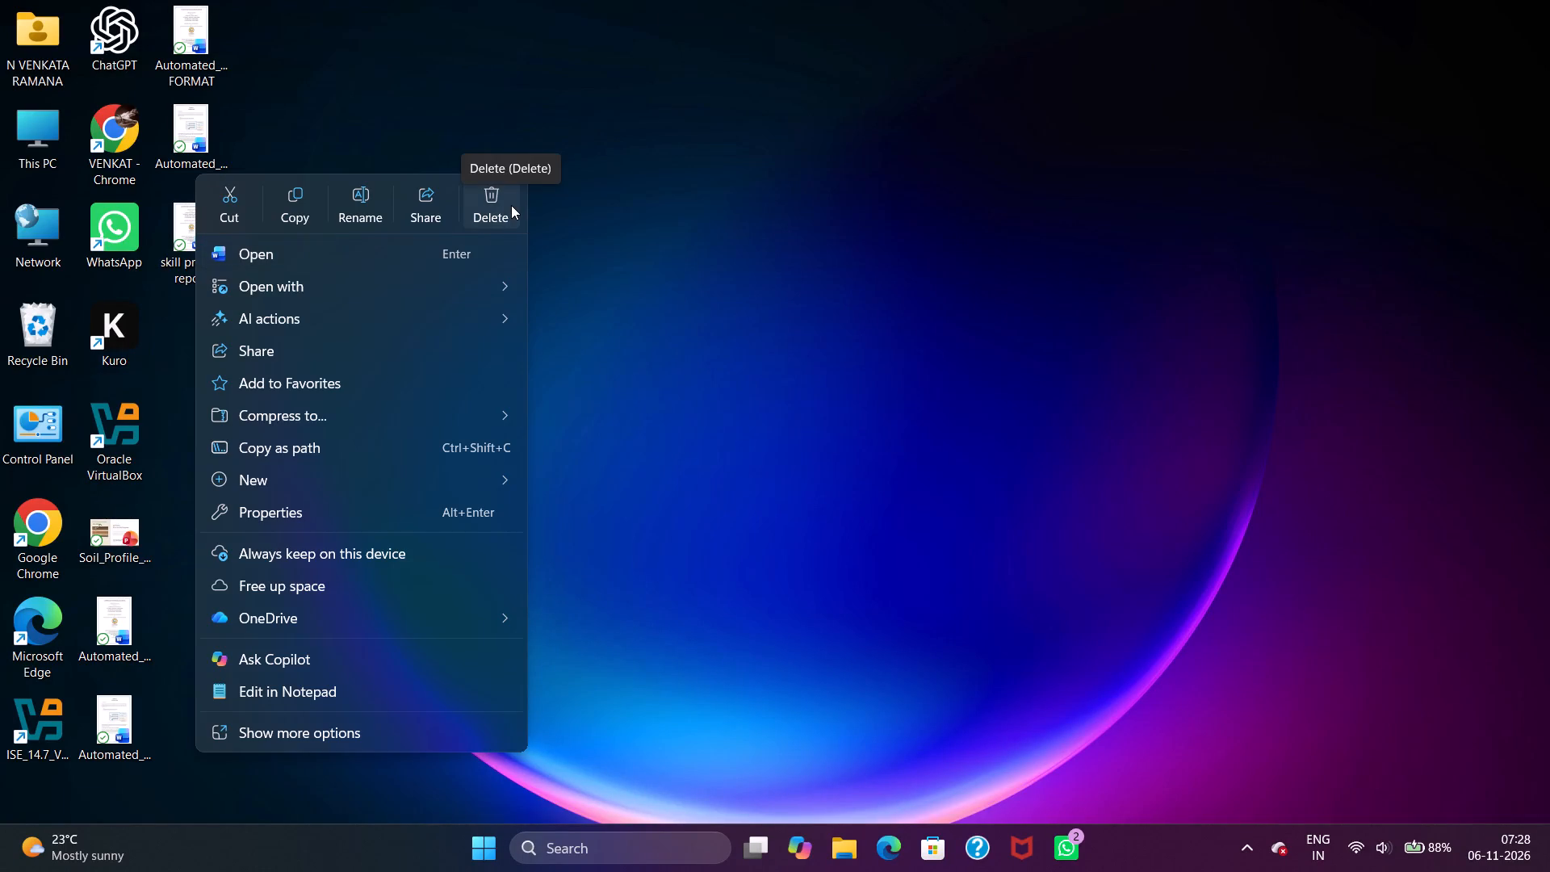
Delete the skill project report Word document from the Desktop.
click(511, 205)
Delete the four remaining Automated Word documents from the Desktop, including Automated_Coffee_Bean_Drier_Project_Report_FRONT FORMAT.
right_click(185, 147)
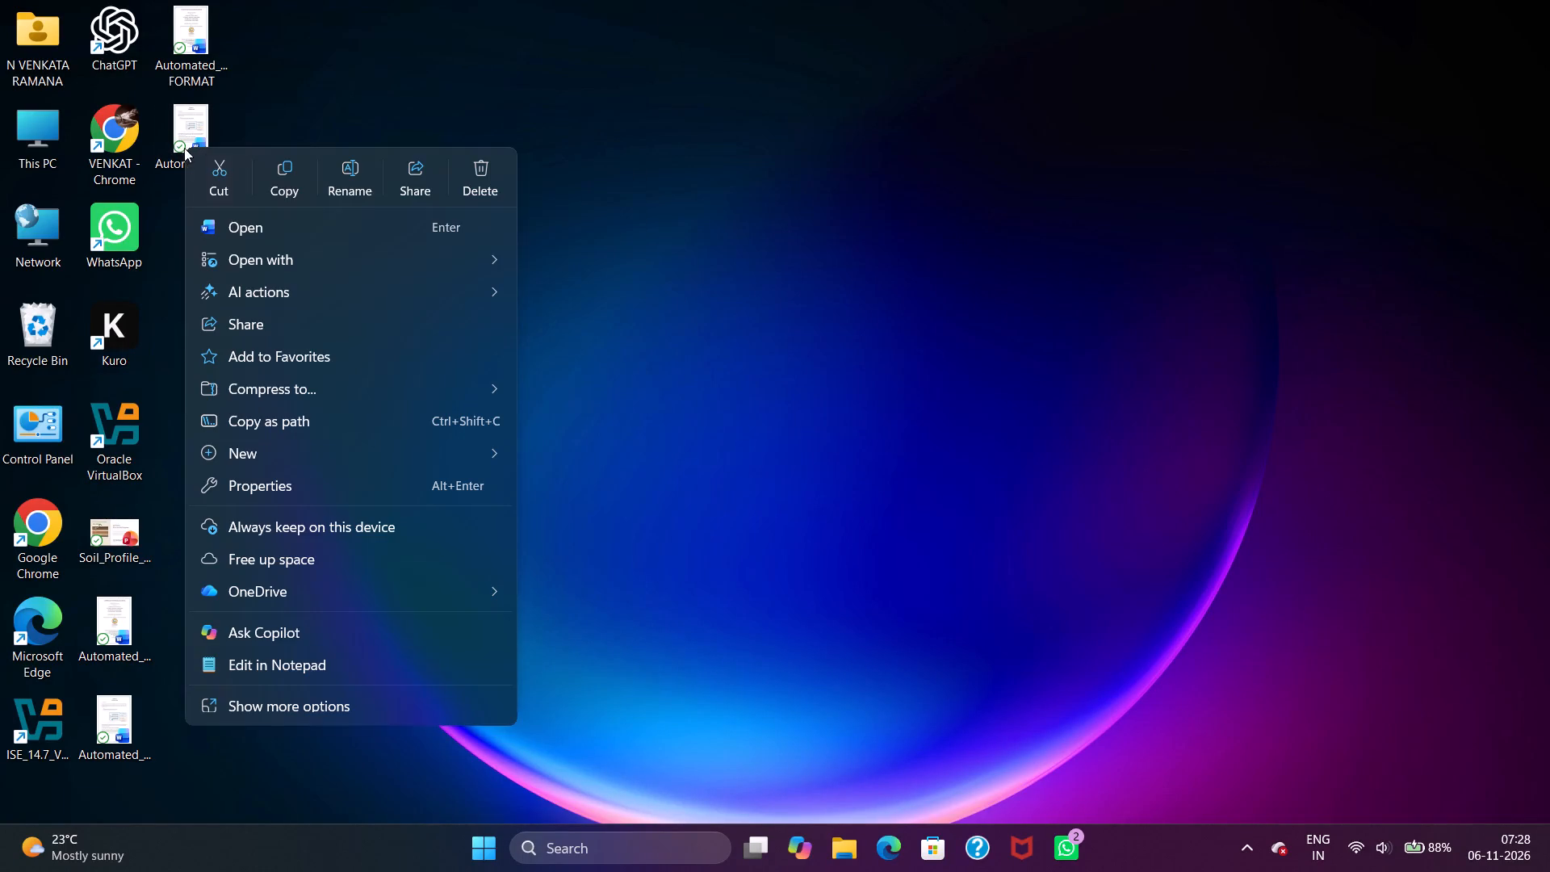
click(496, 176)
right_click(165, 52)
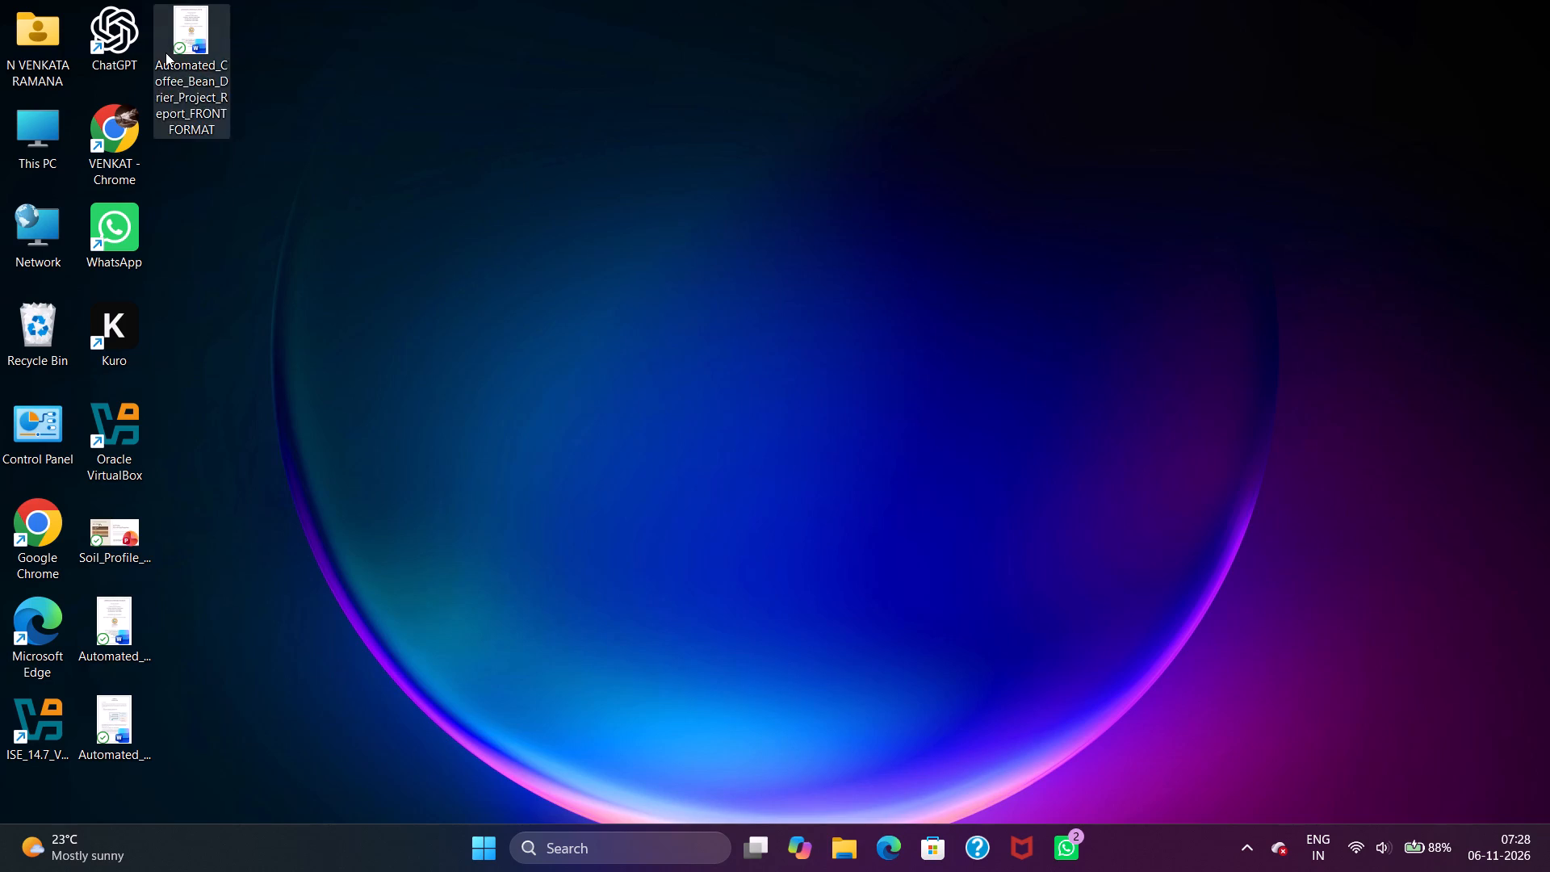
click(459, 78)
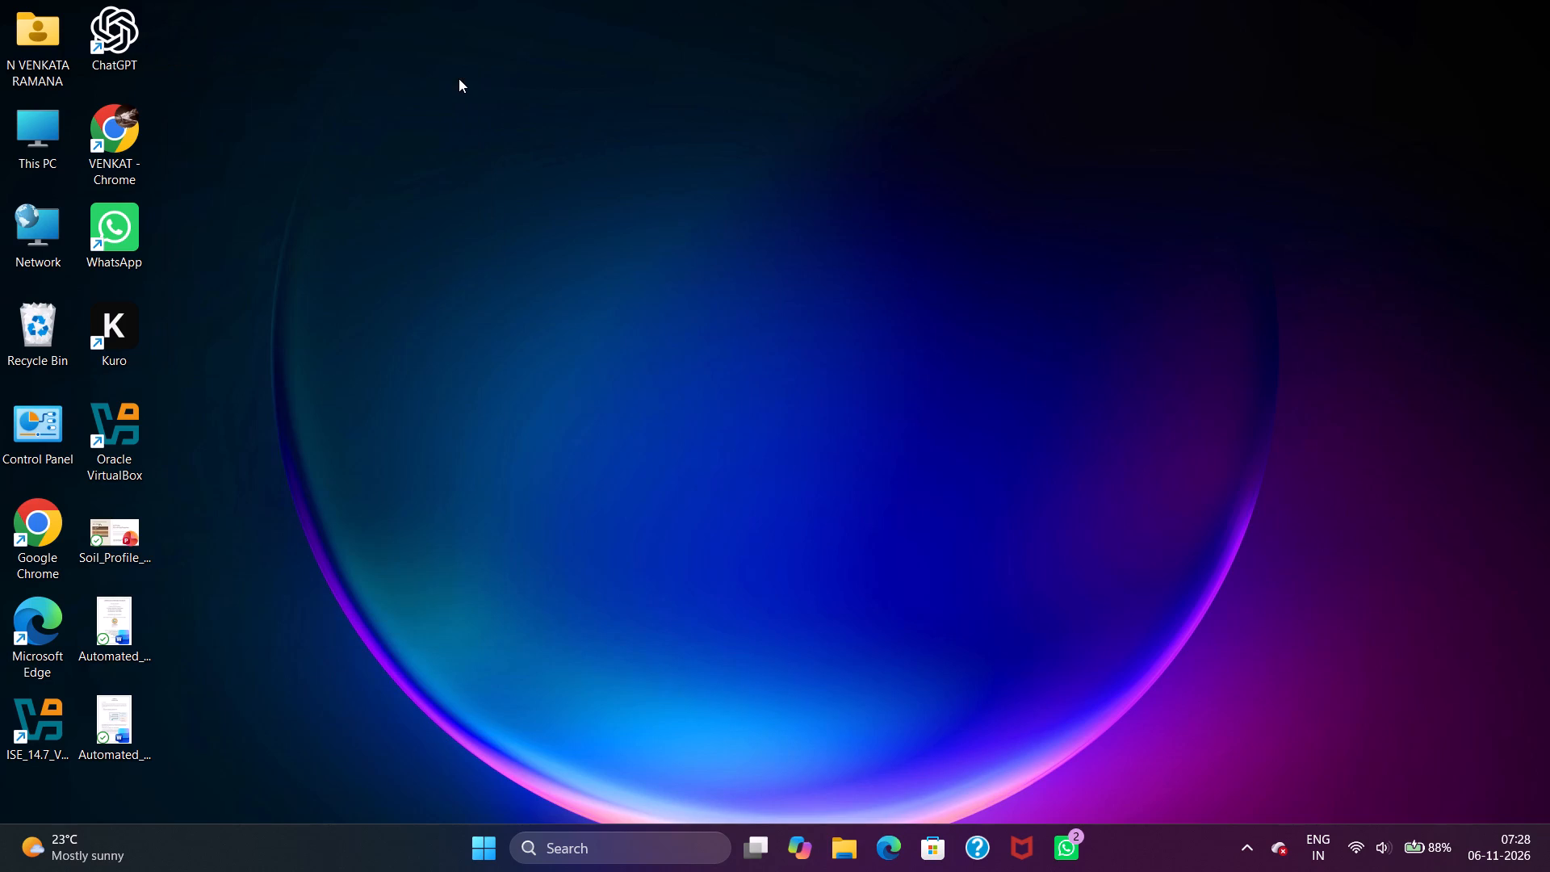
right_click(123, 732)
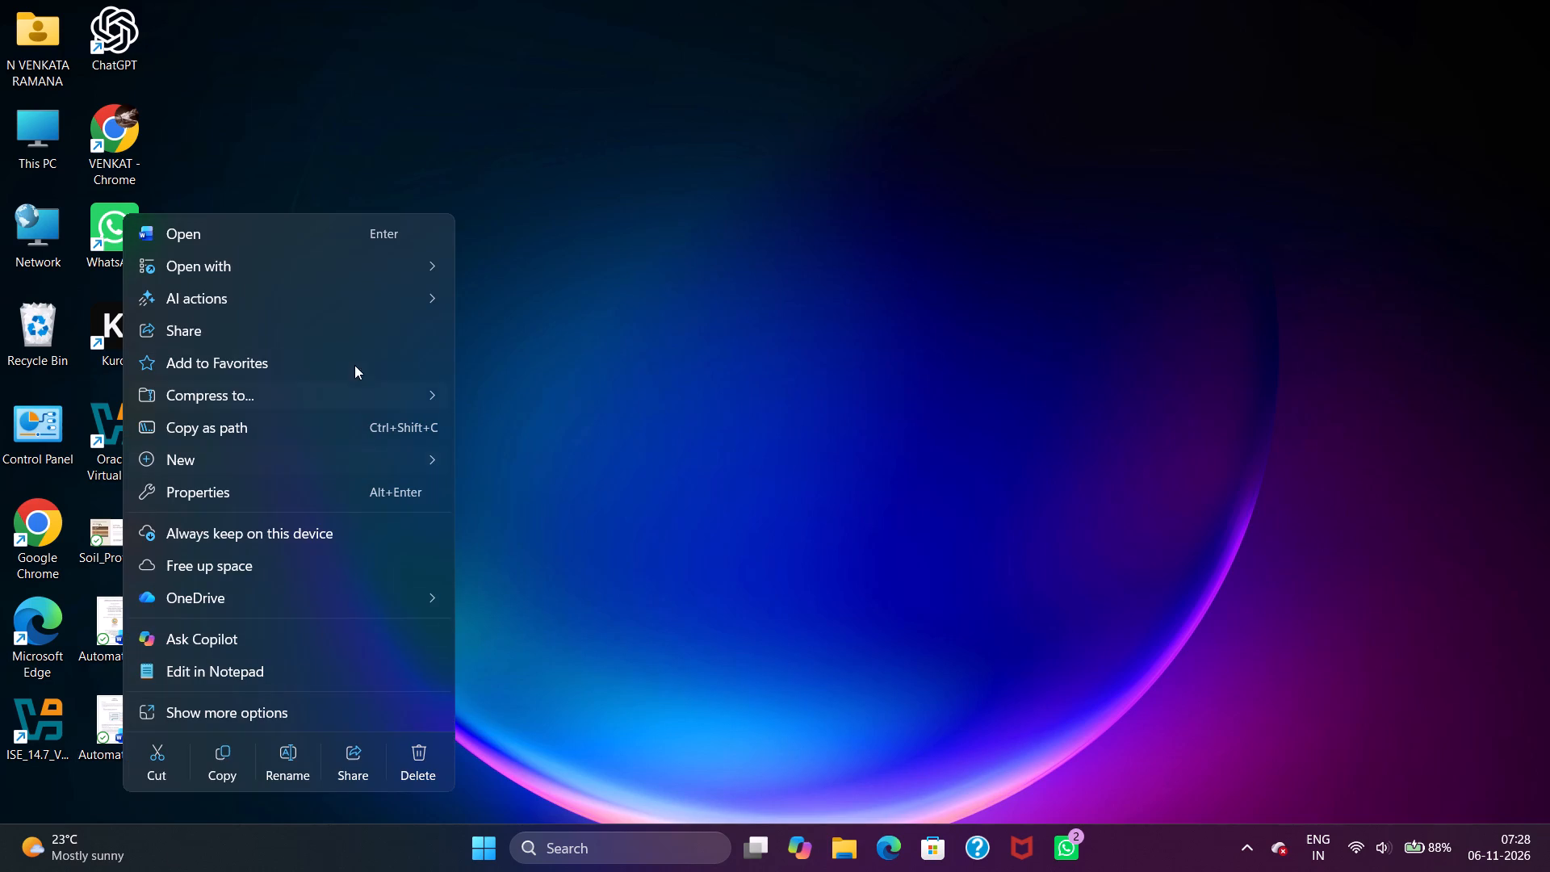
click(425, 773)
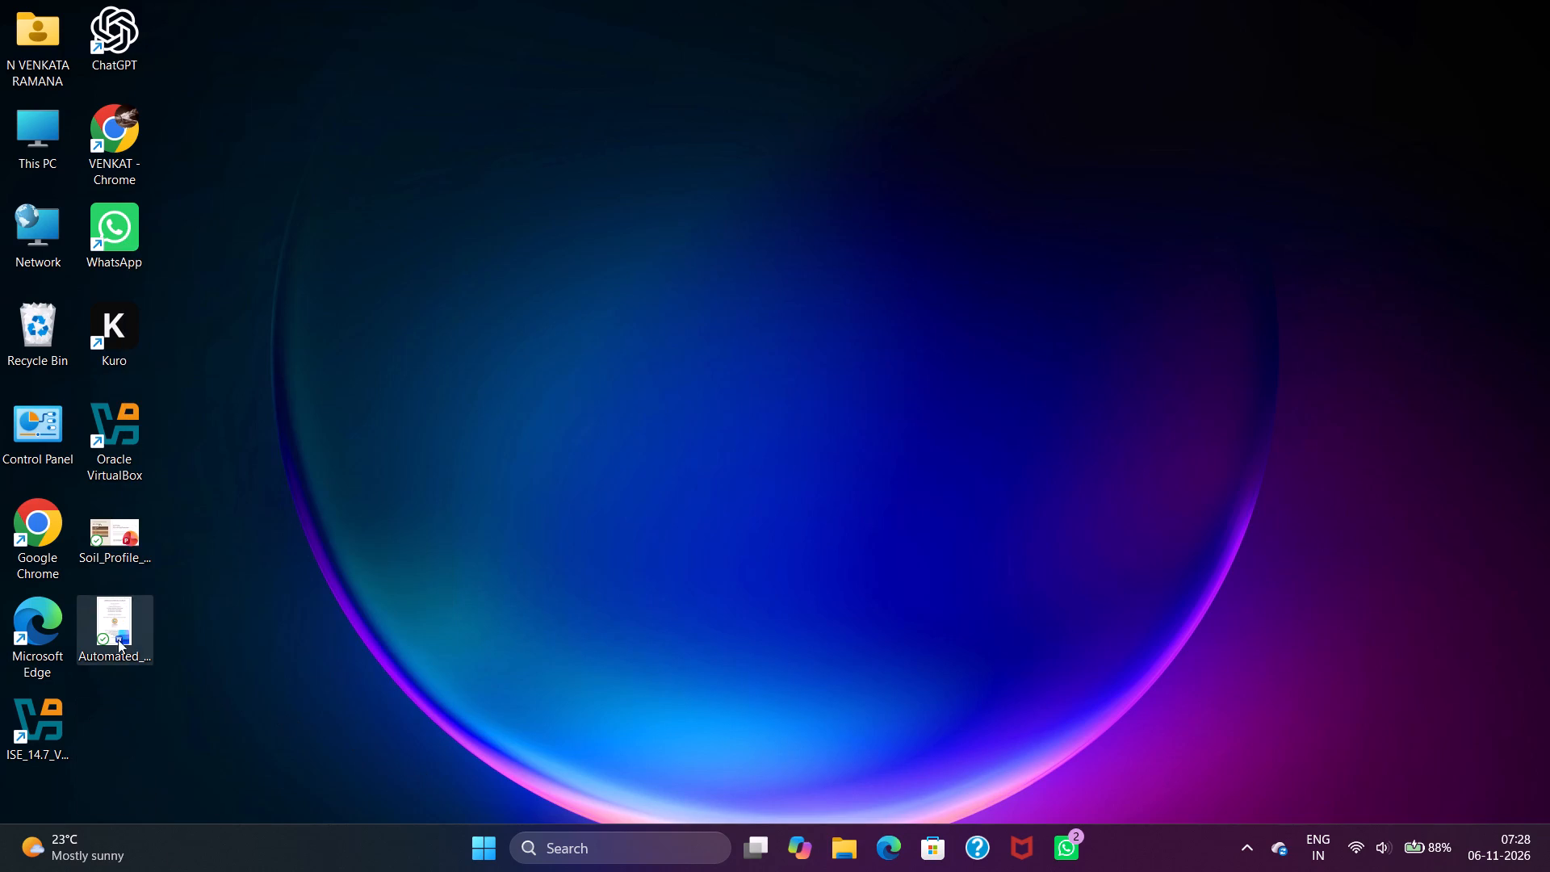
right_click(107, 622)
click(392, 638)
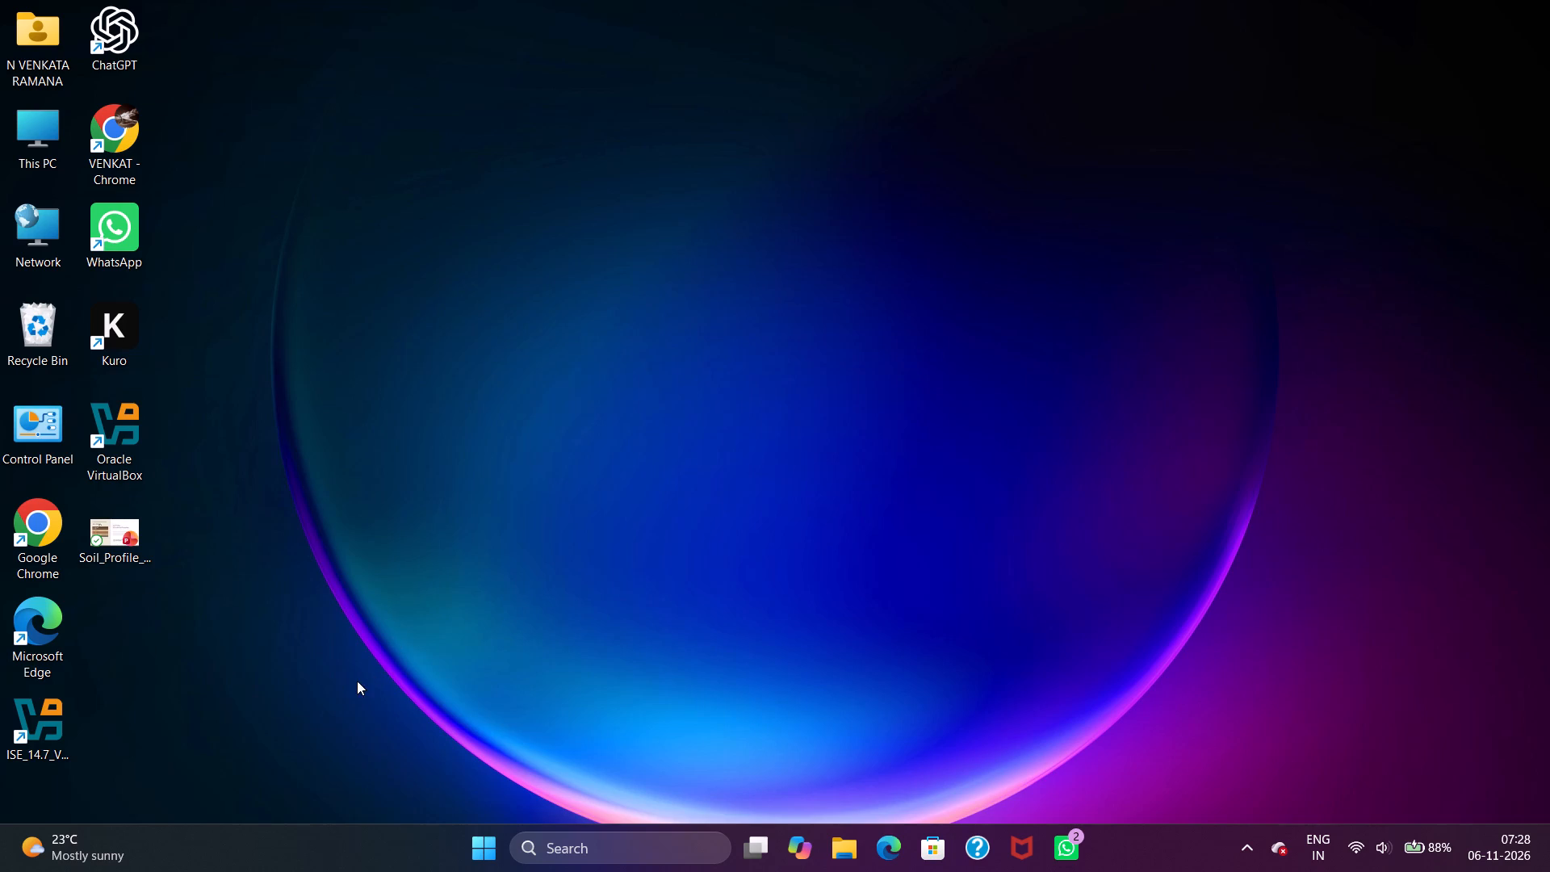
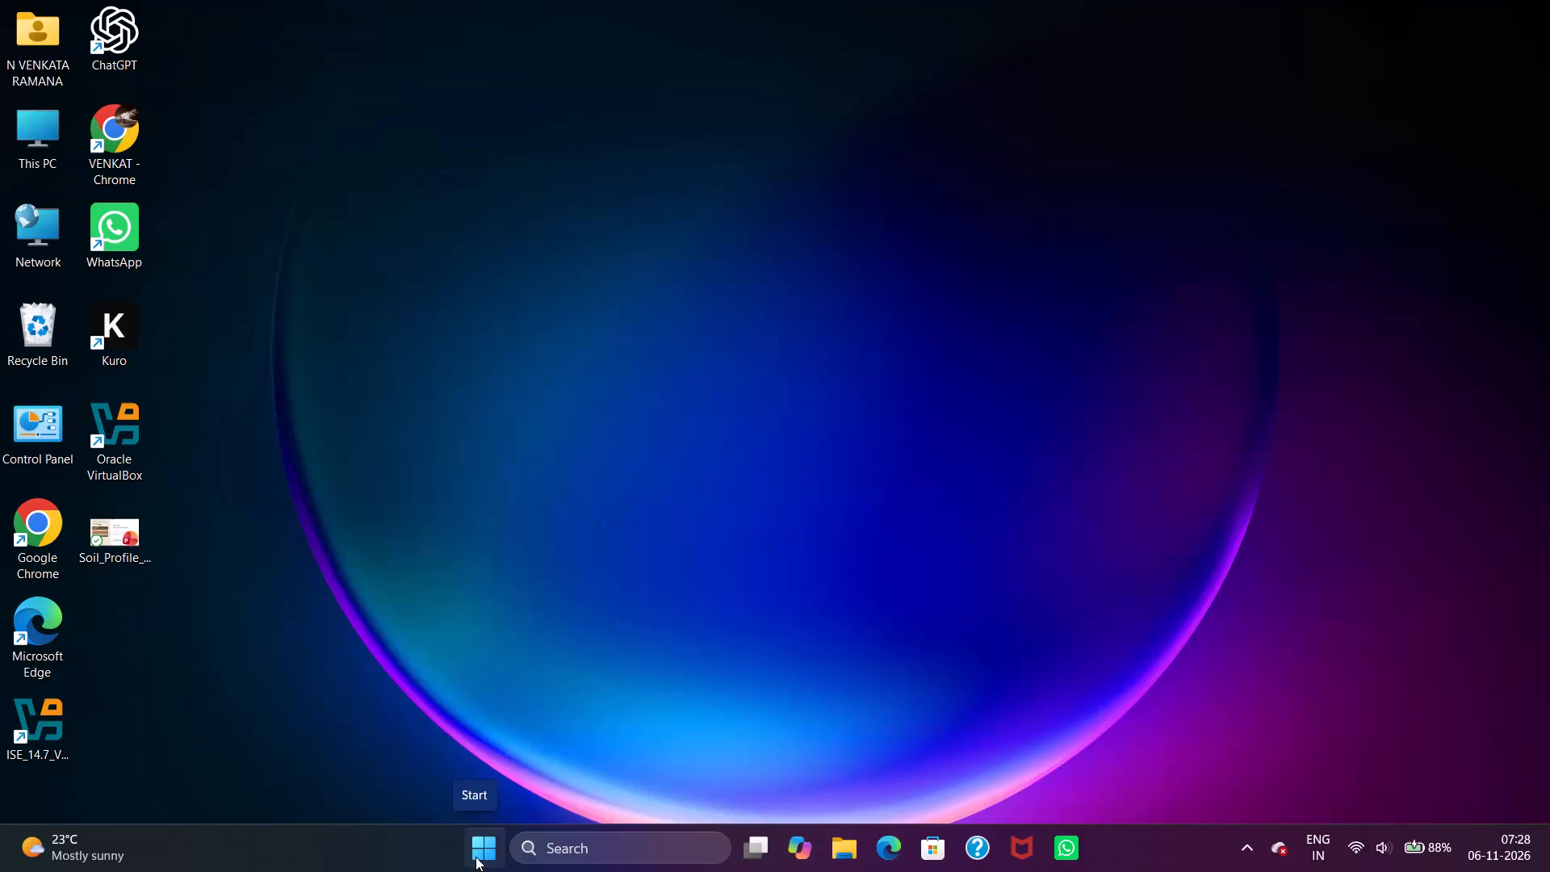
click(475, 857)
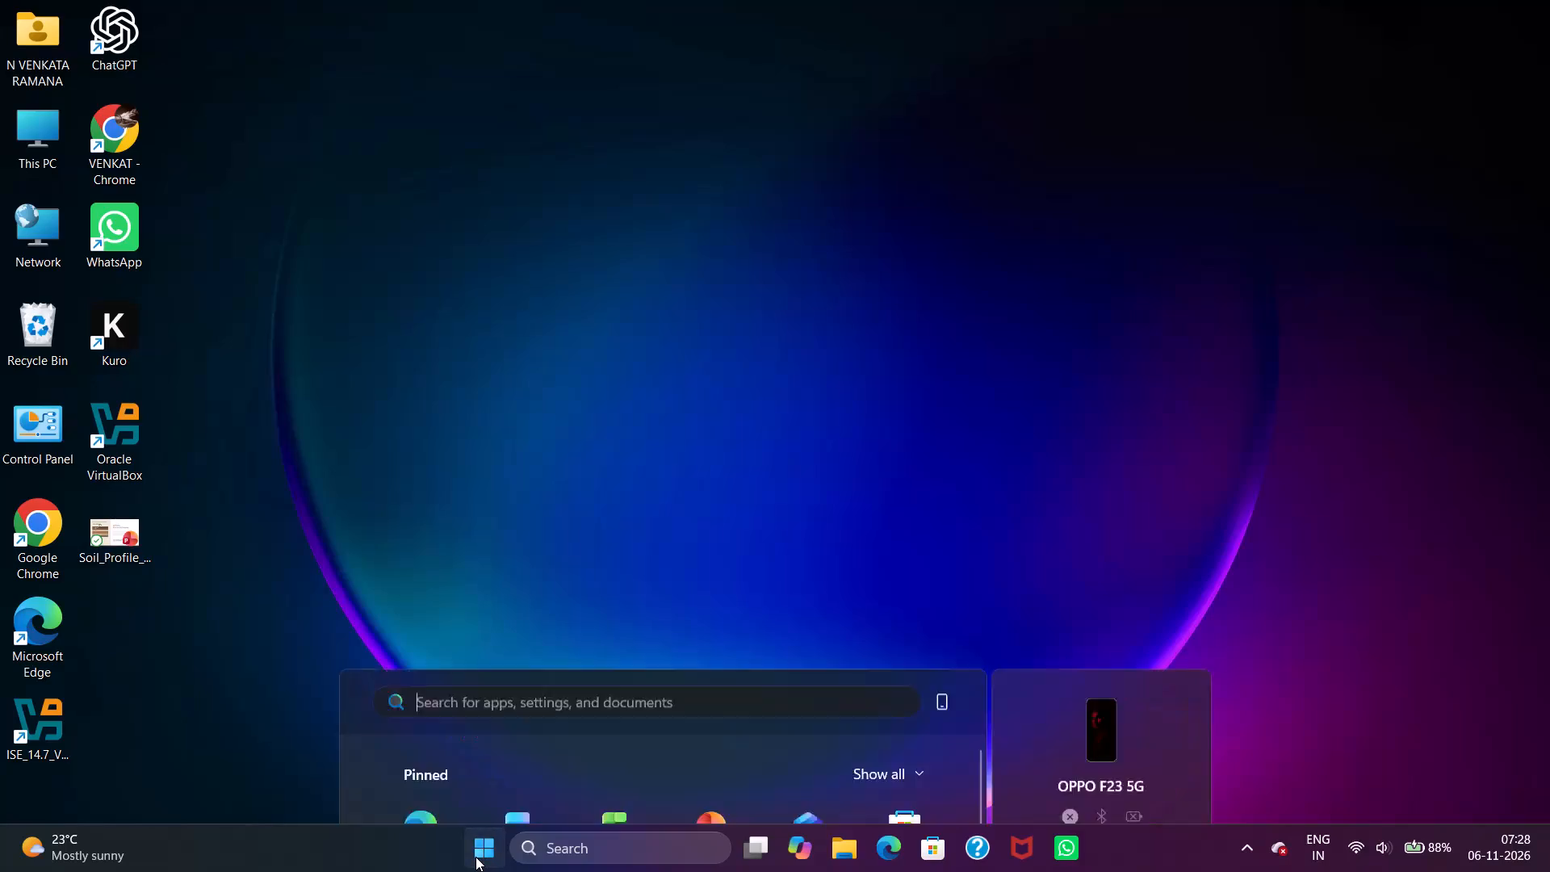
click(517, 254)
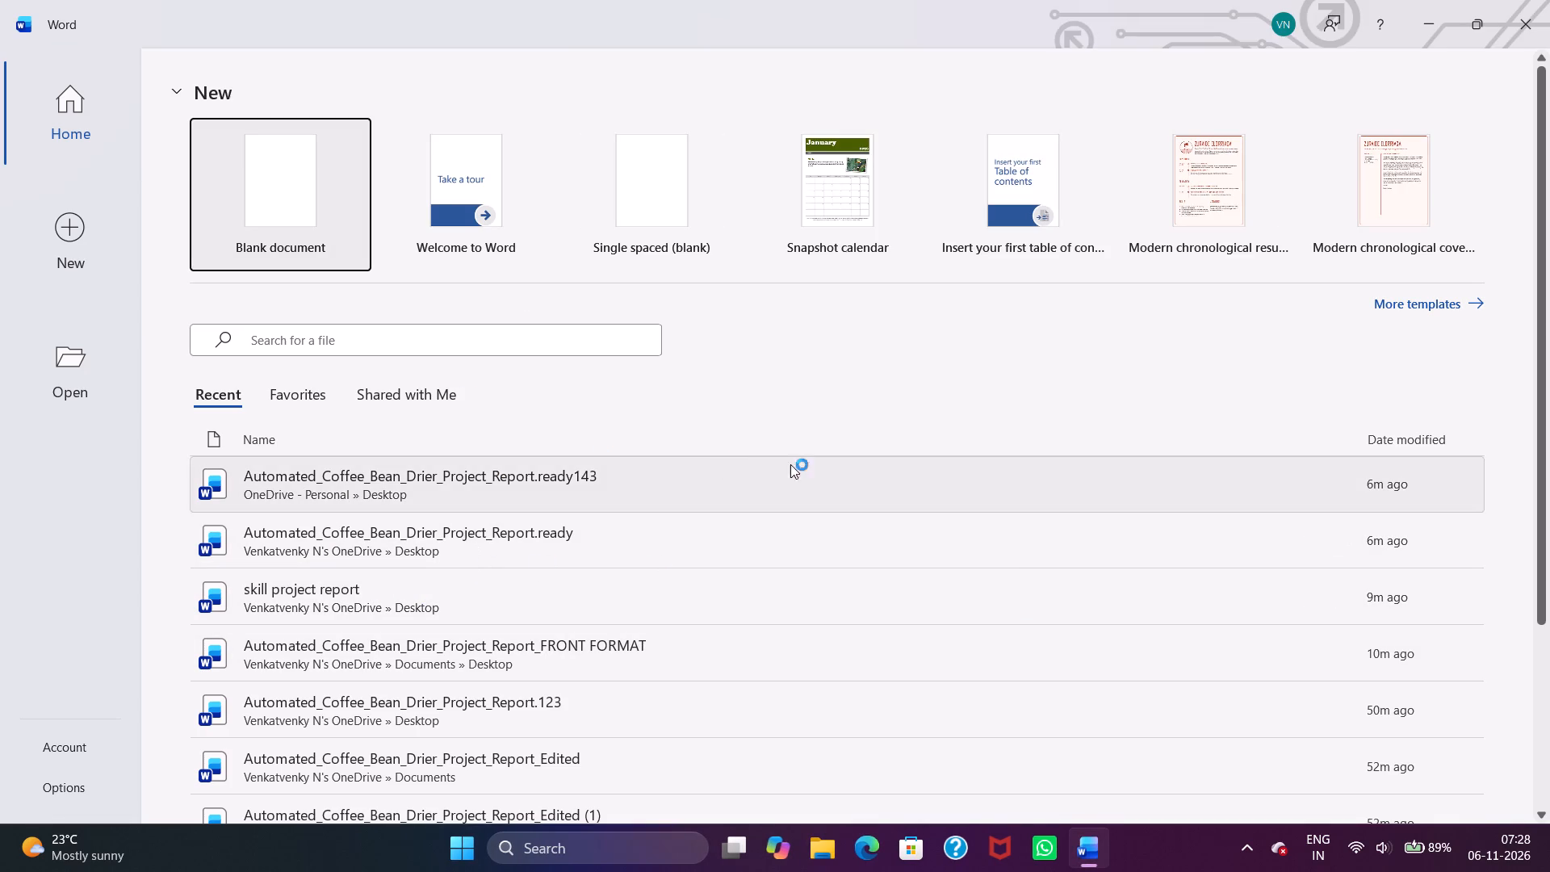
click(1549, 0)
Refresh the Windows desktop.
right_click(844, 265)
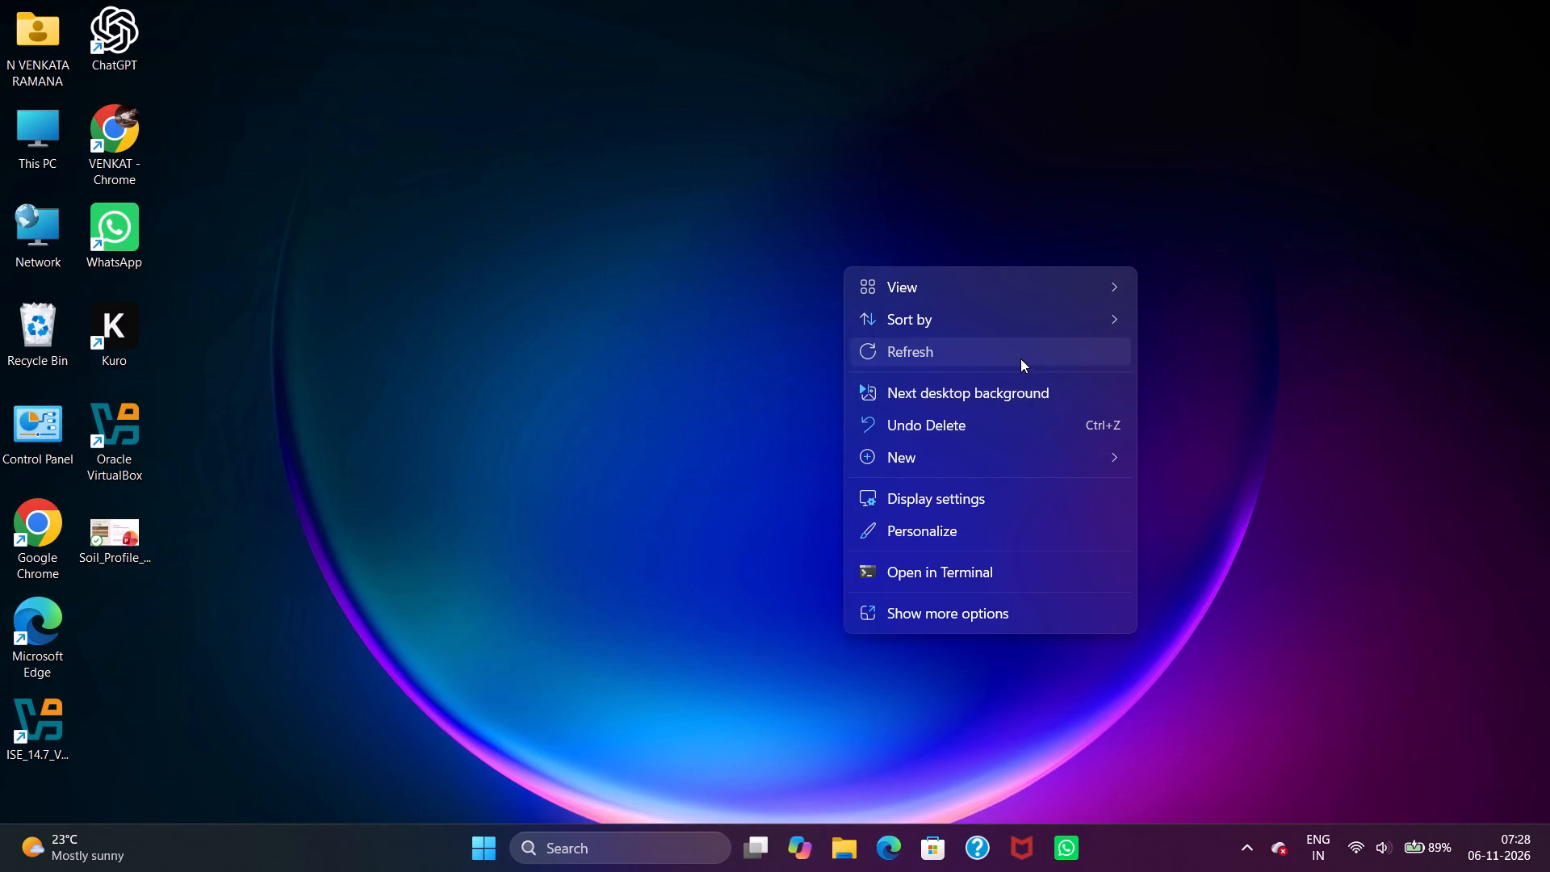
click(1020, 358)
Open the computer's power options to shut it down.
click(481, 864)
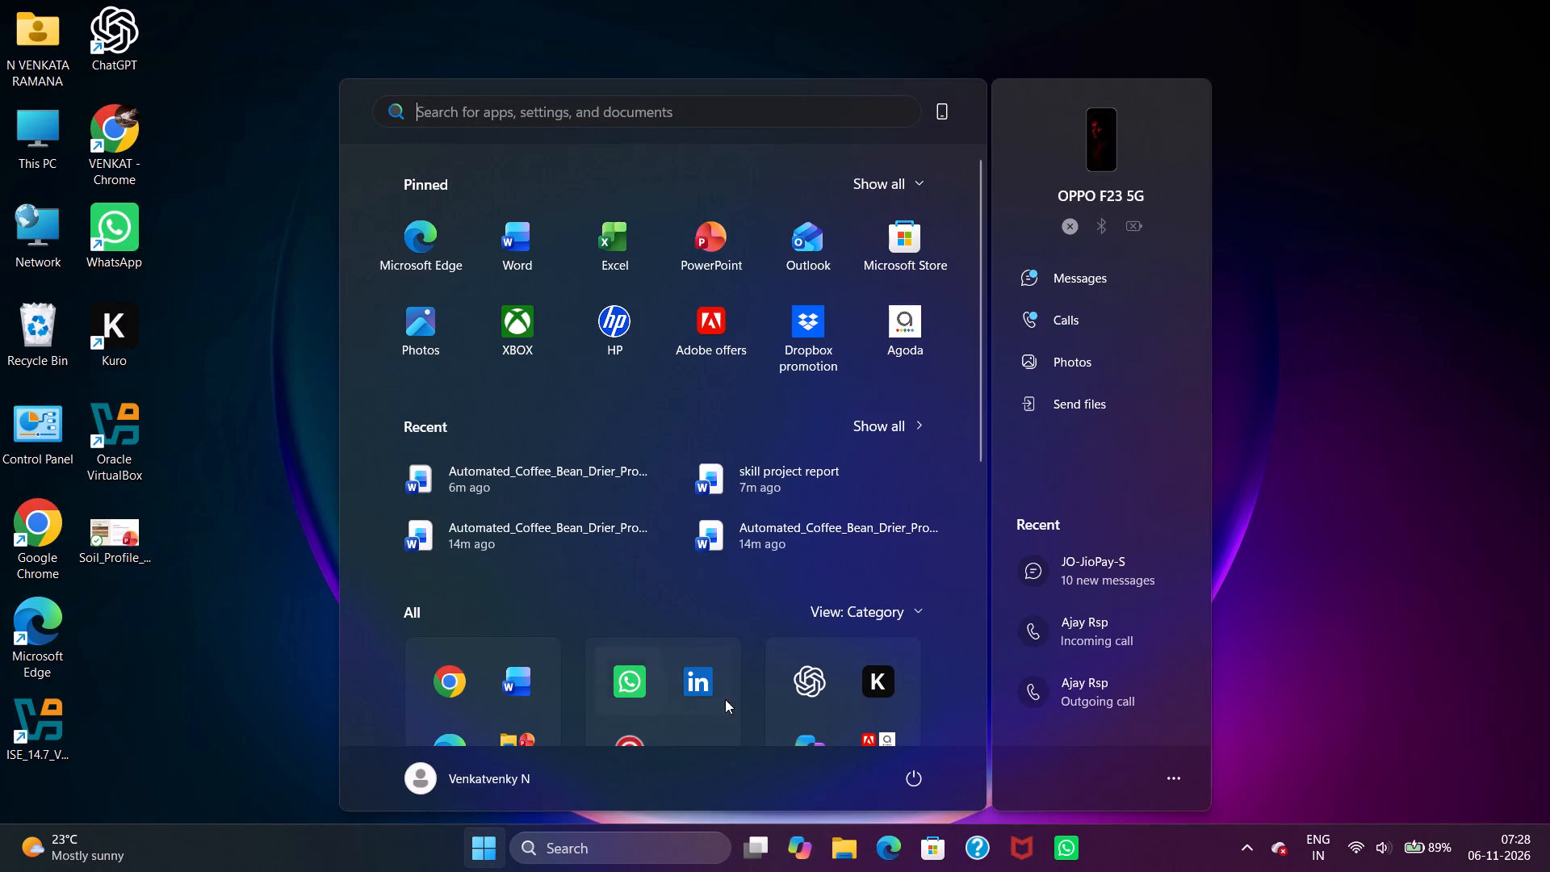
click(911, 778)
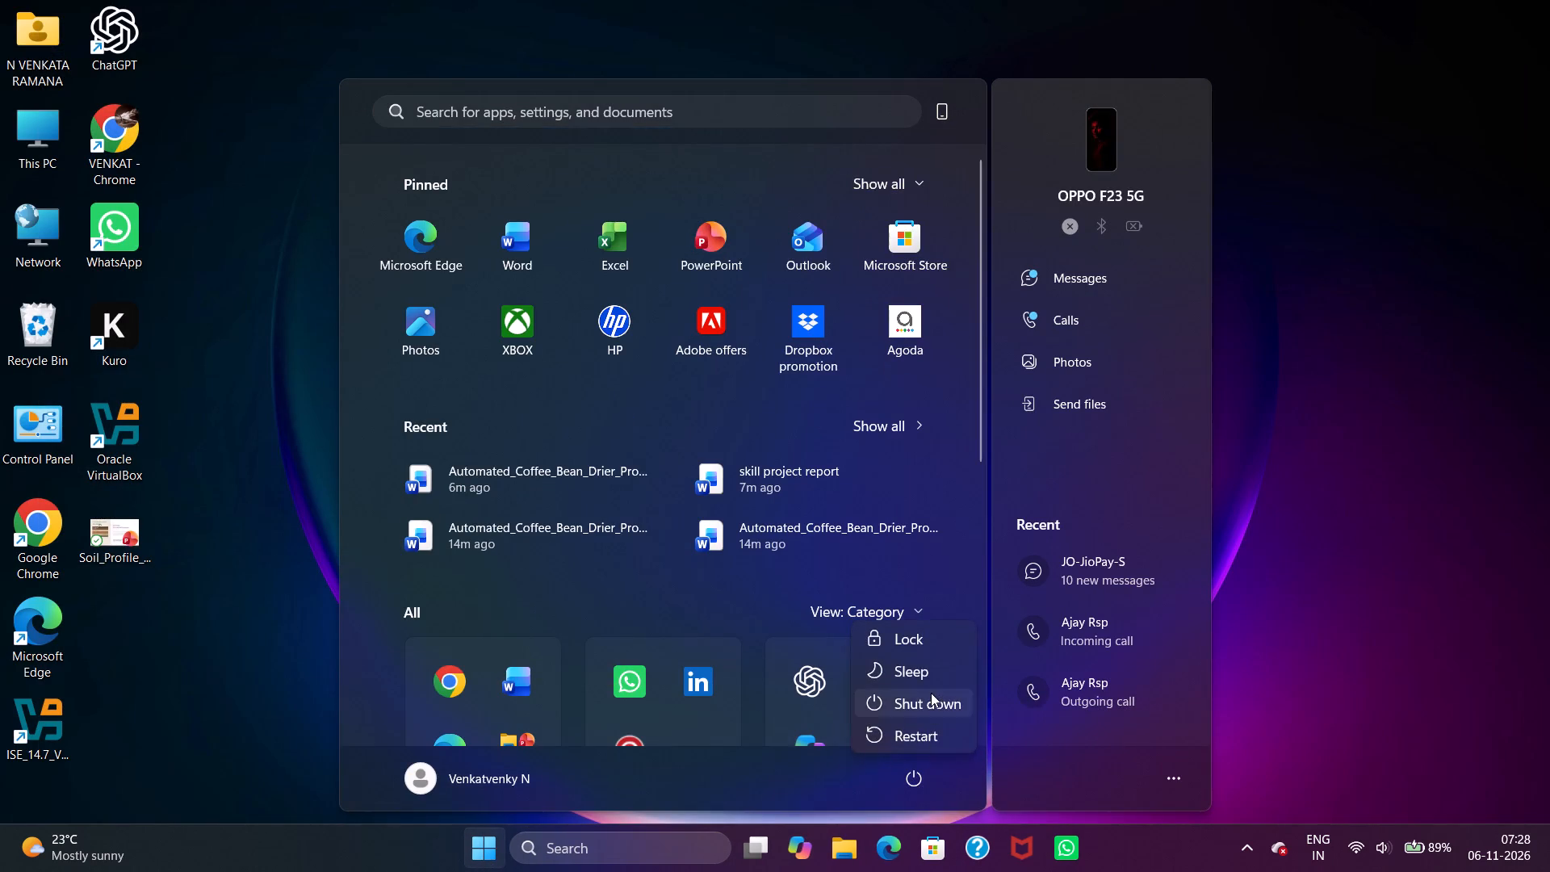